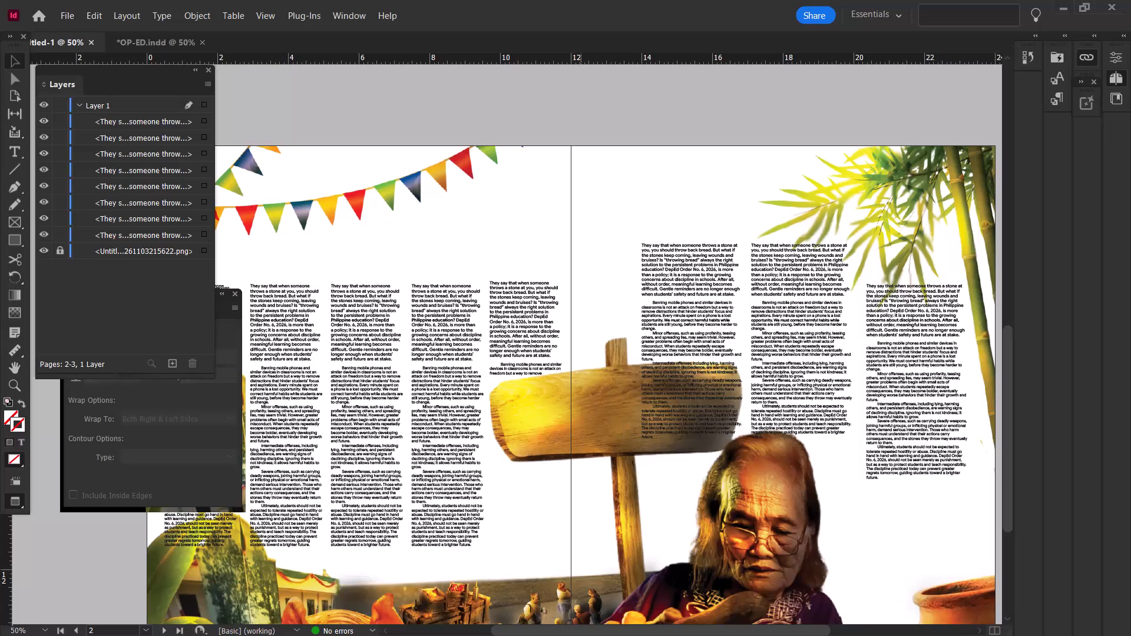
Switch to the festival illustration in ibisPaint and view its layer list.
{"action": "key", "text": "shift+w"}
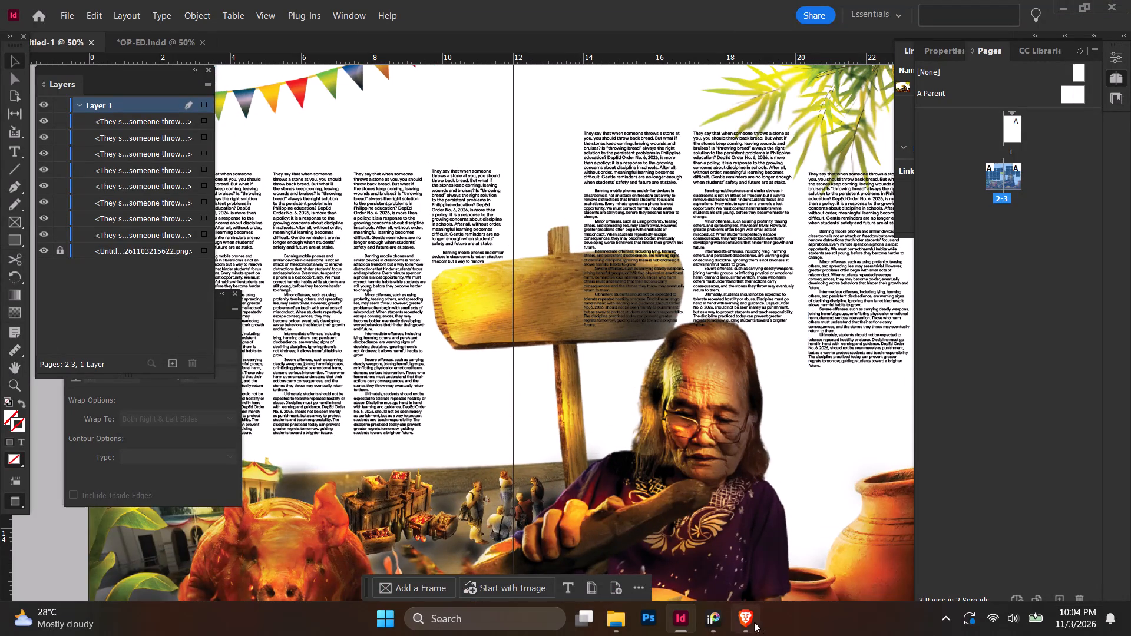
{"action": "left_click", "coordinate": [722, 627]}
{"action": "scroll", "coordinate": [680, 465], "scroll_direction": "up", "scroll_amount": 1, "text": "alt"}
{"action": "scroll", "coordinate": [680, 464], "scroll_direction": "down", "scroll_amount": 3, "text": "alt"}
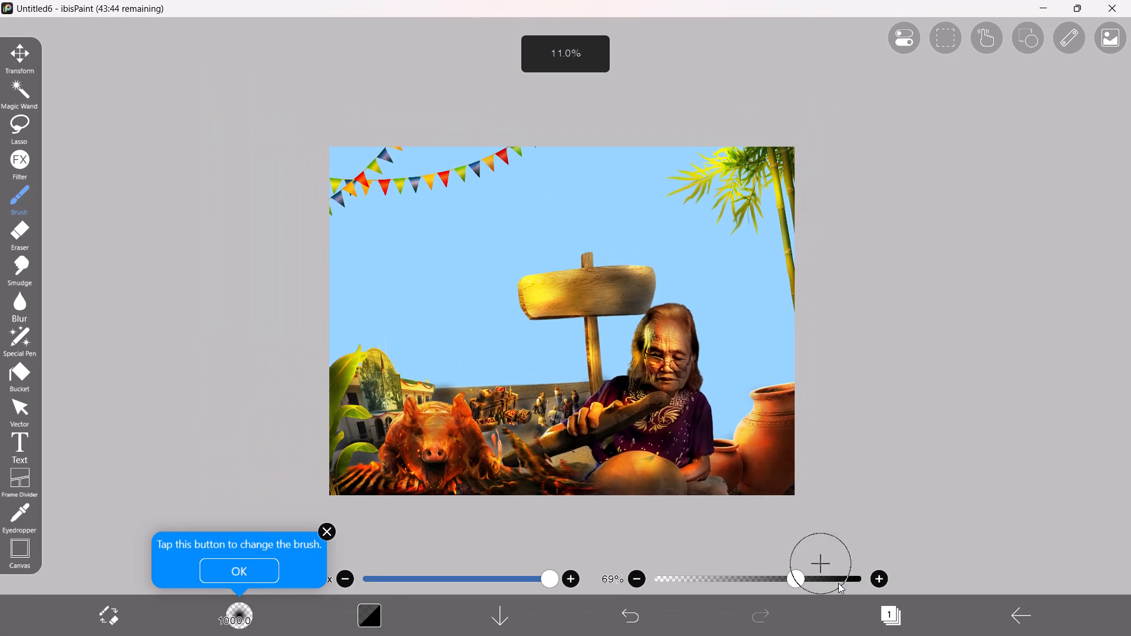
{"action": "left_click", "coordinate": [892, 618]}
{"action": "scroll", "coordinate": [959, 396], "scroll_direction": "up", "scroll_amount": 13}
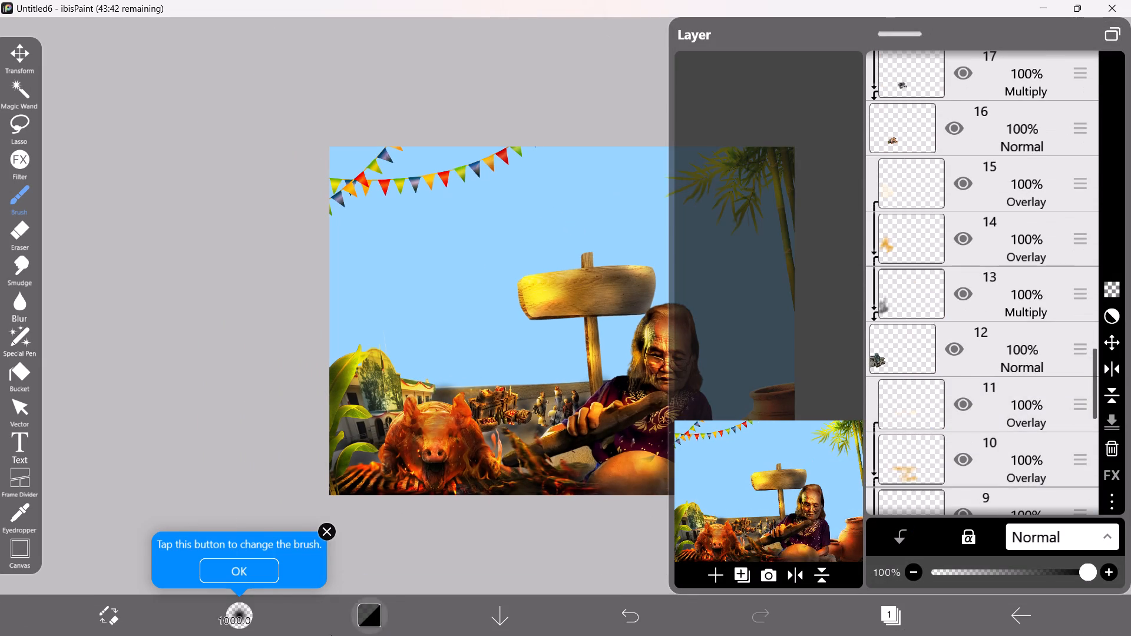
Switch from the brush to the eraser and select the transparent colour.
{"action": "left_click", "coordinate": [115, 624]}
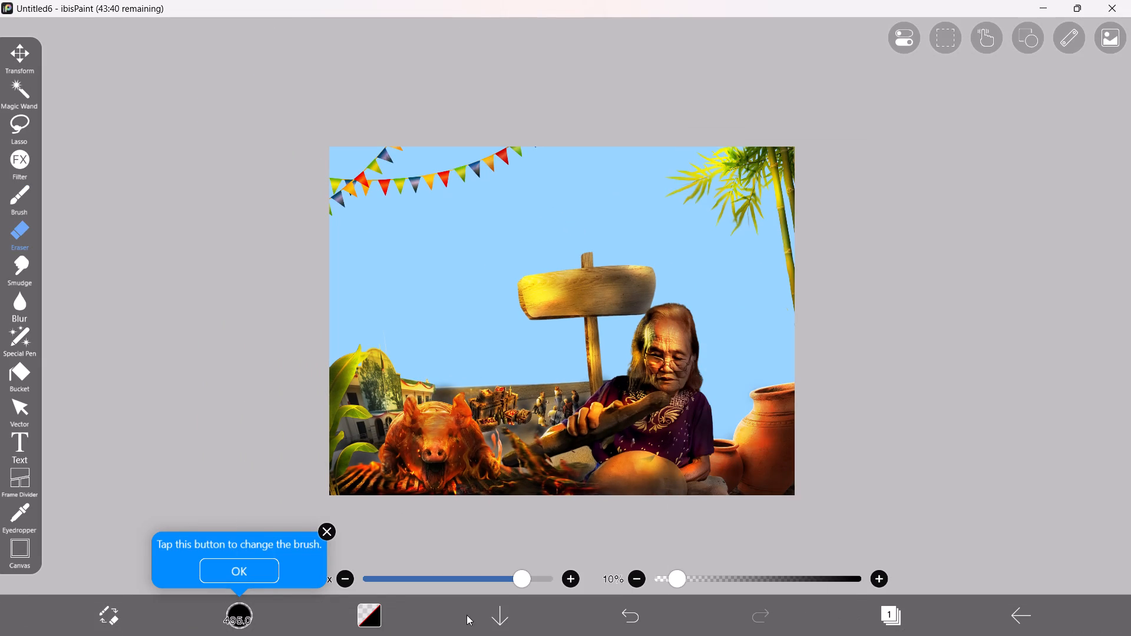
{"action": "left_click", "coordinate": [369, 622]}
{"action": "left_click", "coordinate": [141, 579]}
{"action": "left_click", "coordinate": [719, 474]}
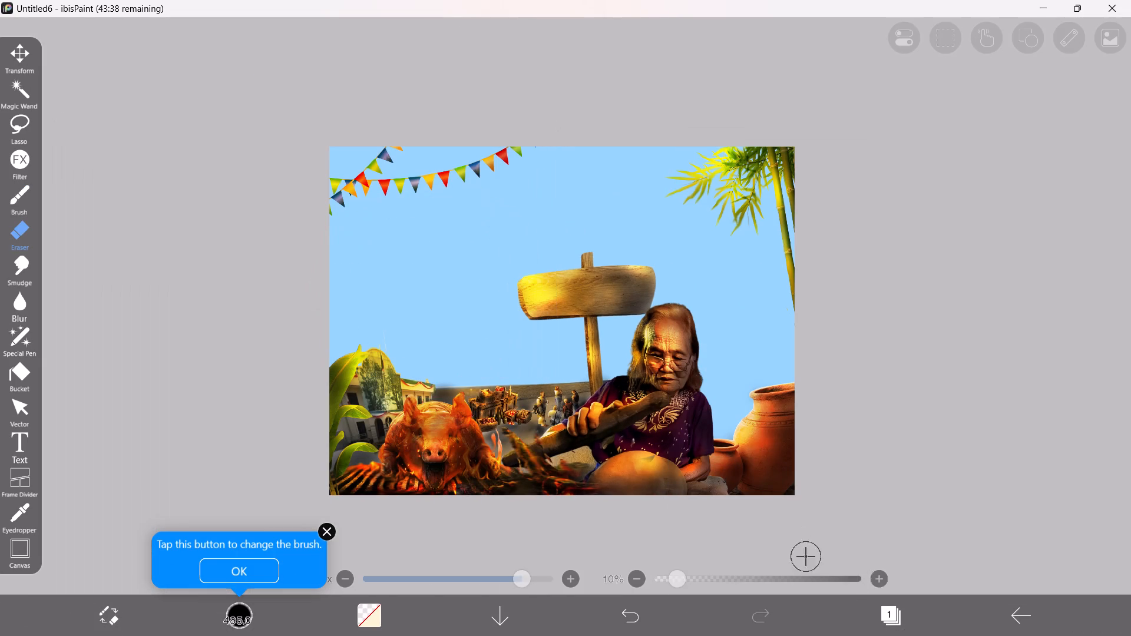
Look through the illustration's layer stack from the lower layers up past layer 44.
{"action": "left_click", "coordinate": [894, 607]}
{"action": "scroll", "coordinate": [1009, 305], "scroll_direction": "up", "scroll_amount": 20}
{"action": "scroll", "coordinate": [1009, 305], "scroll_direction": "up", "scroll_amount": 3}
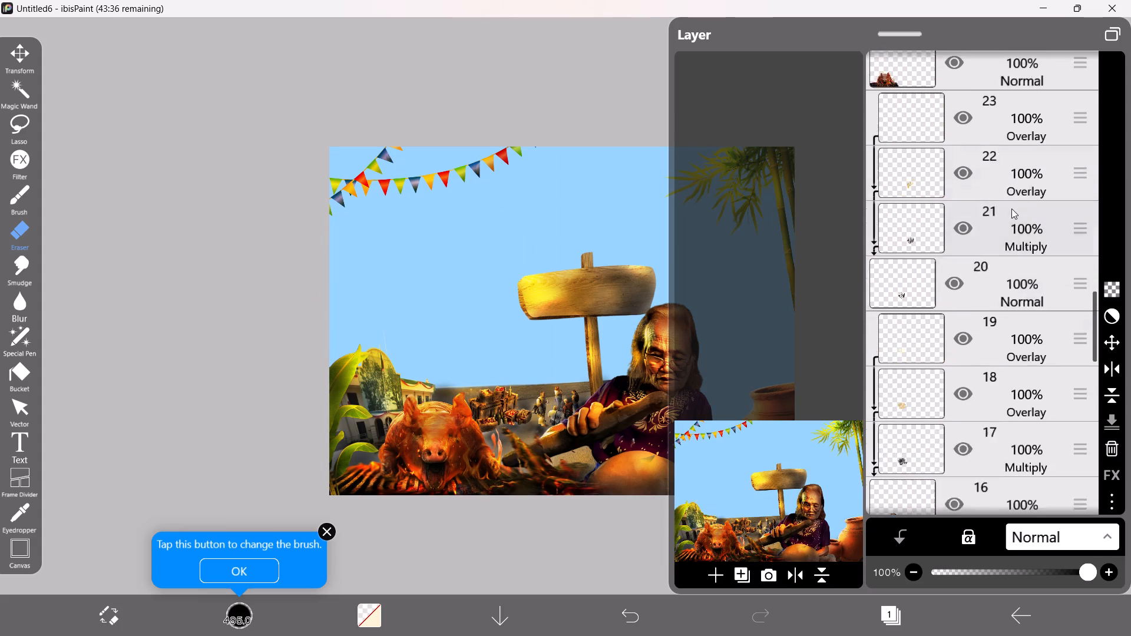
{"action": "scroll", "coordinate": [1011, 208], "scroll_direction": "up", "scroll_amount": 12}
{"action": "scroll", "coordinate": [1011, 205], "scroll_direction": "up", "scroll_amount": 11}
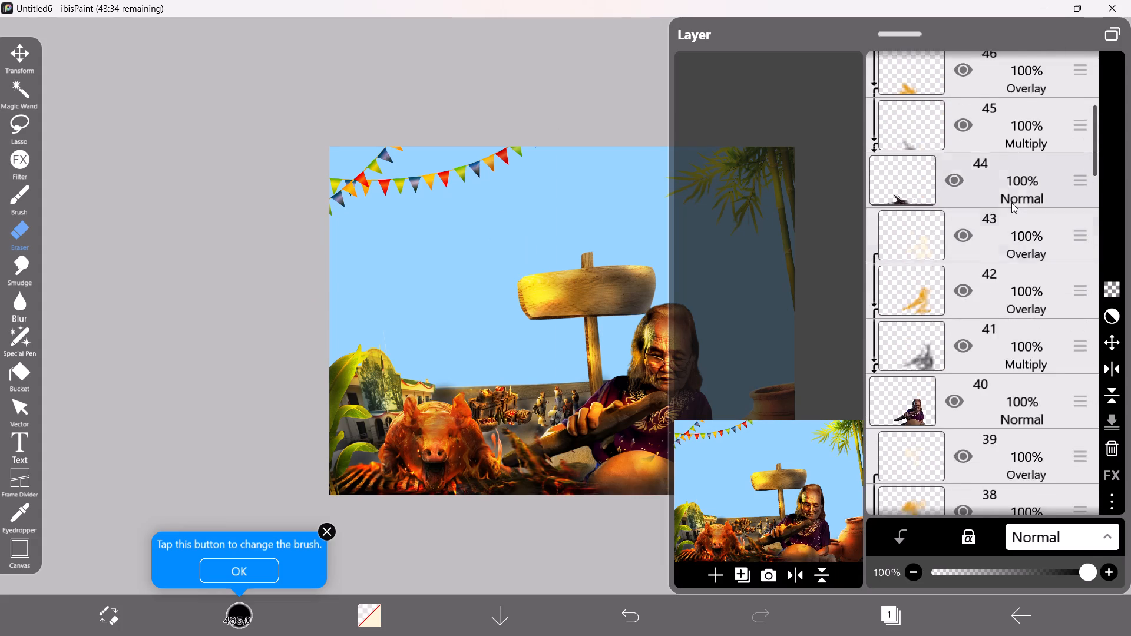
{"action": "scroll", "coordinate": [1011, 203], "scroll_direction": "up", "scroll_amount": 3}
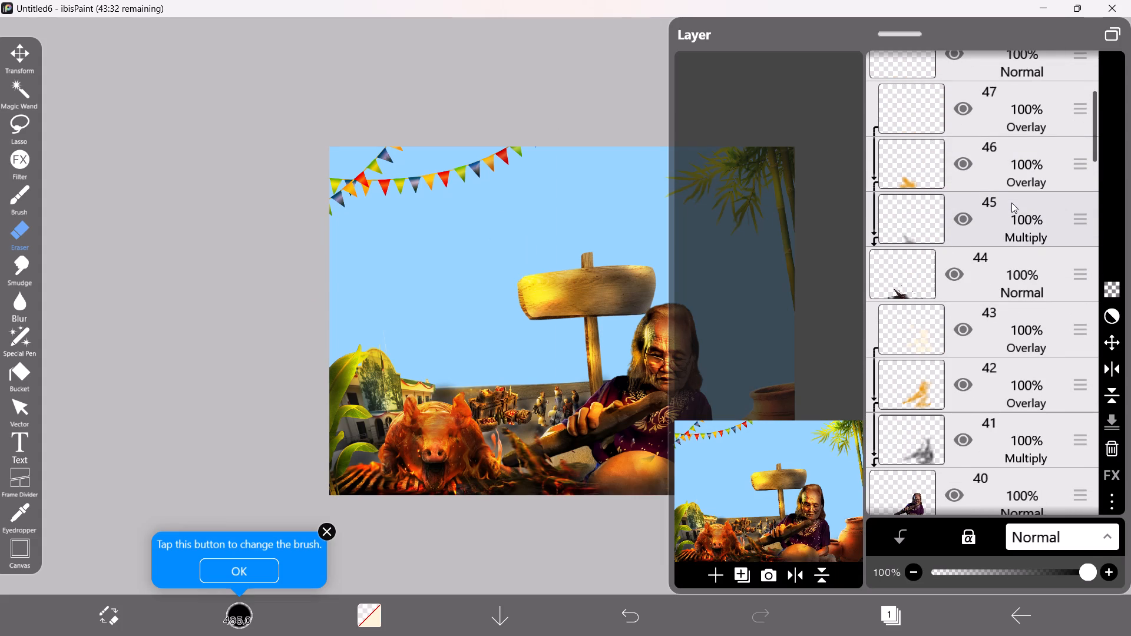
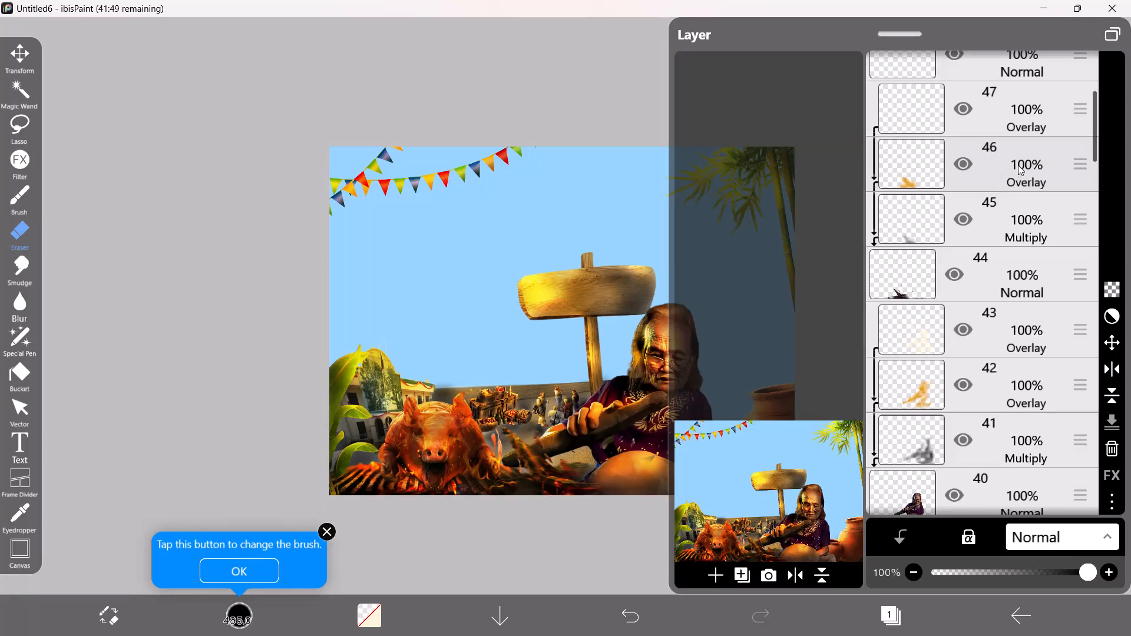
Look through the illustration's layer stack from layer 47 down to layer 1 and back up to the building's layers.
{"action": "scroll", "coordinate": [973, 337], "scroll_direction": "down", "scroll_amount": 7}
{"action": "scroll", "coordinate": [975, 350], "scroll_direction": "up", "scroll_amount": 1}
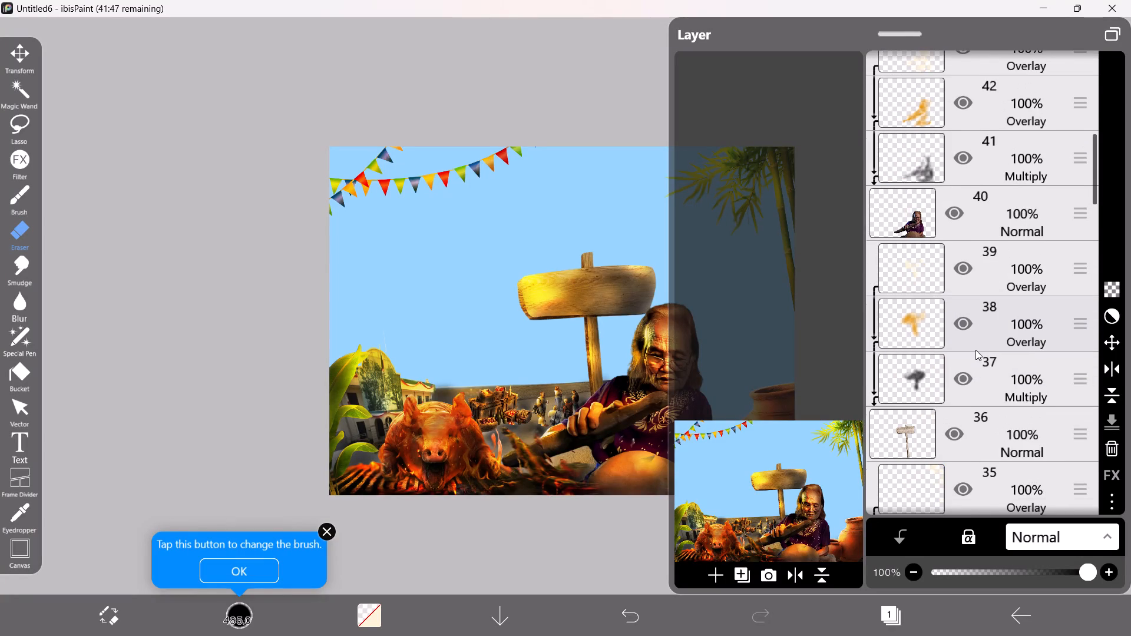
{"action": "scroll", "coordinate": [941, 337], "scroll_direction": "down", "scroll_amount": 13}
{"action": "scroll", "coordinate": [945, 337], "scroll_direction": "up", "scroll_amount": 1}
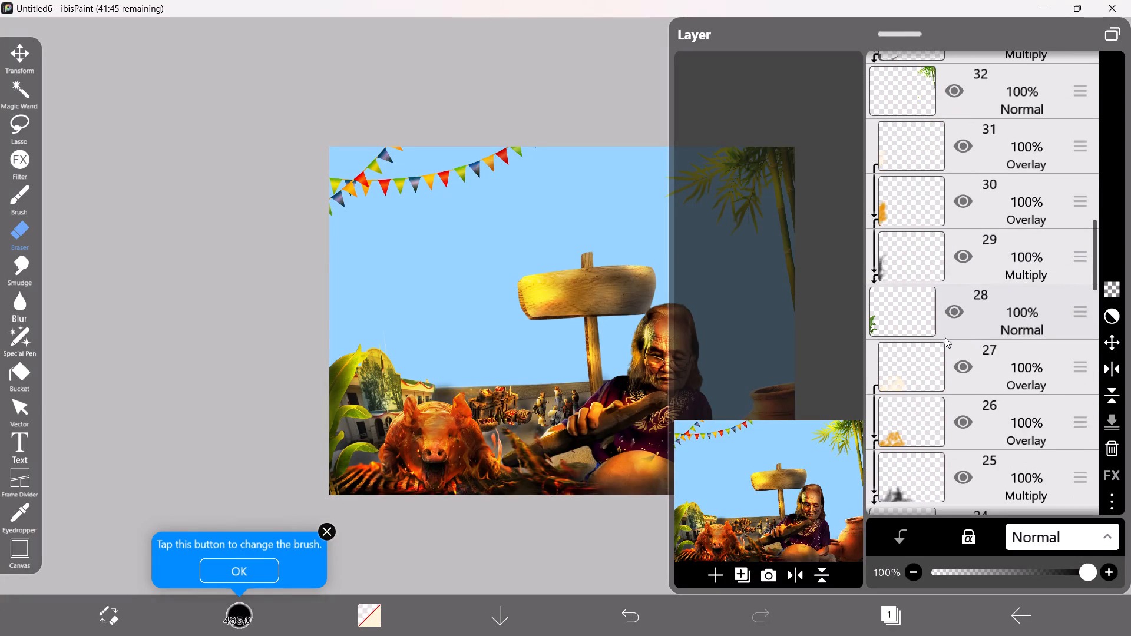
{"action": "scroll", "coordinate": [945, 337], "scroll_direction": "up", "scroll_amount": 1}
{"action": "scroll", "coordinate": [967, 320], "scroll_direction": "down", "scroll_amount": 20}
{"action": "scroll", "coordinate": [967, 320], "scroll_direction": "down", "scroll_amount": 11}
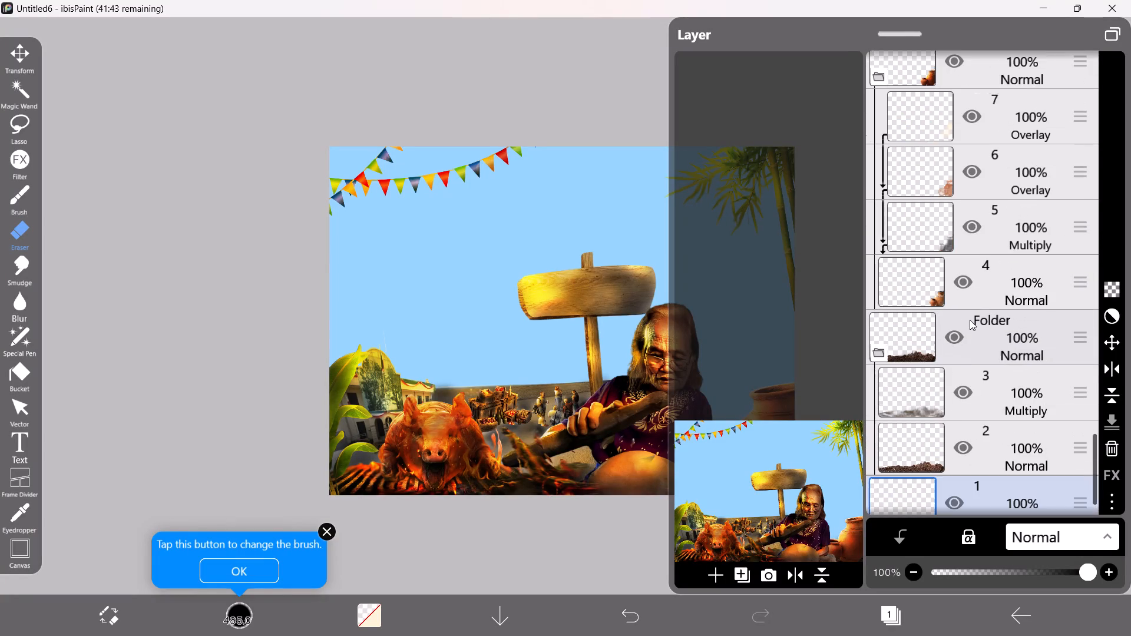
{"action": "scroll", "coordinate": [970, 320], "scroll_direction": "up", "scroll_amount": 5}
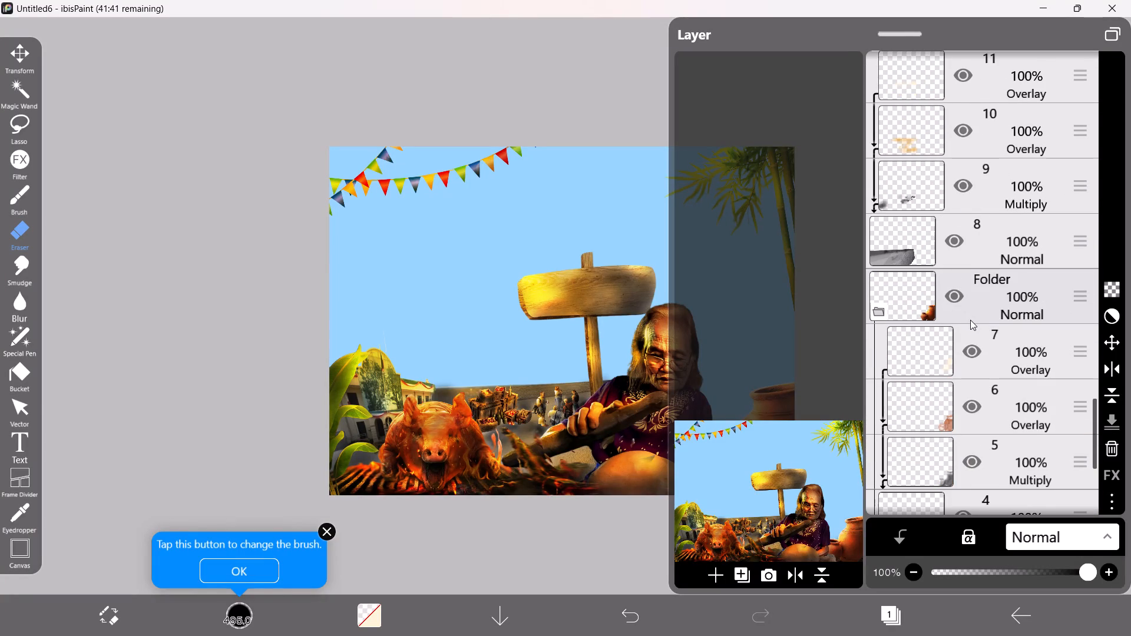
{"action": "scroll", "coordinate": [970, 320], "scroll_direction": "up", "scroll_amount": 4}
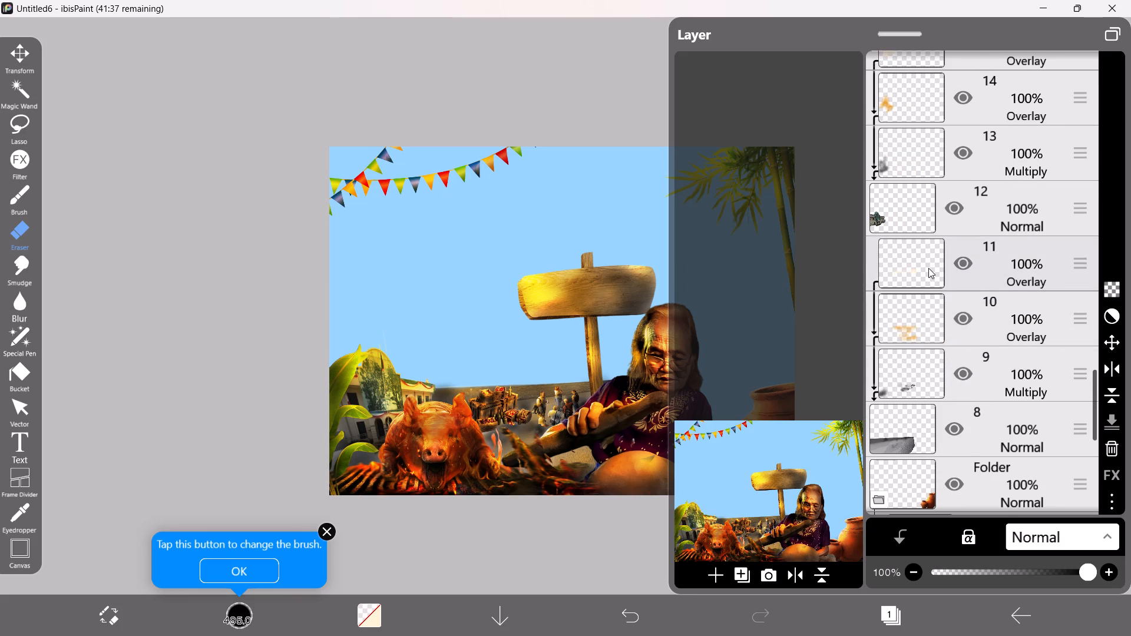
Select layer 15, the topmost Overlay layer clipped to the building, and return to the canvas around the building.
{"action": "scroll", "coordinate": [928, 268], "scroll_direction": "up", "scroll_amount": 3}
{"action": "left_click", "coordinate": [915, 198]}
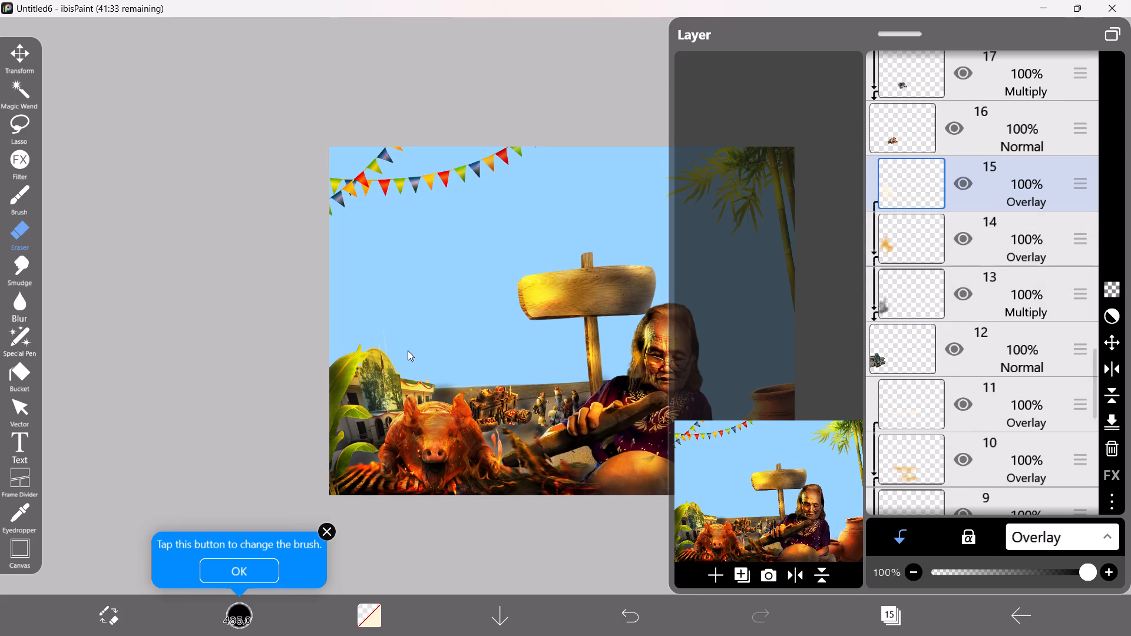
{"action": "left_click", "coordinate": [401, 365]}
{"action": "scroll", "coordinate": [401, 369], "scroll_direction": "up", "scroll_amount": 4, "text": "ctrl"}
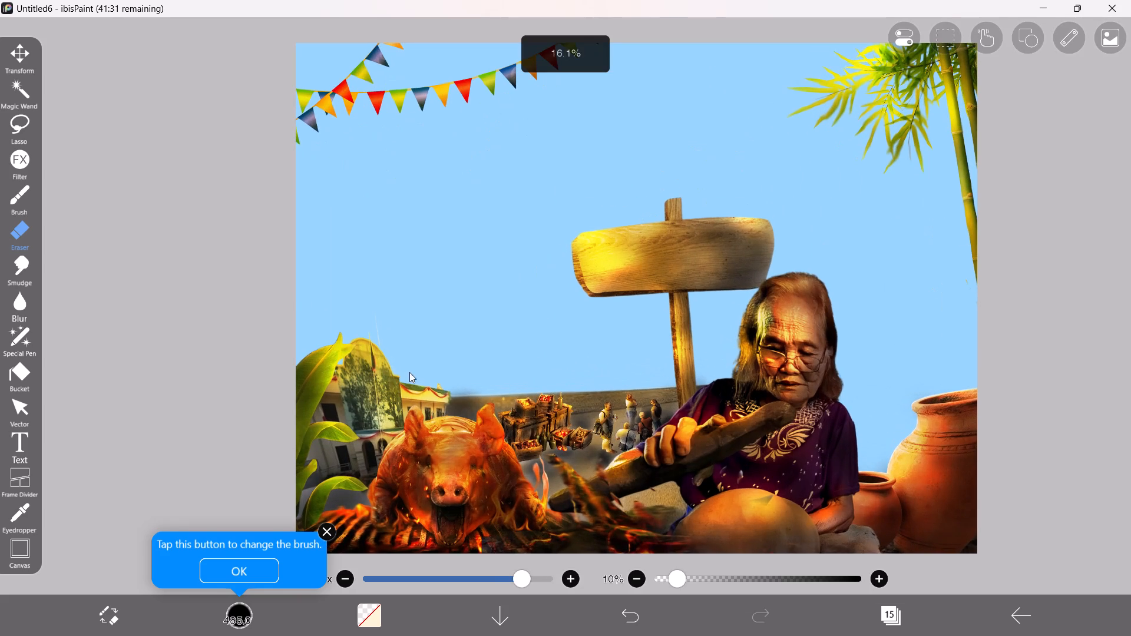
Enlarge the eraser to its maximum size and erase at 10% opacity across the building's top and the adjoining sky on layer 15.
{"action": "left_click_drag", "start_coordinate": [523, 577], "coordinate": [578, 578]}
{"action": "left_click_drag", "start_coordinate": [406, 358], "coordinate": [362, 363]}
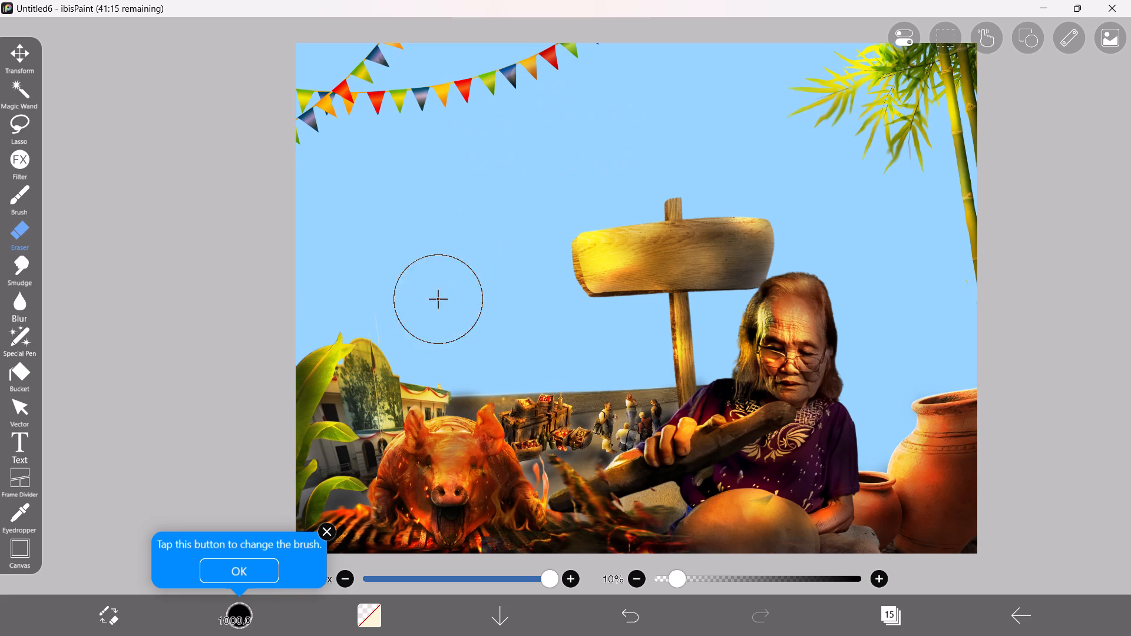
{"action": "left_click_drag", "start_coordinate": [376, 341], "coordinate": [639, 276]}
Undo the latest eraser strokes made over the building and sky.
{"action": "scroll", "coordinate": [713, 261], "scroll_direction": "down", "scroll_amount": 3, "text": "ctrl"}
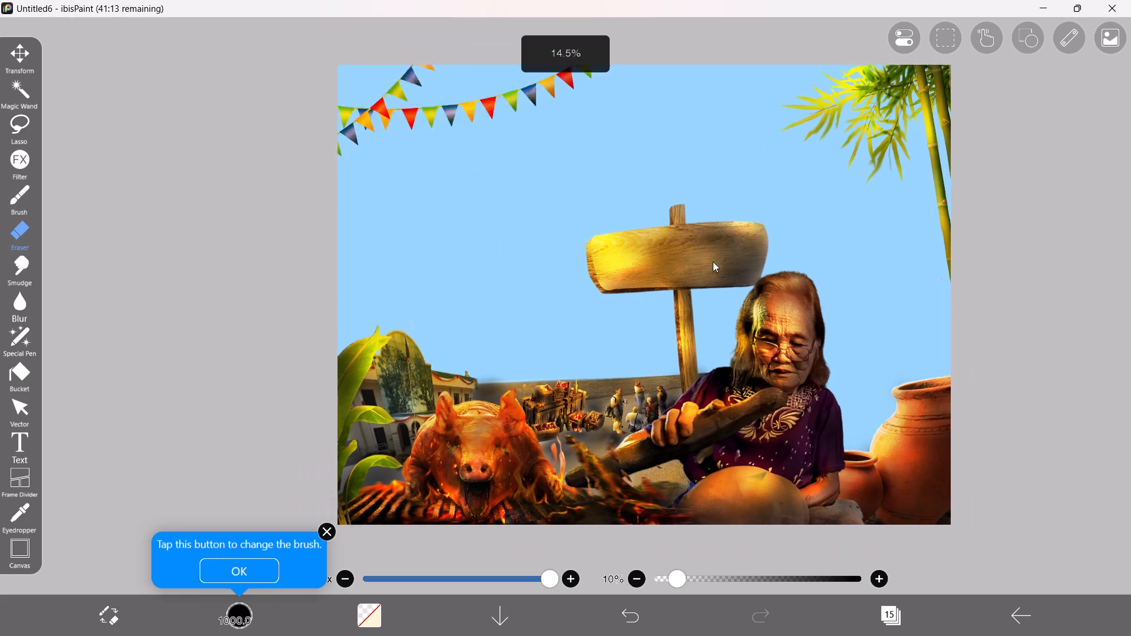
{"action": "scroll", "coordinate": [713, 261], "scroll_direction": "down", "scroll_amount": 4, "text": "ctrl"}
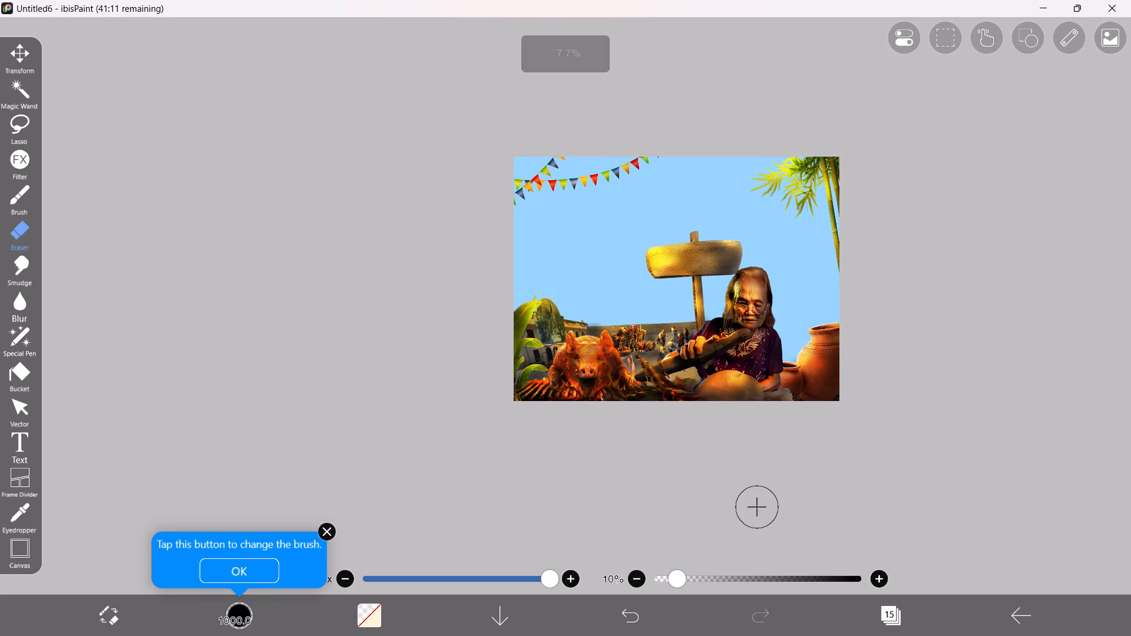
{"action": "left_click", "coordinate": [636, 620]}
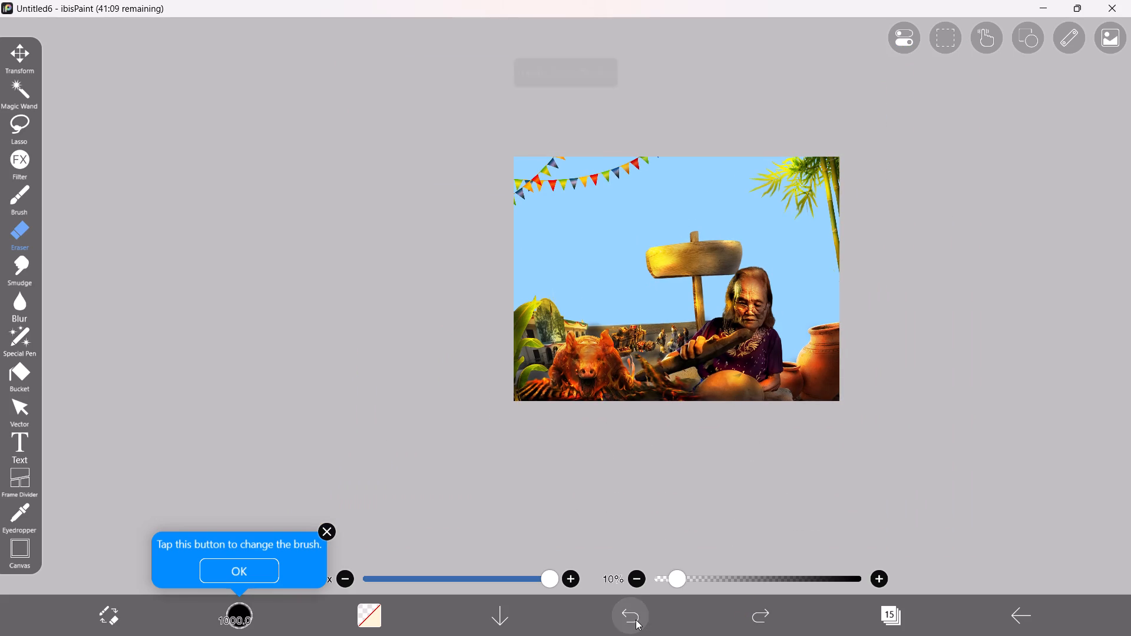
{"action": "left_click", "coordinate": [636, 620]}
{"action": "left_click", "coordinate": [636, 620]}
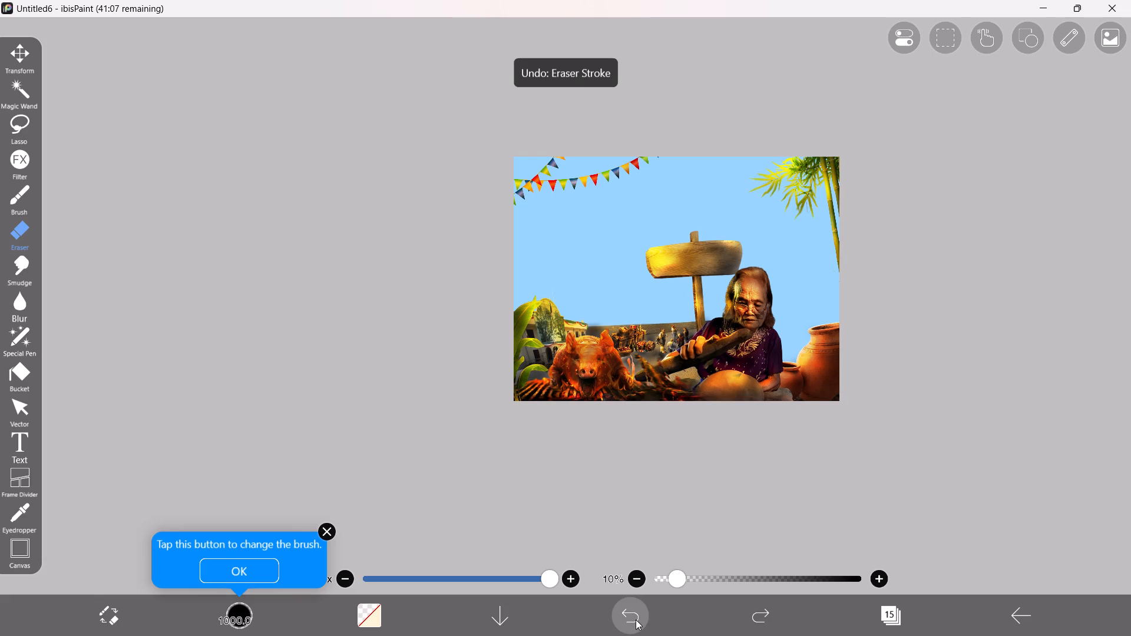
Examine the whole illustration's composition close up and from farther out, including the sign, the woman and the building.
{"action": "scroll", "coordinate": [774, 333], "scroll_direction": "up", "scroll_amount": 4, "text": "ctrl"}
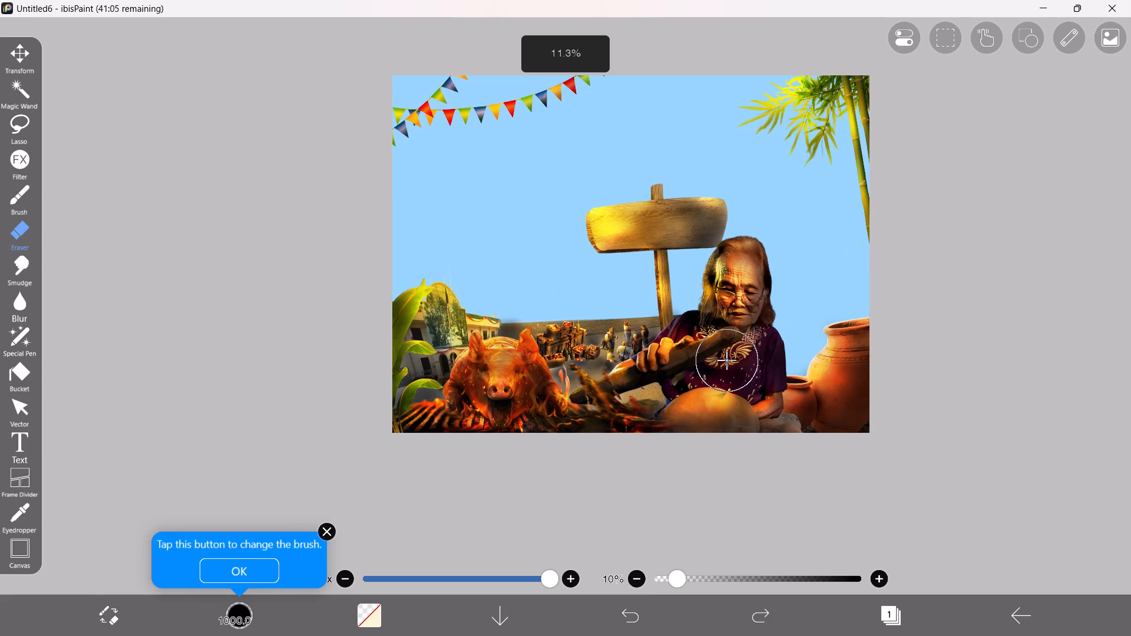
{"action": "scroll", "coordinate": [758, 314], "scroll_direction": "up", "scroll_amount": 4, "text": "ctrl"}
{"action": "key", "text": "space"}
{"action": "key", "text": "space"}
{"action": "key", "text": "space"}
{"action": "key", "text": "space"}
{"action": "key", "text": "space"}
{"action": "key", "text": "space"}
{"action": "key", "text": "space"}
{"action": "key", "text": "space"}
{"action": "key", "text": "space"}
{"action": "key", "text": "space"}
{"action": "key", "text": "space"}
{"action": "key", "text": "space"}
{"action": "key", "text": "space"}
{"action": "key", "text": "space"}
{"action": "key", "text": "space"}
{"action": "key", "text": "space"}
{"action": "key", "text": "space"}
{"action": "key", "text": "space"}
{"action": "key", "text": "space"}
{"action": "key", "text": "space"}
{"action": "left_click_drag", "start_coordinate": [754, 233], "coordinate": [697, 301]}
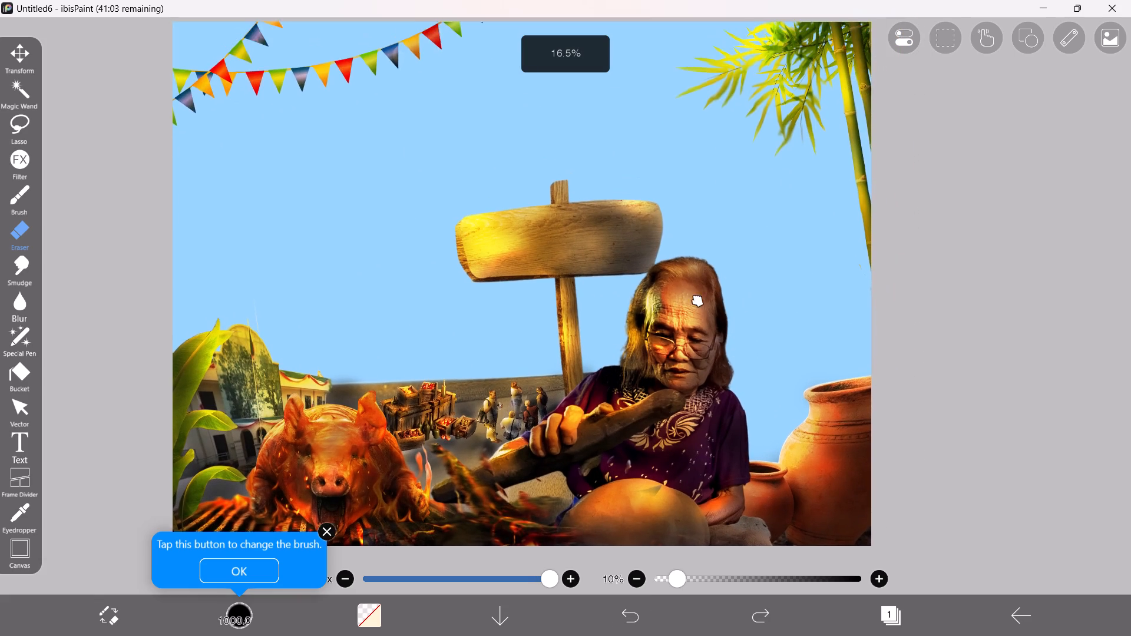
{"action": "left_click_drag", "start_coordinate": [697, 301], "coordinate": [696, 302]}
{"action": "scroll", "coordinate": [695, 306], "scroll_direction": "down", "scroll_amount": 3}
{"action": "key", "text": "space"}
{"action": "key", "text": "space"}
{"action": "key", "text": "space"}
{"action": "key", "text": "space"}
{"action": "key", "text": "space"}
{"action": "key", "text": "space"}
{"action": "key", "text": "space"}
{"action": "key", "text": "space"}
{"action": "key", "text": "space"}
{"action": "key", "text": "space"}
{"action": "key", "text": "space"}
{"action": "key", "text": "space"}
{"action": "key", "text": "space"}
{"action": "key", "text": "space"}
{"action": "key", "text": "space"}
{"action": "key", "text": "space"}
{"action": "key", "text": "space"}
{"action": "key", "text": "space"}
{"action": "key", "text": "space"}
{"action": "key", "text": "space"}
{"action": "left_click_drag", "start_coordinate": [747, 221], "coordinate": [747, 241]}
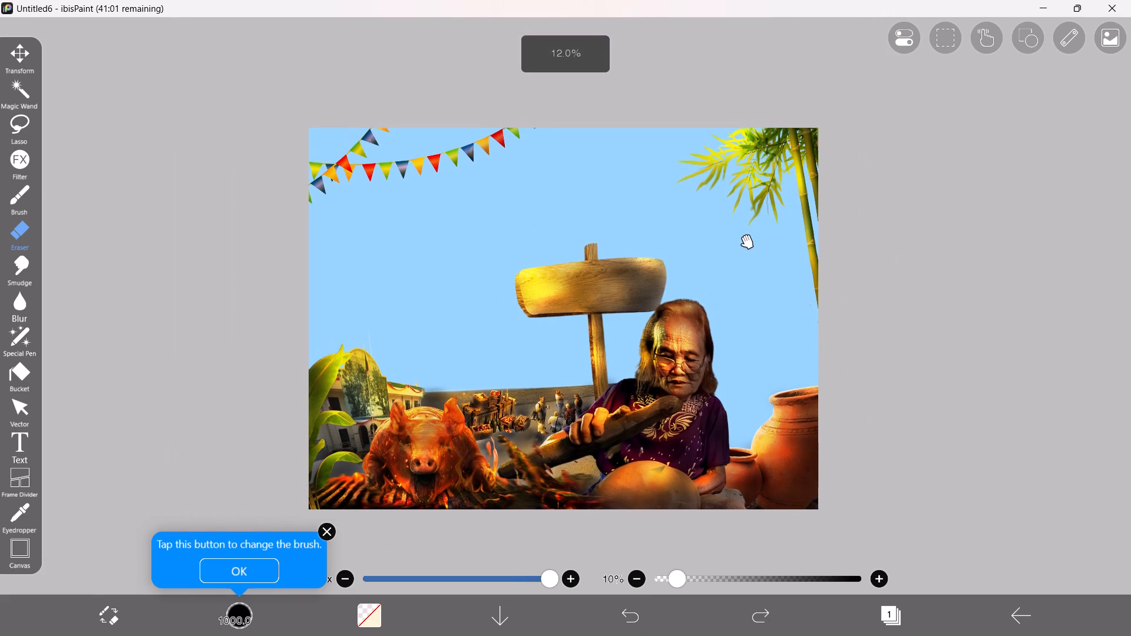
{"action": "scroll", "coordinate": [747, 241], "scroll_direction": "up", "scroll_amount": 1}
{"action": "scroll", "coordinate": [747, 242], "scroll_direction": "down", "scroll_amount": 1}
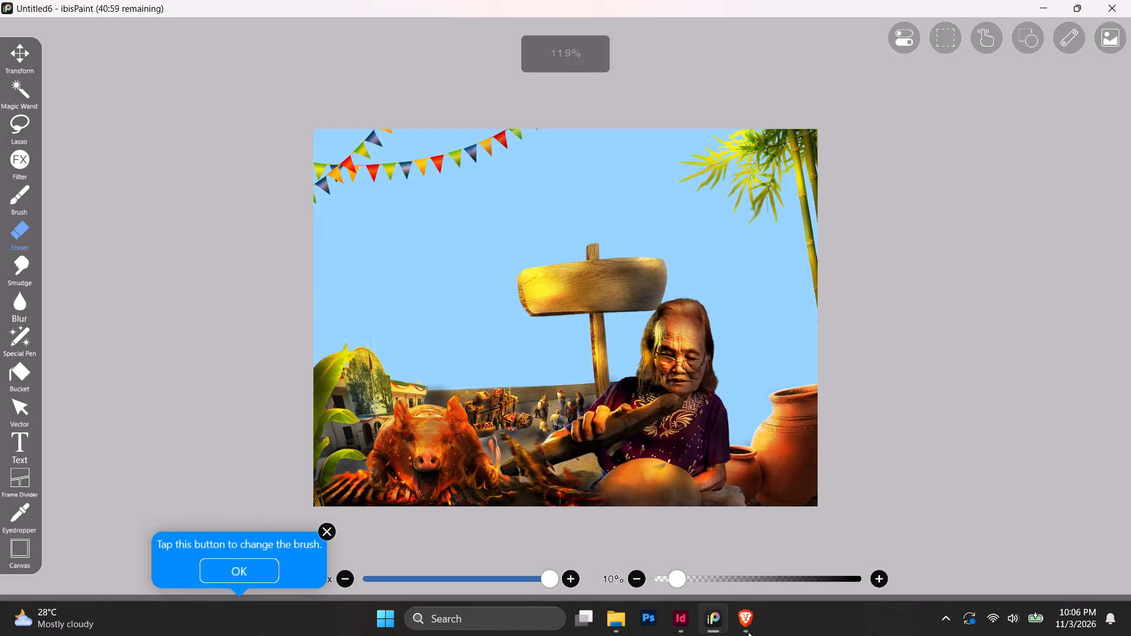
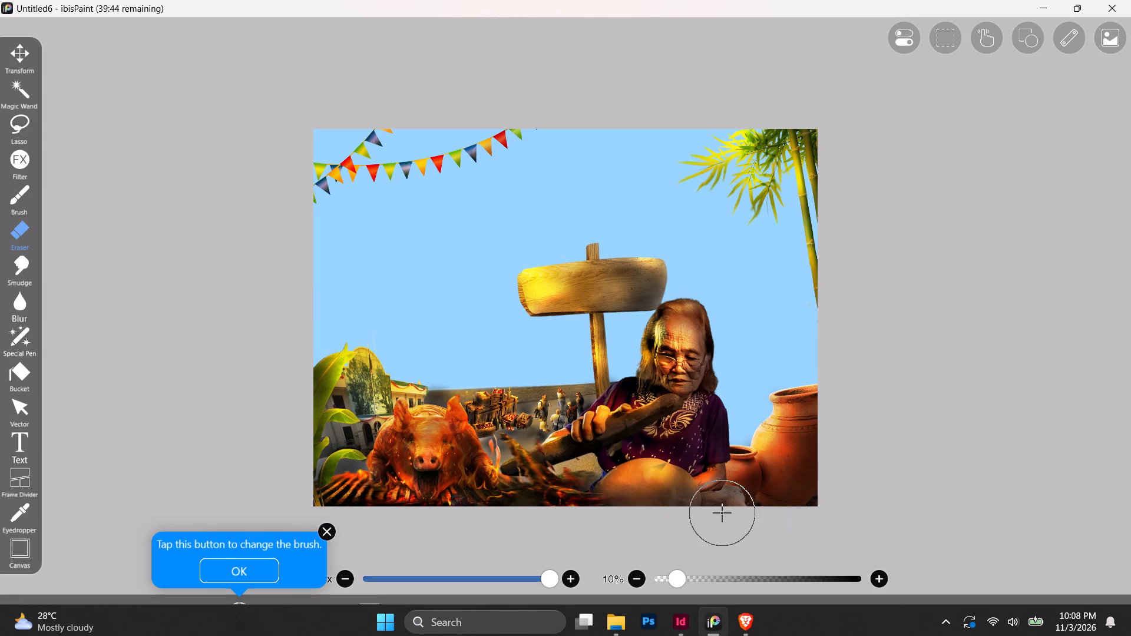
Look through the illustration's layer stack from layer 1 up to layer 23, then return to the canvas.
{"action": "left_click", "coordinate": [894, 623]}
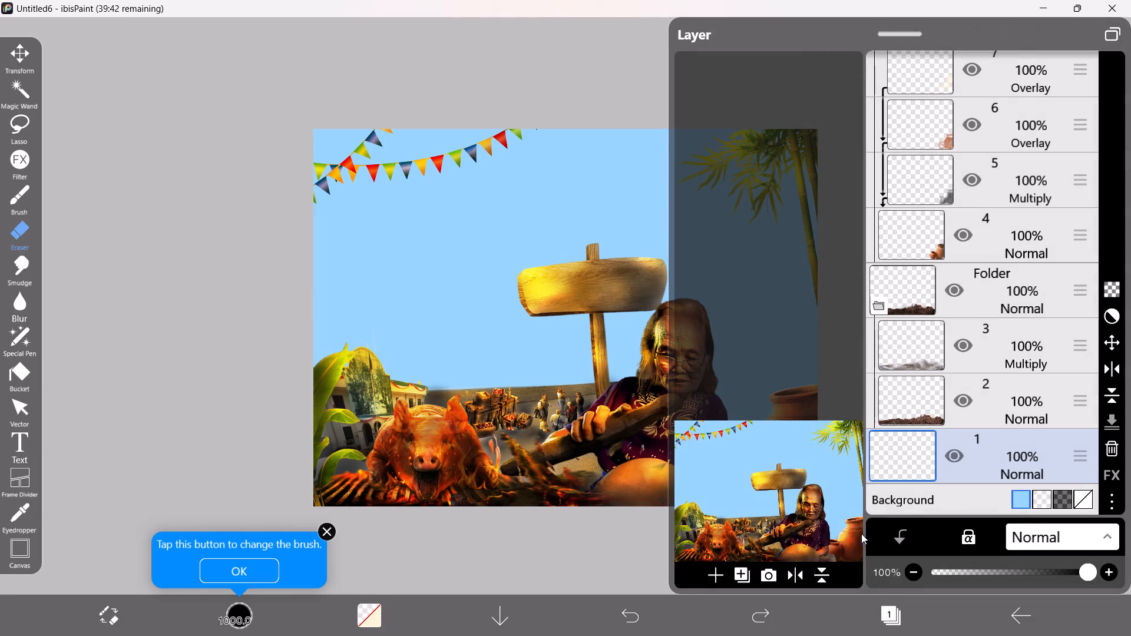
{"action": "scroll", "coordinate": [893, 438], "scroll_direction": "up", "scroll_amount": 2}
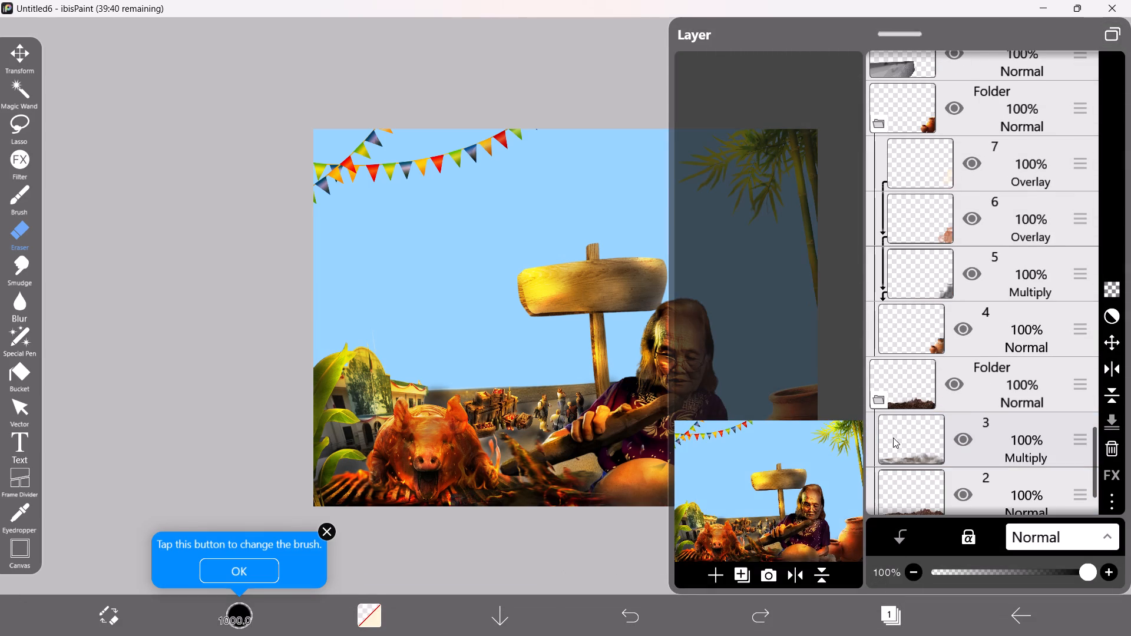
{"action": "scroll", "coordinate": [894, 440], "scroll_direction": "up", "scroll_amount": 2}
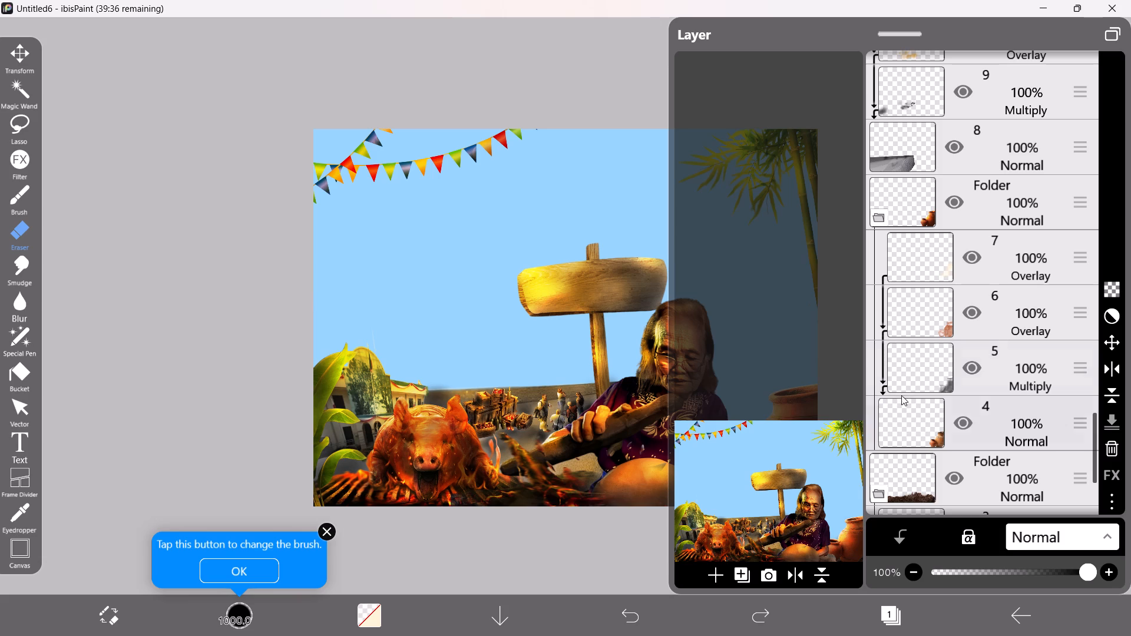
{"action": "scroll", "coordinate": [895, 302], "scroll_direction": "up", "scroll_amount": 4}
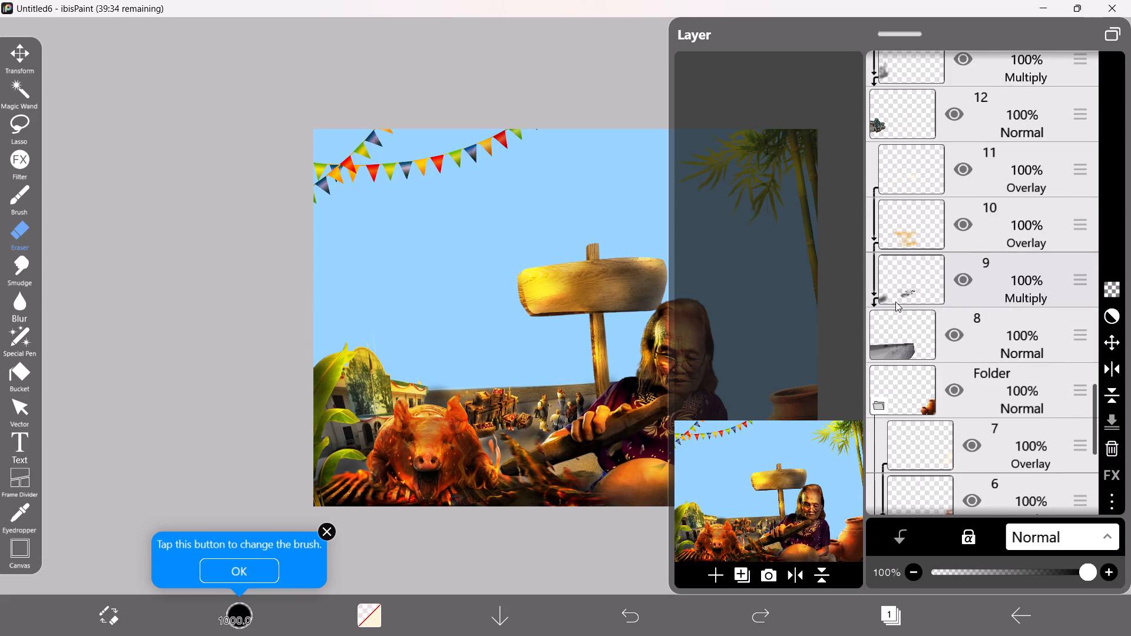
{"action": "scroll", "coordinate": [910, 339], "scroll_direction": "up", "scroll_amount": 4}
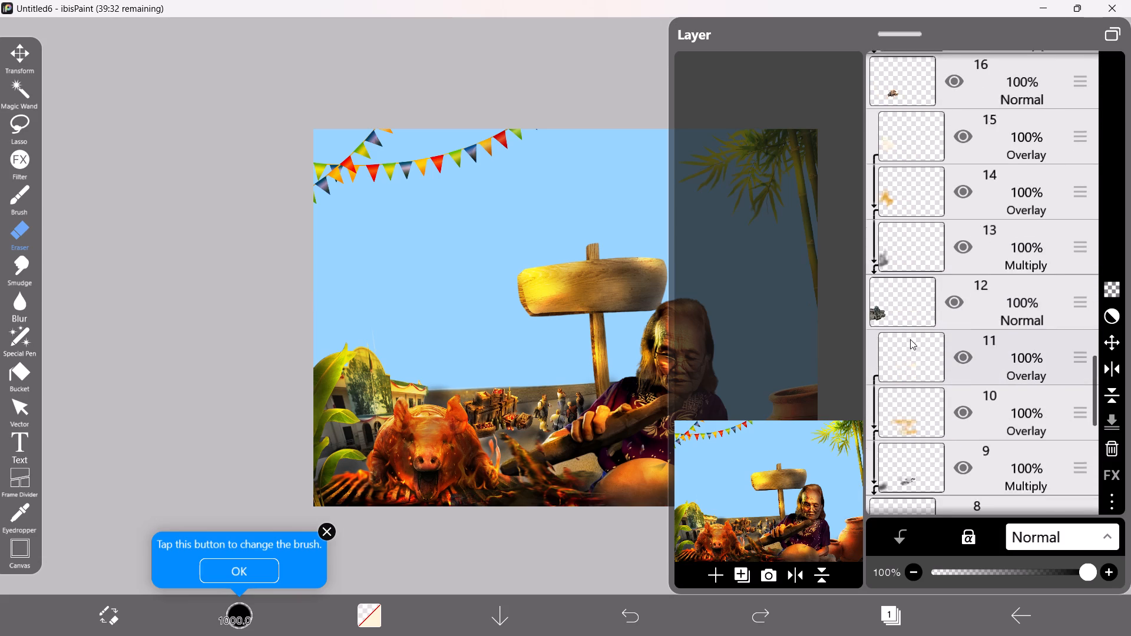
{"action": "scroll", "coordinate": [910, 339], "scroll_direction": "up", "scroll_amount": 6}
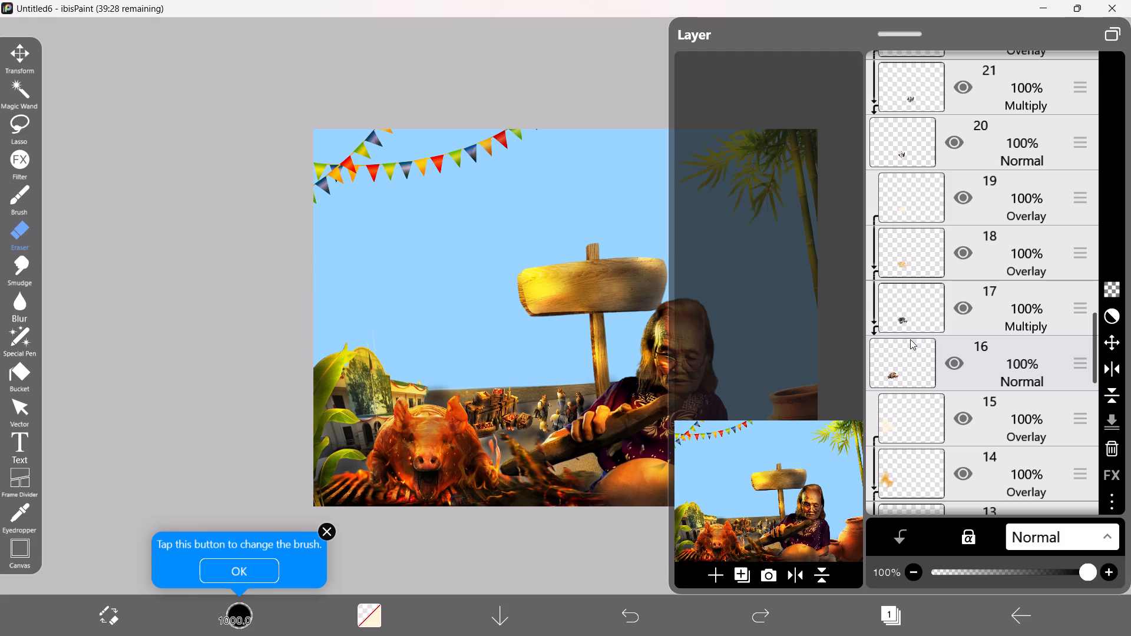
{"action": "scroll", "coordinate": [910, 339], "scroll_direction": "up", "scroll_amount": 2}
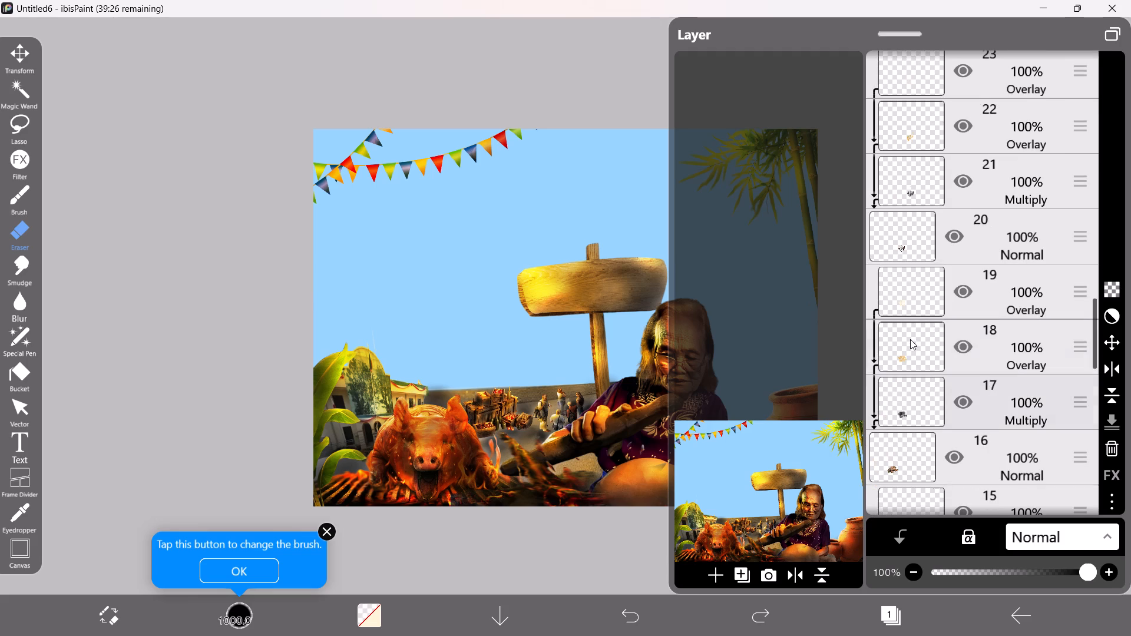
{"action": "left_click", "coordinate": [591, 345]}
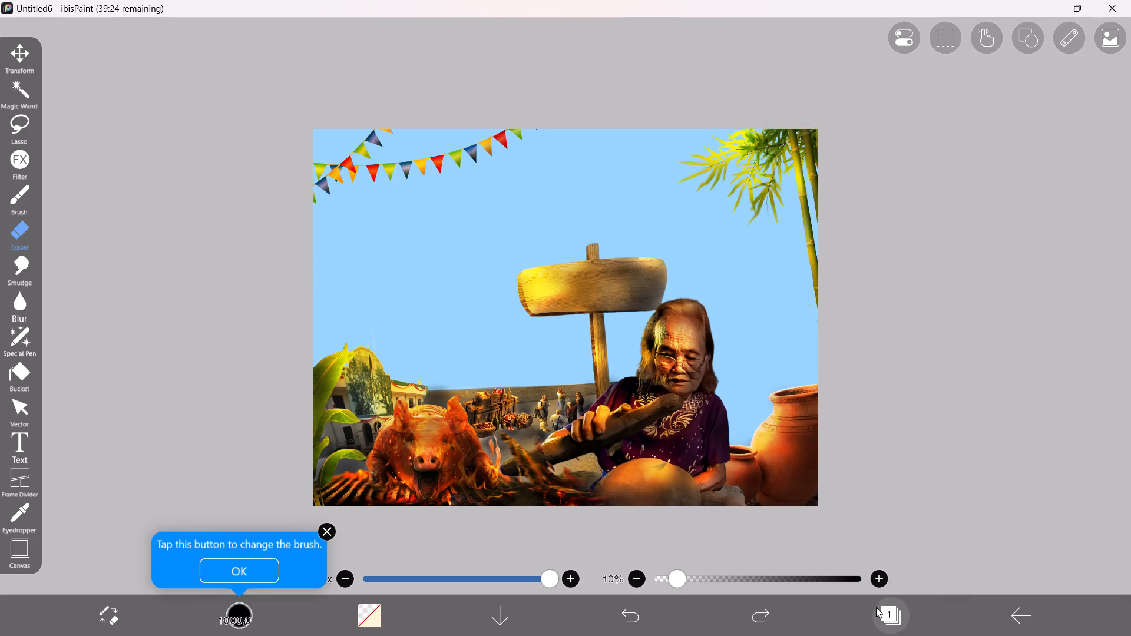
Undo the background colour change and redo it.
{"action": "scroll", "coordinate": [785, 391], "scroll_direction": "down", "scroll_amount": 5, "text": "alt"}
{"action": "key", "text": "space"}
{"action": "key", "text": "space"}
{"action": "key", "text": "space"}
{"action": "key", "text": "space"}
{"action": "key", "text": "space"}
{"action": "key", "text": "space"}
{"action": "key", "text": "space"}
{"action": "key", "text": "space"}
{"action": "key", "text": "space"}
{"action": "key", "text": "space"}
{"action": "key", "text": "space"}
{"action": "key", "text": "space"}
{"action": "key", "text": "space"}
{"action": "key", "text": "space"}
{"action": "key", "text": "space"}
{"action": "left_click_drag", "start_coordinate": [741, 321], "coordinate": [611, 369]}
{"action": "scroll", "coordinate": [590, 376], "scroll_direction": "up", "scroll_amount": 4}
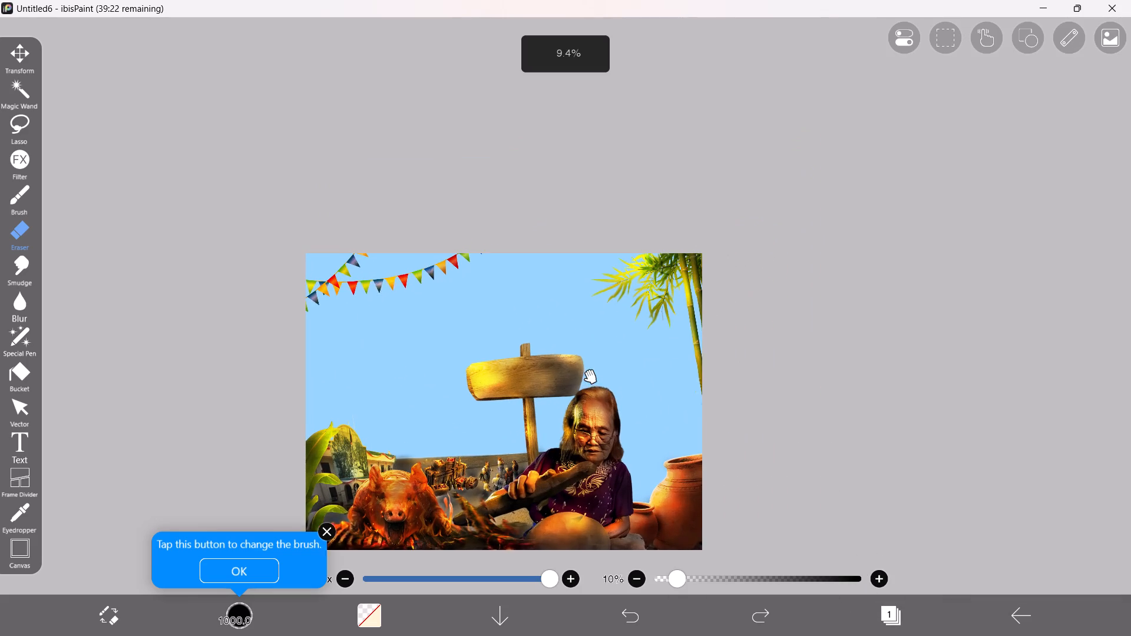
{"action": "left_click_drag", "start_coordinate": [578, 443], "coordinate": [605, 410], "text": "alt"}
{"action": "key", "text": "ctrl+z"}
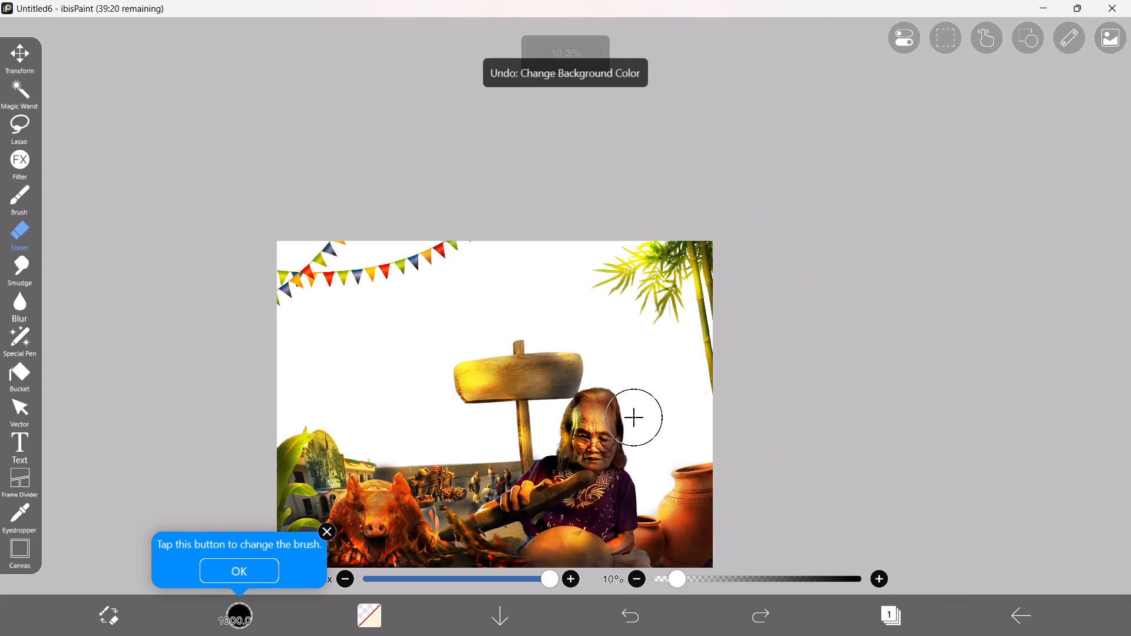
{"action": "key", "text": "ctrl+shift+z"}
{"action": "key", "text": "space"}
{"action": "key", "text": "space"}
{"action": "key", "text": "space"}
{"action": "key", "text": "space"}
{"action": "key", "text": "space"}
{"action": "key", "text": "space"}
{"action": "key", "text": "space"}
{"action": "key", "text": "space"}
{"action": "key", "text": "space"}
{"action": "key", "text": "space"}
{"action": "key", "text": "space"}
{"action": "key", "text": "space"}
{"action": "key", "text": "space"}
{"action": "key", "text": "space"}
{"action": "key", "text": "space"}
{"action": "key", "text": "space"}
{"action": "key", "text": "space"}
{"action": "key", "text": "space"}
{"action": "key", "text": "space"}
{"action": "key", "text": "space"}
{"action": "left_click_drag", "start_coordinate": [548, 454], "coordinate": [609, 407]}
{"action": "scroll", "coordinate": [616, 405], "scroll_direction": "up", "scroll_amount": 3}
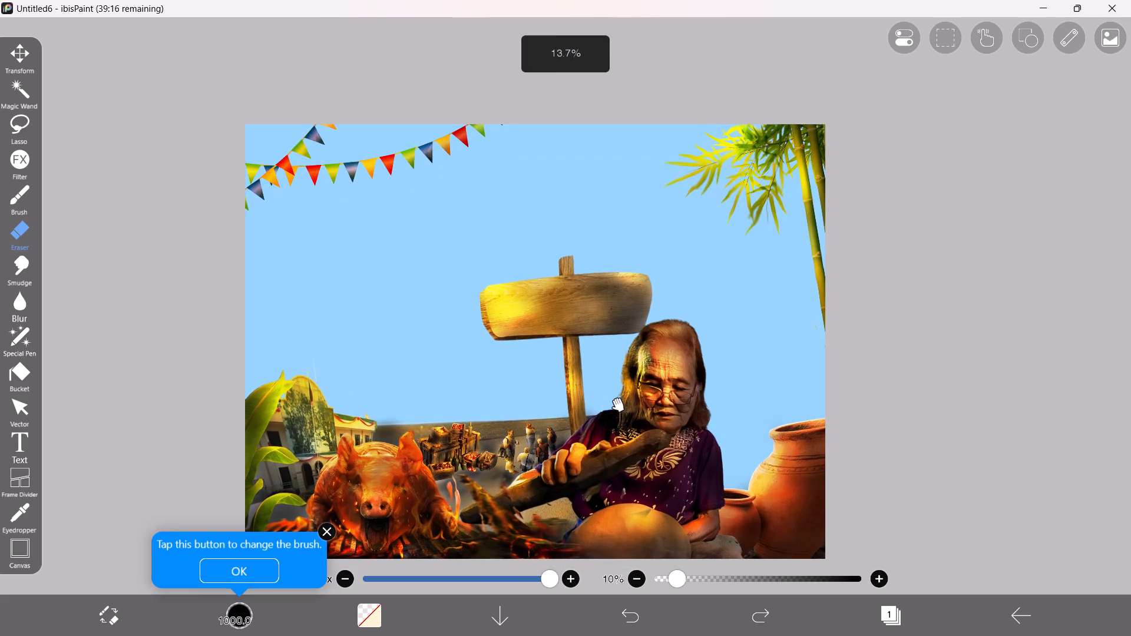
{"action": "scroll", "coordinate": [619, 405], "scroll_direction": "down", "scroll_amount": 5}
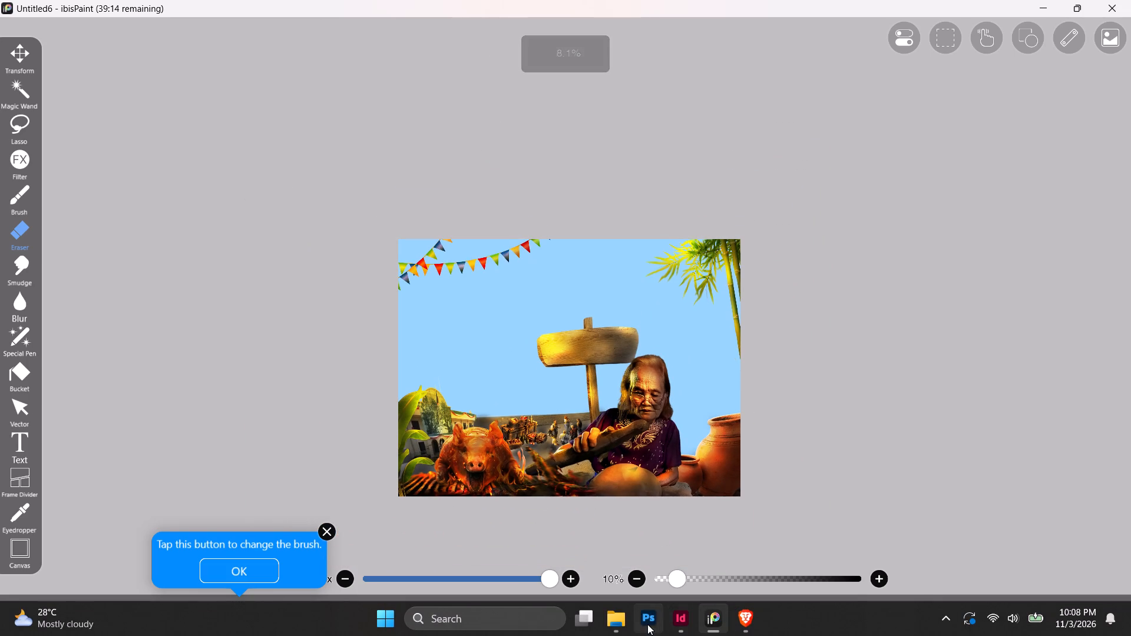
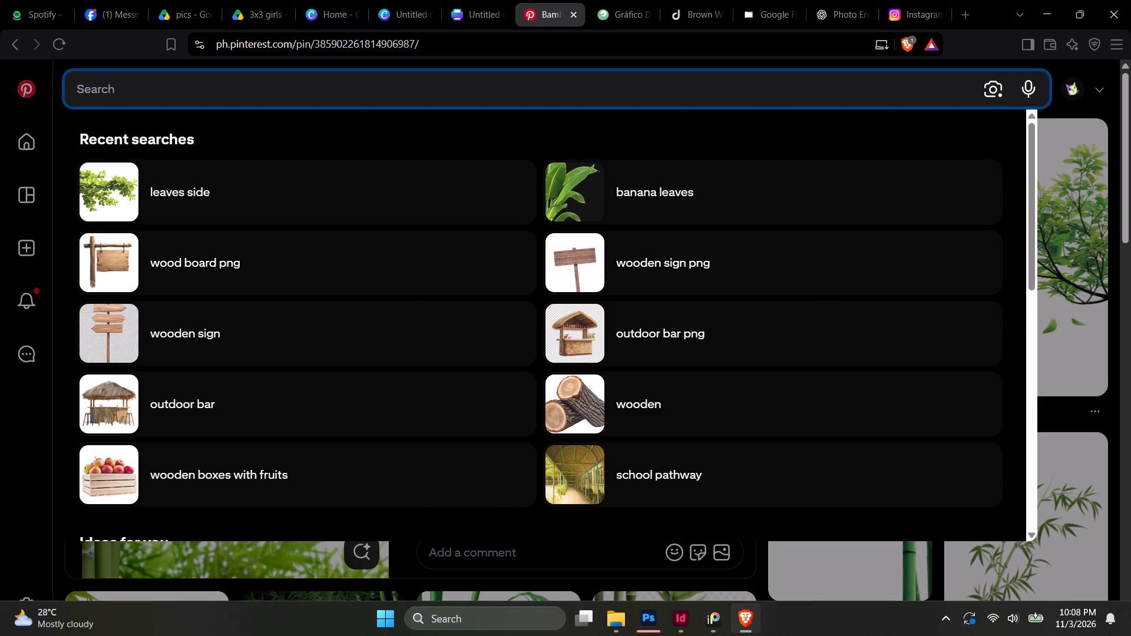
Search Pinterest for "flare" and look over the first results.
{"action": "key", "text": "BackSpace"}
{"action": "type", "text": "flared"}
{"action": "key", "text": "BackSpace"}
{"action": "key", "text": "Return"}
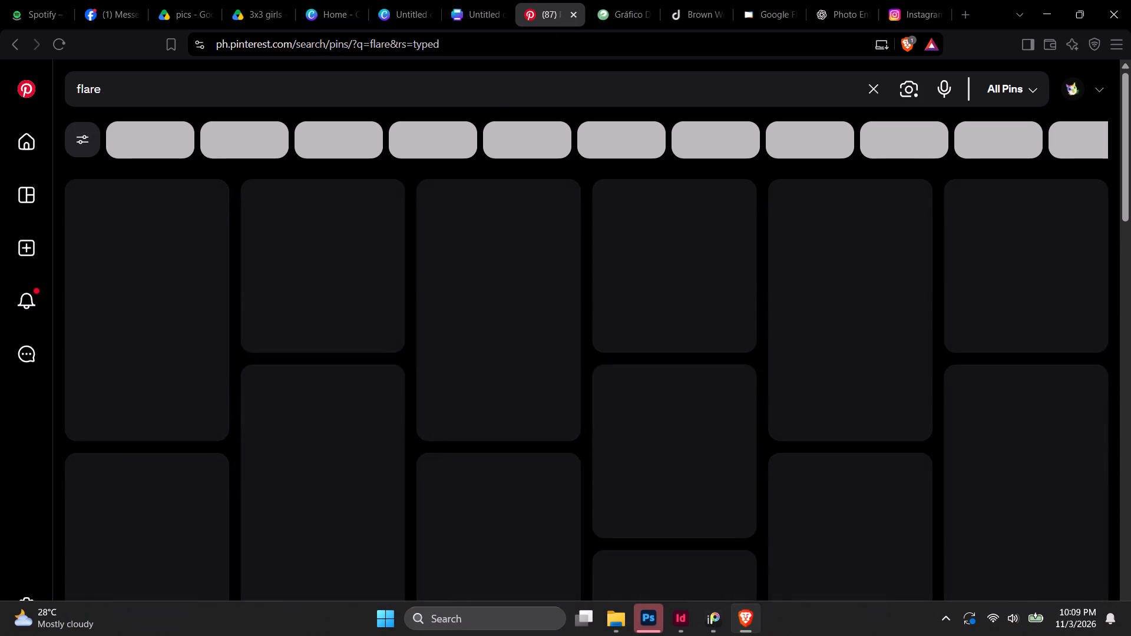
{"action": "scroll", "coordinate": [651, 304], "scroll_direction": "up", "scroll_amount": 2}
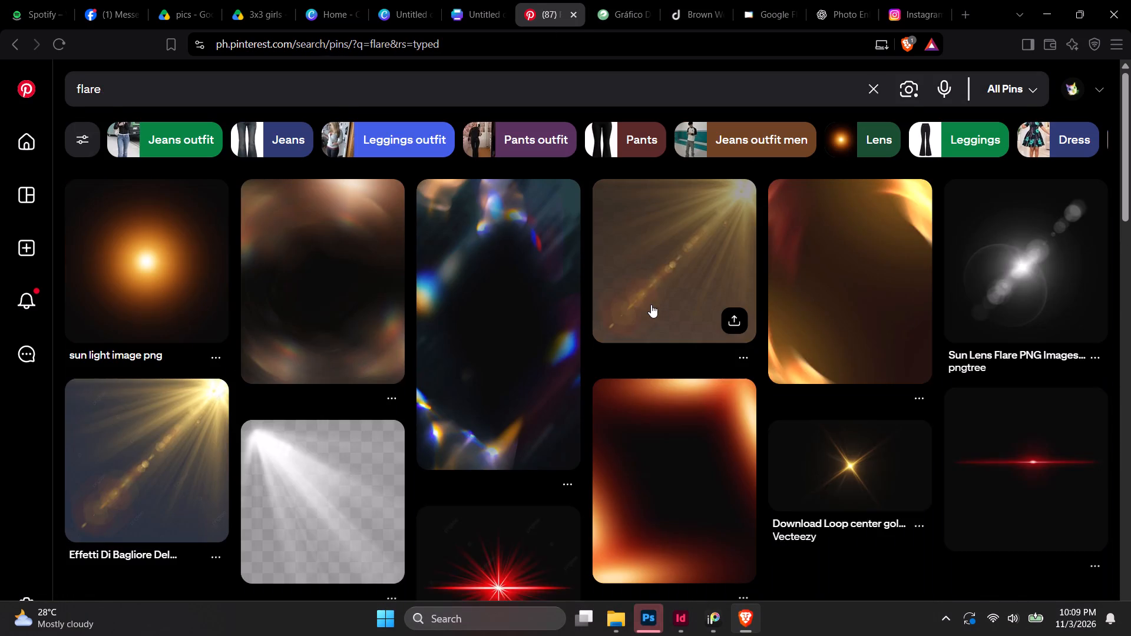
{"action": "scroll", "coordinate": [651, 304], "scroll_direction": "down", "scroll_amount": 3}
{"action": "scroll", "coordinate": [651, 304], "scroll_direction": "up", "scroll_amount": 3}
Refine the Pinterest search to the suggested "flare overlay".
{"action": "left_click", "coordinate": [299, 104]}
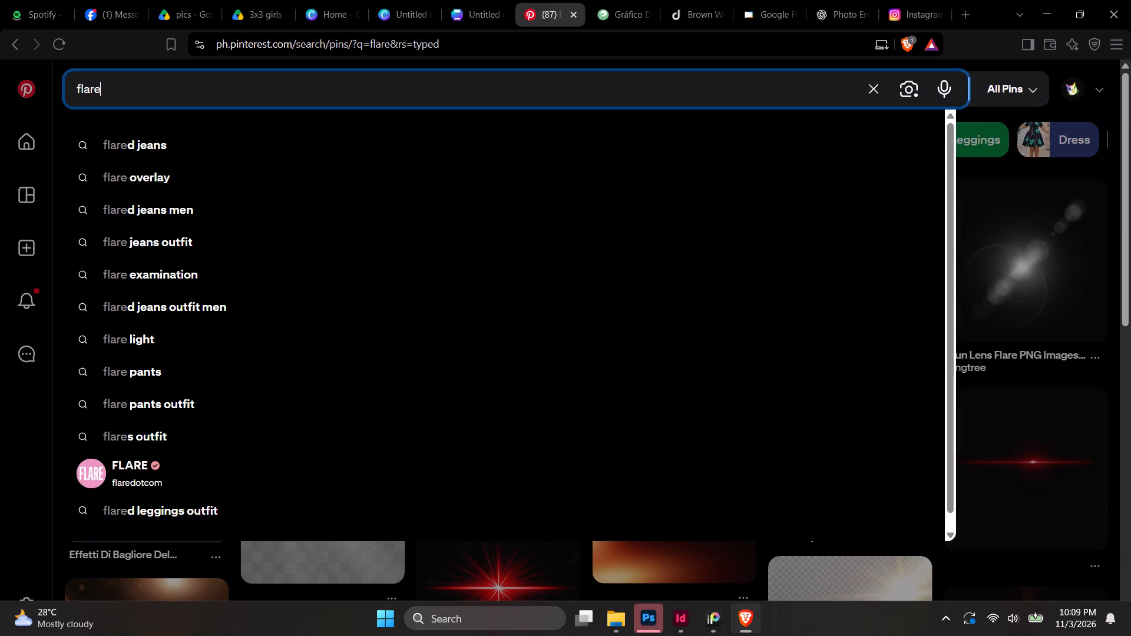
{"action": "left_click", "coordinate": [295, 159]}
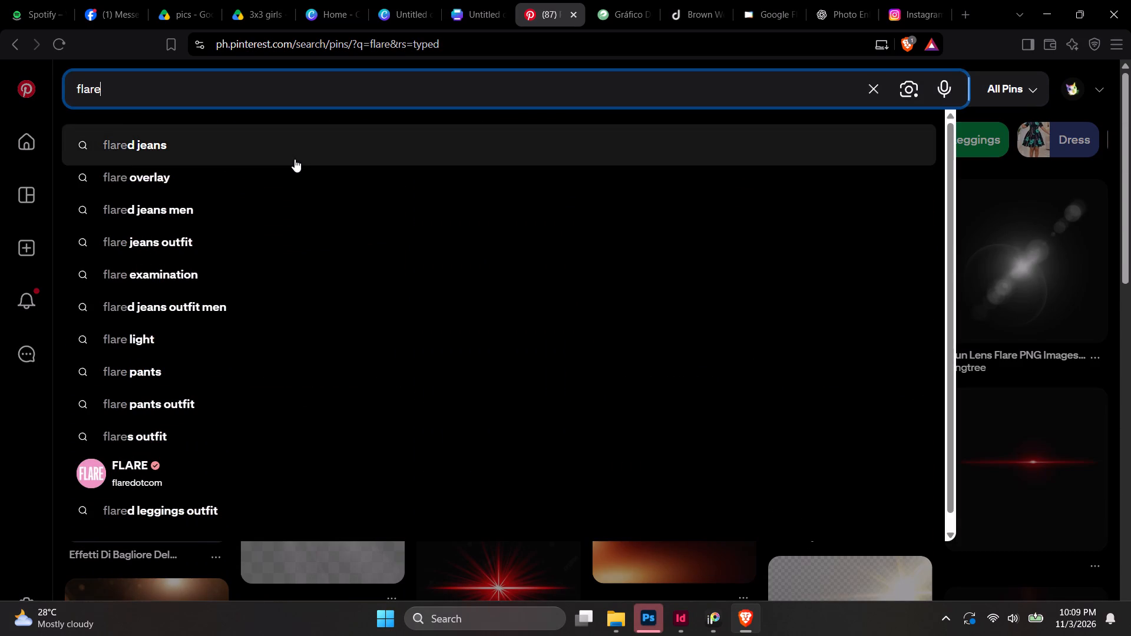
{"action": "left_click", "coordinate": [295, 171]}
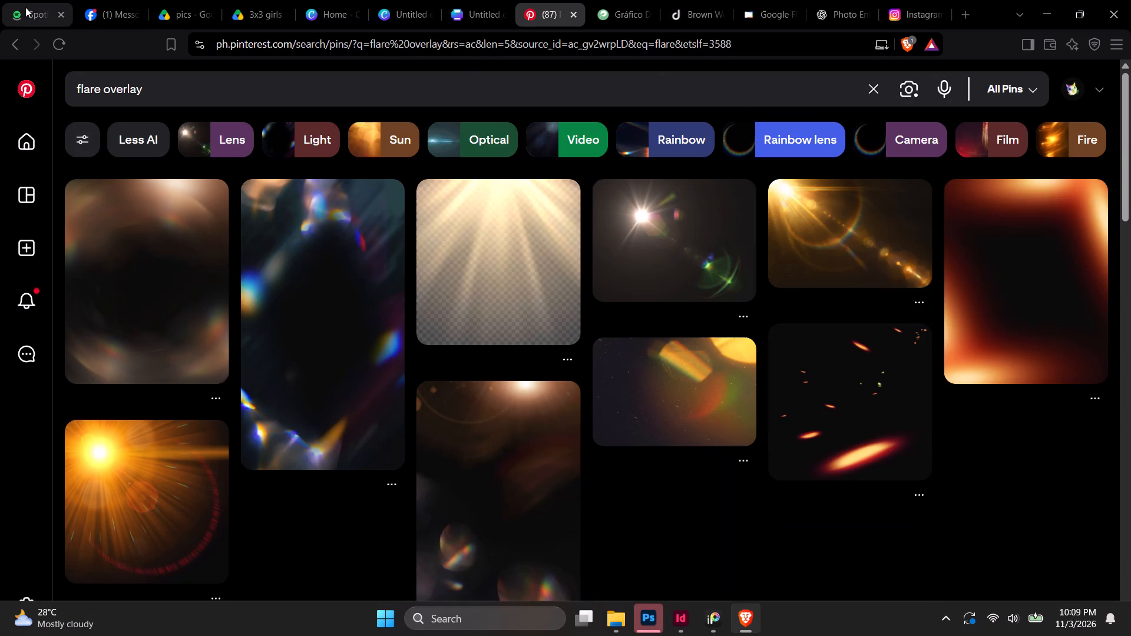
Browse the flare overlay results and open the dark pin with diagonal rainbow light streaks.
{"action": "scroll", "coordinate": [296, 269], "scroll_direction": "down", "scroll_amount": 9}
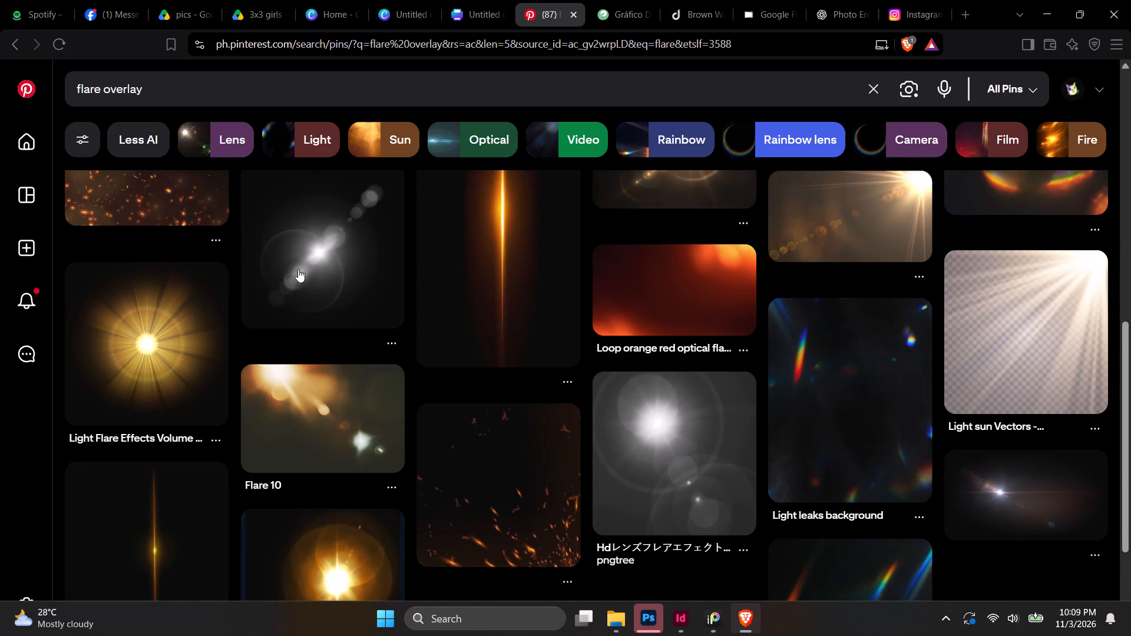
{"action": "scroll", "coordinate": [577, 323], "scroll_direction": "down", "scroll_amount": 2}
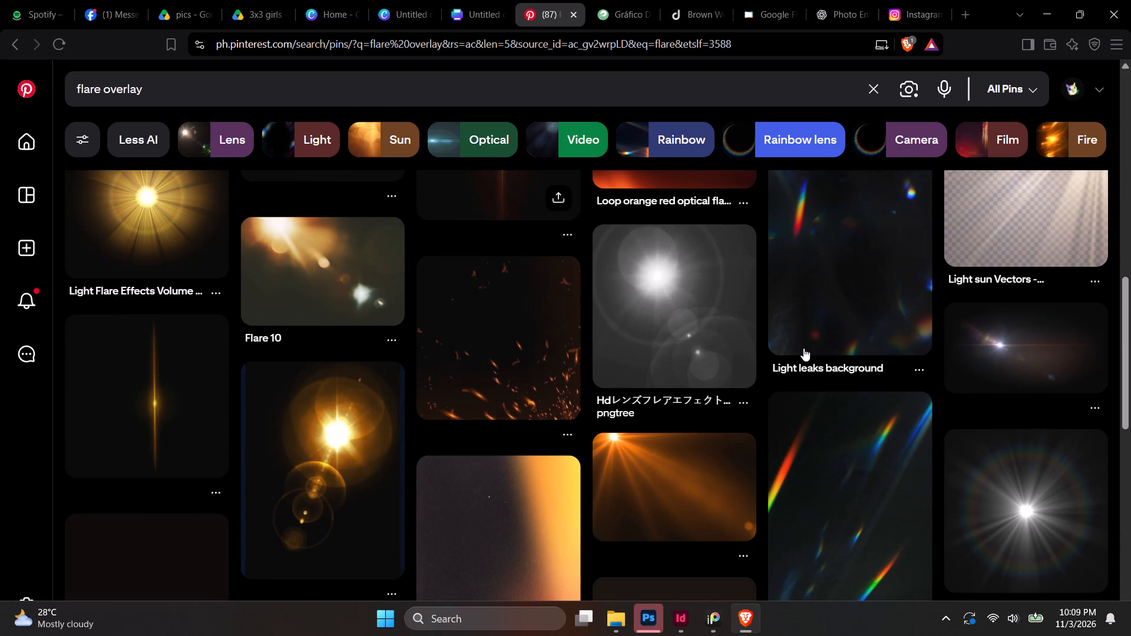
{"action": "scroll", "coordinate": [804, 348], "scroll_direction": "down", "scroll_amount": 3}
{"action": "left_click", "coordinate": [807, 348]}
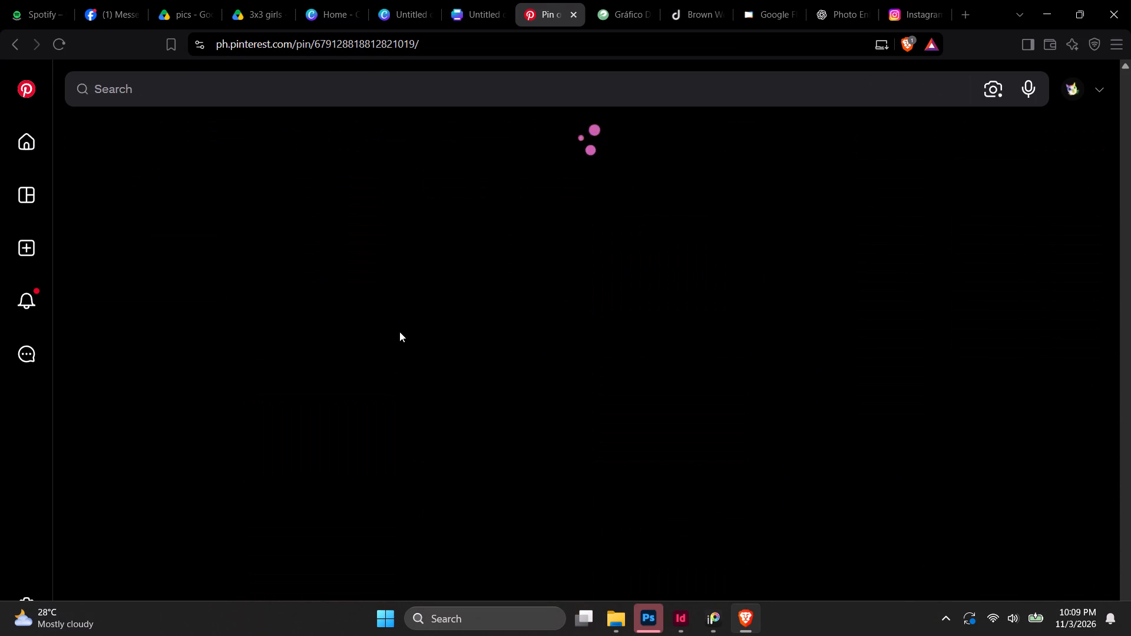
{"action": "right_click", "coordinate": [322, 319]}
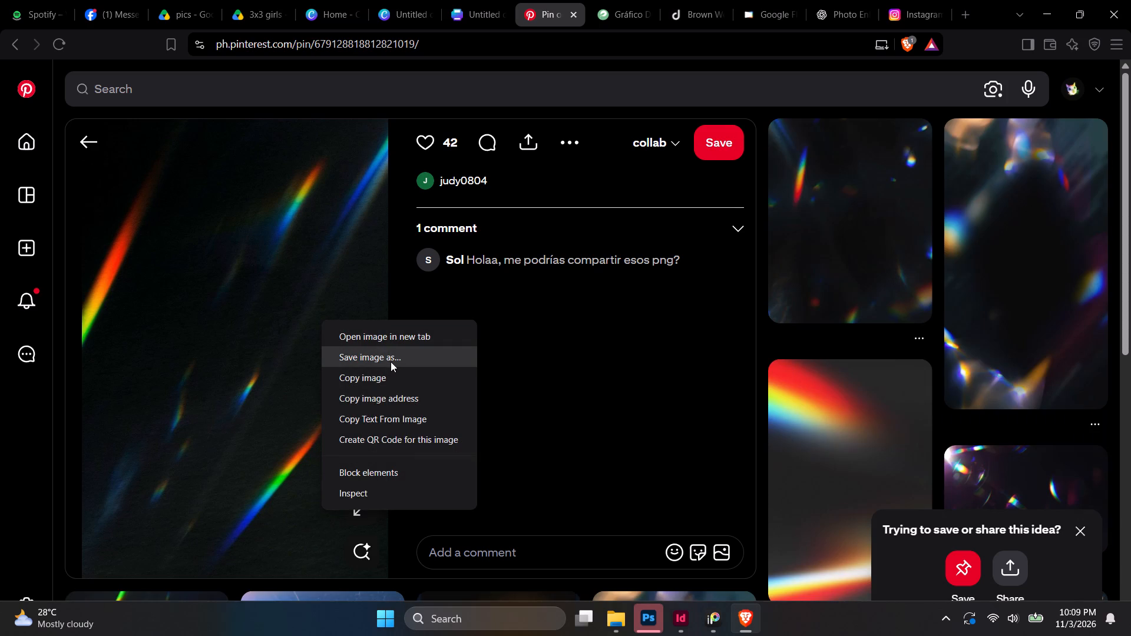
Open the related dark light-leaks pin, examine it and its similar images, and return to the diagonal rainbow-streak pin.
{"action": "left_click", "coordinate": [898, 258]}
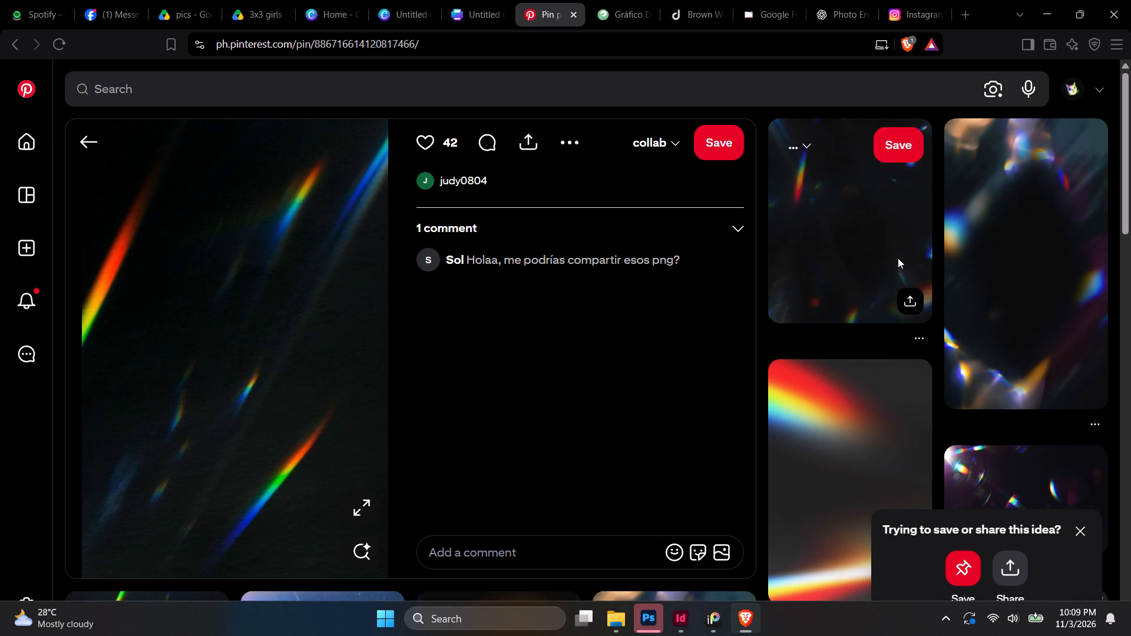
{"action": "right_click", "coordinate": [273, 284]}
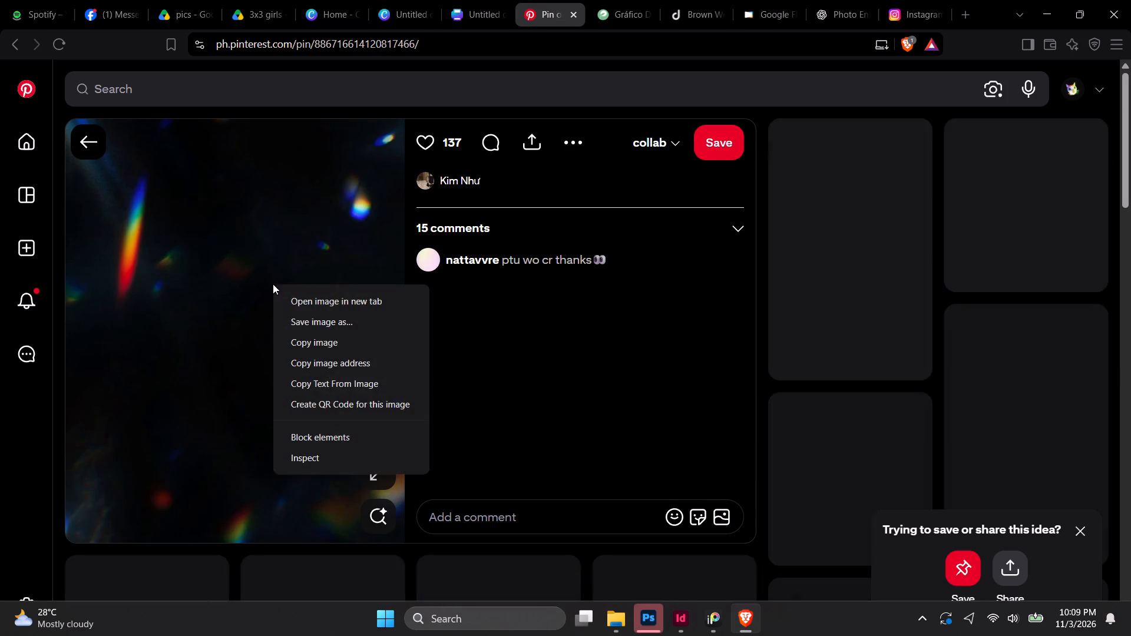
{"action": "left_click", "coordinate": [251, 261]}
{"action": "scroll", "coordinate": [251, 261], "scroll_direction": "down", "scroll_amount": 3}
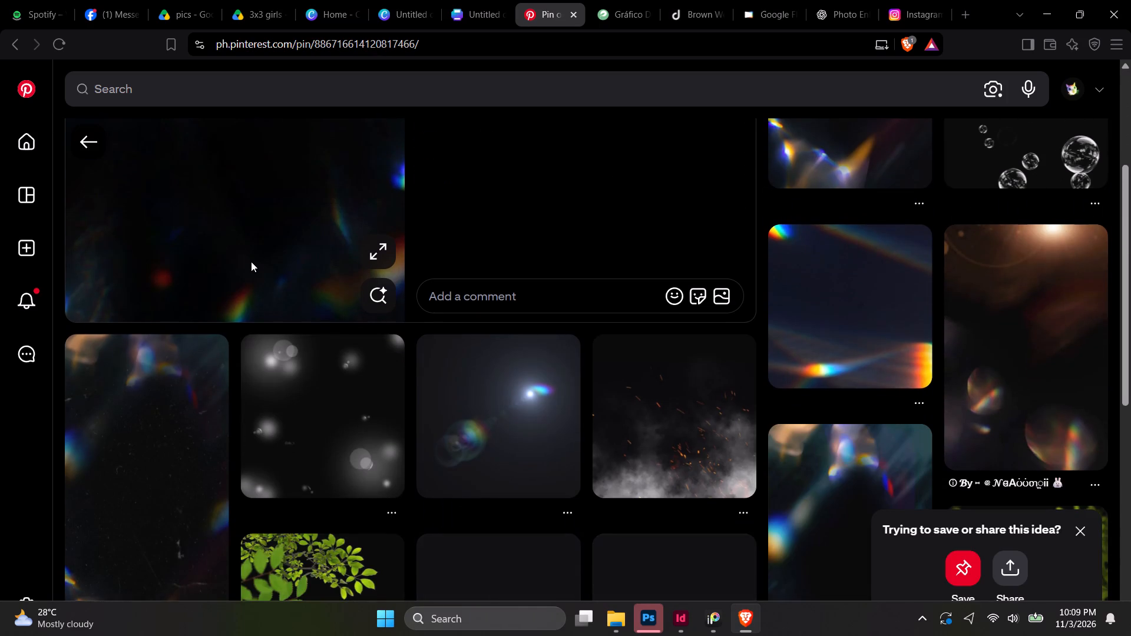
{"action": "scroll", "coordinate": [251, 261], "scroll_direction": "up", "scroll_amount": 3}
{"action": "scroll", "coordinate": [251, 261], "scroll_direction": "down", "scroll_amount": 5}
{"action": "scroll", "coordinate": [251, 261], "scroll_direction": "up", "scroll_amount": 5}
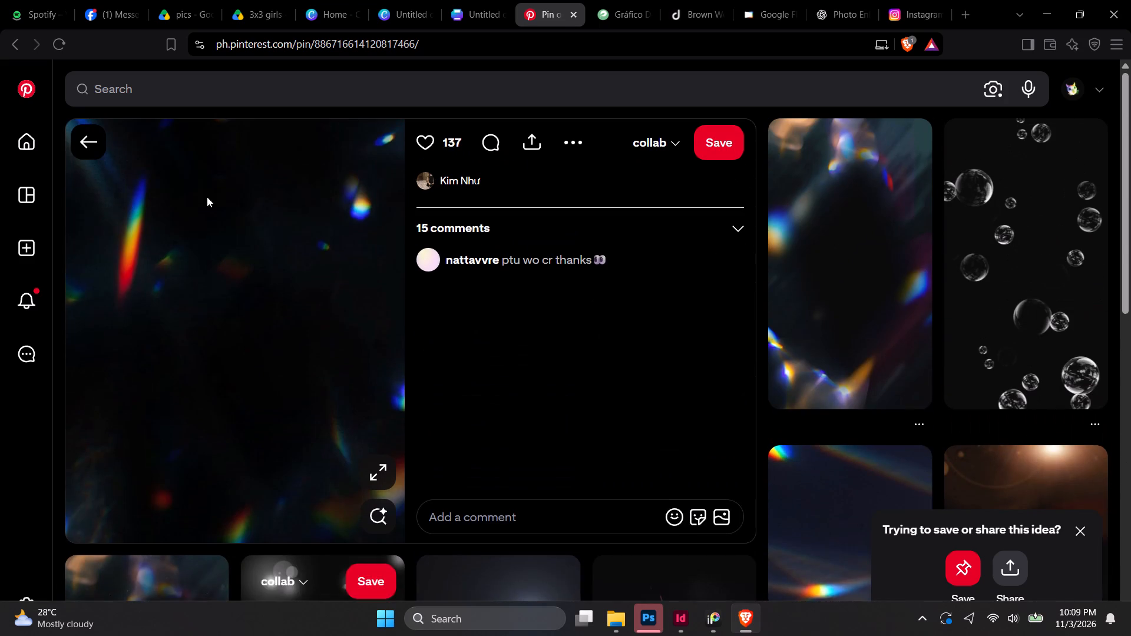
{"action": "left_click", "coordinate": [92, 144]}
Check the related pins, and bring up the save and copy options for the diagonal rainbow-streak overlay image.
{"action": "scroll", "coordinate": [275, 277], "scroll_direction": "down", "scroll_amount": 5}
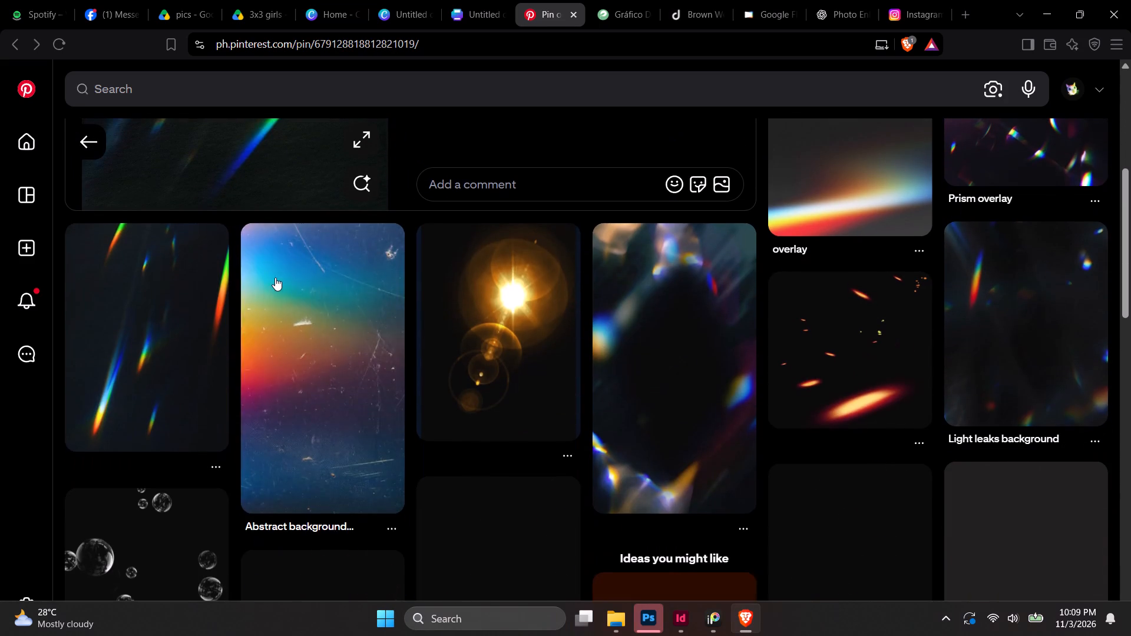
{"action": "scroll", "coordinate": [276, 277], "scroll_direction": "up", "scroll_amount": 5}
{"action": "right_click", "coordinate": [276, 277]}
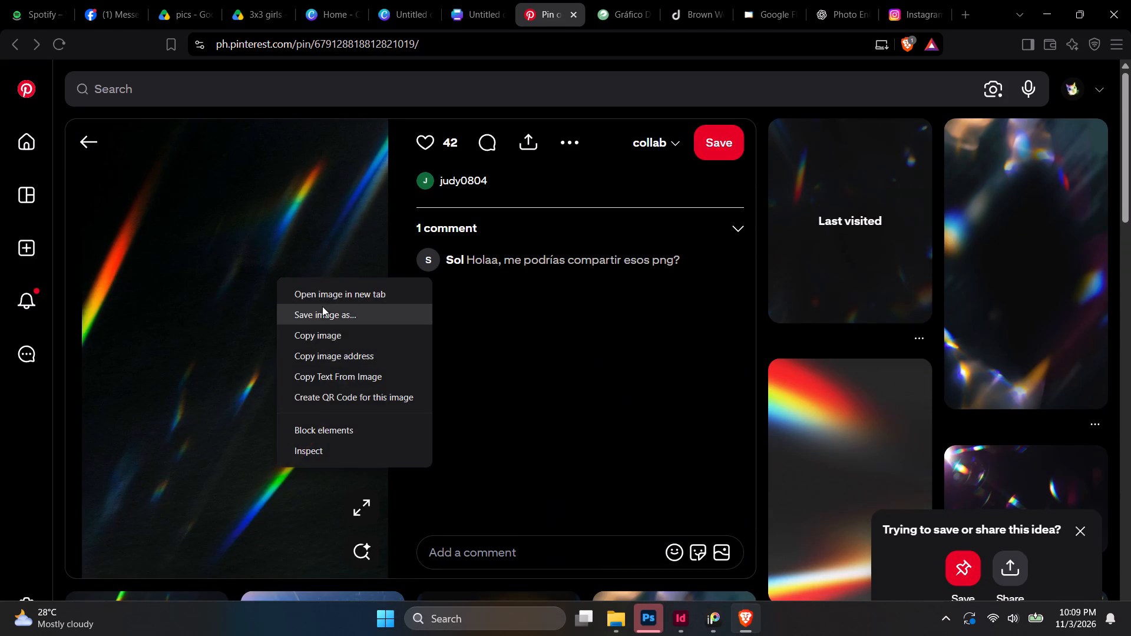
Save the diagonal rainbow-streak overlay image as a JPEG in the Downloads folder.
{"action": "left_click", "coordinate": [326, 312]}
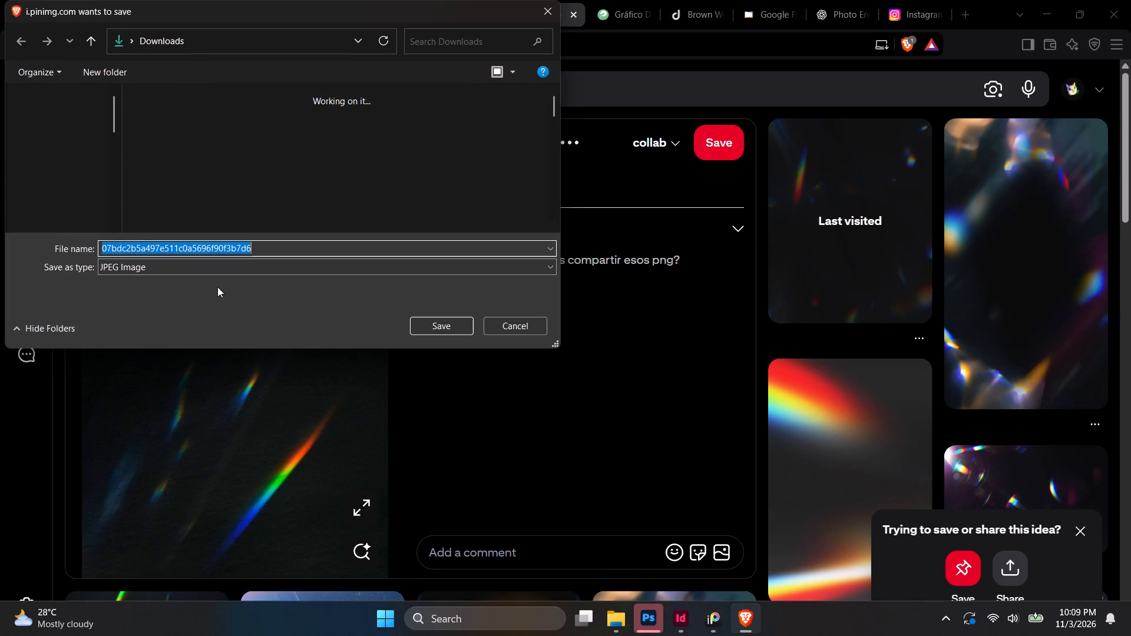
{"action": "scroll", "coordinate": [104, 214], "scroll_direction": "down", "scroll_amount": 1}
{"action": "left_click", "coordinate": [68, 171]}
{"action": "left_click", "coordinate": [450, 336]}
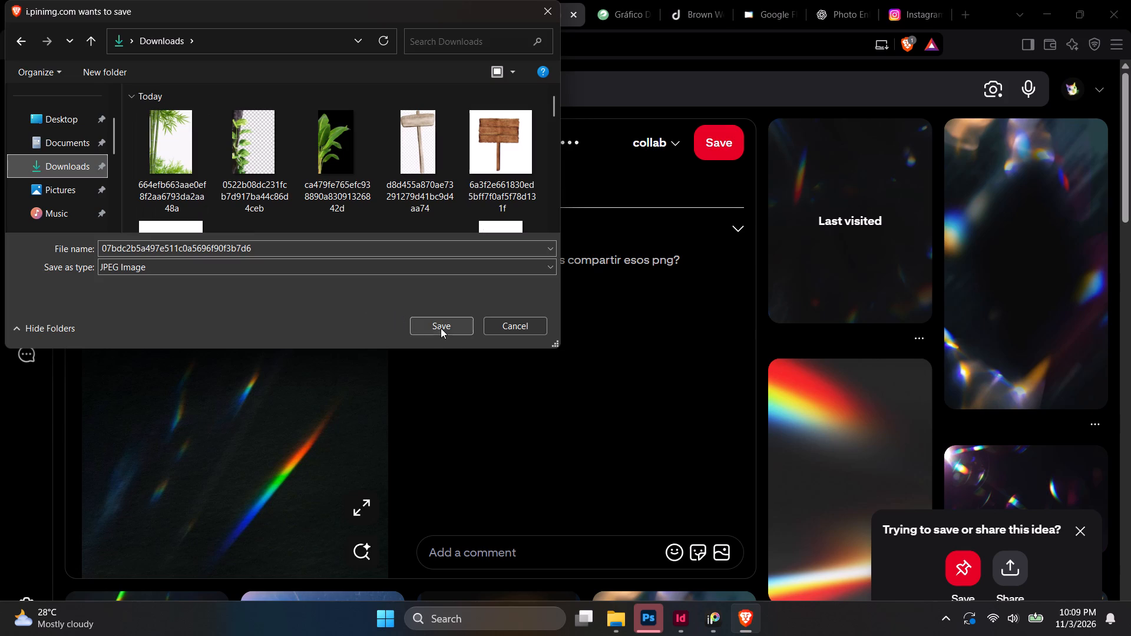
{"action": "left_click", "coordinate": [441, 328]}
Switch to Photoshop and turn off the computer's Wi-Fi connection.
{"action": "left_click", "coordinate": [648, 618]}
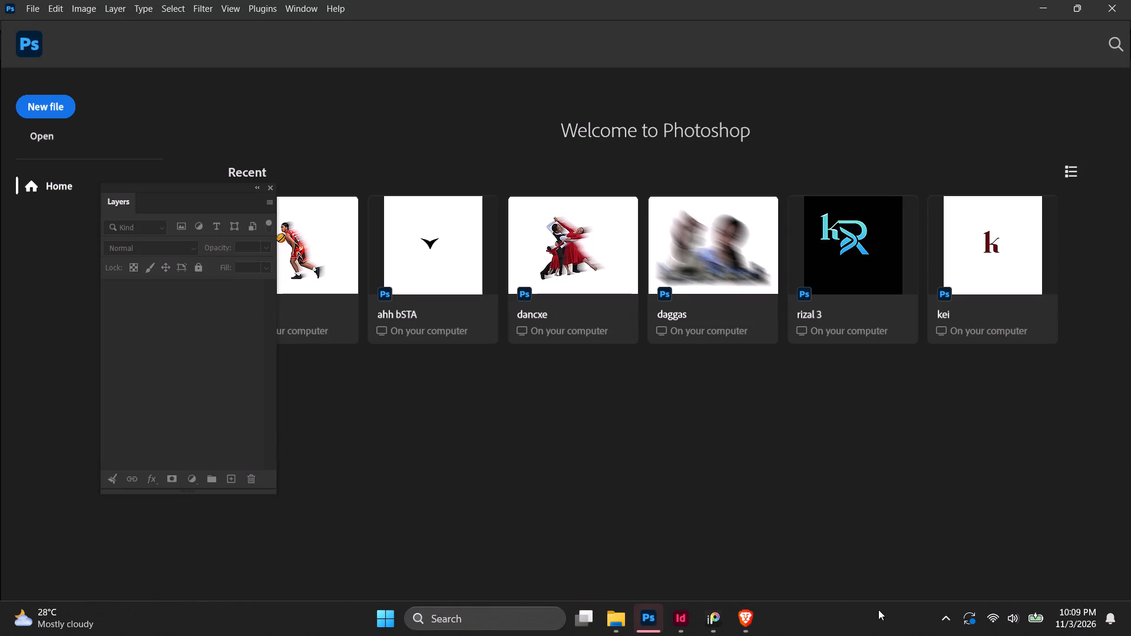
{"action": "left_click", "coordinate": [994, 615]}
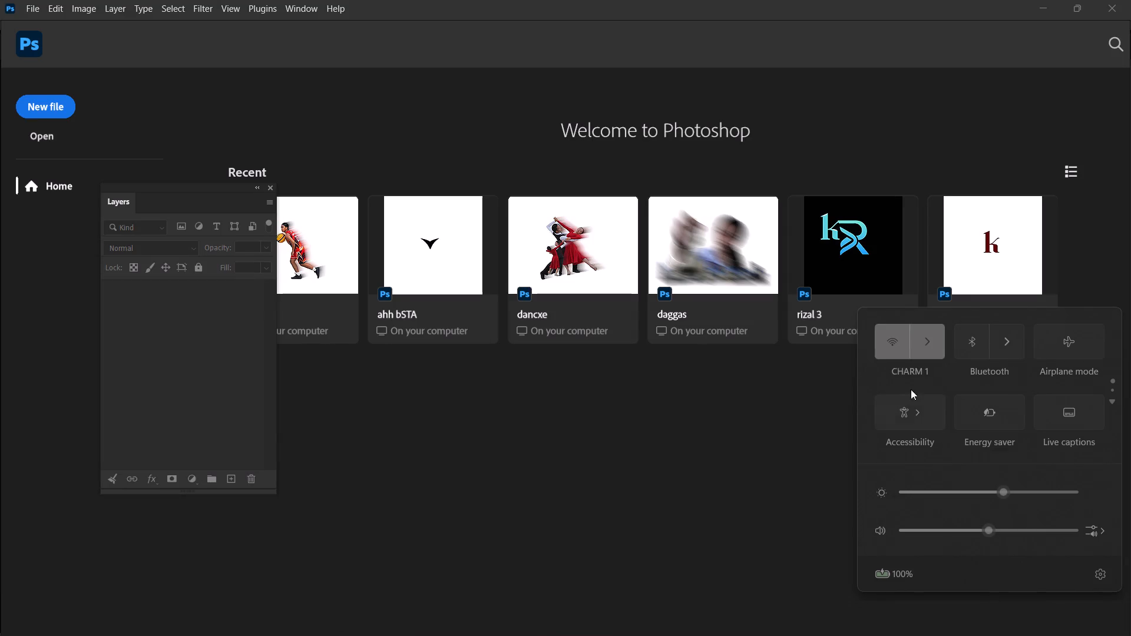
{"action": "left_click", "coordinate": [894, 349]}
{"action": "left_click", "coordinate": [353, 147]}
Create a new document 12 inches wide and 18 inches high, in CMYK Color at 72 pixels/inch with a white background.
{"action": "left_click", "coordinate": [57, 98]}
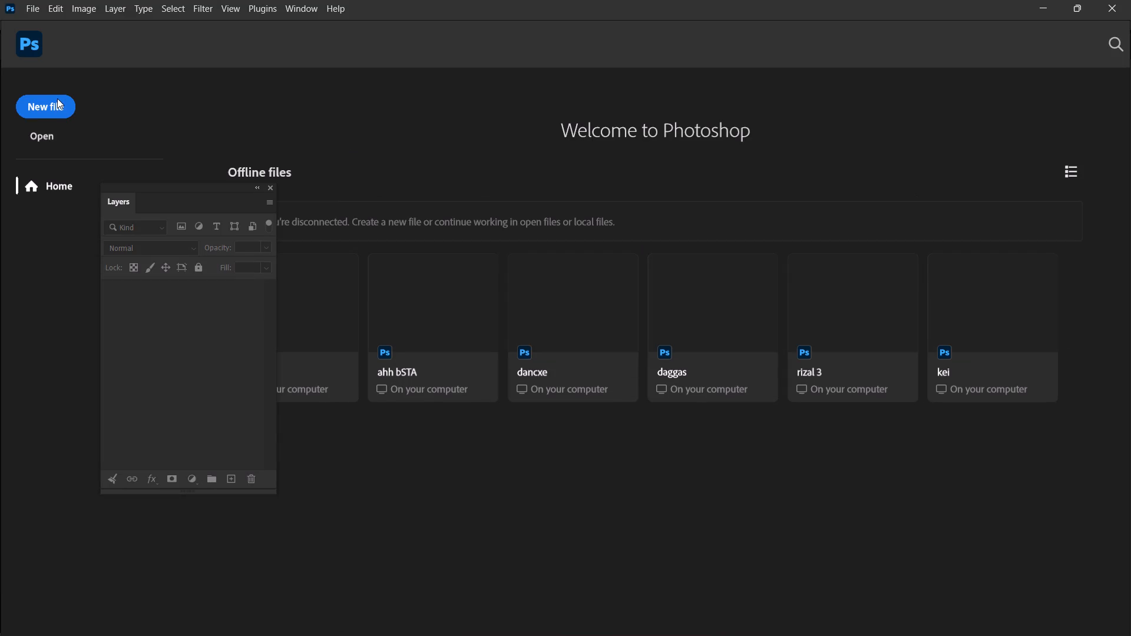
{"action": "left_click", "coordinate": [56, 107]}
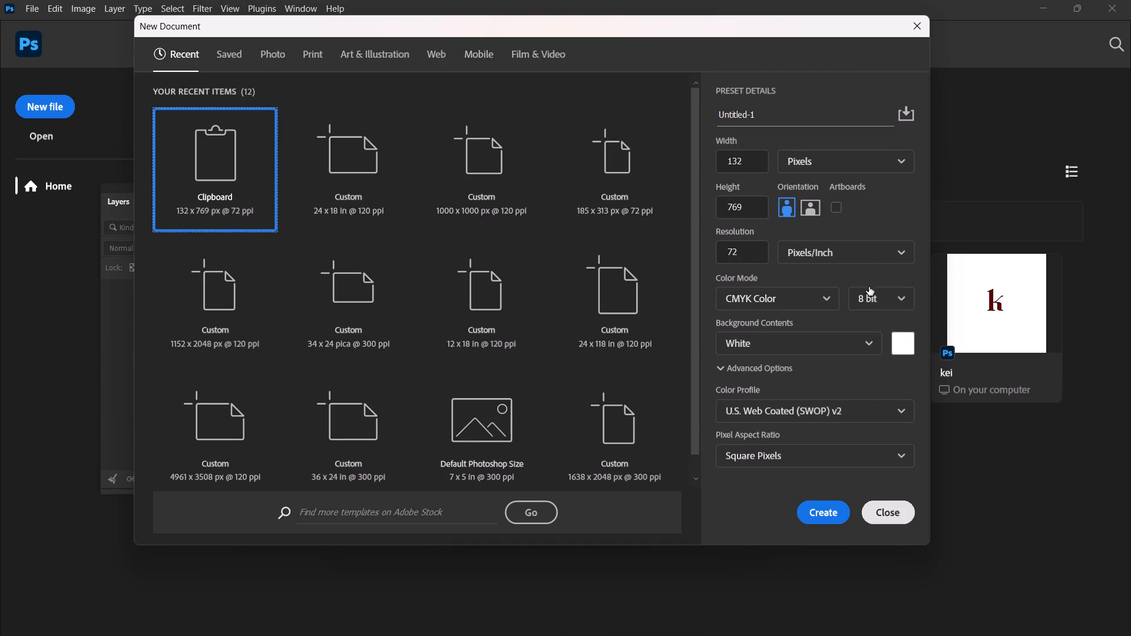
{"action": "left_click", "coordinate": [856, 164]}
{"action": "left_click", "coordinate": [851, 215]}
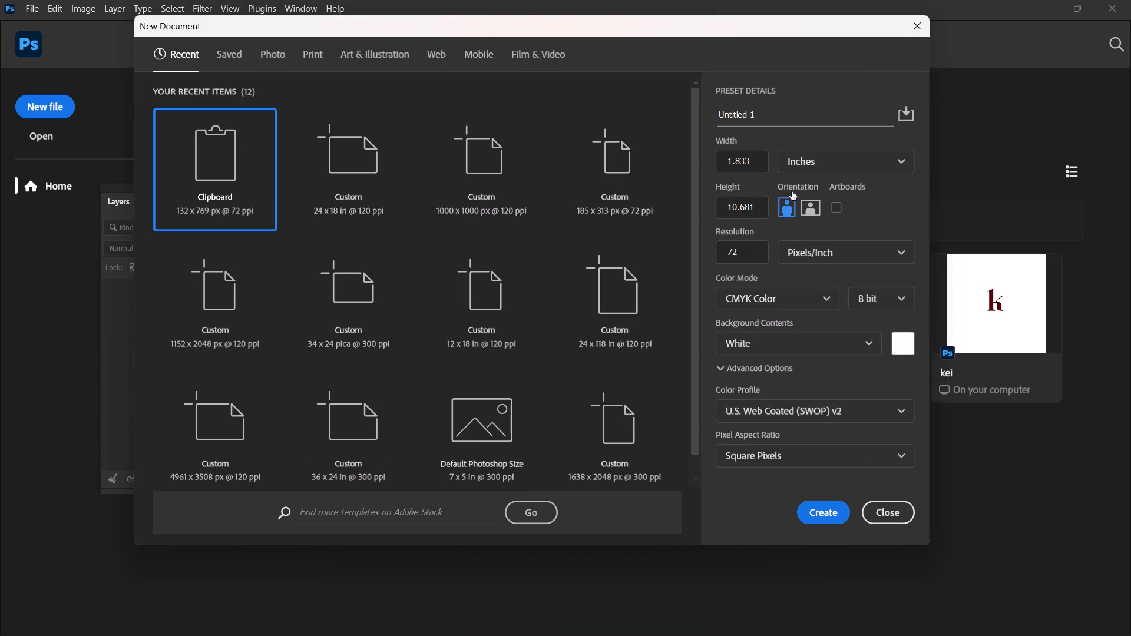
{"action": "left_click", "coordinate": [758, 157]}
{"action": "left_click_drag", "start_coordinate": [757, 157], "coordinate": [684, 157]}
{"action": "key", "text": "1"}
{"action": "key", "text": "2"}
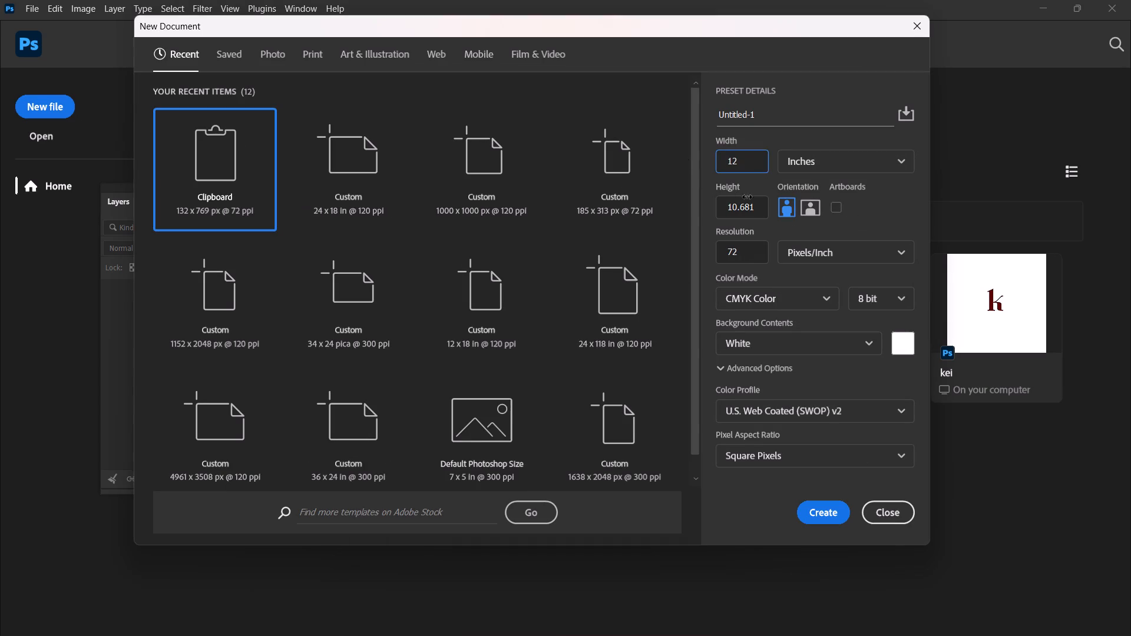
{"action": "left_click", "coordinate": [750, 204]}
{"action": "left_click_drag", "start_coordinate": [753, 208], "coordinate": [682, 208]}
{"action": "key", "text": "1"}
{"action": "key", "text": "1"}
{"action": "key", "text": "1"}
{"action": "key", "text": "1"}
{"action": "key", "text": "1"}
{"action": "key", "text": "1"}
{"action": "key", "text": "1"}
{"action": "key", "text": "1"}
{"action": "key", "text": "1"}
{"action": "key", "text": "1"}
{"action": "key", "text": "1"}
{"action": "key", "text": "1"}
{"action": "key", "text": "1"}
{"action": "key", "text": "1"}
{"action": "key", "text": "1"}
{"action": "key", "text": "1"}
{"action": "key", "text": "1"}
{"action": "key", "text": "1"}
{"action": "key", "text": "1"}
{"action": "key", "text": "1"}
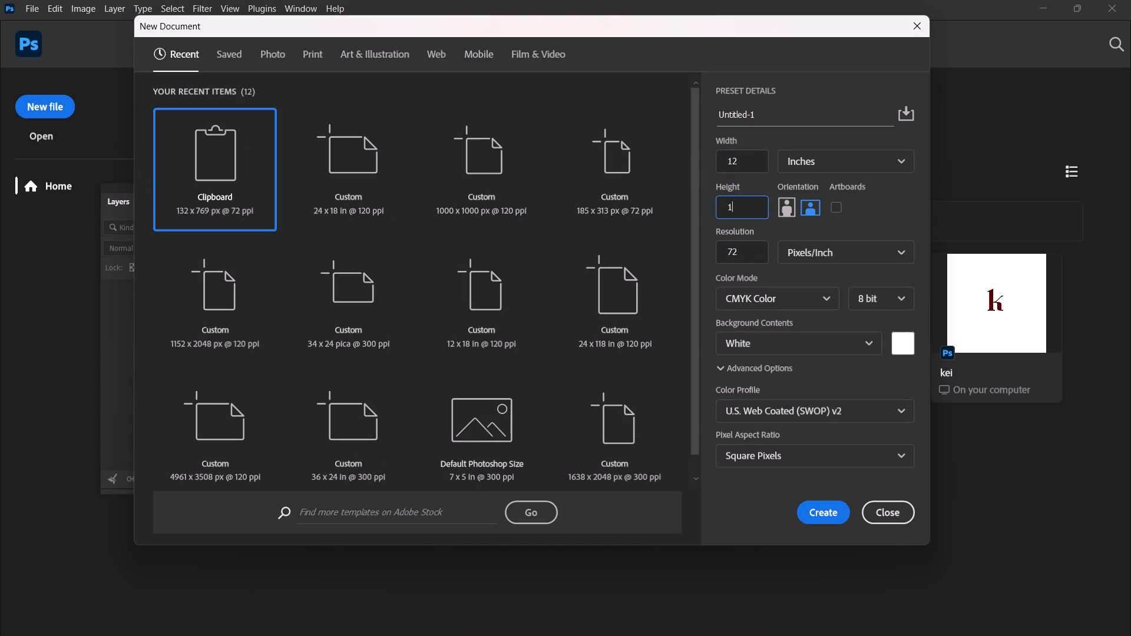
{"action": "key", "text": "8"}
{"action": "left_click_drag", "start_coordinate": [754, 207], "coordinate": [652, 204]}
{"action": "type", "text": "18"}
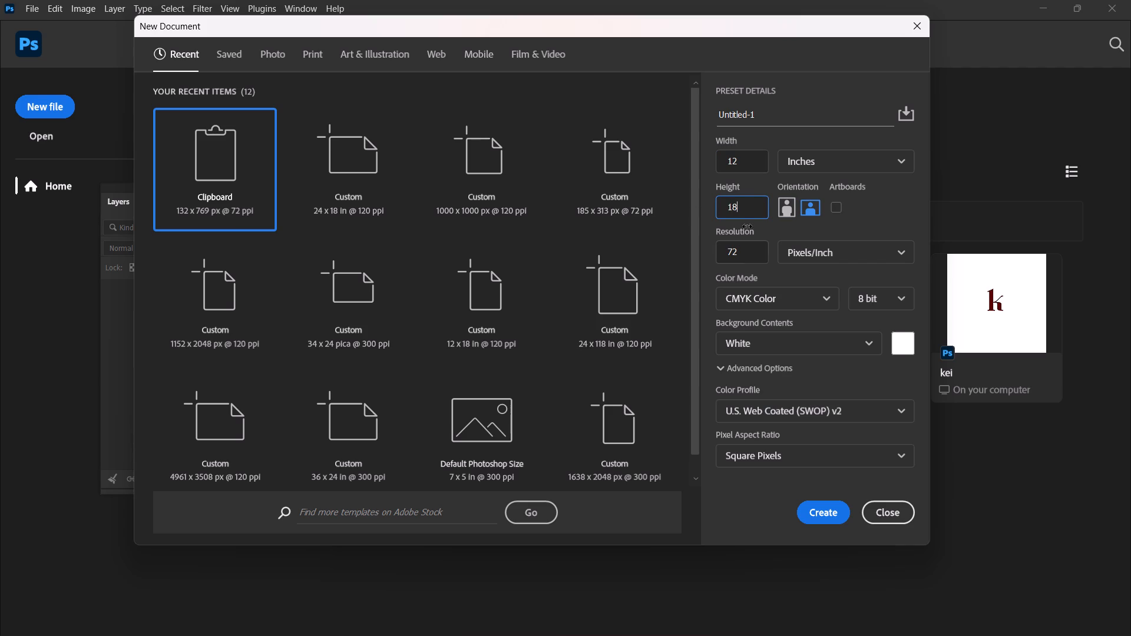
{"action": "left_click", "coordinate": [817, 509]}
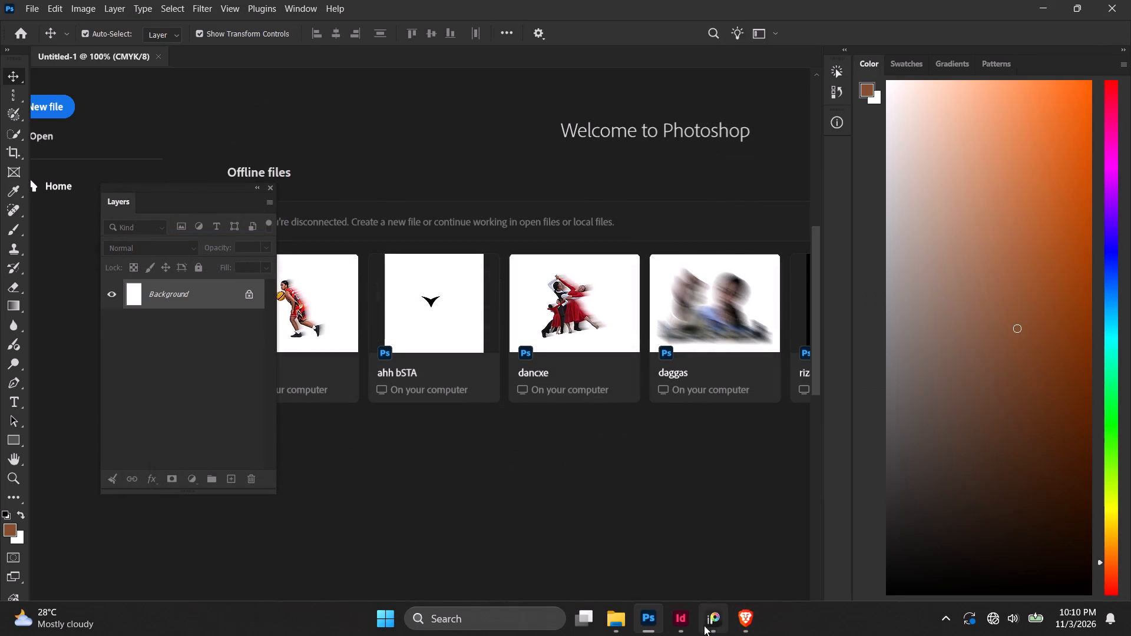
Switch to ibisPaint and export the festival illustration as a transparent PNG in the RGB color space.
{"action": "left_click", "coordinate": [720, 625]}
{"action": "scroll", "coordinate": [891, 506], "scroll_direction": "up", "scroll_amount": 2, "text": "ctrl"}
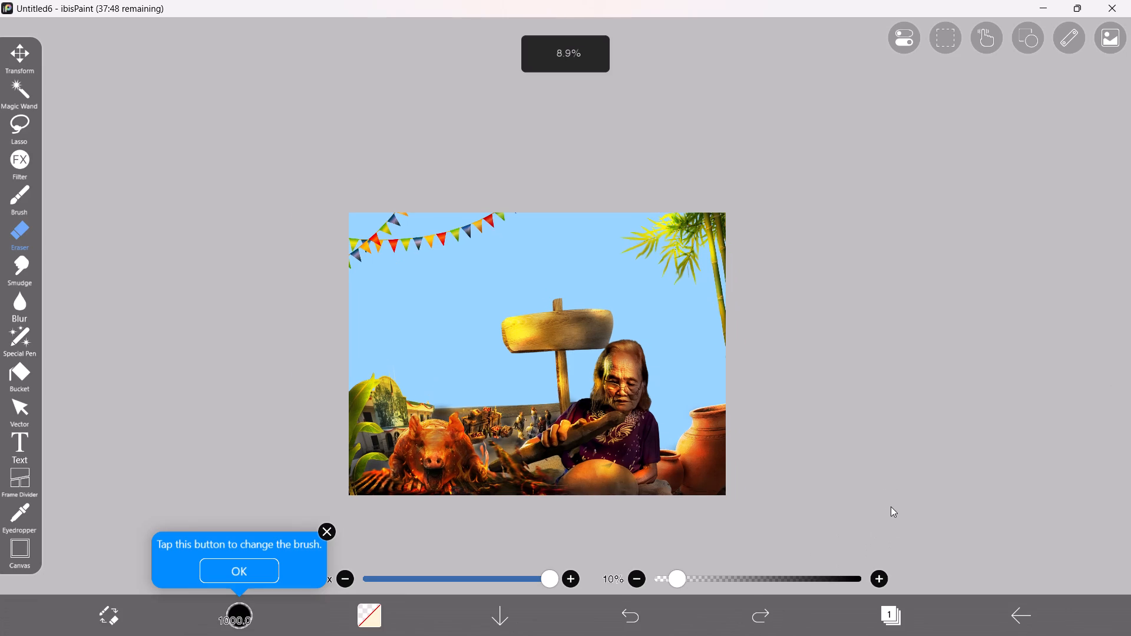
{"action": "left_click", "coordinate": [1023, 617]}
{"action": "left_click", "coordinate": [1022, 533]}
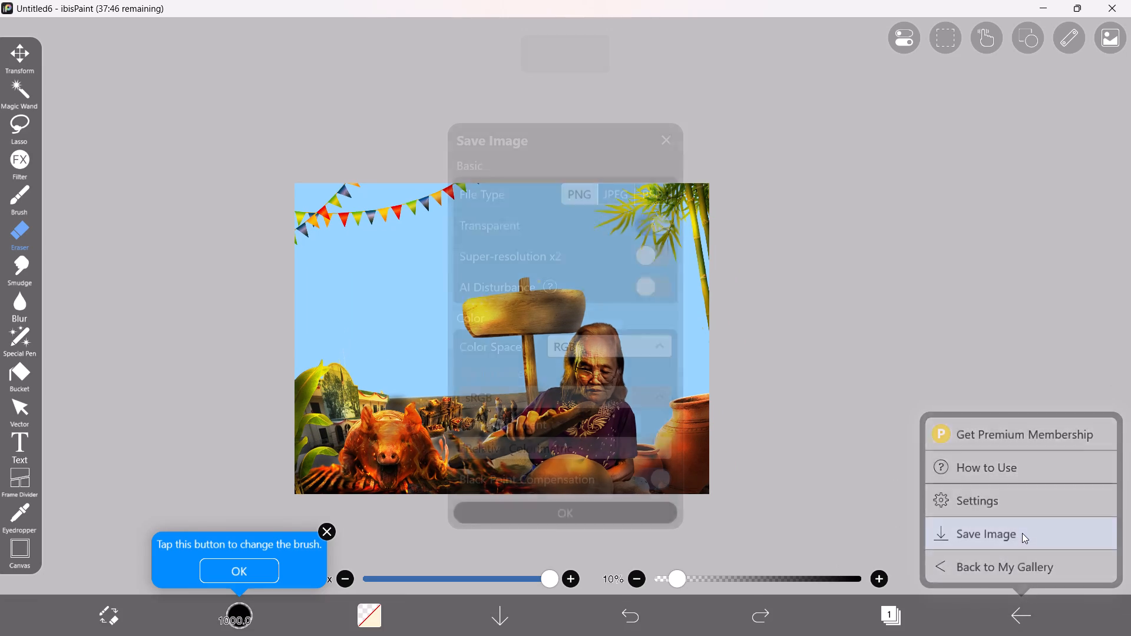
{"action": "left_click", "coordinate": [633, 353]}
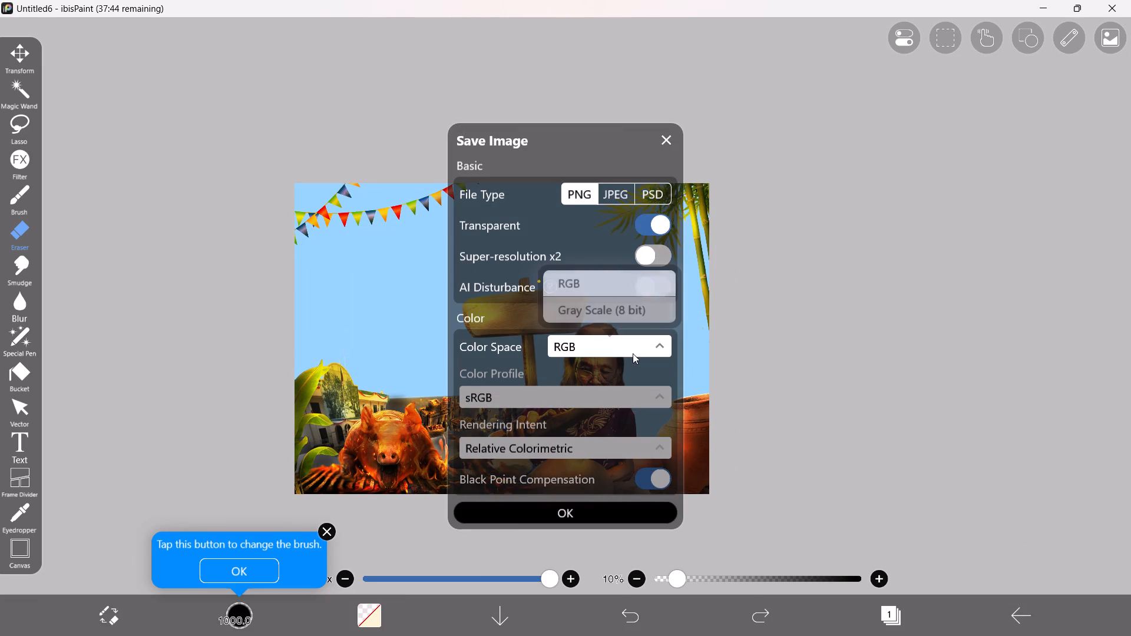
{"action": "left_click", "coordinate": [637, 338]}
{"action": "left_click", "coordinate": [598, 514]}
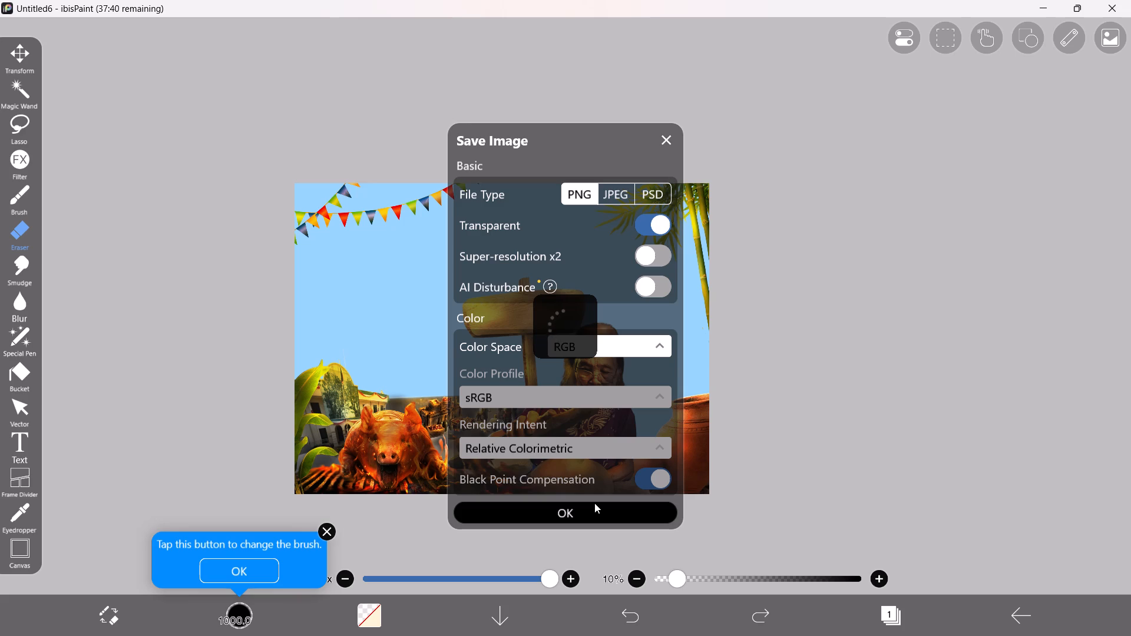
Switch back to the Brave browser with the rainbow-streak overlay pin.
{"action": "left_click", "coordinate": [736, 626]}
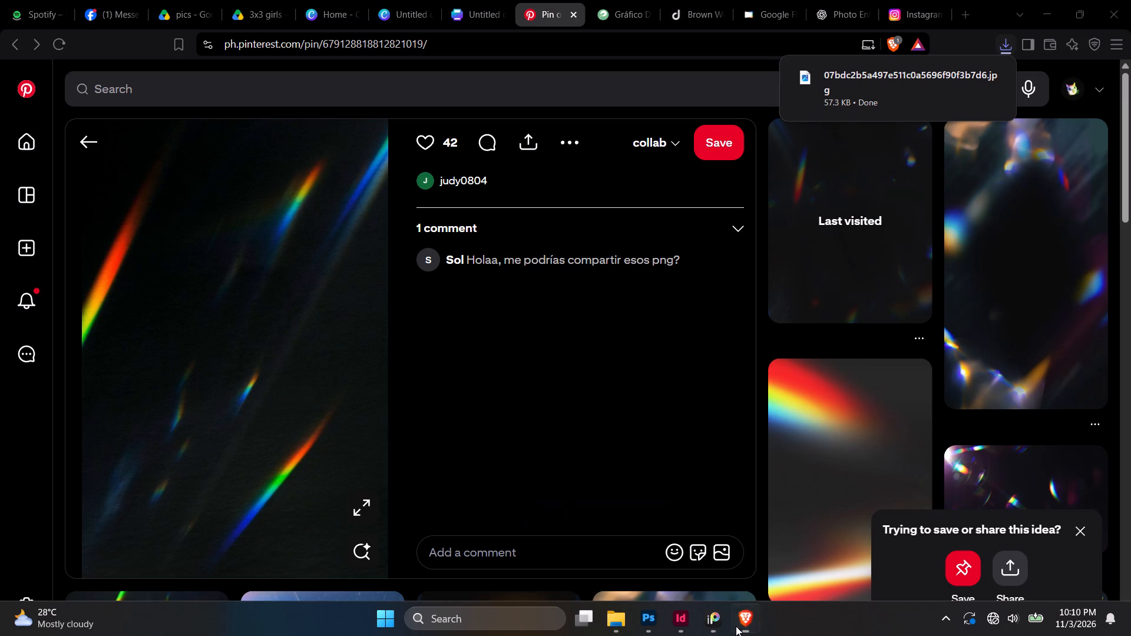
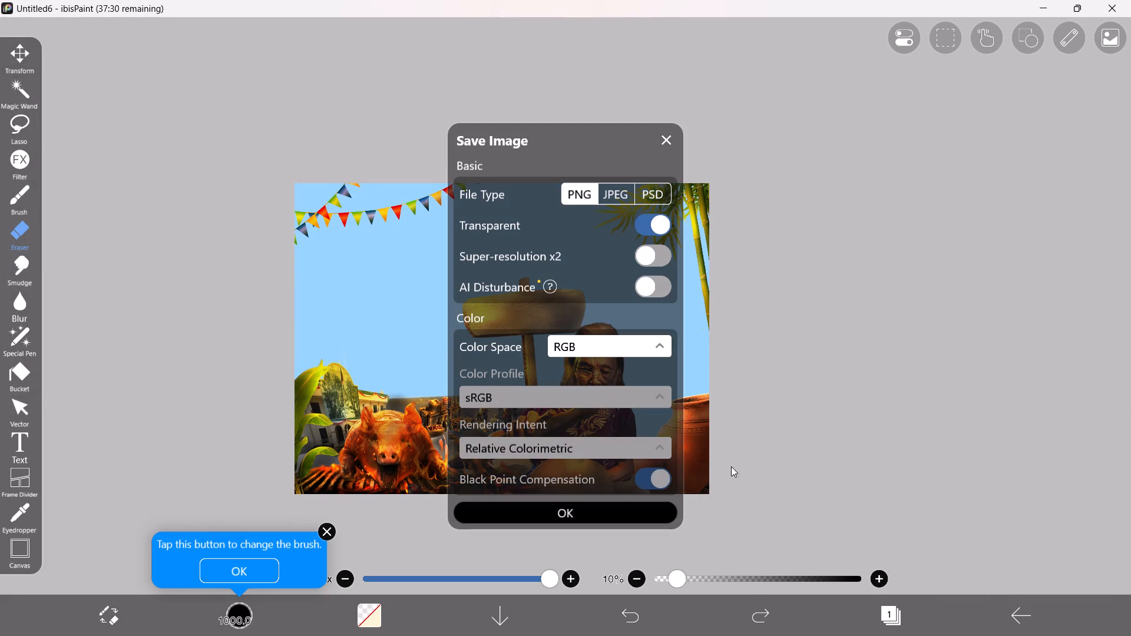
Export the festival illustration from ibisPaint with PSD as the file type, keeping the other save settings.
{"action": "left_click", "coordinate": [666, 185]}
{"action": "left_click", "coordinate": [625, 512]}
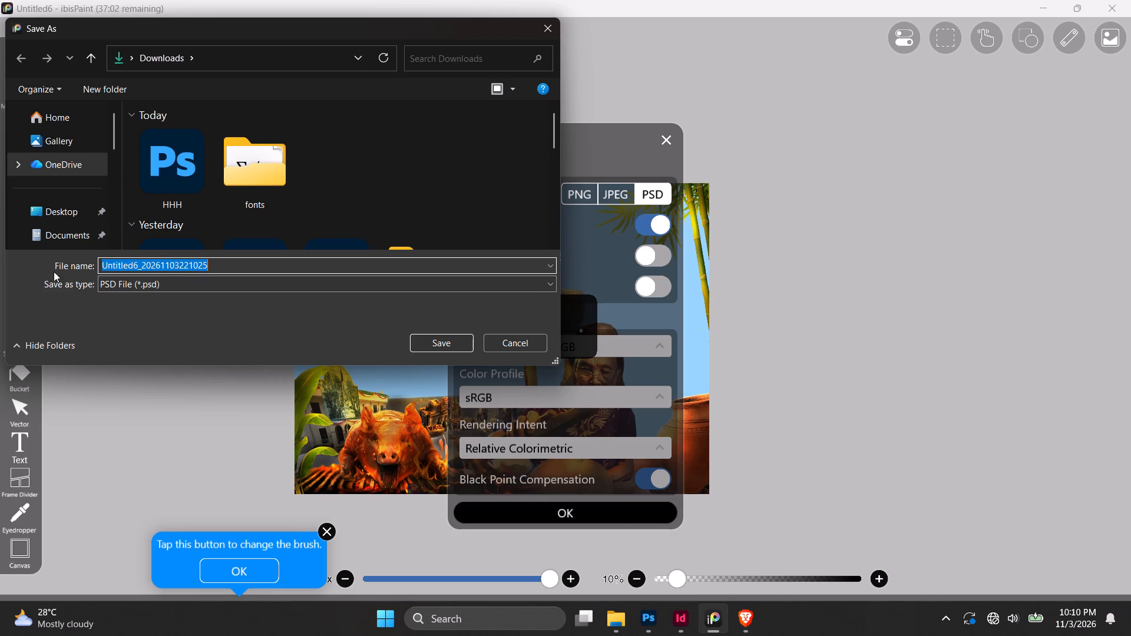
Save the PSD export in the Downloads folder under the file name featuree.
{"action": "scroll", "coordinate": [65, 225], "scroll_direction": "down", "scroll_amount": 1}
{"action": "left_click", "coordinate": [70, 184]}
{"action": "left_click", "coordinate": [229, 263]}
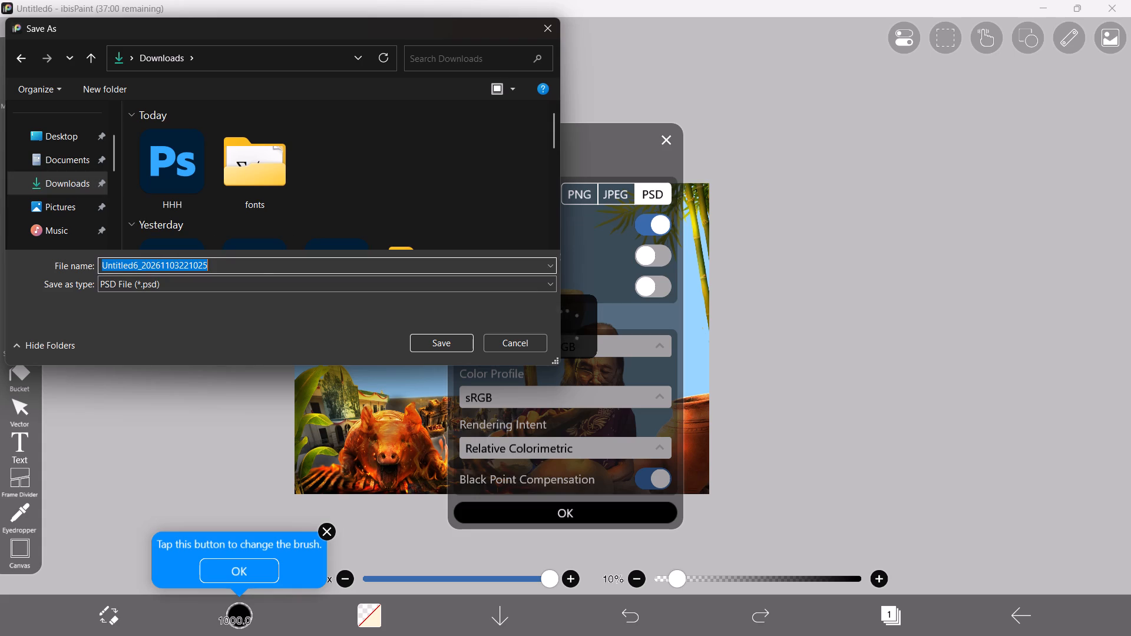
{"action": "type", "text": "fe"}
{"action": "type", "text": "aturee"}
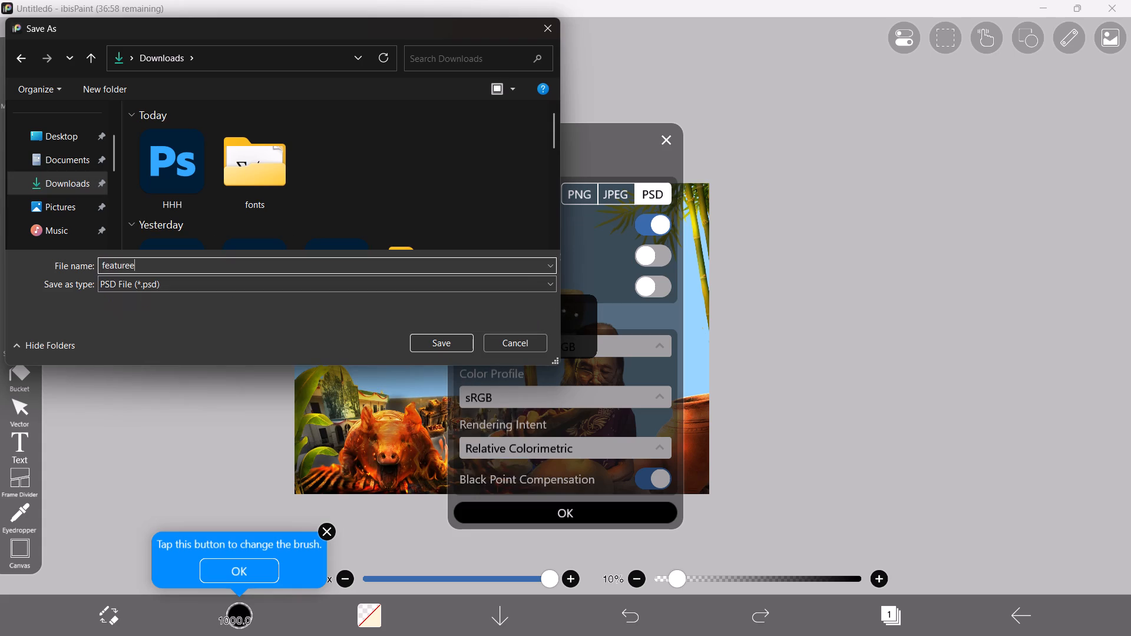
{"action": "left_click", "coordinate": [445, 342]}
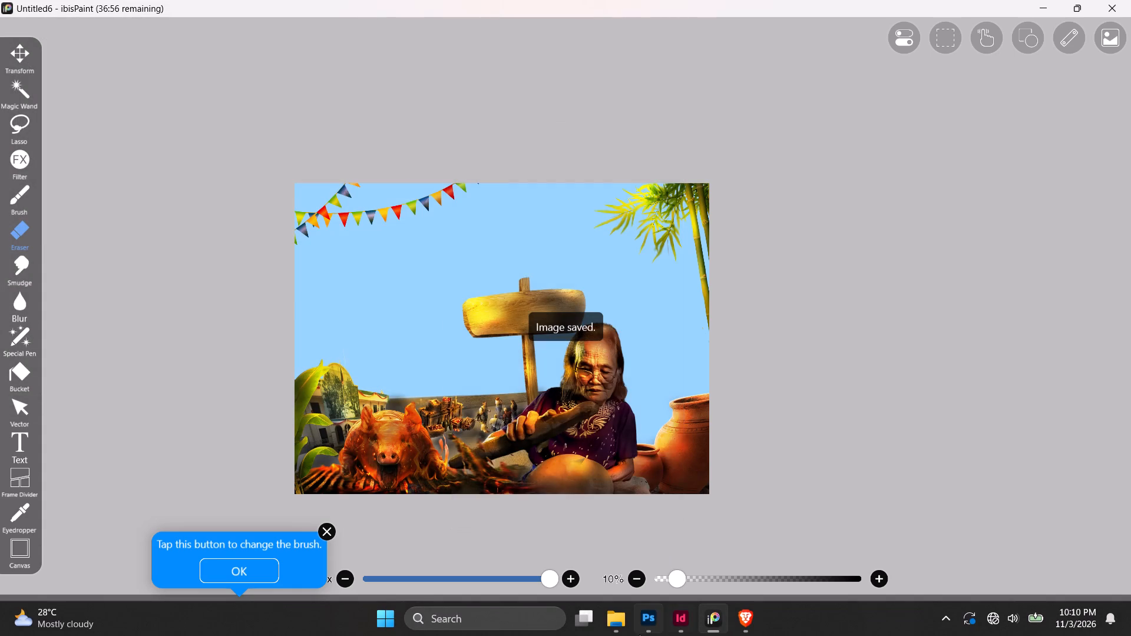
Switch to File Explorer and open the saved featuree PSD in Photoshop.
{"action": "left_click", "coordinate": [611, 620]}
{"action": "double_click", "coordinate": [284, 401]}
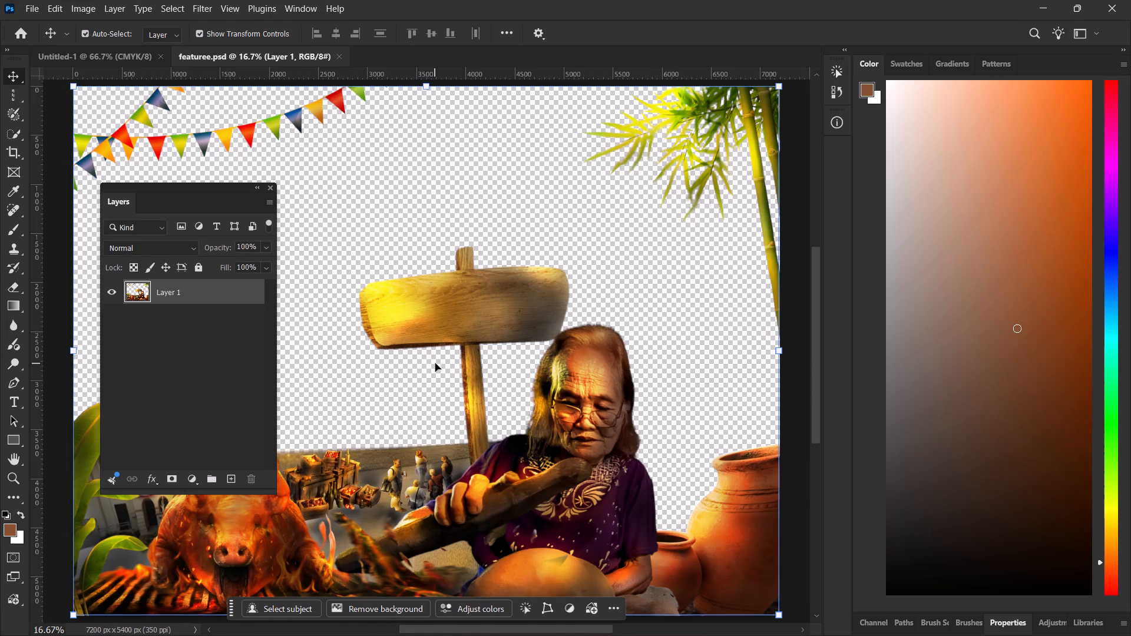
Examine the opened transparent-background festival illustration, with its layer deselected.
{"action": "scroll", "coordinate": [490, 357], "scroll_direction": "up", "scroll_amount": 2, "text": "ctrl"}
{"action": "scroll", "coordinate": [505, 357], "scroll_direction": "down", "scroll_amount": 3, "text": "alt"}
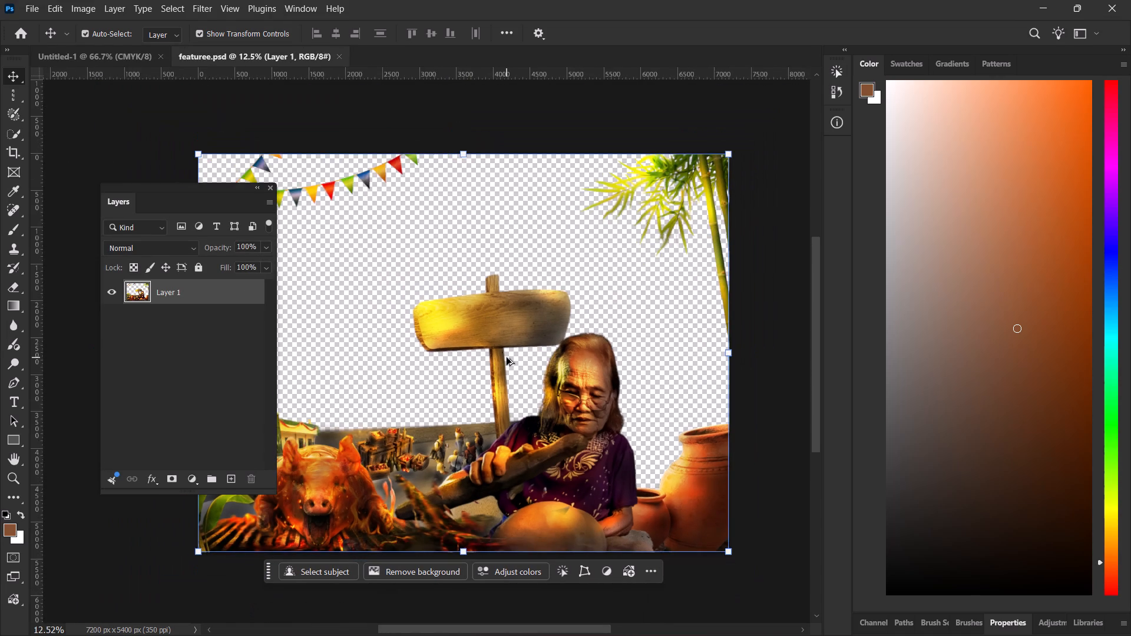
{"action": "scroll", "coordinate": [507, 357], "scroll_direction": "down", "scroll_amount": 2, "text": "alt"}
{"action": "scroll", "coordinate": [507, 357], "scroll_direction": "up", "scroll_amount": 1, "text": "alt"}
{"action": "left_click", "coordinate": [502, 144]}
{"action": "scroll", "coordinate": [517, 158], "scroll_direction": "up", "scroll_amount": 4, "text": "ctrl"}
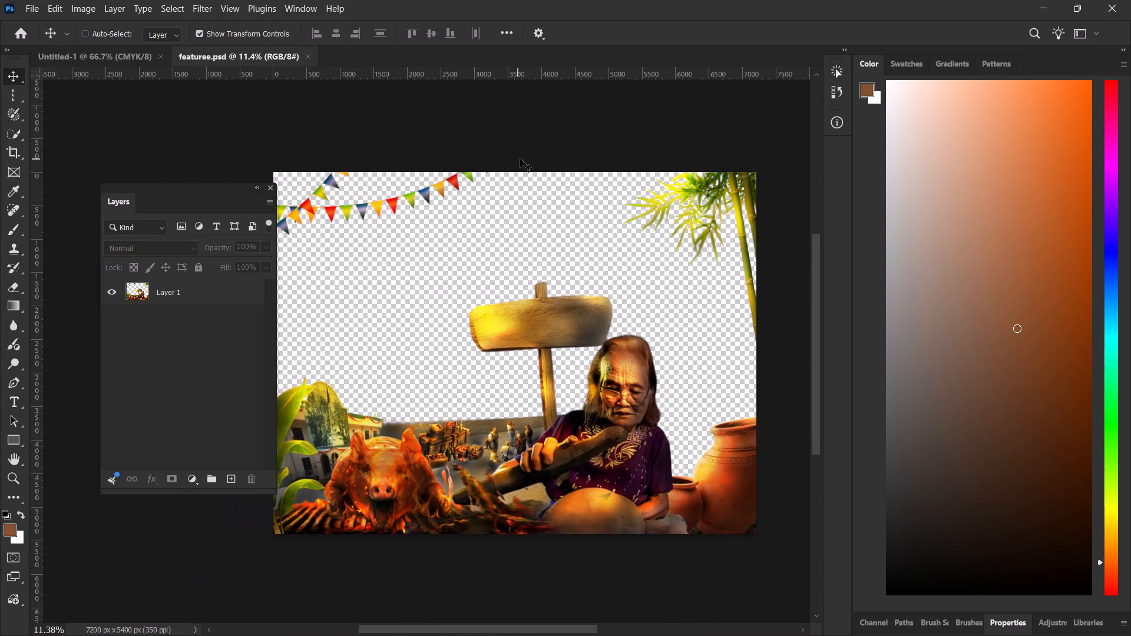
{"action": "scroll", "coordinate": [570, 188], "scroll_direction": "up", "scroll_amount": 2, "text": "ctrl"}
{"action": "scroll", "coordinate": [587, 197], "scroll_direction": "down", "scroll_amount": 2, "text": "alt"}
{"action": "scroll", "coordinate": [613, 235], "scroll_direction": "up", "scroll_amount": 2, "text": "alt"}
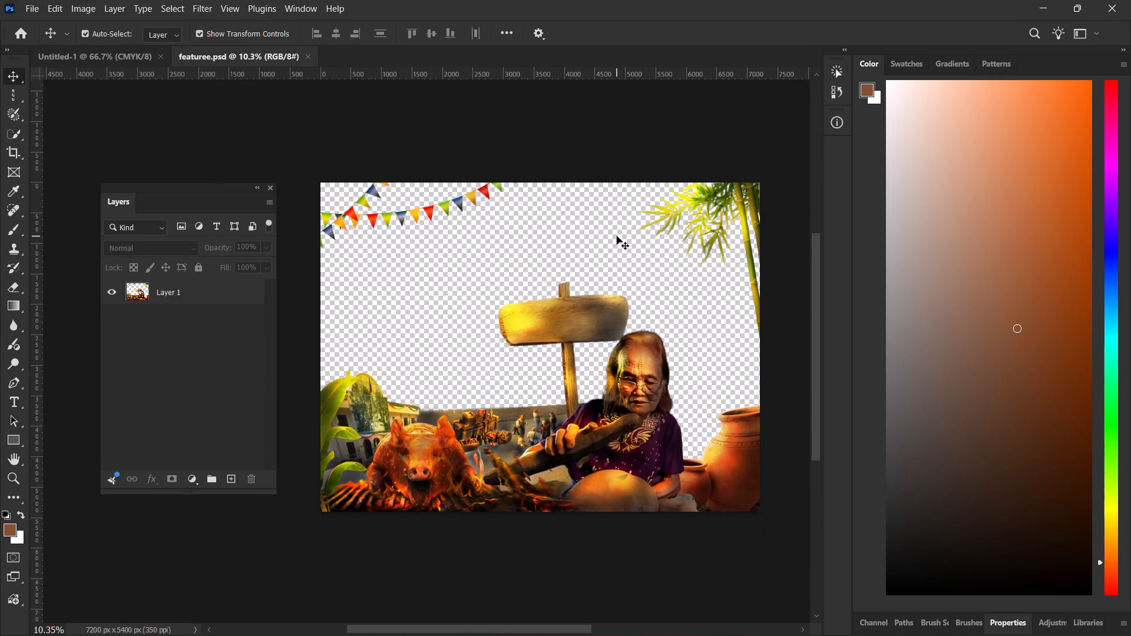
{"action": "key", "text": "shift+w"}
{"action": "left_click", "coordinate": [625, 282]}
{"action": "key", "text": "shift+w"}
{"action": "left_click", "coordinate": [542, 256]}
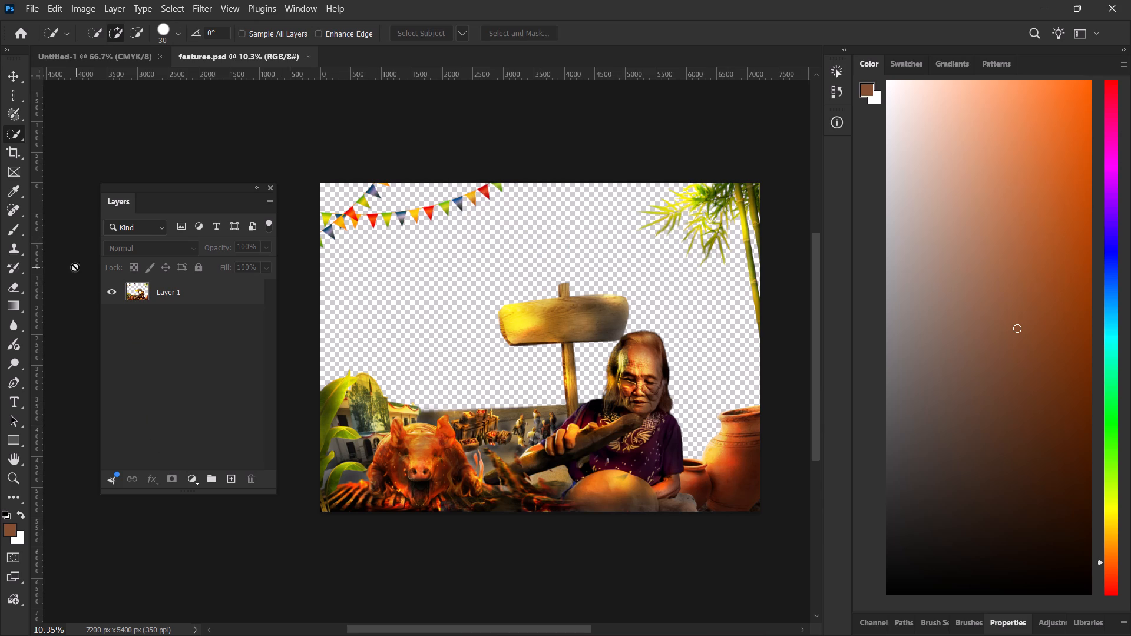
Add a new layer above the illustration and place the downloaded rainbow-streak JPG there from File Explorer's recent files.
{"action": "left_click", "coordinate": [229, 482]}
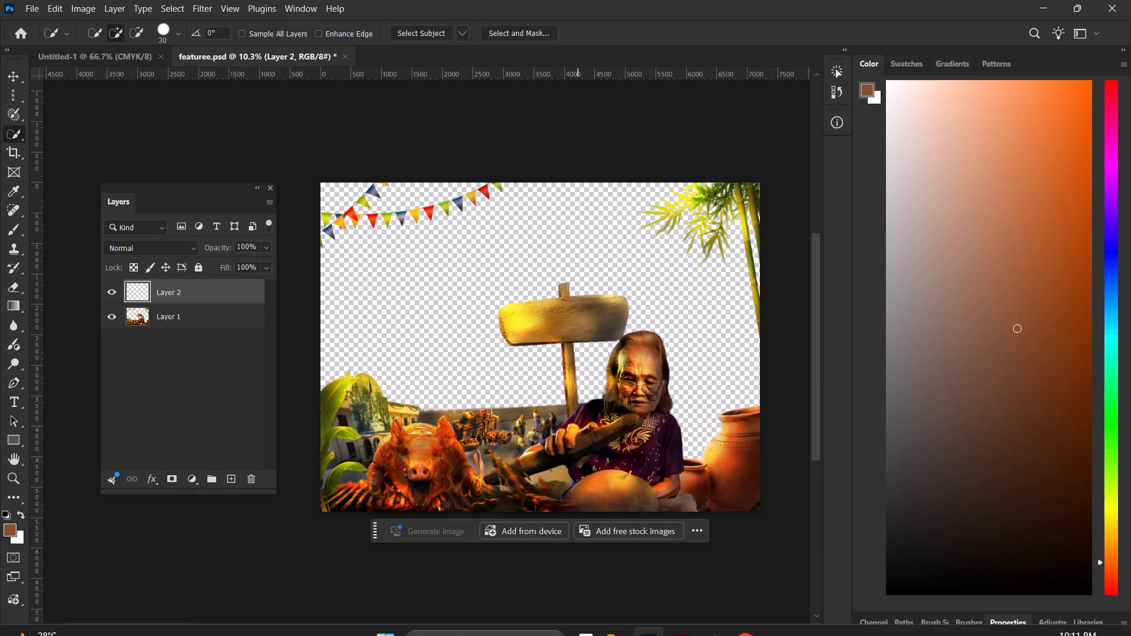
{"action": "left_click", "coordinate": [621, 620]}
{"action": "left_click", "coordinate": [319, 455]}
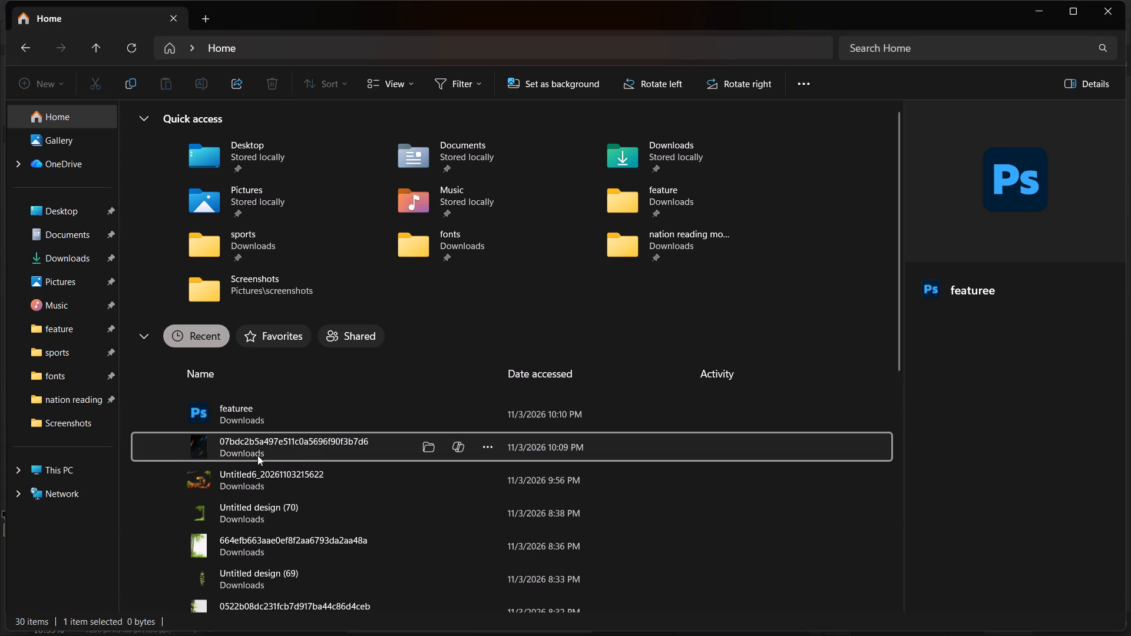
{"action": "left_click_drag", "start_coordinate": [197, 450], "coordinate": [649, 621]}
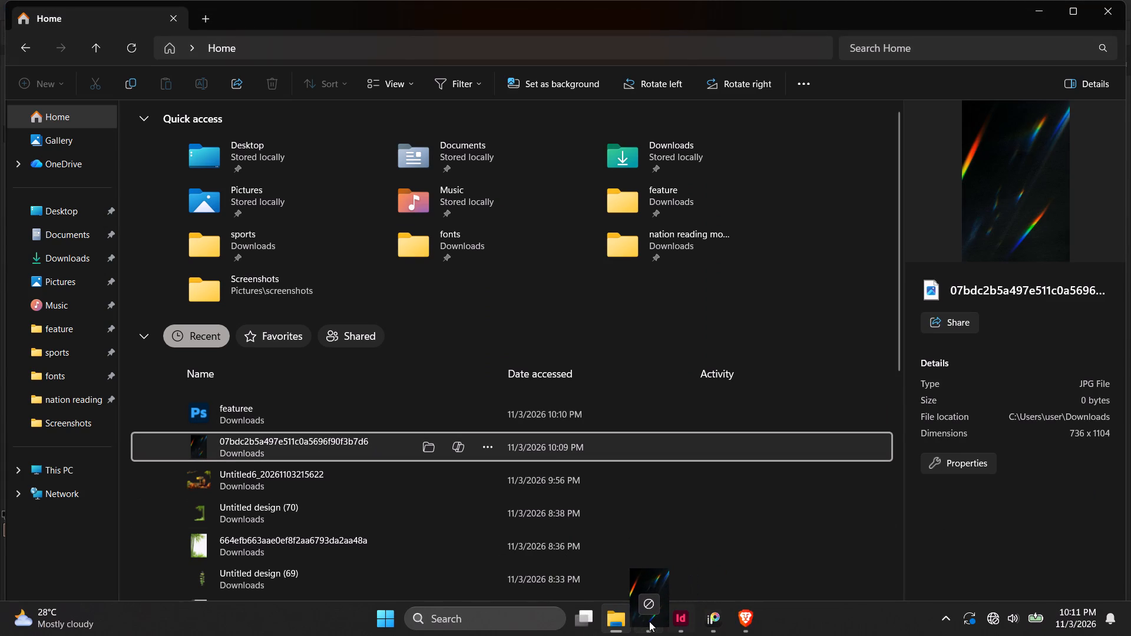
{"action": "left_click_drag", "start_coordinate": [649, 621], "coordinate": [482, 369]}
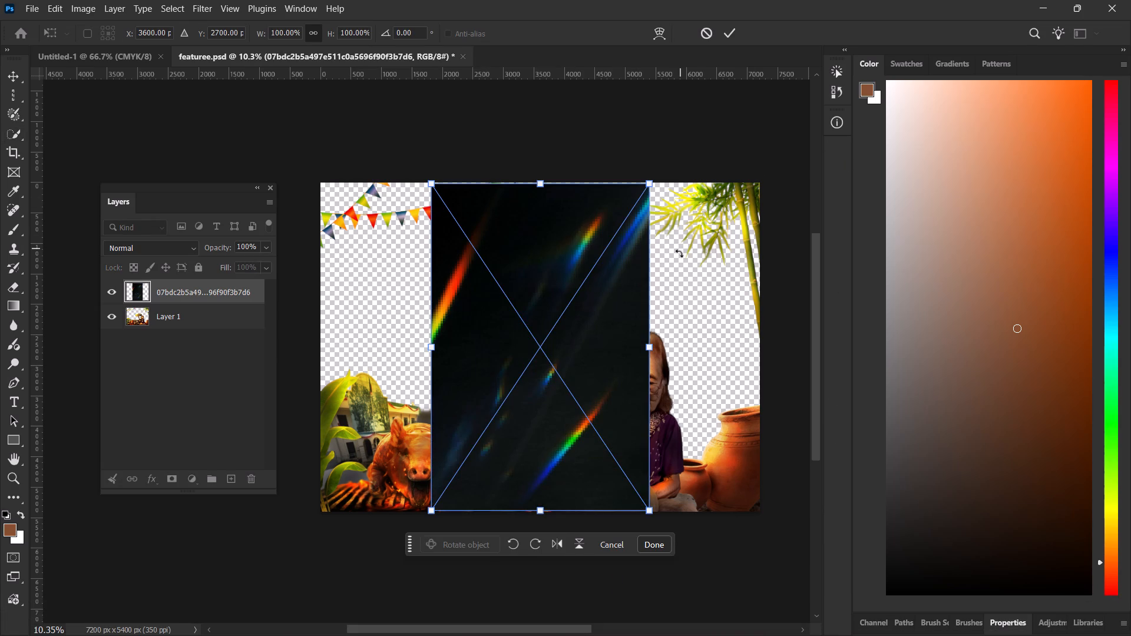
Rotate the placed rainbow-streak image 90° clockwise, leaving it unflipped.
{"action": "left_click", "coordinate": [561, 546]}
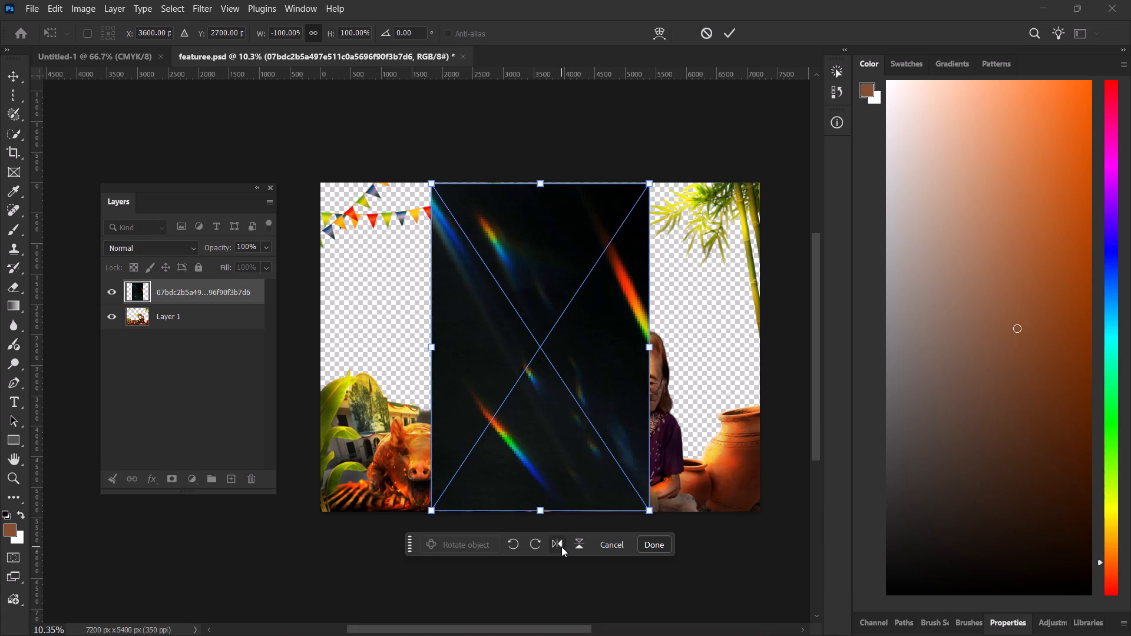
{"action": "left_click", "coordinate": [561, 546]}
{"action": "left_click", "coordinate": [541, 545]}
Align the rainbow-streak image to the canvas top, enlarge it proportionally to about 153%, centre it horizontally over the canvas, and apply the transform.
{"action": "left_click_drag", "start_coordinate": [581, 396], "coordinate": [579, 376]}
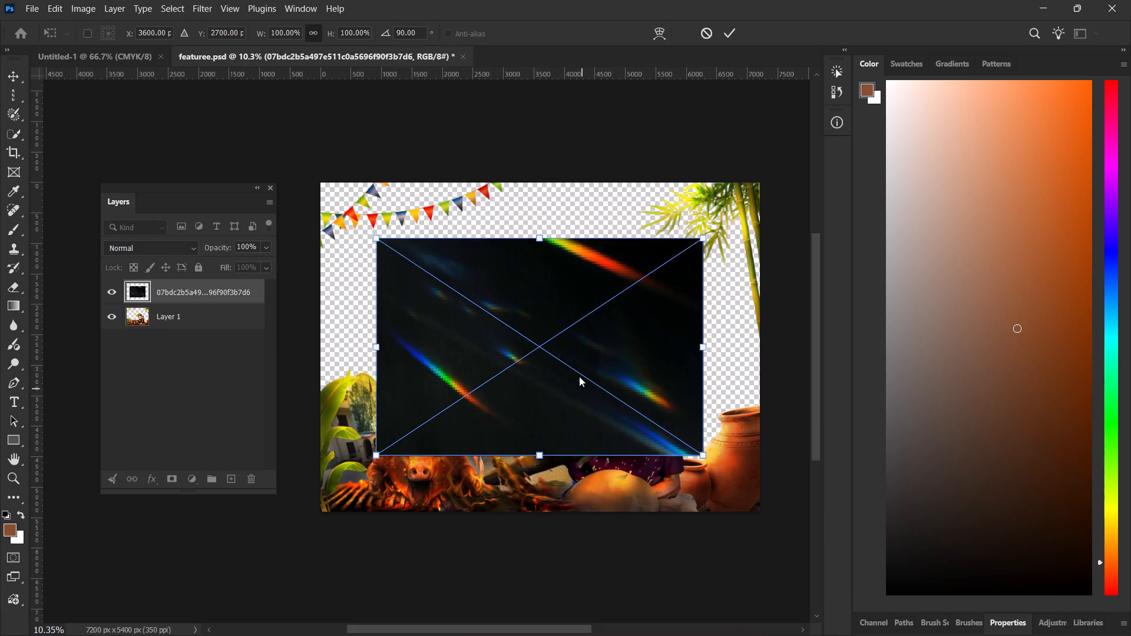
{"action": "left_click_drag", "start_coordinate": [579, 376], "coordinate": [527, 340]}
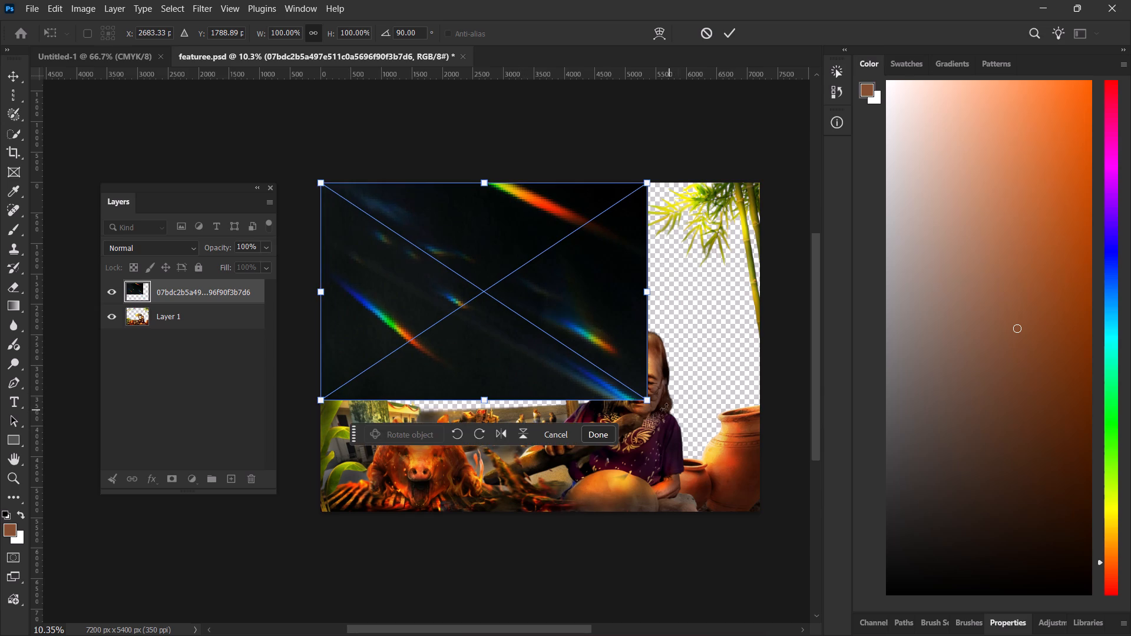
{"action": "left_click_drag", "start_coordinate": [652, 402], "coordinate": [746, 509]}
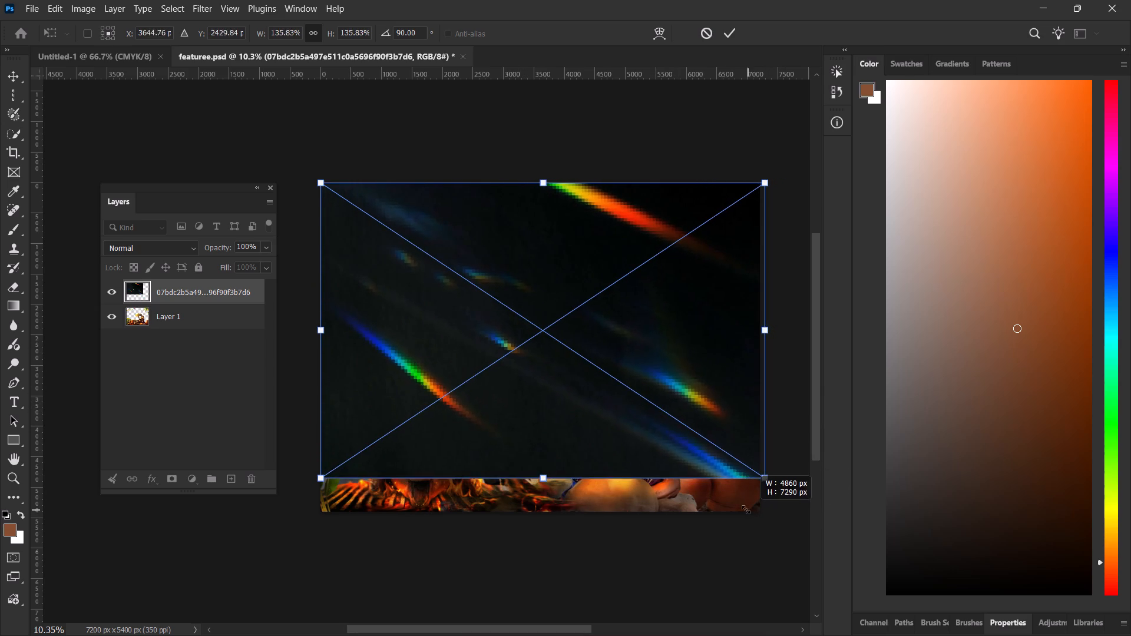
{"action": "left_click_drag", "start_coordinate": [746, 509], "coordinate": [793, 568]}
{"action": "left_click_drag", "start_coordinate": [687, 453], "coordinate": [660, 453]}
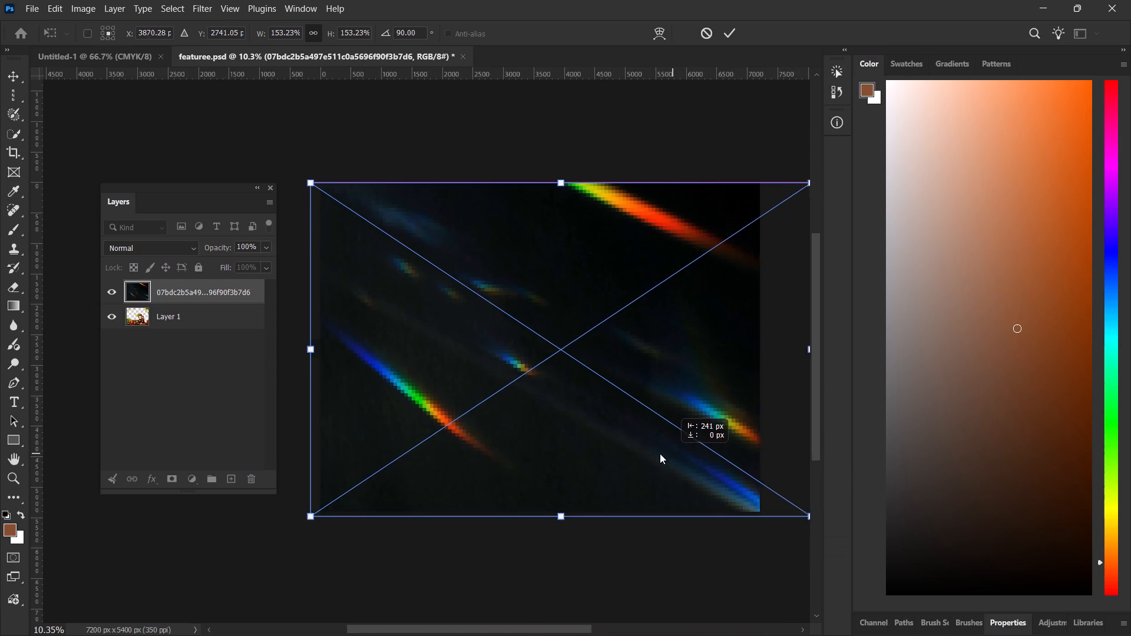
{"action": "left_click_drag", "start_coordinate": [660, 453], "coordinate": [653, 453]}
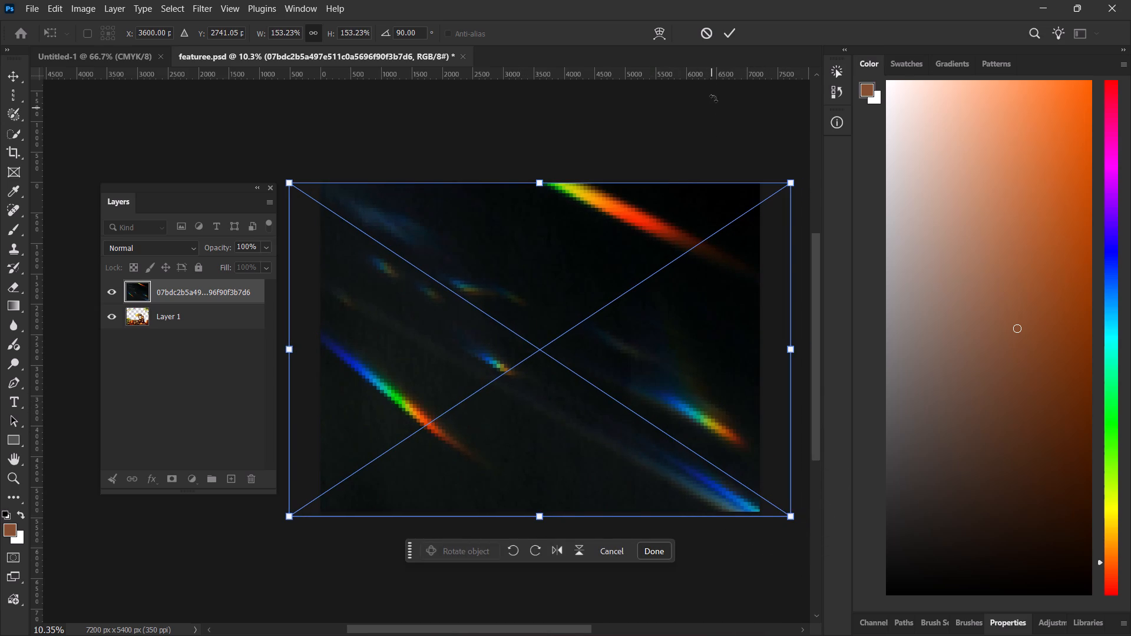
{"action": "left_click", "coordinate": [725, 30]}
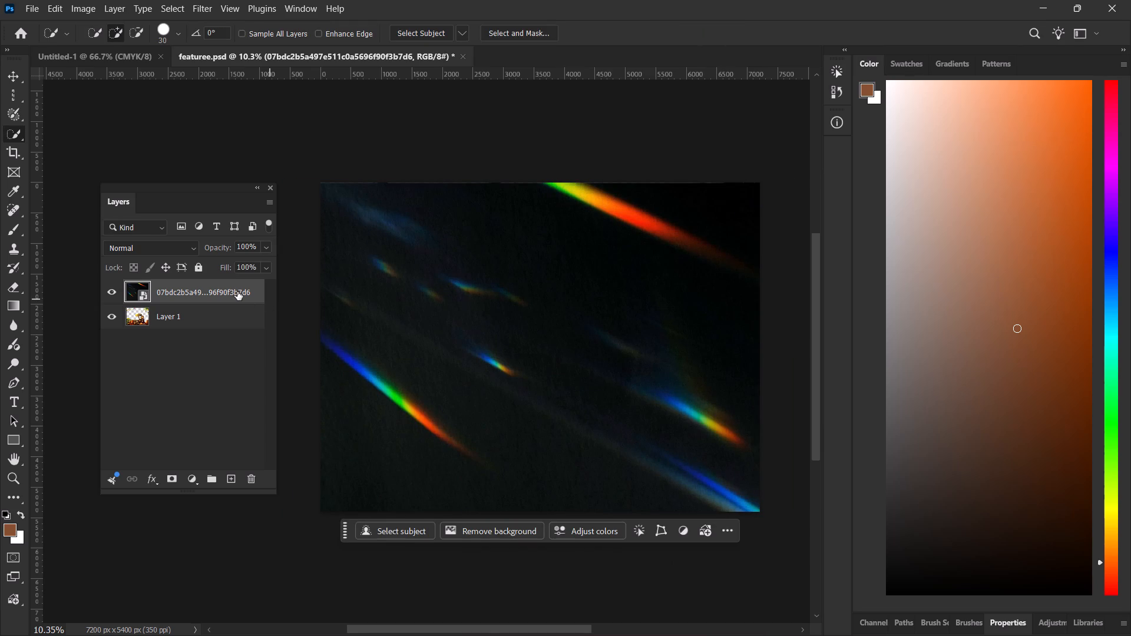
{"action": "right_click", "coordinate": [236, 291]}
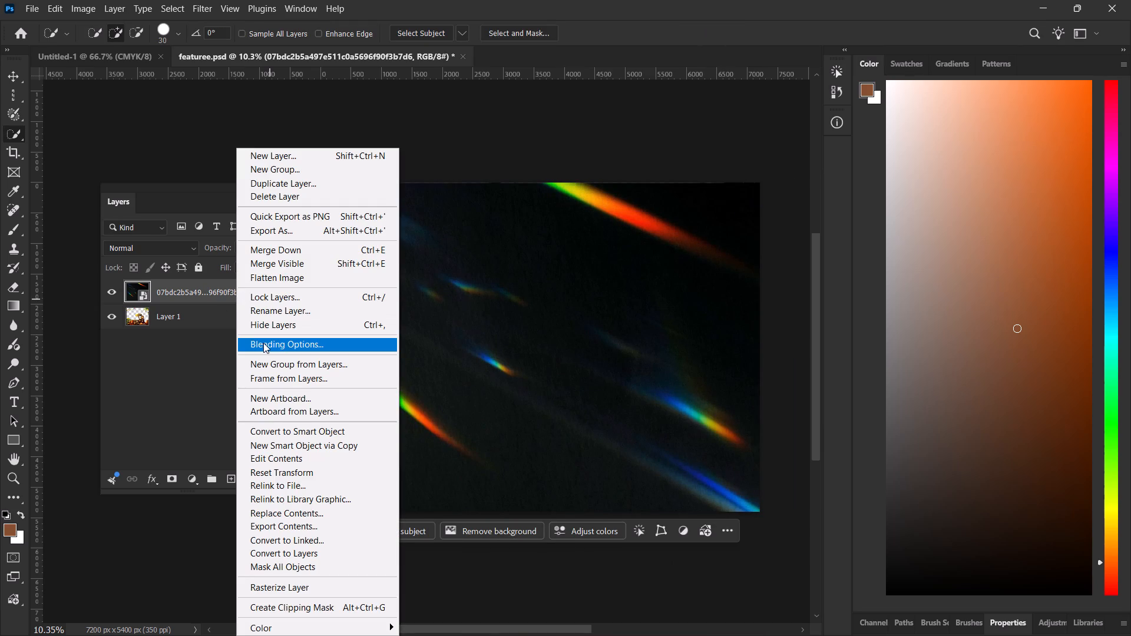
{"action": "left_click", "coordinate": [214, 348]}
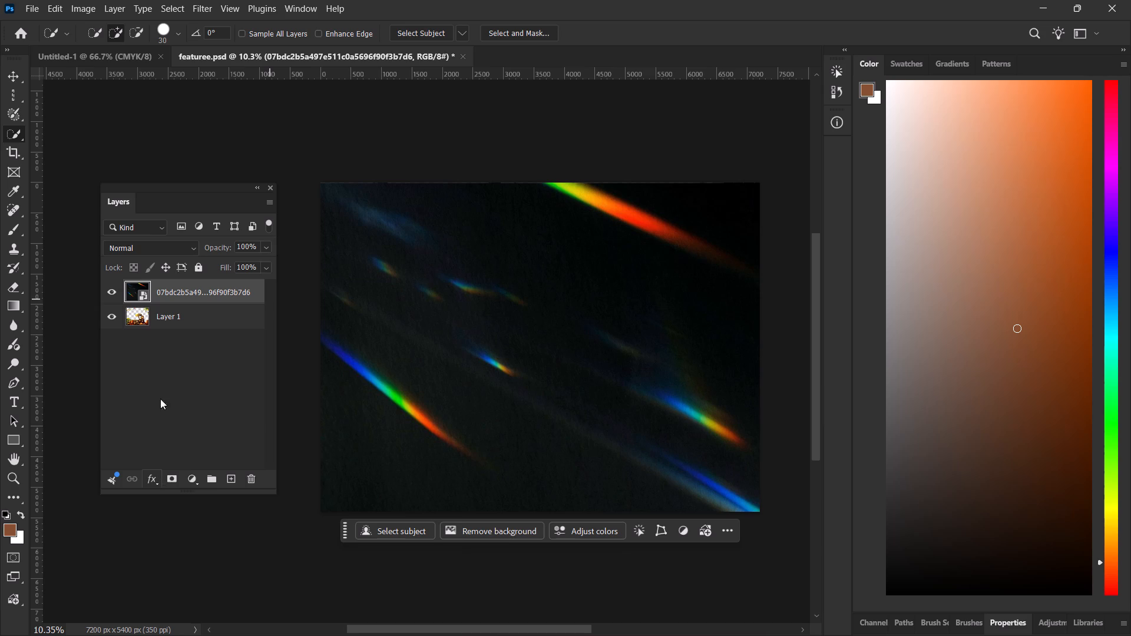
Set the rainbow-streak layer's blend mode to Color Dodge, deselect it, and check the blended effect over the festival illustration.
{"action": "left_click", "coordinate": [163, 244]}
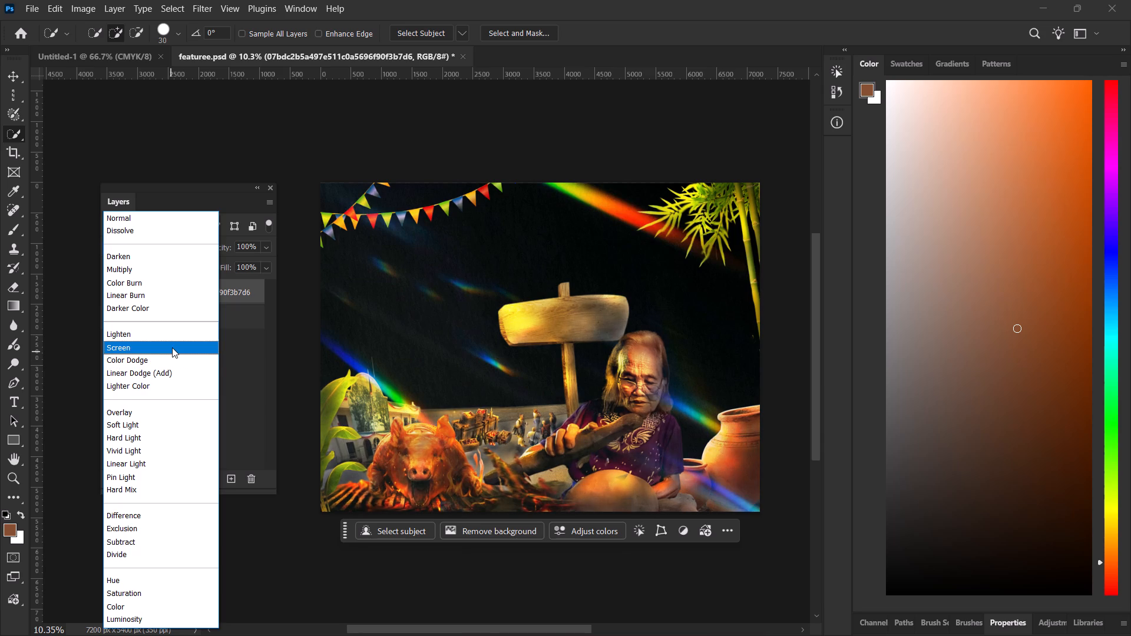
{"action": "left_click", "coordinate": [171, 363]}
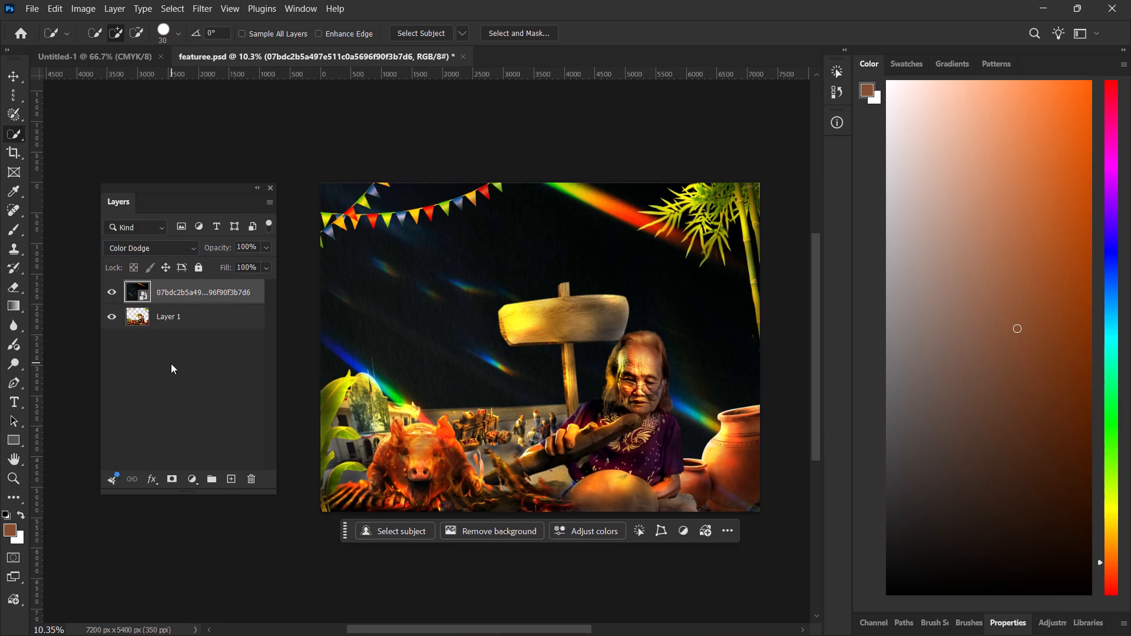
{"action": "left_click", "coordinate": [224, 339]}
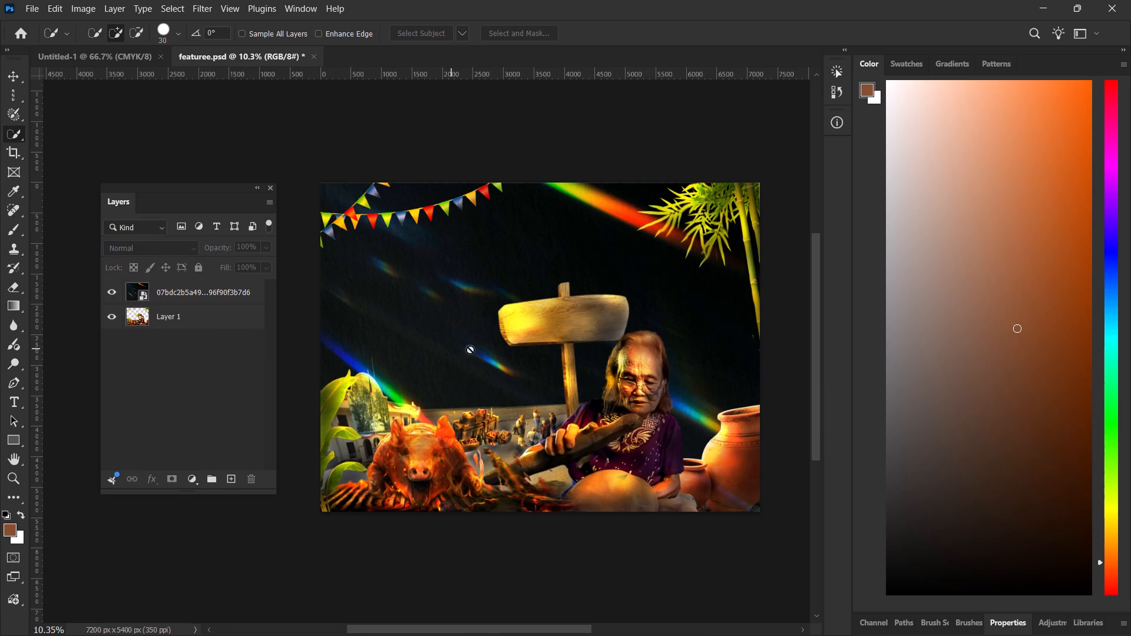
{"action": "scroll", "coordinate": [488, 349], "scroll_direction": "up", "scroll_amount": 4}
{"action": "scroll", "coordinate": [570, 370], "scroll_direction": "down", "scroll_amount": 2}
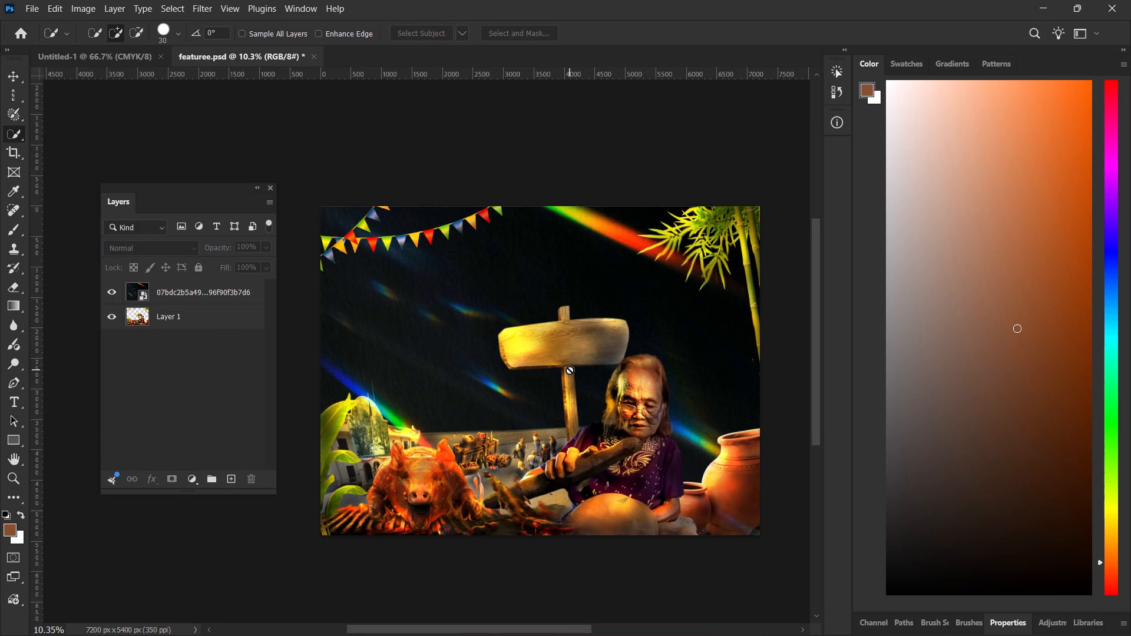
{"action": "left_click", "coordinate": [157, 357]}
{"action": "scroll", "coordinate": [611, 436], "scroll_direction": "down", "scroll_amount": 5}
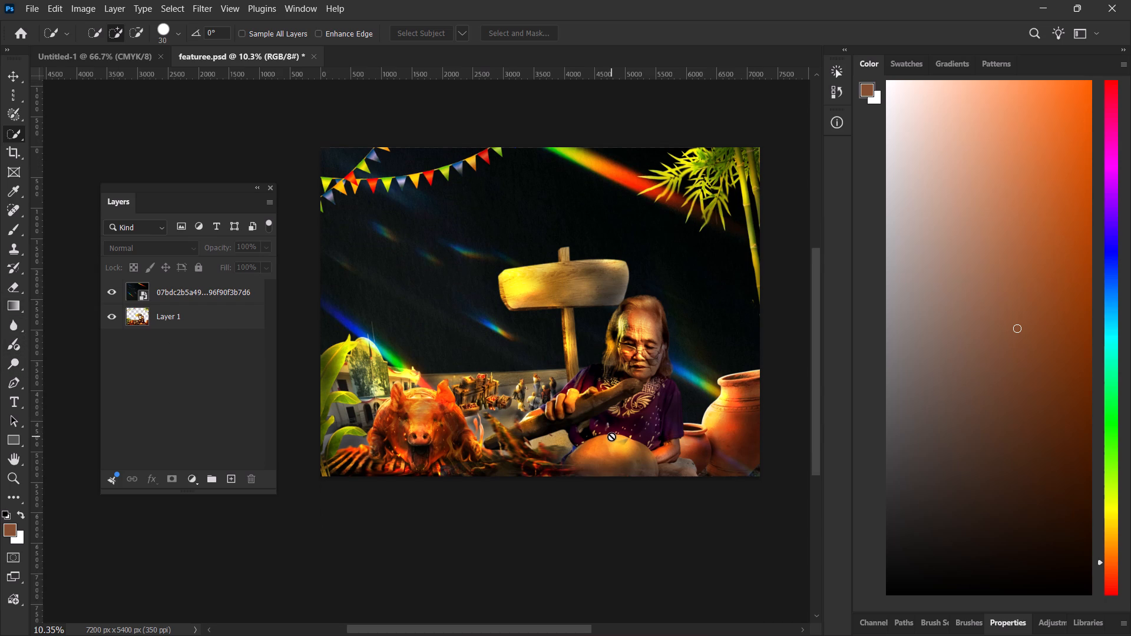
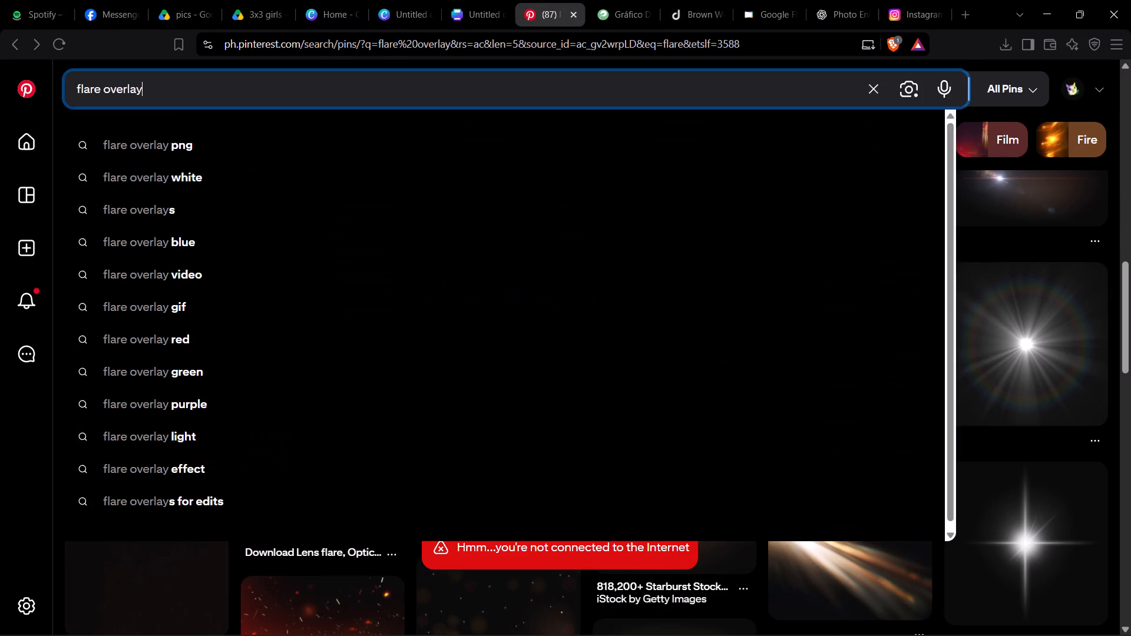
Search Pinterest for flare overlay sky blue.
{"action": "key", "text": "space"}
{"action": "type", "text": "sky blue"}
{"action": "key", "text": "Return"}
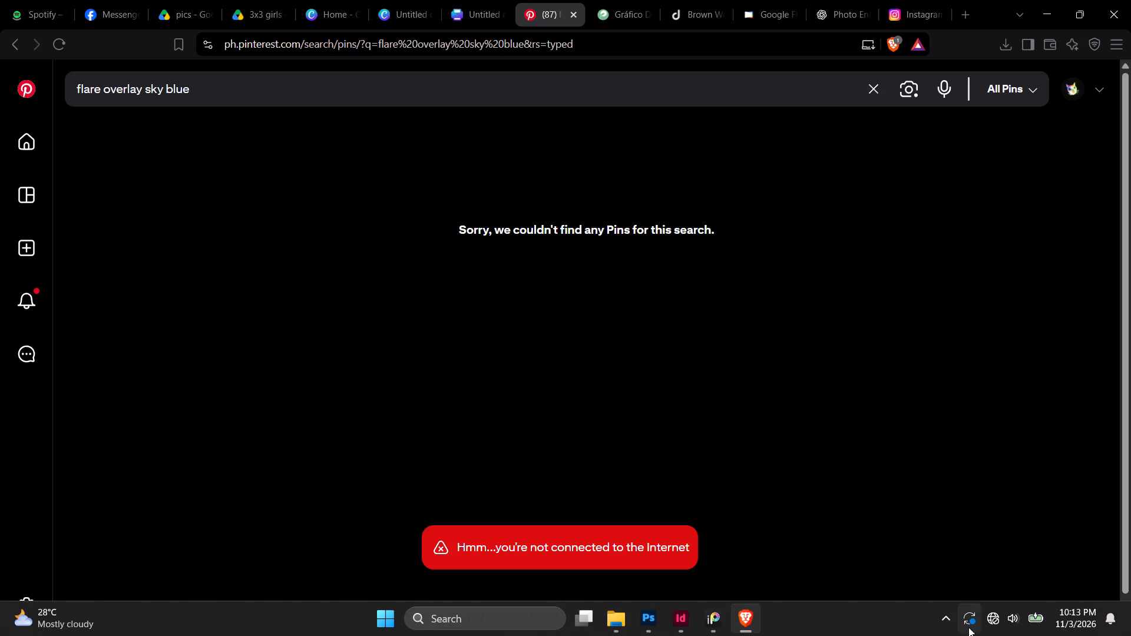
Restore the computer's internet connection through its Wi-Fi quick settings.
{"action": "left_click", "coordinate": [987, 616]}
{"action": "left_click", "coordinate": [904, 342]}
{"action": "left_click", "coordinate": [918, 347]}
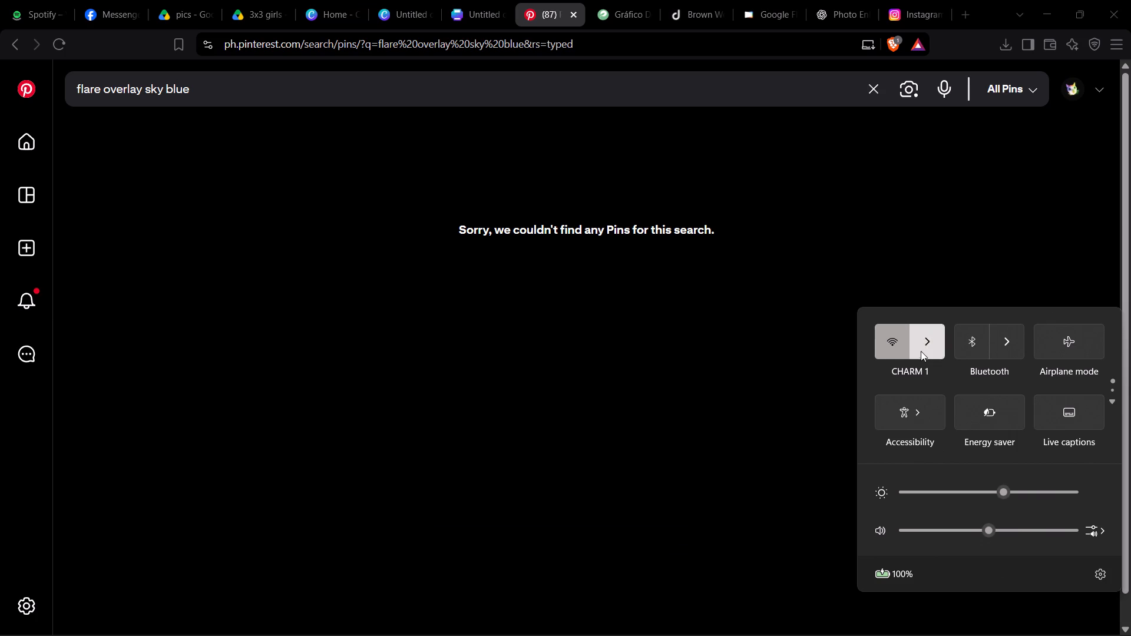
{"action": "left_click", "coordinate": [921, 351]}
{"action": "left_click", "coordinate": [683, 277]}
Retry the Pinterest search using the suggested query flare overlay png, extended to ask for sky blue.
{"action": "left_click", "coordinate": [695, 105]}
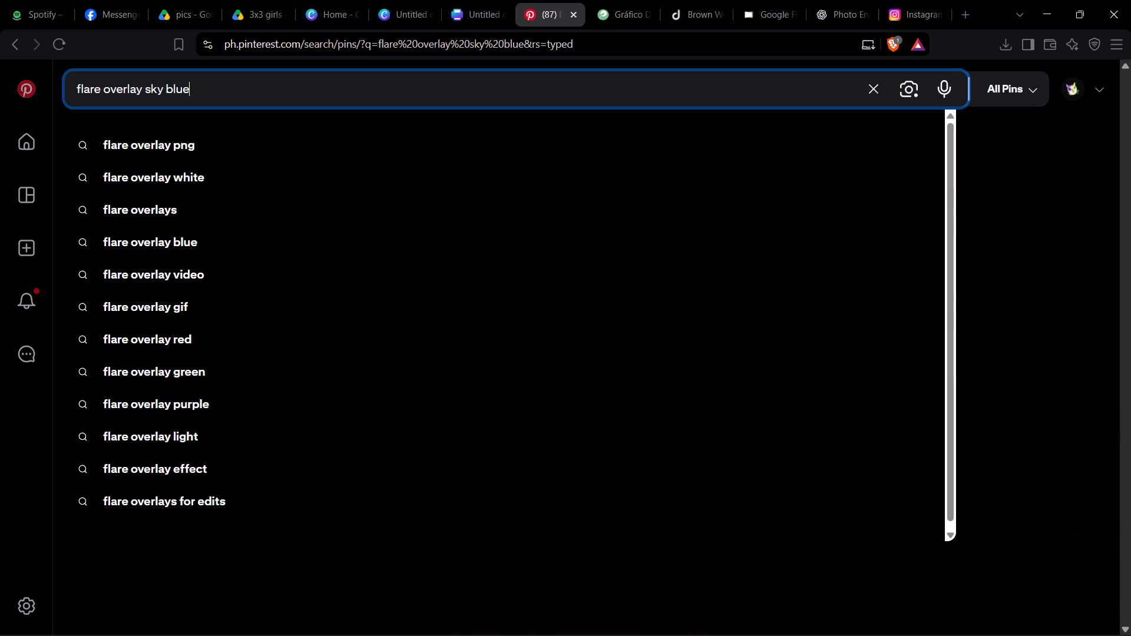
{"action": "key", "text": "Return"}
{"action": "left_click", "coordinate": [217, 94]}
{"action": "left_click", "coordinate": [876, 151]}
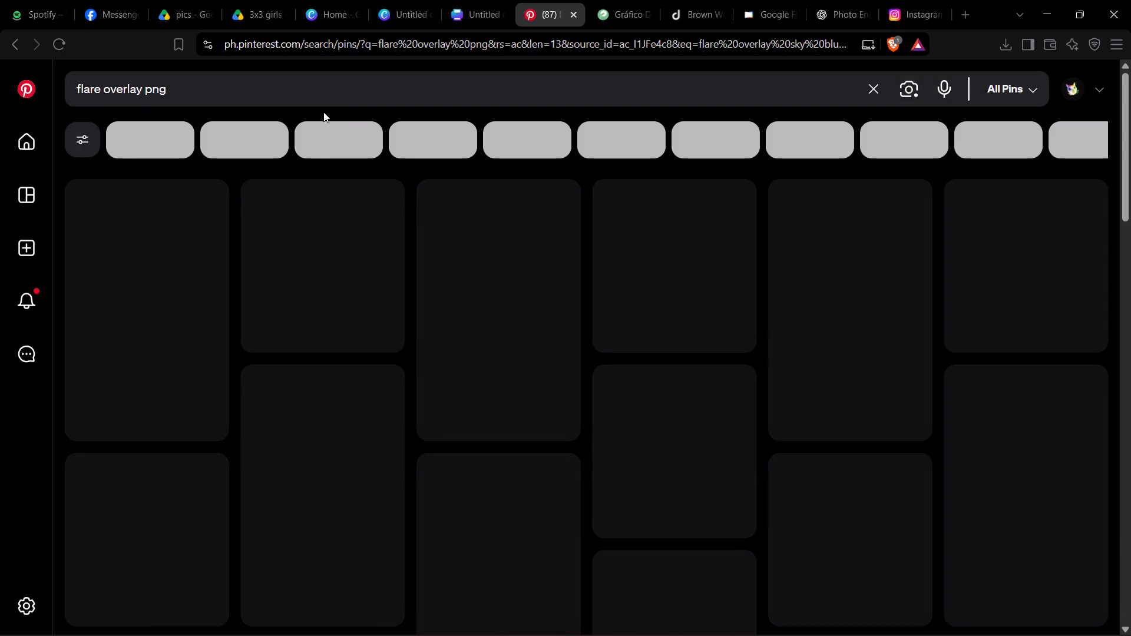
{"action": "left_click", "coordinate": [270, 95]}
{"action": "left_click_drag", "start_coordinate": [176, 88], "coordinate": [160, 88]}
{"action": "left_click", "coordinate": [174, 88]}
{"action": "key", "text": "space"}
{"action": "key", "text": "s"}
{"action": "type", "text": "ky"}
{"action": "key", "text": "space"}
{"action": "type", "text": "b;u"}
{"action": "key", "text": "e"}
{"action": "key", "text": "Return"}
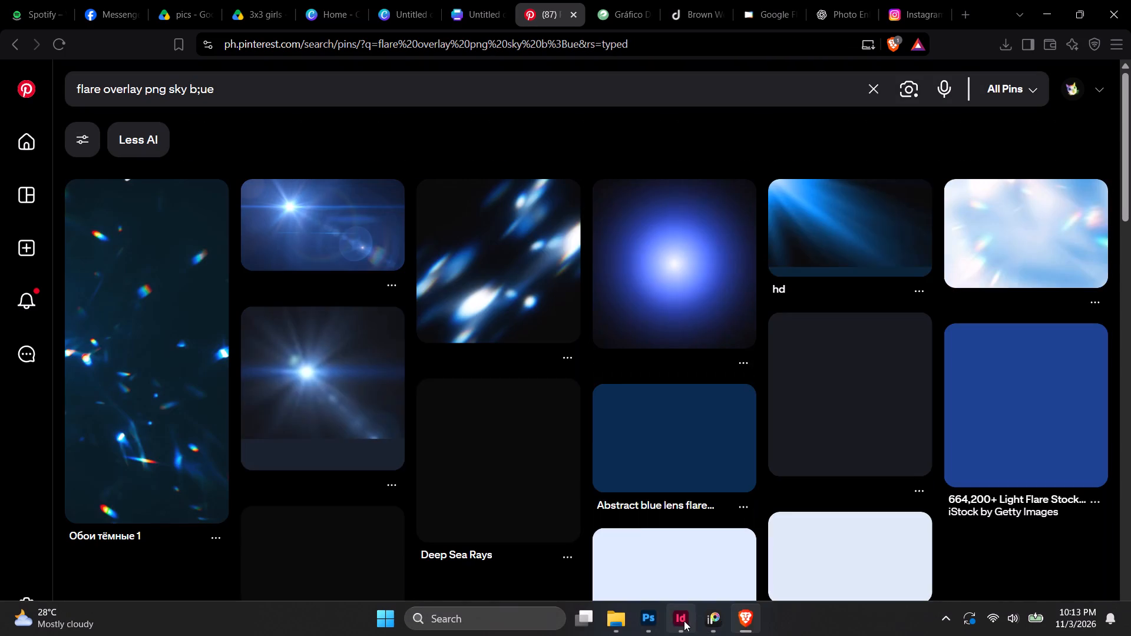
Switch to InDesign and examine the festival illustration spread on pages 2-3 of the untitled document.
{"action": "left_click", "coordinate": [684, 621]}
{"action": "scroll", "coordinate": [574, 509], "scroll_direction": "up", "scroll_amount": 2}
{"action": "scroll", "coordinate": [599, 554], "scroll_direction": "down", "scroll_amount": 1}
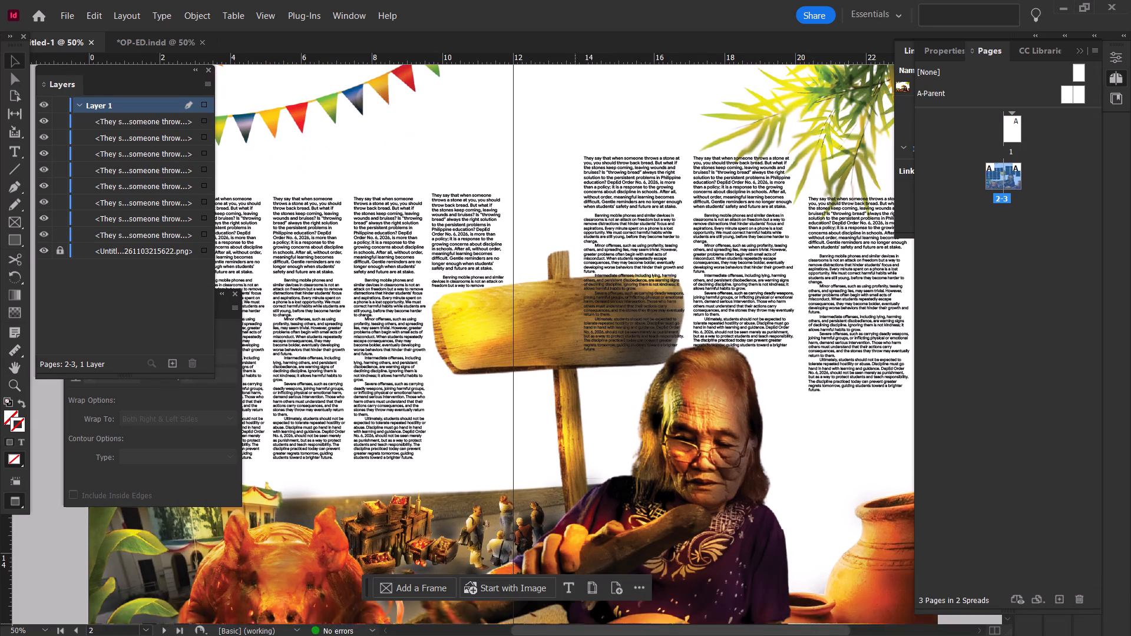
Switch to the featuree.psd illustration in Photoshop and select the rainbow-streak layer.
{"action": "left_click", "coordinate": [651, 620]}
{"action": "scroll", "coordinate": [591, 535], "scroll_direction": "up", "scroll_amount": 1}
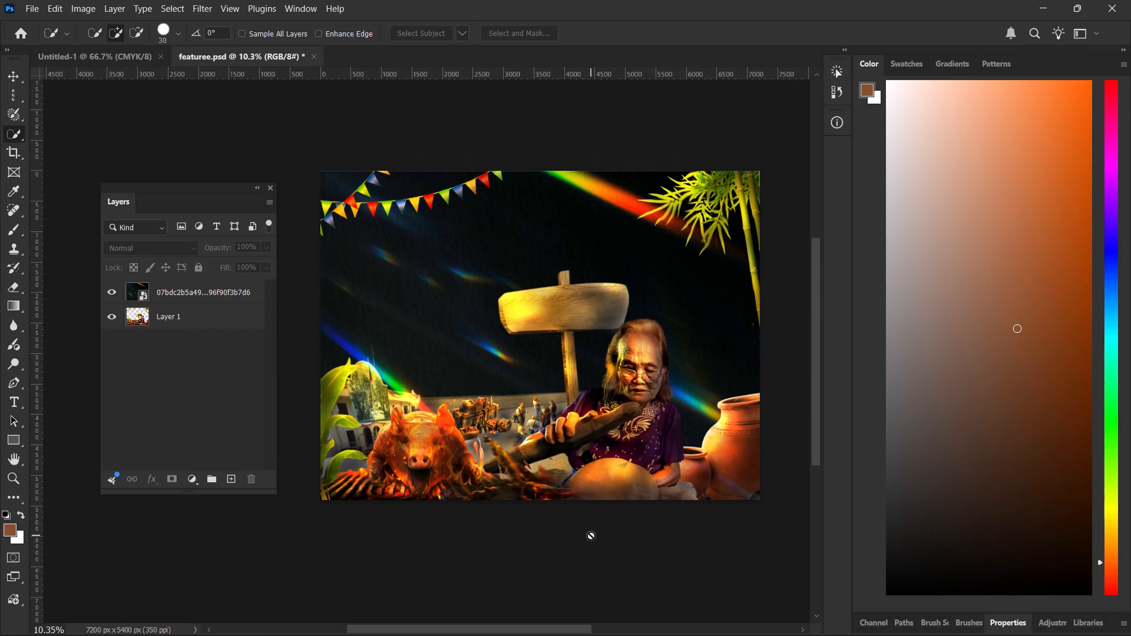
{"action": "scroll", "coordinate": [591, 535], "scroll_direction": "up", "scroll_amount": 1}
{"action": "scroll", "coordinate": [684, 548], "scroll_direction": "up", "scroll_amount": 2, "text": "alt"}
{"action": "scroll", "coordinate": [684, 548], "scroll_direction": "down", "scroll_amount": 3, "text": "ctrl"}
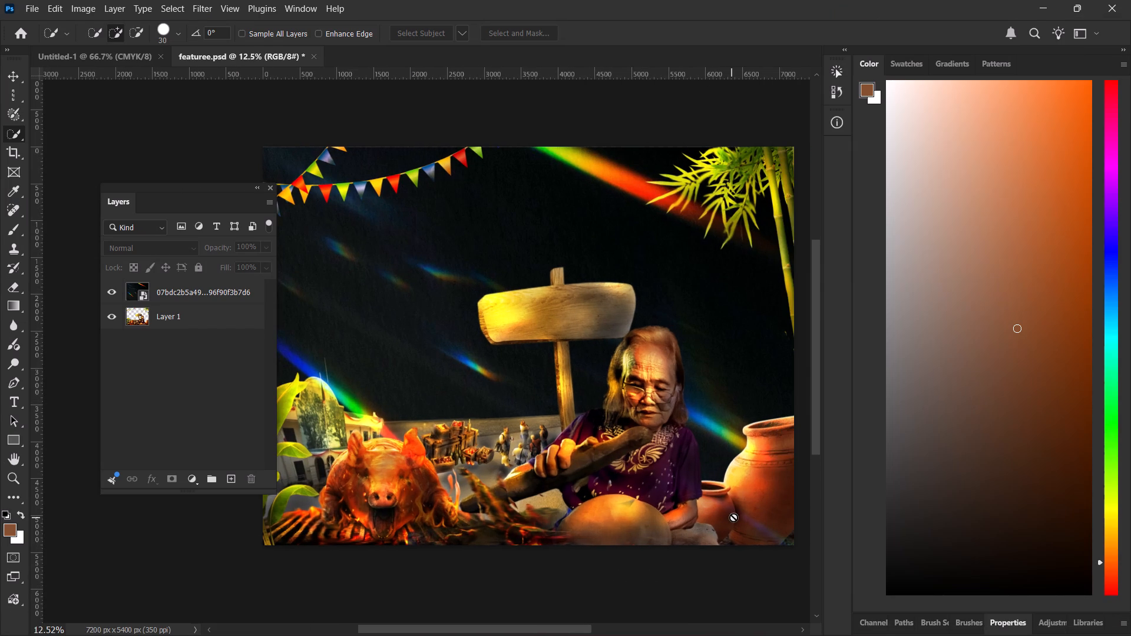
{"action": "key", "text": "shift+w"}
{"action": "scroll", "coordinate": [730, 502], "scroll_direction": "up", "scroll_amount": 4}
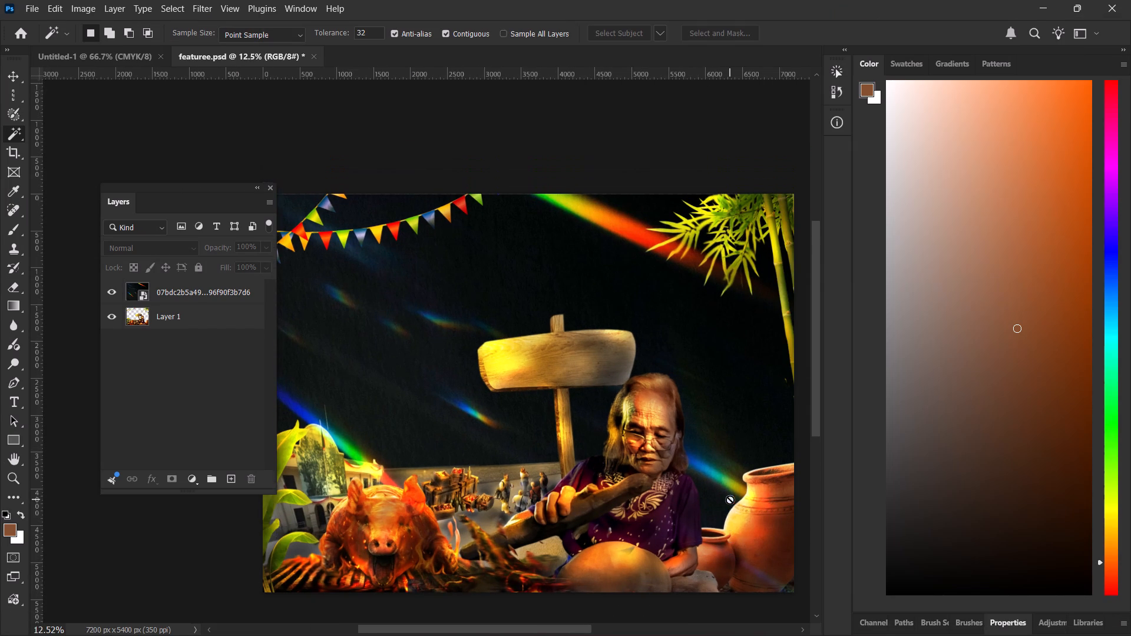
{"action": "scroll", "coordinate": [730, 499], "scroll_direction": "down", "scroll_amount": 5}
{"action": "left_click", "coordinate": [213, 284]}
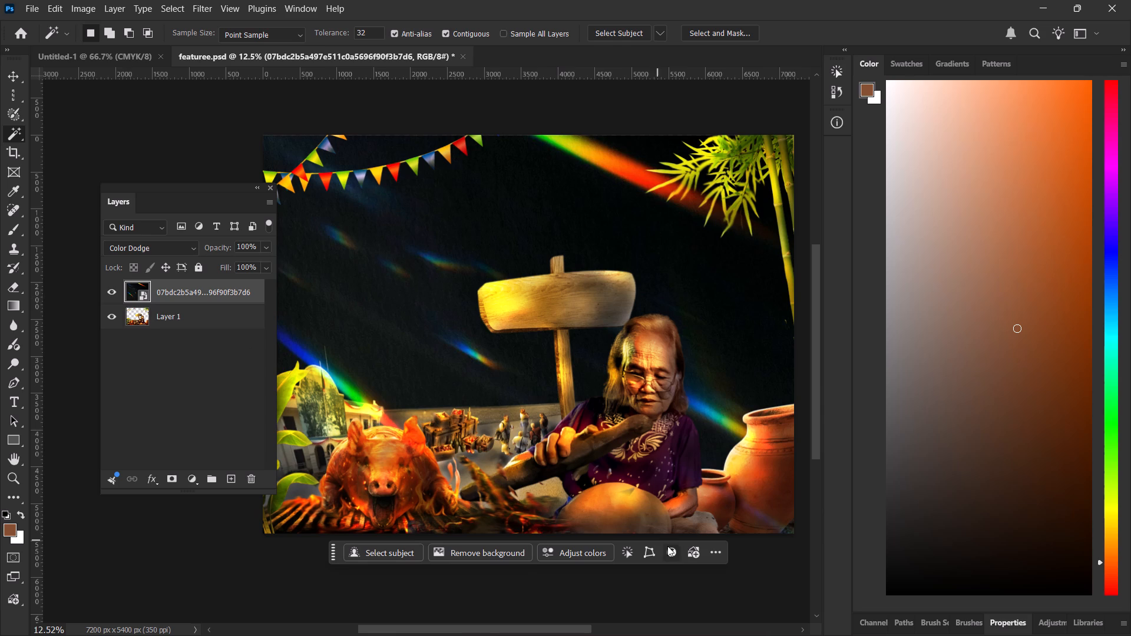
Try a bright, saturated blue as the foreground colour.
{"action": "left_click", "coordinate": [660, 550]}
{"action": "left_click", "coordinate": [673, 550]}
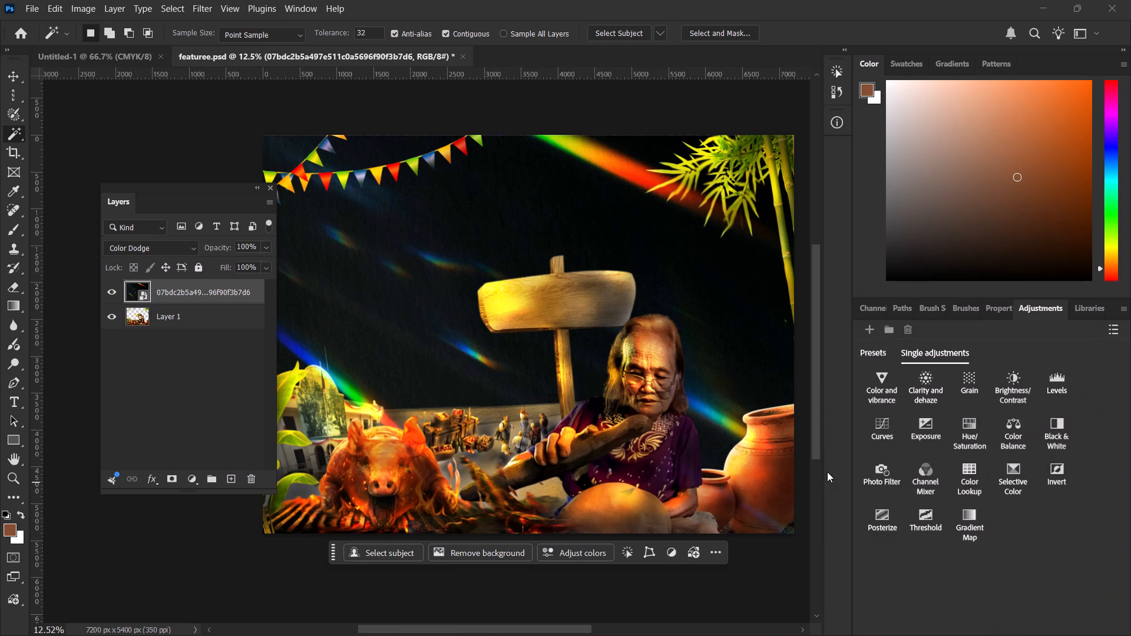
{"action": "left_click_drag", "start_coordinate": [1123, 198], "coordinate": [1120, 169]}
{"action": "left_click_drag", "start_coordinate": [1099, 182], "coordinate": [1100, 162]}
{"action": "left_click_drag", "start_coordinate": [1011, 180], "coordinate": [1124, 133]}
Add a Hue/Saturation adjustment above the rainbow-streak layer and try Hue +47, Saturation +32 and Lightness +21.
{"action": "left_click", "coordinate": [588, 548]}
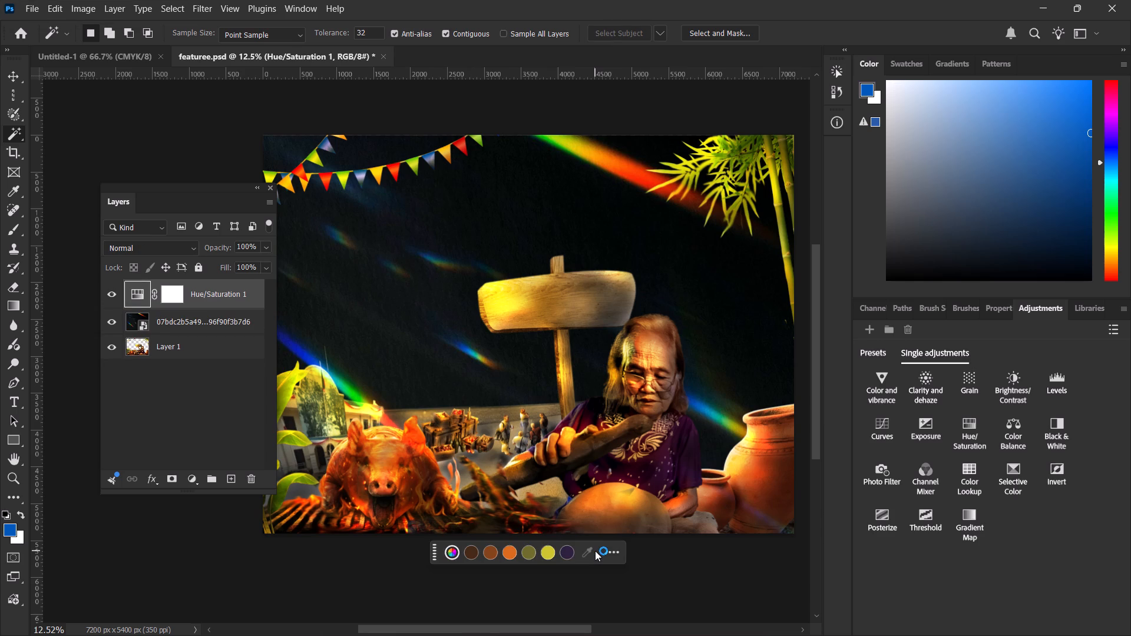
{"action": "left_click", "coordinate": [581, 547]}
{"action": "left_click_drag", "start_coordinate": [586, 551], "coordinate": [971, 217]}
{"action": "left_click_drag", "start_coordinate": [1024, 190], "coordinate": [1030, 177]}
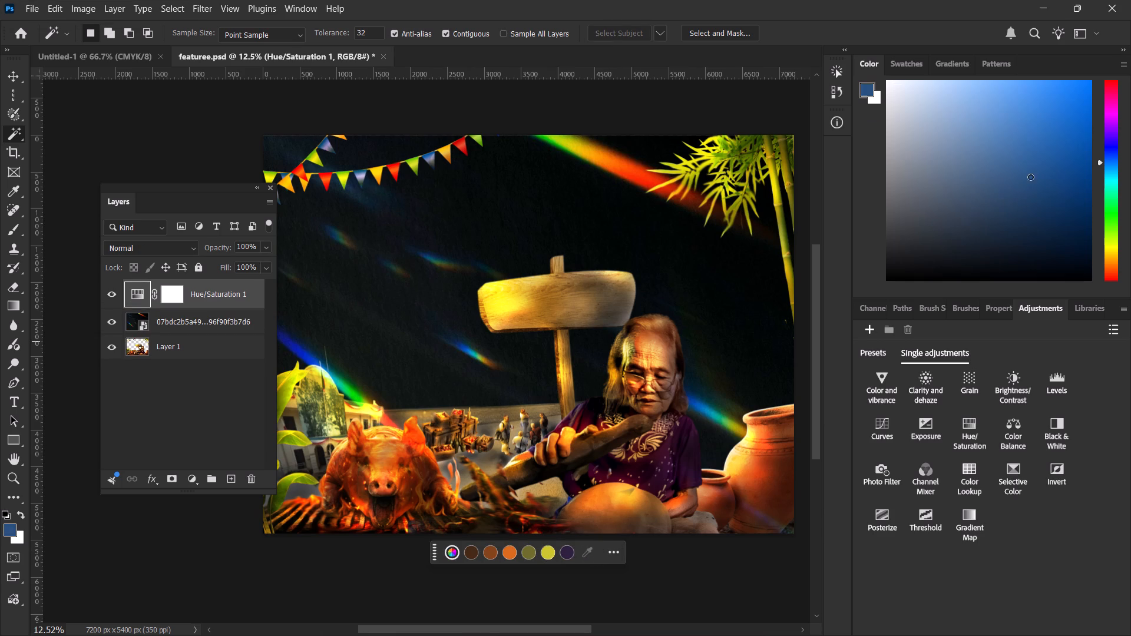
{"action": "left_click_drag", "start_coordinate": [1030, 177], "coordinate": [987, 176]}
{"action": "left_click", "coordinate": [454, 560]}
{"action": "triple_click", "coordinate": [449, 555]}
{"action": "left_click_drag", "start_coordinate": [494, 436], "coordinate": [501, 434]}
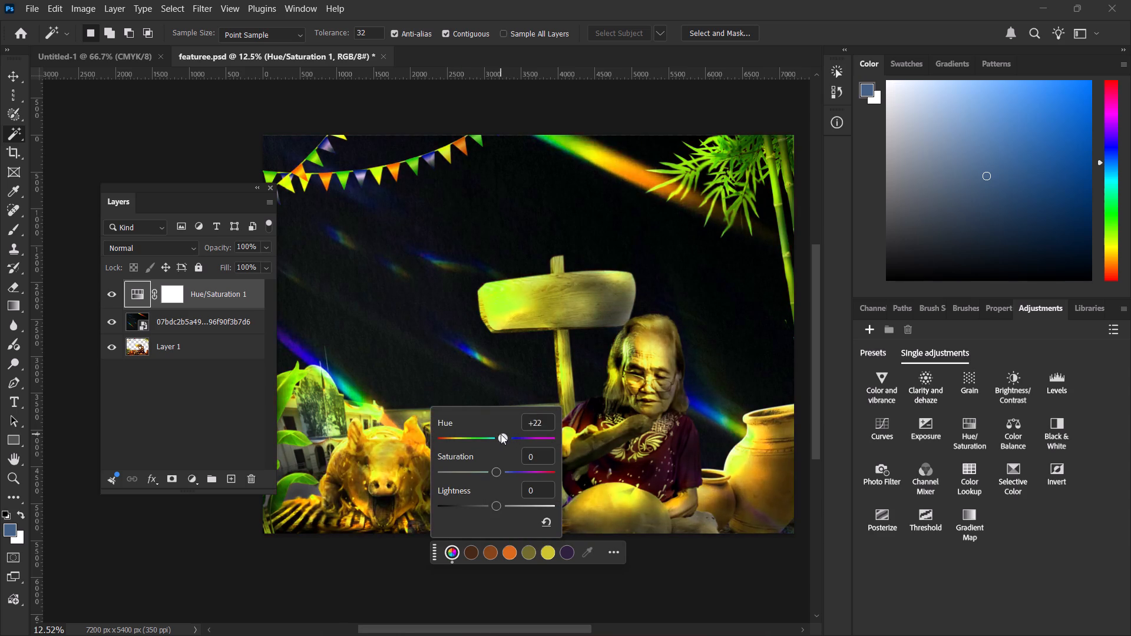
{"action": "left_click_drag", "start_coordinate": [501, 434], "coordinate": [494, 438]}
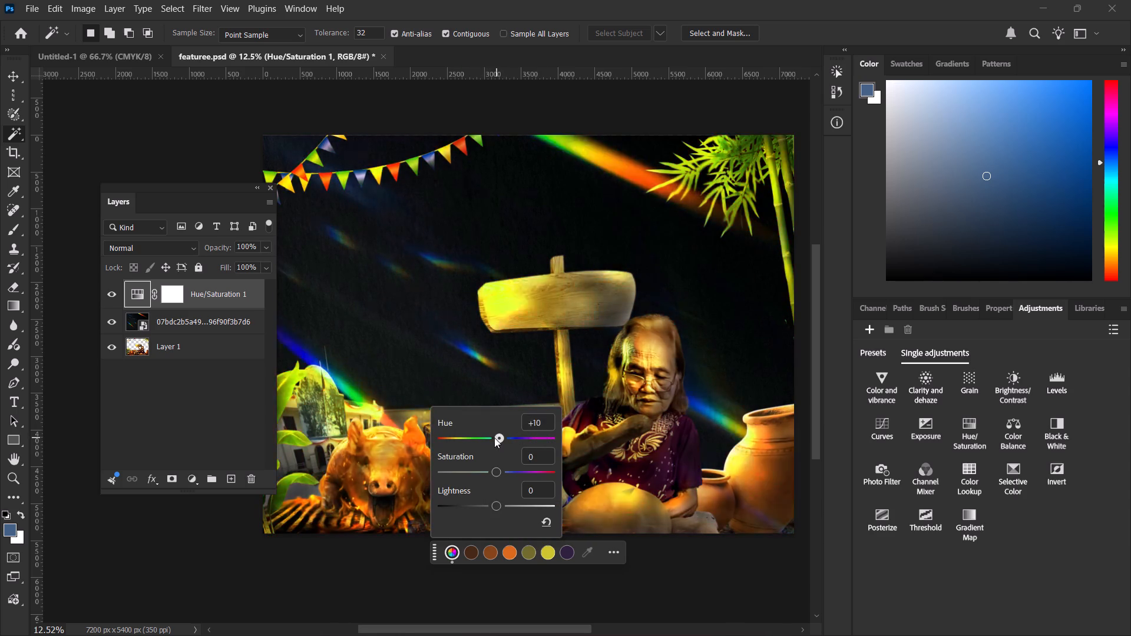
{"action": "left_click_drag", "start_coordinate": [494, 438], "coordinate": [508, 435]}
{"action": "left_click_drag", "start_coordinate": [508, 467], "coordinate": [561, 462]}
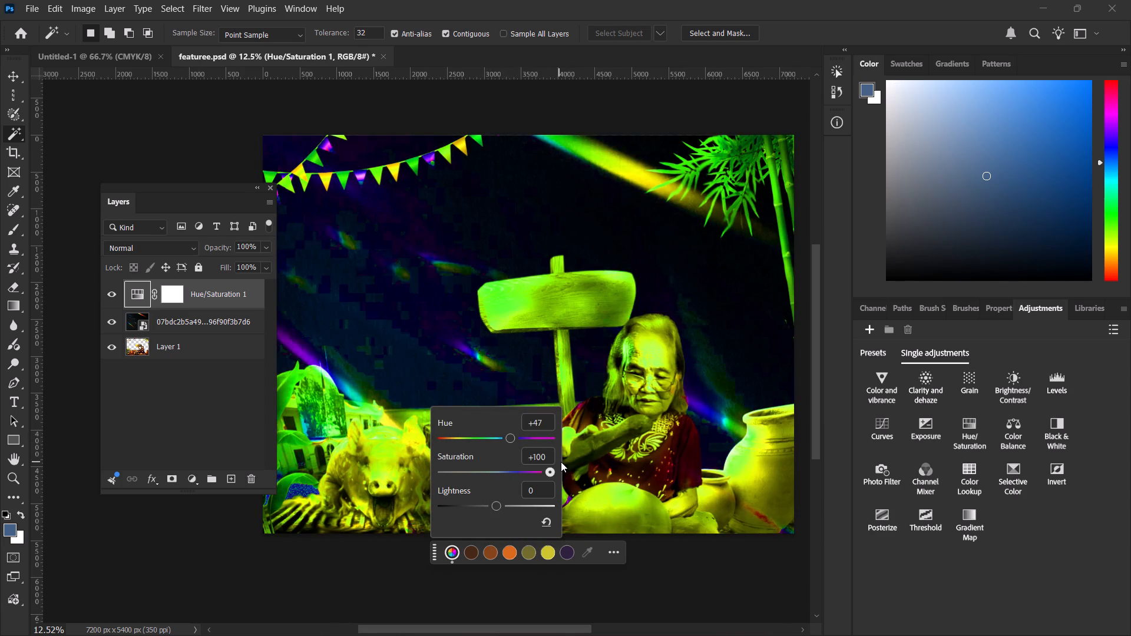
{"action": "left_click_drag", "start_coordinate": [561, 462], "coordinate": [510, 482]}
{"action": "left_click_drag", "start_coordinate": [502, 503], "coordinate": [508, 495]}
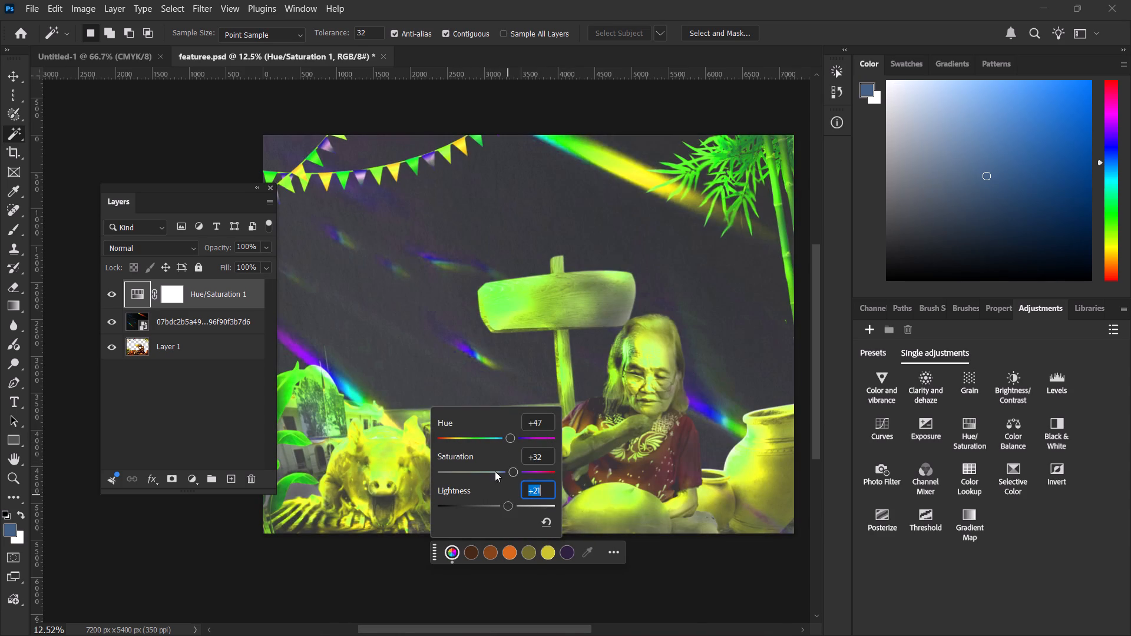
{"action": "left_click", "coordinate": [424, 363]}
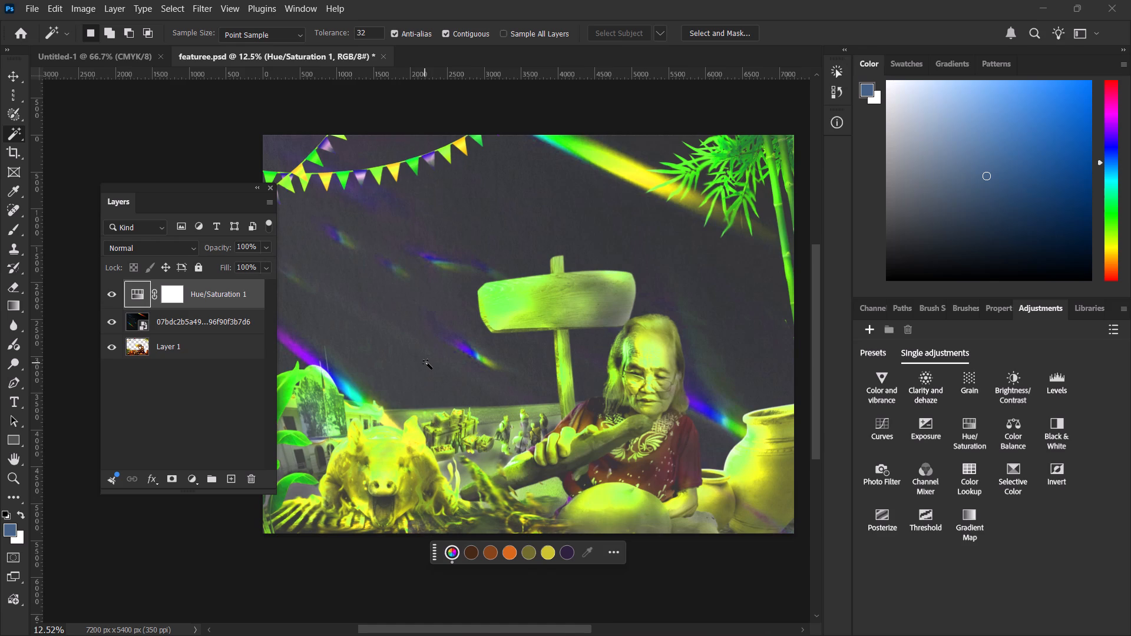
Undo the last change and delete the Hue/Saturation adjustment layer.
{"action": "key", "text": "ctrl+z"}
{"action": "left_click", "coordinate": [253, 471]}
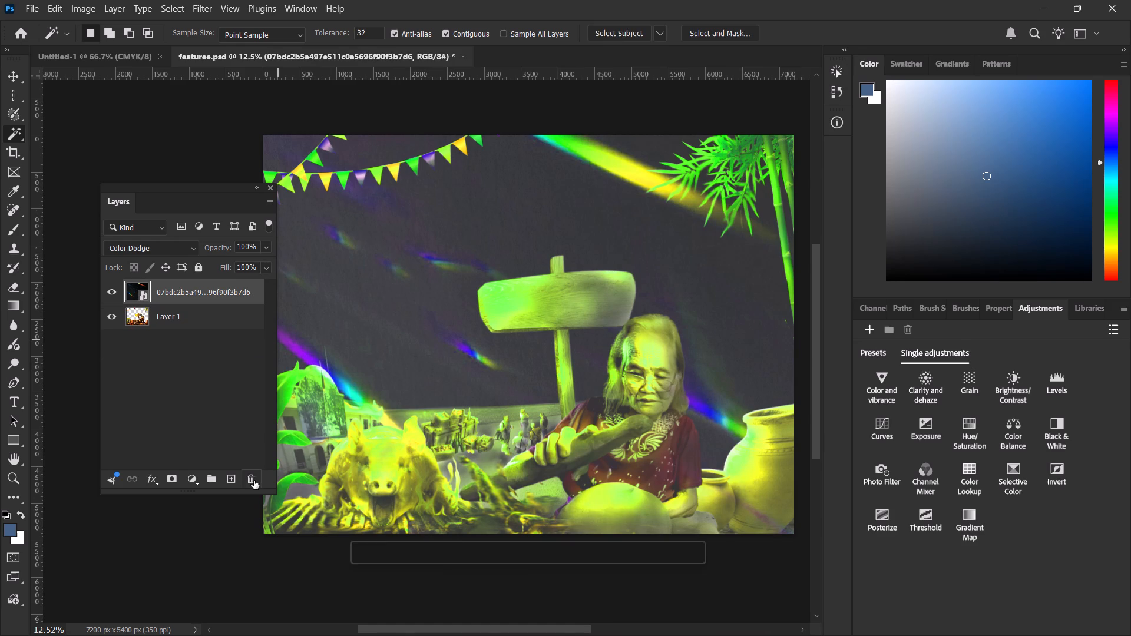
Remove the background of the rainbow-streak layer automatically.
{"action": "left_click", "coordinate": [449, 549]}
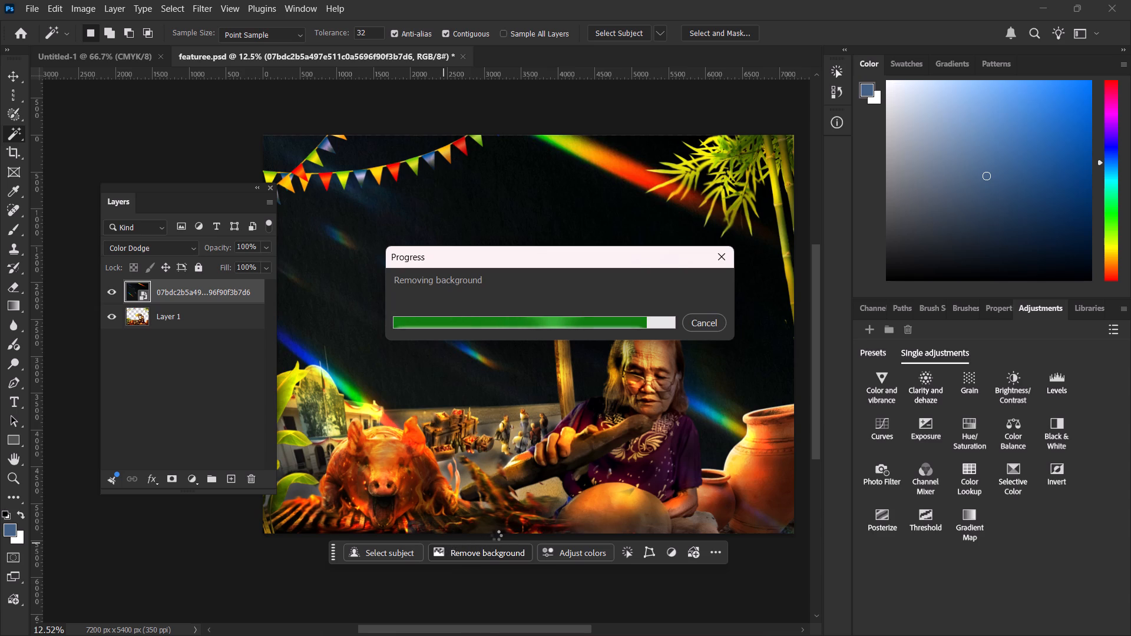
Examine the illustration beneath the rainbow-streak overlay, both up close and as a whole, checking the dark background area.
{"action": "scroll", "coordinate": [331, 449], "scroll_direction": "up", "scroll_amount": 2}
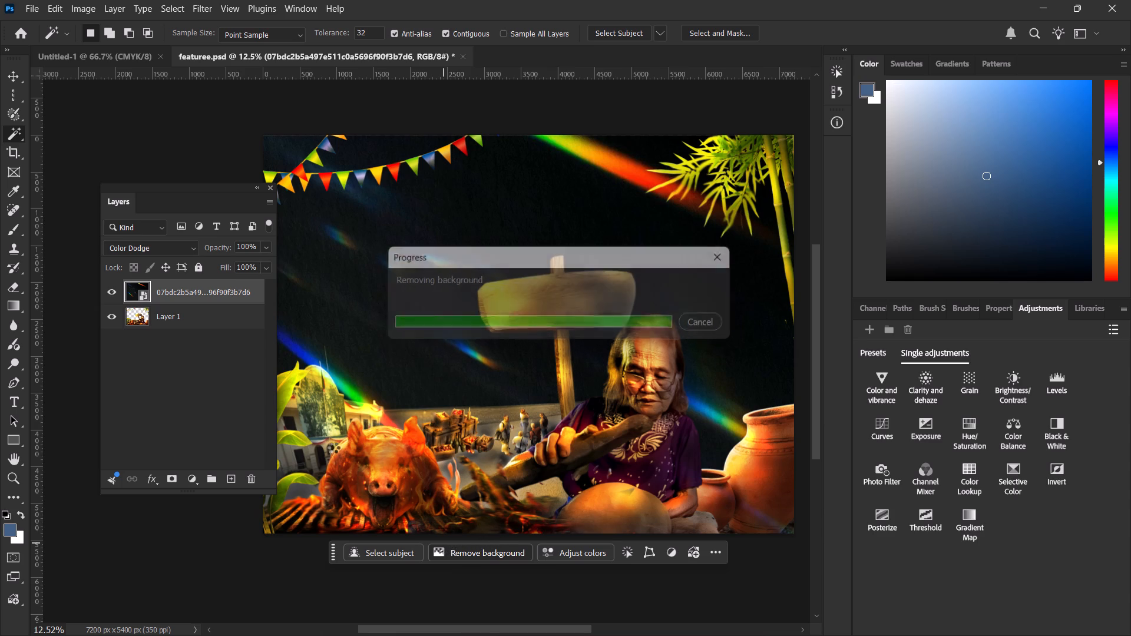
{"action": "scroll", "coordinate": [333, 448], "scroll_direction": "up", "scroll_amount": 2}
{"action": "scroll", "coordinate": [352, 446], "scroll_direction": "down", "scroll_amount": 4}
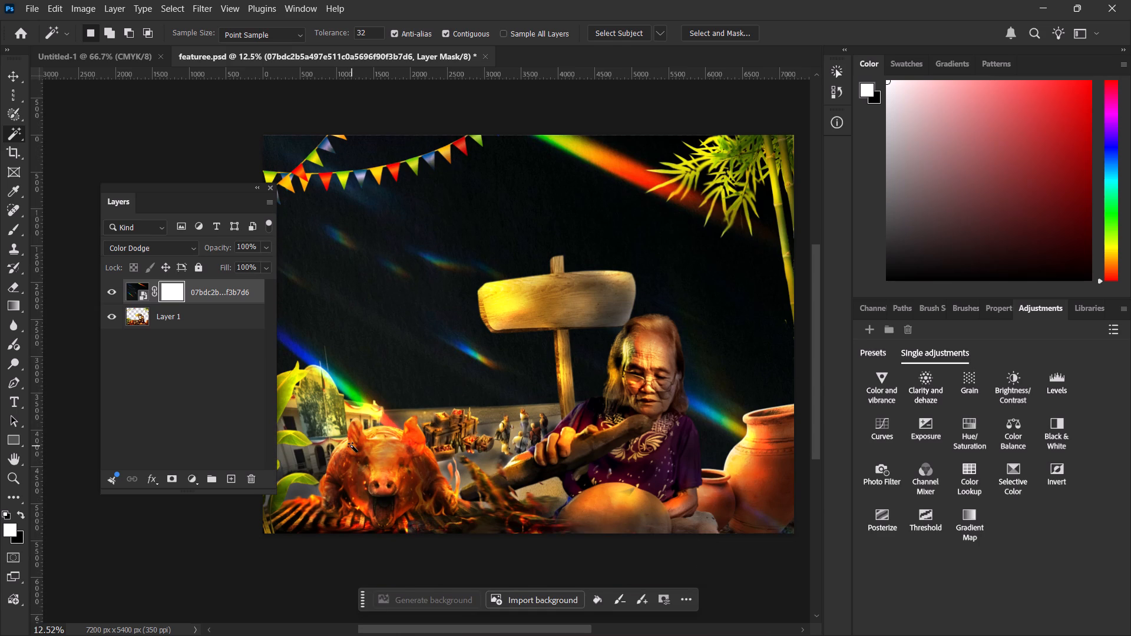
{"action": "scroll", "coordinate": [379, 453], "scroll_direction": "up", "scroll_amount": 3, "text": "alt"}
{"action": "scroll", "coordinate": [381, 453], "scroll_direction": "down", "scroll_amount": 5, "text": "alt"}
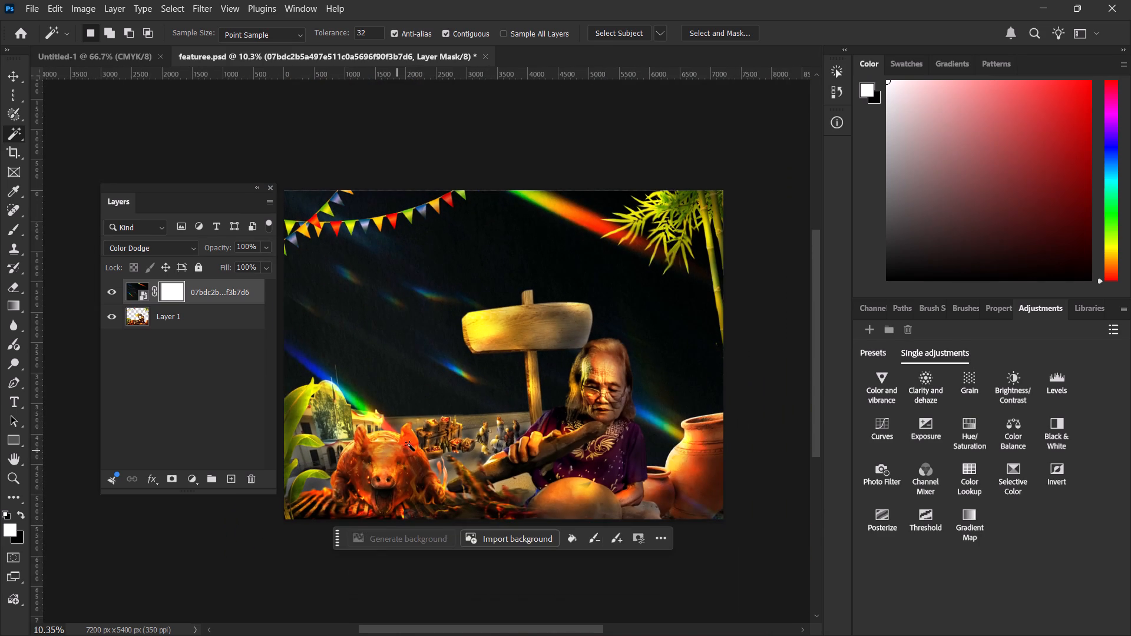
{"action": "key", "text": "space"}
{"action": "key", "text": "space"}
{"action": "key", "text": "space"}
{"action": "left_click_drag", "start_coordinate": [404, 379], "coordinate": [441, 386]}
{"action": "scroll", "coordinate": [442, 394], "scroll_direction": "up", "scroll_amount": 7, "text": "alt"}
{"action": "scroll", "coordinate": [442, 394], "scroll_direction": "down", "scroll_amount": 2, "text": "alt"}
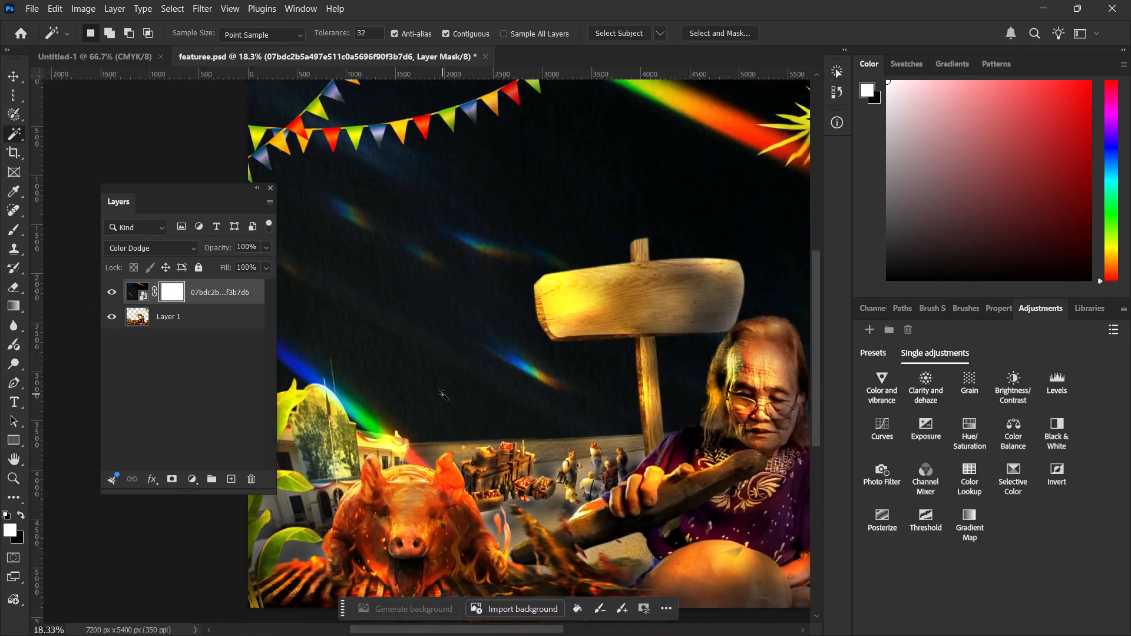
{"action": "scroll", "coordinate": [442, 394], "scroll_direction": "down", "scroll_amount": 7, "text": "alt"}
{"action": "key", "text": "space"}
{"action": "key", "text": "space"}
{"action": "key", "text": "space"}
{"action": "key", "text": "space"}
{"action": "key", "text": "space"}
{"action": "key", "text": "space"}
{"action": "key", "text": "space"}
{"action": "key", "text": "space"}
{"action": "key", "text": "space"}
{"action": "key", "text": "space"}
{"action": "key", "text": "space"}
{"action": "key", "text": "space"}
{"action": "key", "text": "space"}
{"action": "key", "text": "space"}
{"action": "key", "text": "space"}
{"action": "key", "text": "space"}
{"action": "key", "text": "space"}
{"action": "key", "text": "space"}
{"action": "key", "text": "space"}
{"action": "key", "text": "space"}
{"action": "left_click_drag", "start_coordinate": [498, 434], "coordinate": [501, 442]}
{"action": "scroll", "coordinate": [501, 442], "scroll_direction": "up", "scroll_amount": 3}
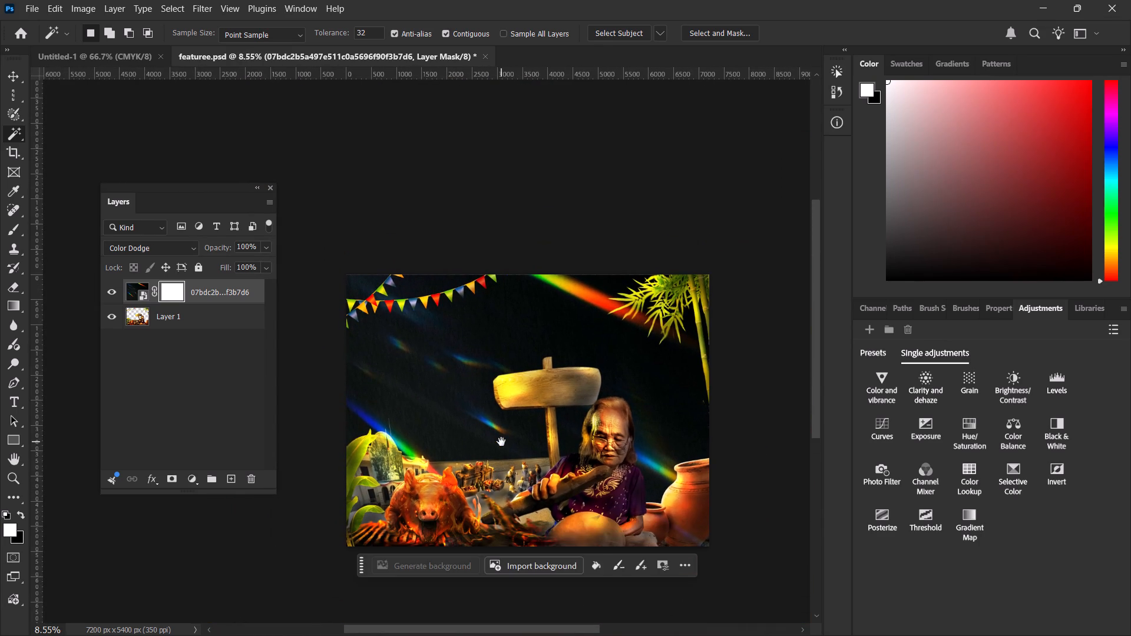
{"action": "scroll", "coordinate": [505, 462], "scroll_direction": "up", "scroll_amount": 8, "text": "alt"}
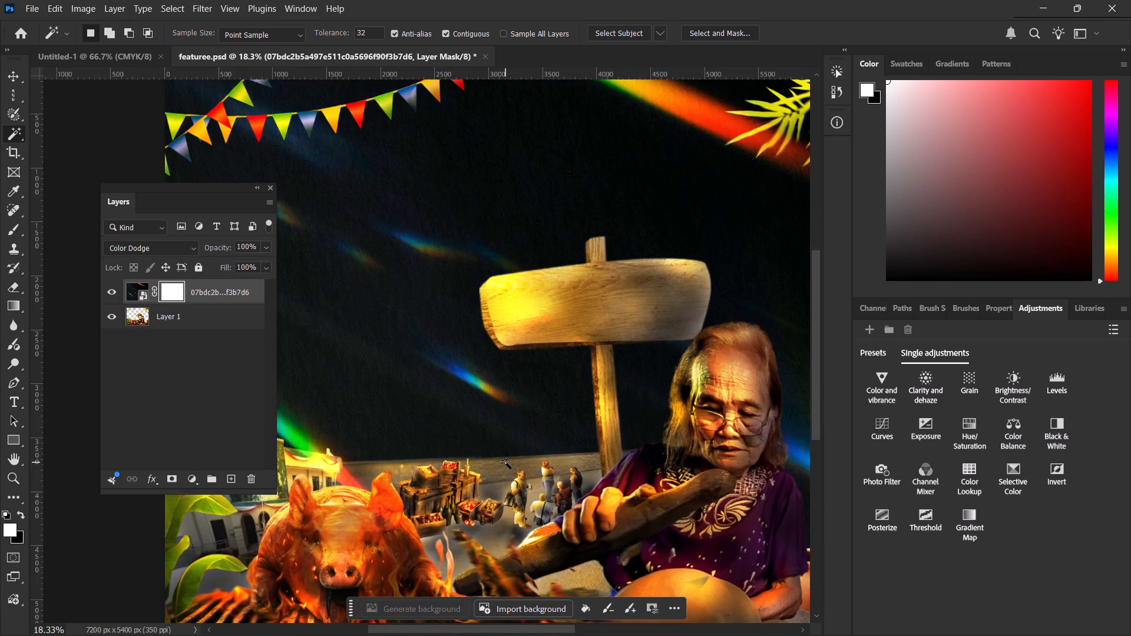
{"action": "scroll", "coordinate": [507, 459], "scroll_direction": "down", "scroll_amount": 10, "text": "alt"}
{"action": "key", "text": "space"}
{"action": "key", "text": "space"}
{"action": "key", "text": "space"}
{"action": "key", "text": "space"}
{"action": "key", "text": "space"}
{"action": "key", "text": "space"}
{"action": "key", "text": "space"}
{"action": "key", "text": "space"}
{"action": "key", "text": "space"}
{"action": "key", "text": "space"}
{"action": "key", "text": "space"}
{"action": "key", "text": "space"}
{"action": "key", "text": "space"}
{"action": "key", "text": "space"}
{"action": "key", "text": "space"}
{"action": "key", "text": "space"}
{"action": "key", "text": "space"}
{"action": "key", "text": "space"}
{"action": "left_click_drag", "start_coordinate": [597, 479], "coordinate": [559, 441]}
{"action": "scroll", "coordinate": [551, 438], "scroll_direction": "up", "scroll_amount": 2}
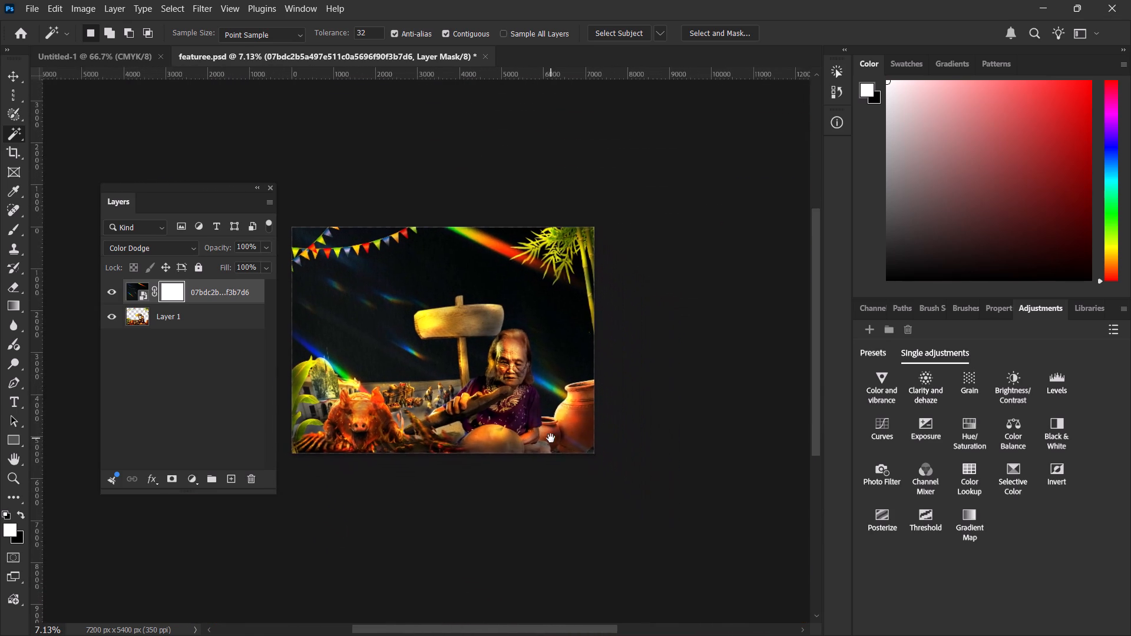
{"action": "scroll", "coordinate": [551, 438], "scroll_direction": "up", "scroll_amount": 1}
{"action": "key", "text": "space"}
{"action": "key", "text": "space"}
{"action": "key", "text": "space"}
{"action": "key", "text": "space"}
{"action": "key", "text": "space"}
{"action": "key", "text": "space"}
{"action": "key", "text": "space"}
{"action": "key", "text": "space"}
{"action": "key", "text": "space"}
{"action": "key", "text": "space"}
{"action": "key", "text": "space"}
{"action": "key", "text": "space"}
{"action": "key", "text": "space"}
{"action": "key", "text": "space"}
{"action": "key", "text": "space"}
{"action": "key", "text": "space"}
{"action": "key", "text": "space"}
{"action": "key", "text": "space"}
{"action": "key", "text": "space"}
{"action": "key", "text": "space"}
{"action": "left_click_drag", "start_coordinate": [457, 436], "coordinate": [516, 431]}
{"action": "scroll", "coordinate": [518, 430], "scroll_direction": "up", "scroll_amount": 2}
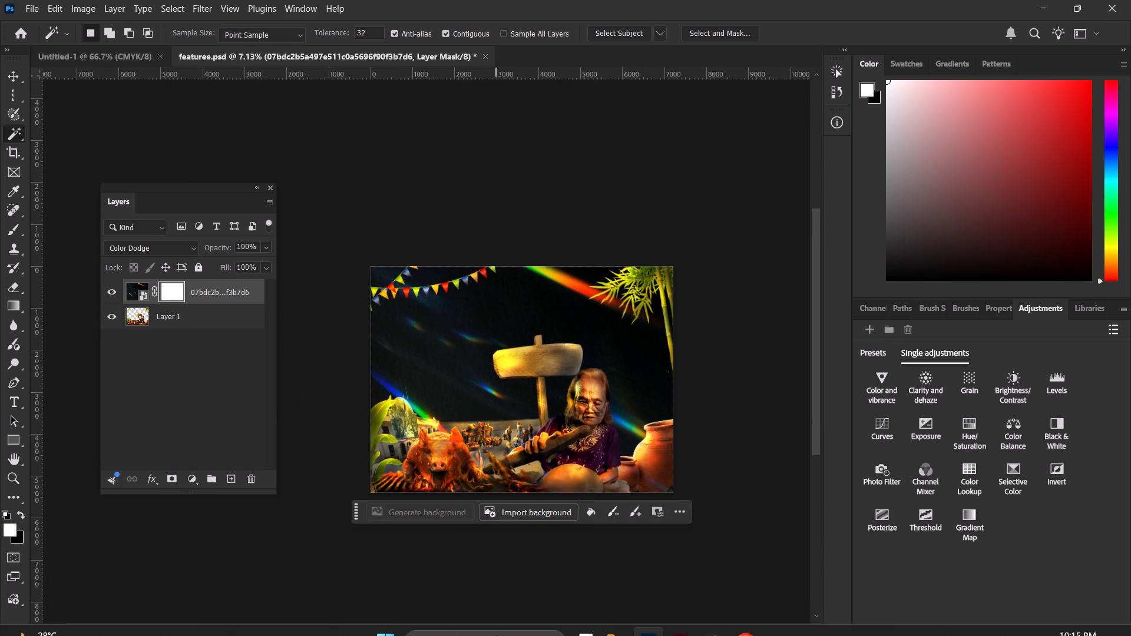
Switch to the browser, return to the Pinterest results for "flare overlay png" and look through the overlays.
{"action": "left_click", "coordinate": [742, 615]}
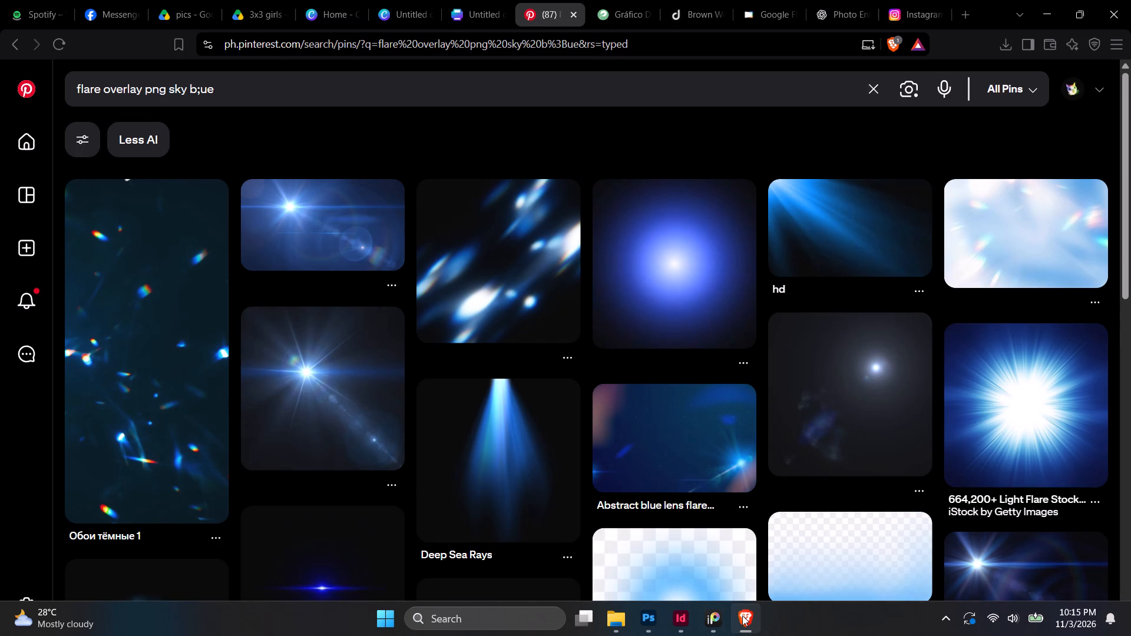
{"action": "left_click", "coordinate": [13, 47]}
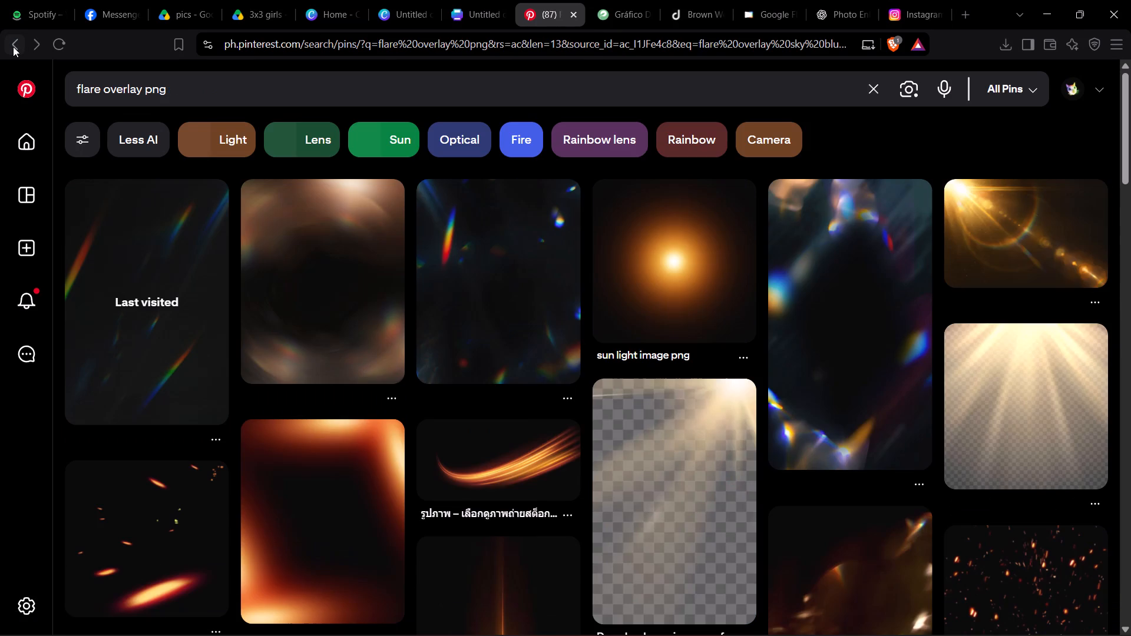
{"action": "scroll", "coordinate": [300, 280], "scroll_direction": "down", "scroll_amount": 2}
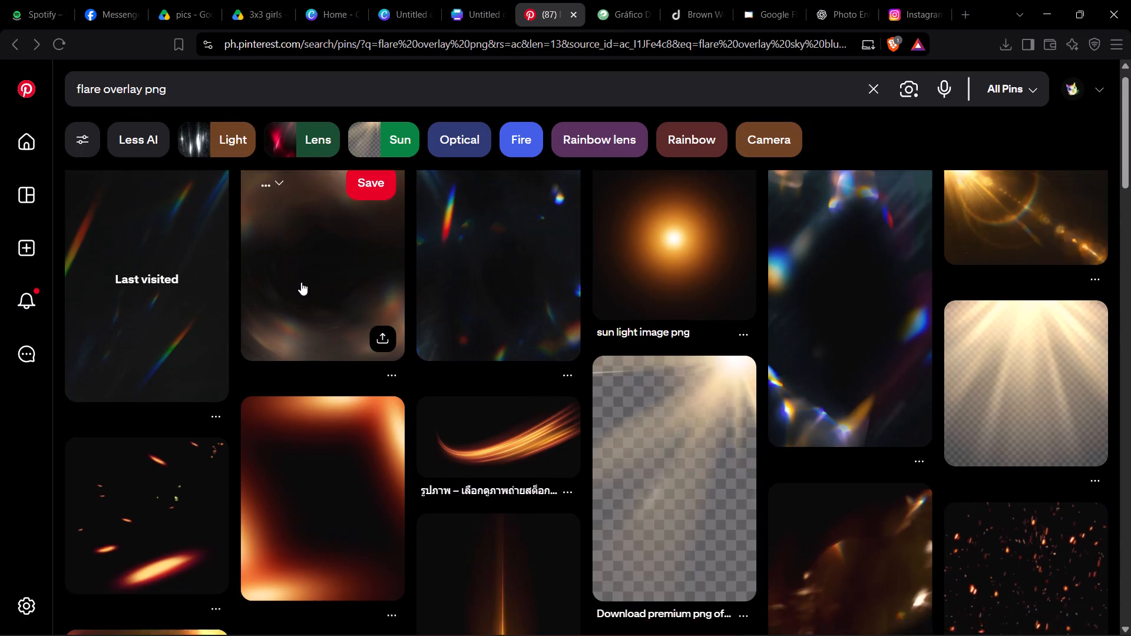
{"action": "scroll", "coordinate": [301, 282], "scroll_direction": "down", "scroll_amount": 1}
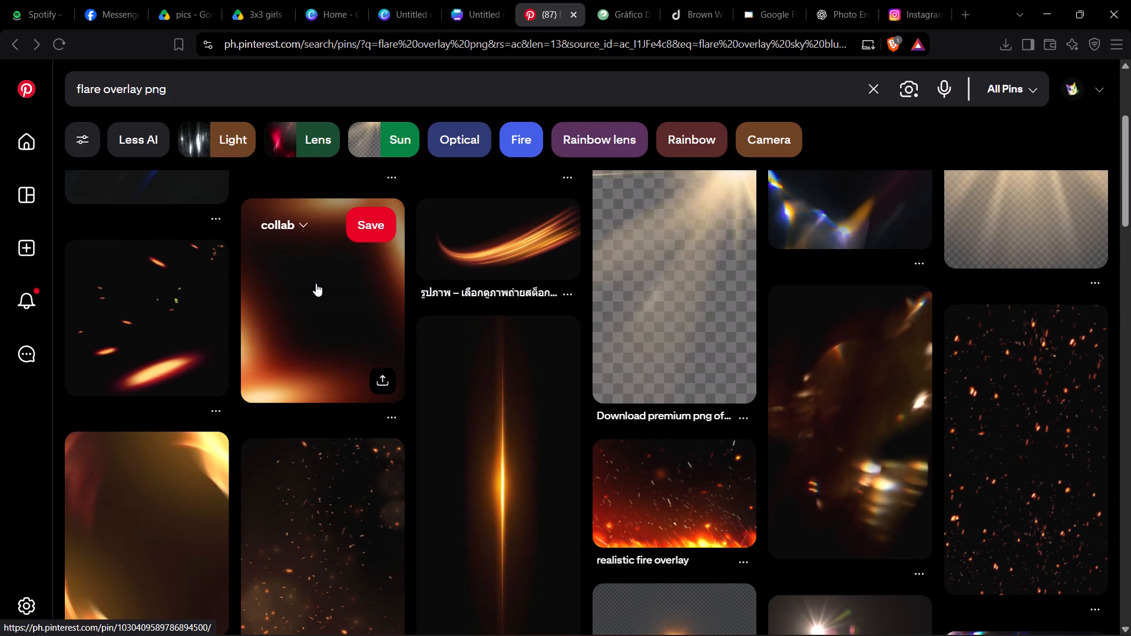
{"action": "scroll", "coordinate": [318, 285], "scroll_direction": "up", "scroll_amount": 4}
Switch to the untitled A4 (Landscape) Canva design containing the cut-outs and add a blank page 16 at the end.
{"action": "left_click", "coordinate": [398, 0]}
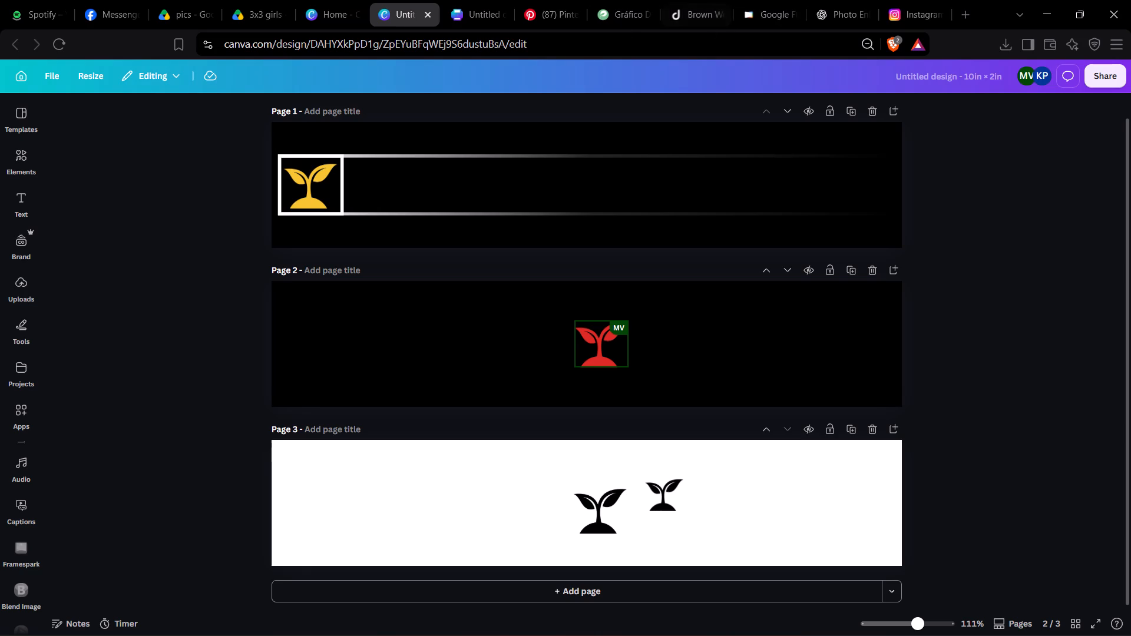
{"action": "left_click", "coordinate": [458, 0]}
{"action": "left_click", "coordinate": [322, 0]}
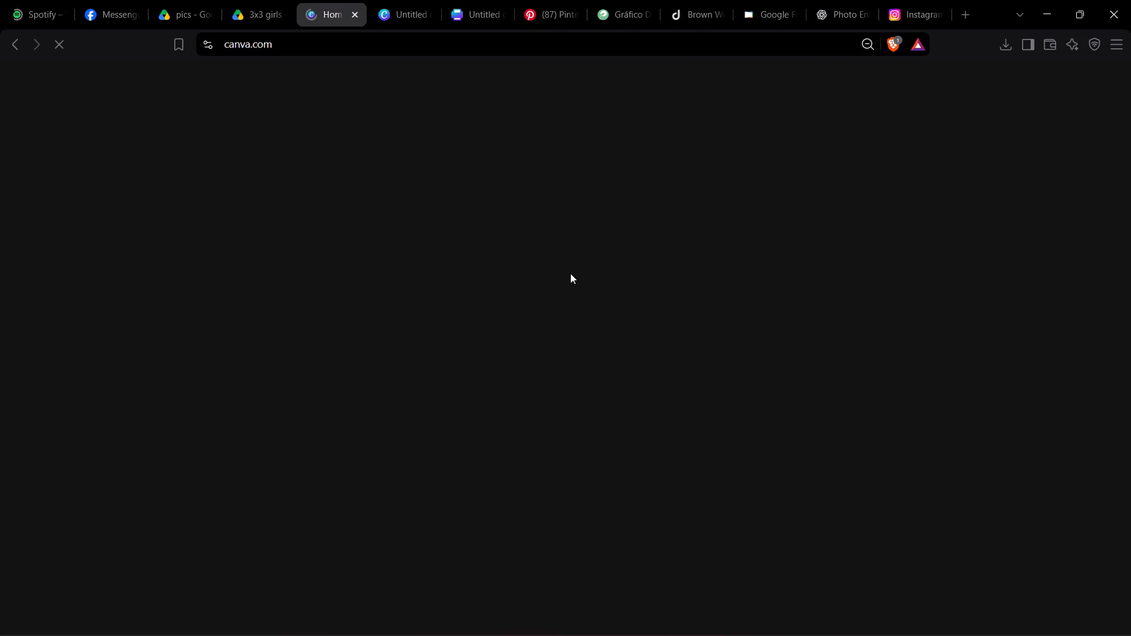
{"action": "left_click", "coordinate": [412, 0]}
{"action": "left_click", "coordinate": [496, 1]}
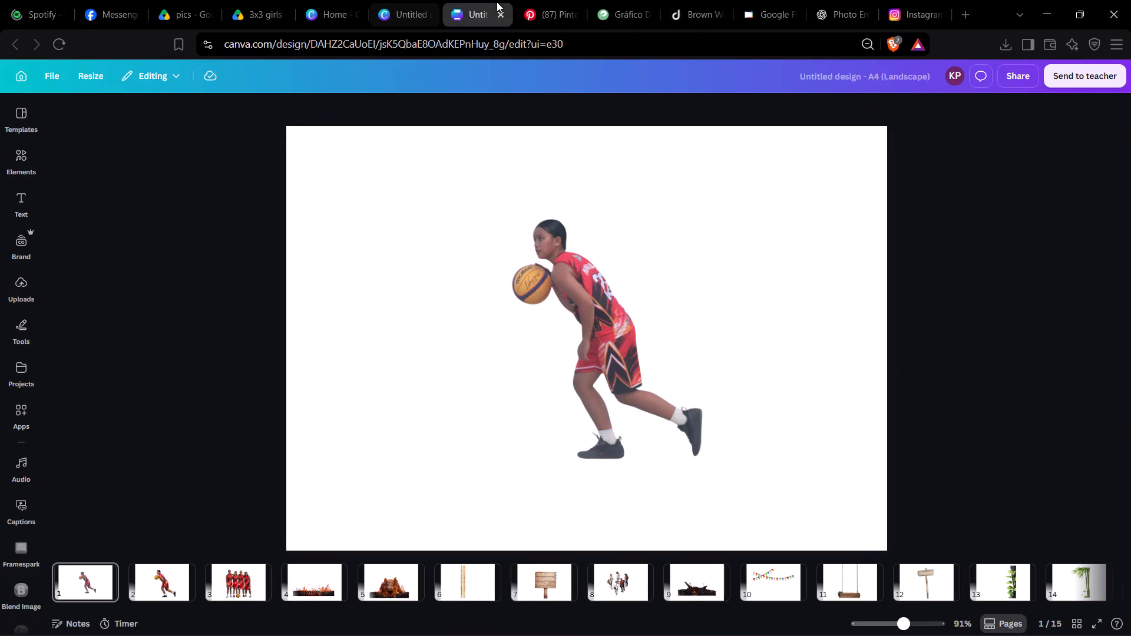
{"action": "left_click_drag", "start_coordinate": [778, 608], "coordinate": [1086, 599]}
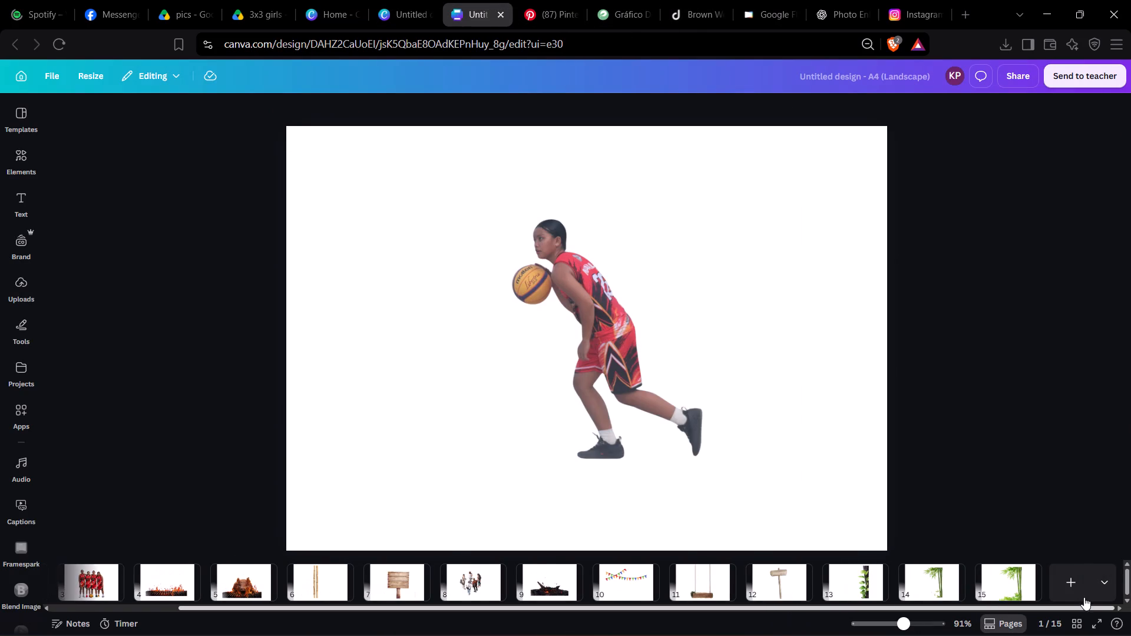
{"action": "left_click", "coordinate": [1057, 584]}
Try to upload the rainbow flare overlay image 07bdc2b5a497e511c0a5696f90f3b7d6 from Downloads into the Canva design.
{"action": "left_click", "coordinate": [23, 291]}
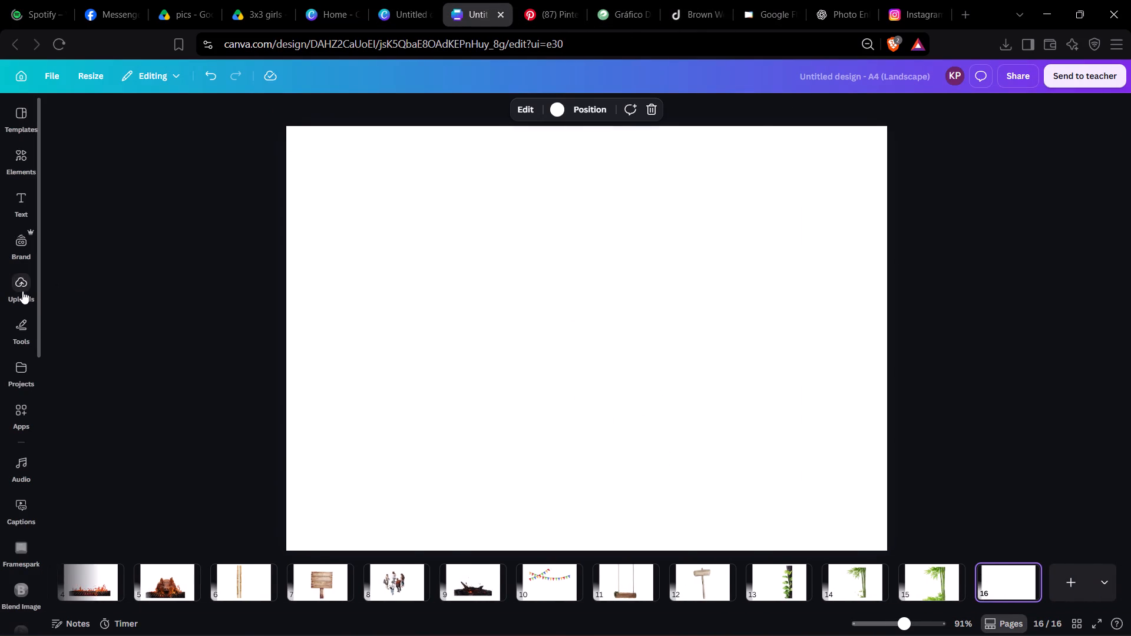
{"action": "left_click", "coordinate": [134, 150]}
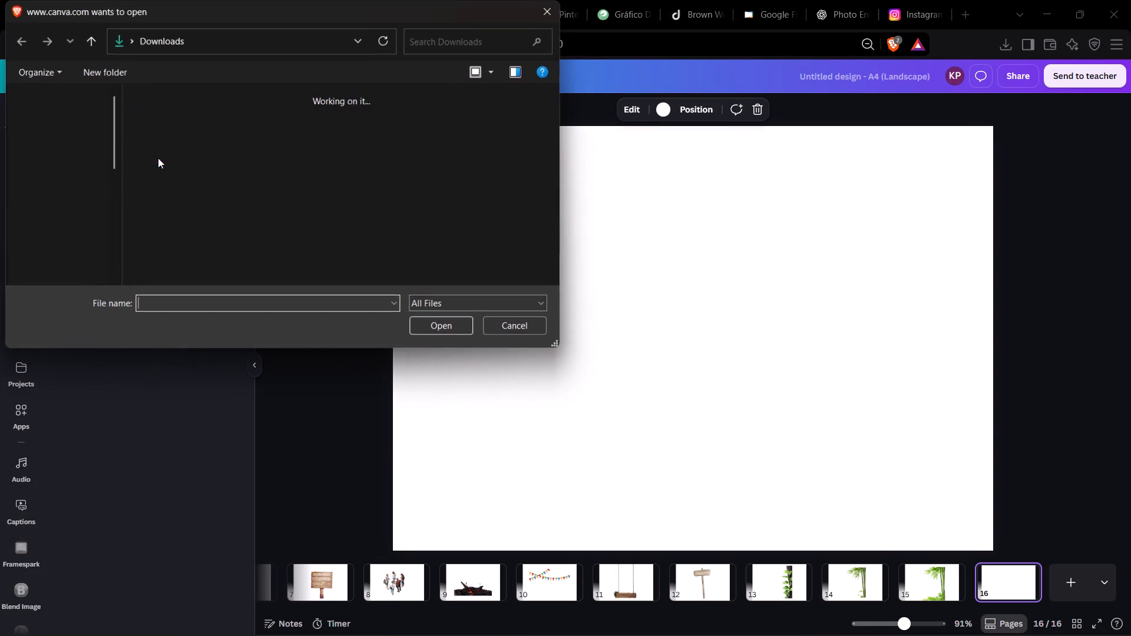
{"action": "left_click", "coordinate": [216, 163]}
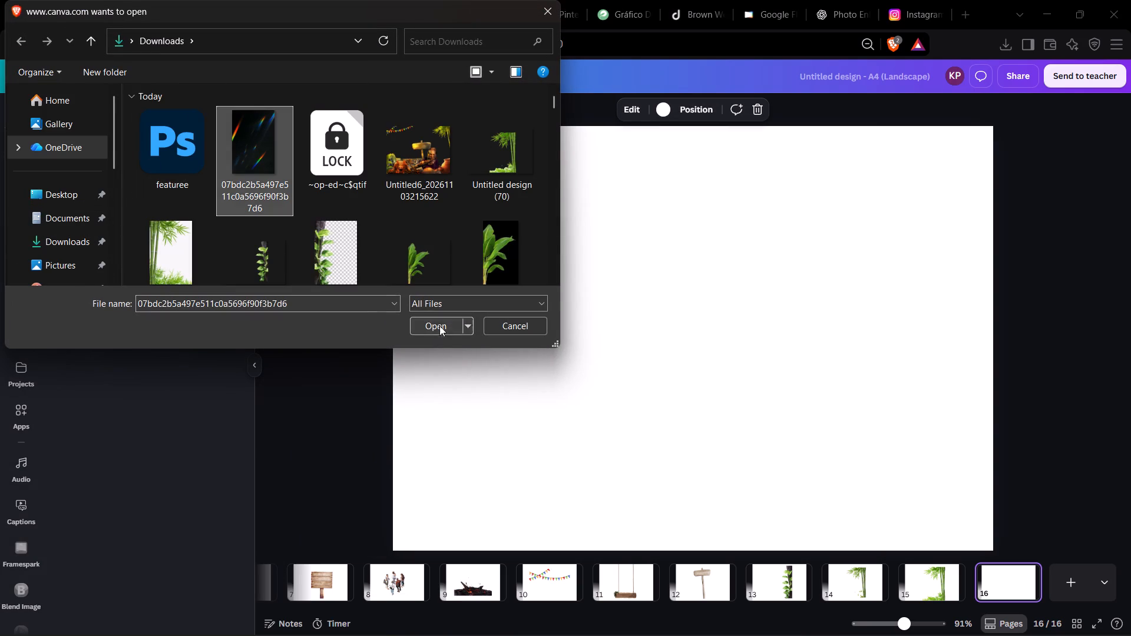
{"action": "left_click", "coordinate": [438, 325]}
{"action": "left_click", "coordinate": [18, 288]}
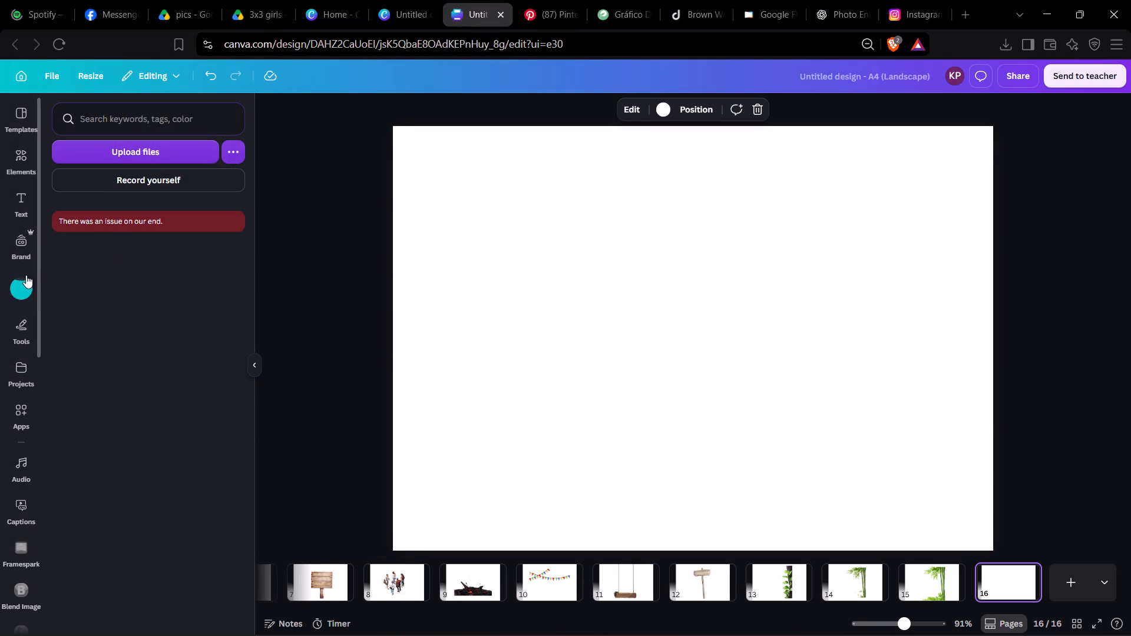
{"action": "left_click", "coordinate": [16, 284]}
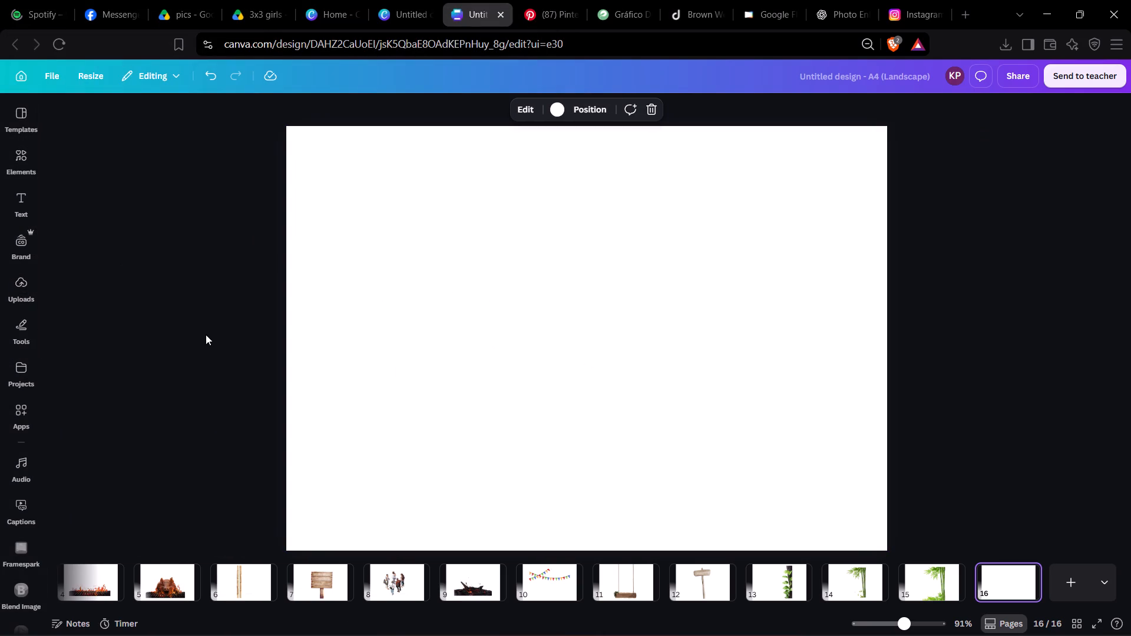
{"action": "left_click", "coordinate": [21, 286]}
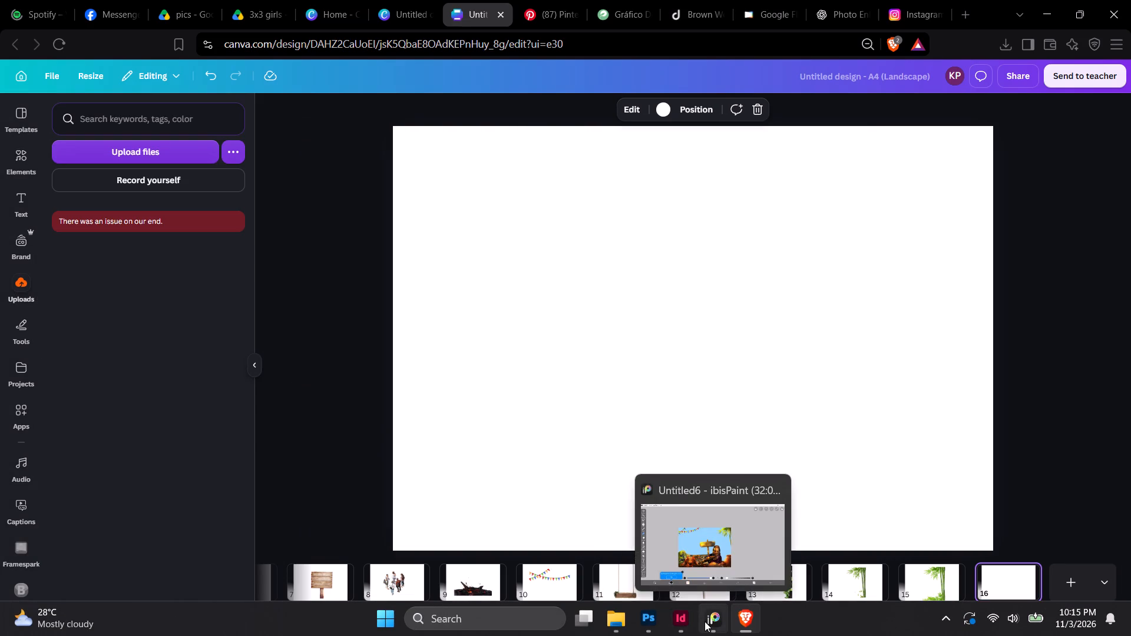
Switch to Photoshop and compare the illustration with the rainbow-streak layer hidden and shown, previewing other blend modes for that layer.
{"action": "left_click", "coordinate": [657, 619]}
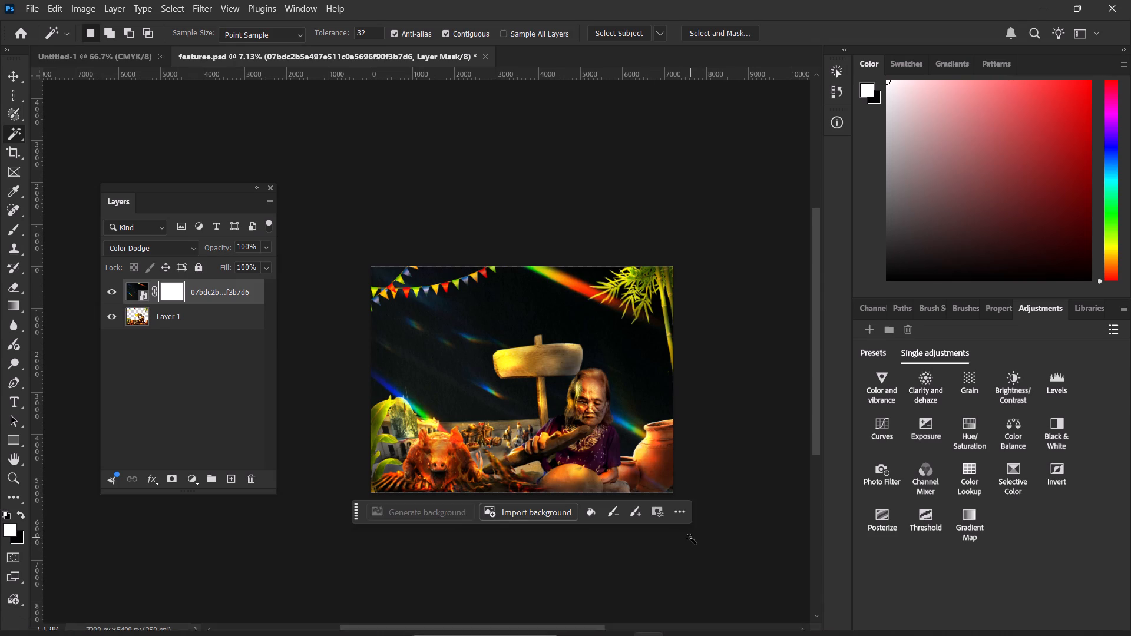
{"action": "scroll", "coordinate": [705, 469], "scroll_direction": "up", "scroll_amount": 5, "text": "ctrl"}
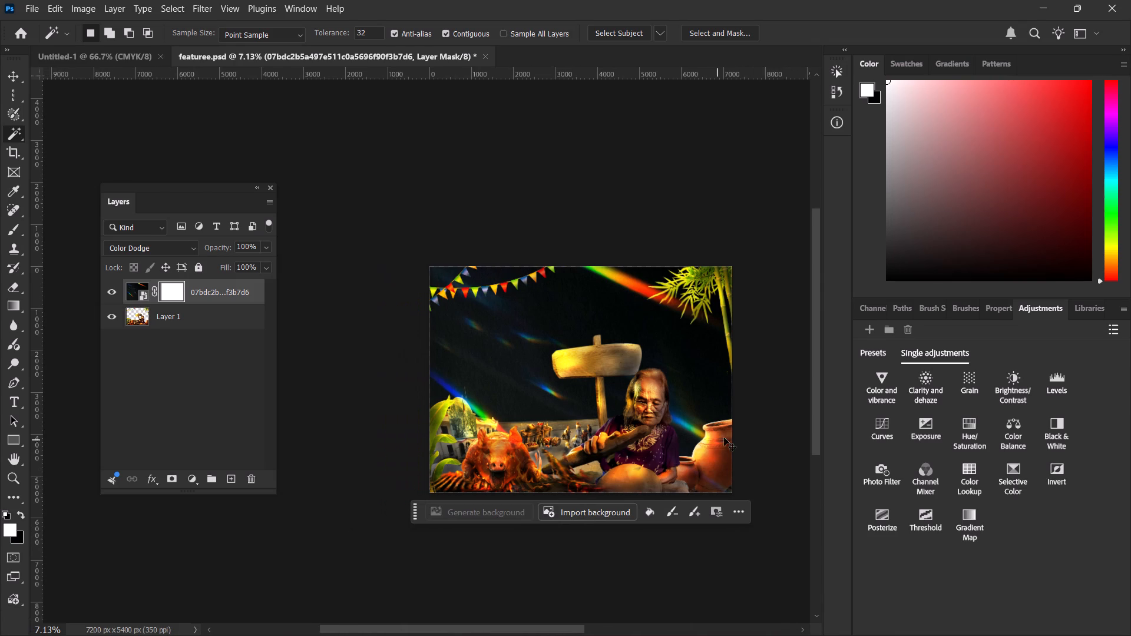
{"action": "scroll", "coordinate": [726, 437], "scroll_direction": "down", "scroll_amount": 5, "text": "ctrl"}
{"action": "scroll", "coordinate": [695, 448], "scroll_direction": "up", "scroll_amount": 5, "text": "alt"}
{"action": "scroll", "coordinate": [695, 446], "scroll_direction": "up", "scroll_amount": 4, "text": "ctrl"}
{"action": "scroll", "coordinate": [695, 446], "scroll_direction": "up", "scroll_amount": 3, "text": "alt"}
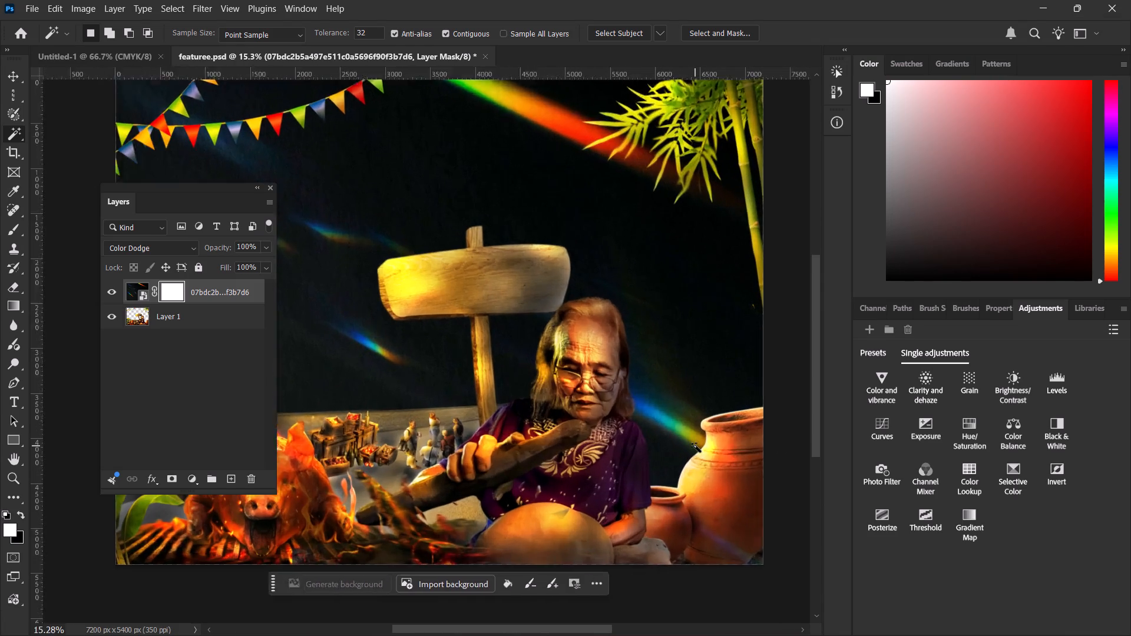
{"action": "scroll", "coordinate": [695, 446], "scroll_direction": "up", "scroll_amount": 1, "text": "alt"}
{"action": "scroll", "coordinate": [695, 446], "scroll_direction": "down", "scroll_amount": 6, "text": "alt"}
{"action": "scroll", "coordinate": [555, 430], "scroll_direction": "up", "scroll_amount": 1, "text": "alt"}
{"action": "left_click", "coordinate": [111, 292]}
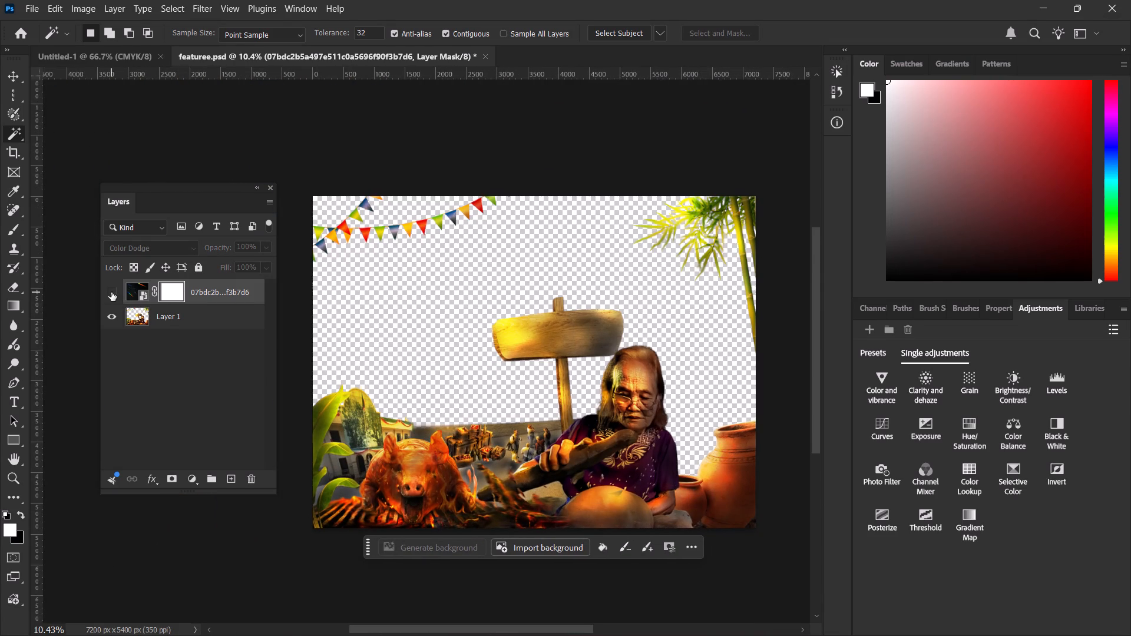
{"action": "left_click", "coordinate": [111, 292]}
{"action": "left_click", "coordinate": [111, 292]}
{"action": "left_click", "coordinate": [111, 292]}
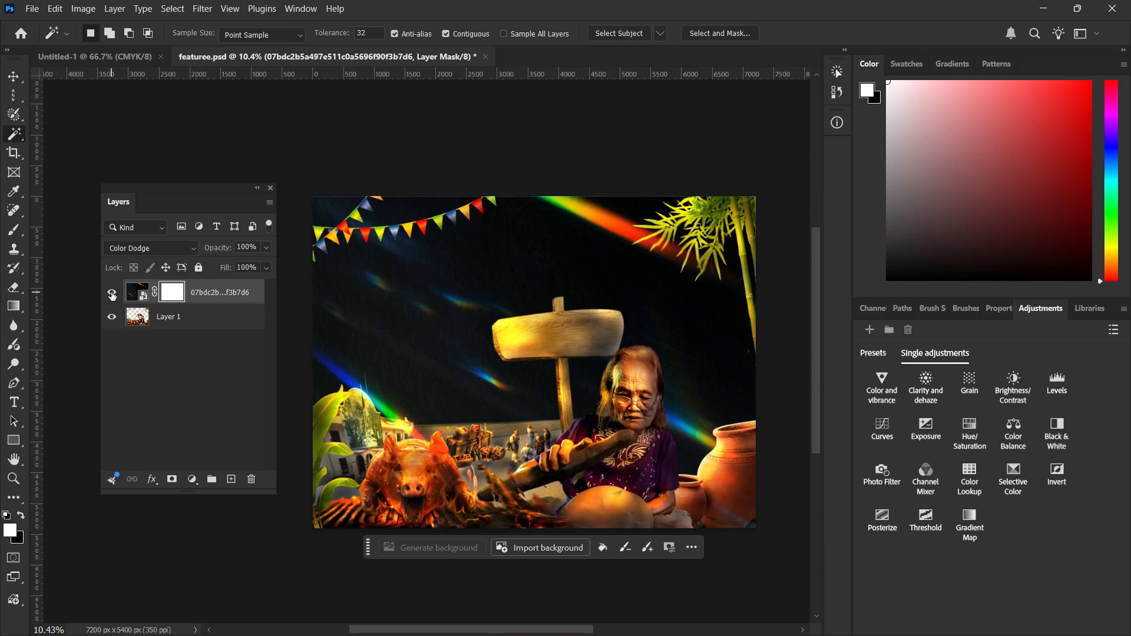
{"action": "left_click", "coordinate": [111, 292]}
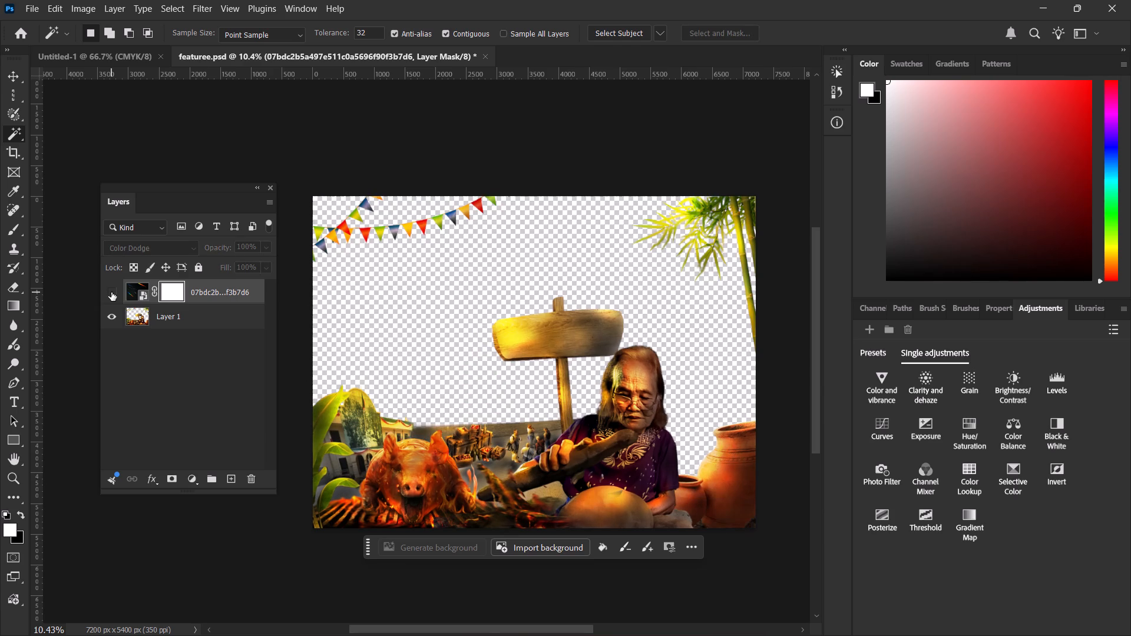
{"action": "left_click", "coordinate": [111, 292]}
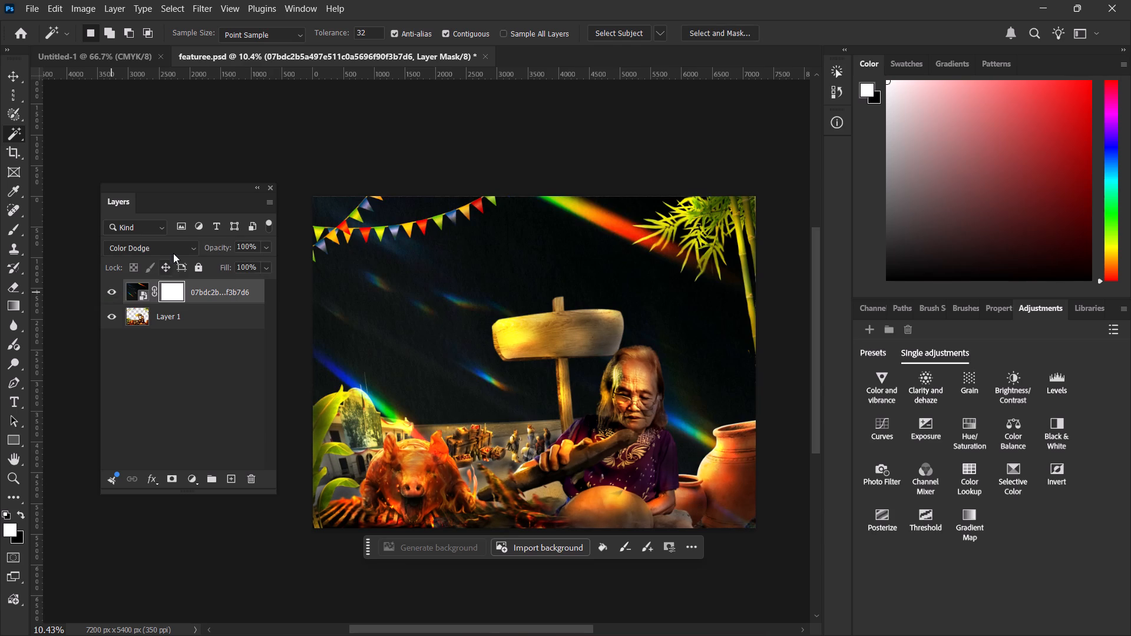
{"action": "left_click", "coordinate": [184, 246]}
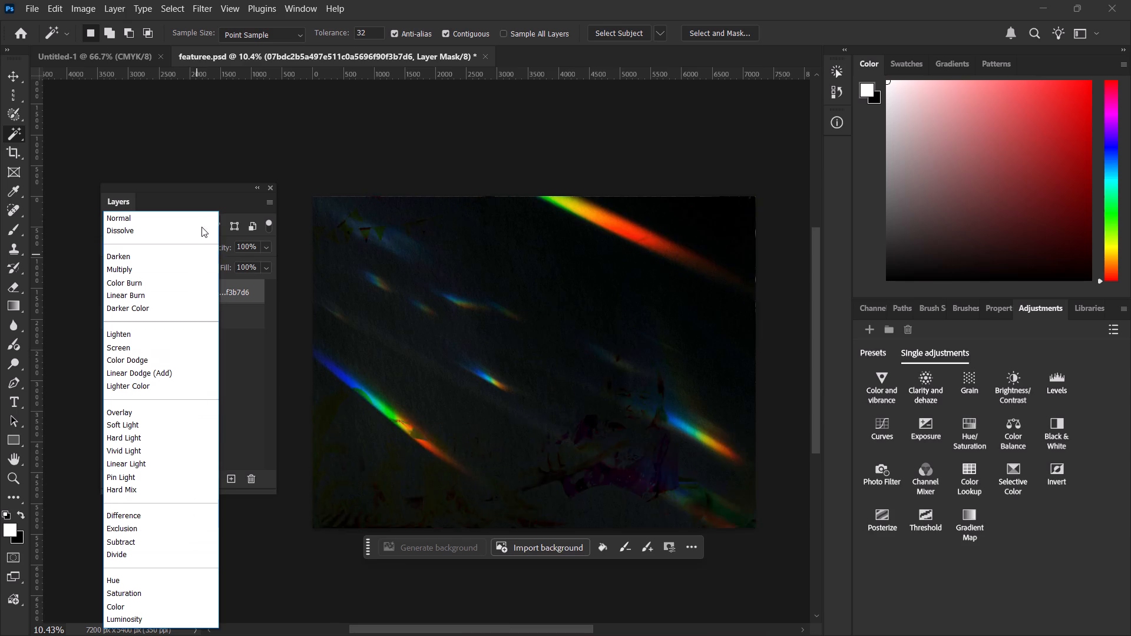
{"action": "left_click", "coordinate": [266, 372]}
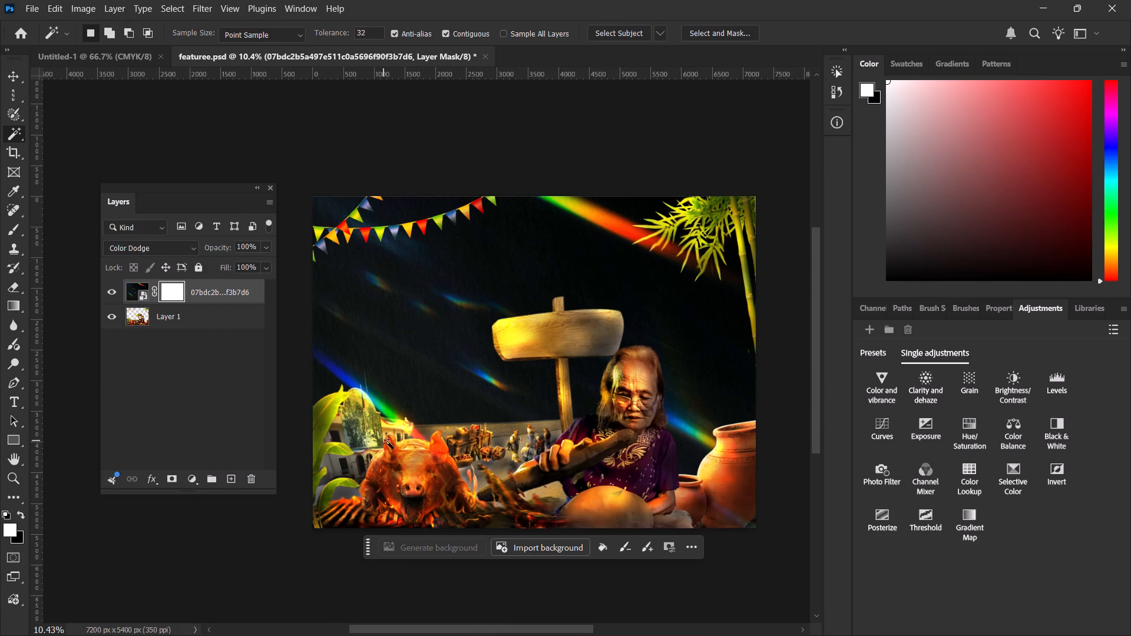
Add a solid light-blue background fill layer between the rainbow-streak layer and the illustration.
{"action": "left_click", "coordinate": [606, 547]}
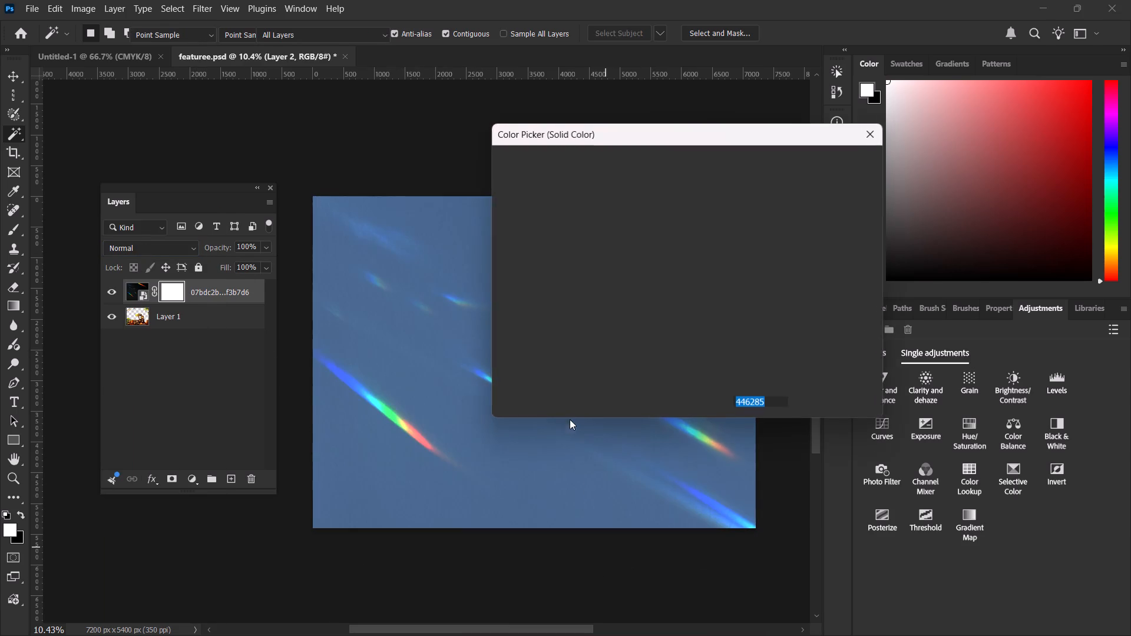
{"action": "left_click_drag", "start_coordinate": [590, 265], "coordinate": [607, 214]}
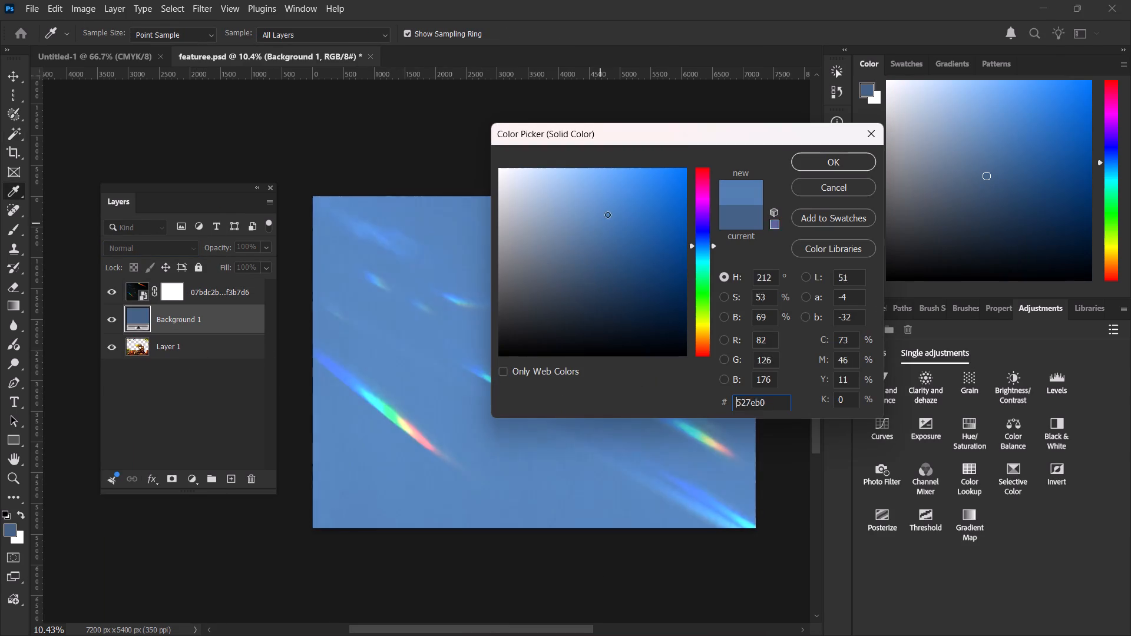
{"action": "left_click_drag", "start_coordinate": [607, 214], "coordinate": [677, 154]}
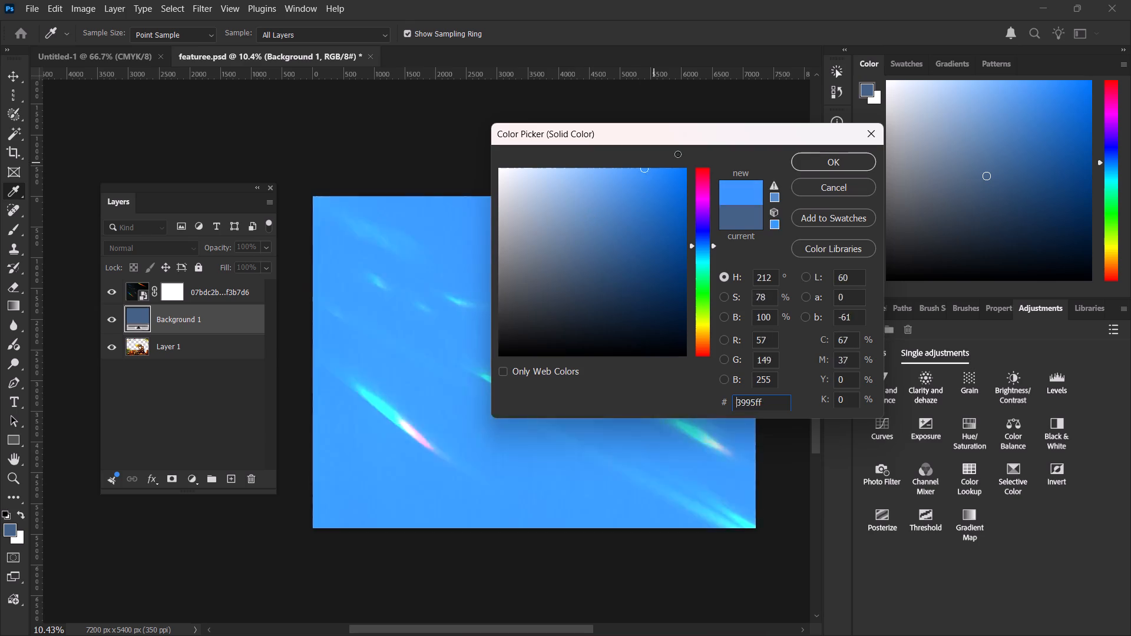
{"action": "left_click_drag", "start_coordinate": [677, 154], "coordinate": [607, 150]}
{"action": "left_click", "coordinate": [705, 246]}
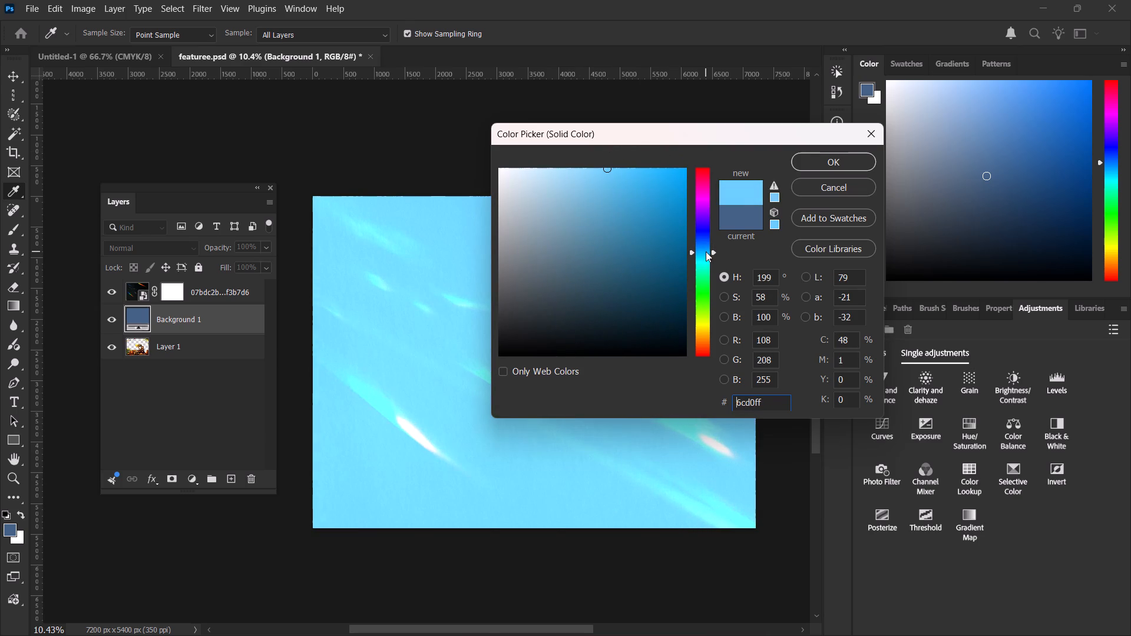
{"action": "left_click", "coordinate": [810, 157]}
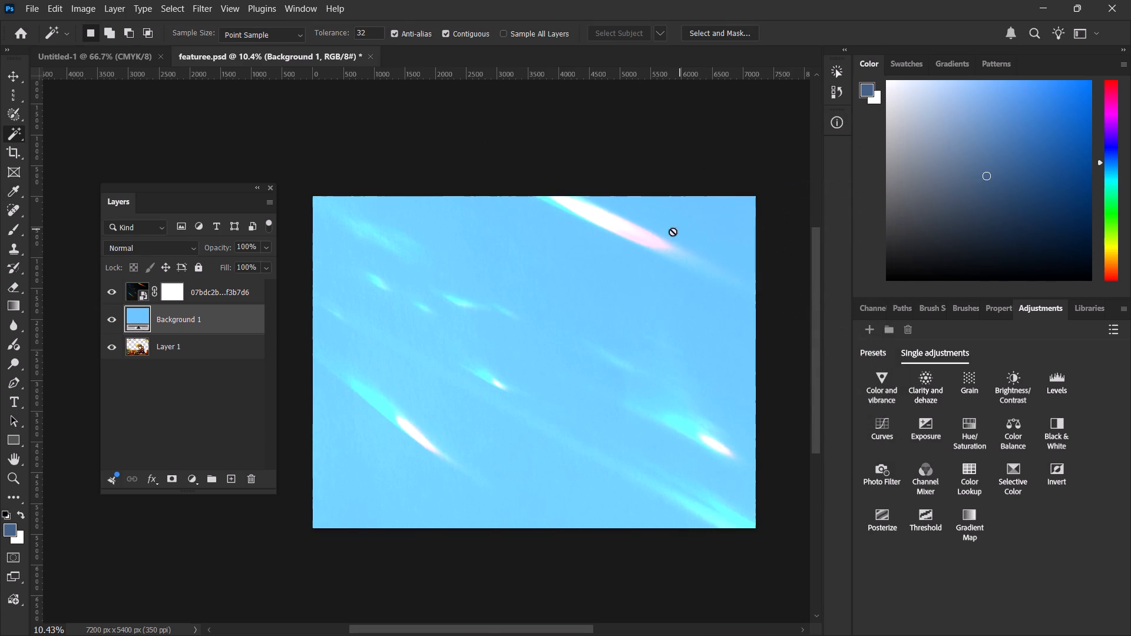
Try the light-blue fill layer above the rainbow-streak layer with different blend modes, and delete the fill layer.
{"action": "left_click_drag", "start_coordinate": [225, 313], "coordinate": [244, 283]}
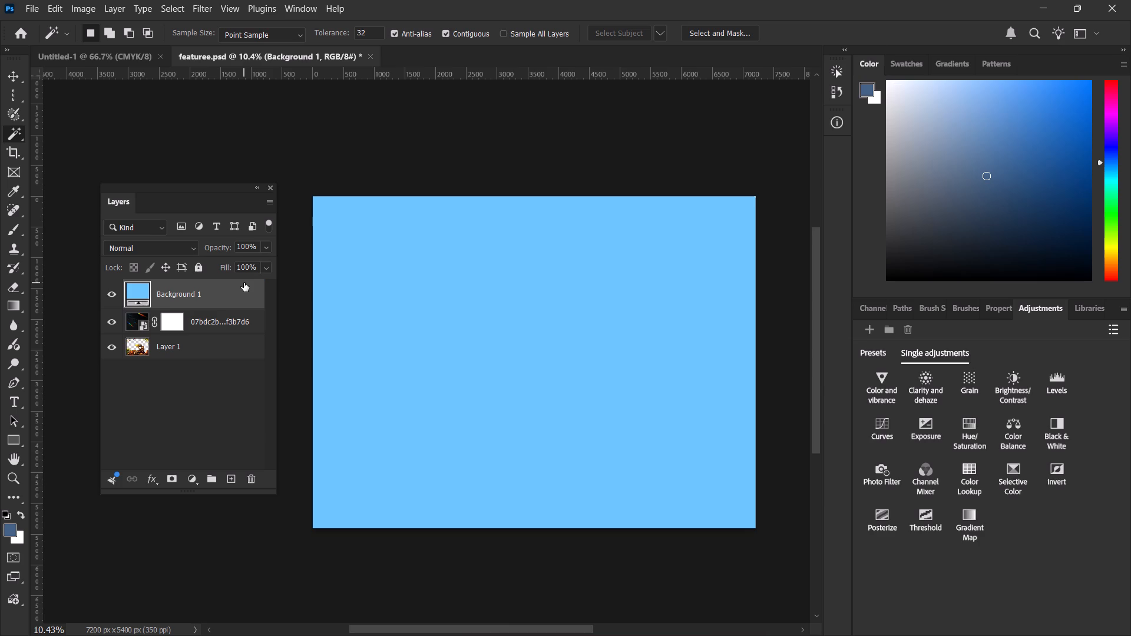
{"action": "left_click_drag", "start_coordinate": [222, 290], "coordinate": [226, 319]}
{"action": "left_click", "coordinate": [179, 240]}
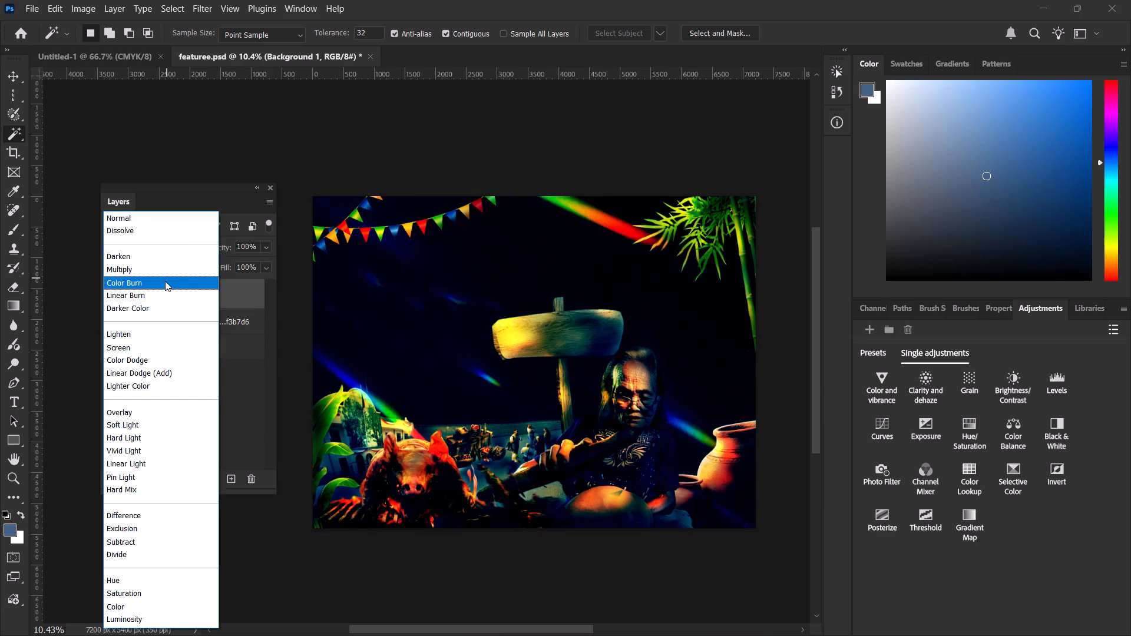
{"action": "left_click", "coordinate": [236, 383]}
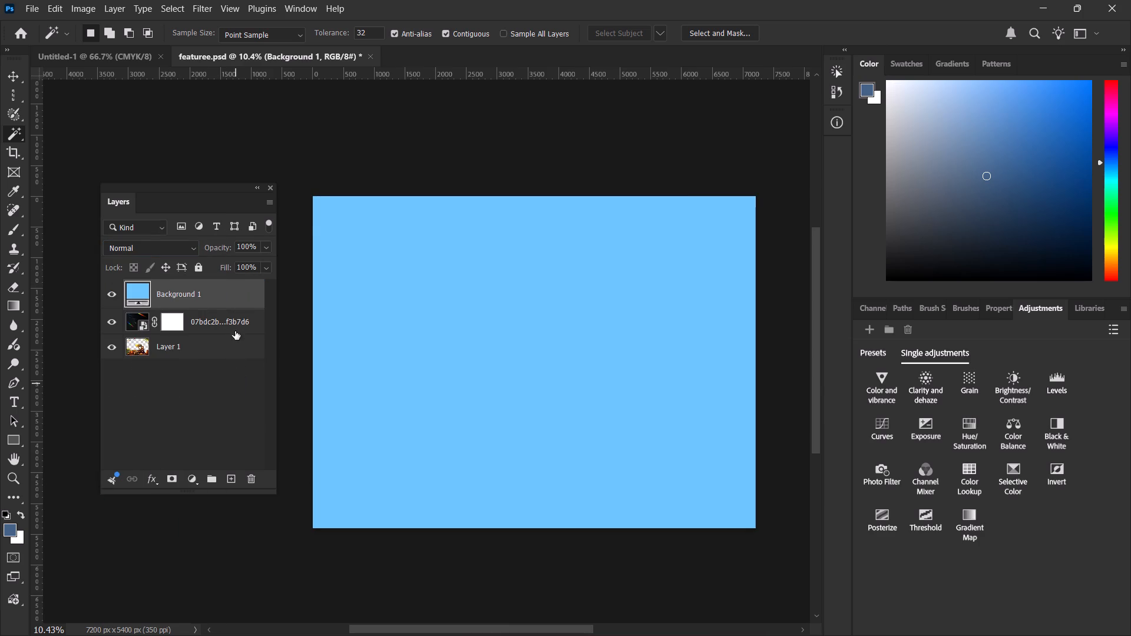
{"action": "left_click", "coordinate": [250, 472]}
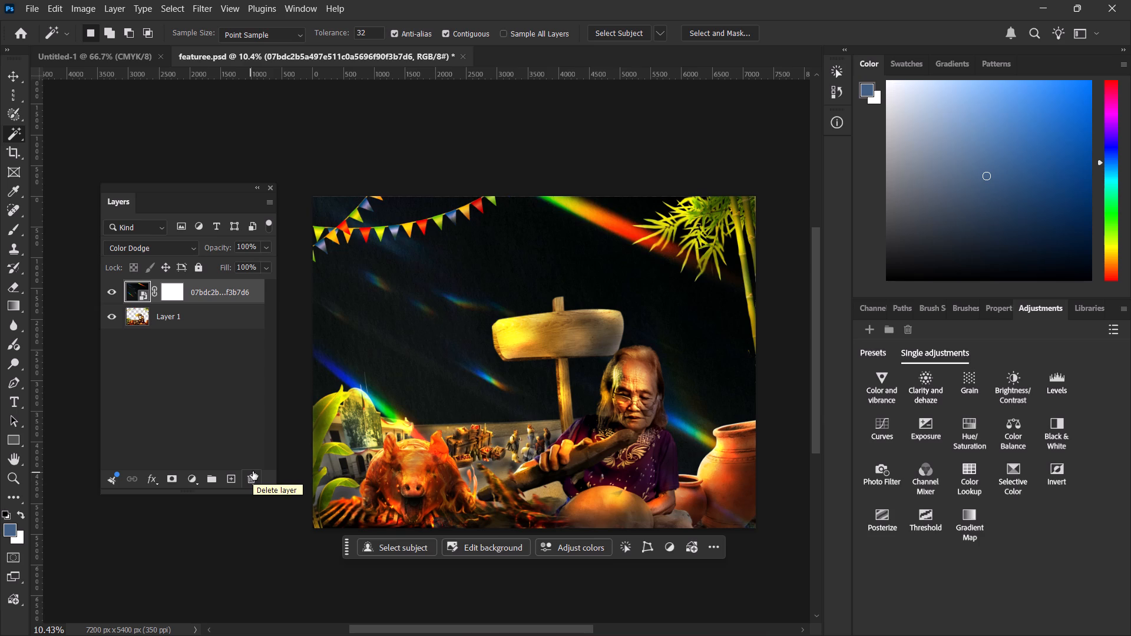
Examine the festival illustration with the Color Dodge rainbow-streak overlay, both up close and as a whole.
{"action": "scroll", "coordinate": [498, 485], "scroll_direction": "up", "scroll_amount": 6, "text": "alt"}
{"action": "scroll", "coordinate": [507, 473], "scroll_direction": "down", "scroll_amount": 9, "text": "alt"}
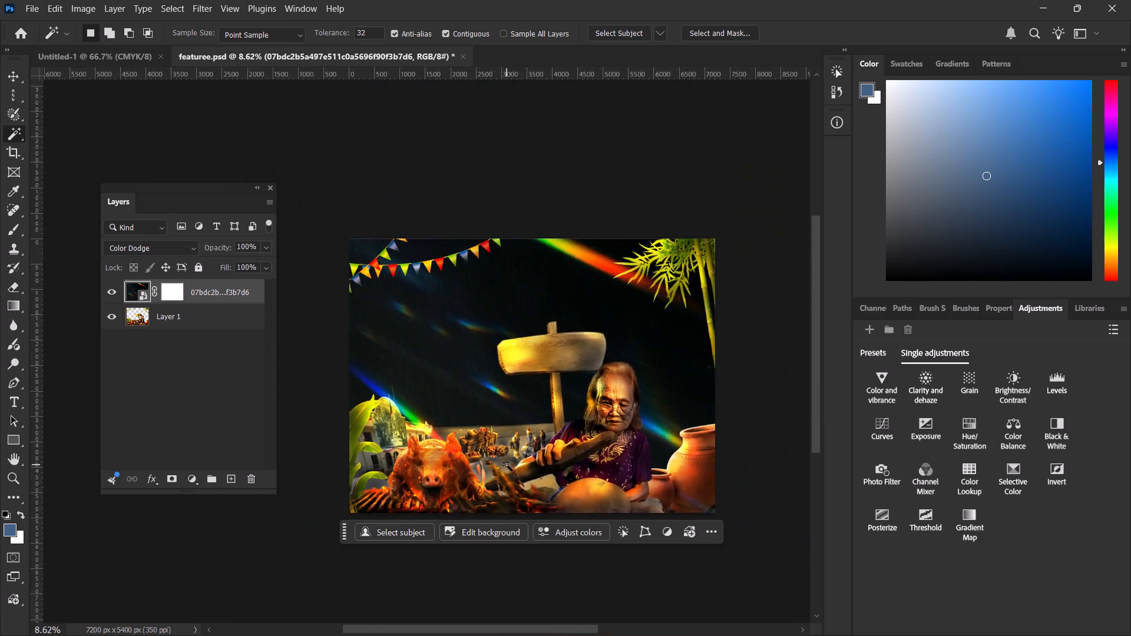
{"action": "scroll", "coordinate": [484, 452], "scroll_direction": "up", "scroll_amount": 6, "text": "alt"}
{"action": "scroll", "coordinate": [483, 452], "scroll_direction": "down", "scroll_amount": 2, "text": "alt"}
{"action": "scroll", "coordinate": [383, 436], "scroll_direction": "up", "scroll_amount": 5, "text": "alt"}
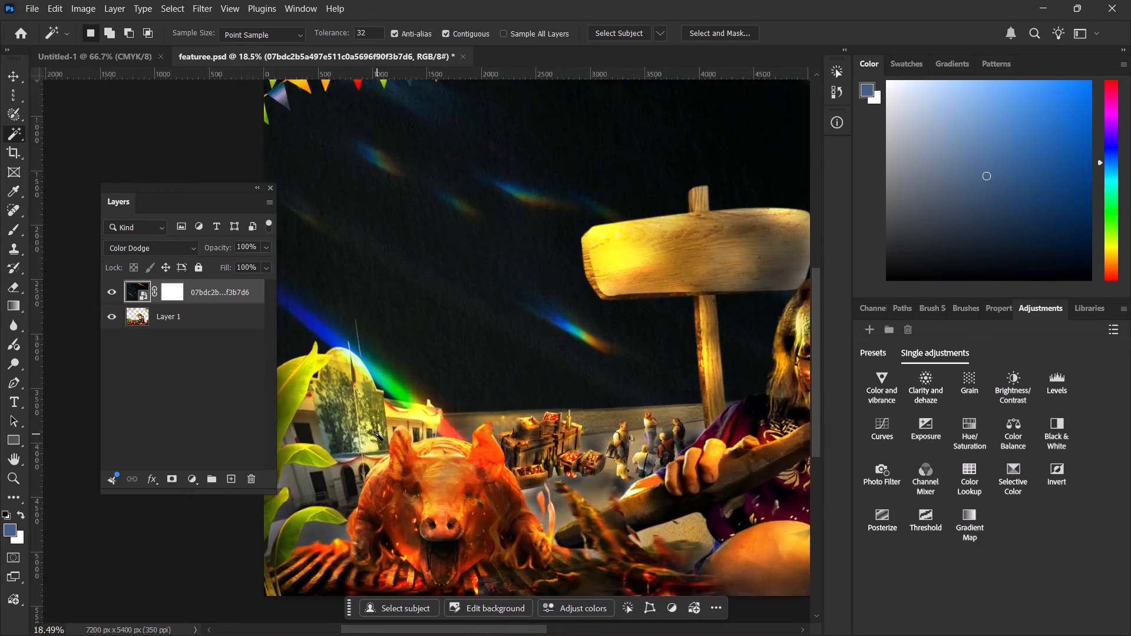
{"action": "scroll", "coordinate": [377, 434], "scroll_direction": "down", "scroll_amount": 7, "text": "alt"}
{"action": "scroll", "coordinate": [377, 434], "scroll_direction": "up", "scroll_amount": 3, "text": "alt"}
{"action": "scroll", "coordinate": [377, 434], "scroll_direction": "down", "scroll_amount": 2, "text": "alt"}
{"action": "scroll", "coordinate": [377, 434], "scroll_direction": "up", "scroll_amount": 1, "text": "alt"}
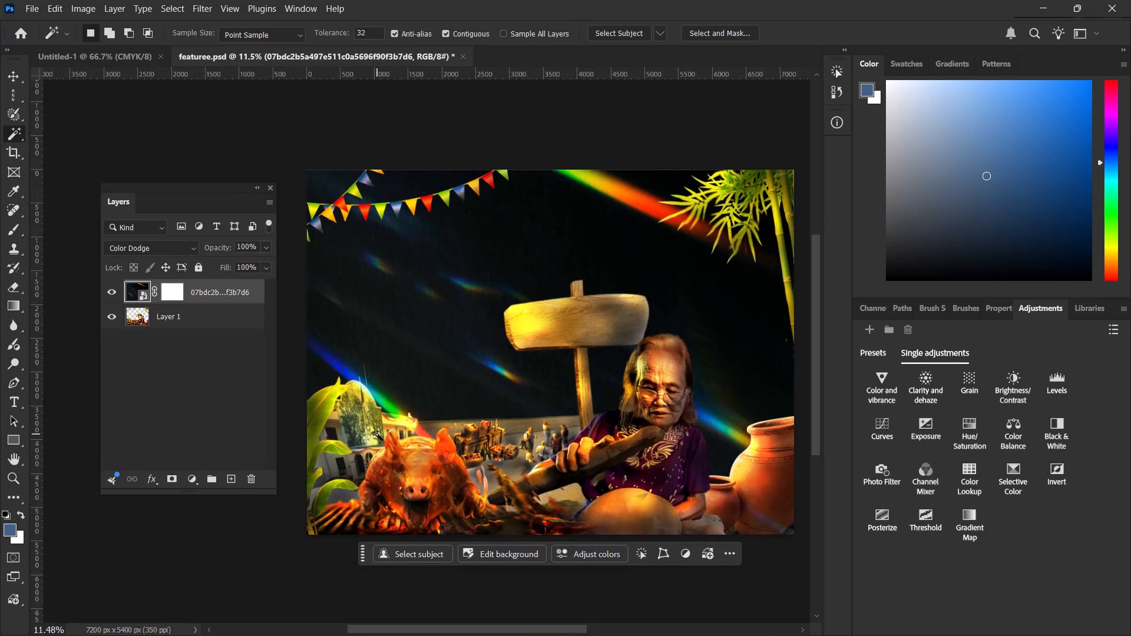
{"action": "left_click", "coordinate": [212, 151]}
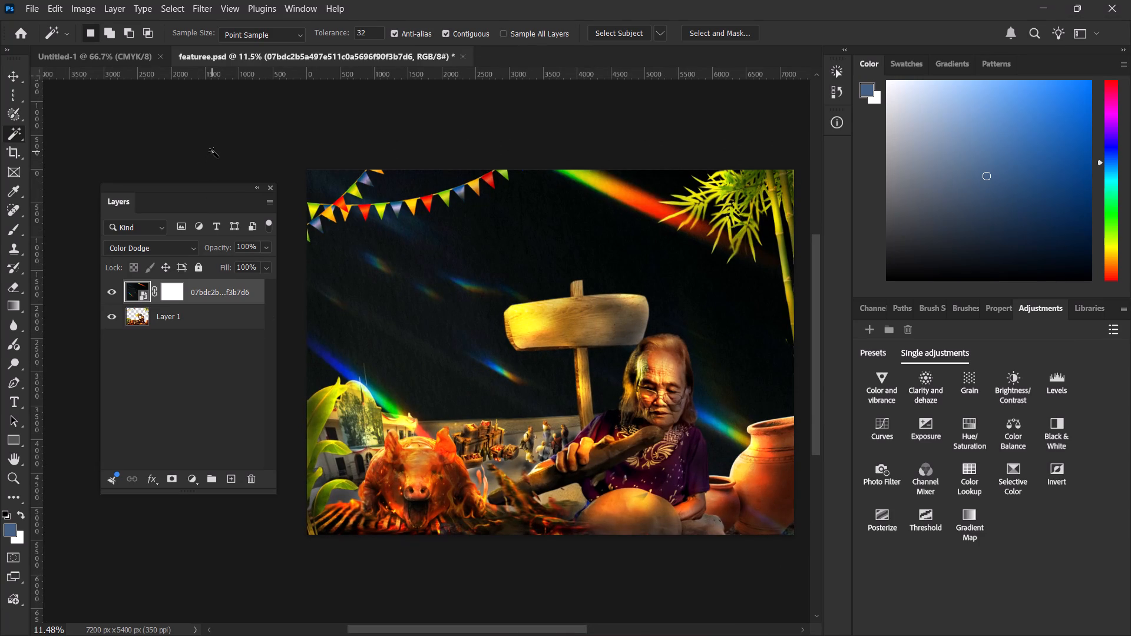
Check the Wi-Fi networks in the system quick settings, toggle the Wi-Fi connection, and return to the illustration.
{"action": "left_click", "coordinate": [996, 615]}
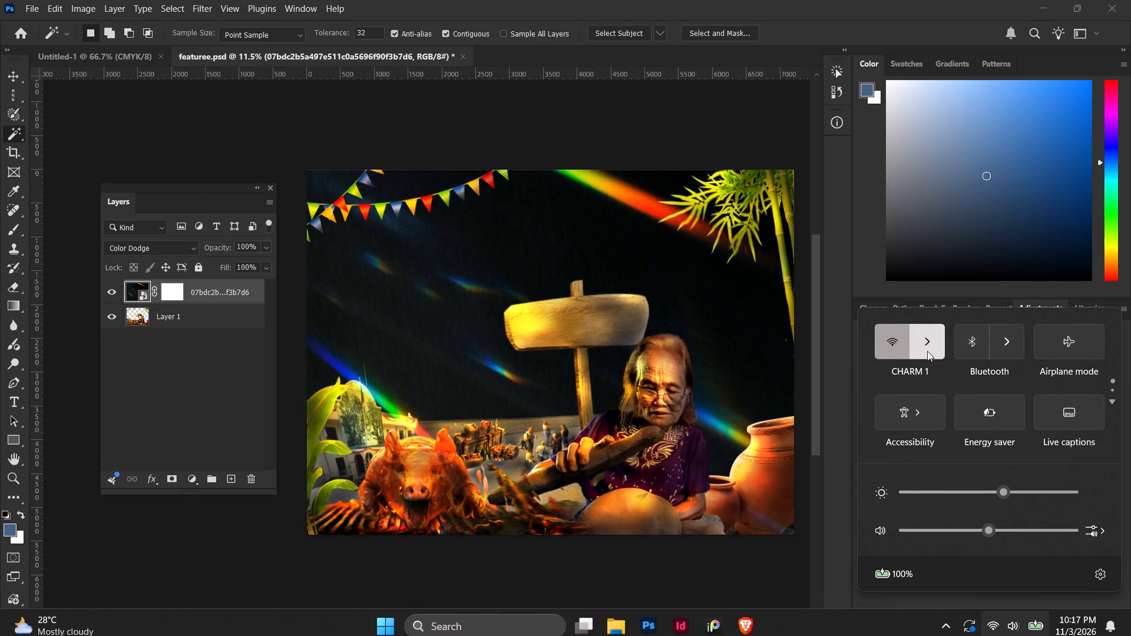
{"action": "left_click", "coordinate": [914, 344]}
{"action": "left_click", "coordinate": [876, 319]}
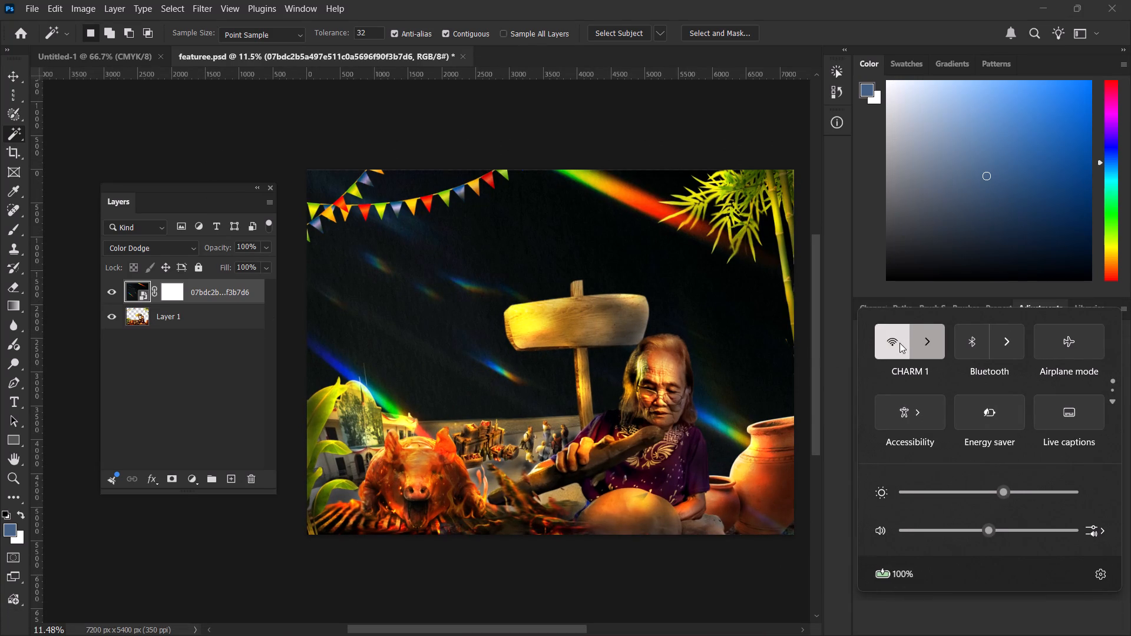
{"action": "left_click", "coordinate": [888, 341]}
{"action": "left_click_drag", "start_coordinate": [686, 322], "coordinate": [672, 322]}
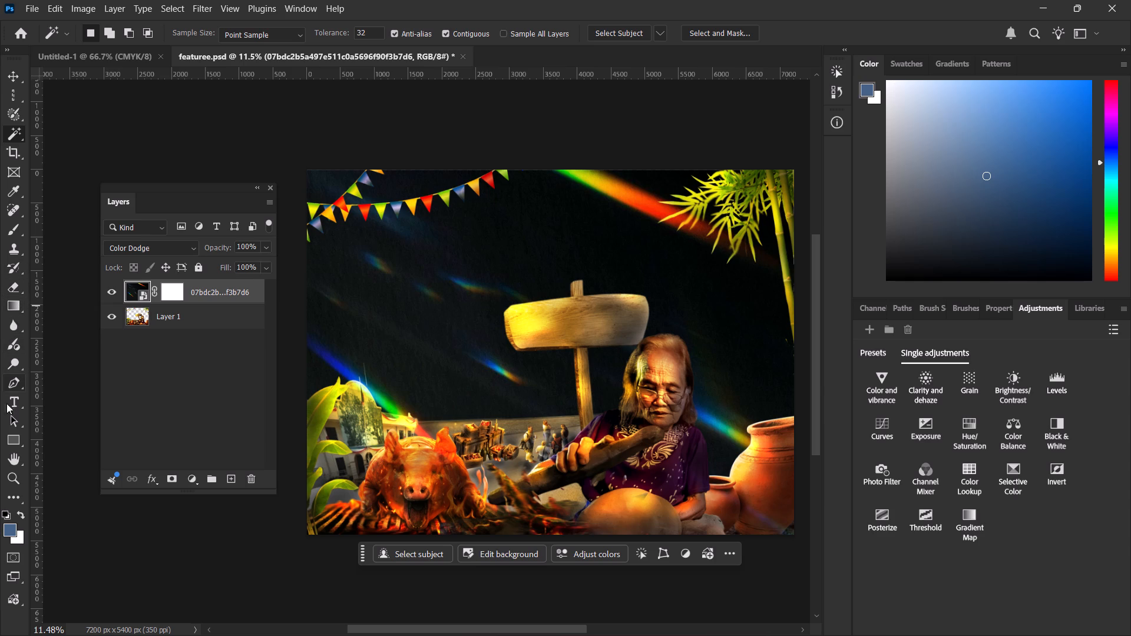
Activate the Ellipse tool in Shape mode for drawing on the festival illustration.
{"action": "right_click", "coordinate": [13, 437]}
{"action": "left_click", "coordinate": [38, 453]}
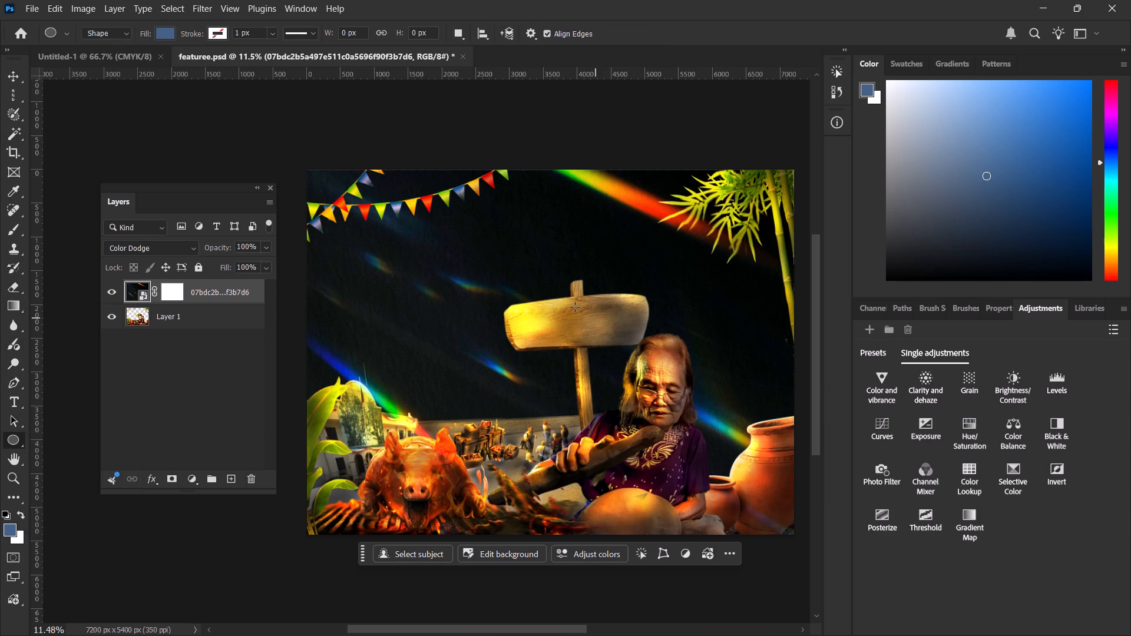
Draw an ellipse about 3232 × 2981 px over the old woman and the clay pots, and fill it white.
{"action": "left_click_drag", "start_coordinate": [573, 305], "coordinate": [791, 506]}
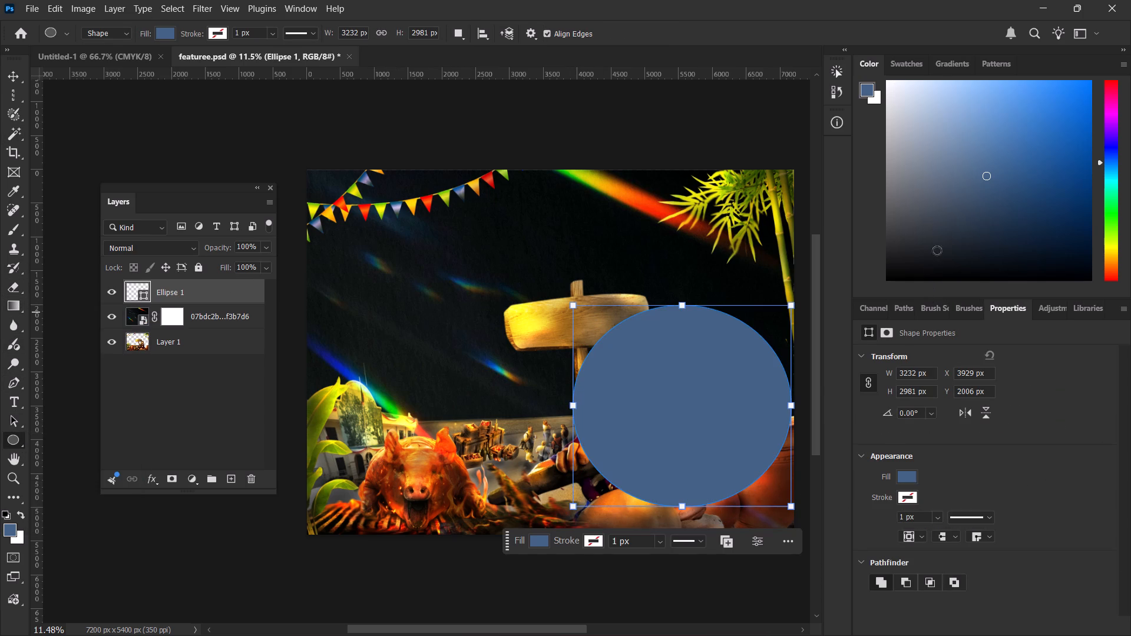
{"action": "left_click_drag", "start_coordinate": [933, 177], "coordinate": [833, 26]}
{"action": "left_click", "coordinate": [166, 27]}
{"action": "left_click", "coordinate": [71, 112]}
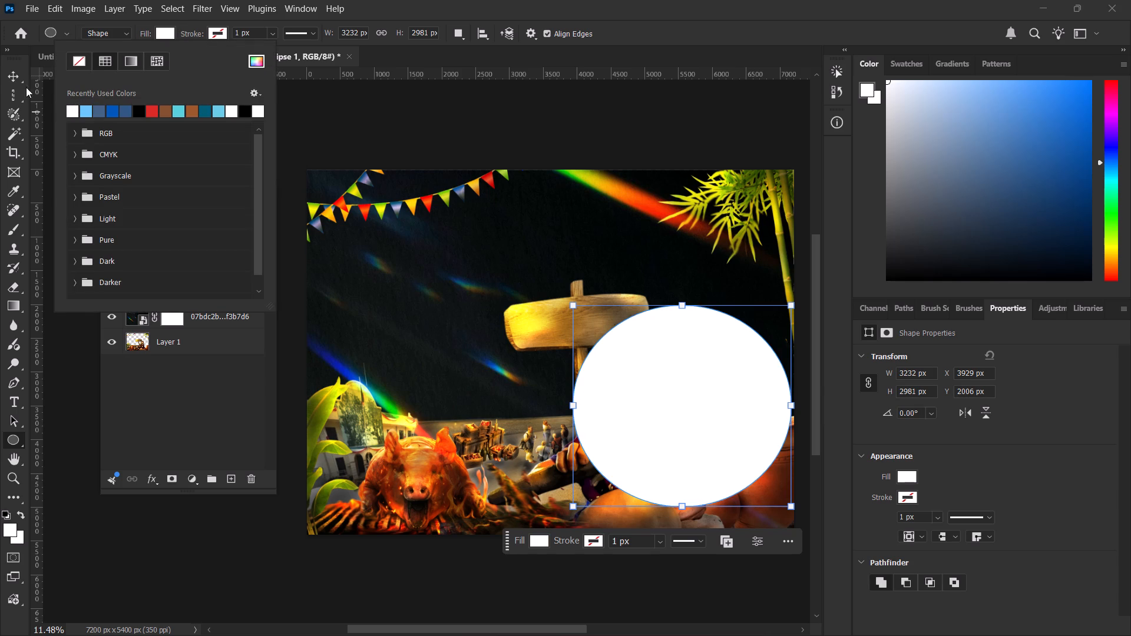
Apply a Gradient Overlay effect to the white ellipse through its layer blending options, checking the preview.
{"action": "left_click", "coordinate": [16, 73]}
{"action": "right_click", "coordinate": [679, 418]}
{"action": "left_click", "coordinate": [599, 336]}
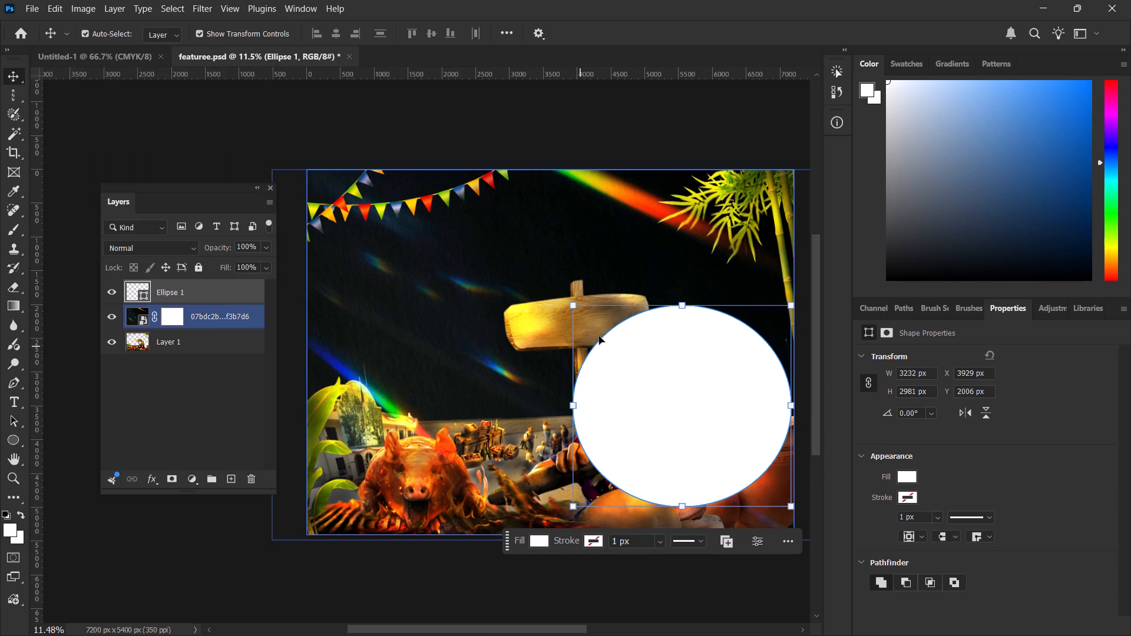
{"action": "left_click", "coordinate": [206, 295]}
{"action": "right_click", "coordinate": [206, 294]}
{"action": "left_click", "coordinate": [306, 408]}
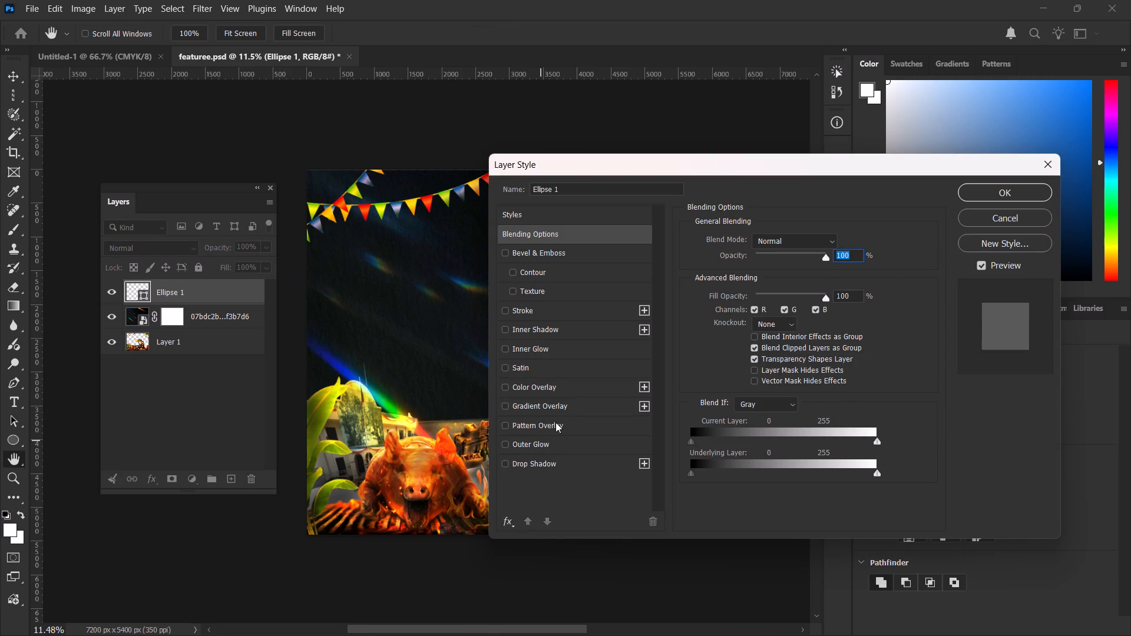
{"action": "left_click", "coordinate": [505, 402]}
{"action": "left_click_drag", "start_coordinate": [800, 185], "coordinate": [1129, 126]}
{"action": "left_click_drag", "start_coordinate": [761, 166], "coordinate": [1059, 145]}
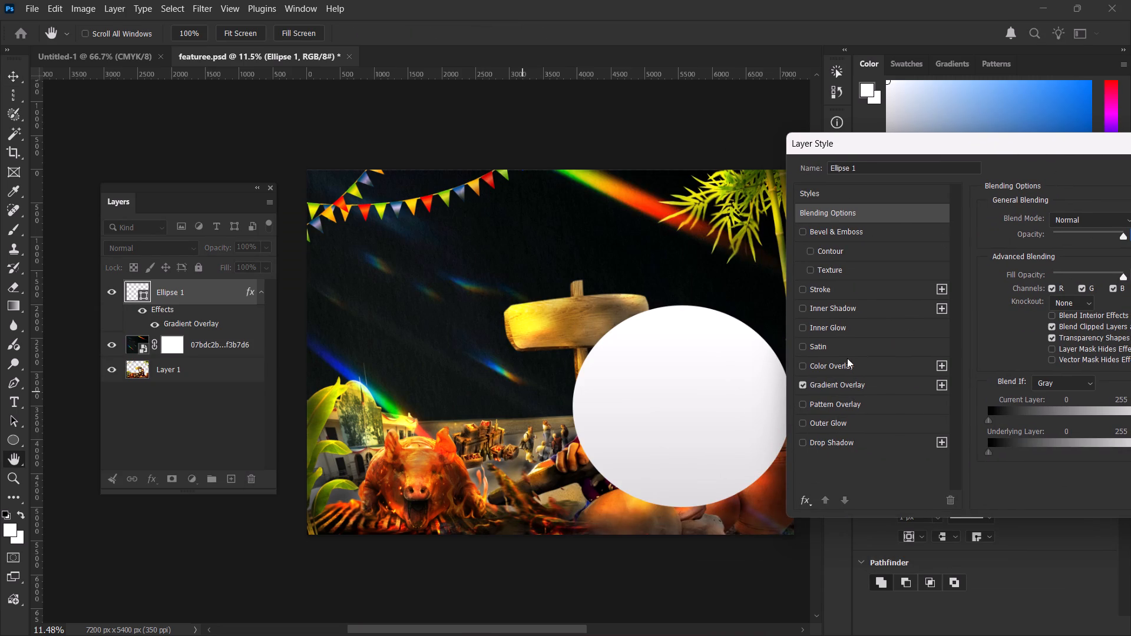
{"action": "left_click_drag", "start_coordinate": [1039, 154], "coordinate": [868, 153]}
{"action": "left_click_drag", "start_coordinate": [1013, 150], "coordinate": [833, 150]}
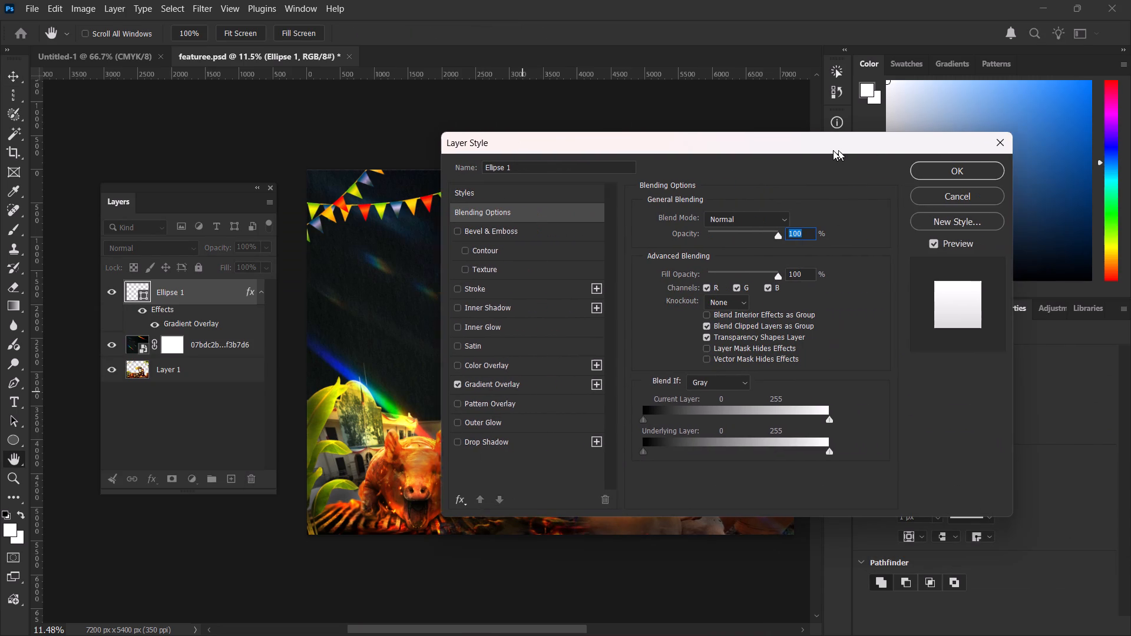
{"action": "left_click_drag", "start_coordinate": [833, 150], "coordinate": [832, 150]}
{"action": "left_click", "coordinate": [927, 243]}
{"action": "left_click", "coordinate": [927, 243]}
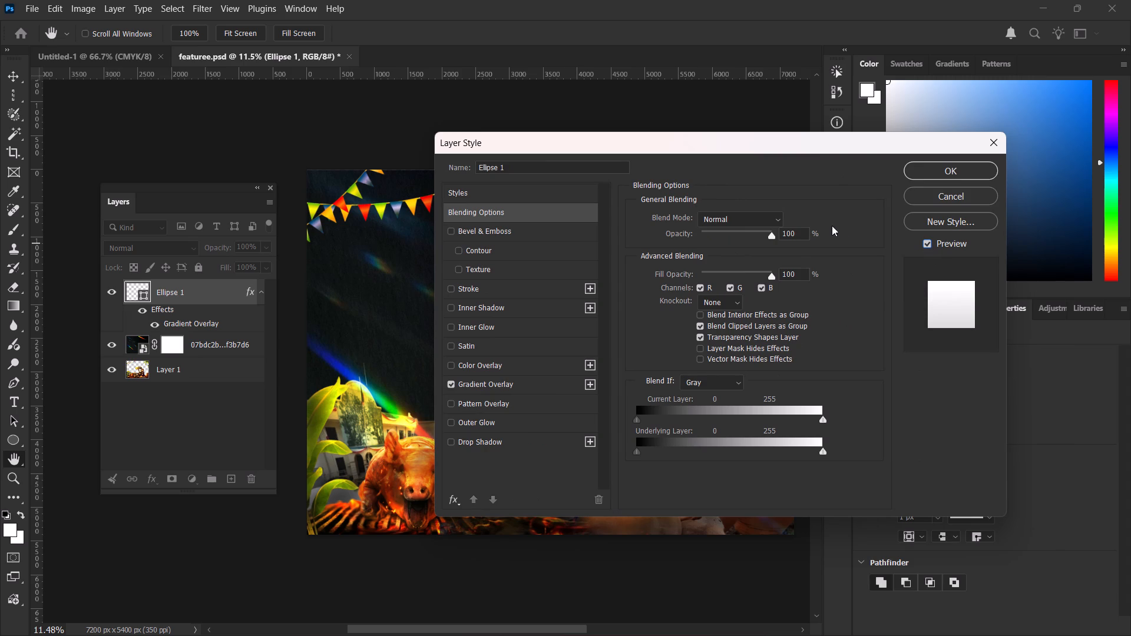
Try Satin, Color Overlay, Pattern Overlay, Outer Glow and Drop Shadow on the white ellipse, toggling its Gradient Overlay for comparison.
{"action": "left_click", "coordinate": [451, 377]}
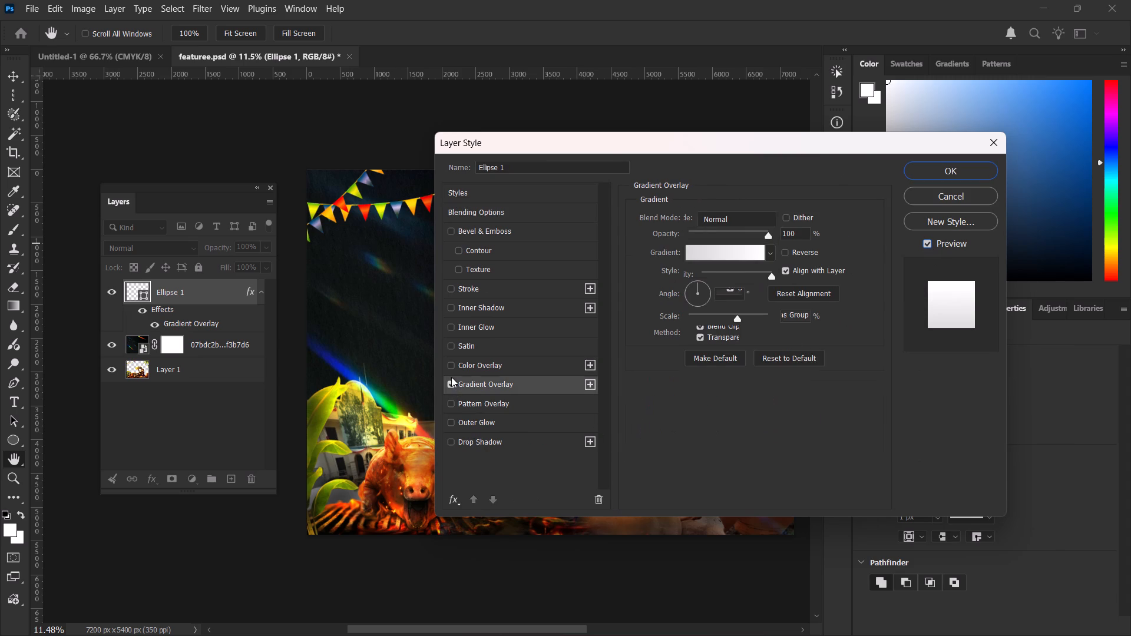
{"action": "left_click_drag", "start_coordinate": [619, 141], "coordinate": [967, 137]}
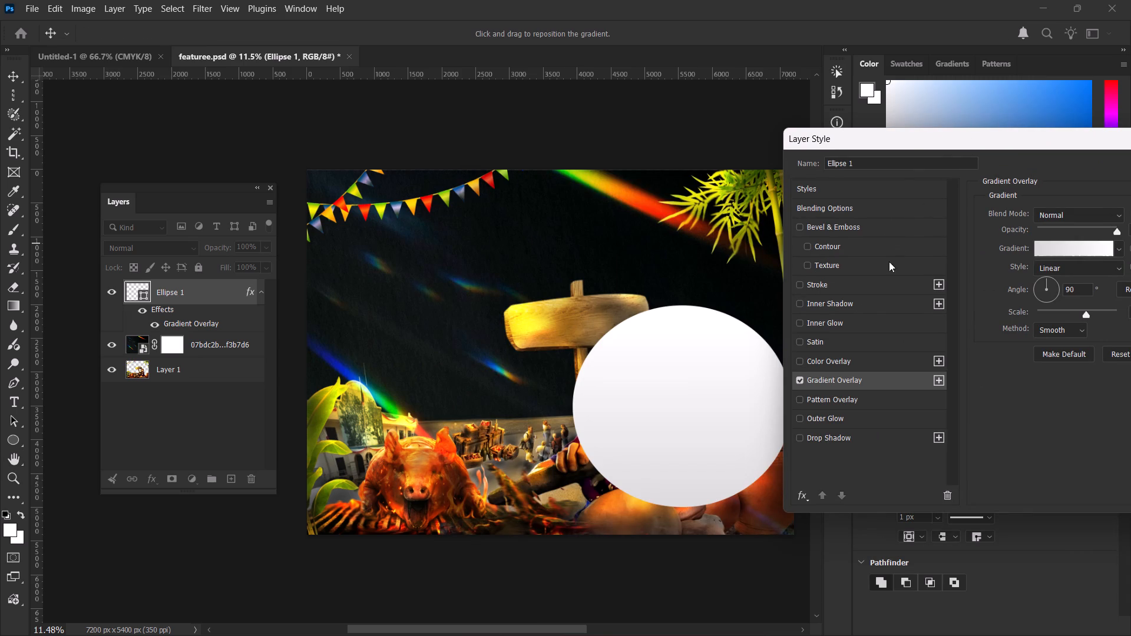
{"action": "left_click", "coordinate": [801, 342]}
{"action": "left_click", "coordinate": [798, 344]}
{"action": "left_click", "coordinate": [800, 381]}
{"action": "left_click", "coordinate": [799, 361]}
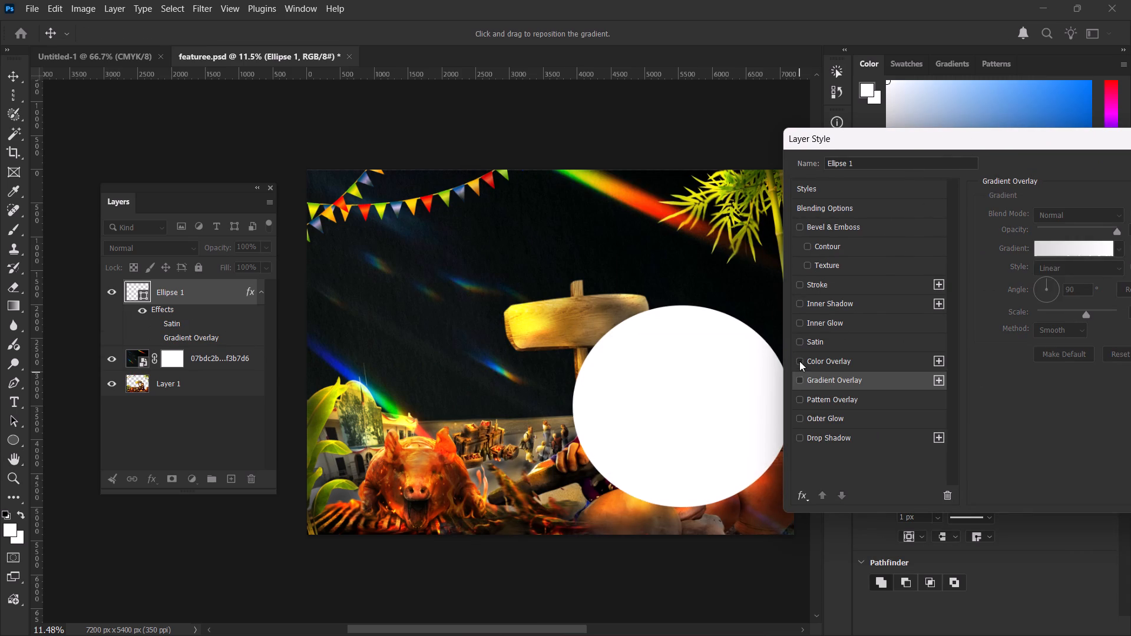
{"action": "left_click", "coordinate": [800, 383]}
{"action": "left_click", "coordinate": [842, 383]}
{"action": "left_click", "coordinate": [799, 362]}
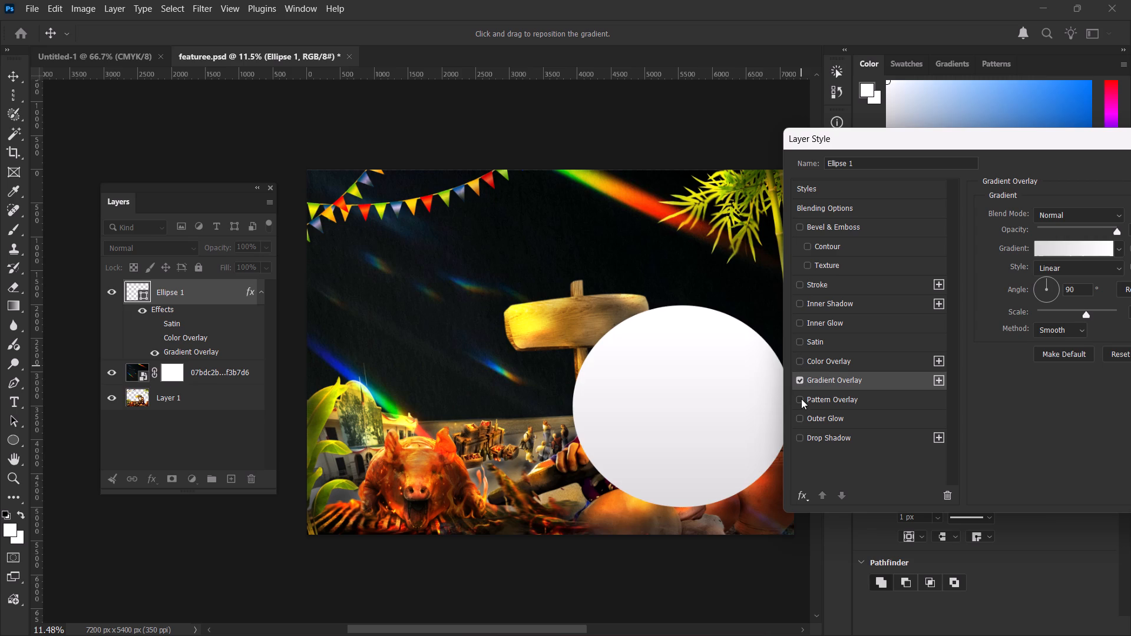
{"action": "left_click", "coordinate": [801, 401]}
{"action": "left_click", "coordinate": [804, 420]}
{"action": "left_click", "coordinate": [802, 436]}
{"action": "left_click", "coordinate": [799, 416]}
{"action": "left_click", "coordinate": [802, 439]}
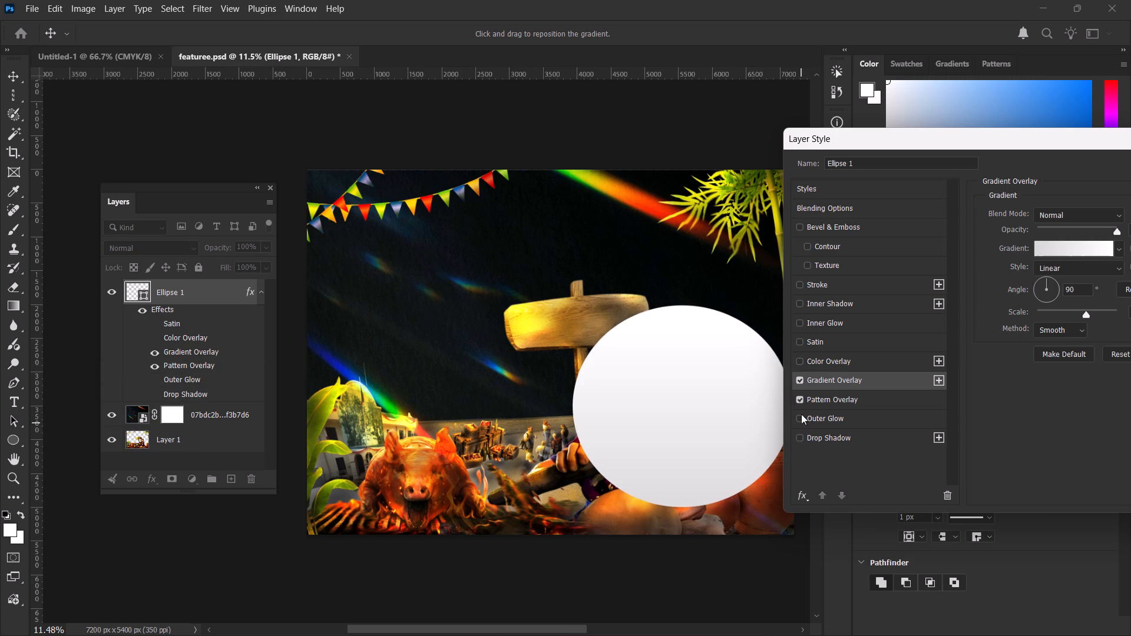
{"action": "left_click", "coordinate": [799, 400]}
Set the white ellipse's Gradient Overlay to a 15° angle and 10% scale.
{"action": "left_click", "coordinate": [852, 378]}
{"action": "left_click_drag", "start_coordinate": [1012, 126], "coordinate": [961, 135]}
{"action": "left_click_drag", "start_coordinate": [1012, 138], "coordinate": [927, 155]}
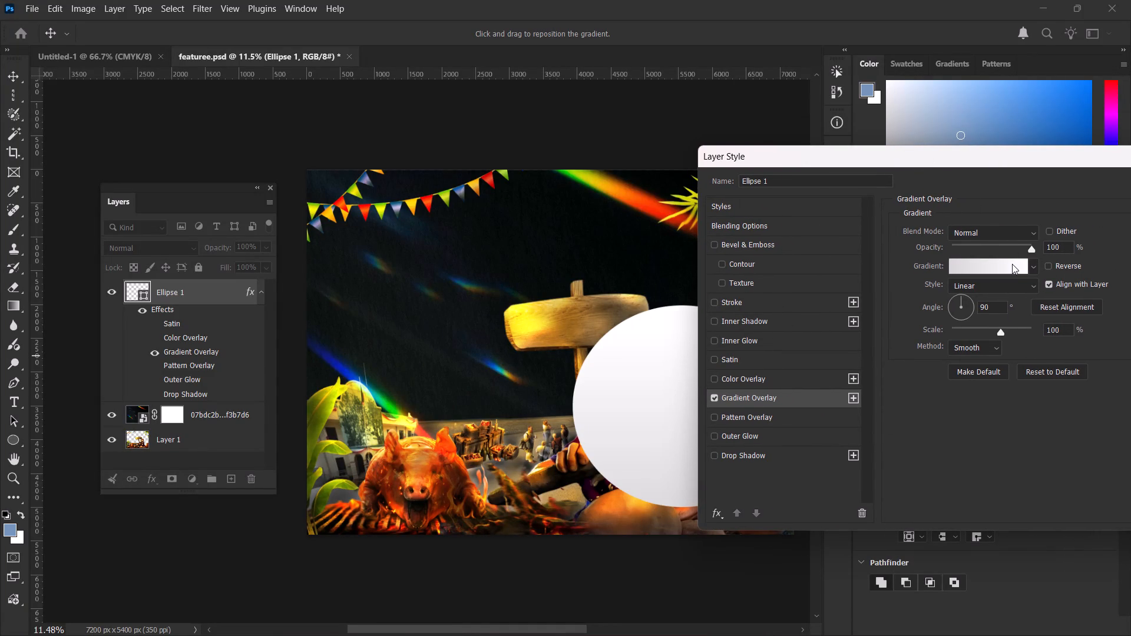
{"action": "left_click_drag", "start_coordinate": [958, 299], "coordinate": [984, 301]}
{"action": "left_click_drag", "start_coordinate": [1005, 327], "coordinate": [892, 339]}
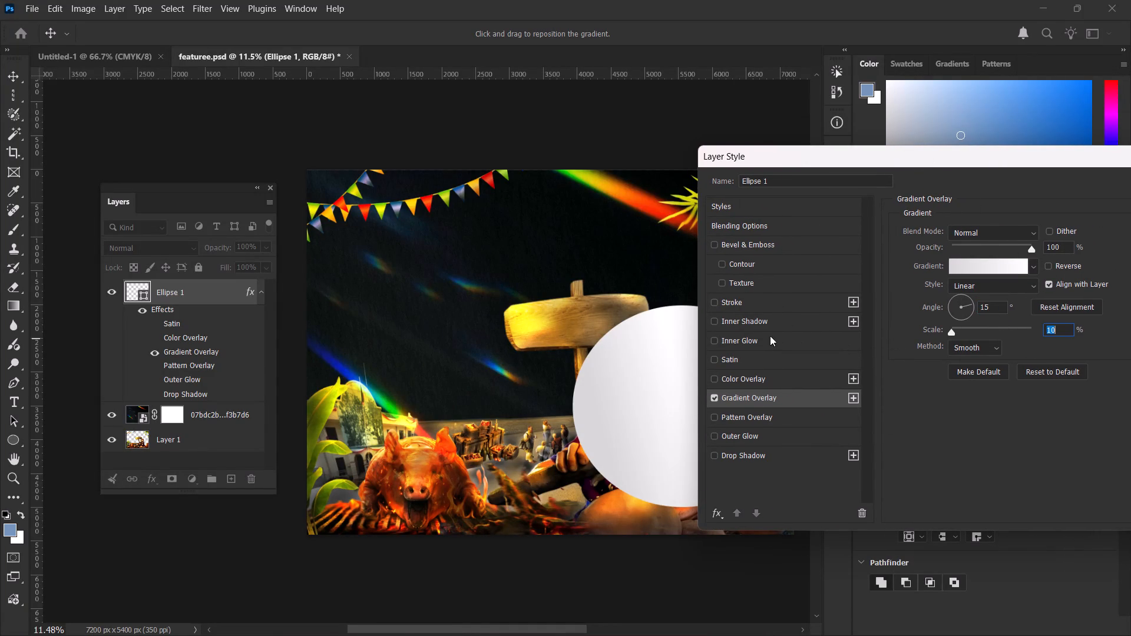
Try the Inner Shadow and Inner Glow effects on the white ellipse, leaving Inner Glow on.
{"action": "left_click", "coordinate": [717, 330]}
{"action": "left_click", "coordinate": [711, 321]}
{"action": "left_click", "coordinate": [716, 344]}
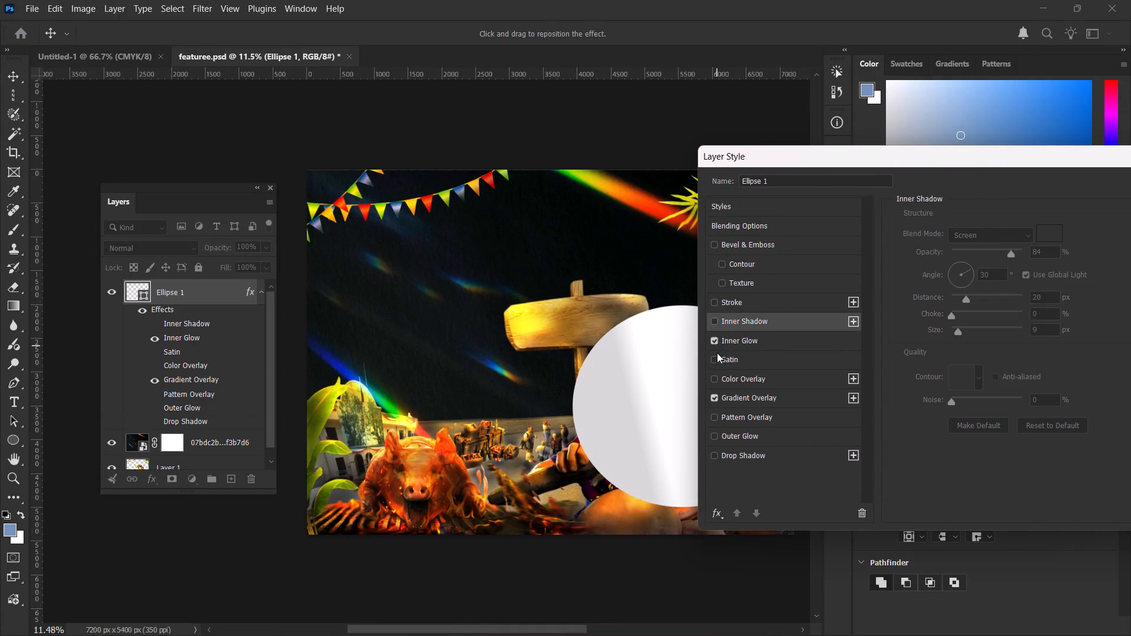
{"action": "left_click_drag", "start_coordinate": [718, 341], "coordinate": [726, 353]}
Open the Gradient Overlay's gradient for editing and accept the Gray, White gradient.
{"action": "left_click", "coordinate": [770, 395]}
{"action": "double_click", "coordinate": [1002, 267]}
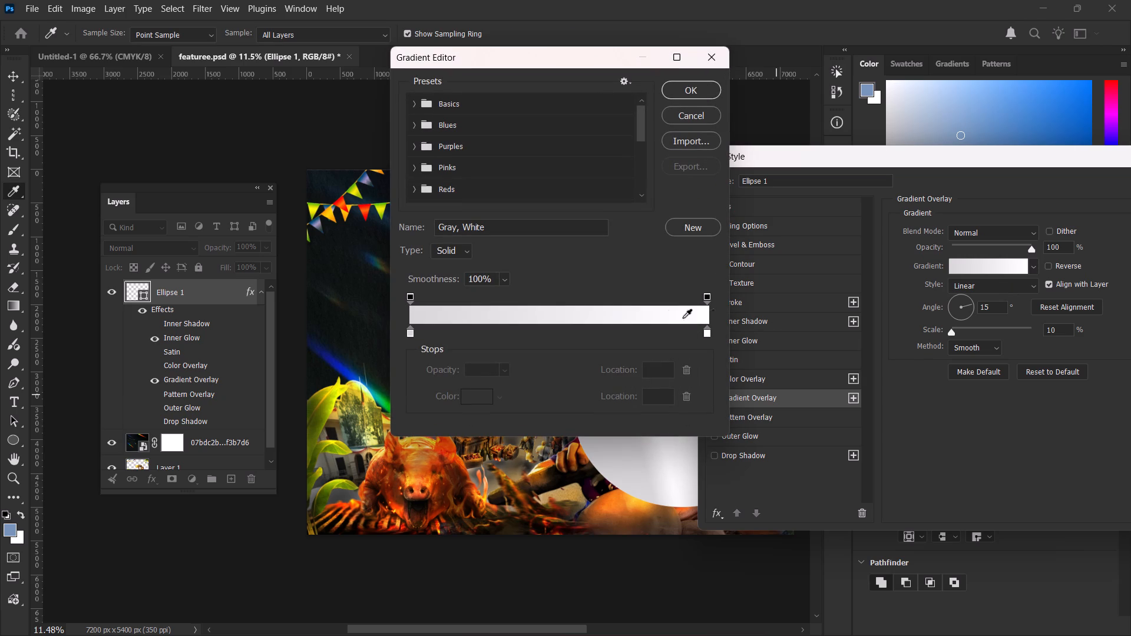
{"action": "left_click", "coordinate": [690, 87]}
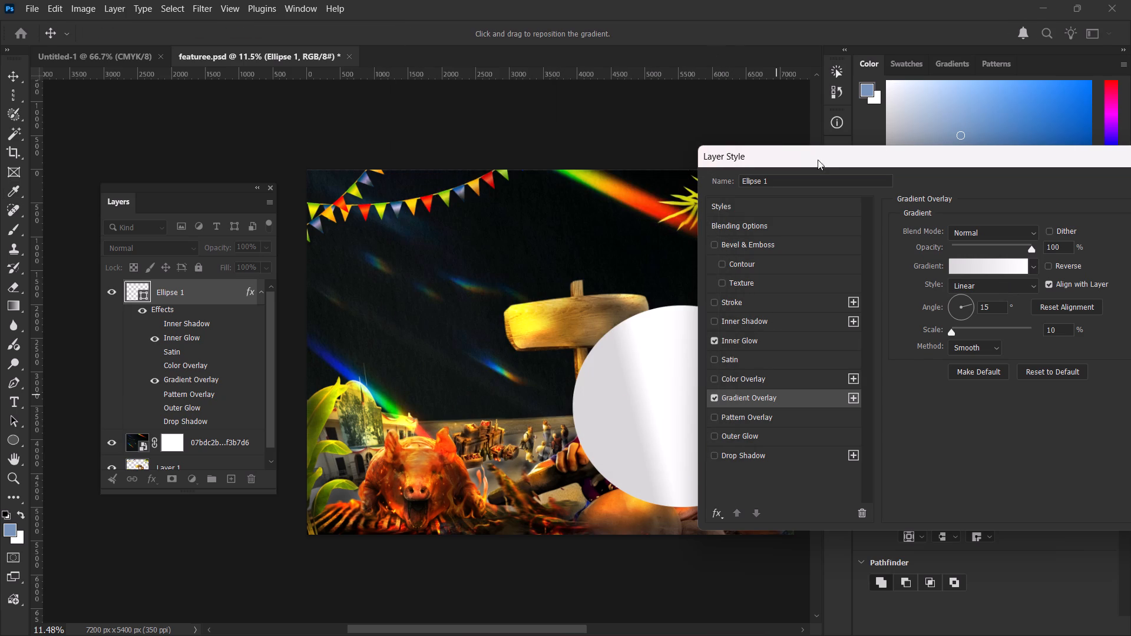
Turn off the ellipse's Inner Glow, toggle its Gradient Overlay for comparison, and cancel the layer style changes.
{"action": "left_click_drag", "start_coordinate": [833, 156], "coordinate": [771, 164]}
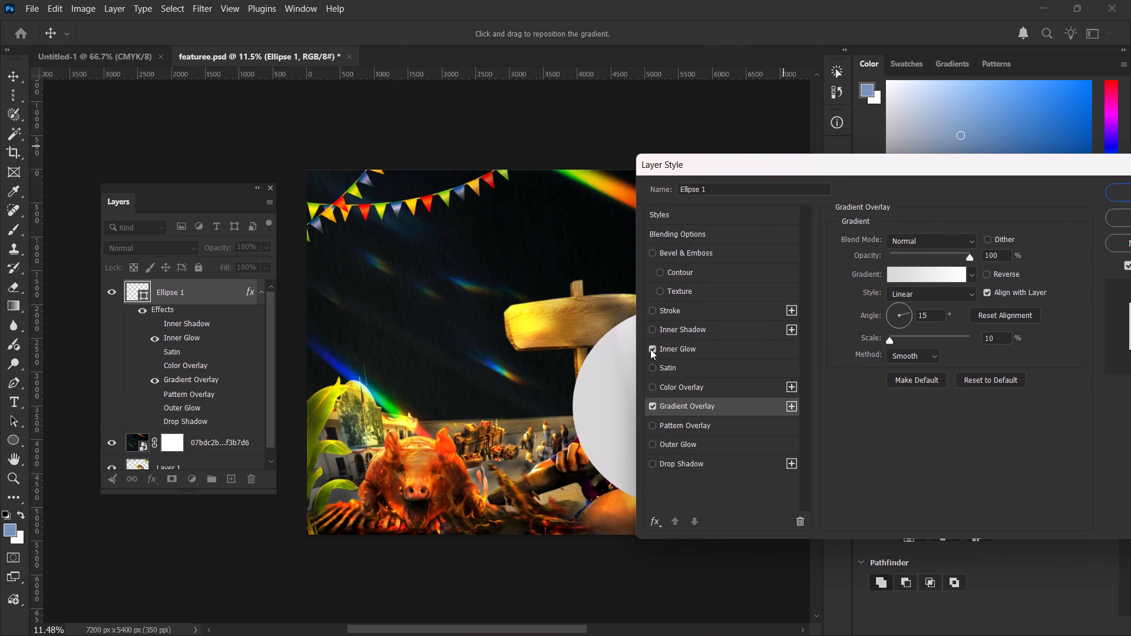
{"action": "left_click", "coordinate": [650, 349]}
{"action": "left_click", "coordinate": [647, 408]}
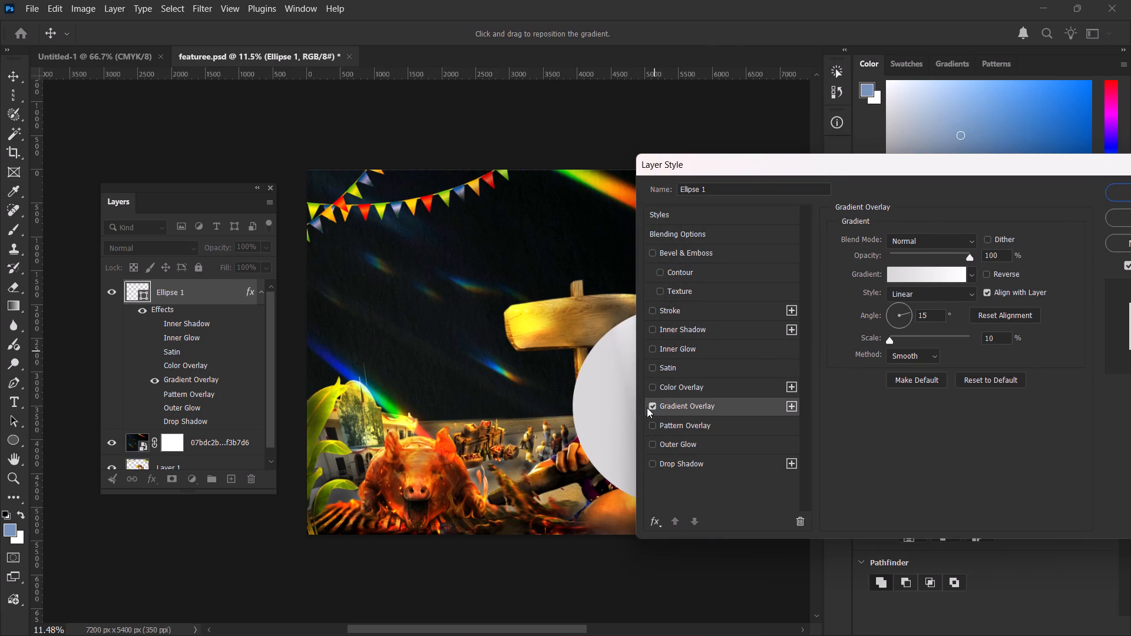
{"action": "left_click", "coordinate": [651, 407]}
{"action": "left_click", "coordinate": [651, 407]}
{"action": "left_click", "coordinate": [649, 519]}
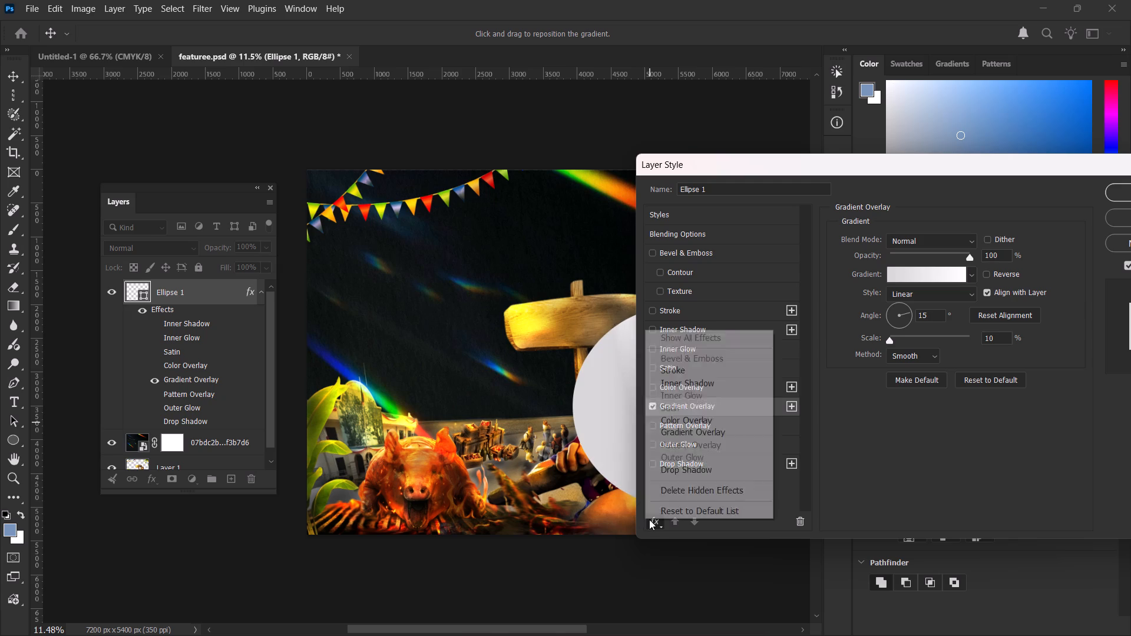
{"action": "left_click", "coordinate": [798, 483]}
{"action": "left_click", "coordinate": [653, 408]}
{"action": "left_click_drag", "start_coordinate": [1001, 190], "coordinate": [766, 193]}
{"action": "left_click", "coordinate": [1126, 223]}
Cut the white ellipse out of the illustration.
{"action": "left_click", "coordinate": [716, 351]}
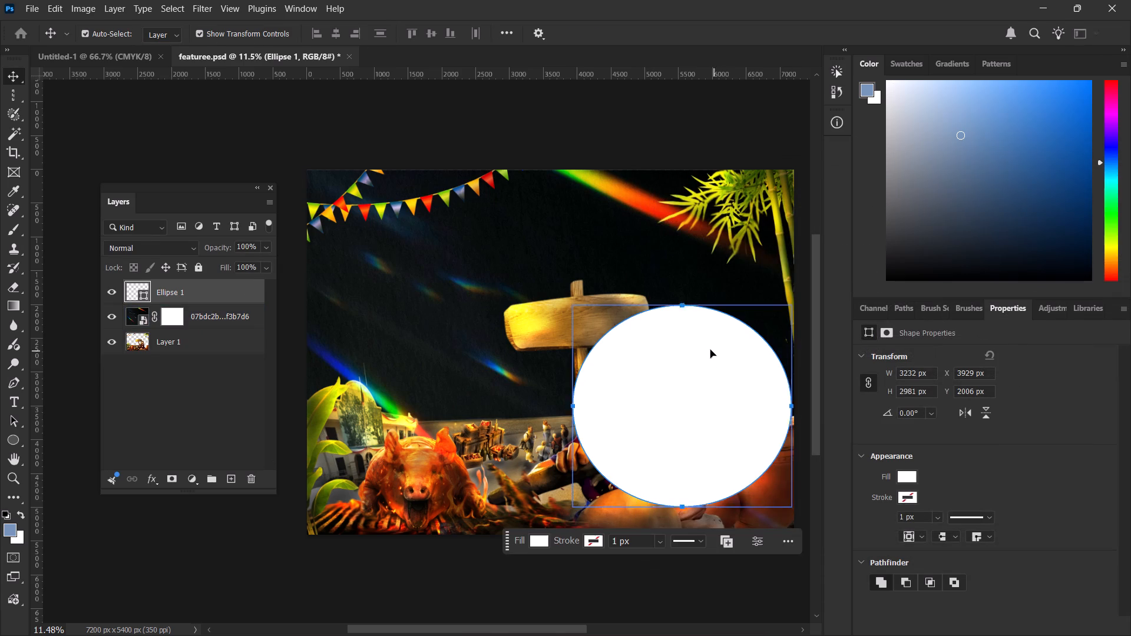
{"action": "key", "text": "ctrl+x"}
Examine the festival illustration with the rainbow-flare overlay at different zoom levels.
{"action": "scroll", "coordinate": [717, 360], "scroll_direction": "down", "scroll_amount": 2}
{"action": "scroll", "coordinate": [717, 360], "scroll_direction": "up", "scroll_amount": 3}
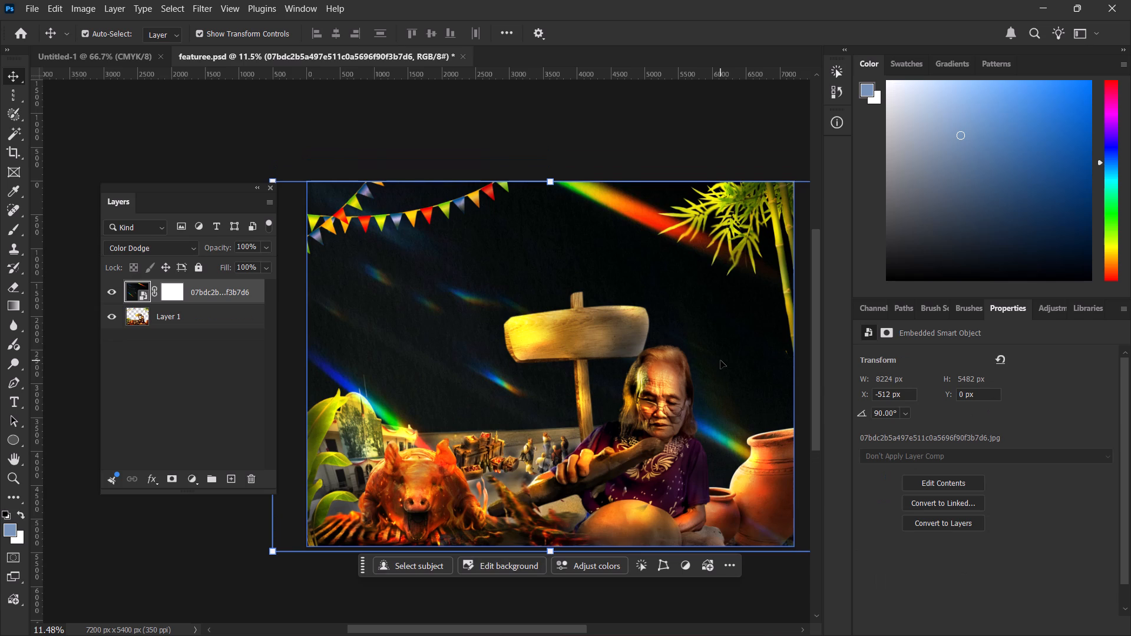
{"action": "scroll", "coordinate": [720, 360], "scroll_direction": "up", "scroll_amount": 1}
{"action": "scroll", "coordinate": [720, 360], "scroll_direction": "down", "scroll_amount": 2}
{"action": "left_click", "coordinate": [733, 140]}
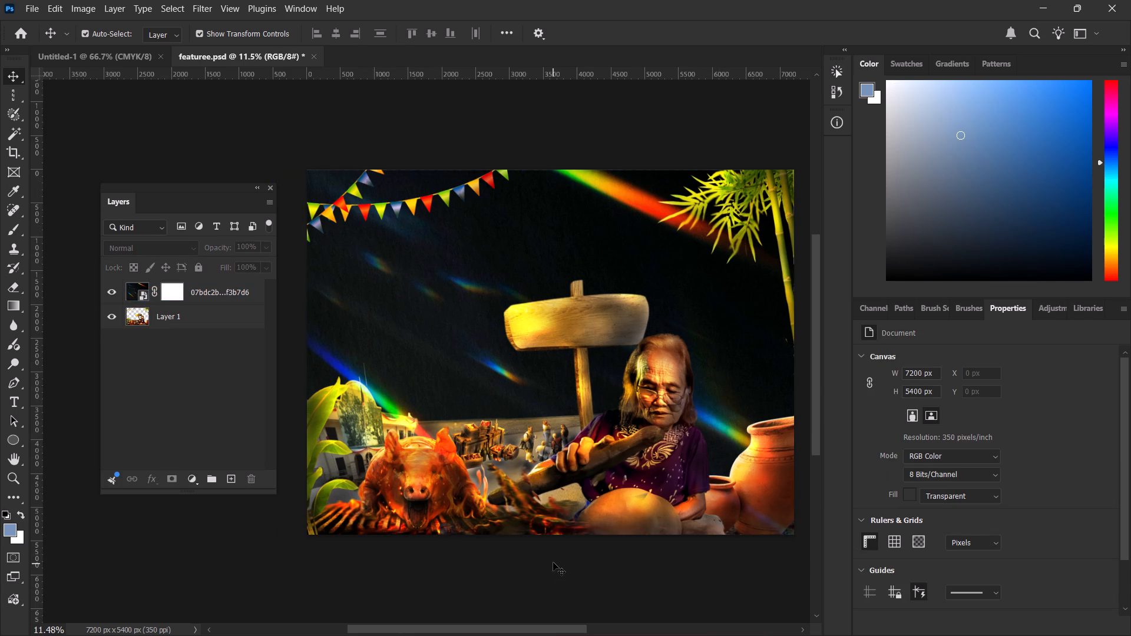
{"action": "scroll", "coordinate": [552, 560], "scroll_direction": "up", "scroll_amount": 1}
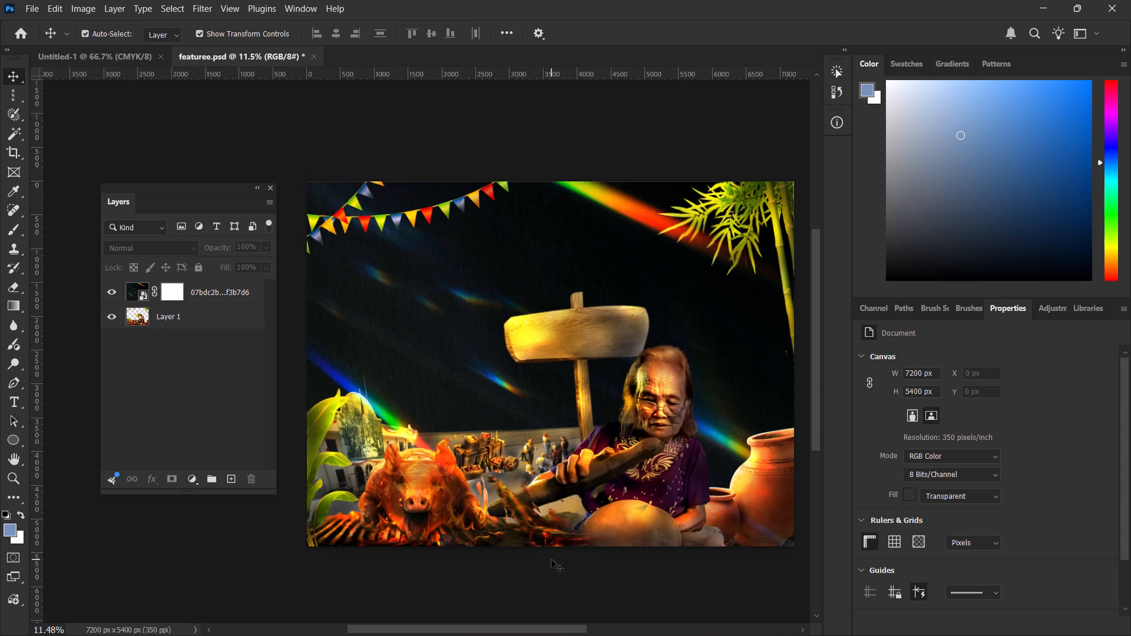
{"action": "scroll", "coordinate": [676, 336], "scroll_direction": "down", "scroll_amount": 7, "text": "ctrl"}
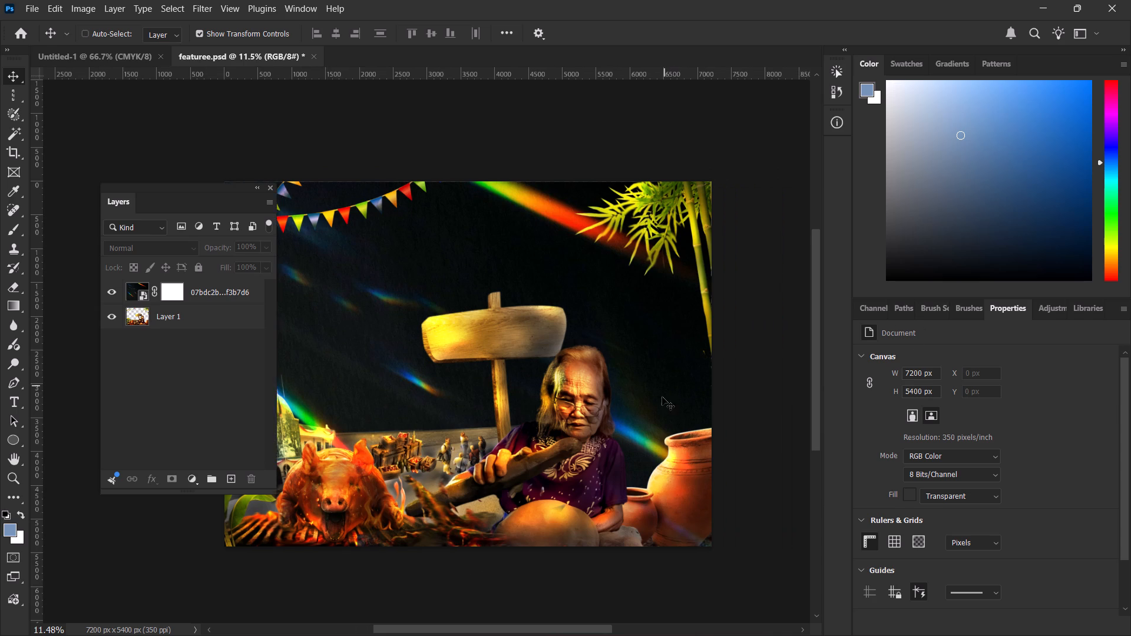
{"action": "scroll", "coordinate": [656, 419], "scroll_direction": "up", "scroll_amount": 1, "text": "ctrl"}
{"action": "scroll", "coordinate": [656, 419], "scroll_direction": "up", "scroll_amount": 2, "text": "alt"}
{"action": "scroll", "coordinate": [657, 422], "scroll_direction": "down", "scroll_amount": 3, "text": "alt"}
{"action": "scroll", "coordinate": [611, 440], "scroll_direction": "up", "scroll_amount": 1, "text": "alt"}
{"action": "scroll", "coordinate": [611, 440], "scroll_direction": "down", "scroll_amount": 4, "text": "alt"}
{"action": "scroll", "coordinate": [525, 463], "scroll_direction": "up", "scroll_amount": 1, "text": "ctrl"}
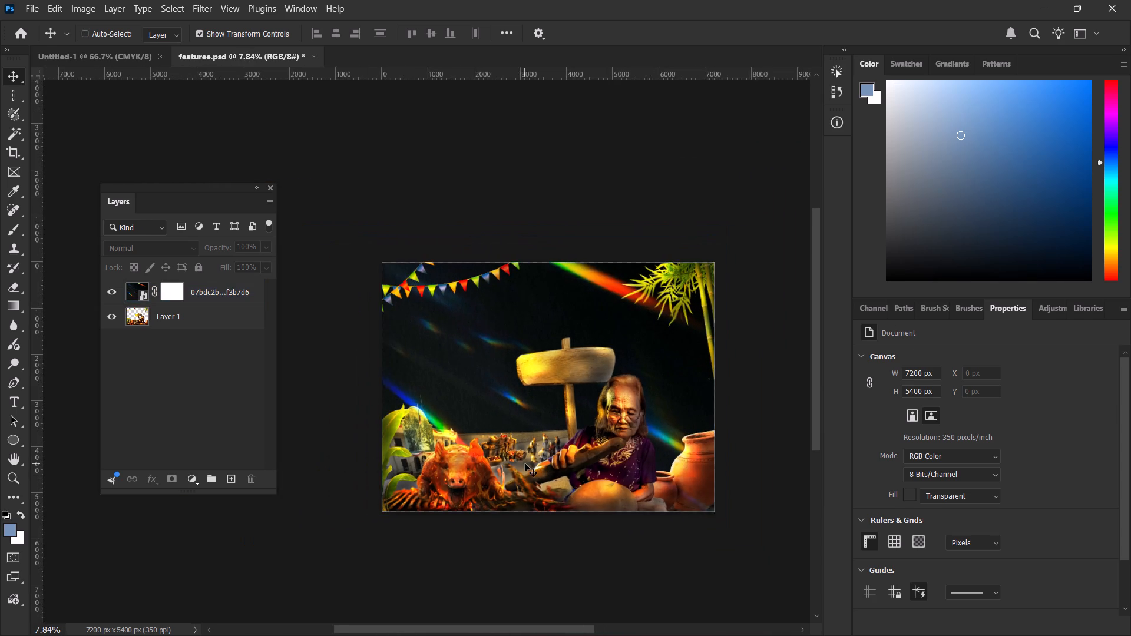
{"action": "scroll", "coordinate": [525, 463], "scroll_direction": "up", "scroll_amount": 3, "text": "ctrl"}
Switch to the Canva design in the Brave browser and open the file picker for uploading.
{"action": "left_click", "coordinate": [740, 616]}
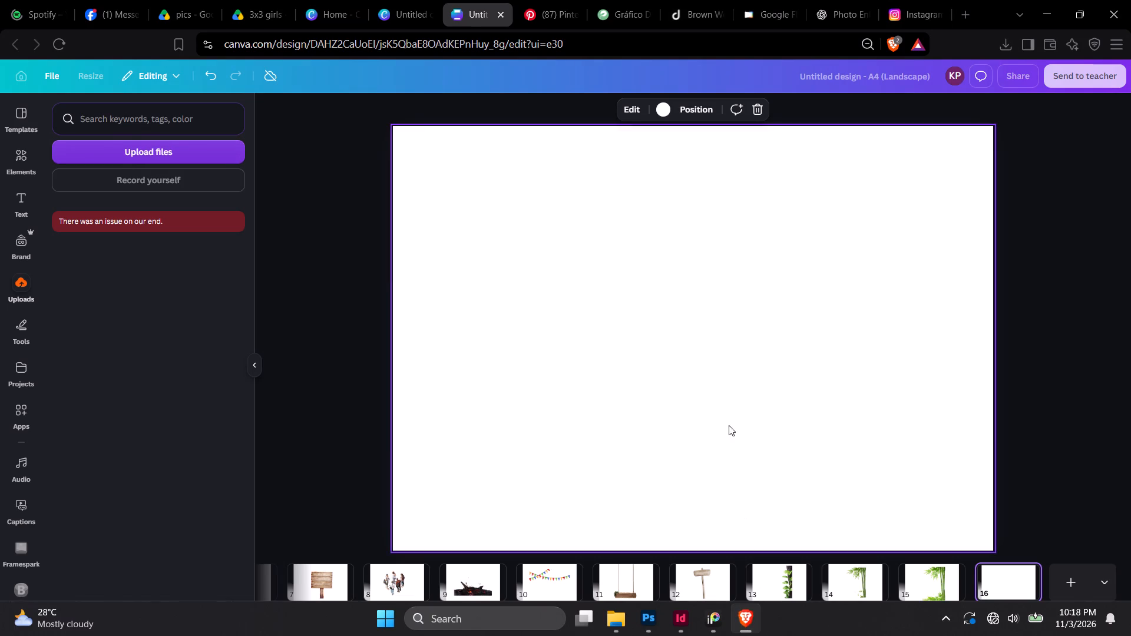
{"action": "left_click", "coordinate": [117, 162]}
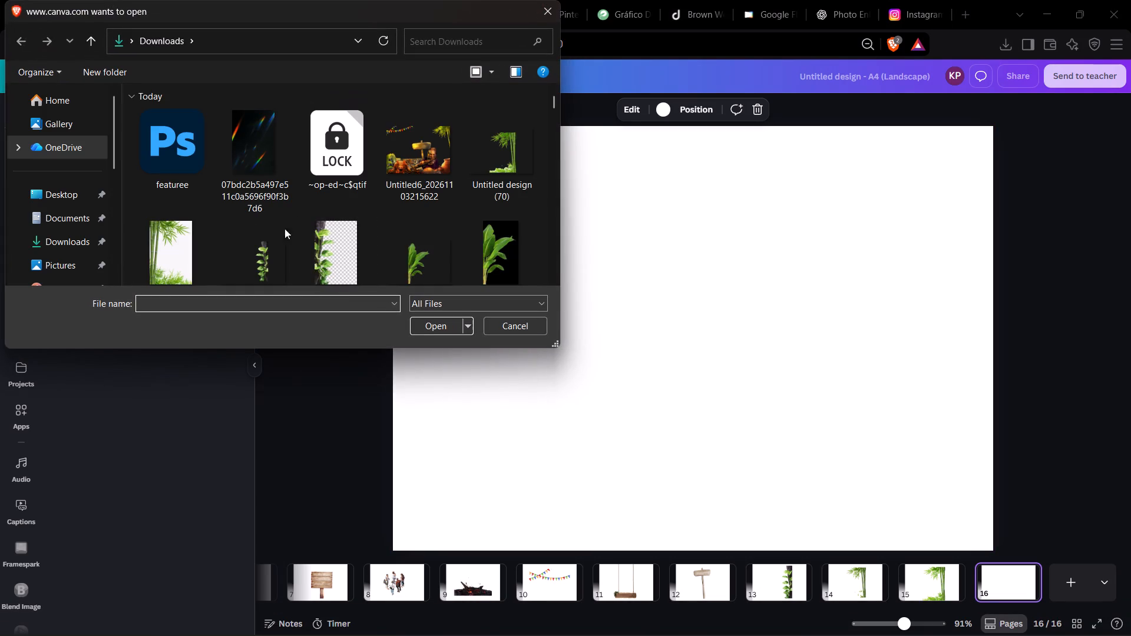
Turn on Wi-Fi and connect to the CHARM 1 network.
{"action": "left_click", "coordinate": [990, 620]}
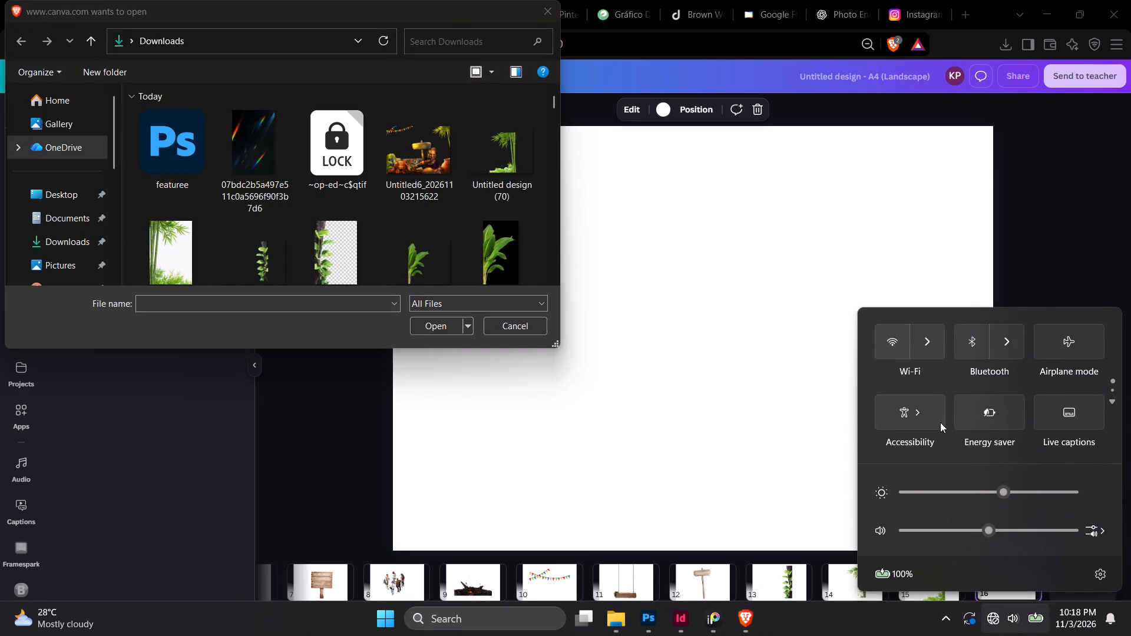
{"action": "left_click", "coordinate": [898, 347]}
{"action": "left_click", "coordinate": [928, 346]}
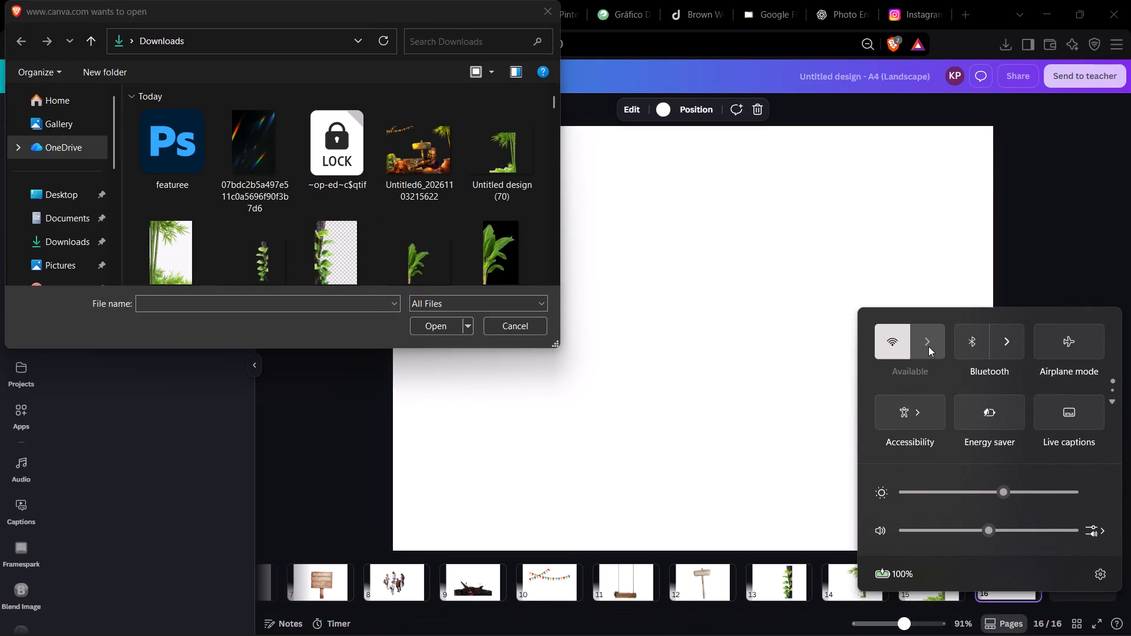
{"action": "left_click", "coordinate": [929, 351]}
{"action": "left_click", "coordinate": [935, 363]}
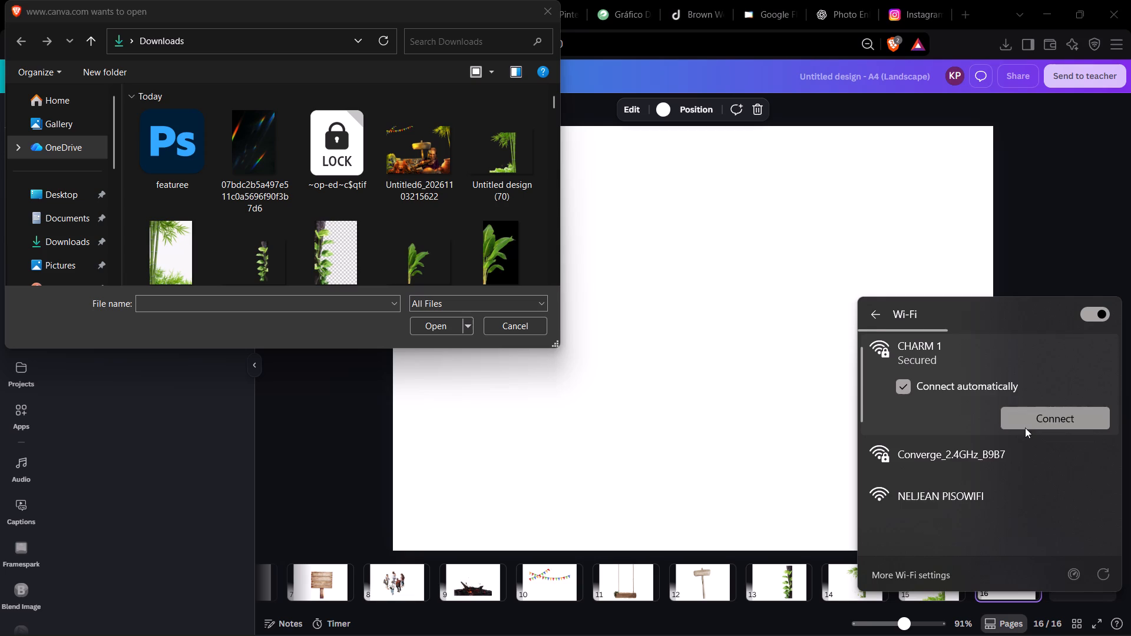
{"action": "left_click", "coordinate": [1026, 428]}
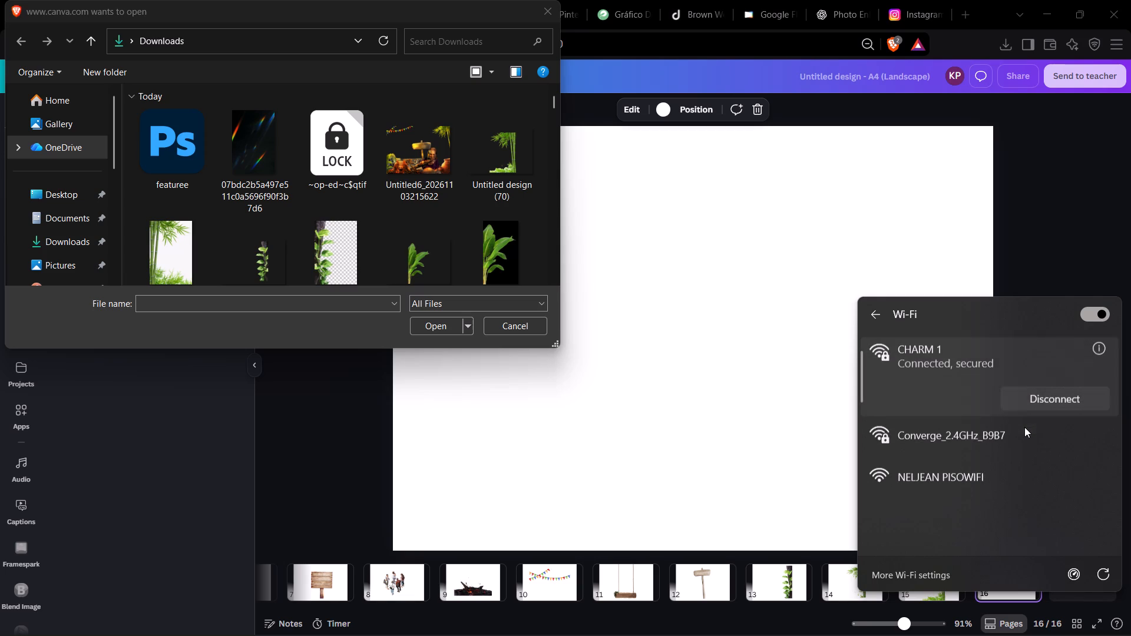
Upload the rainbow-flare image 07bdc2b5a497e511c0a5696f90f3b7d6 from Downloads onto the blank page 16.
{"action": "left_click", "coordinate": [199, 163]}
{"action": "left_click", "coordinate": [229, 160]}
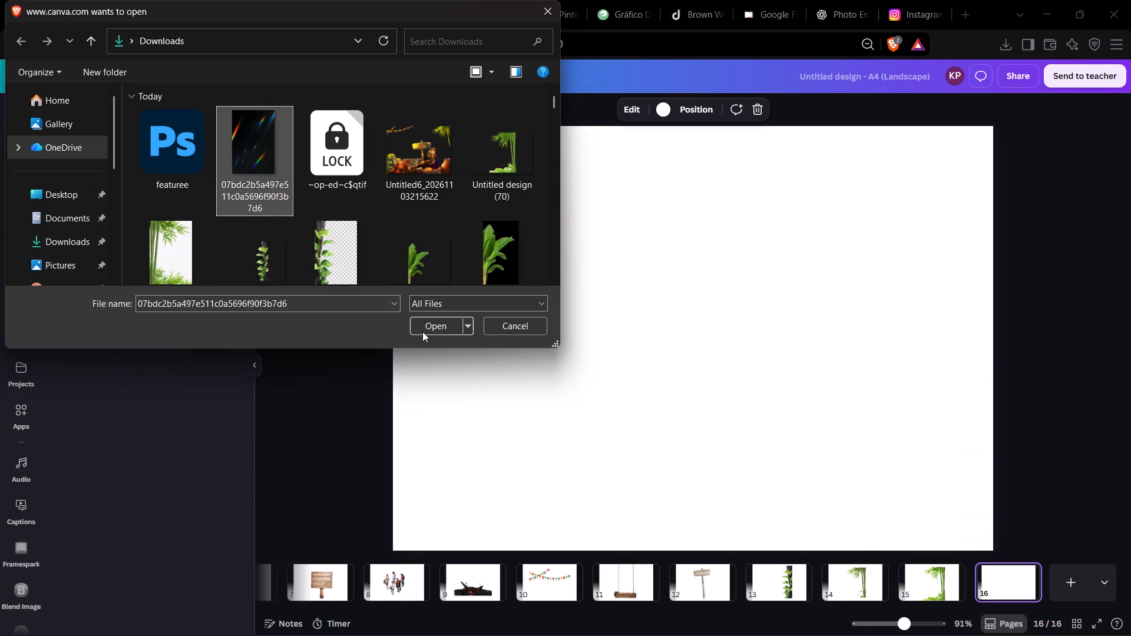
{"action": "left_click", "coordinate": [422, 332]}
{"action": "left_click", "coordinate": [463, 267]}
{"action": "left_click", "coordinate": [176, 150]}
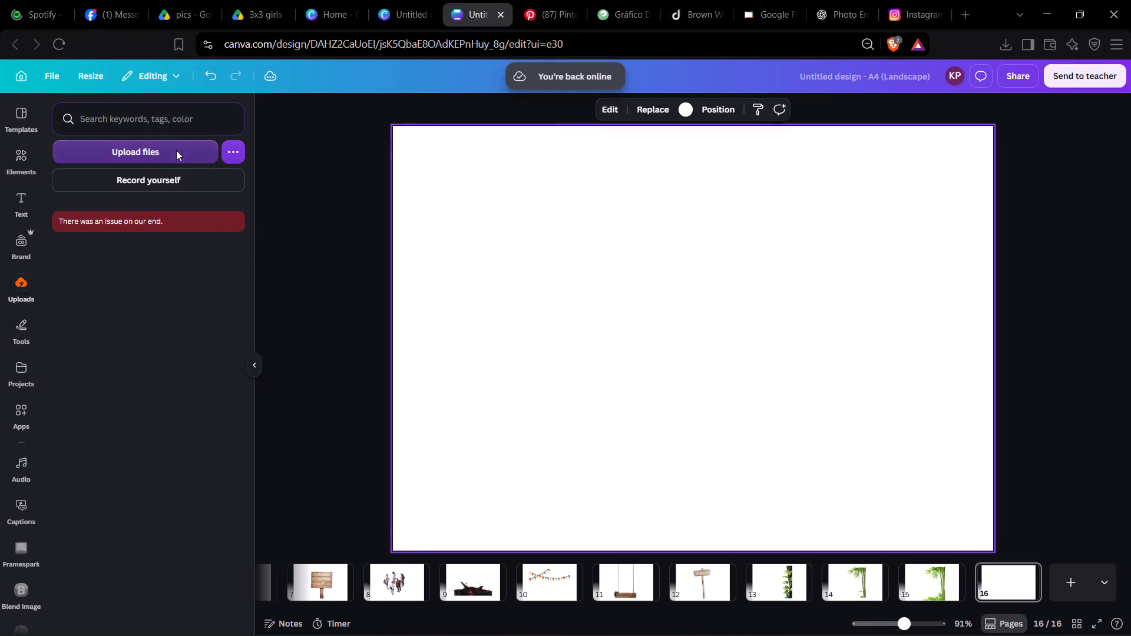
{"action": "left_click_drag", "start_coordinate": [230, 158], "coordinate": [634, 222]}
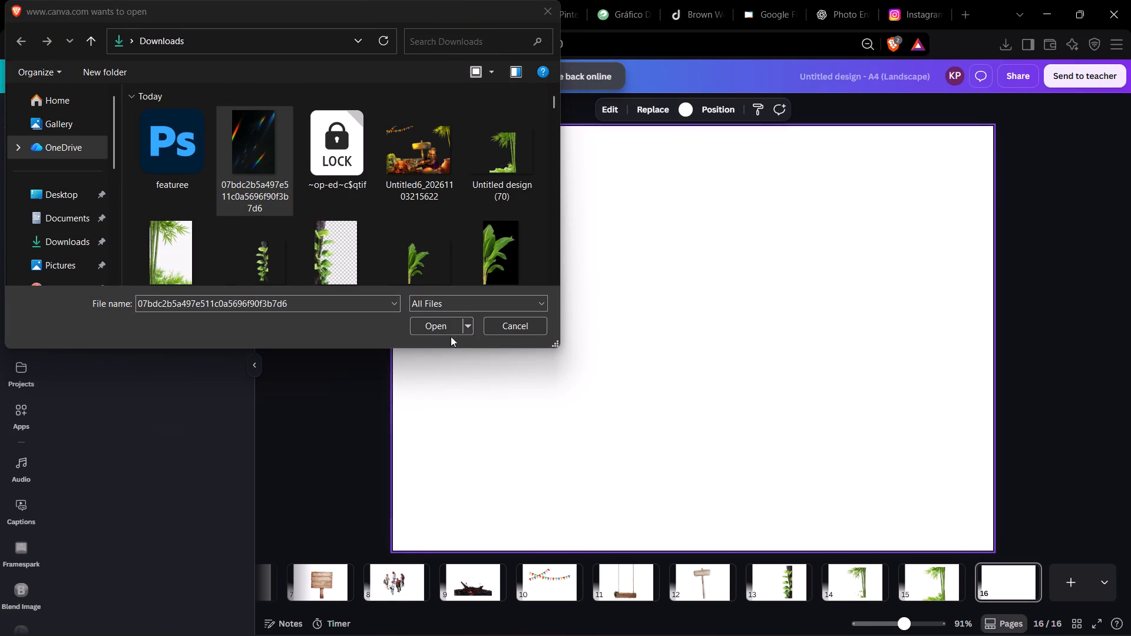
{"action": "left_click", "coordinate": [500, 327]}
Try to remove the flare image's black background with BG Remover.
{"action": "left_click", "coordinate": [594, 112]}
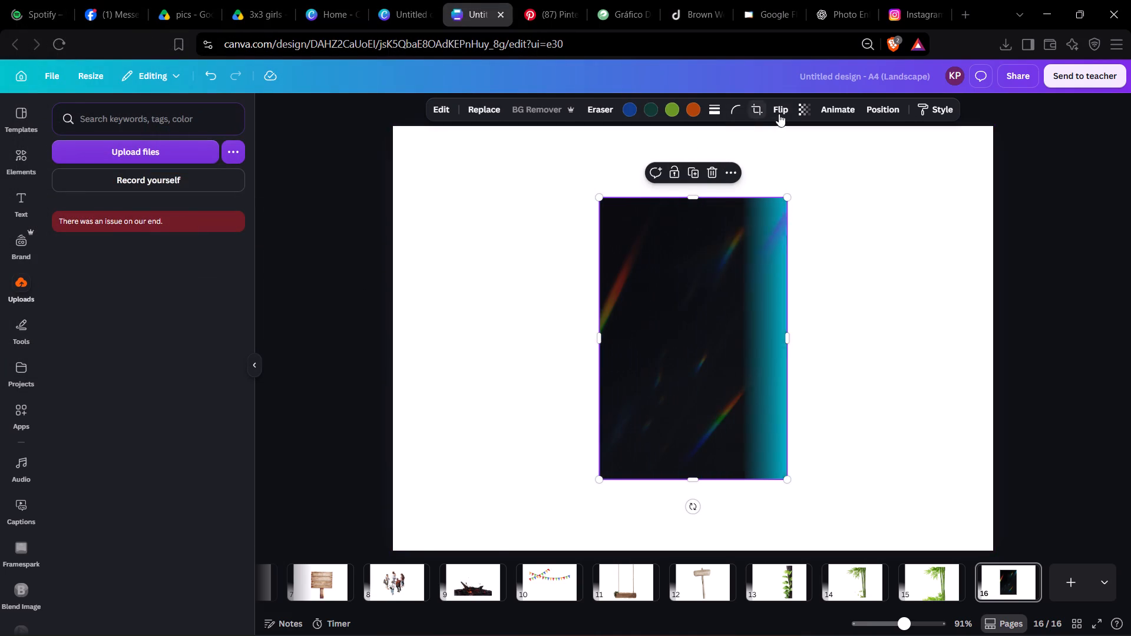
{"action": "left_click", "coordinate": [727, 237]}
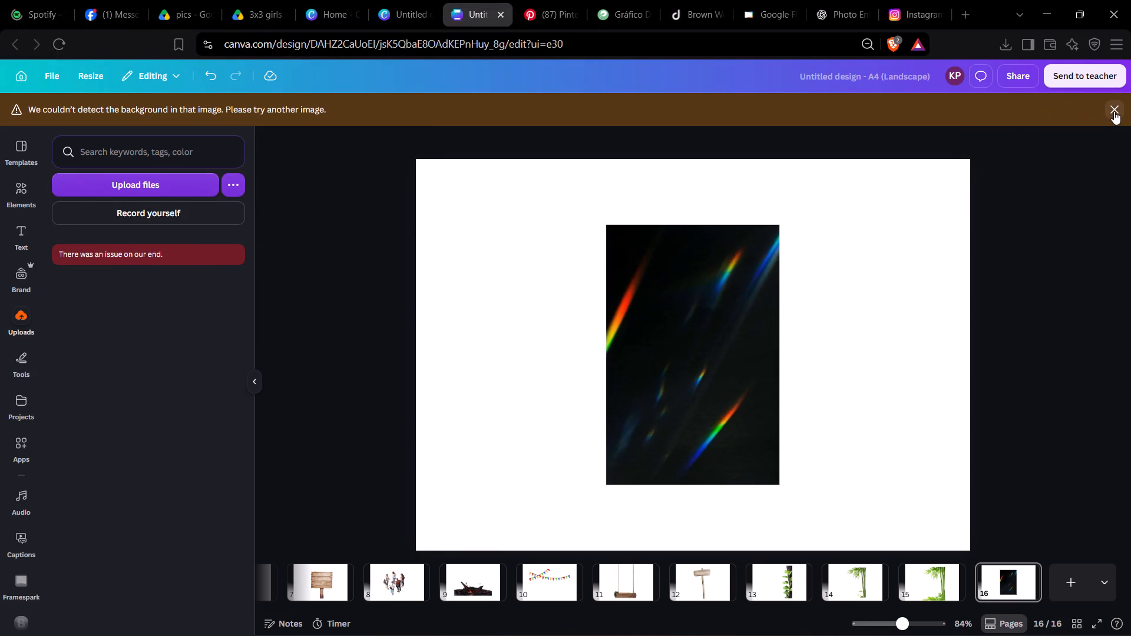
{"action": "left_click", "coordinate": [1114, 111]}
Browse the Pinterest results for "flare overlay png" for other flare overlay images.
{"action": "left_click", "coordinate": [544, 0]}
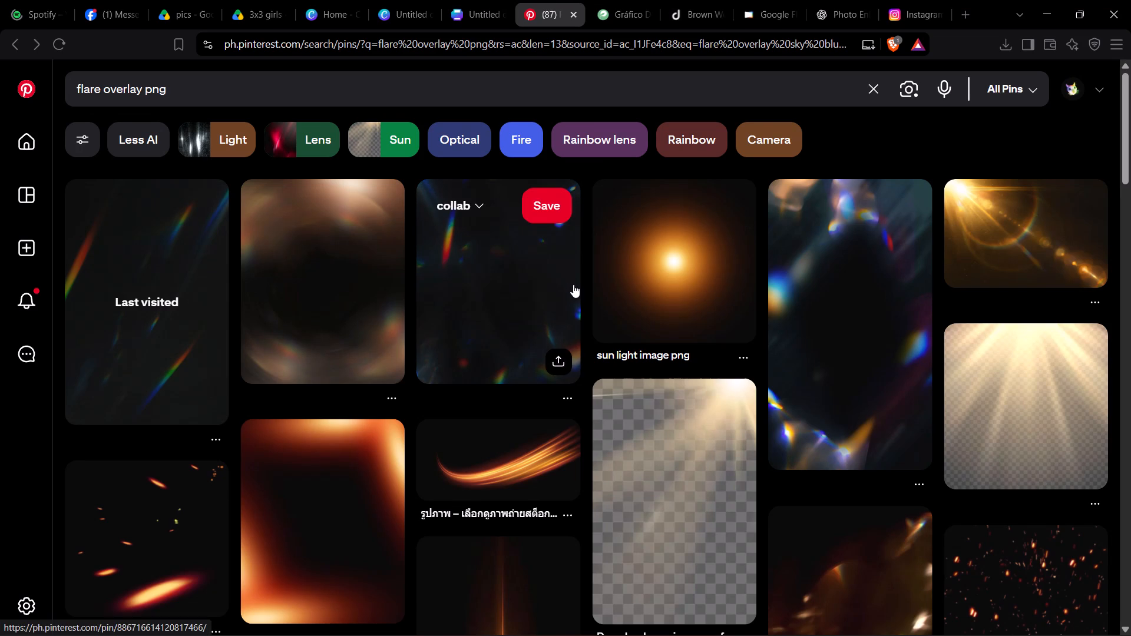
{"action": "scroll", "coordinate": [573, 284], "scroll_direction": "down", "scroll_amount": 11}
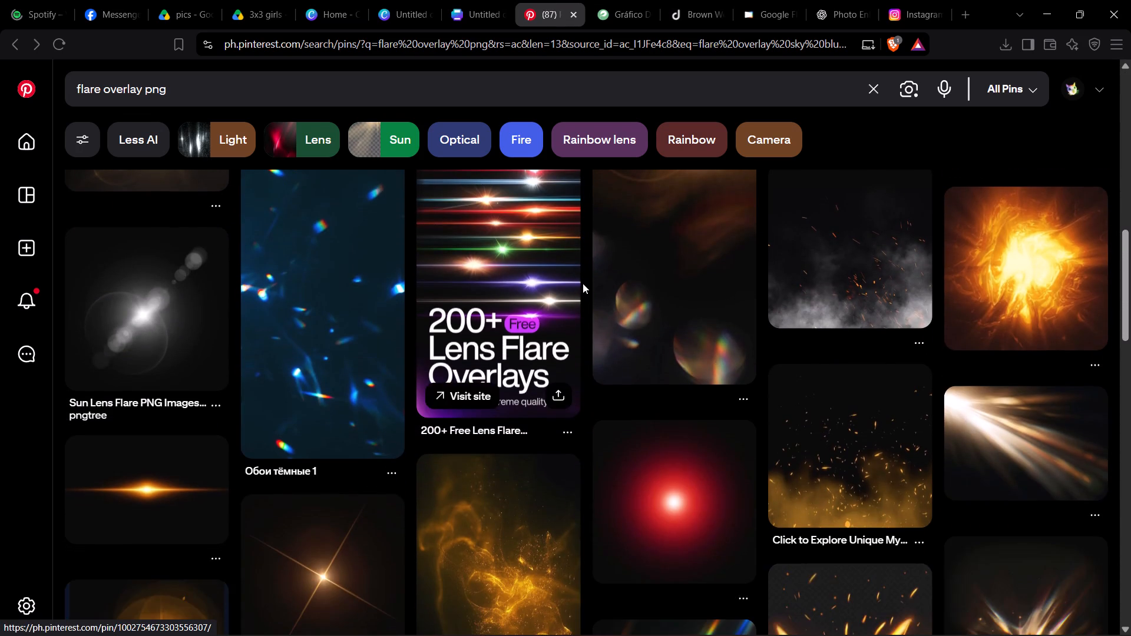
{"action": "scroll", "coordinate": [583, 283], "scroll_direction": "up", "scroll_amount": 1}
{"action": "scroll", "coordinate": [583, 283], "scroll_direction": "down", "scroll_amount": 12}
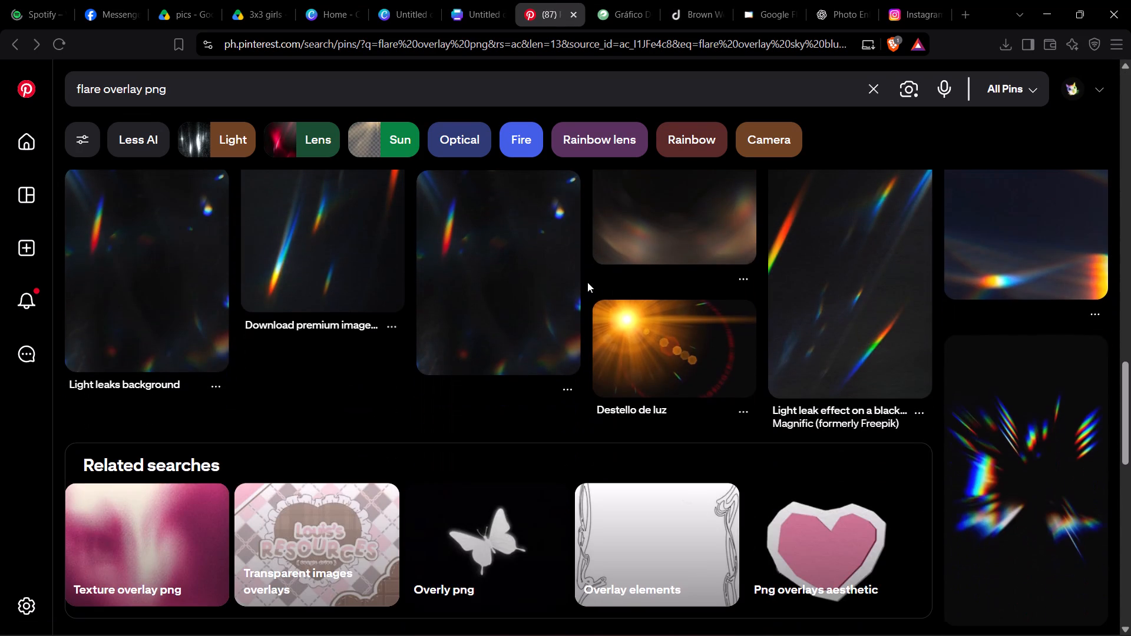
Switch back to Photoshop and save featuree.psd.
{"action": "left_click", "coordinate": [712, 624]}
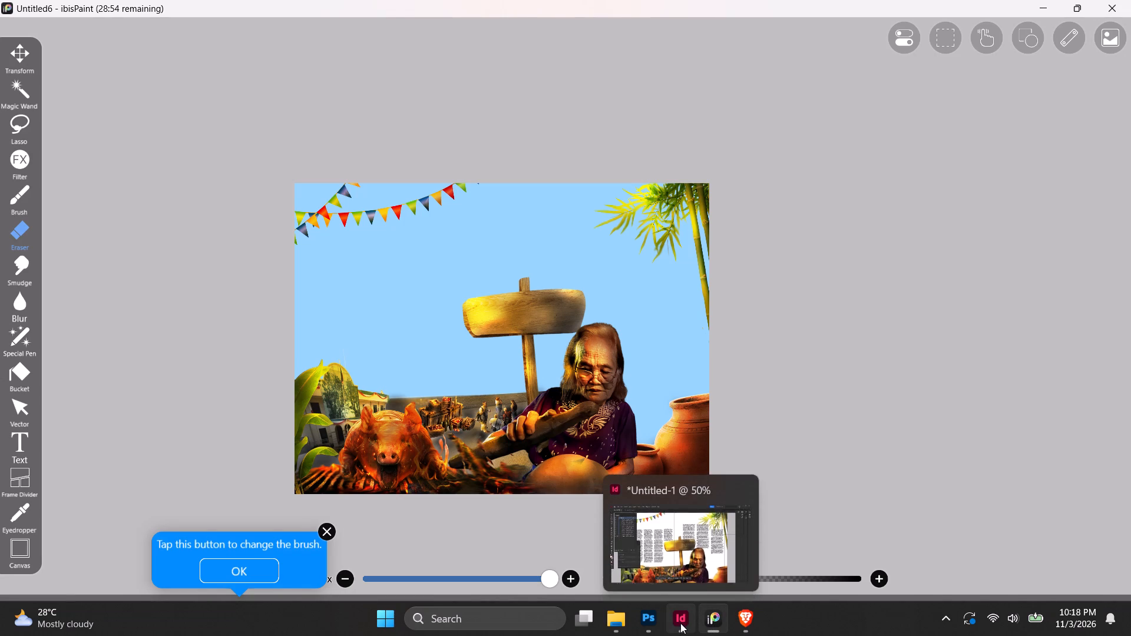
{"action": "left_click", "coordinate": [656, 624]}
{"action": "scroll", "coordinate": [531, 475], "scroll_direction": "up", "scroll_amount": 4, "text": "alt"}
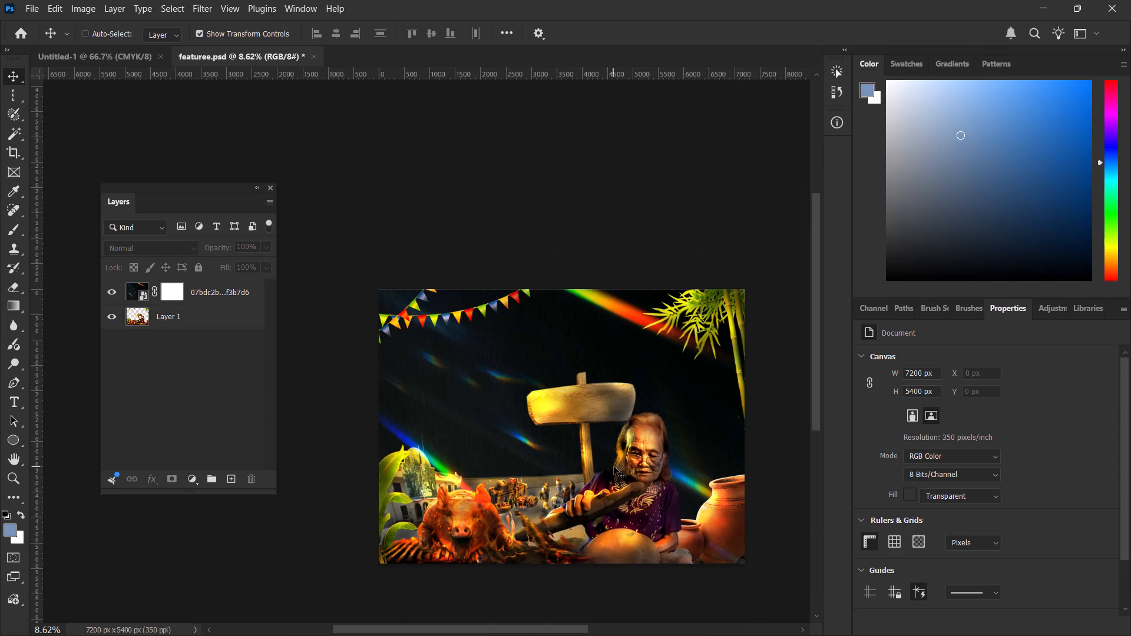
{"action": "key", "text": "ctrl+s"}
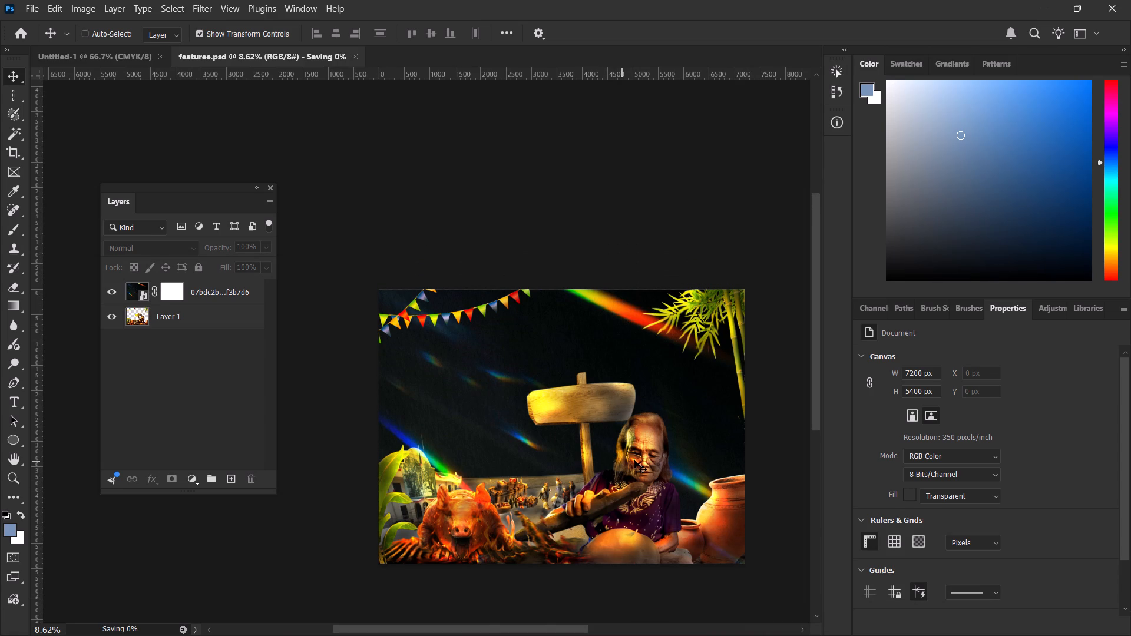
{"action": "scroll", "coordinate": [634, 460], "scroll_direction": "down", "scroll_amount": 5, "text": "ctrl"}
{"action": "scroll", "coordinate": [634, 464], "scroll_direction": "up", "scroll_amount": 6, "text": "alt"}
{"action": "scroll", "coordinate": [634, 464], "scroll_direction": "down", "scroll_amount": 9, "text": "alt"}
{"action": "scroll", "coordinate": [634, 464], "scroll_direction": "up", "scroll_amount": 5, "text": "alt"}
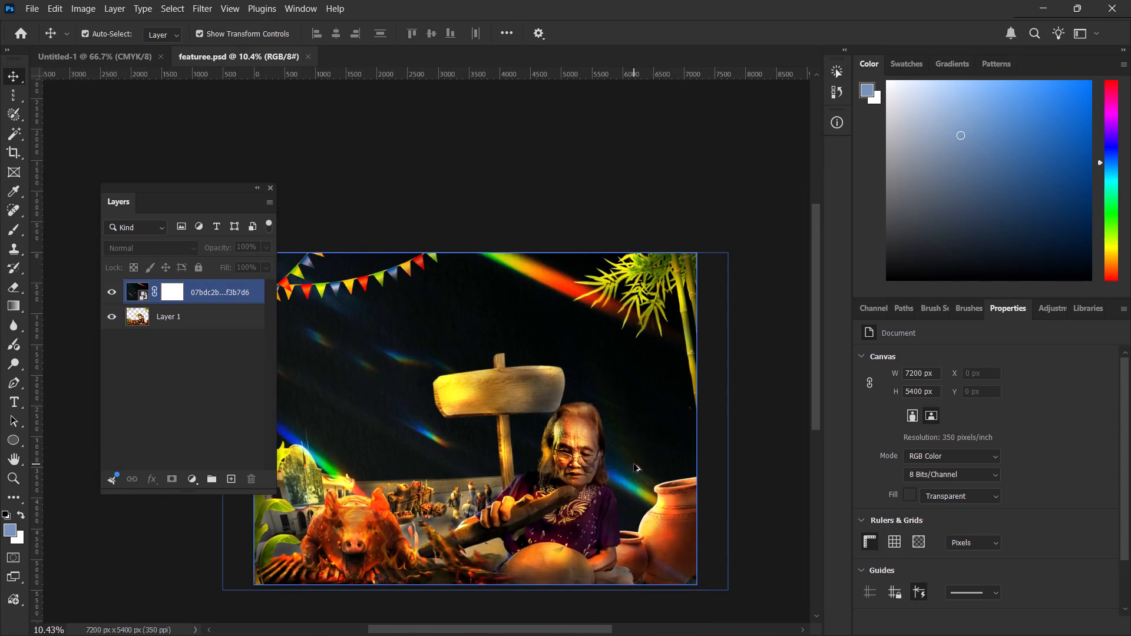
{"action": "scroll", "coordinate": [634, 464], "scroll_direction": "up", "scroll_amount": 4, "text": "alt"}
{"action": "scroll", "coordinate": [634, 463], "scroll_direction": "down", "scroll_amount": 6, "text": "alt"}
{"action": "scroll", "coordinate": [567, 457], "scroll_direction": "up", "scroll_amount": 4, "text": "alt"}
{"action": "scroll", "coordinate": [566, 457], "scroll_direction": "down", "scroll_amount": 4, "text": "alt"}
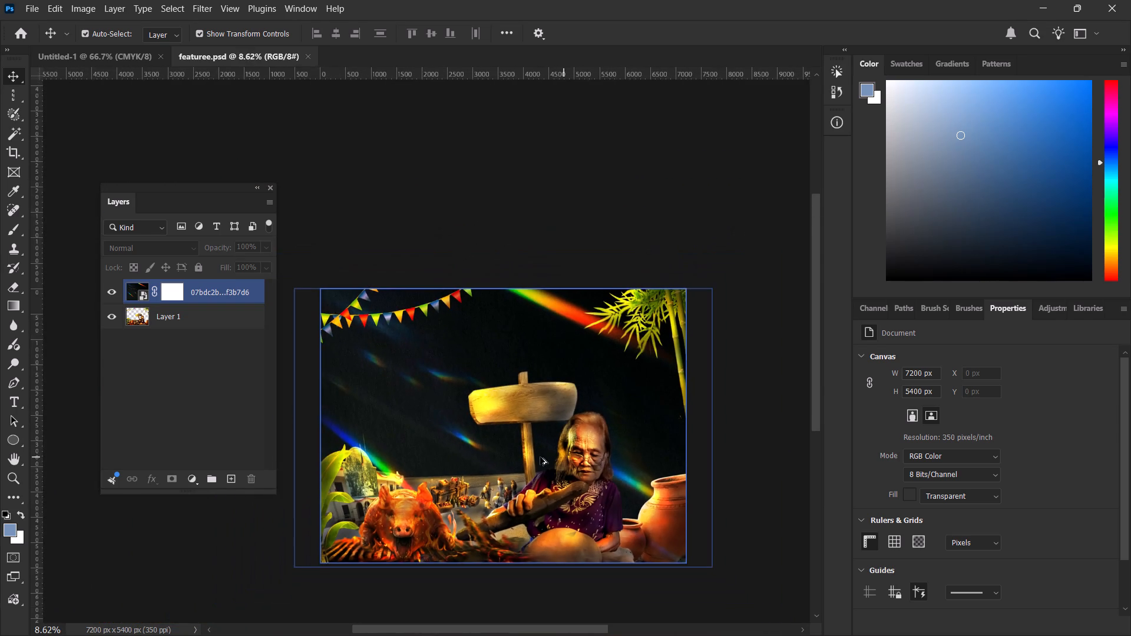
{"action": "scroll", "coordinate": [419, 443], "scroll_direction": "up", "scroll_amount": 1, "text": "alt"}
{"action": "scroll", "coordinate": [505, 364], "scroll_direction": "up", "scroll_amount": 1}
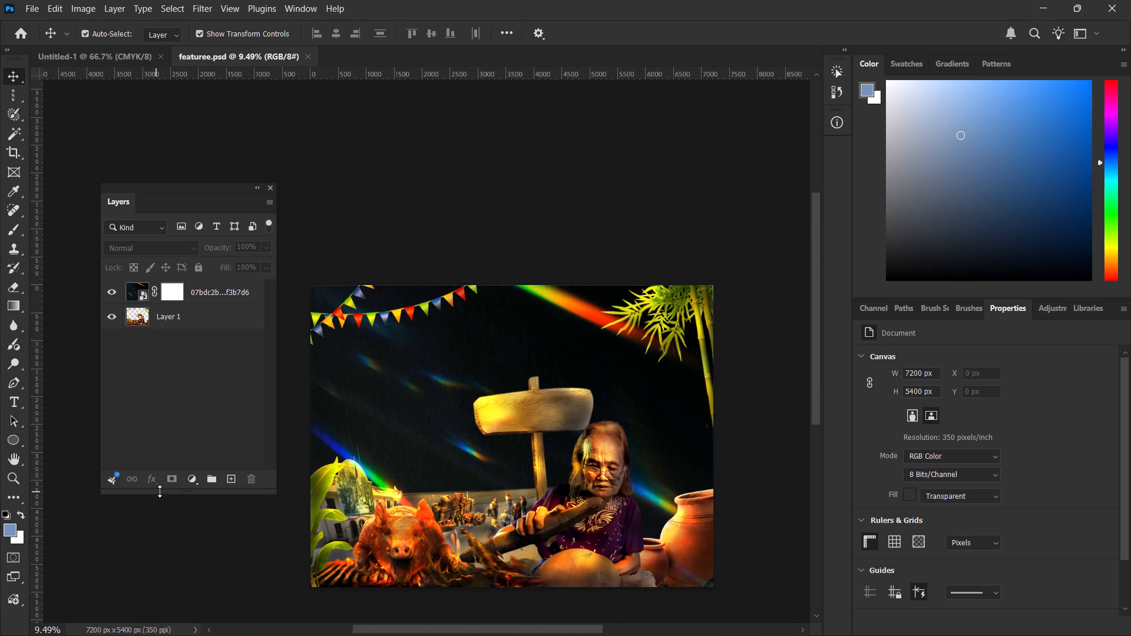
Draw a tall white ellipse over the wooden sign and the old woman, placing its layer directly beneath the rainbow-flare layer.
{"action": "left_click_drag", "start_coordinate": [8, 439], "coordinate": [68, 437]}
{"action": "left_click_drag", "start_coordinate": [500, 329], "coordinate": [705, 420]}
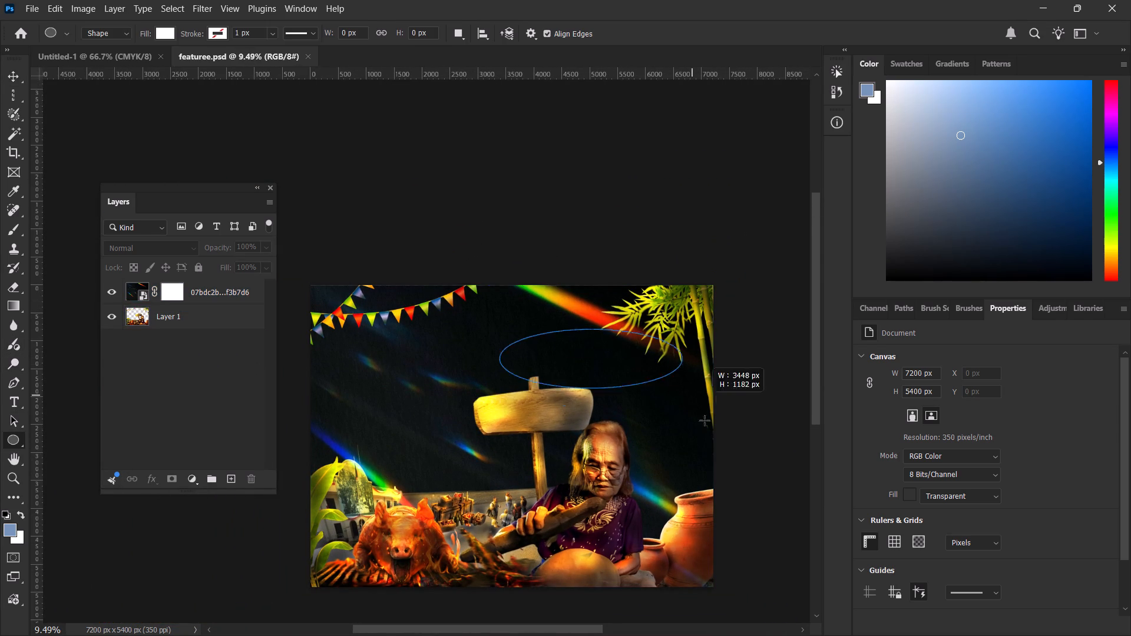
{"action": "left_click_drag", "start_coordinate": [705, 420], "coordinate": [697, 574]}
{"action": "left_click_drag", "start_coordinate": [194, 289], "coordinate": [197, 322]}
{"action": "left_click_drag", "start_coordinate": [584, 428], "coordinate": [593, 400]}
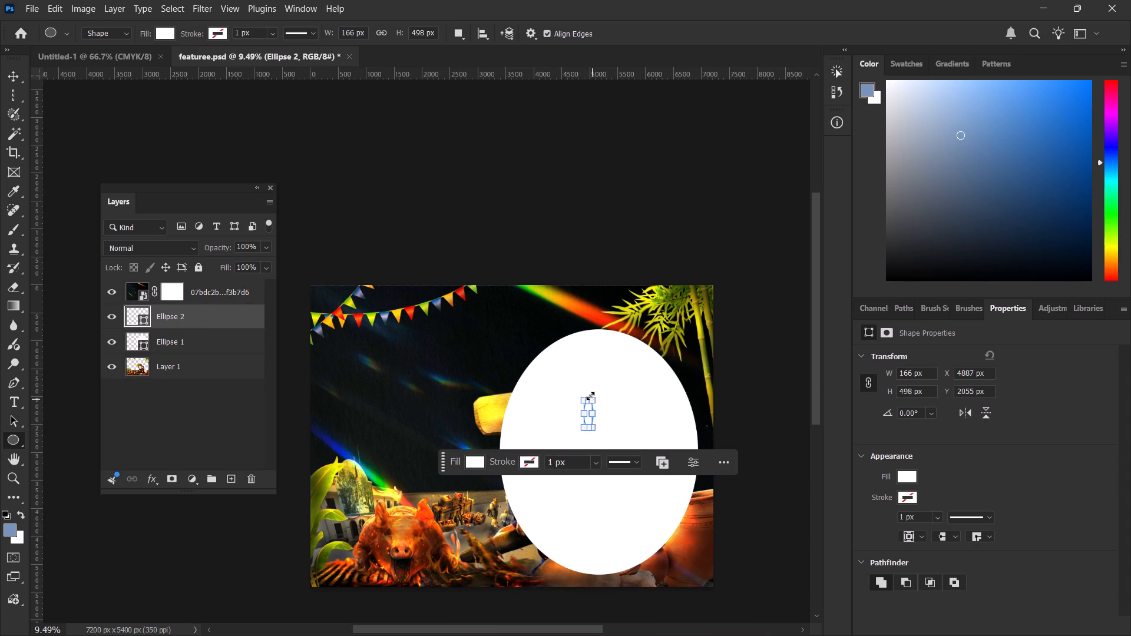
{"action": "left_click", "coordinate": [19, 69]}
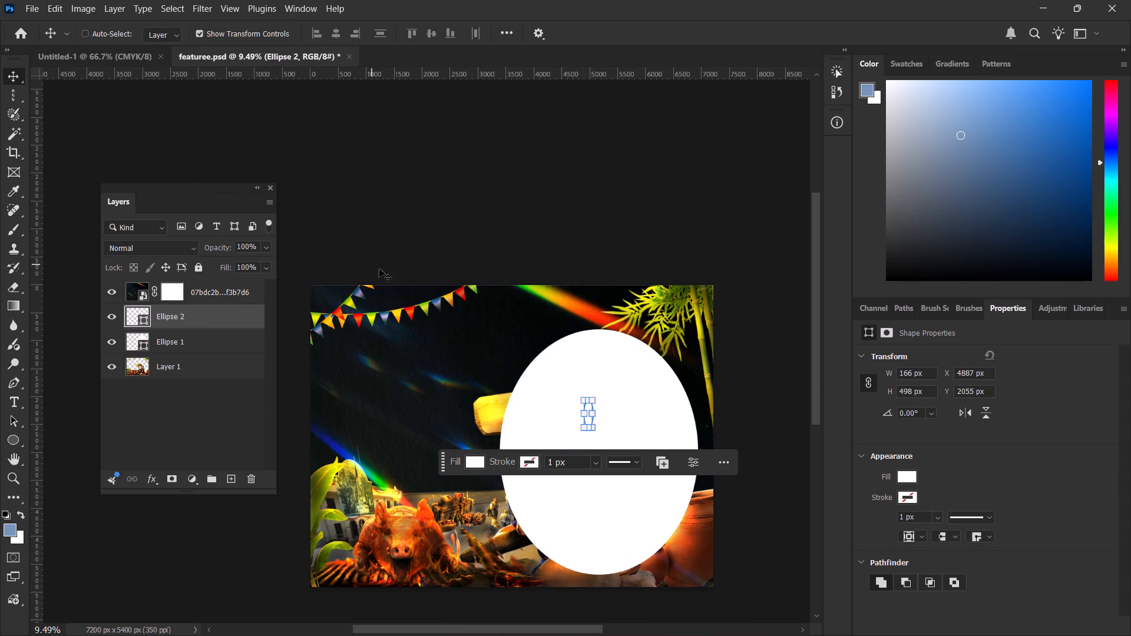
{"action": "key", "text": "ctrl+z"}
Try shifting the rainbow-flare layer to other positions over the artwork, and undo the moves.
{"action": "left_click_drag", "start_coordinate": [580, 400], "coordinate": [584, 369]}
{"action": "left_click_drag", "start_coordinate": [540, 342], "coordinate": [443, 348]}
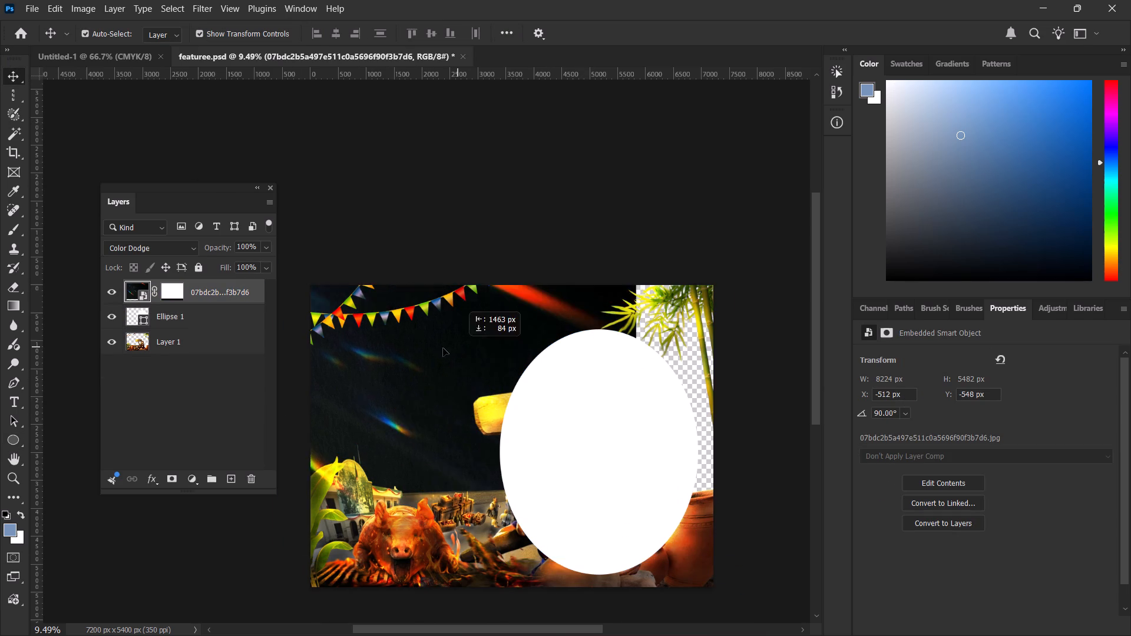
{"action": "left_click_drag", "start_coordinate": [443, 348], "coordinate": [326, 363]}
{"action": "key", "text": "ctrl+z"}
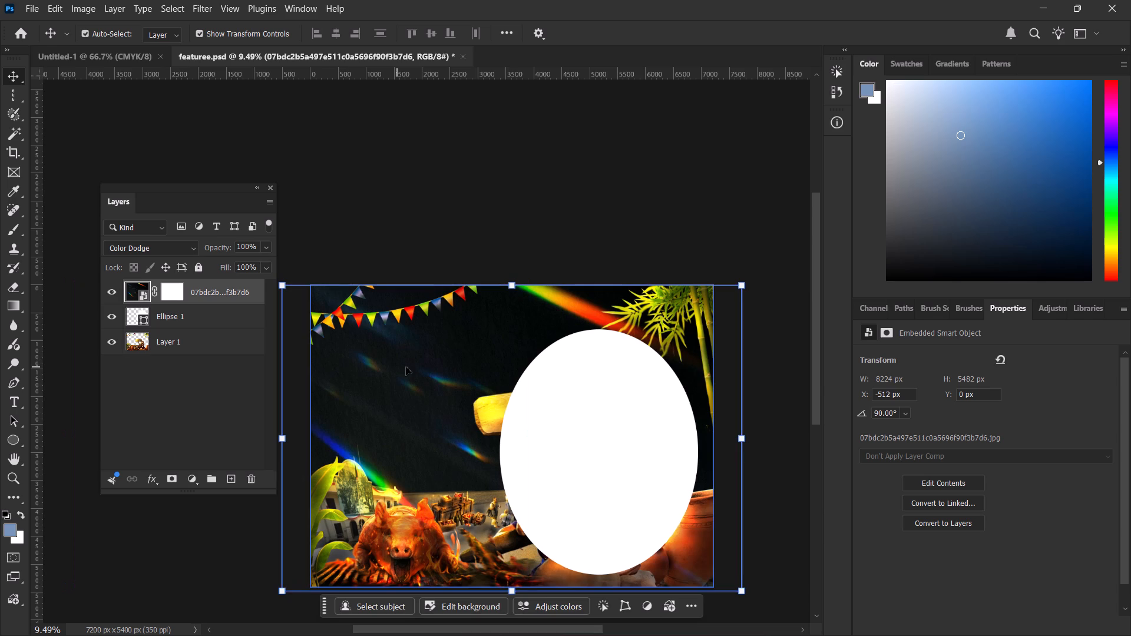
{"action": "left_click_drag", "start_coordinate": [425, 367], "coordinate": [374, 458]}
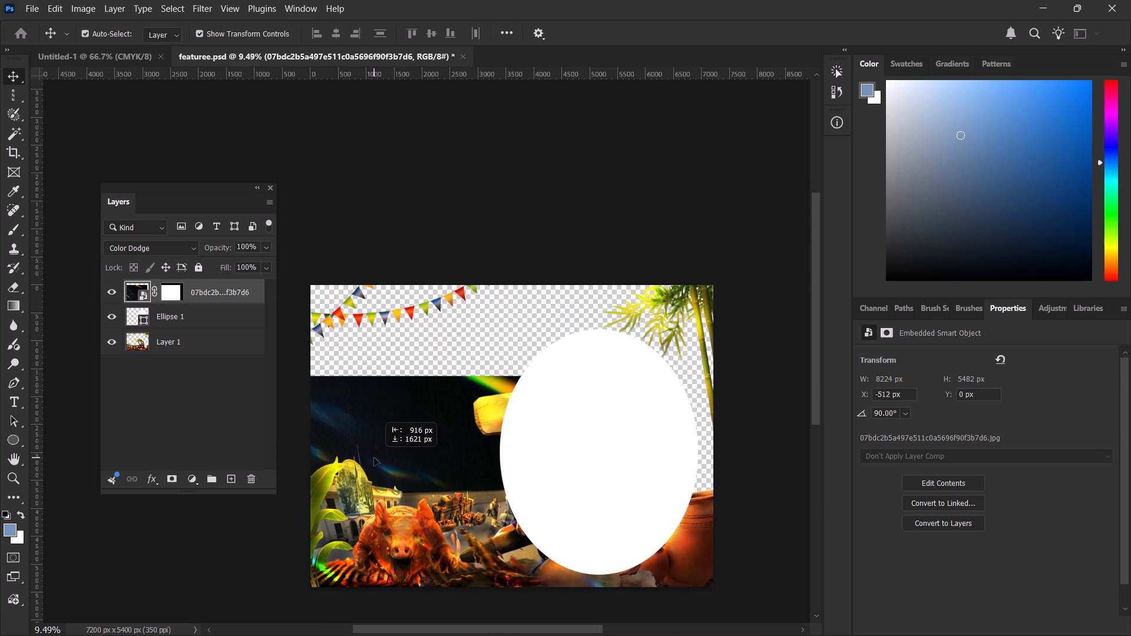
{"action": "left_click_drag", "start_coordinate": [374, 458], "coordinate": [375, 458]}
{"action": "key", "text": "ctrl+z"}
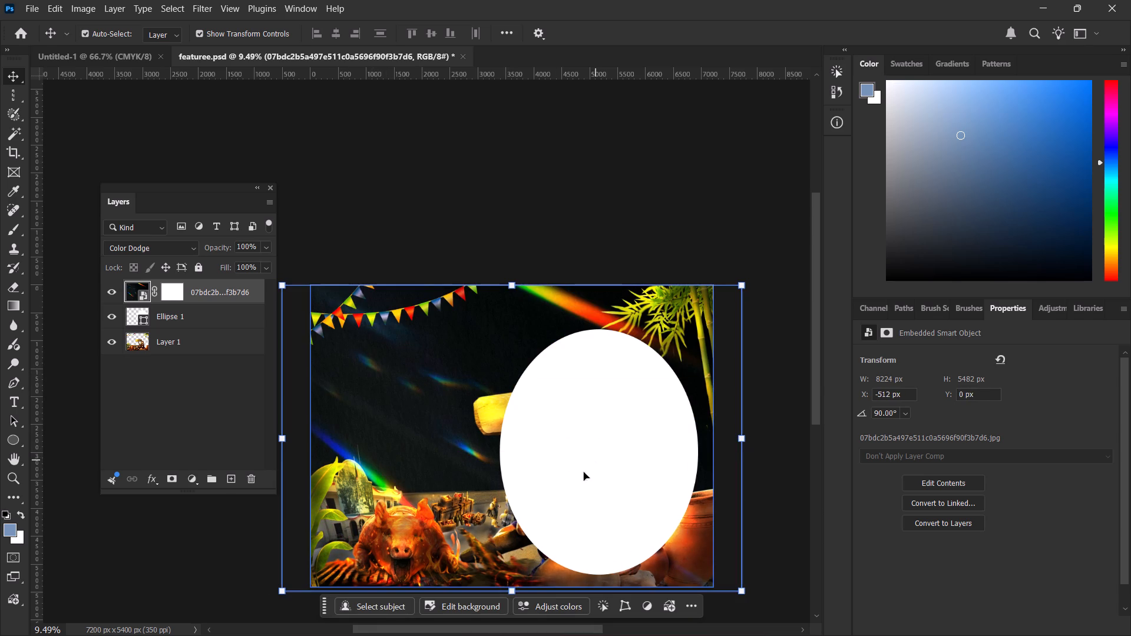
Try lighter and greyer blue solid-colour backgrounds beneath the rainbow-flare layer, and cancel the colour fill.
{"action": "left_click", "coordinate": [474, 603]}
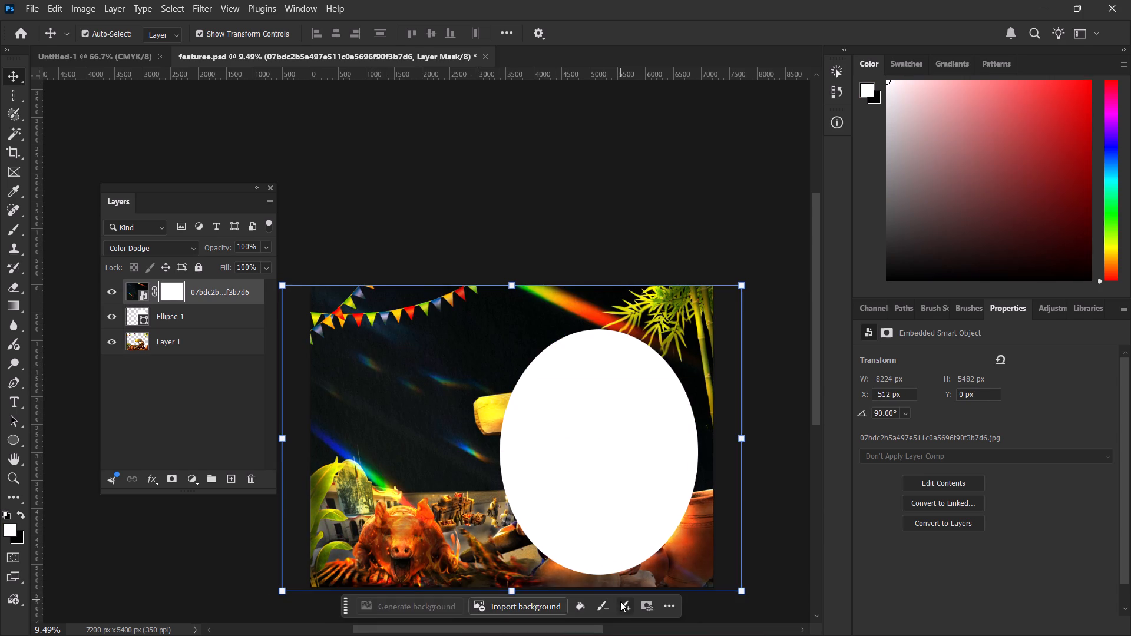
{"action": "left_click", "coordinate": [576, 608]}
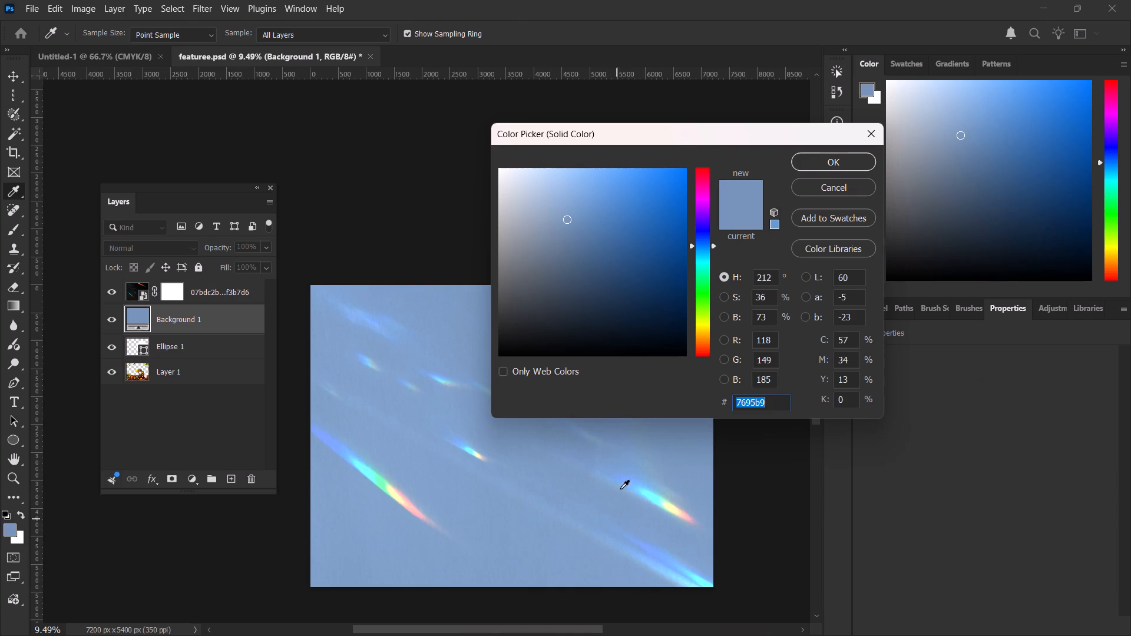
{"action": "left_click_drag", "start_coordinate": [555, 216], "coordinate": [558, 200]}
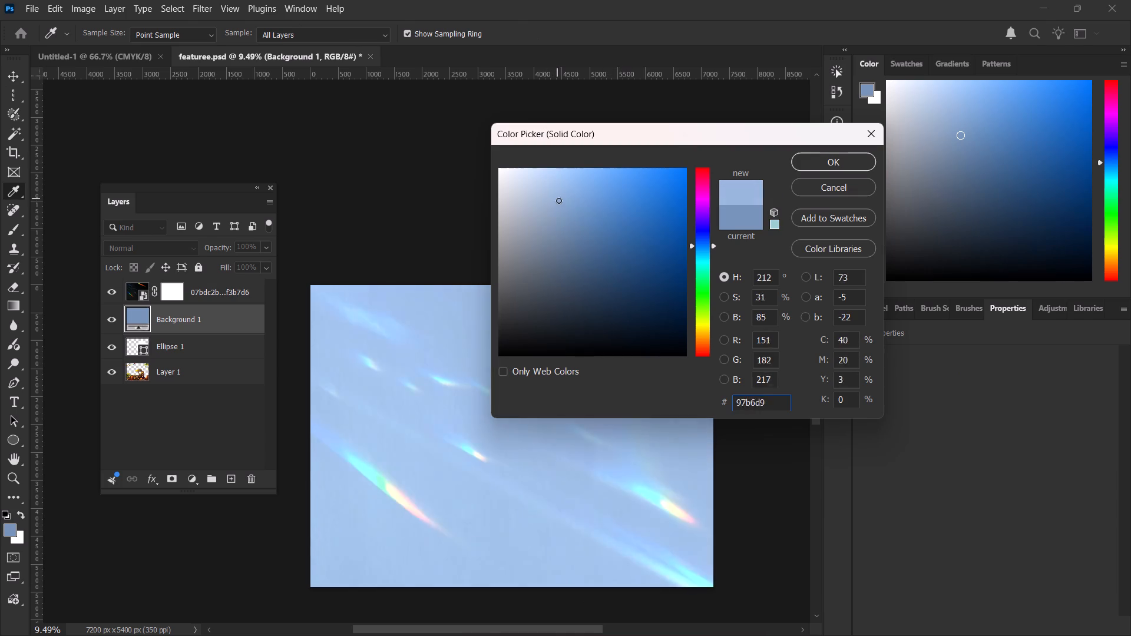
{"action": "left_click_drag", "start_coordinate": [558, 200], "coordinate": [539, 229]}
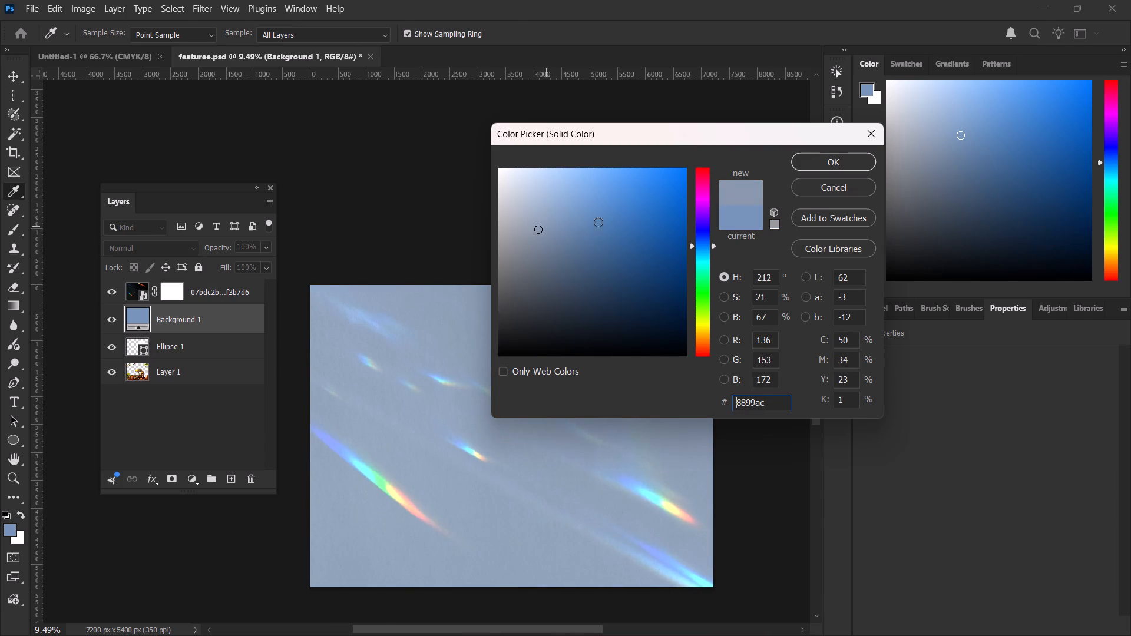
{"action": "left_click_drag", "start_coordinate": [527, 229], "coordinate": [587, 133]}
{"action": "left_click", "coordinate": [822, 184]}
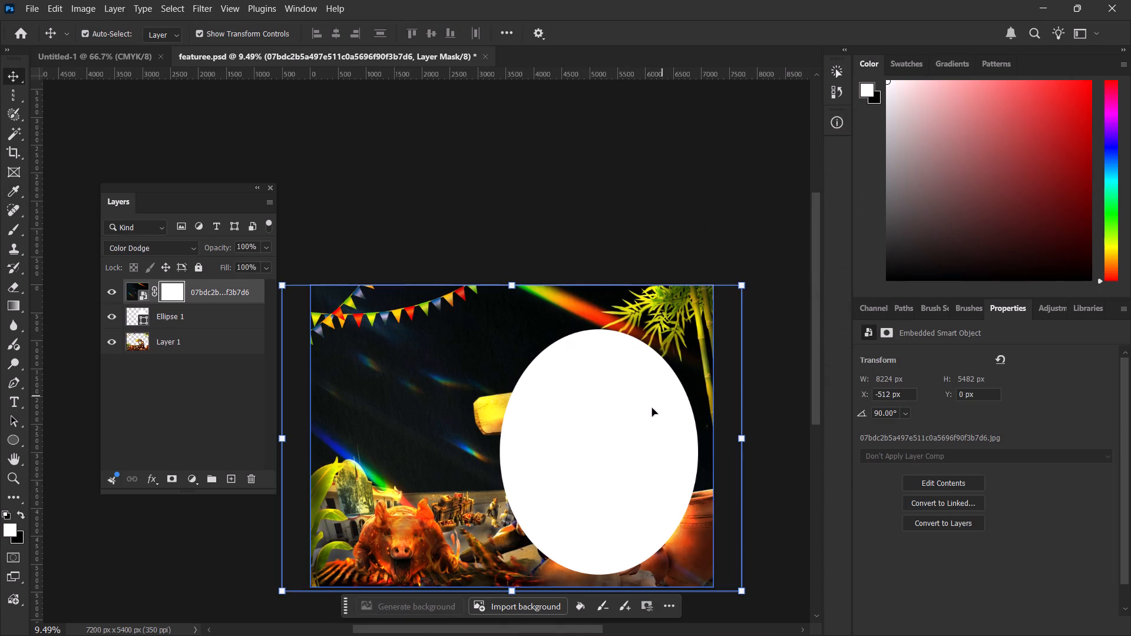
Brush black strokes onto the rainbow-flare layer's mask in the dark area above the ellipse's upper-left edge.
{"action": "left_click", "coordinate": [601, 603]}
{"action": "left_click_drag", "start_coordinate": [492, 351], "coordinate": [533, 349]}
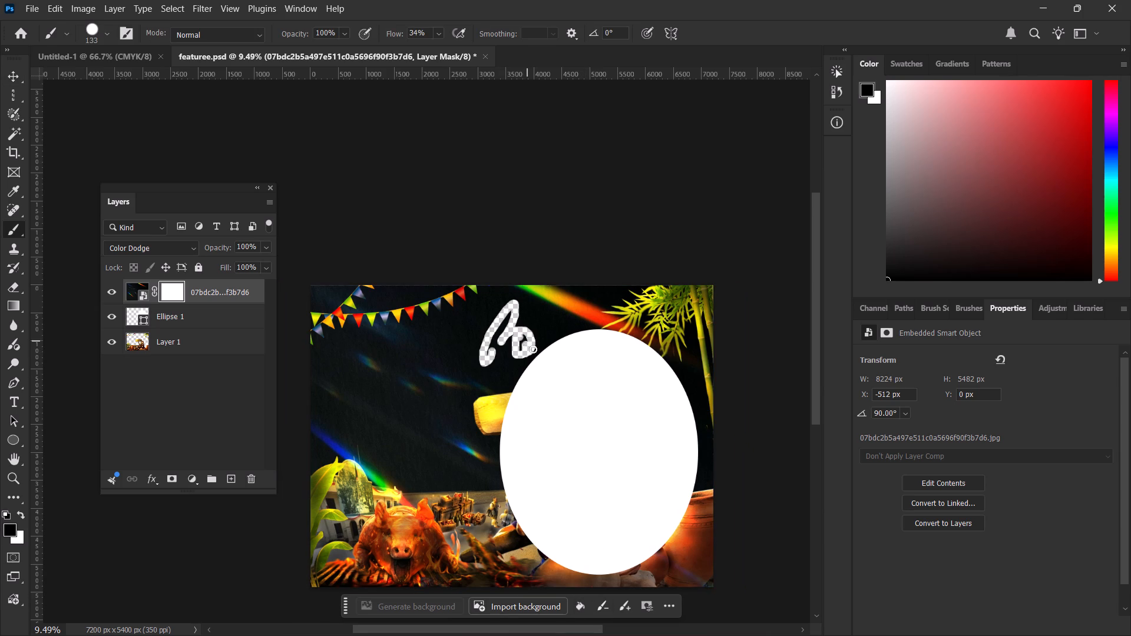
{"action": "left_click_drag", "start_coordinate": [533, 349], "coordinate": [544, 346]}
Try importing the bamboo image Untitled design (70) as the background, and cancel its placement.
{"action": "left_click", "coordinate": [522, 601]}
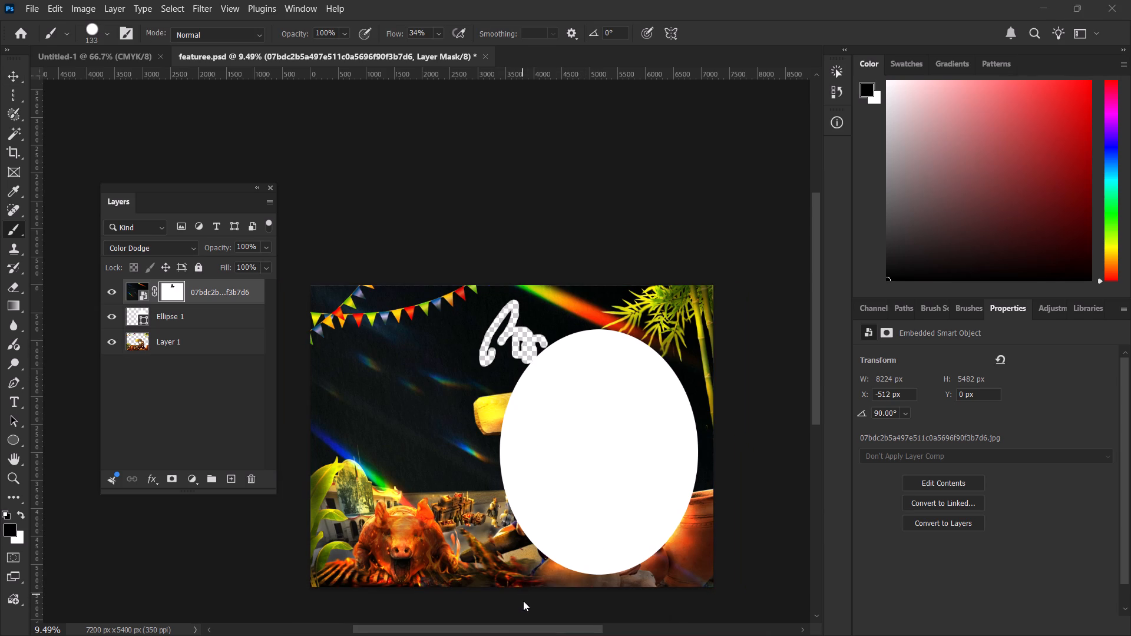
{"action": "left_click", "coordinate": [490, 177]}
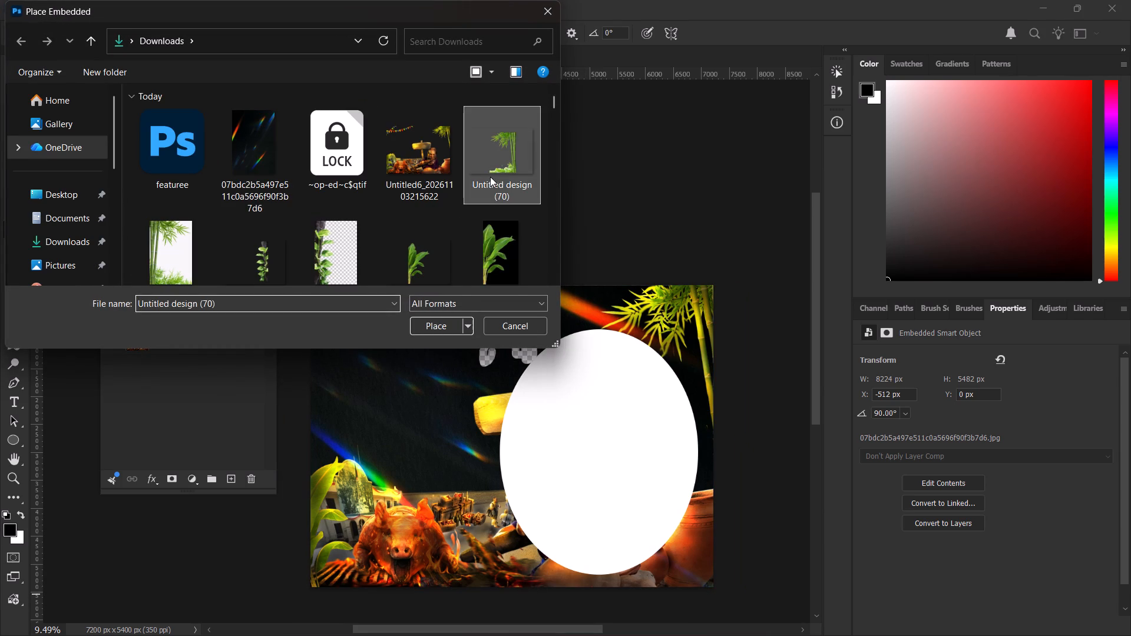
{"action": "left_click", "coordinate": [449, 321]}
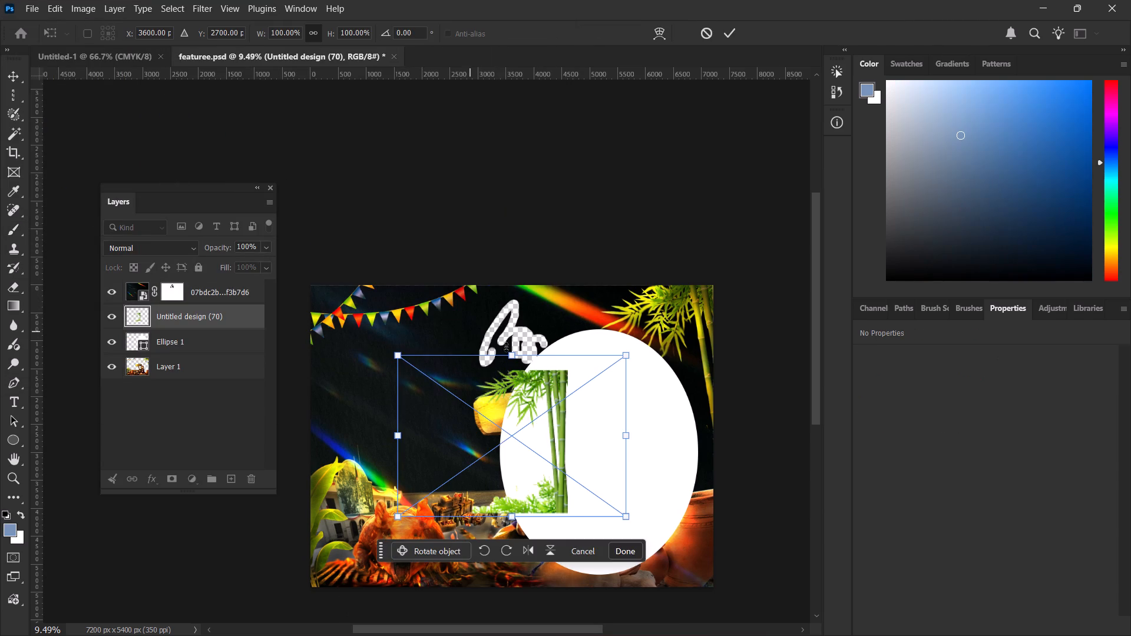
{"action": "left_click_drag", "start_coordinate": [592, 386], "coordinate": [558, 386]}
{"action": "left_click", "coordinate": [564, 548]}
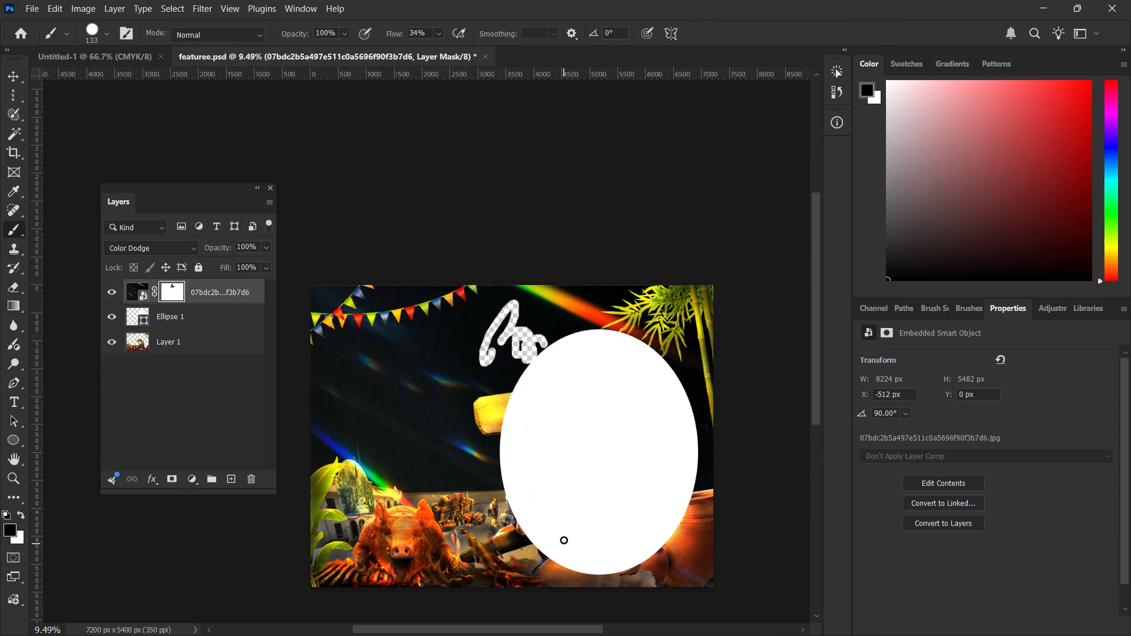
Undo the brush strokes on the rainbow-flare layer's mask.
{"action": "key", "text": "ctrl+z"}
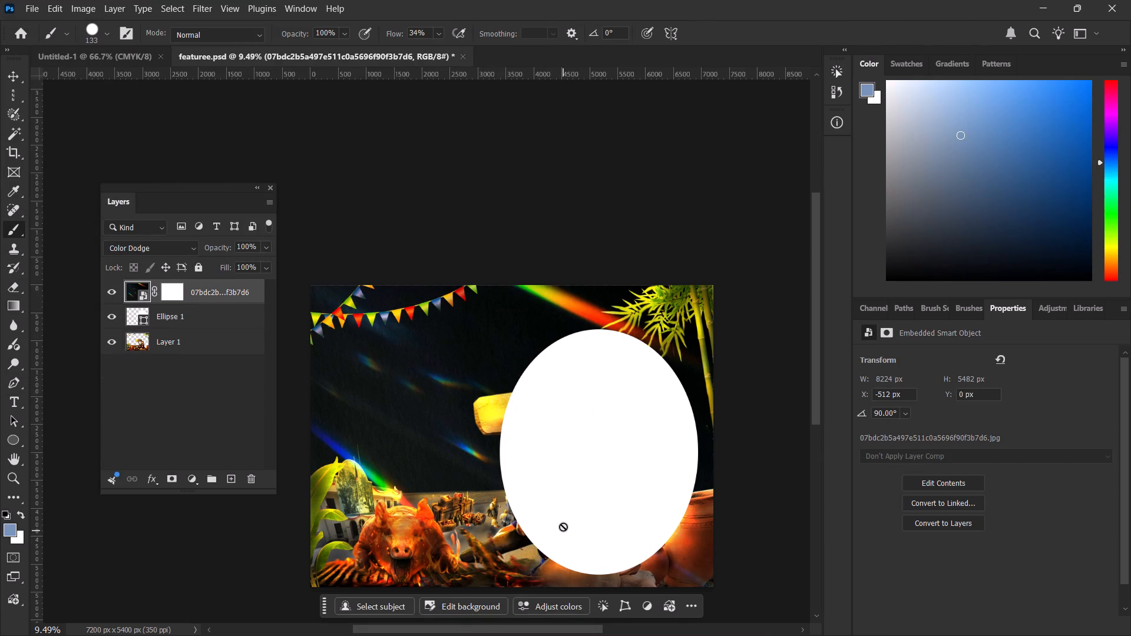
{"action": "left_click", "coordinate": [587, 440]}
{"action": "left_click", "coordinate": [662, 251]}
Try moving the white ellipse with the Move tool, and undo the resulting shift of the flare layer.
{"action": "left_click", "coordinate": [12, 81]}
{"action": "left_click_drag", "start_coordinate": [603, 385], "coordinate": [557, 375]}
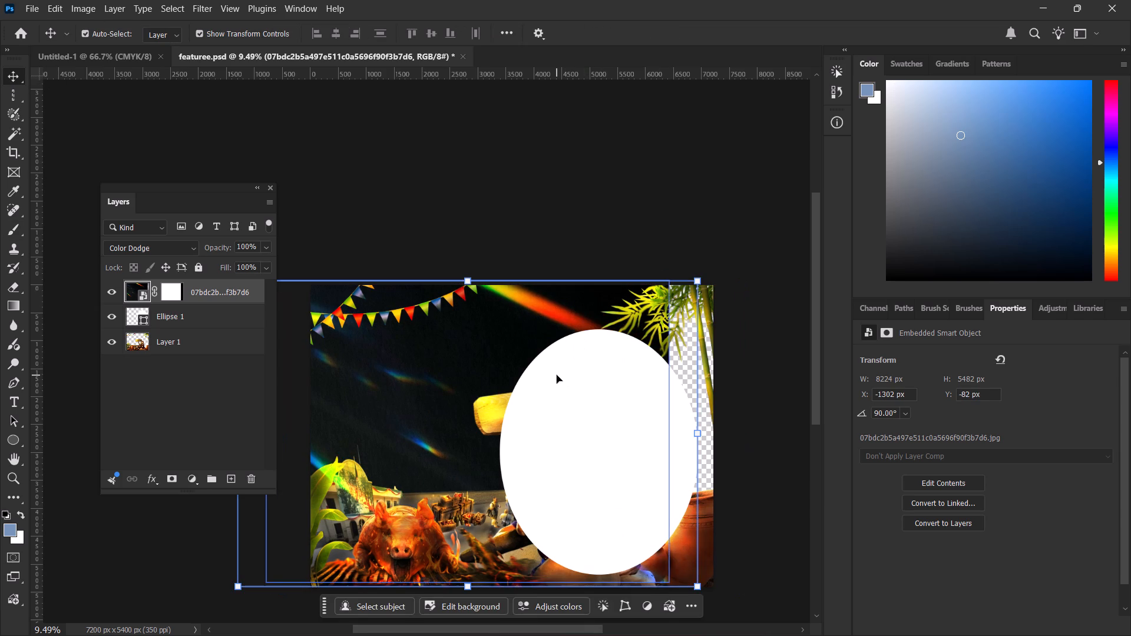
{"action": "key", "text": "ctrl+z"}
Delete the white ellipse layer beneath the rainbow-flare layer.
{"action": "left_click", "coordinate": [635, 453]}
{"action": "left_click", "coordinate": [745, 442]}
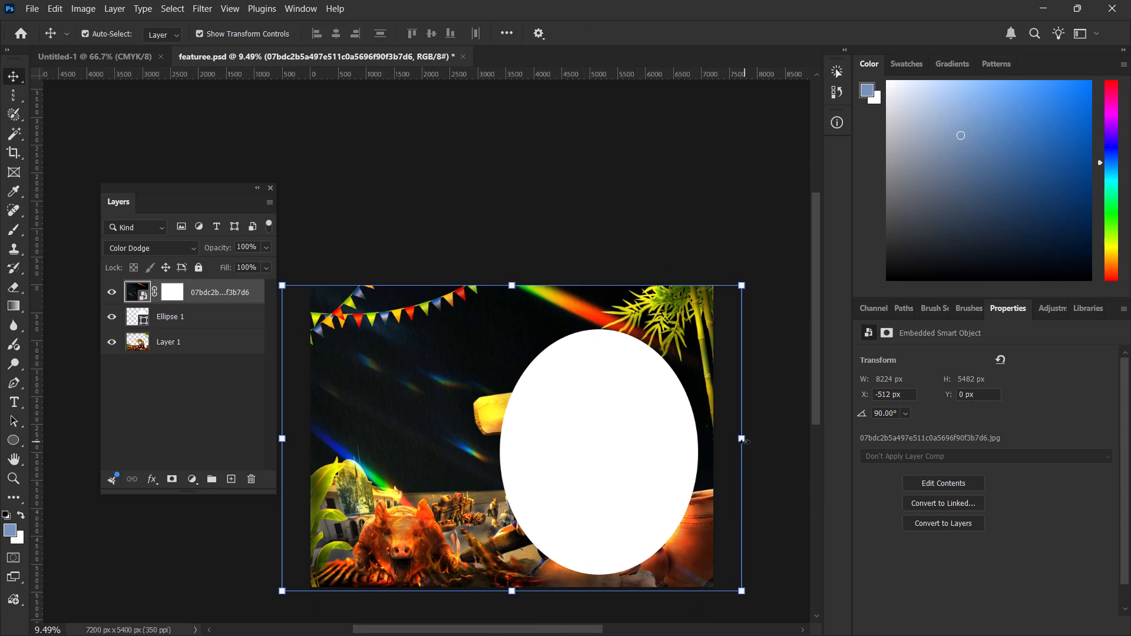
{"action": "left_click", "coordinate": [670, 465]}
{"action": "left_click", "coordinate": [781, 402]}
{"action": "left_click", "coordinate": [730, 29]}
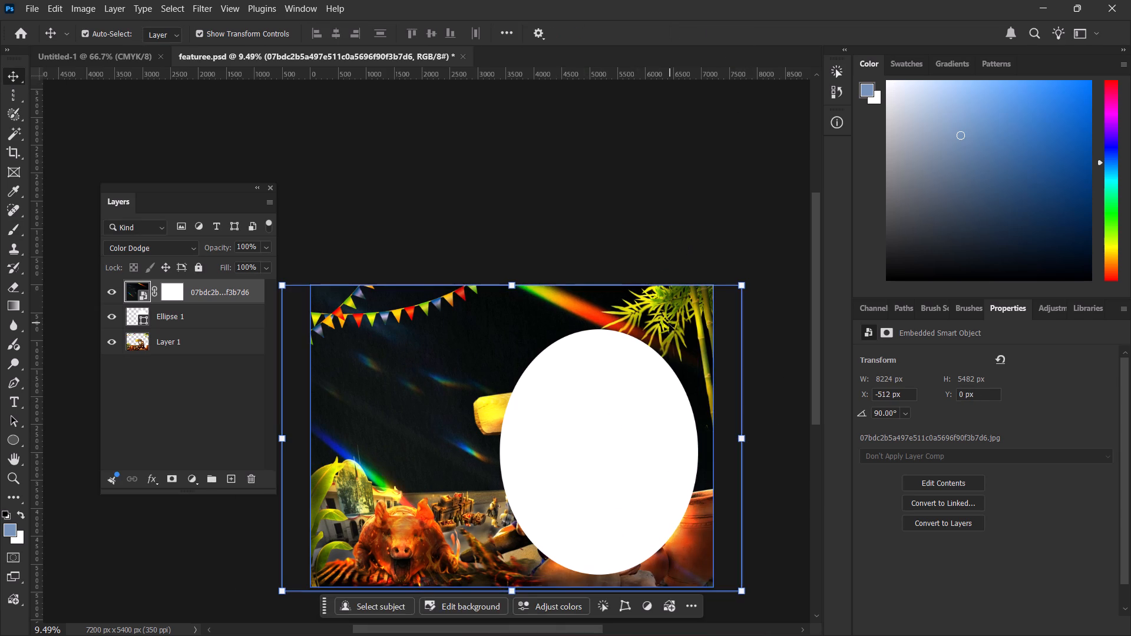
{"action": "left_click", "coordinate": [683, 227]}
{"action": "left_click", "coordinate": [641, 380]}
{"action": "left_click", "coordinate": [207, 318]}
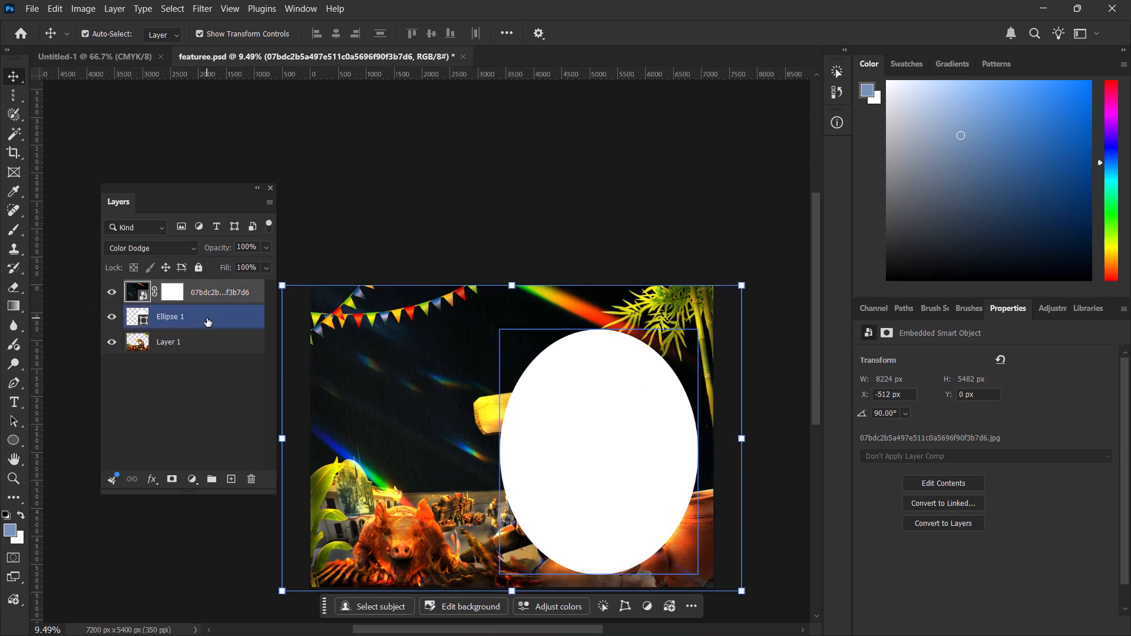
{"action": "left_click", "coordinate": [253, 481]}
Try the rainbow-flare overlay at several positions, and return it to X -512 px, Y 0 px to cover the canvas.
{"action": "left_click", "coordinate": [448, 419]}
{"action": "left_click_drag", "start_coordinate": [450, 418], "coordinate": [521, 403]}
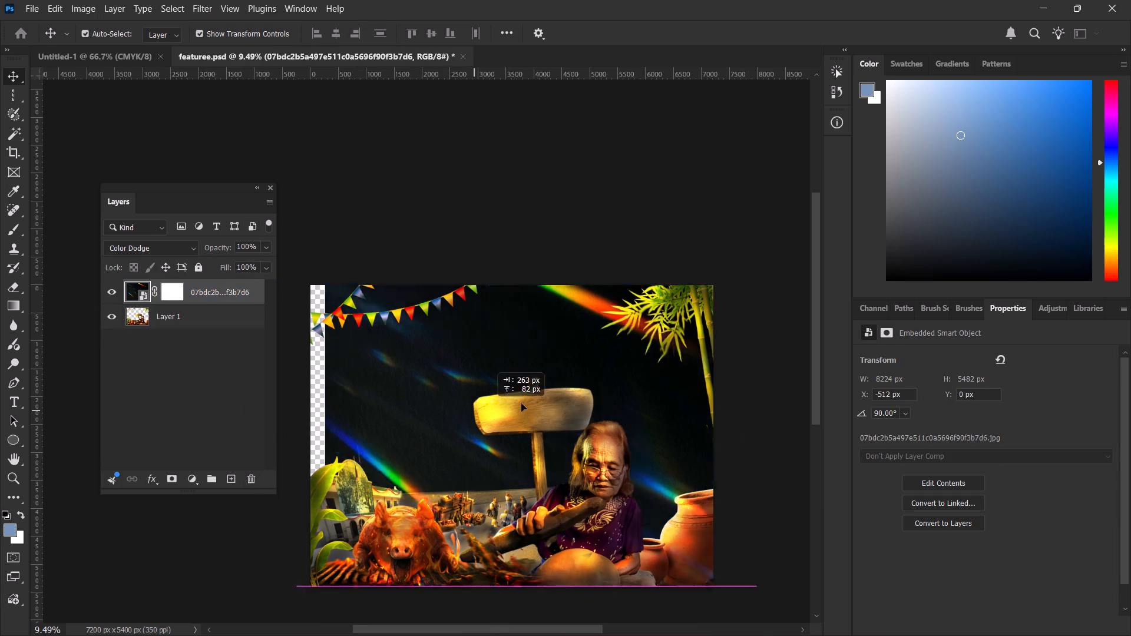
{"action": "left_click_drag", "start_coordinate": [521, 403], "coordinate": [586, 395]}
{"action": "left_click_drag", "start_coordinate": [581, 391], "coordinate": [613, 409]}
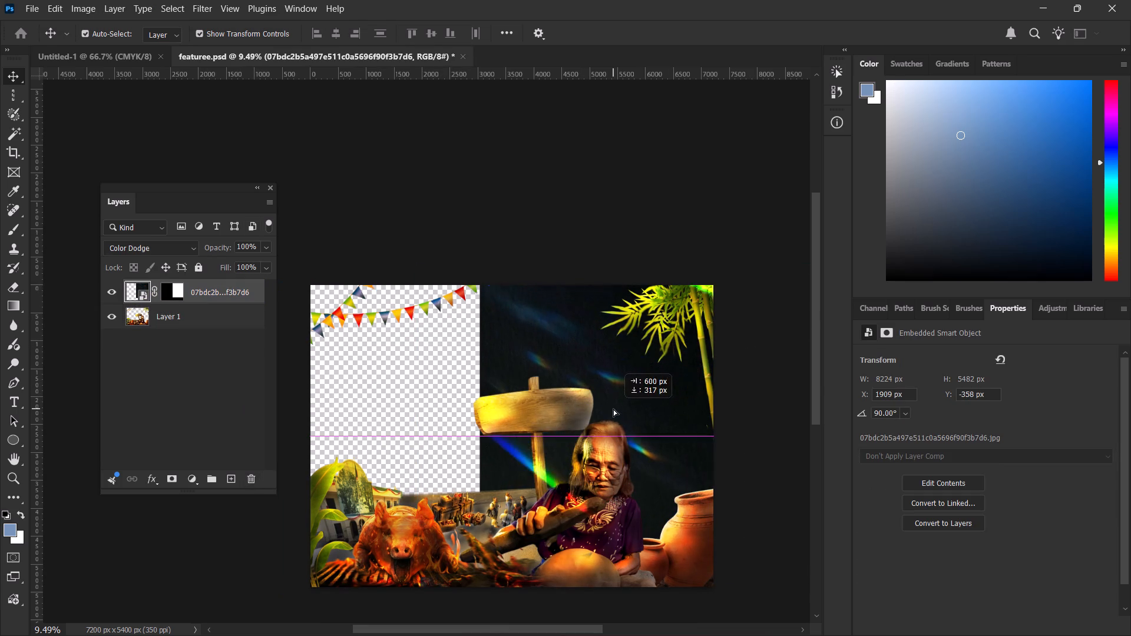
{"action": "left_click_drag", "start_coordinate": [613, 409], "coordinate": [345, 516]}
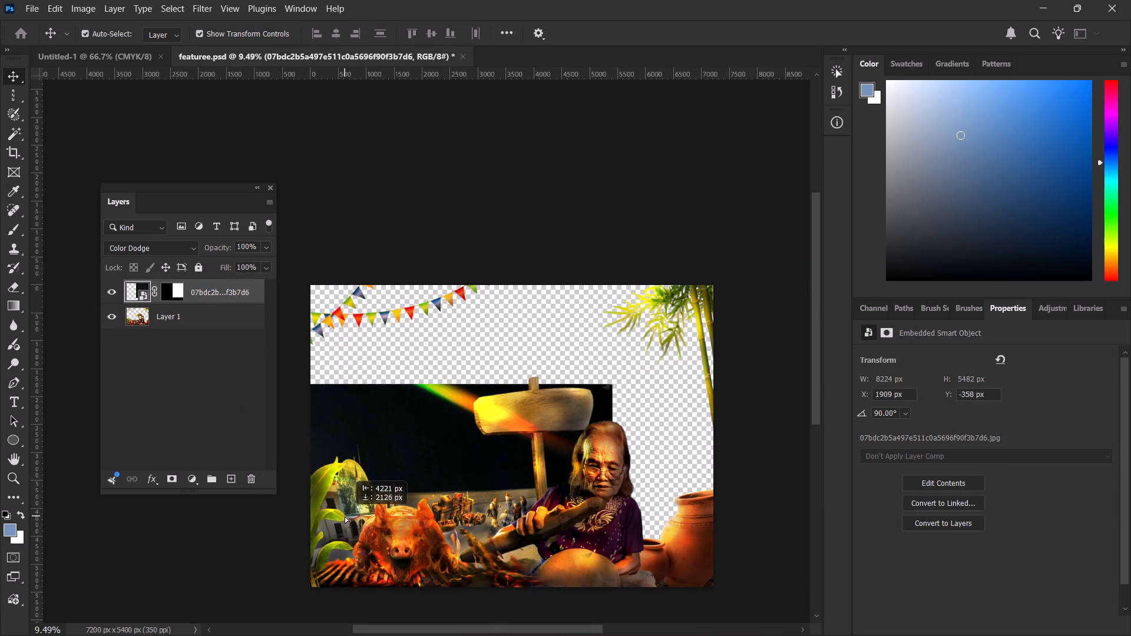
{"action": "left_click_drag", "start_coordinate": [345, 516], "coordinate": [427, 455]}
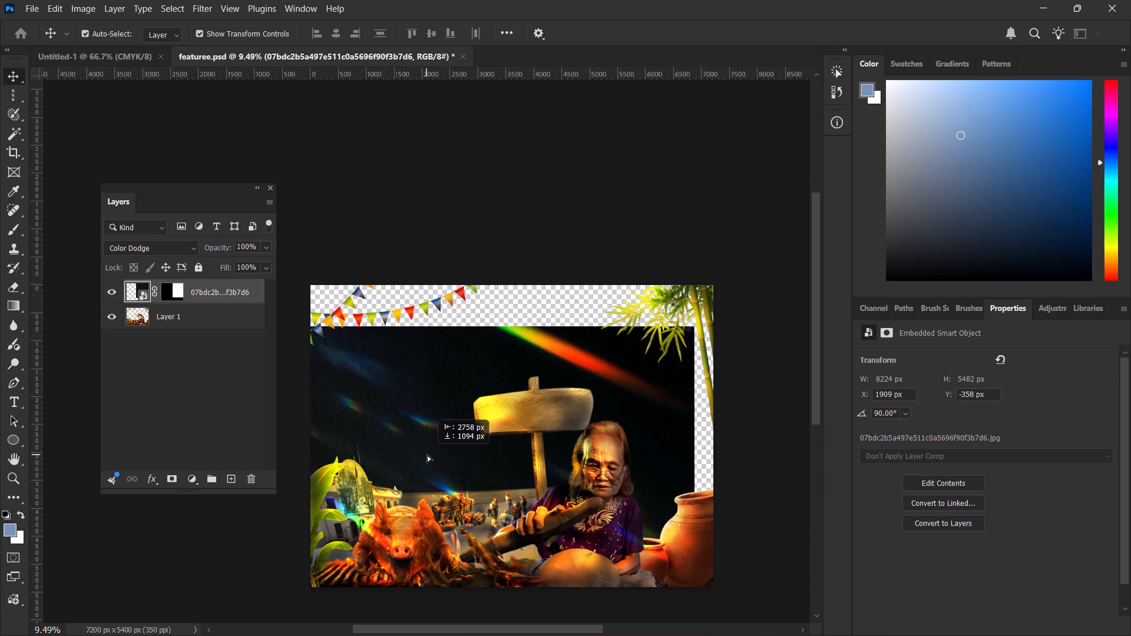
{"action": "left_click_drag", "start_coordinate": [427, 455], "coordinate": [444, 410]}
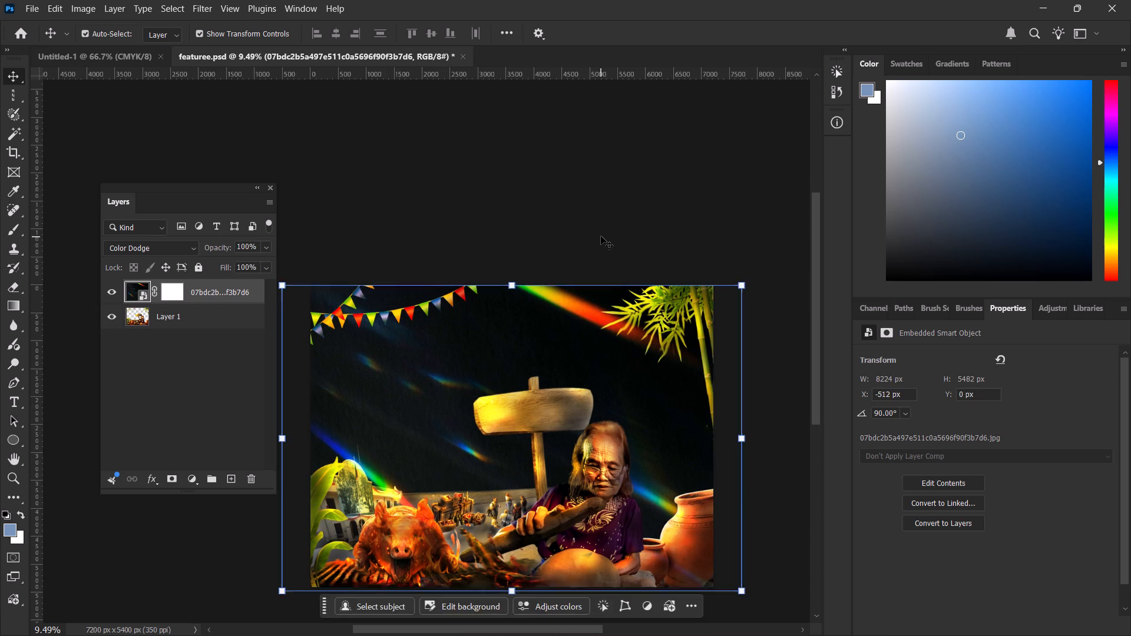
Examine the whole festival illustration with its flare overlay, and open the document's History.
{"action": "left_click", "coordinate": [601, 236]}
{"action": "scroll", "coordinate": [602, 236], "scroll_direction": "up", "scroll_amount": 3, "text": "alt"}
{"action": "scroll", "coordinate": [602, 236], "scroll_direction": "down", "scroll_amount": 6, "text": "alt"}
{"action": "scroll", "coordinate": [598, 477], "scroll_direction": "up", "scroll_amount": 3, "text": "alt"}
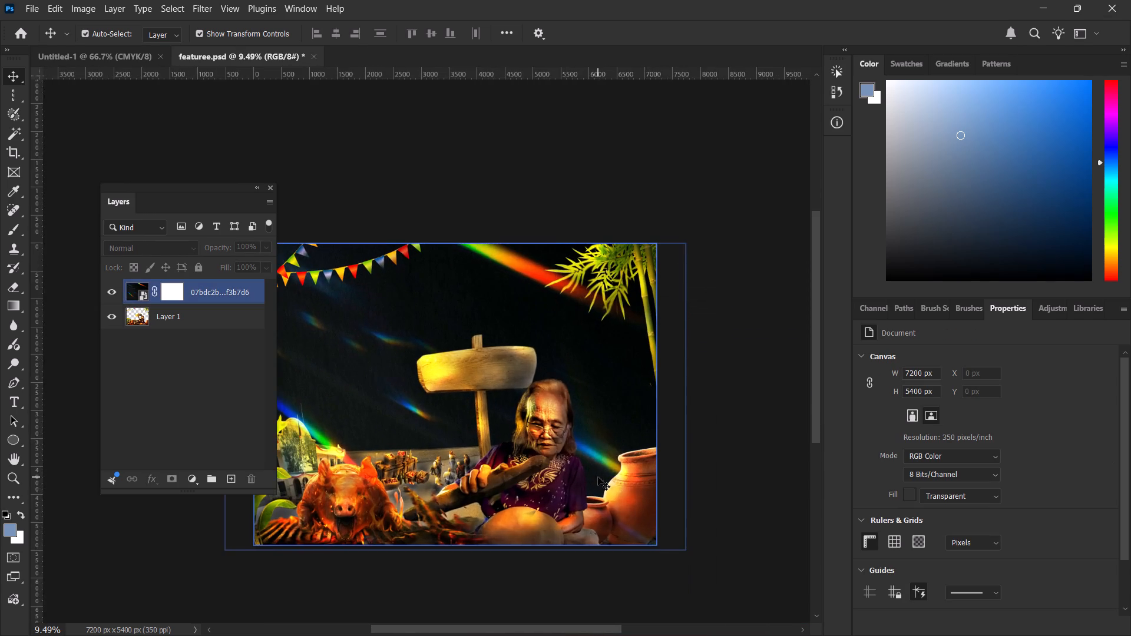
{"action": "key", "text": "space"}
{"action": "key", "text": "space"}
{"action": "key", "text": "space"}
{"action": "key", "text": "space"}
{"action": "key", "text": "space"}
{"action": "key", "text": "space"}
{"action": "key", "text": "space"}
{"action": "key", "text": "space"}
{"action": "left_click_drag", "start_coordinate": [478, 519], "coordinate": [587, 448]}
{"action": "key", "text": "space"}
{"action": "key", "text": "space"}
{"action": "key", "text": "space"}
{"action": "key", "text": "space"}
{"action": "left_click_drag", "start_coordinate": [680, 286], "coordinate": [524, 375]}
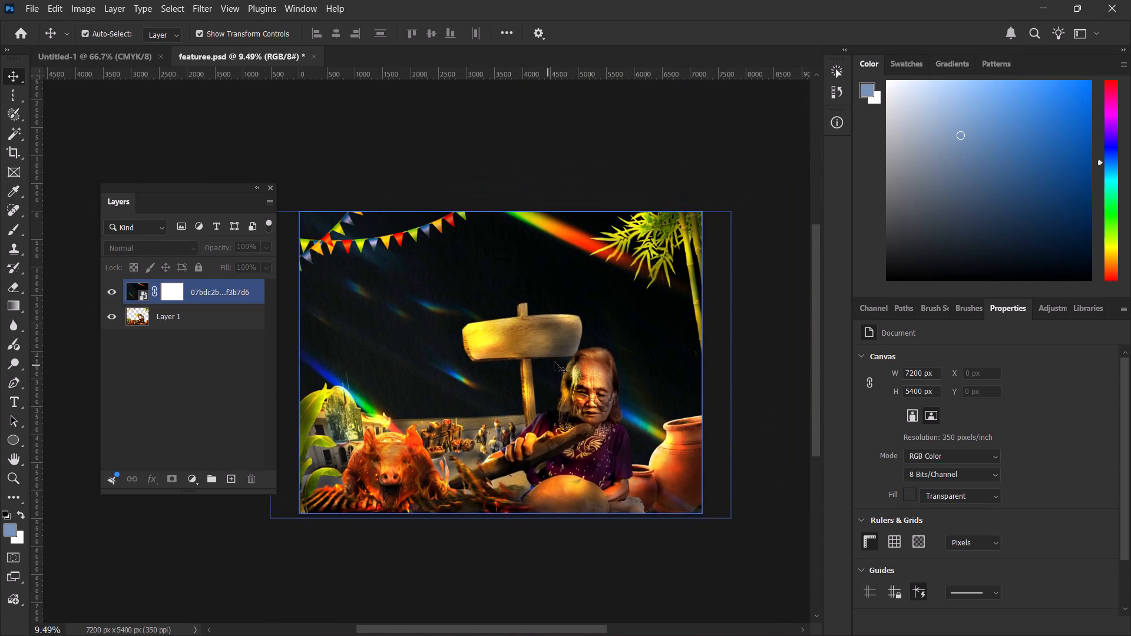
{"action": "key", "text": "space"}
{"action": "left_click_drag", "start_coordinate": [535, 369], "coordinate": [571, 359]}
{"action": "left_click", "coordinate": [665, 159]}
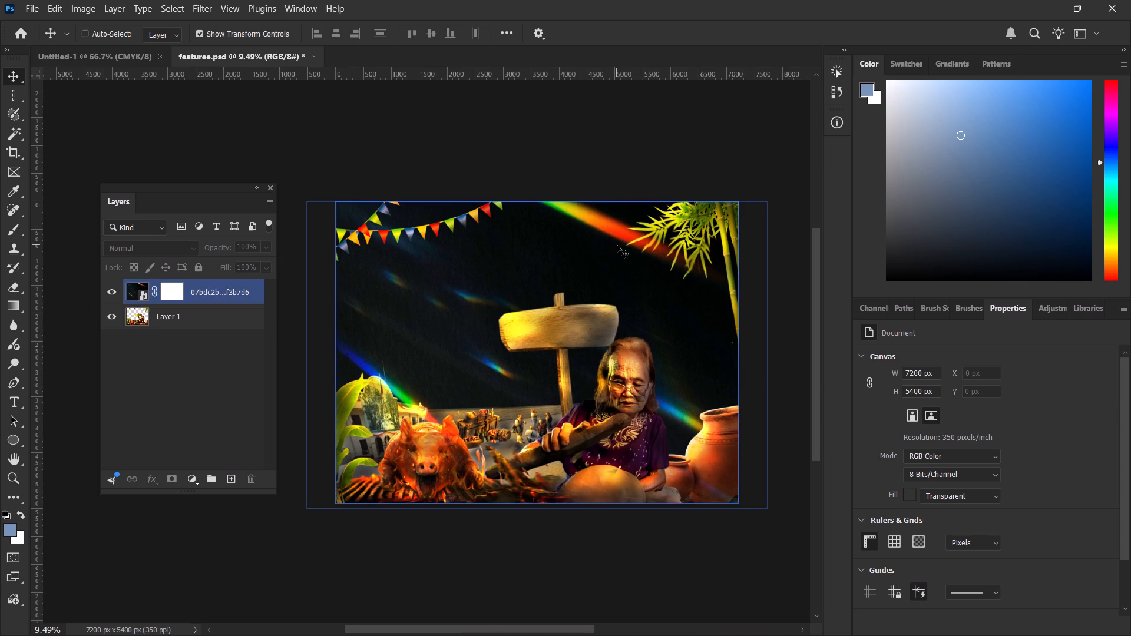
{"action": "scroll", "coordinate": [616, 244], "scroll_direction": "up", "scroll_amount": 2, "text": "ctrl"}
{"action": "left_click", "coordinate": [829, 72]}
{"action": "left_click", "coordinate": [839, 93]}
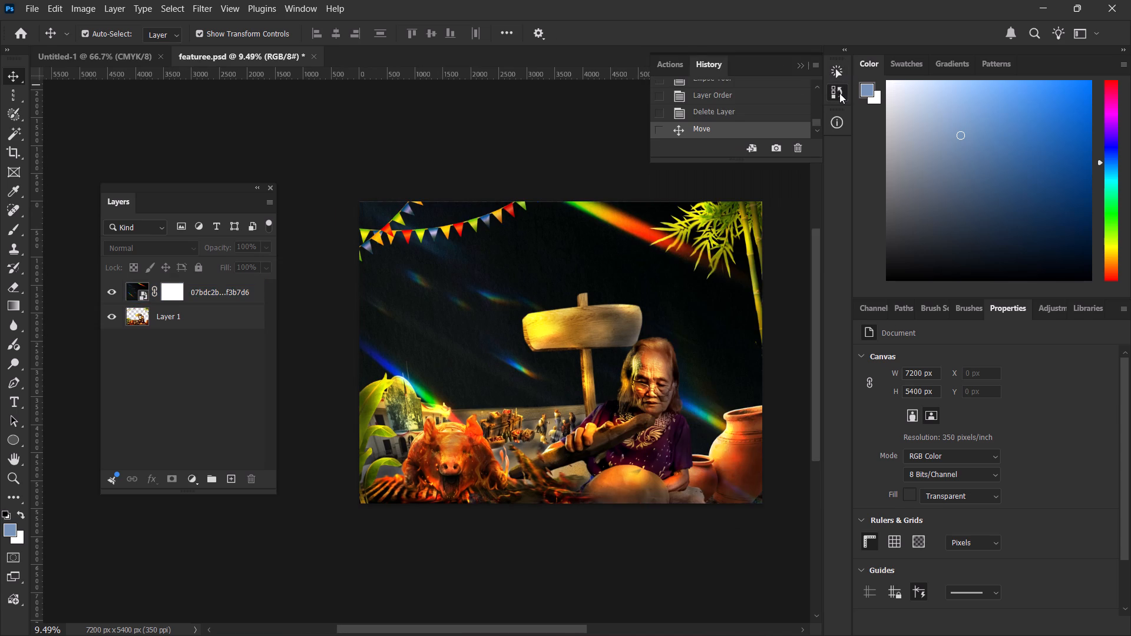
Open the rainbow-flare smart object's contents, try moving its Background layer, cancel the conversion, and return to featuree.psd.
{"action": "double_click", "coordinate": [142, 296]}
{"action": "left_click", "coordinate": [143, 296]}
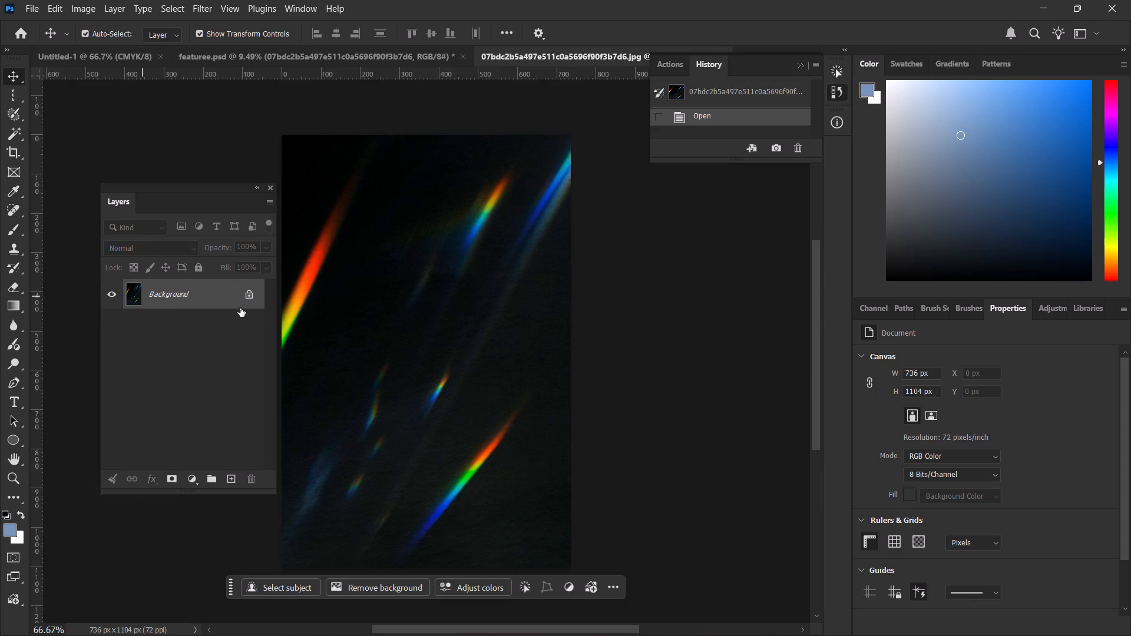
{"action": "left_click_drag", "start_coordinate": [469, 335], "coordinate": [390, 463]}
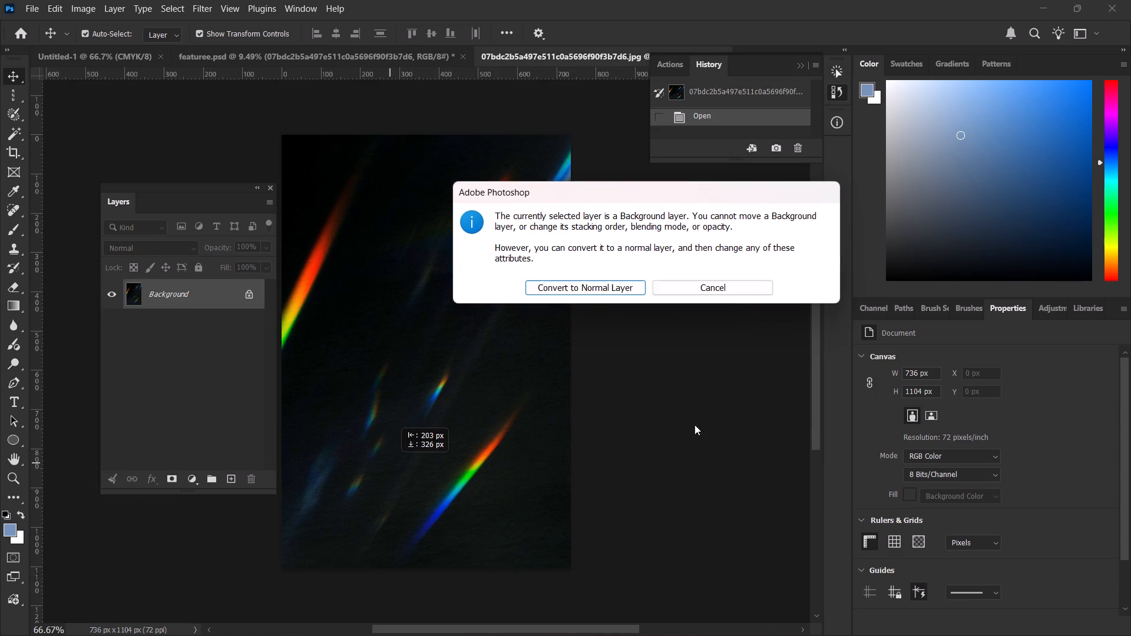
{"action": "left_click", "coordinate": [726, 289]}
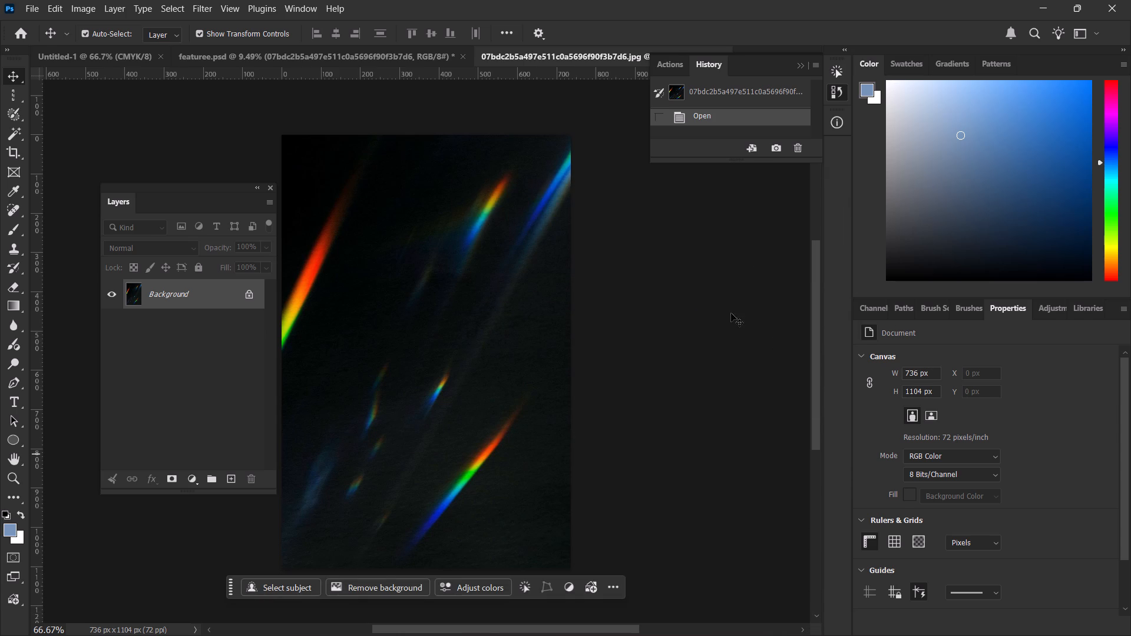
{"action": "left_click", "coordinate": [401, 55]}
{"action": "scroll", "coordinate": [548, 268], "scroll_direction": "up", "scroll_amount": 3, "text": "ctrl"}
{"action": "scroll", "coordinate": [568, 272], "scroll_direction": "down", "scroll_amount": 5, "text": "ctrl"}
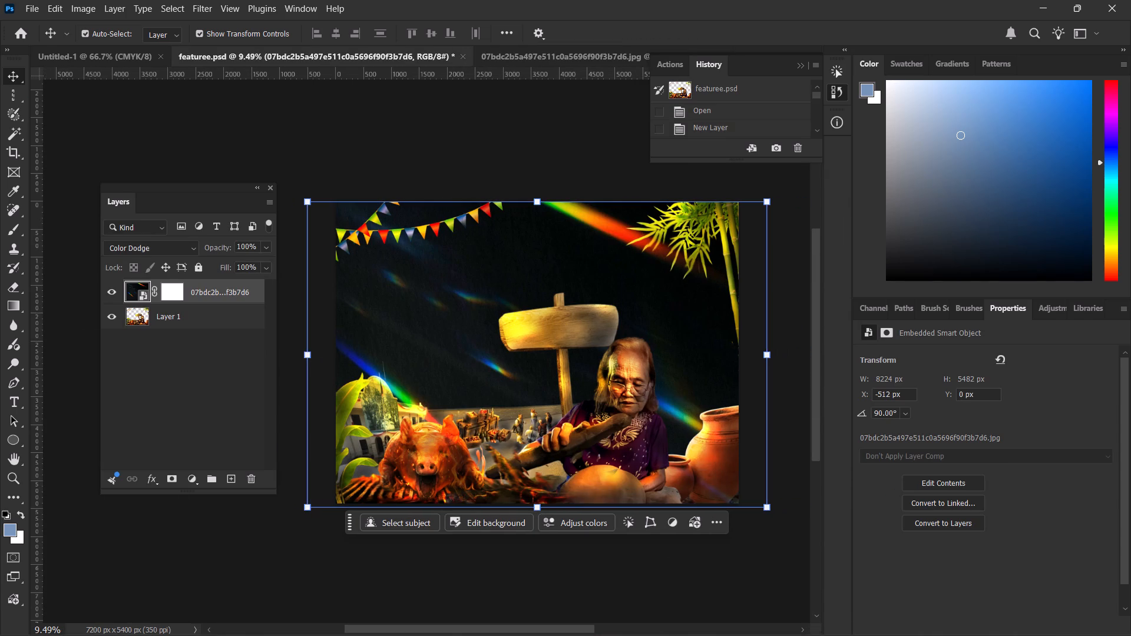
Switch to the Canva design in Brave and search the graphics elements for flare.
{"action": "left_click", "coordinate": [739, 616]}
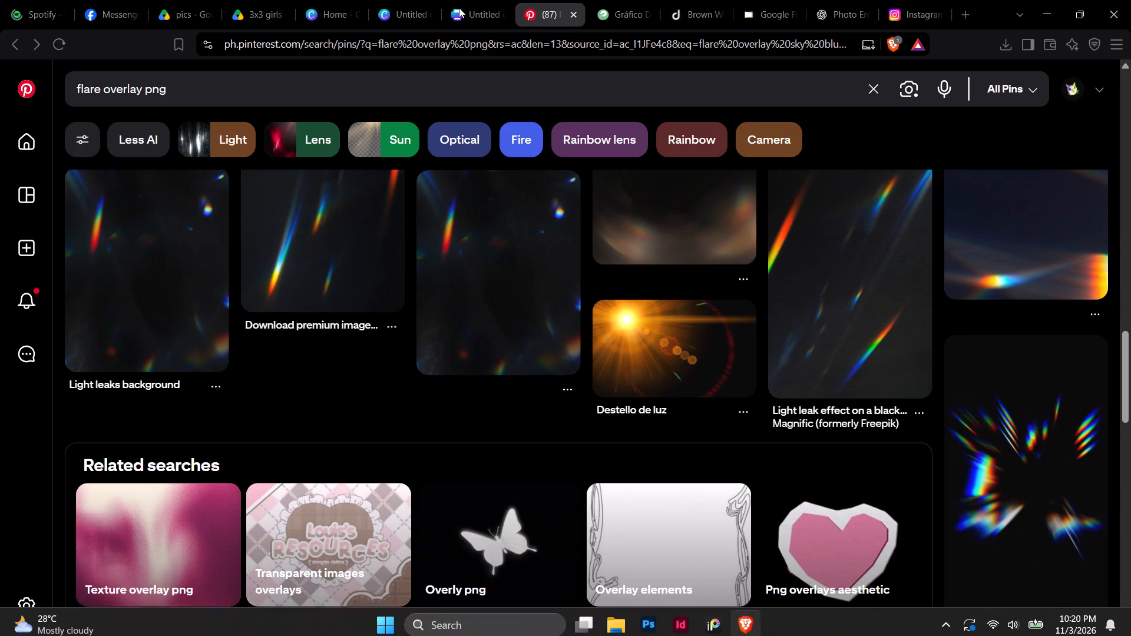
{"action": "left_click", "coordinate": [433, 0]}
{"action": "left_click", "coordinate": [458, 3]}
{"action": "left_click", "coordinate": [646, 252]}
{"action": "left_click", "coordinate": [696, 296]}
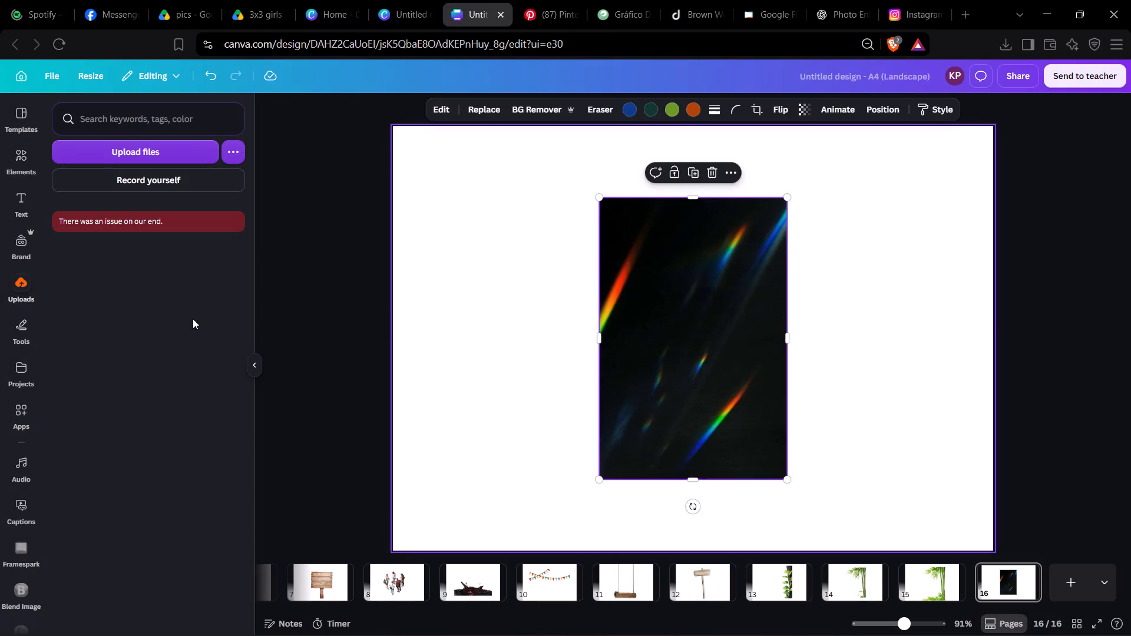
{"action": "left_click", "coordinate": [19, 154]}
{"action": "left_click", "coordinate": [107, 120]}
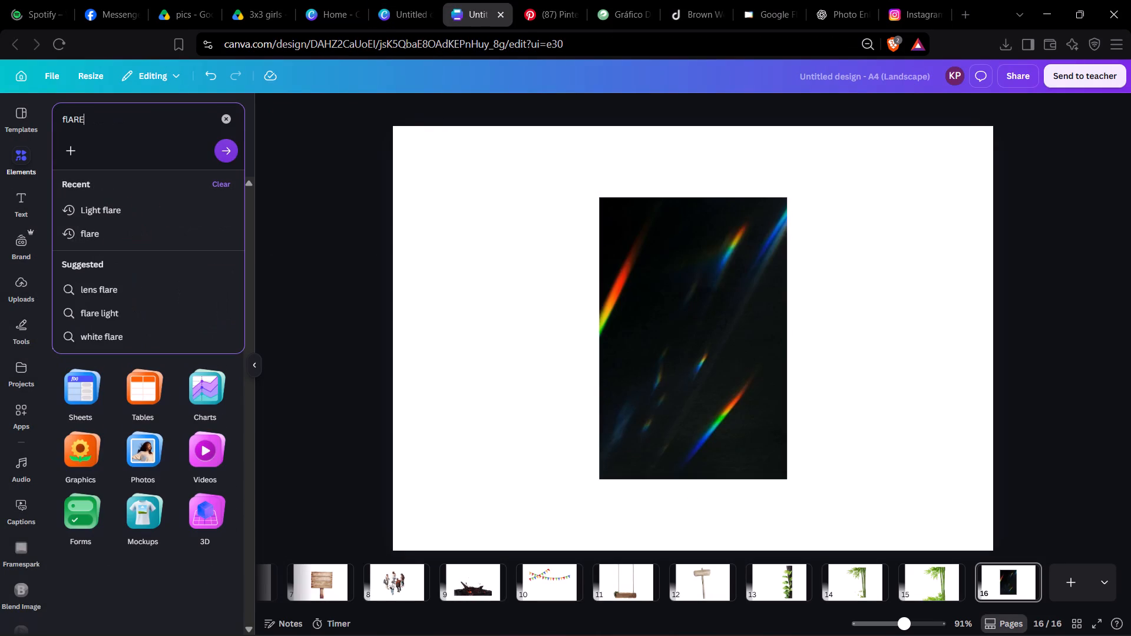
{"action": "key", "text": "Return"}
{"action": "left_click", "coordinate": [95, 183]}
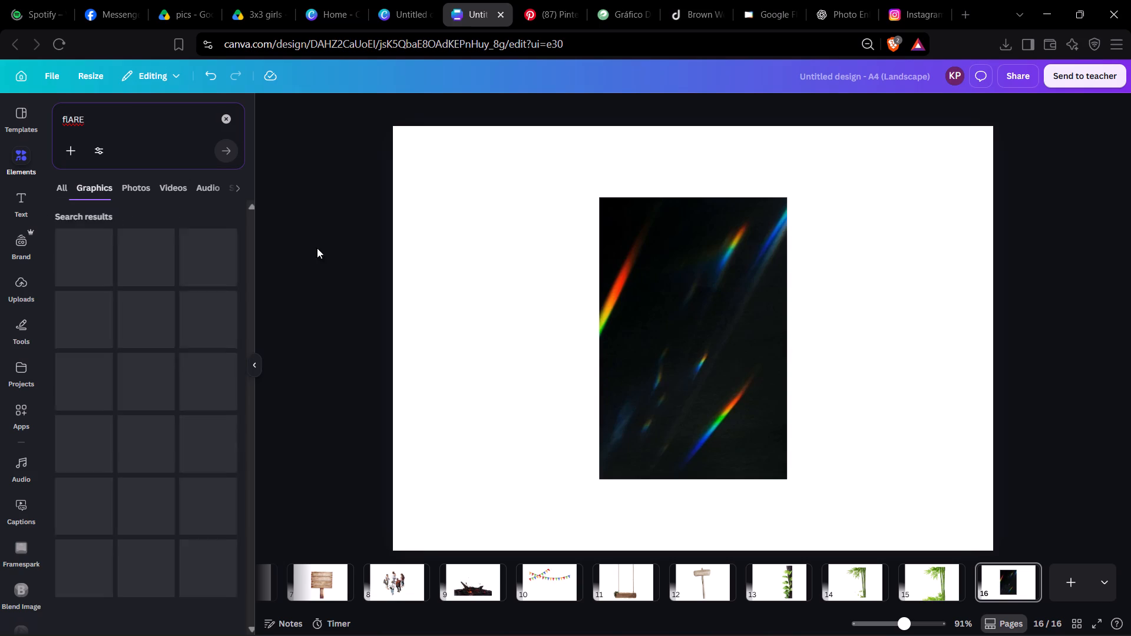
{"action": "scroll", "coordinate": [78, 472], "scroll_direction": "down", "scroll_amount": 9}
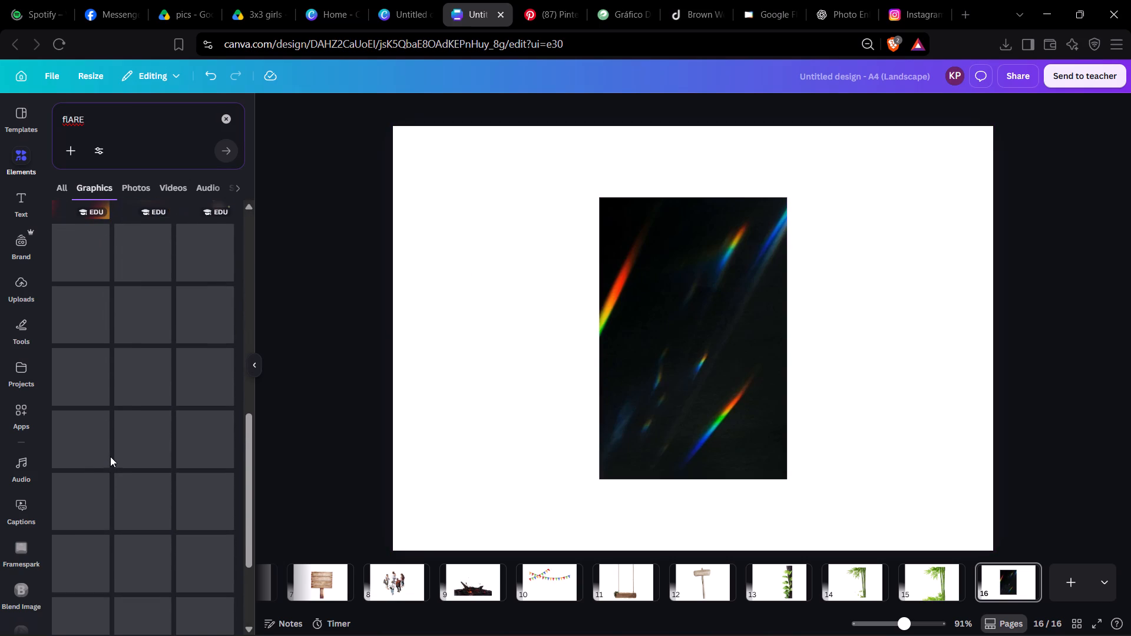
{"action": "scroll", "coordinate": [110, 456], "scroll_direction": "up", "scroll_amount": 1}
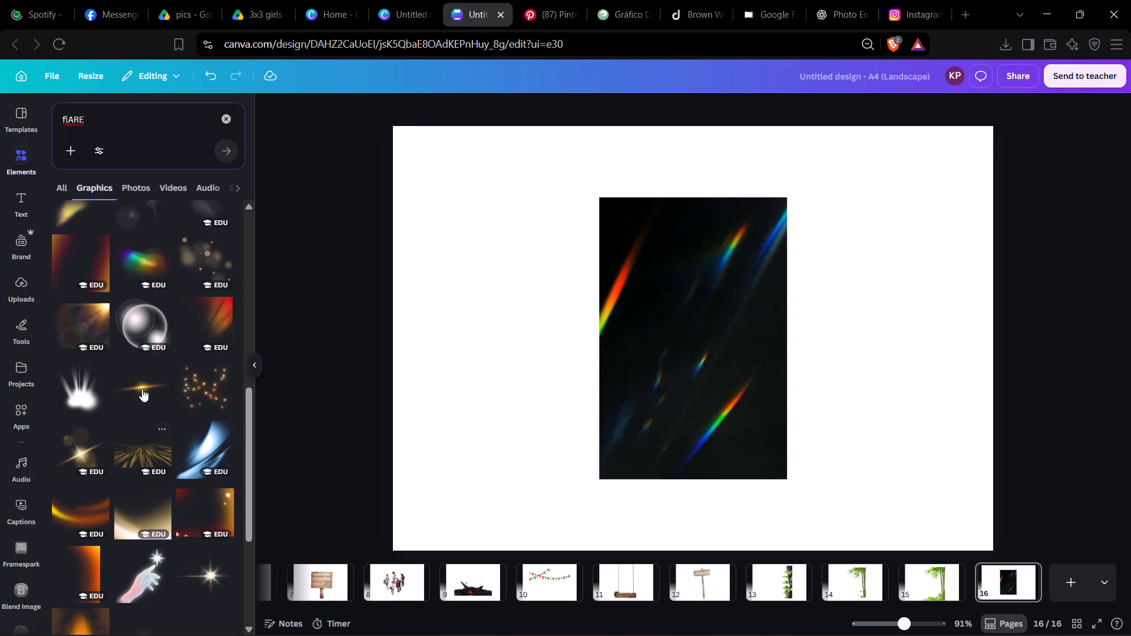
Find elements similar to the Prism Refraction graphic and look through them for a suitable rainbow flare.
{"action": "right_click", "coordinate": [143, 271]}
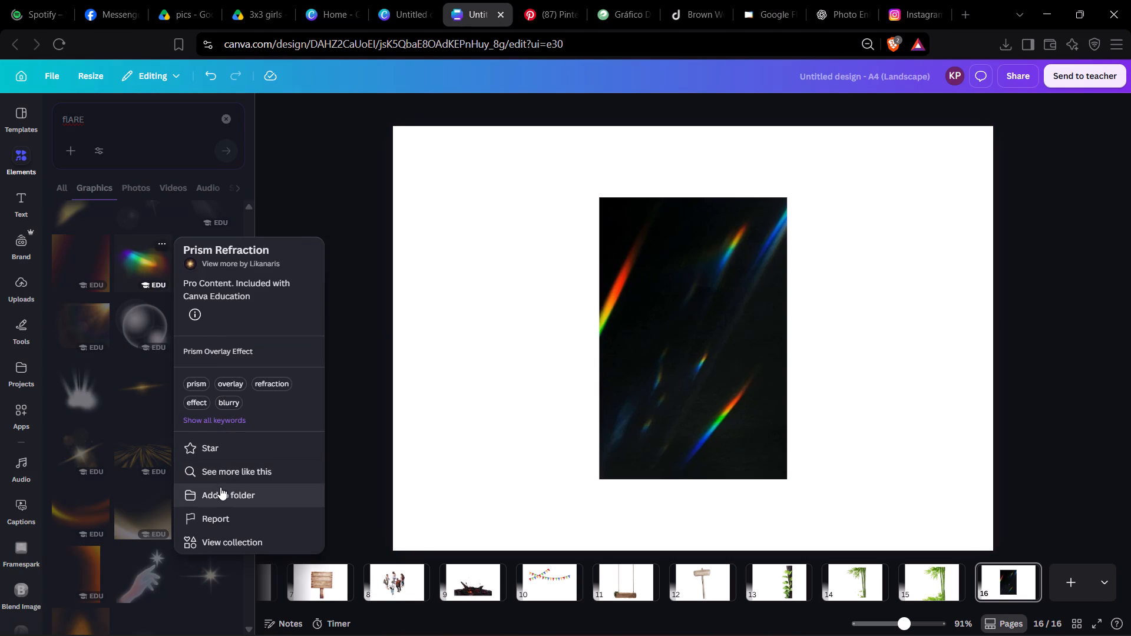
{"action": "left_click", "coordinate": [230, 472]}
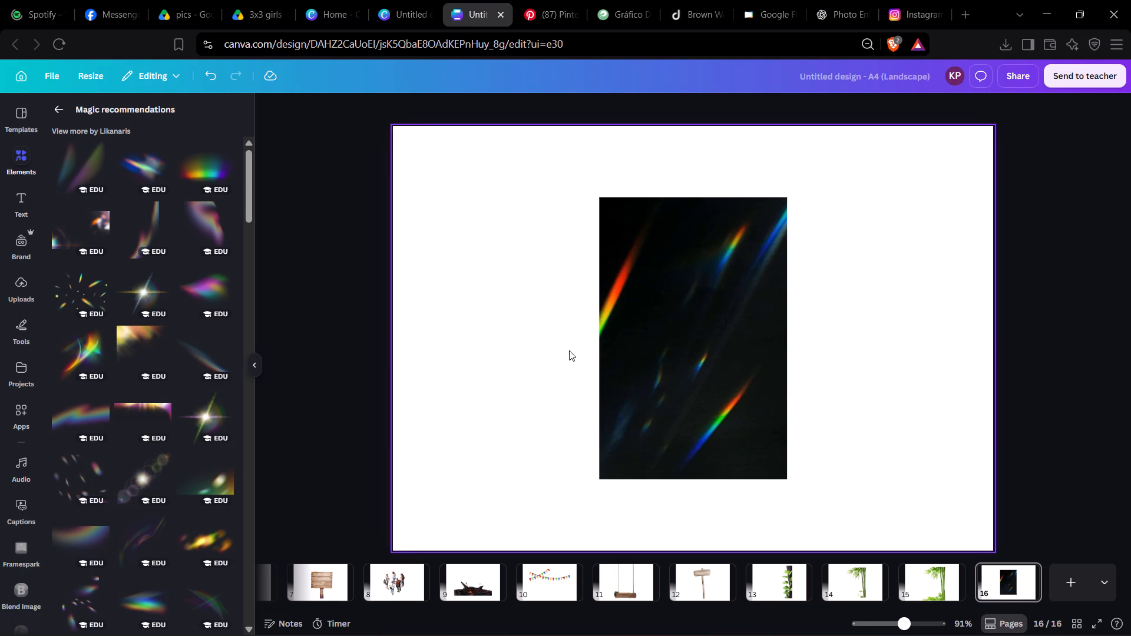
{"action": "scroll", "coordinate": [120, 422], "scroll_direction": "down", "scroll_amount": 12}
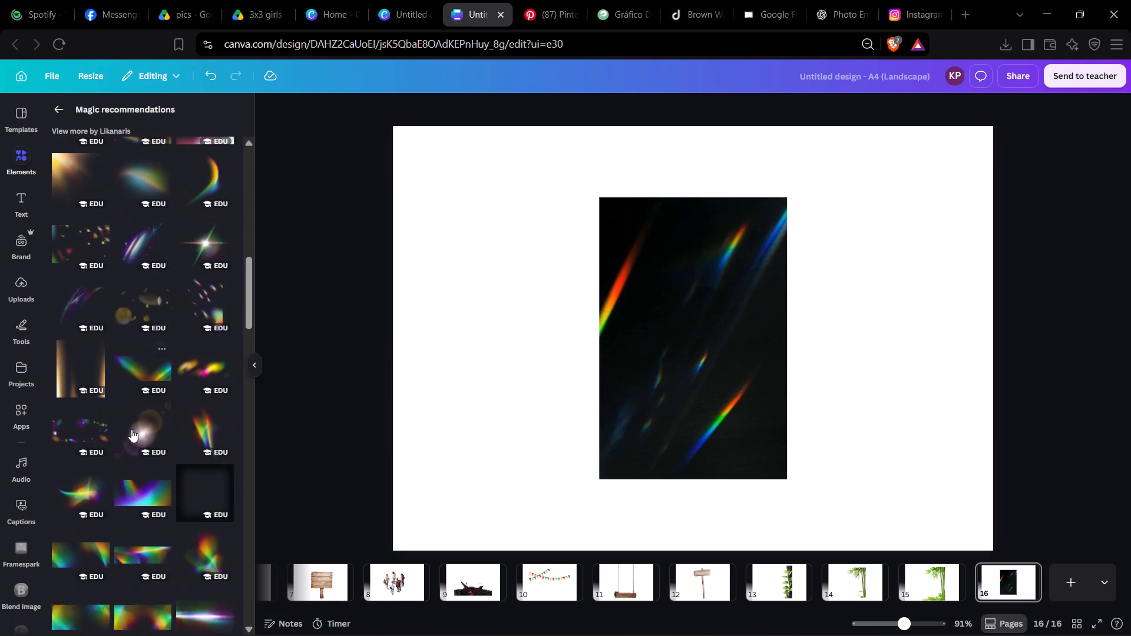
{"action": "scroll", "coordinate": [133, 429], "scroll_direction": "down", "scroll_amount": 5}
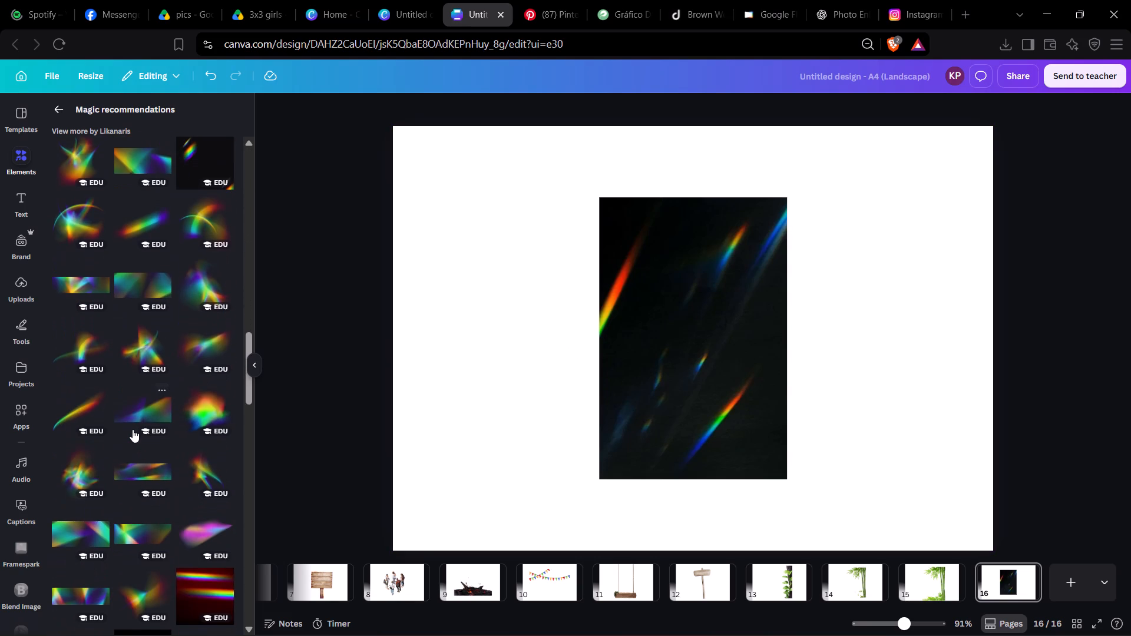
{"action": "scroll", "coordinate": [133, 429], "scroll_direction": "down", "scroll_amount": 11}
{"action": "scroll", "coordinate": [134, 428], "scroll_direction": "up", "scroll_amount": 5}
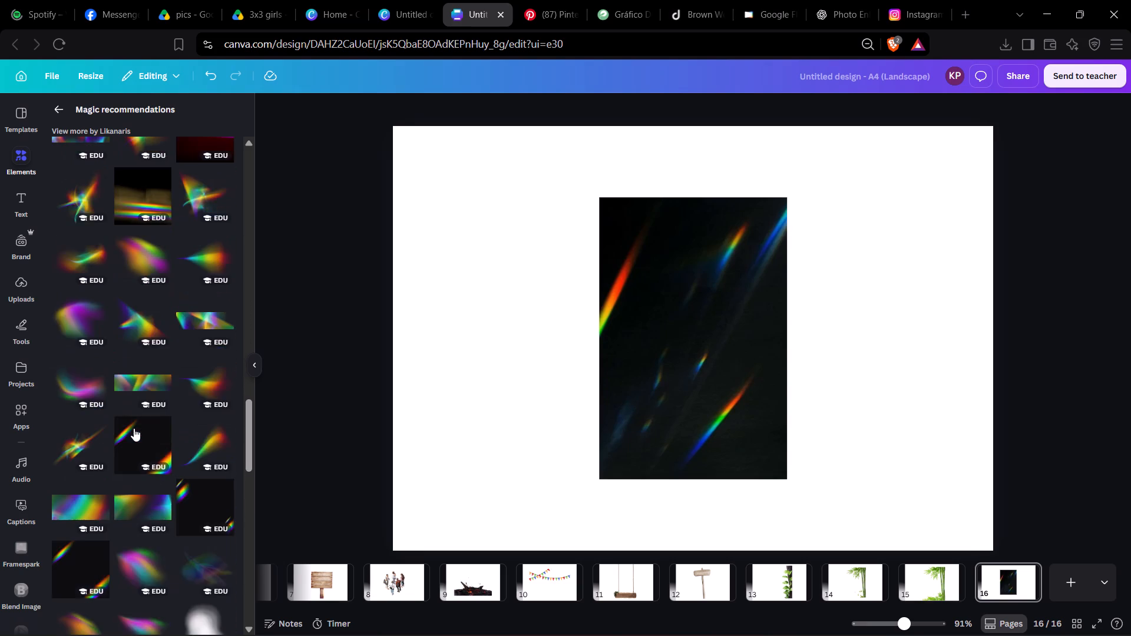
{"action": "scroll", "coordinate": [134, 428], "scroll_direction": "up", "scroll_amount": 17}
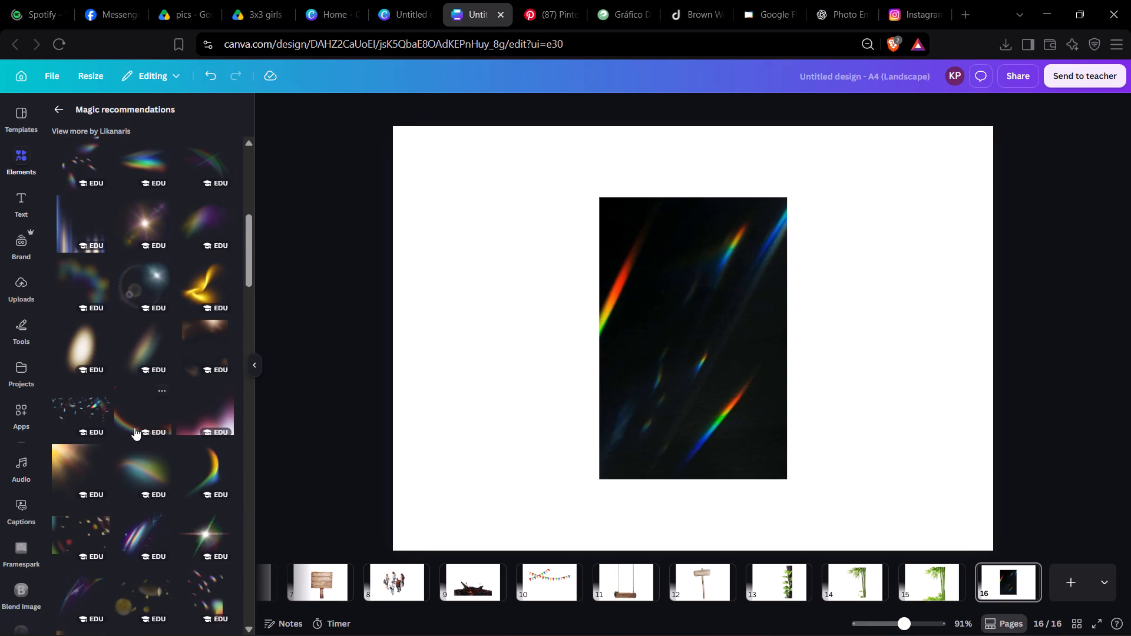
{"action": "scroll", "coordinate": [134, 428], "scroll_direction": "up", "scroll_amount": 5}
{"action": "scroll", "coordinate": [105, 314], "scroll_direction": "up", "scroll_amount": 2}
Look through elements similar to the scattered rainbow-glints graphic, and return to browsing the flare search results.
{"action": "right_click", "coordinate": [85, 286]}
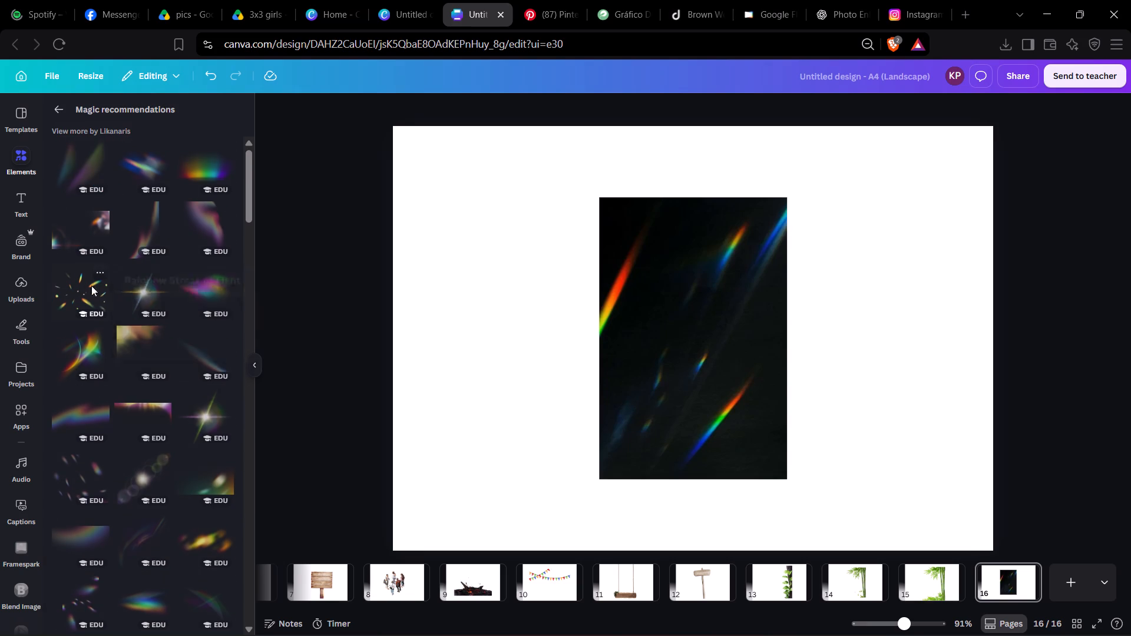
{"action": "left_click", "coordinate": [173, 465]}
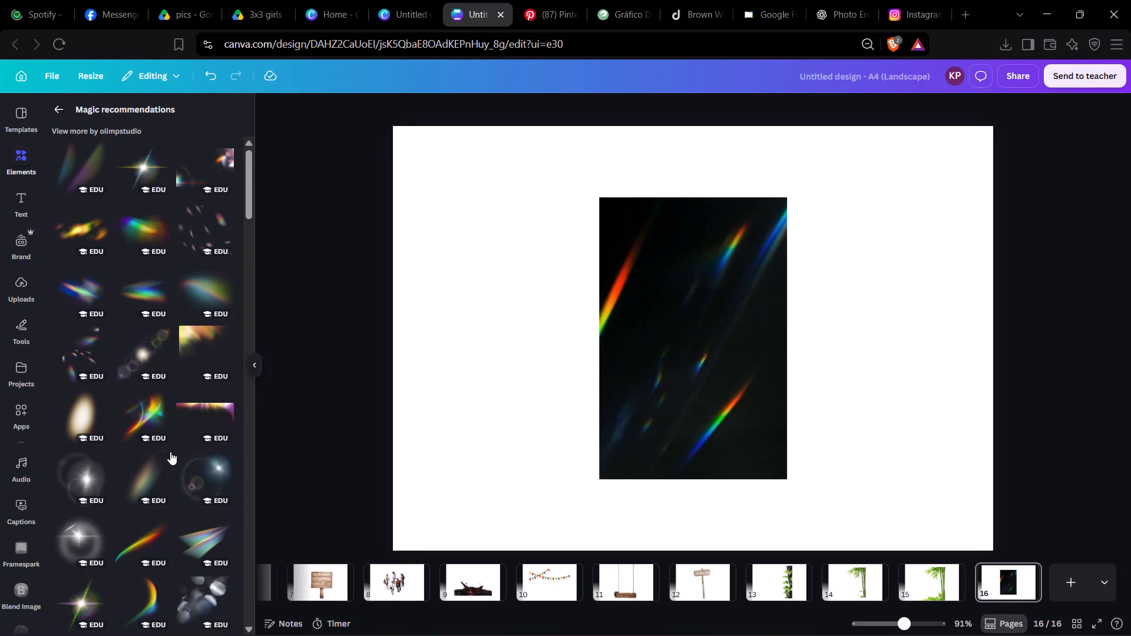
{"action": "scroll", "coordinate": [170, 442], "scroll_direction": "down", "scroll_amount": 6}
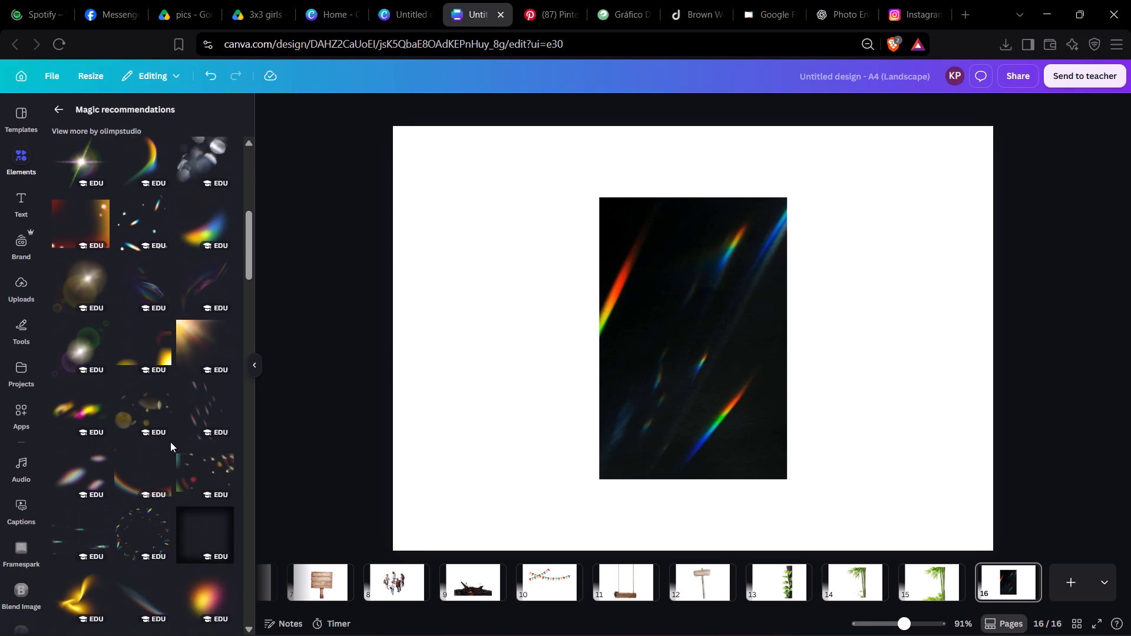
{"action": "scroll", "coordinate": [170, 442], "scroll_direction": "up", "scroll_amount": 7}
{"action": "left_click", "coordinate": [59, 118]}
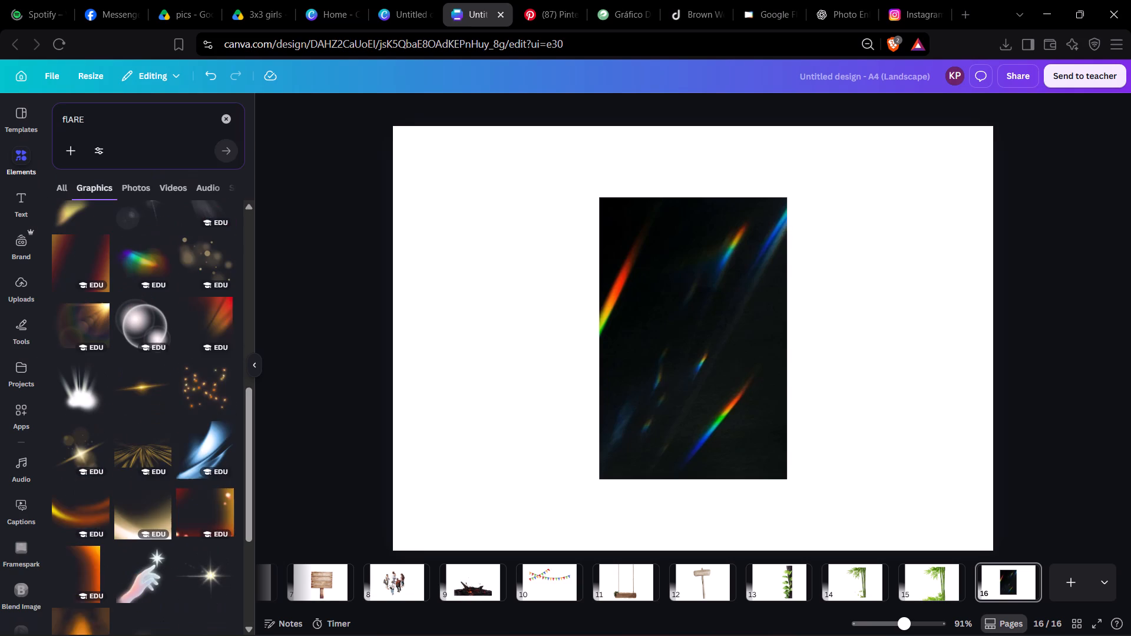
{"action": "scroll", "coordinate": [116, 273], "scroll_direction": "up", "scroll_amount": 2}
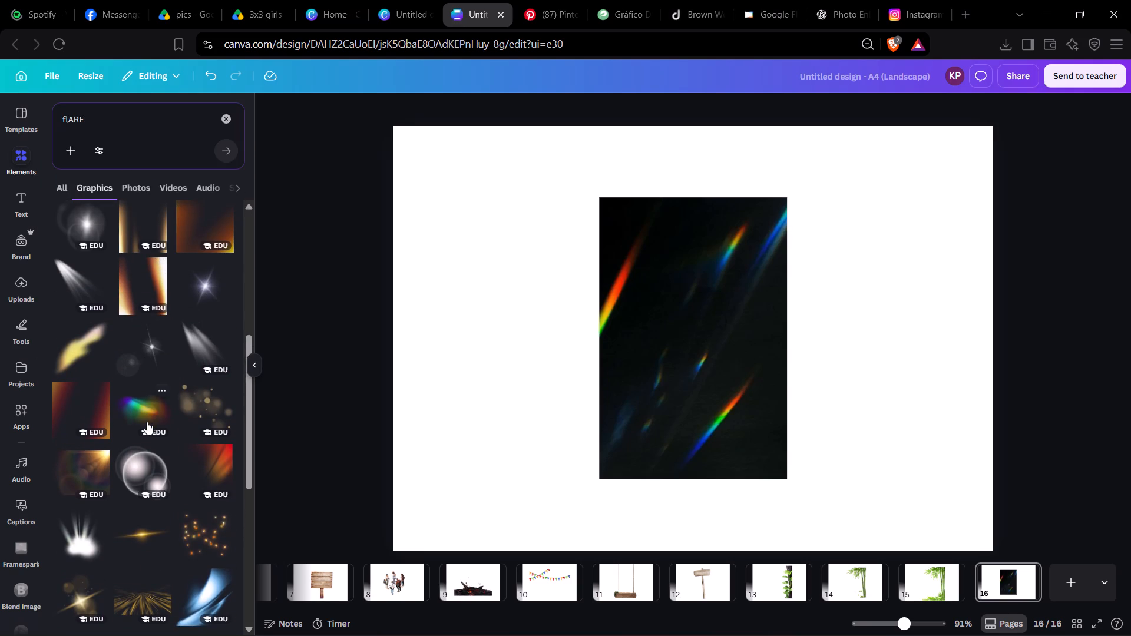
{"action": "scroll", "coordinate": [146, 422], "scroll_direction": "up", "scroll_amount": 3}
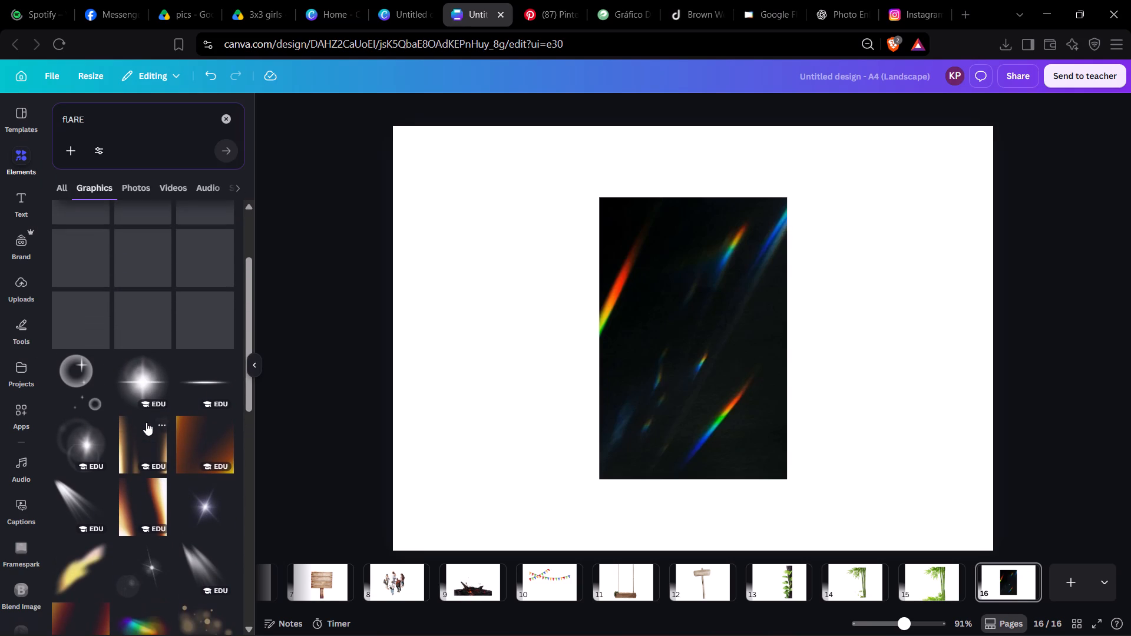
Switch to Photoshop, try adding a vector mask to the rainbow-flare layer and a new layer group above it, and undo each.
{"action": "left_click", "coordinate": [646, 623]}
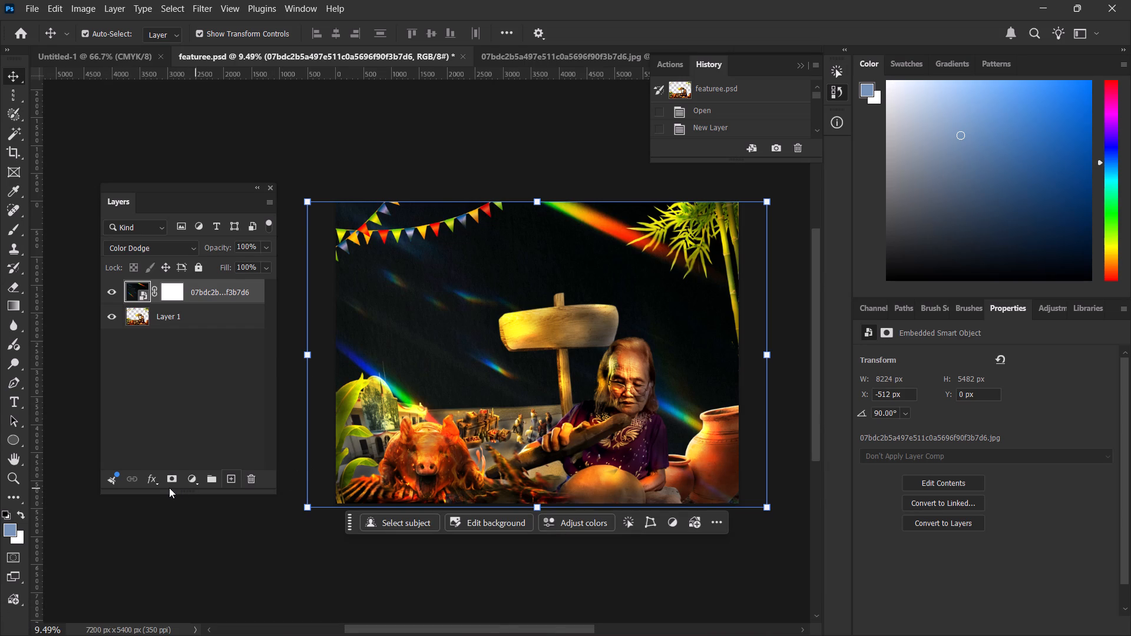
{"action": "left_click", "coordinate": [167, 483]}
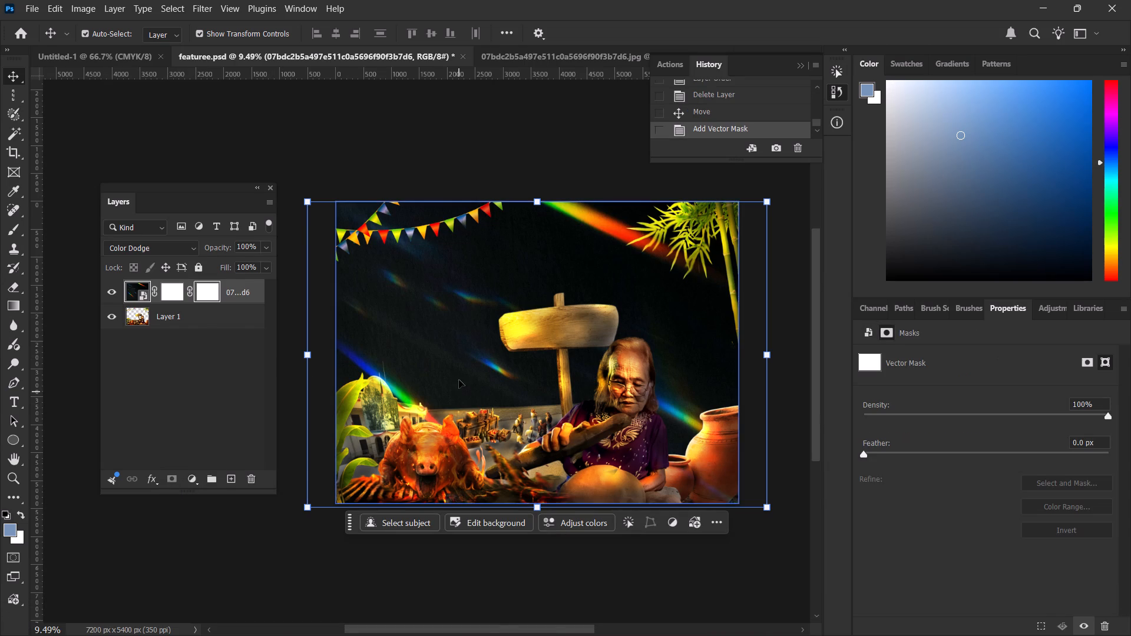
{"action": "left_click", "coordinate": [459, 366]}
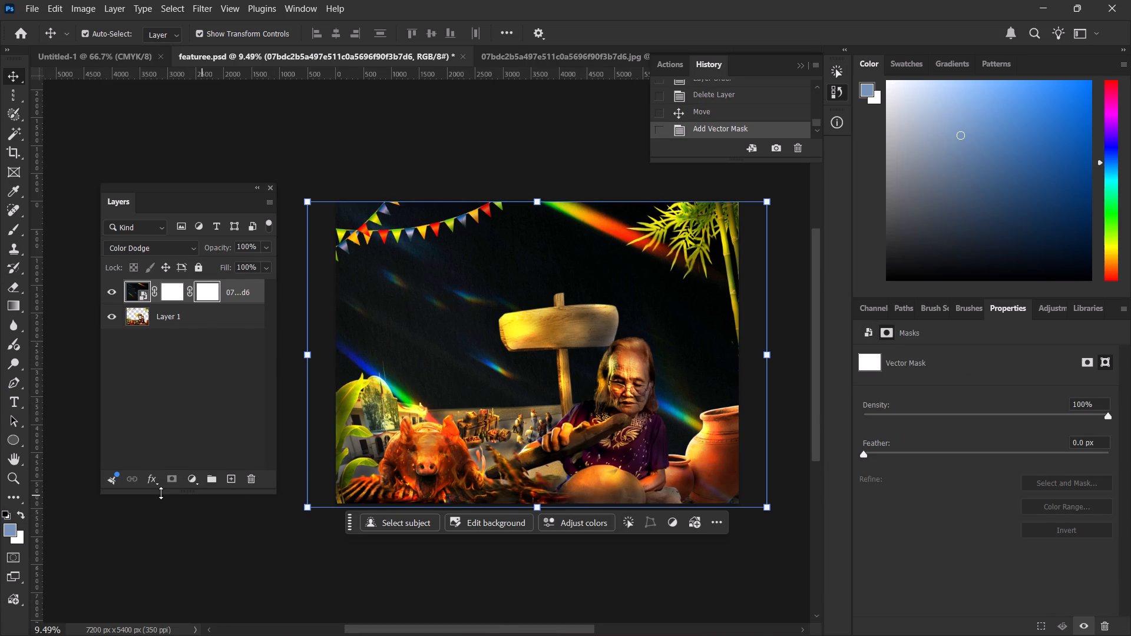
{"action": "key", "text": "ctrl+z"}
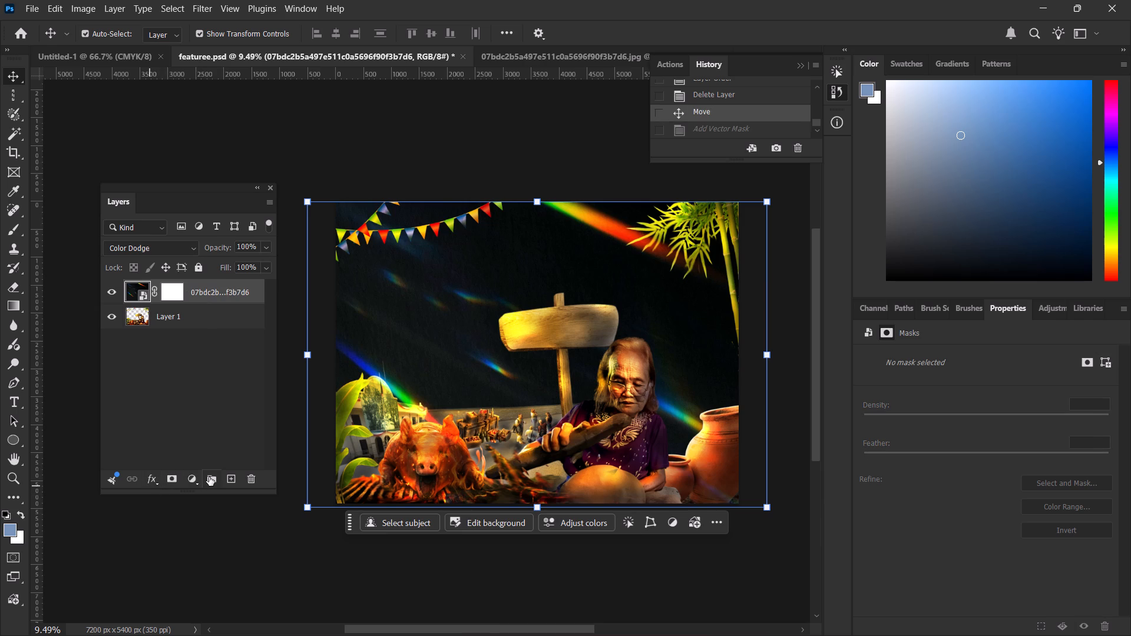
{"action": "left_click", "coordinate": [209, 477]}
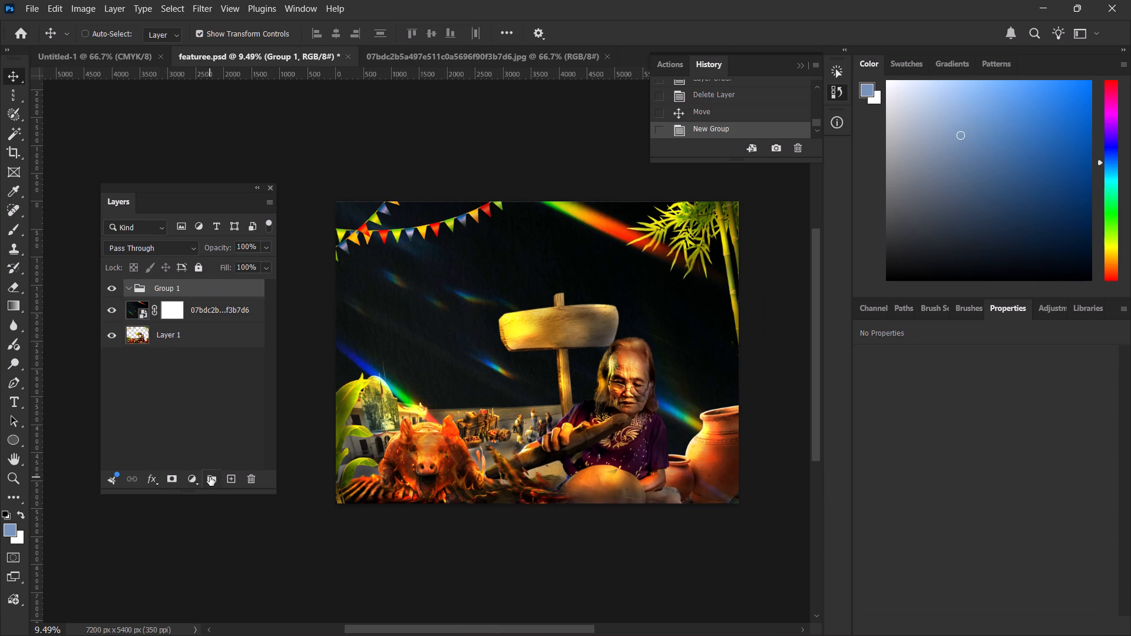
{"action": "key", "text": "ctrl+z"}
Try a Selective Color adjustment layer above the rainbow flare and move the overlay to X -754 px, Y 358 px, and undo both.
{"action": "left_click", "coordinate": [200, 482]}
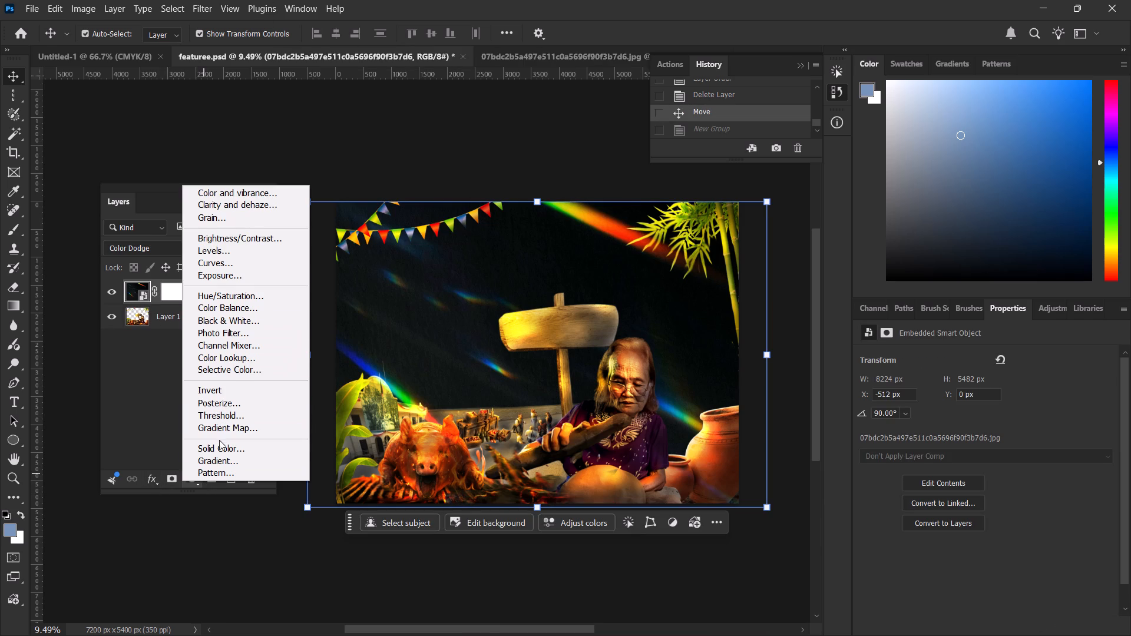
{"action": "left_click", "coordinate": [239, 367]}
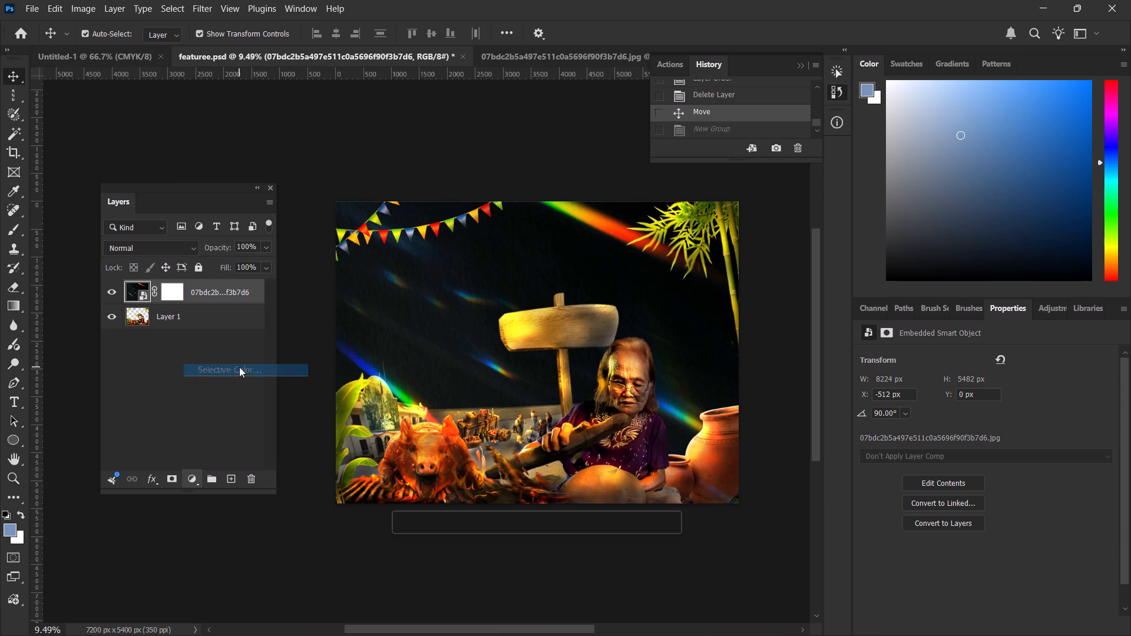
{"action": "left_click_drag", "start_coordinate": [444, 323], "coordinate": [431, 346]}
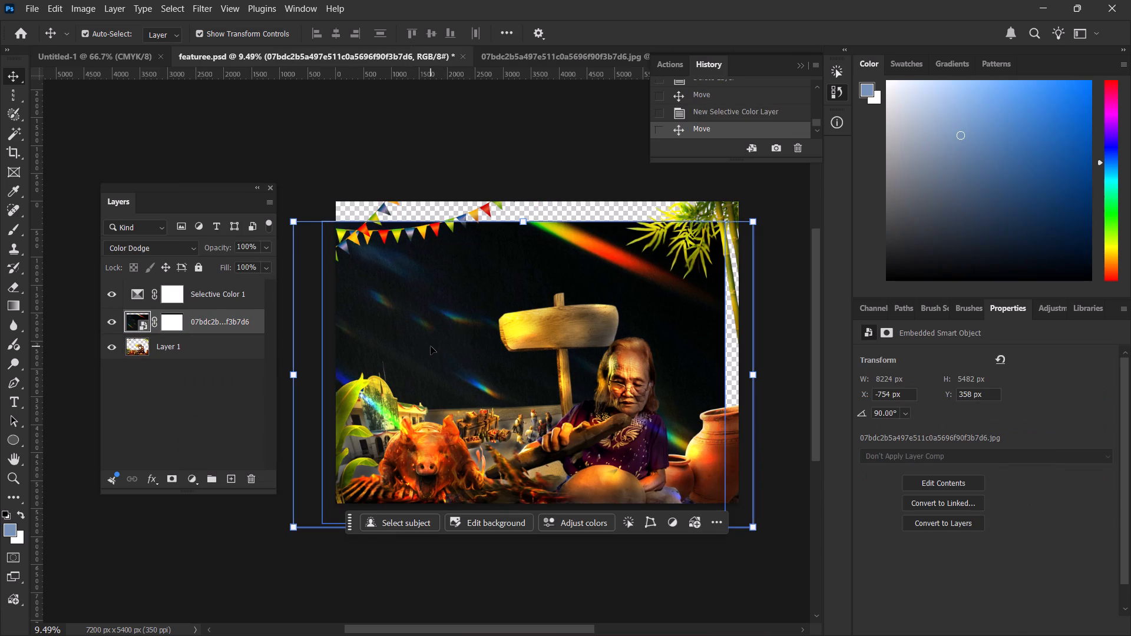
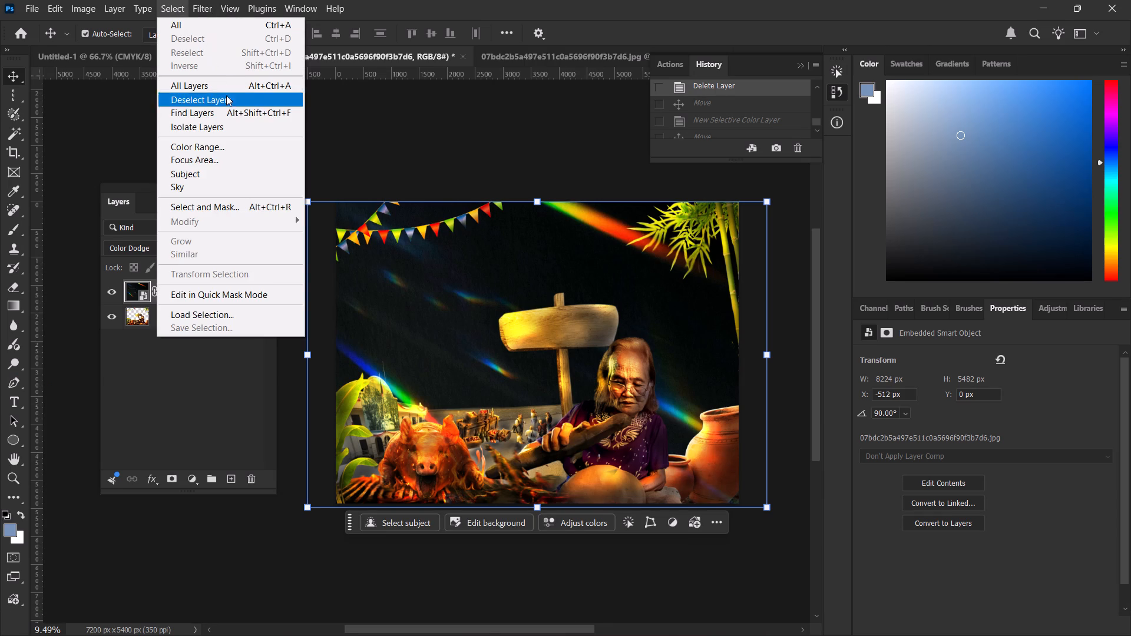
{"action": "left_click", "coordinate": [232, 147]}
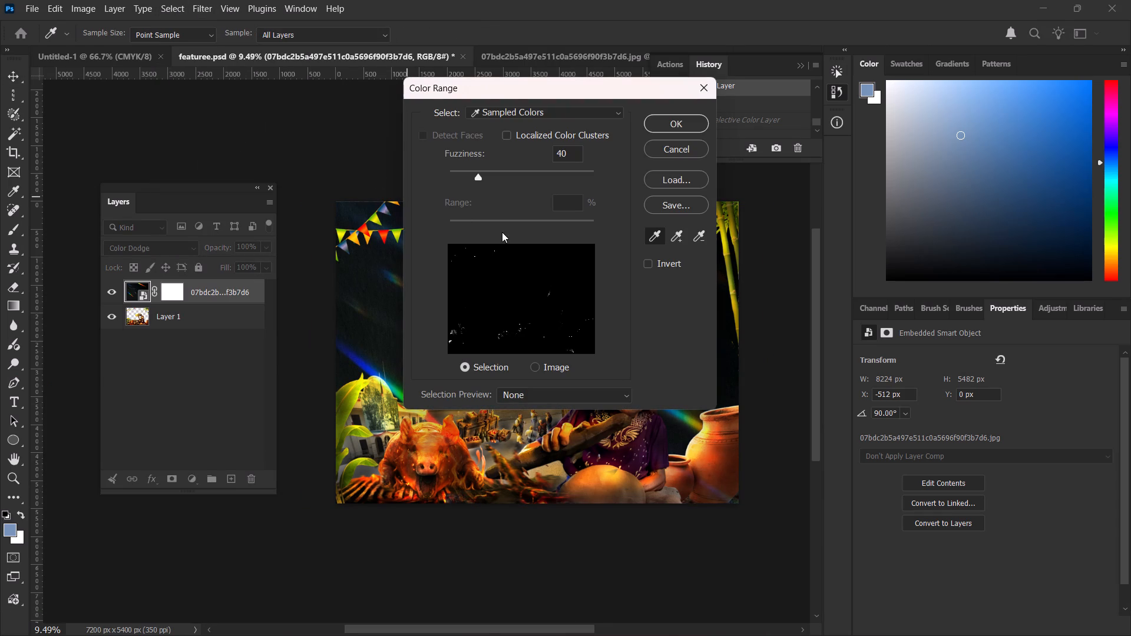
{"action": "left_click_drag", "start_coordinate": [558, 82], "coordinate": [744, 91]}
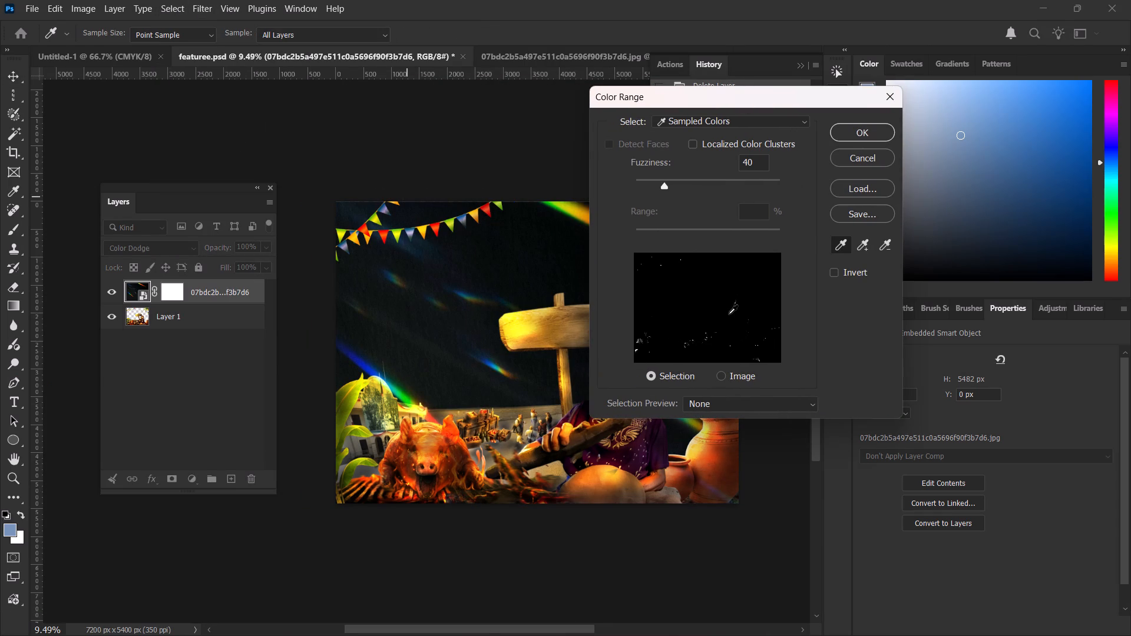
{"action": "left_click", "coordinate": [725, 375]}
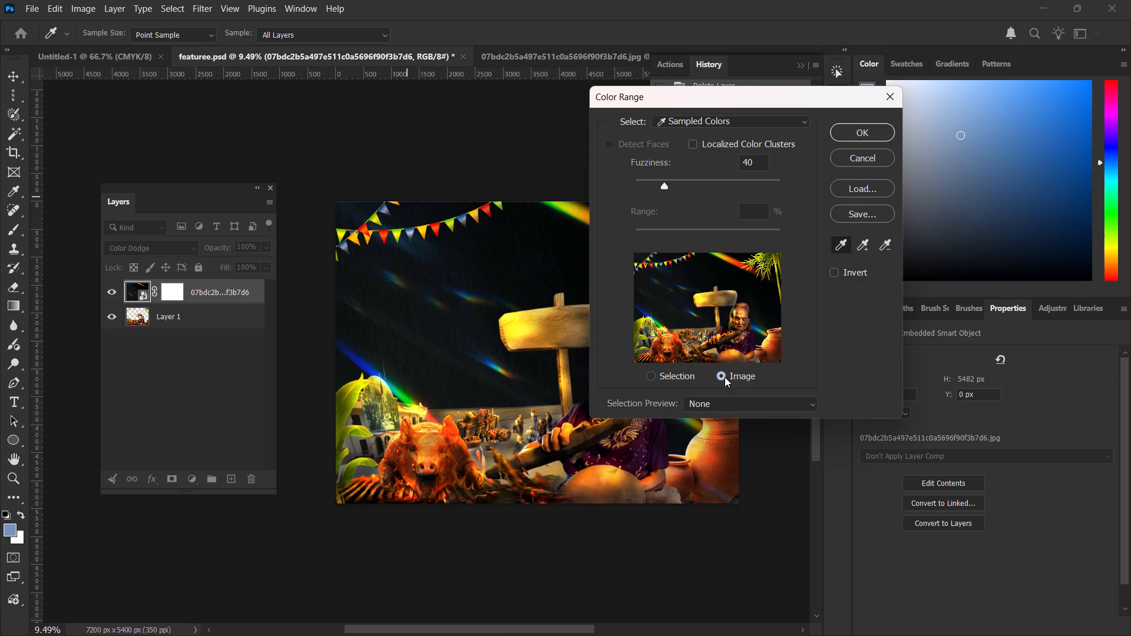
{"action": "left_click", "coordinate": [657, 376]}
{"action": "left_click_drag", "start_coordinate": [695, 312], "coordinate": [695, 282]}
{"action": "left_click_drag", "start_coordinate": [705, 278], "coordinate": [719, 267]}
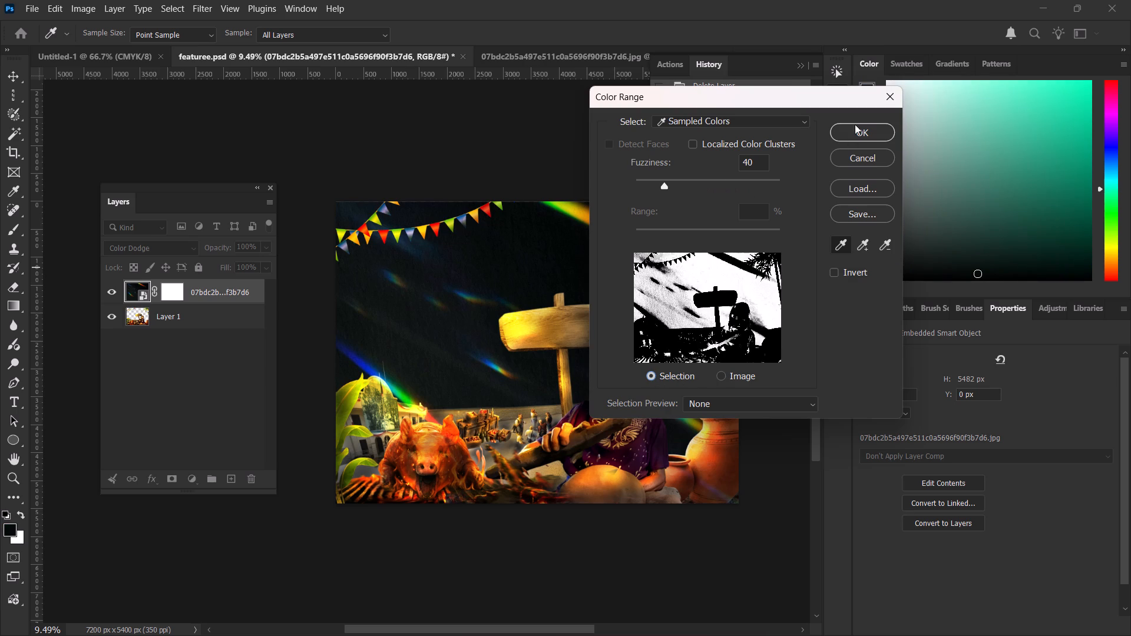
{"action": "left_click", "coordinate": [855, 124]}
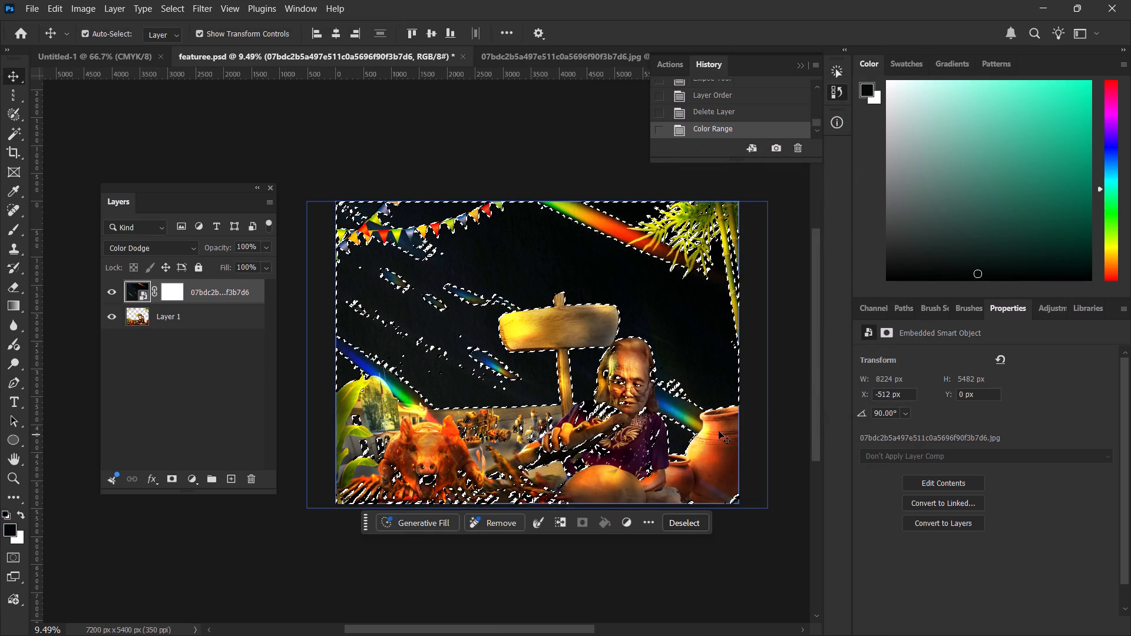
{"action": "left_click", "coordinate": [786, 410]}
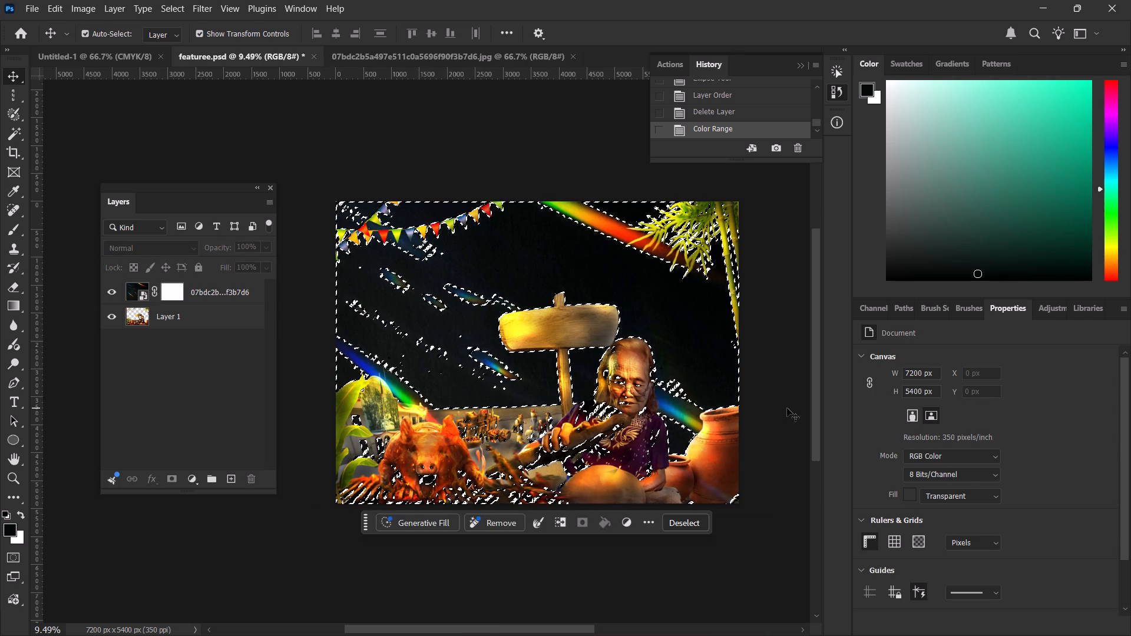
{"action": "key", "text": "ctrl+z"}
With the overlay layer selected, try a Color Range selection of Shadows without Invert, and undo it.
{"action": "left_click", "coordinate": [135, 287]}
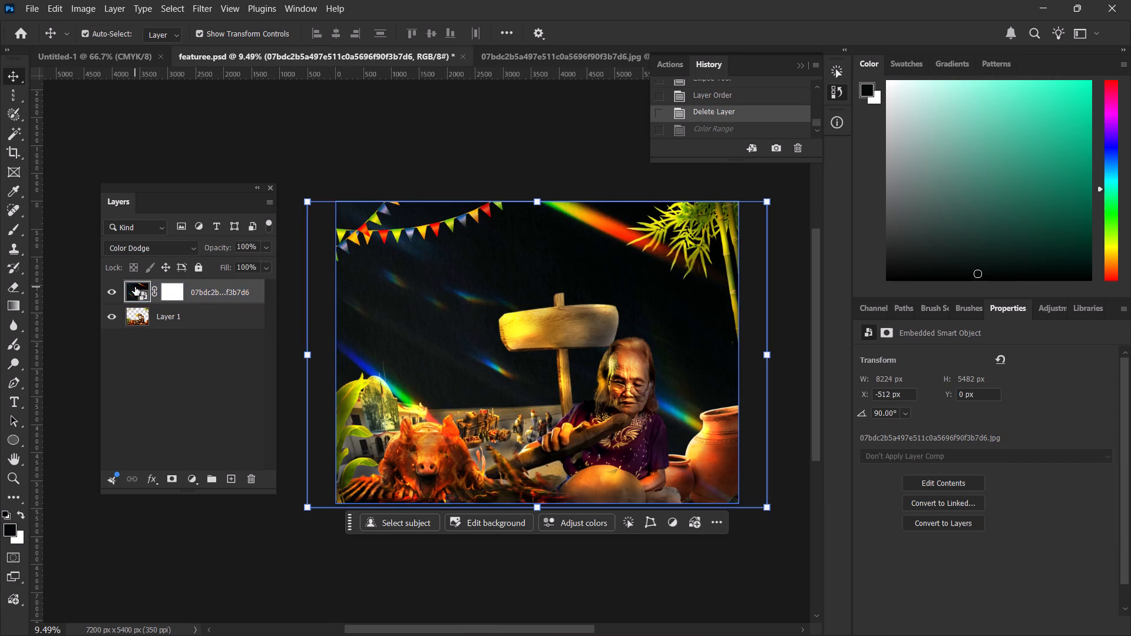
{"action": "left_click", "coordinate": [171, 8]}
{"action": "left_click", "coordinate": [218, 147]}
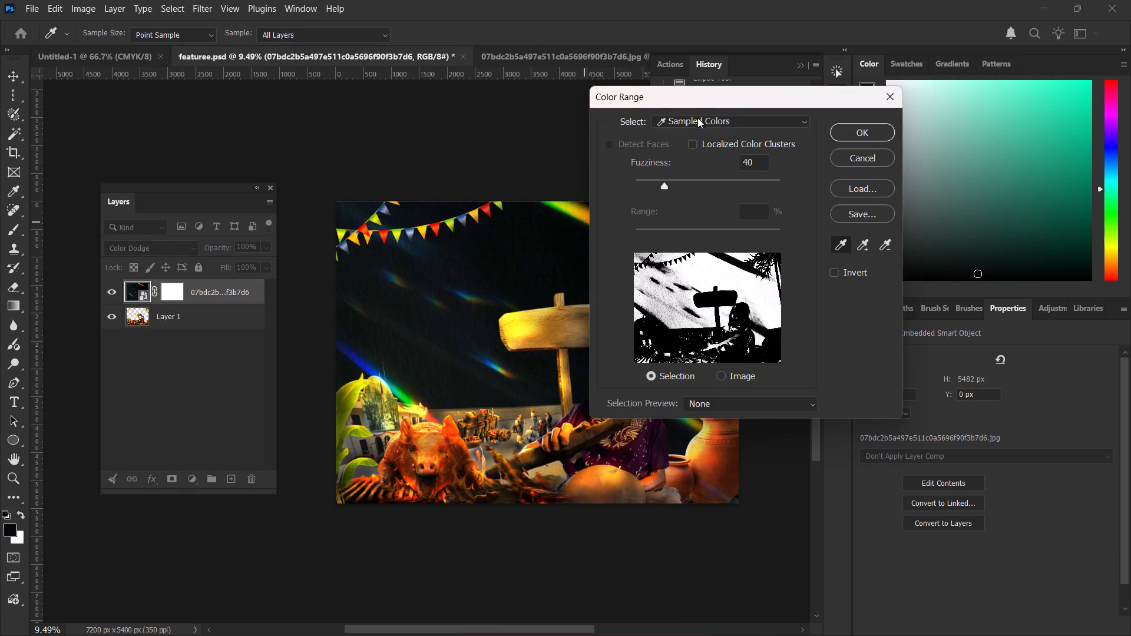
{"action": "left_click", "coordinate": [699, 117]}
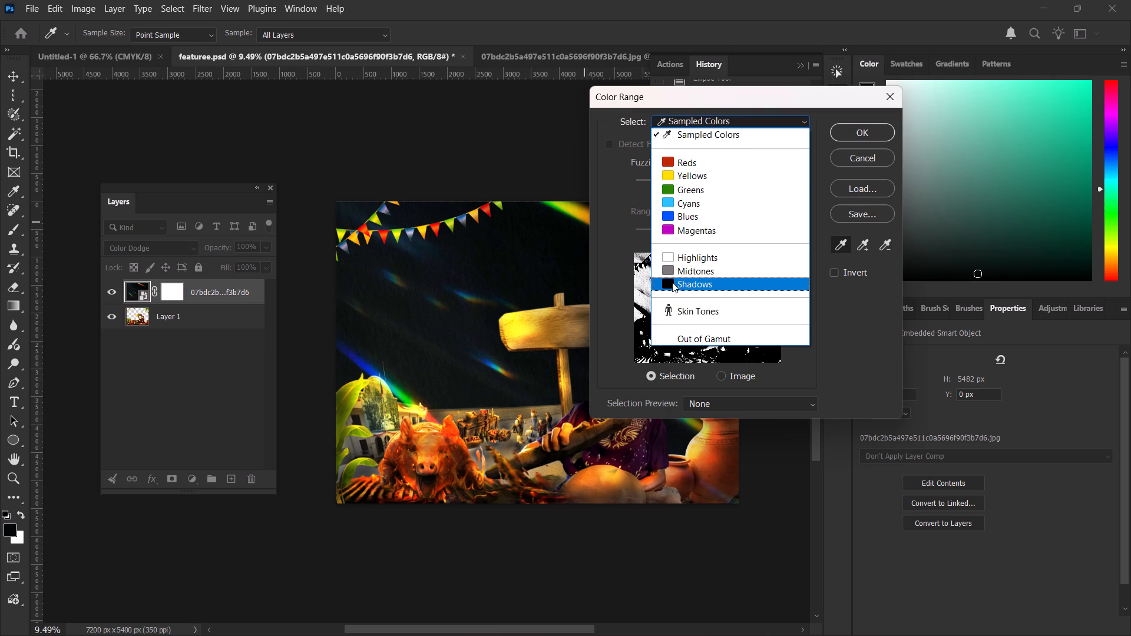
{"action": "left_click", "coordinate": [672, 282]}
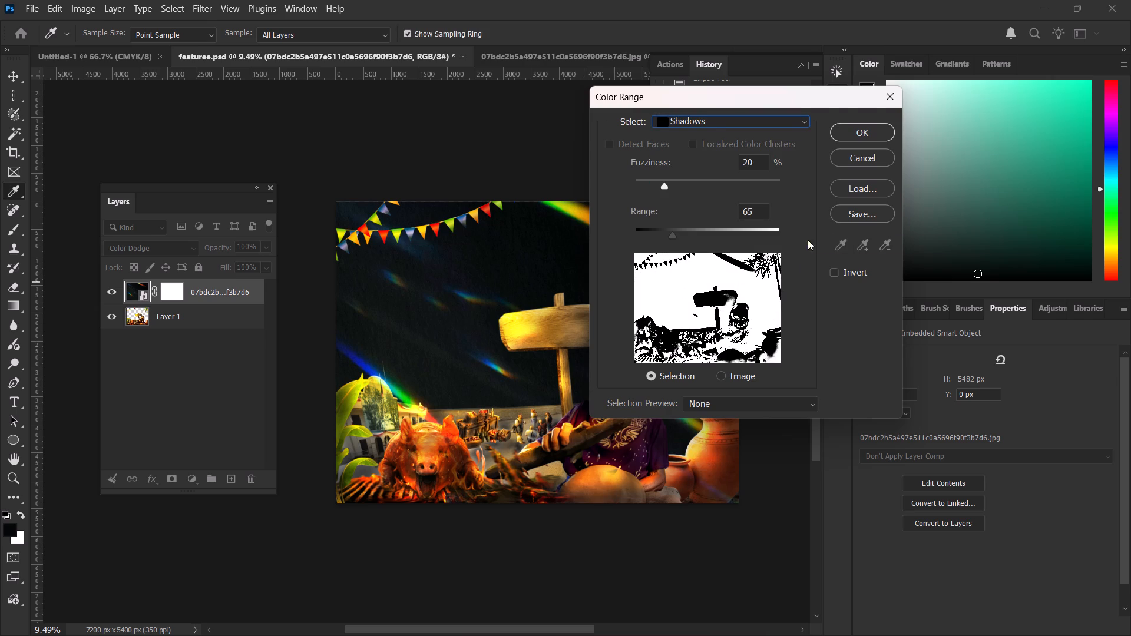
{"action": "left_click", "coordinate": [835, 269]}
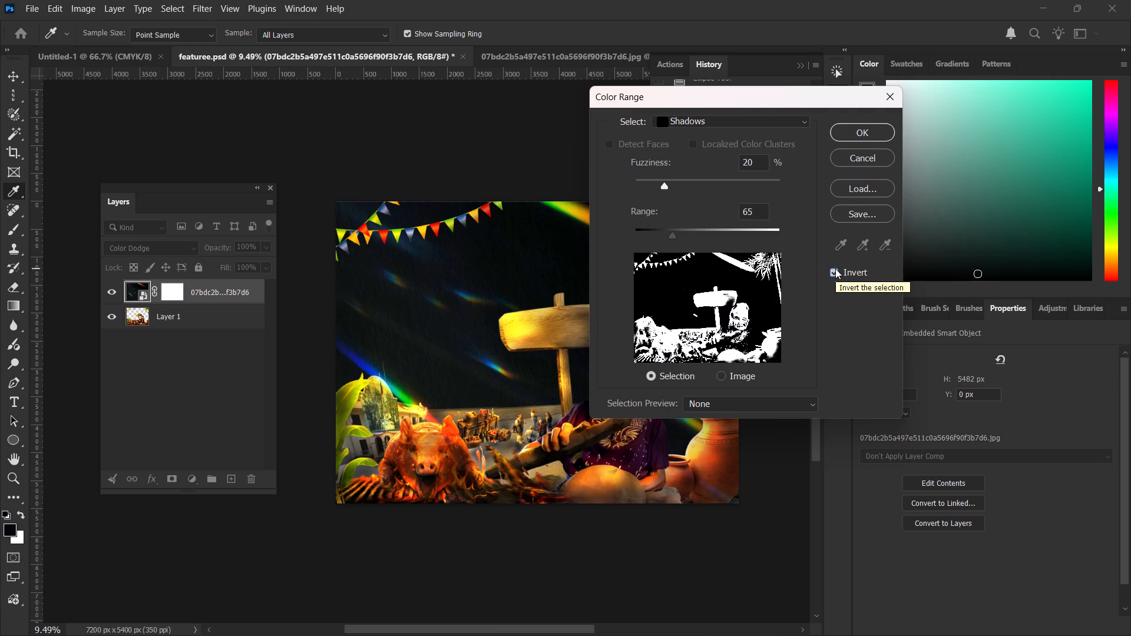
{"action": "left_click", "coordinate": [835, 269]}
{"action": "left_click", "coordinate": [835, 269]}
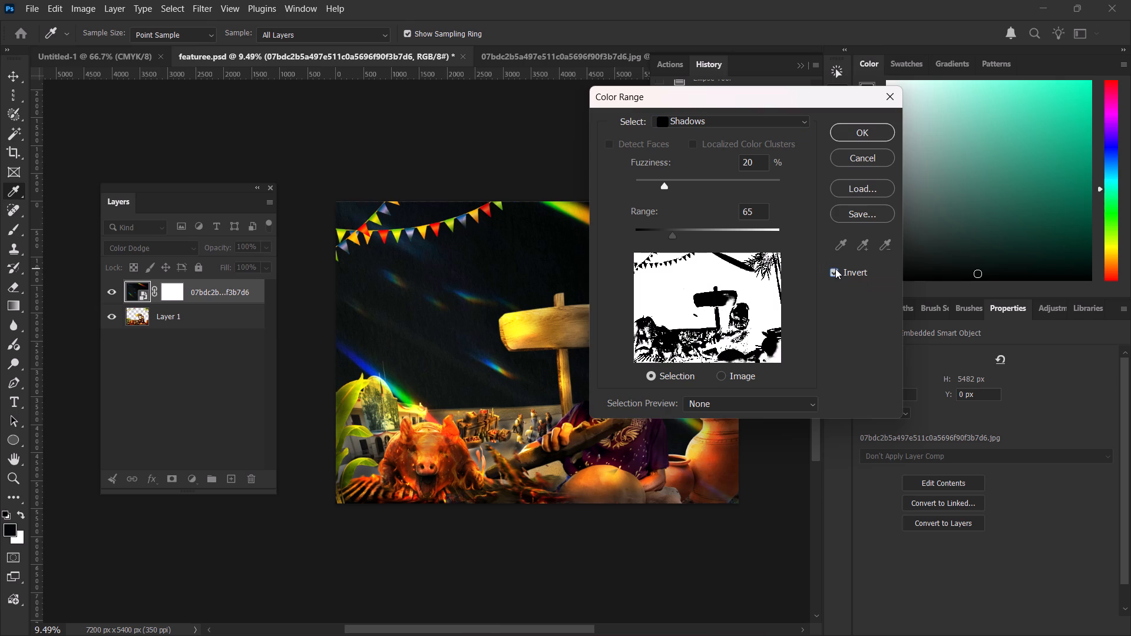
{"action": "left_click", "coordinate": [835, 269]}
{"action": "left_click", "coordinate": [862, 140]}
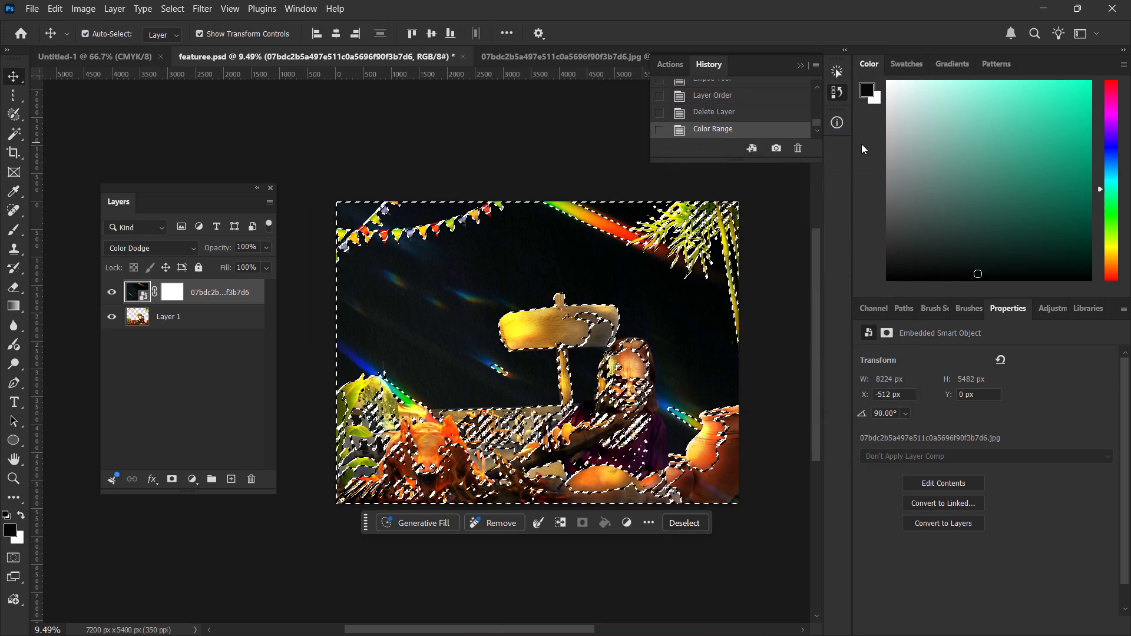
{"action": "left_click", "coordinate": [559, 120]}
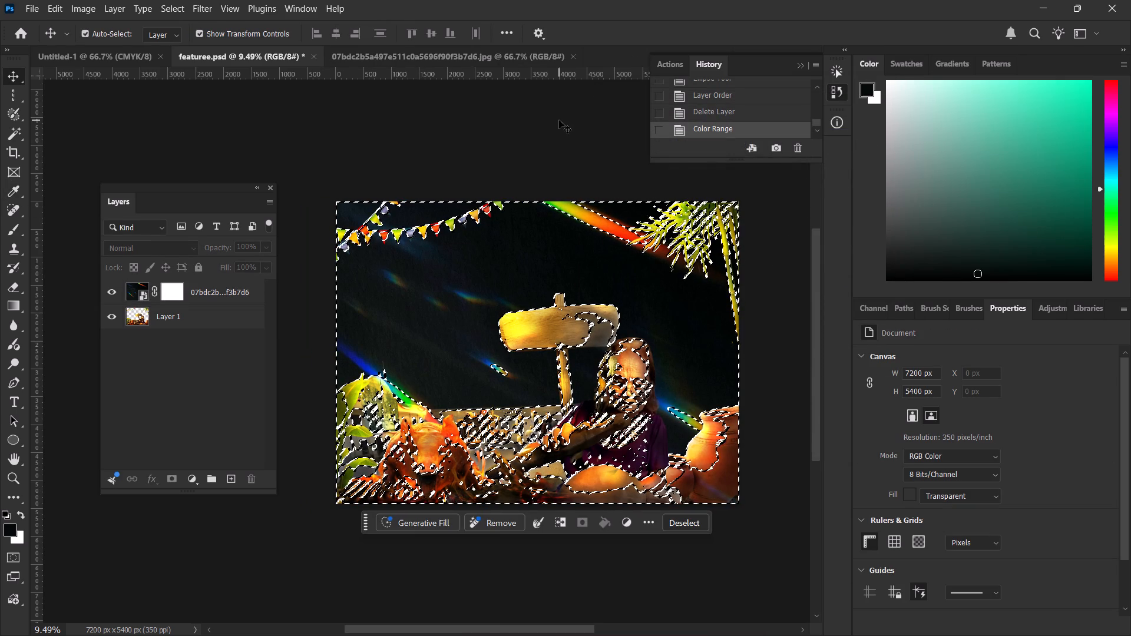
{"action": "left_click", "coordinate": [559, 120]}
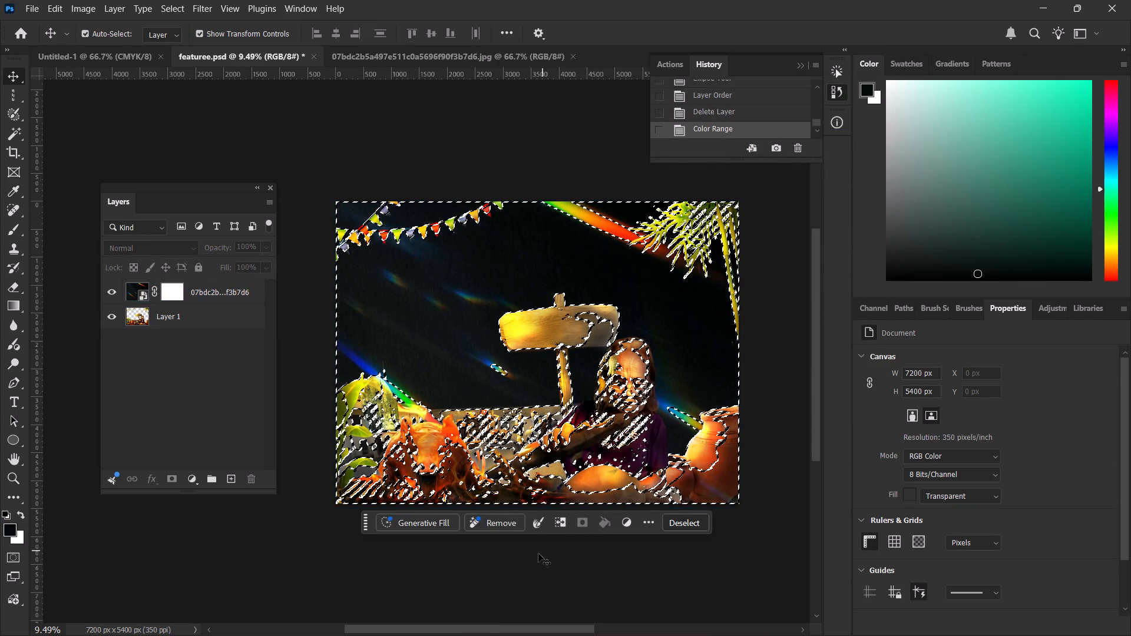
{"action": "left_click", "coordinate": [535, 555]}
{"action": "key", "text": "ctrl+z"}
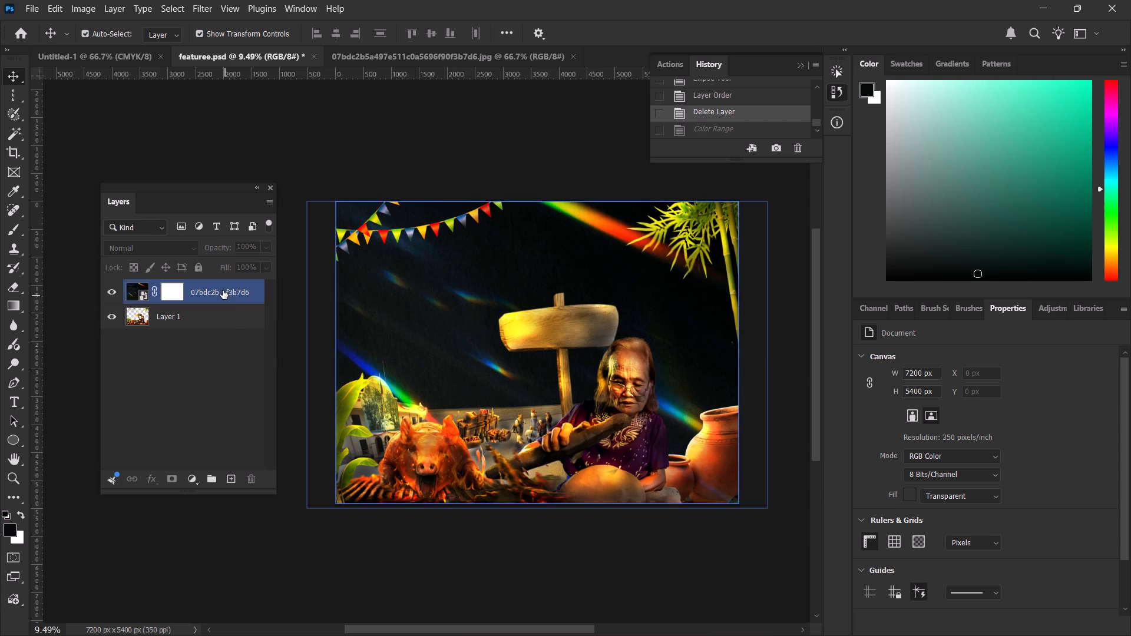
Open Select and Mask for the overlay layer's mask and enable Show Edge, Show Original and High Quality Preview.
{"action": "left_click", "coordinate": [223, 290]}
{"action": "double_click", "coordinate": [166, 291]}
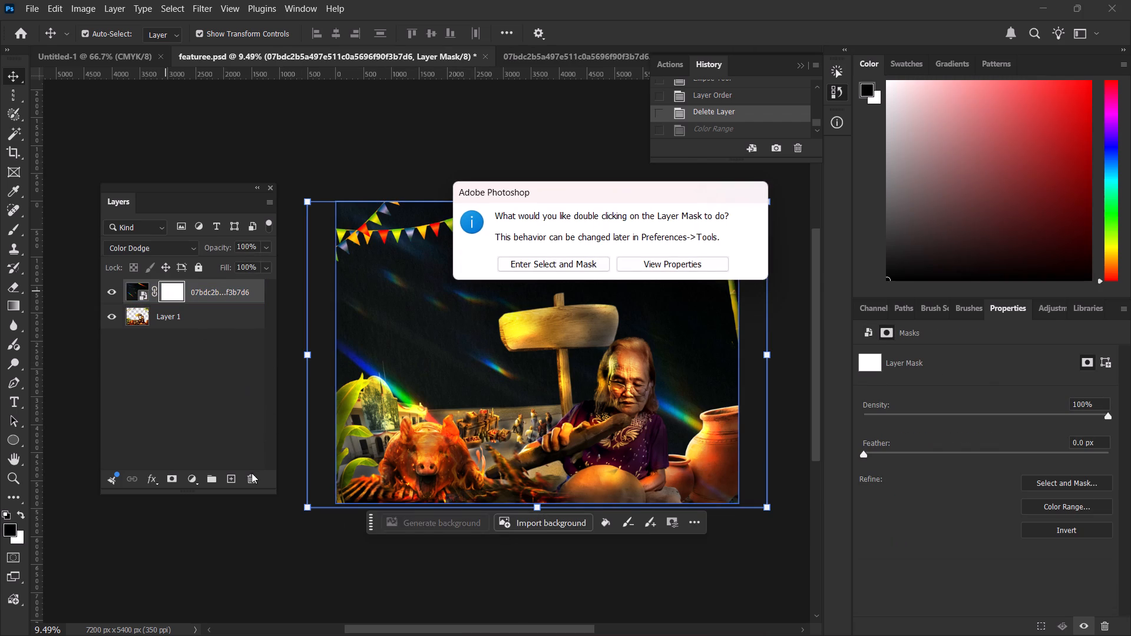
{"action": "left_click", "coordinate": [247, 479]}
{"action": "left_click", "coordinate": [588, 261]}
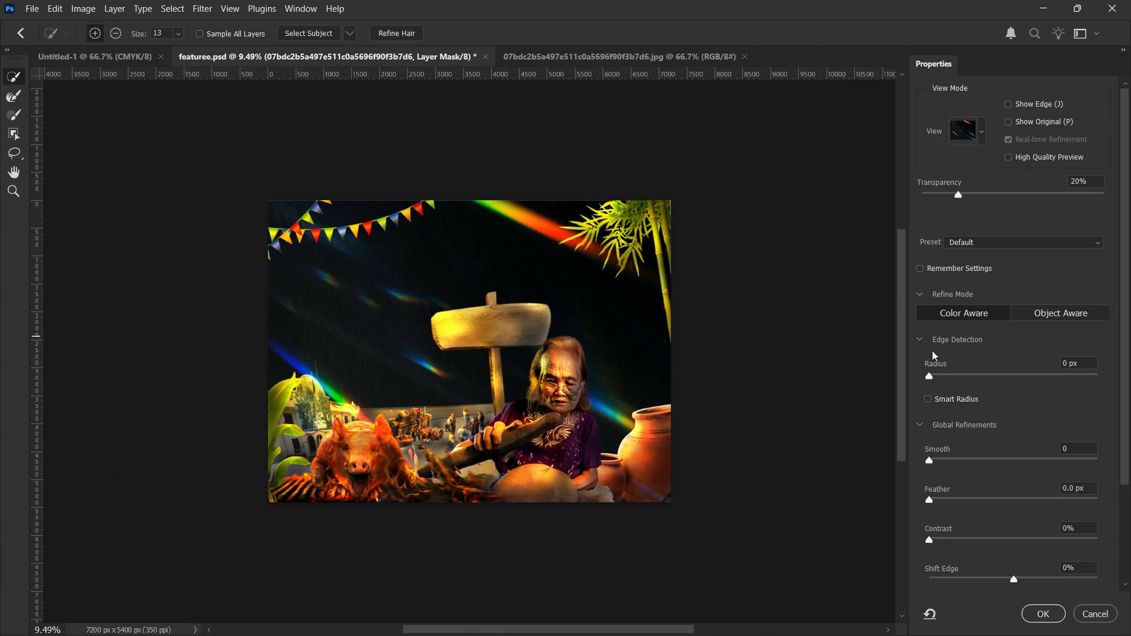
{"action": "left_click_drag", "start_coordinate": [930, 373], "coordinate": [878, 428]}
{"action": "left_click_drag", "start_coordinate": [927, 495], "coordinate": [869, 501]}
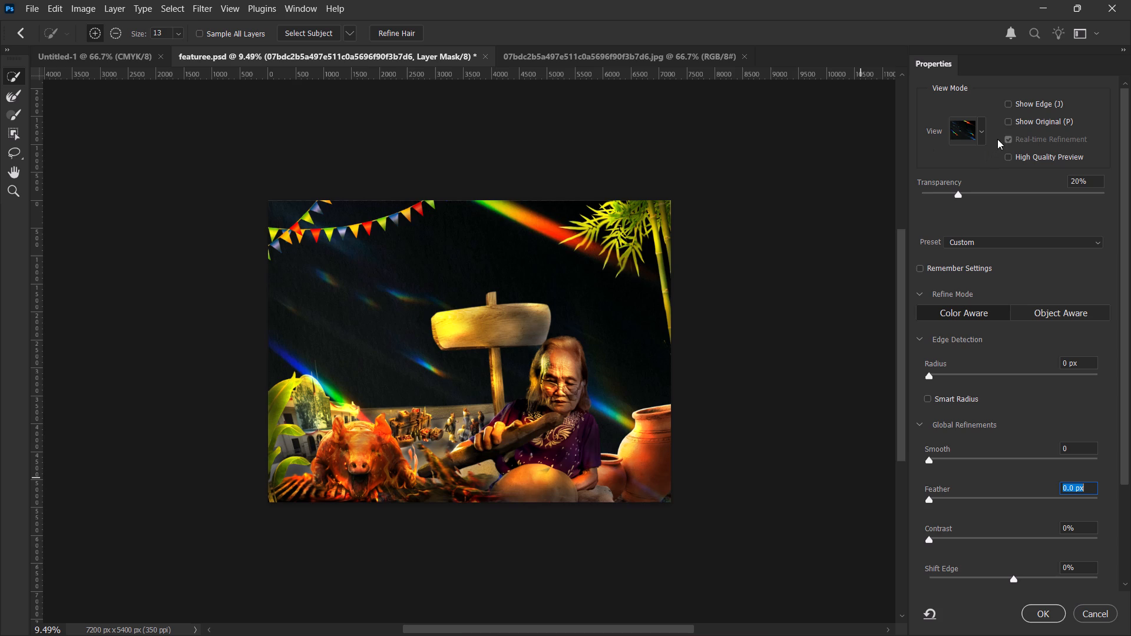
{"action": "left_click", "coordinate": [1010, 107]}
{"action": "left_click", "coordinate": [1006, 125]}
{"action": "left_click", "coordinate": [1008, 155]}
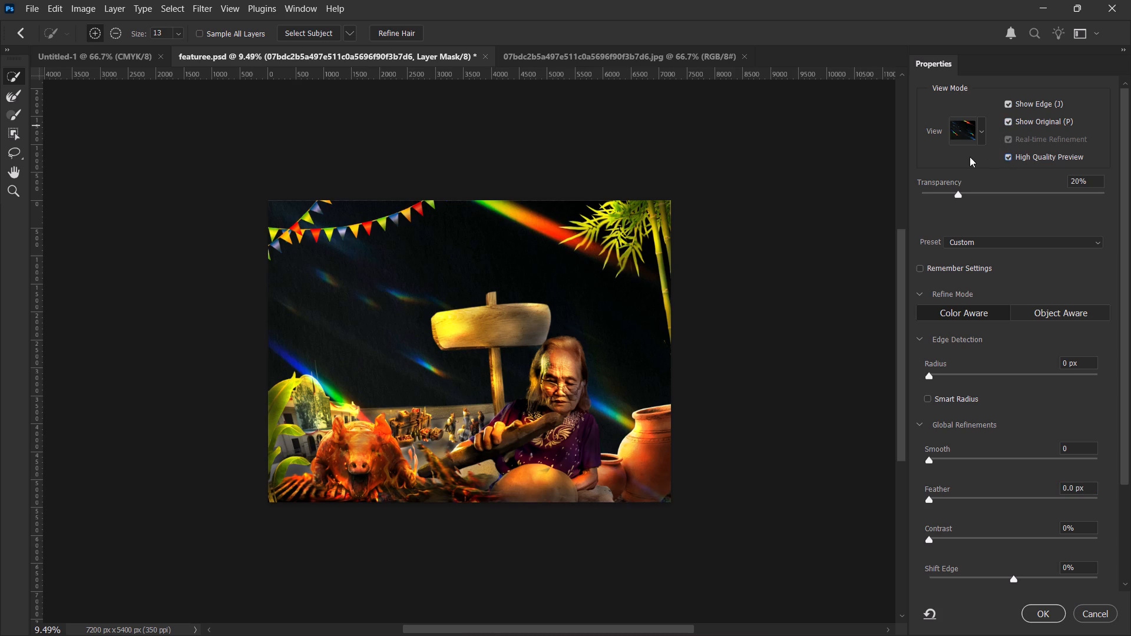
Toggle the Wi-Fi connection in the system quick settings.
{"action": "left_click", "coordinate": [126, 54]}
{"action": "left_click", "coordinate": [991, 614]}
{"action": "left_click", "coordinate": [904, 361]}
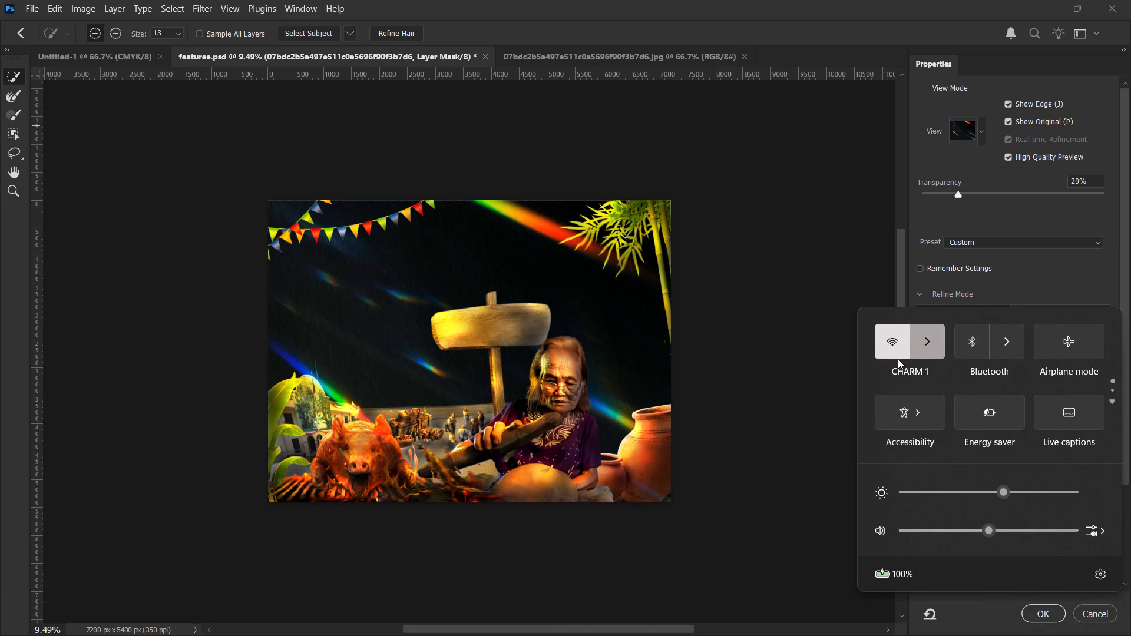
{"action": "left_click", "coordinate": [895, 338]}
{"action": "left_click", "coordinate": [684, 61]}
{"action": "left_click", "coordinate": [682, 56]}
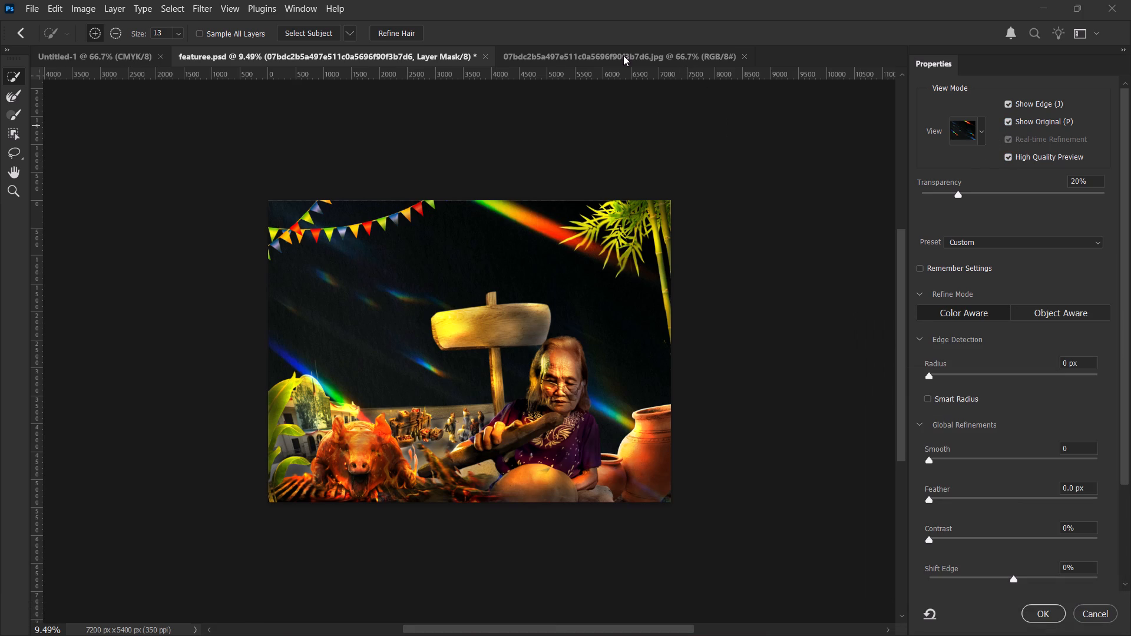
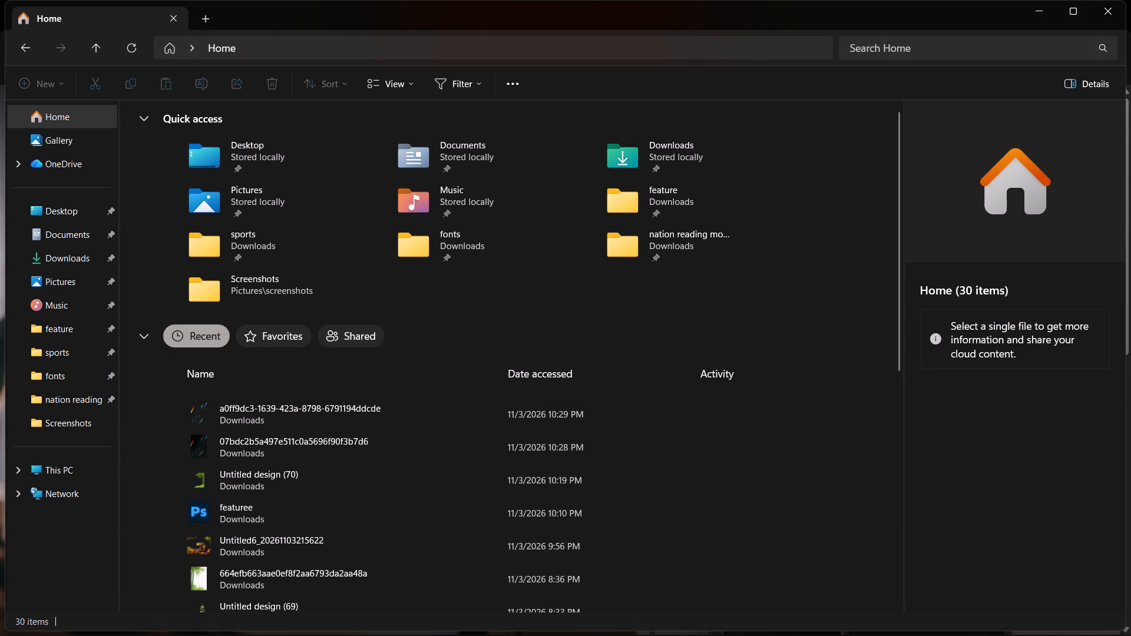
Switch to File Explorer and open the Downloads folder containing the saved transparent rainbow light image.
{"action": "left_click", "coordinate": [71, 246]}
{"action": "left_click", "coordinate": [71, 253]}
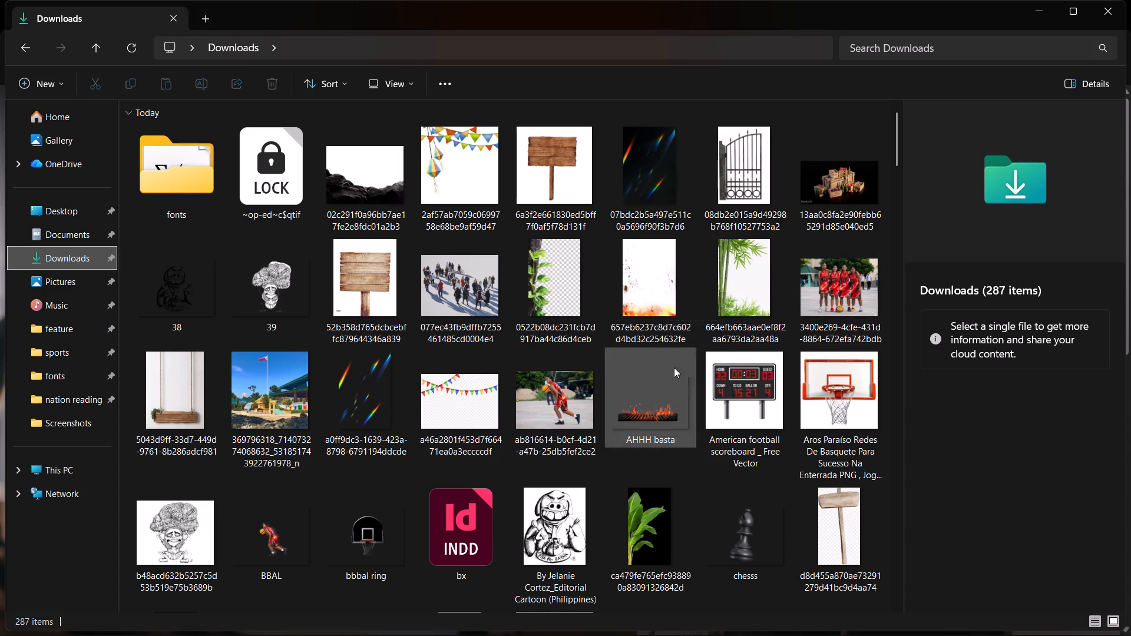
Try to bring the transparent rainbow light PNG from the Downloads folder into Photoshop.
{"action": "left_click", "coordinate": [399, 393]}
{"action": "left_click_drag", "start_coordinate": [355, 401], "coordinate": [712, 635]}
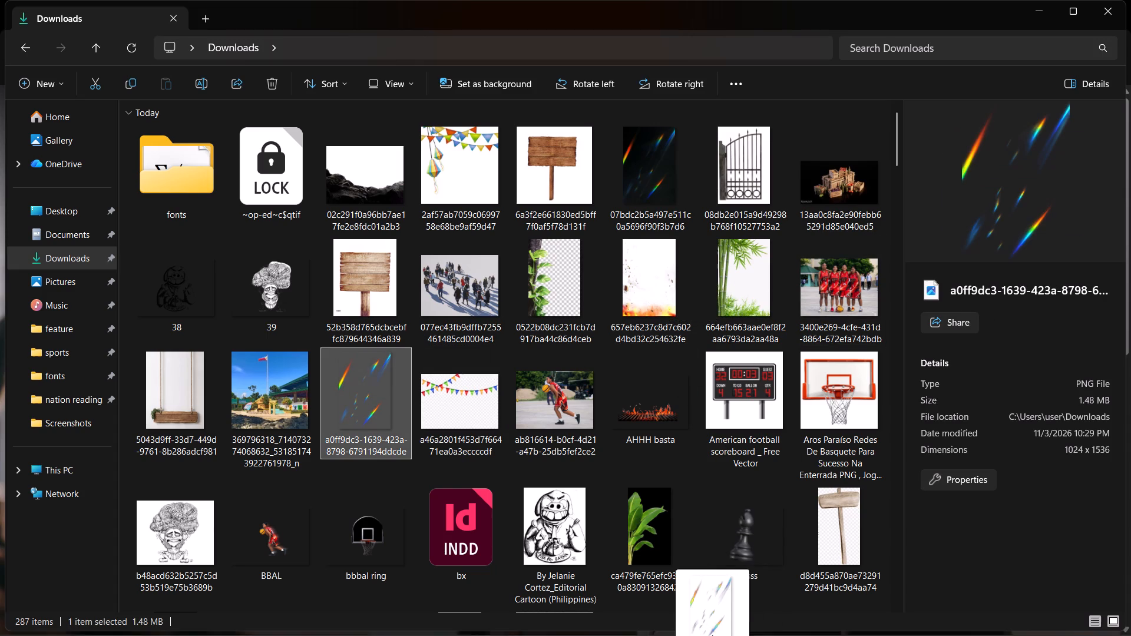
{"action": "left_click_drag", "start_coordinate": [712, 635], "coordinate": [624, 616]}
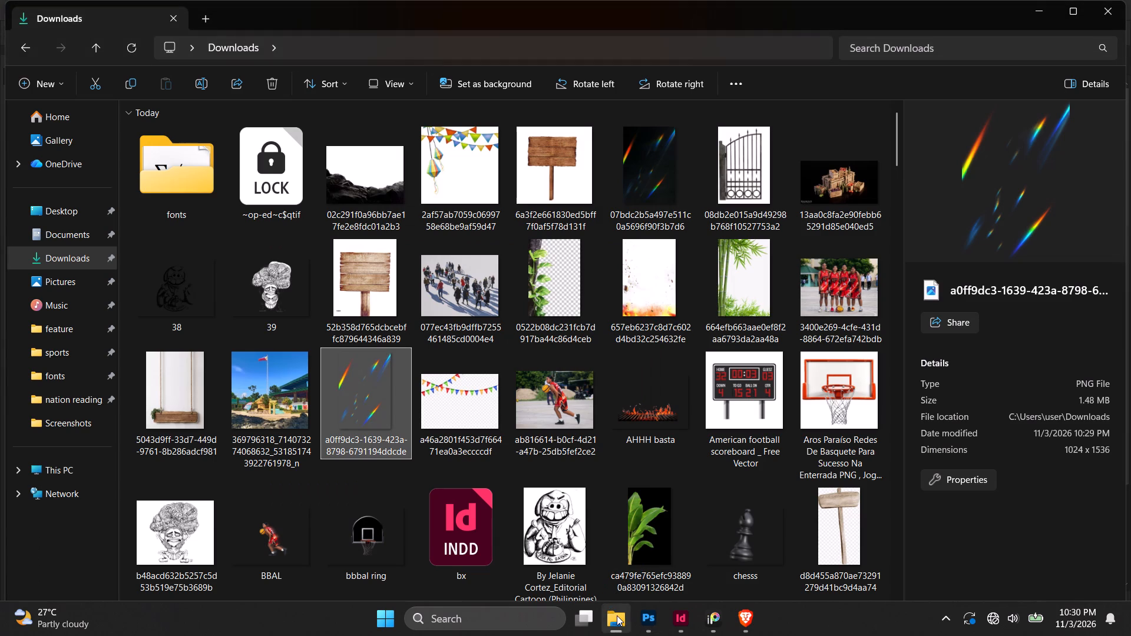
Open the featuree Photoshop file from the recent files in File Explorer.
{"action": "left_click", "coordinate": [78, 120]}
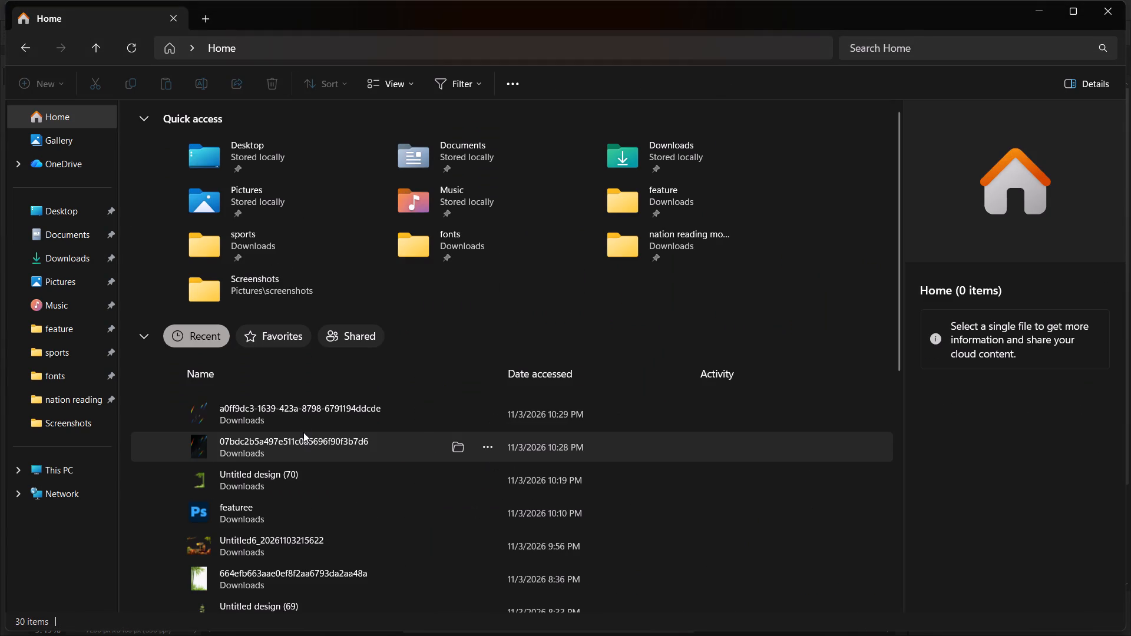
{"action": "double_click", "coordinate": [318, 508]}
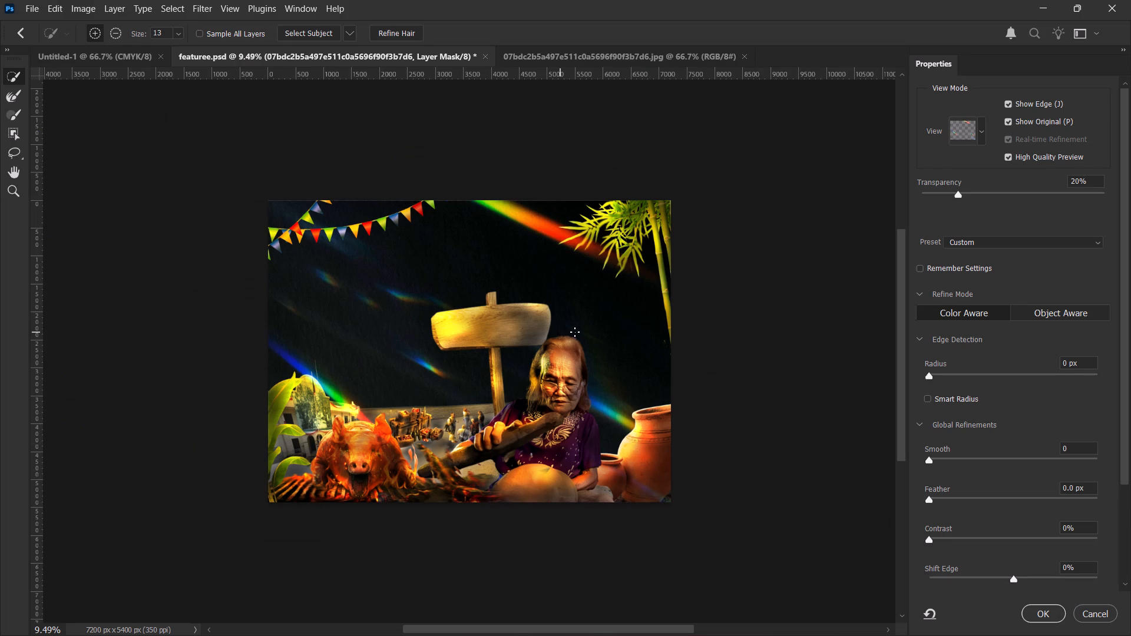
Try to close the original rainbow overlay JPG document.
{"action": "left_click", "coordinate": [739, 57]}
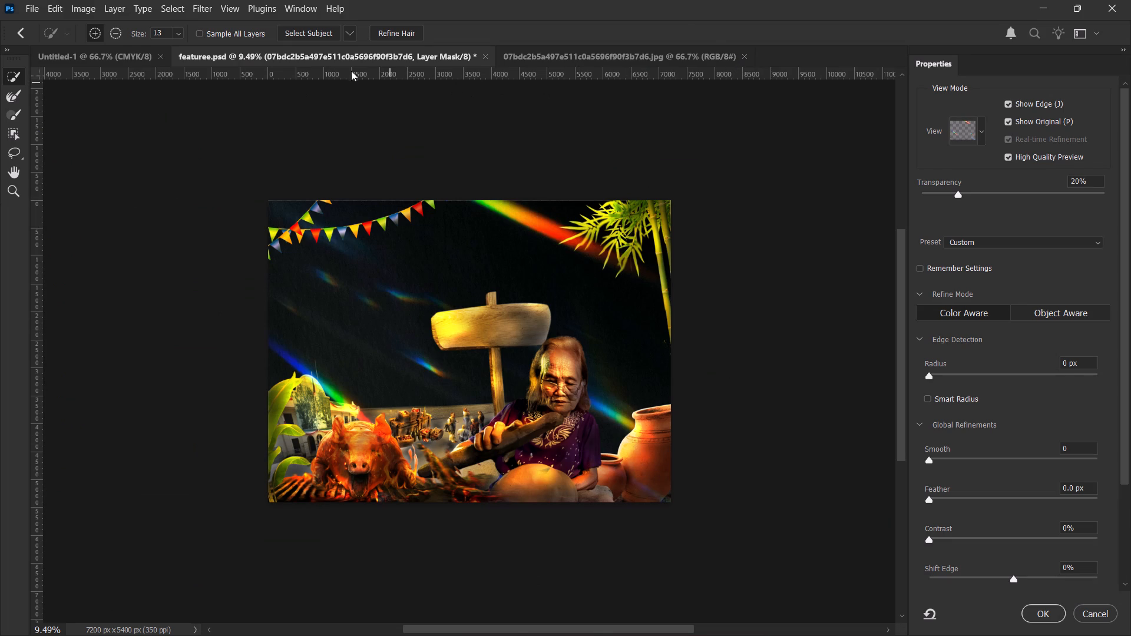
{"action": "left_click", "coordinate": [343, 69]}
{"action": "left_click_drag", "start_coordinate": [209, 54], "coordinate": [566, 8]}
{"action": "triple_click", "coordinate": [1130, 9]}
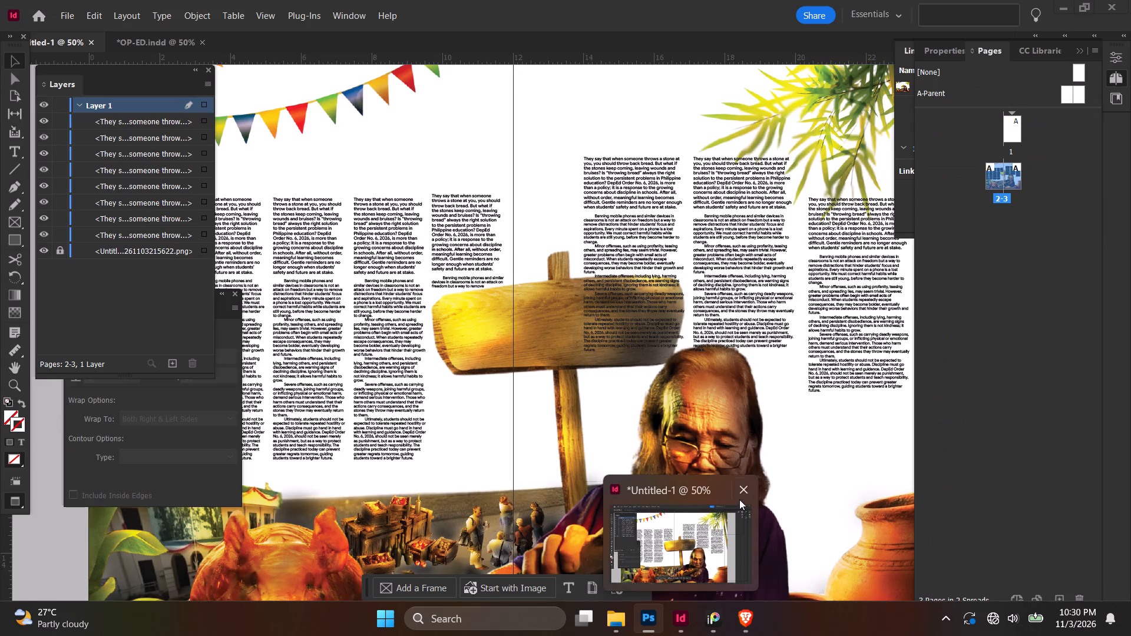
Switch to InDesign and examine the opinion-article spread with the festival illustration at different magnifications.
{"action": "left_click", "coordinate": [687, 622]}
{"action": "scroll", "coordinate": [679, 460], "scroll_direction": "down", "scroll_amount": 1}
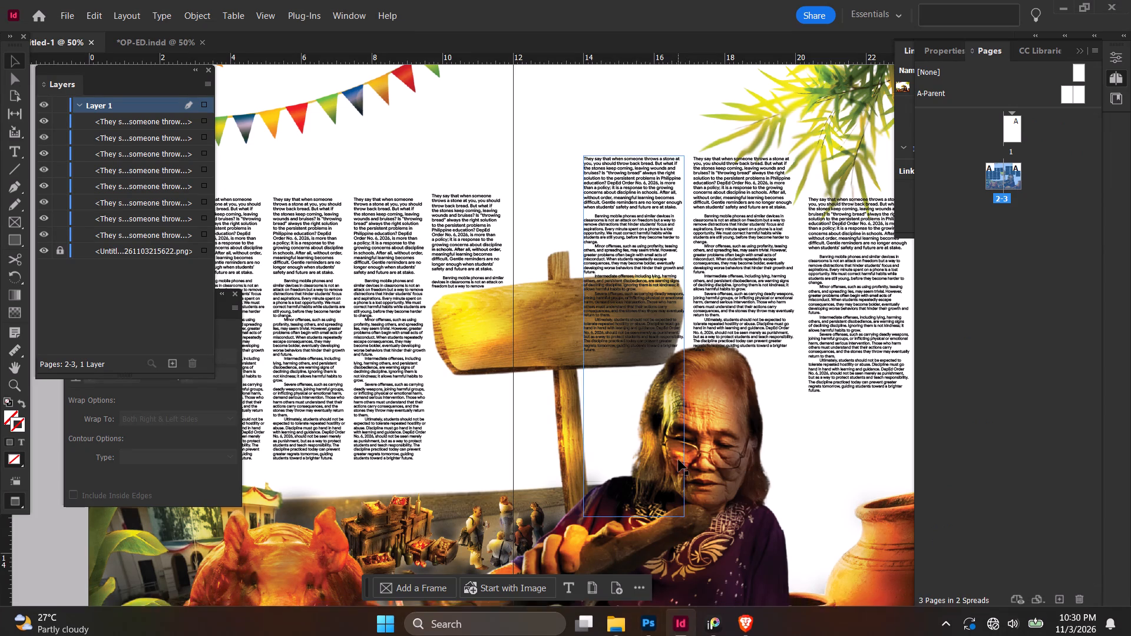
{"action": "scroll", "coordinate": [679, 460], "scroll_direction": "down", "scroll_amount": 3}
{"action": "scroll", "coordinate": [616, 409], "scroll_direction": "down", "scroll_amount": 4, "text": "alt"}
{"action": "scroll", "coordinate": [524, 395], "scroll_direction": "up", "scroll_amount": 4, "text": "alt"}
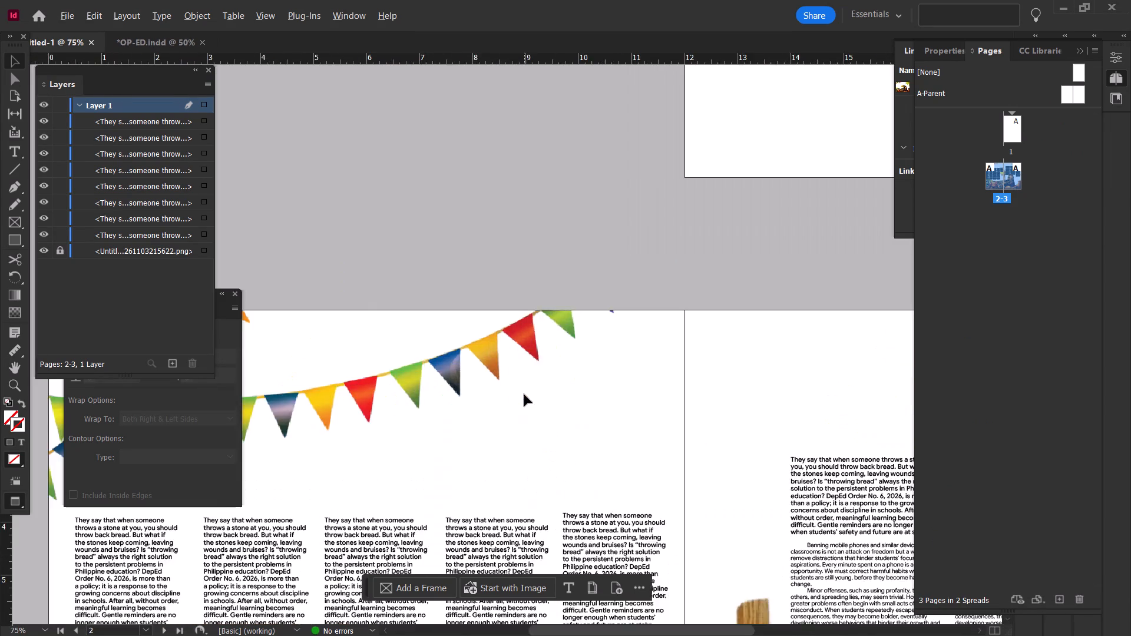
{"action": "scroll", "coordinate": [524, 395], "scroll_direction": "down", "scroll_amount": 8, "text": "ctrl"}
{"action": "scroll", "coordinate": [576, 455], "scroll_direction": "up", "scroll_amount": 1, "text": "alt"}
{"action": "scroll", "coordinate": [577, 454], "scroll_direction": "down", "scroll_amount": 4}
{"action": "scroll", "coordinate": [585, 450], "scroll_direction": "up", "scroll_amount": 1, "text": "alt"}
{"action": "scroll", "coordinate": [585, 450], "scroll_direction": "down", "scroll_amount": 1, "text": "alt"}
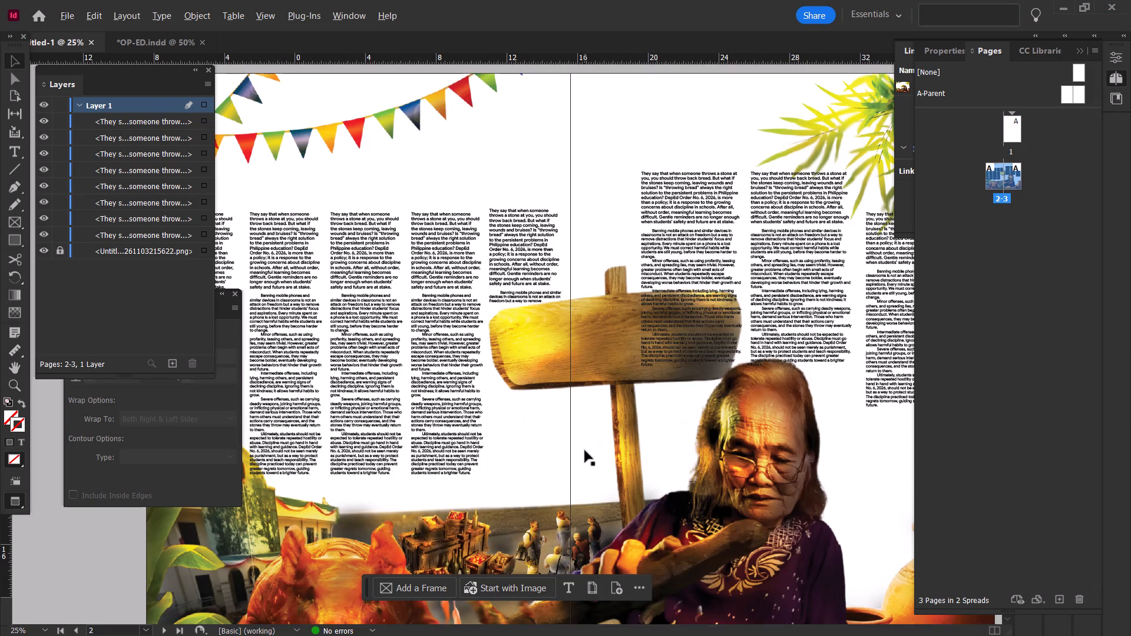
Switch to Photoshop and examine how the rainbow light overlay sits over the festival illustration.
{"action": "left_click", "coordinate": [624, 625]}
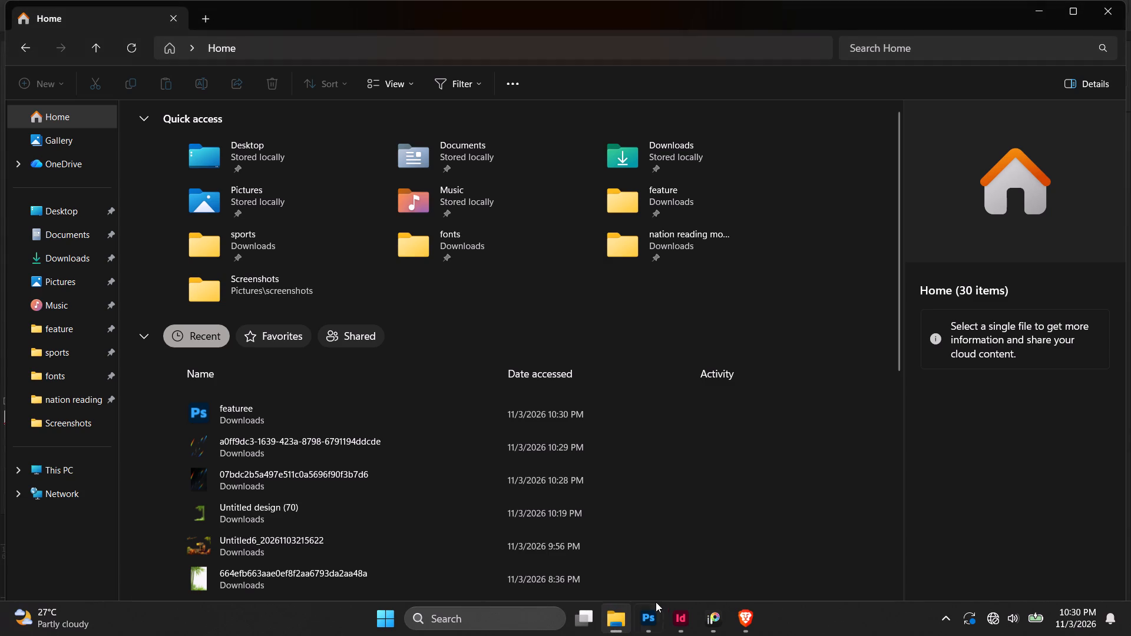
{"action": "left_click", "coordinate": [653, 617]}
{"action": "scroll", "coordinate": [548, 478], "scroll_direction": "up", "scroll_amount": 4, "text": "alt"}
{"action": "scroll", "coordinate": [548, 473], "scroll_direction": "down", "scroll_amount": 4, "text": "alt"}
{"action": "scroll", "coordinate": [467, 438], "scroll_direction": "up", "scroll_amount": 4, "text": "alt"}
{"action": "scroll", "coordinate": [467, 437], "scroll_direction": "down", "scroll_amount": 5, "text": "alt"}
{"action": "scroll", "coordinate": [473, 437], "scroll_direction": "up", "scroll_amount": 5, "text": "alt"}
{"action": "scroll", "coordinate": [473, 437], "scroll_direction": "down", "scroll_amount": 5, "text": "alt"}
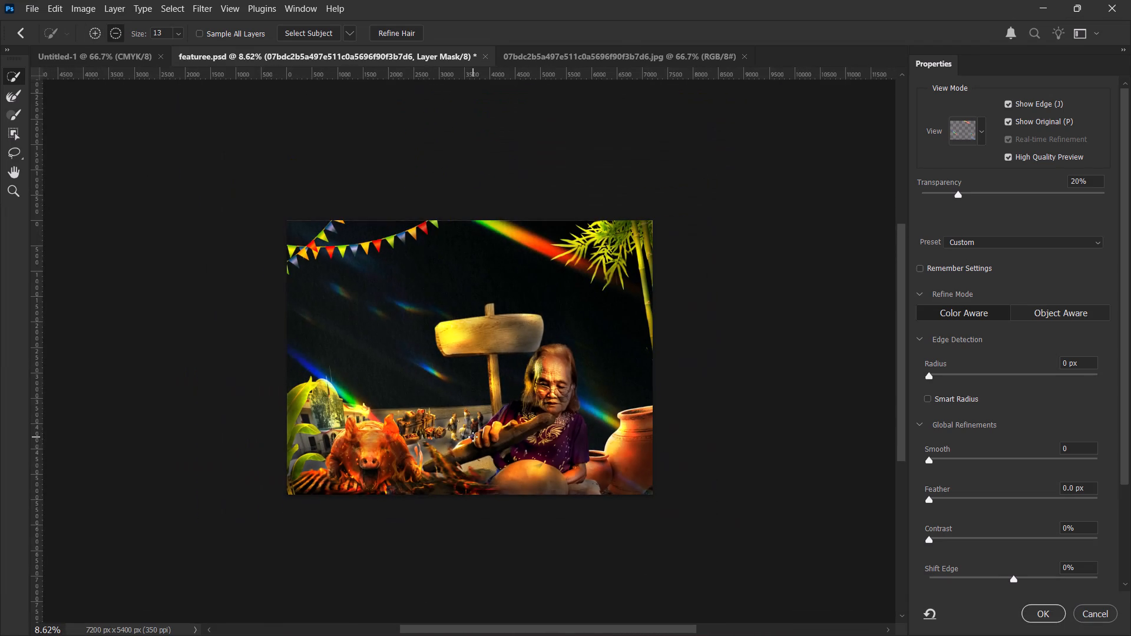
{"action": "scroll", "coordinate": [373, 396], "scroll_direction": "up", "scroll_amount": 8, "text": "alt"}
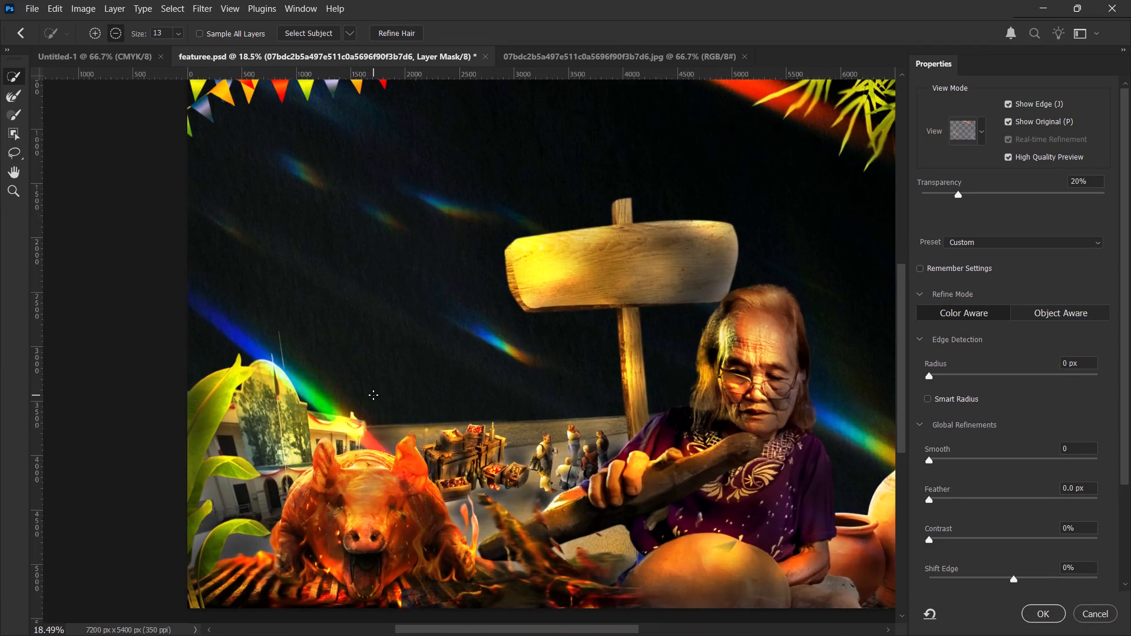
{"action": "scroll", "coordinate": [373, 395], "scroll_direction": "down", "scroll_amount": 6, "text": "alt"}
{"action": "key", "text": "space"}
{"action": "key", "text": "space"}
{"action": "key", "text": "space"}
{"action": "key", "text": "space"}
{"action": "key", "text": "space"}
{"action": "key", "text": "space"}
{"action": "key", "text": "space"}
{"action": "key", "text": "space"}
{"action": "key", "text": "space"}
{"action": "key", "text": "space"}
{"action": "left_click_drag", "start_coordinate": [384, 271], "coordinate": [421, 323]}
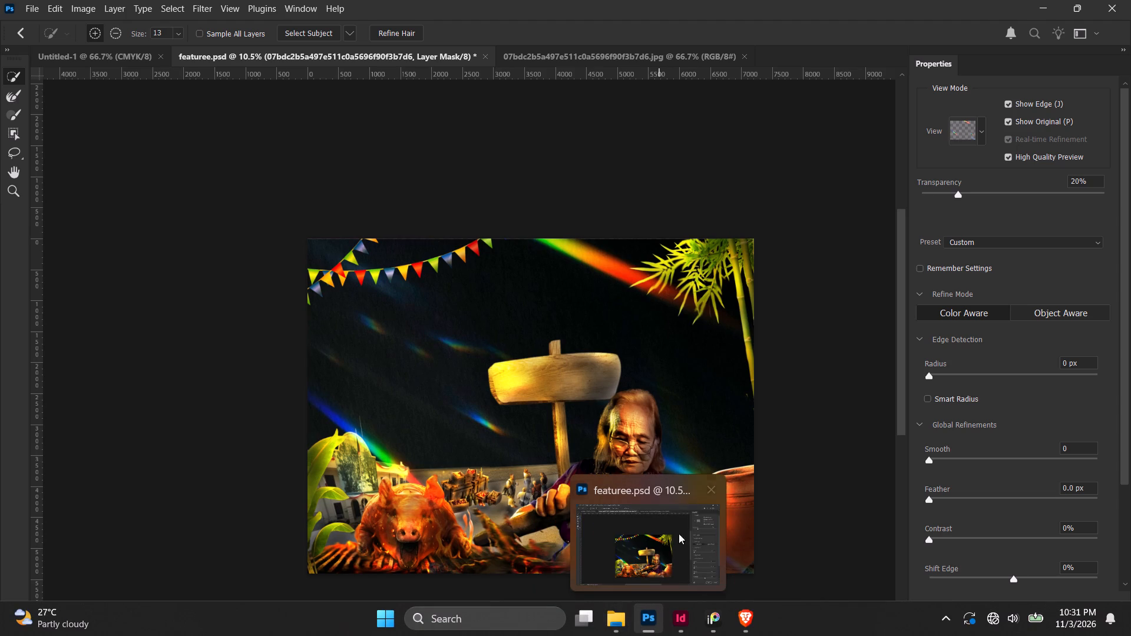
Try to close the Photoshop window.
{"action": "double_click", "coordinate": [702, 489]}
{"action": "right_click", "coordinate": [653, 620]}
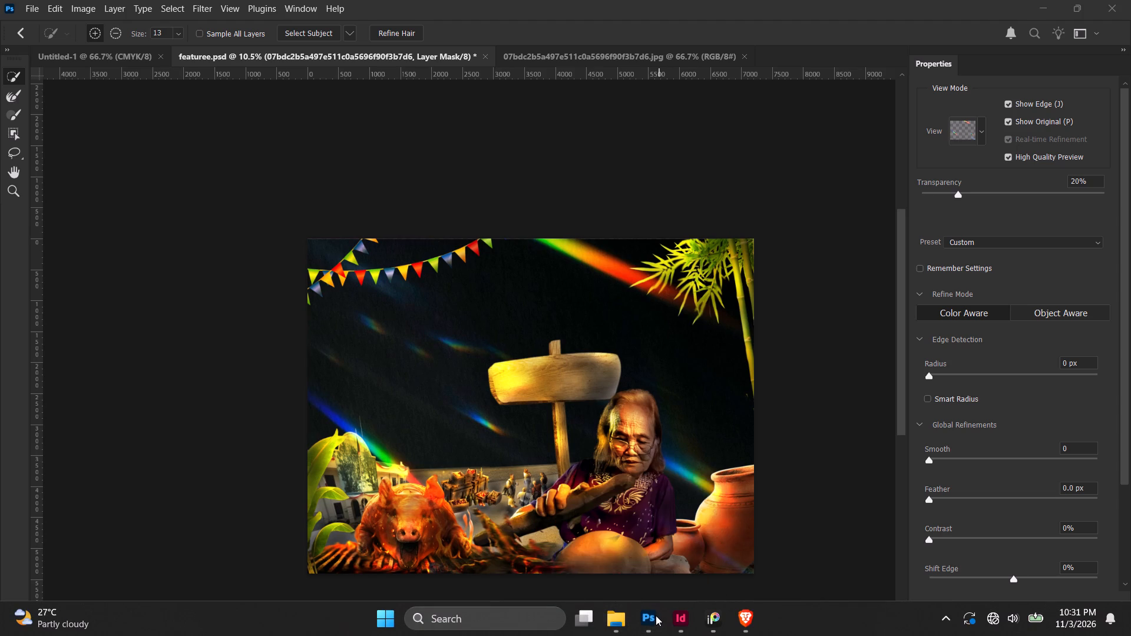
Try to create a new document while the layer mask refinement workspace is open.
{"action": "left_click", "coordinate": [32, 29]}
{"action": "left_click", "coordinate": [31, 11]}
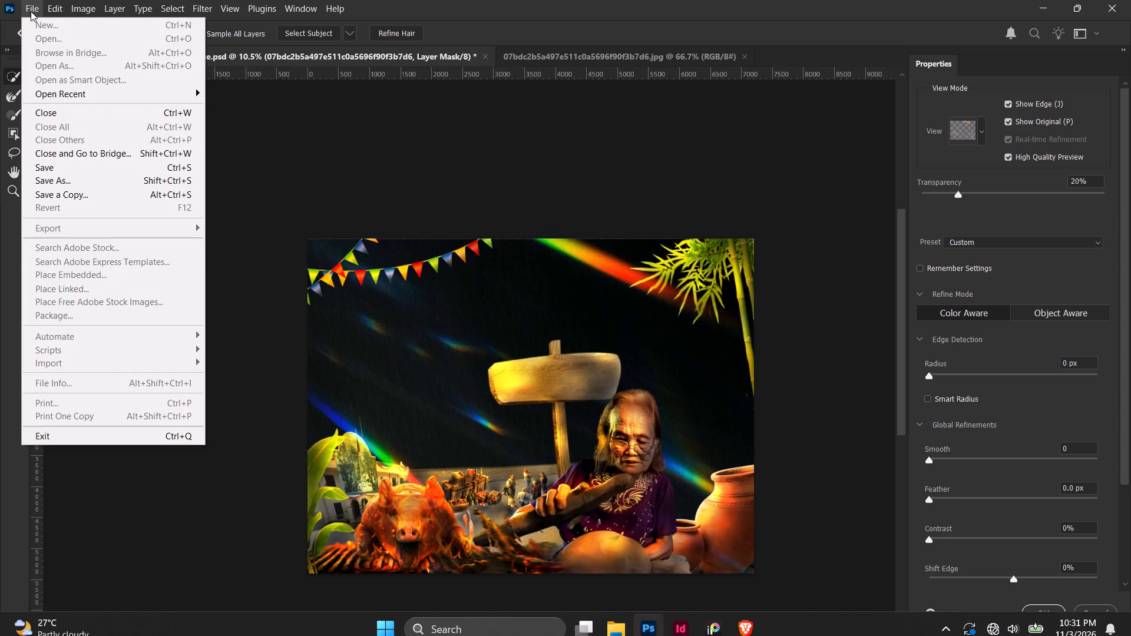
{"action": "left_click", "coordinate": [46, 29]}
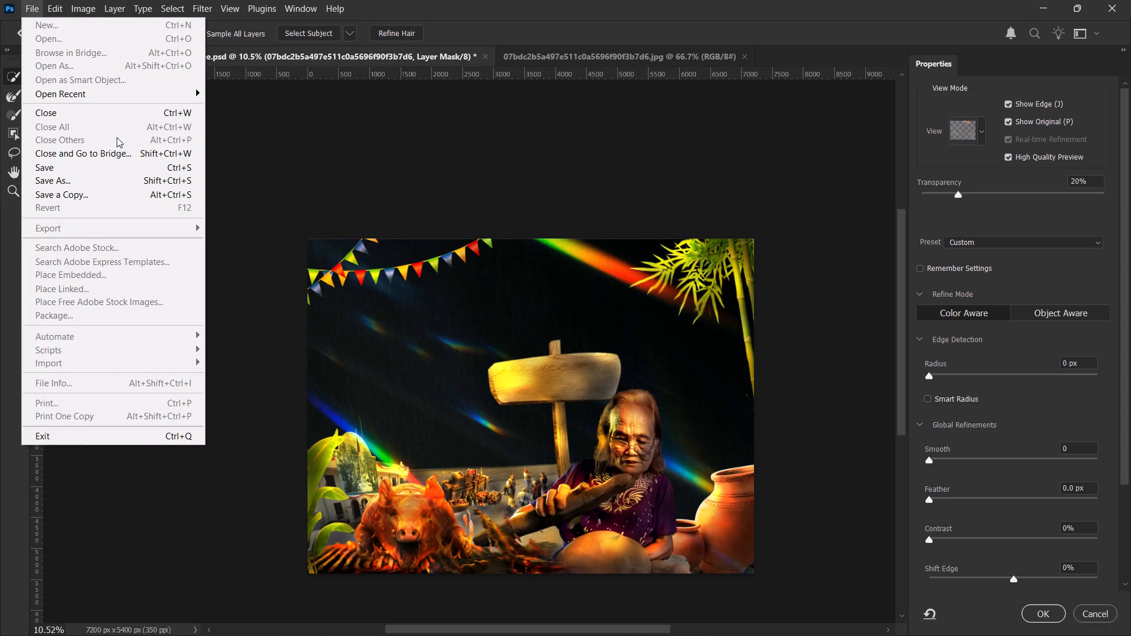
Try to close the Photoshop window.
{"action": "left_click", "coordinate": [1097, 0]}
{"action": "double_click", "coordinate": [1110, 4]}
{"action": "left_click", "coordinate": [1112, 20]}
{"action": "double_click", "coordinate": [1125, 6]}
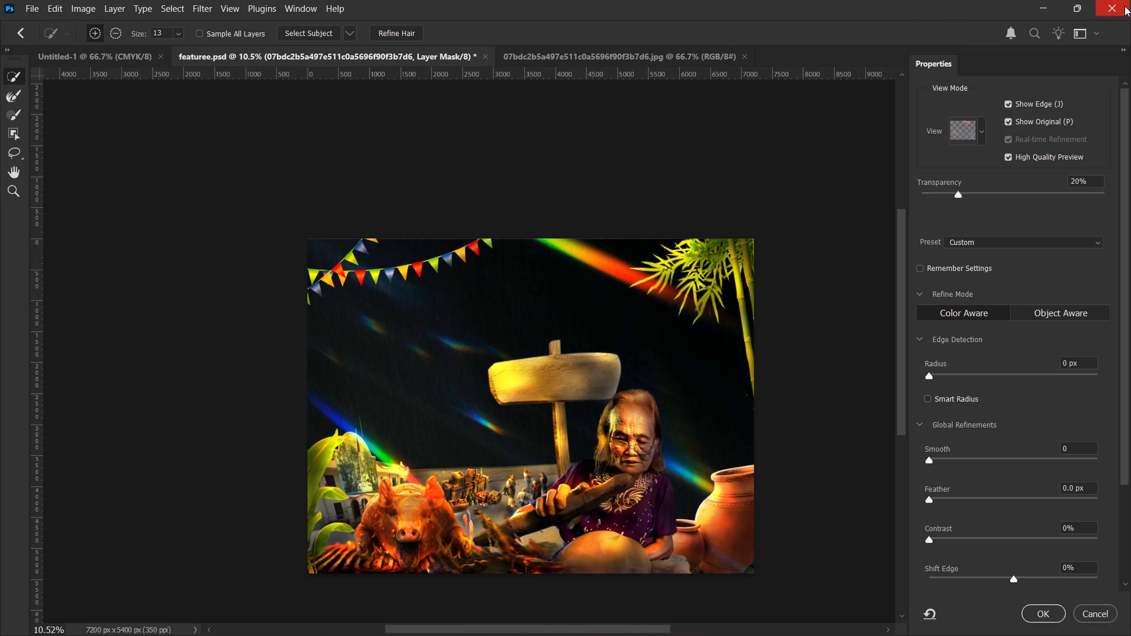
Switch to the Brave browser and open the Canva home page.
{"action": "left_click", "coordinate": [751, 620]}
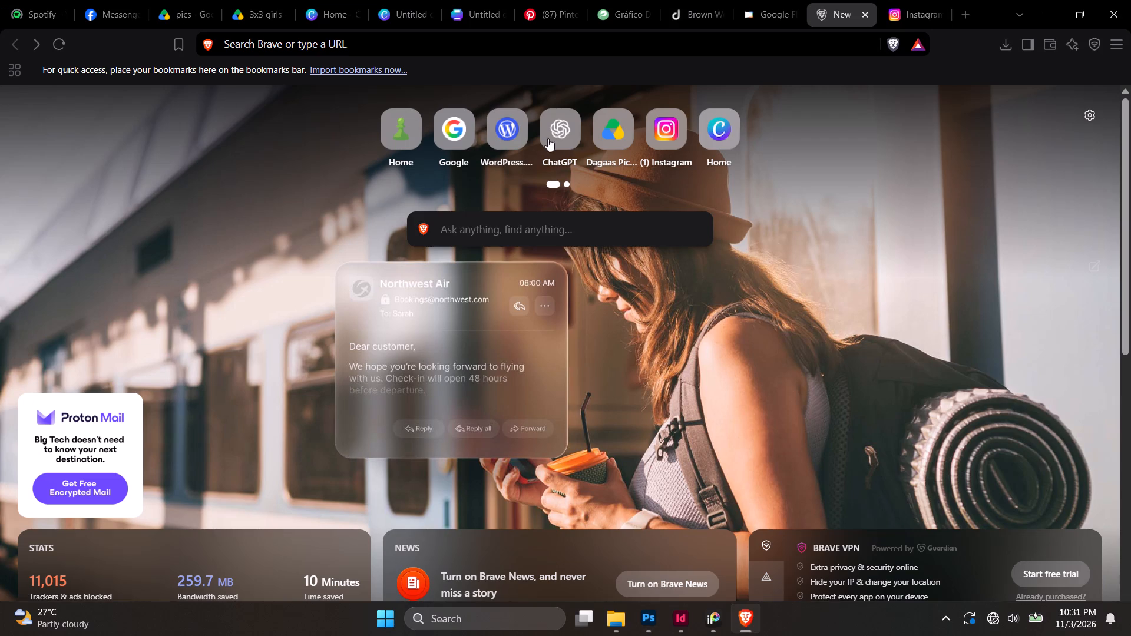
{"action": "left_click", "coordinate": [347, 0]}
{"action": "left_click", "coordinate": [385, 247]}
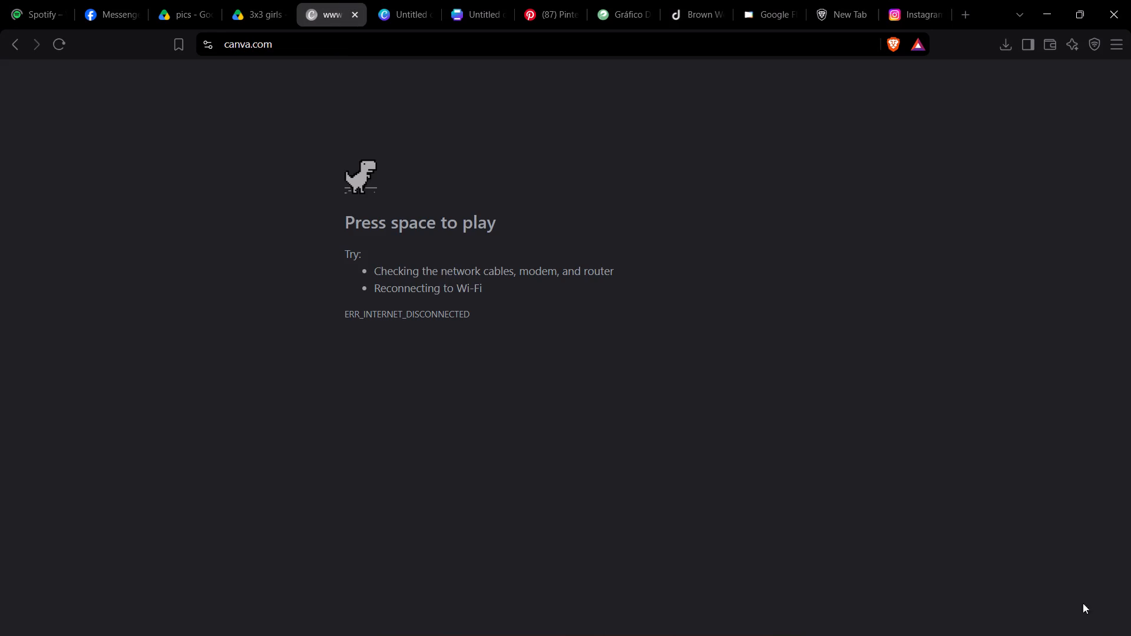
Turn on the computer's Wi-Fi and open the list of available networks.
{"action": "left_click", "coordinate": [996, 614]}
{"action": "left_click", "coordinate": [896, 345]}
{"action": "left_click", "coordinate": [921, 345]}
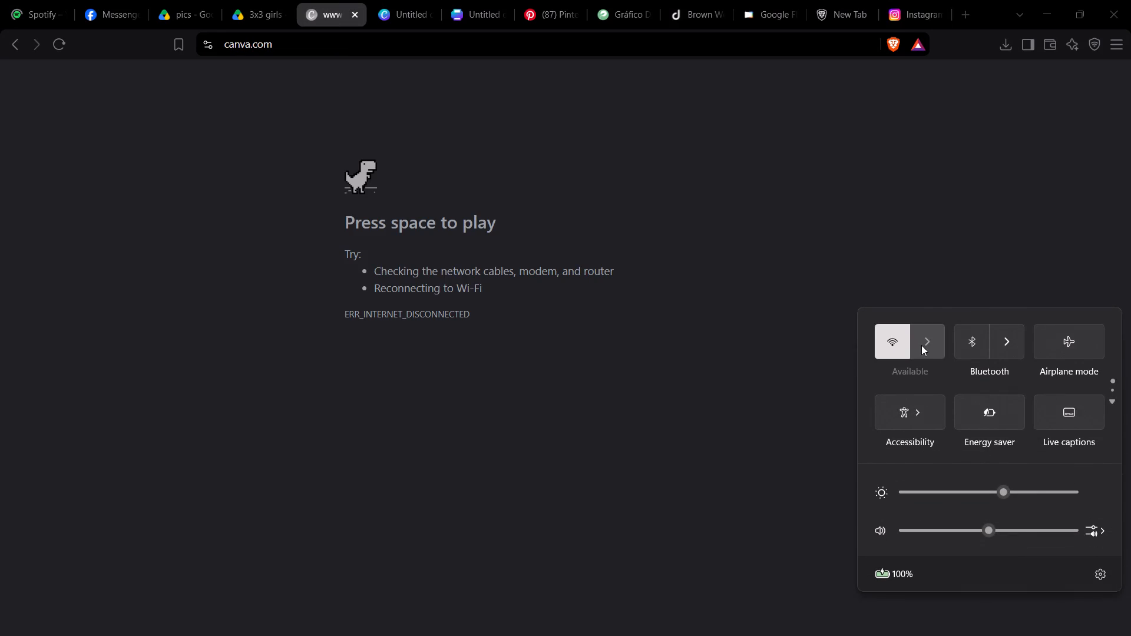
Switch to File Explorer and open the recent featuree PSD file with Photoshop.
{"action": "left_click", "coordinate": [613, 628]}
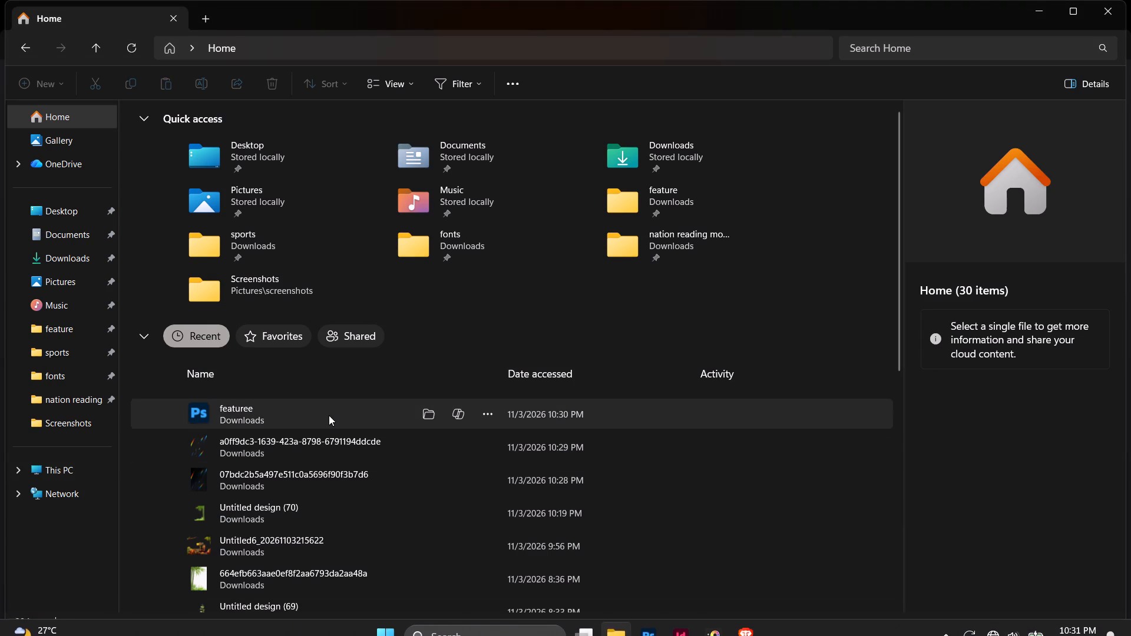
{"action": "left_click", "coordinate": [329, 415]}
{"action": "right_click", "coordinate": [329, 415]}
{"action": "left_click", "coordinate": [415, 123]}
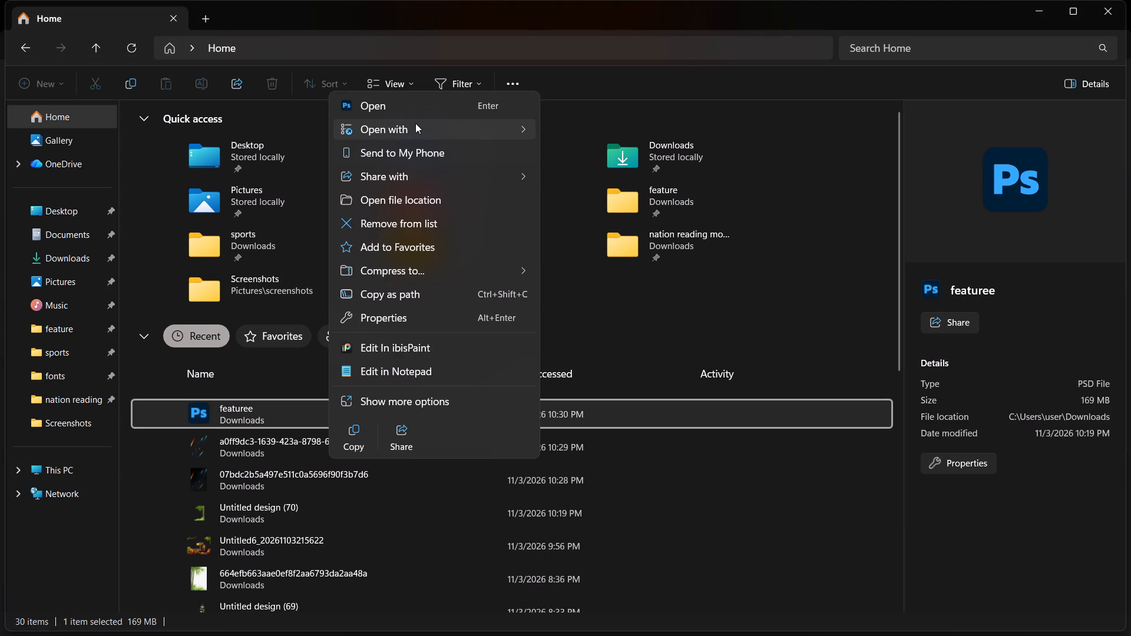
{"action": "left_click", "coordinate": [653, 128]}
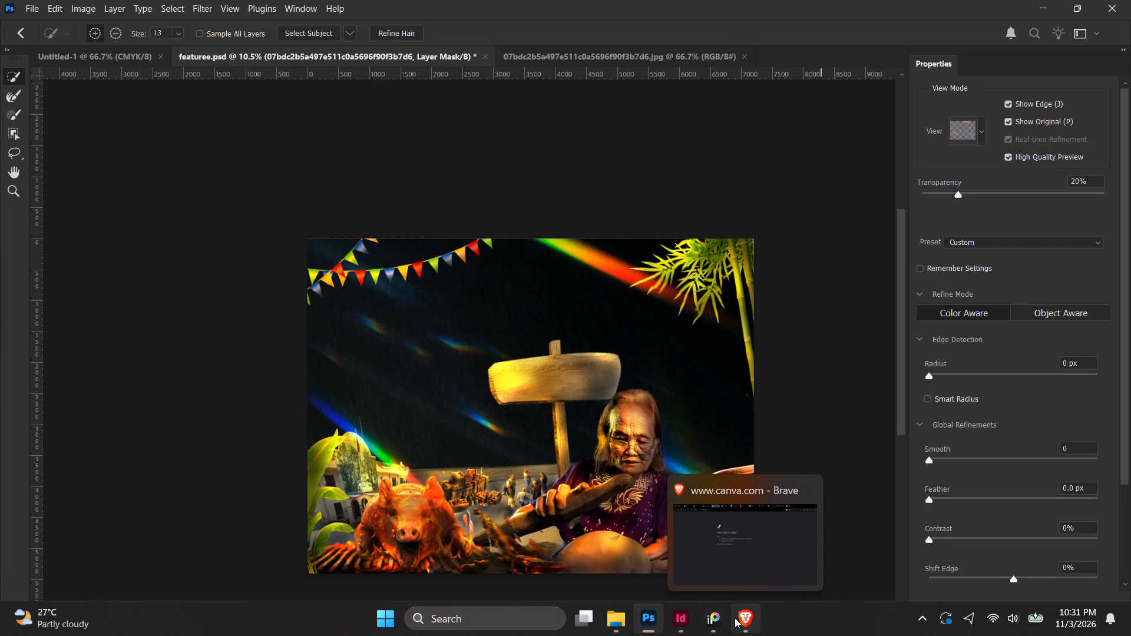
Switch to Canva in Brave and open the shared design "ALAM MO BA?" from the notifications.
{"action": "left_click", "coordinate": [752, 558]}
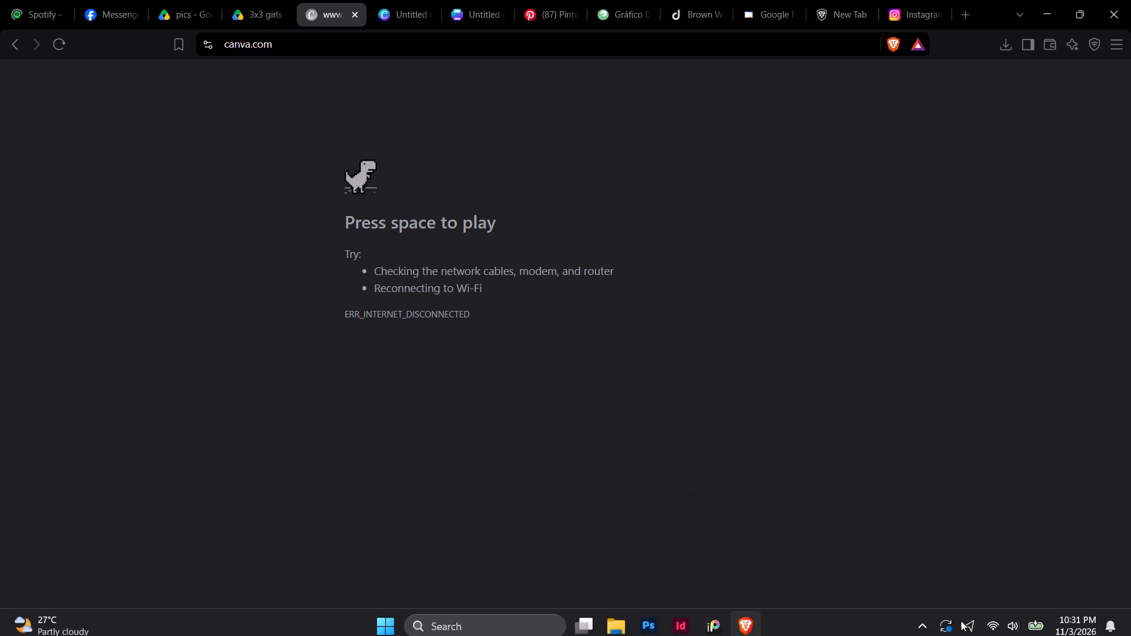
{"action": "left_click", "coordinate": [426, 323]}
{"action": "left_click_drag", "start_coordinate": [422, 320], "coordinate": [393, 299]}
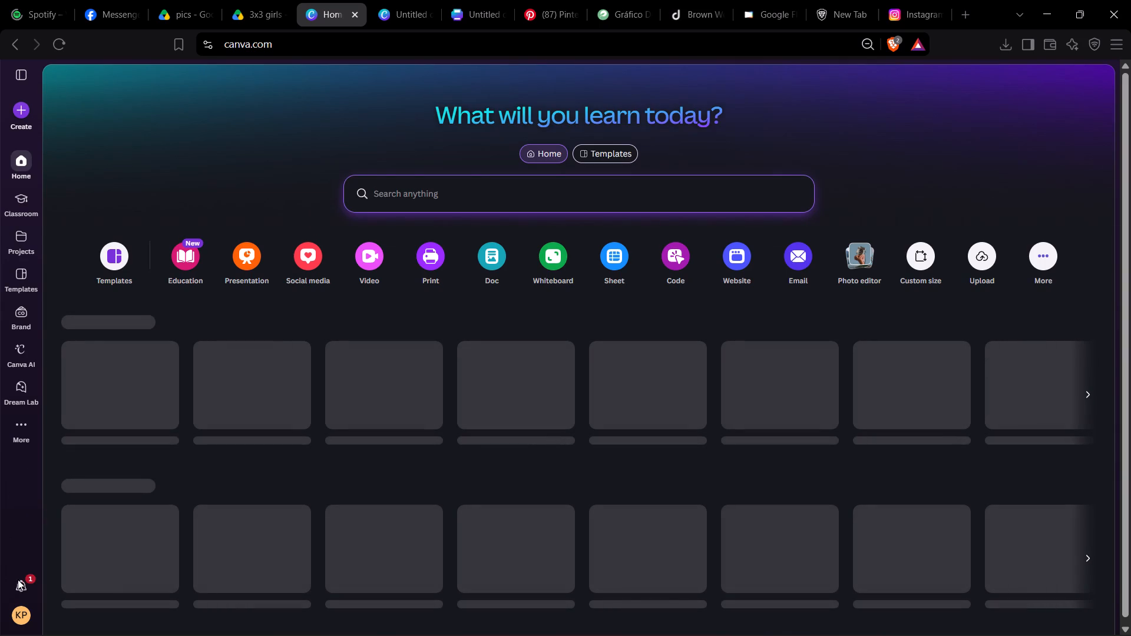
{"action": "left_click", "coordinate": [19, 577]}
{"action": "left_click", "coordinate": [27, 584]}
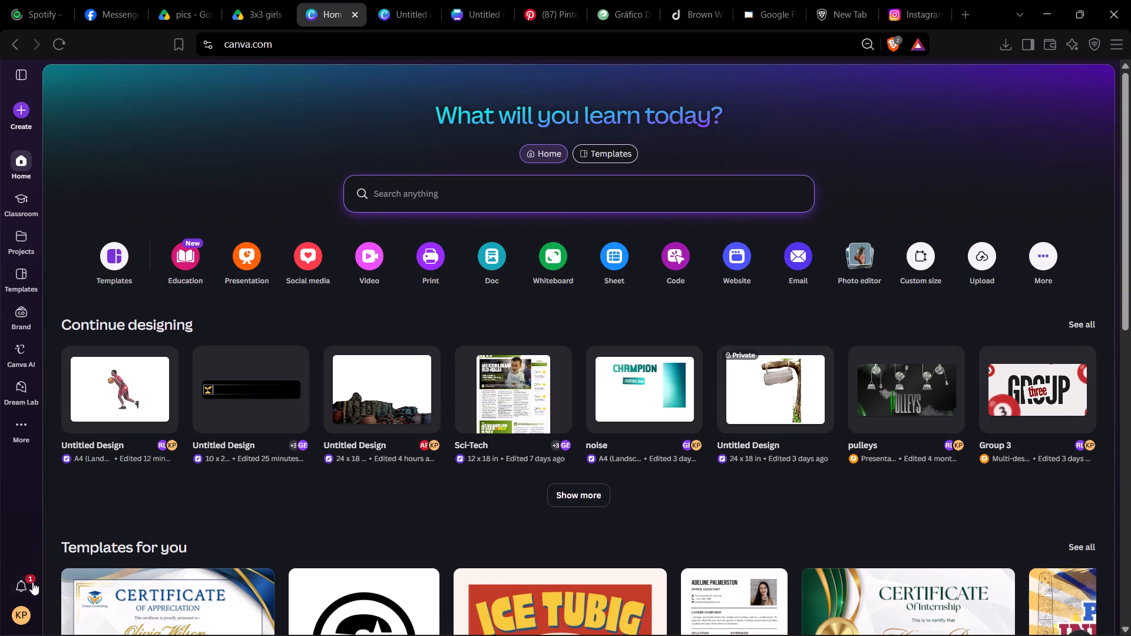
{"action": "left_click", "coordinate": [26, 584]}
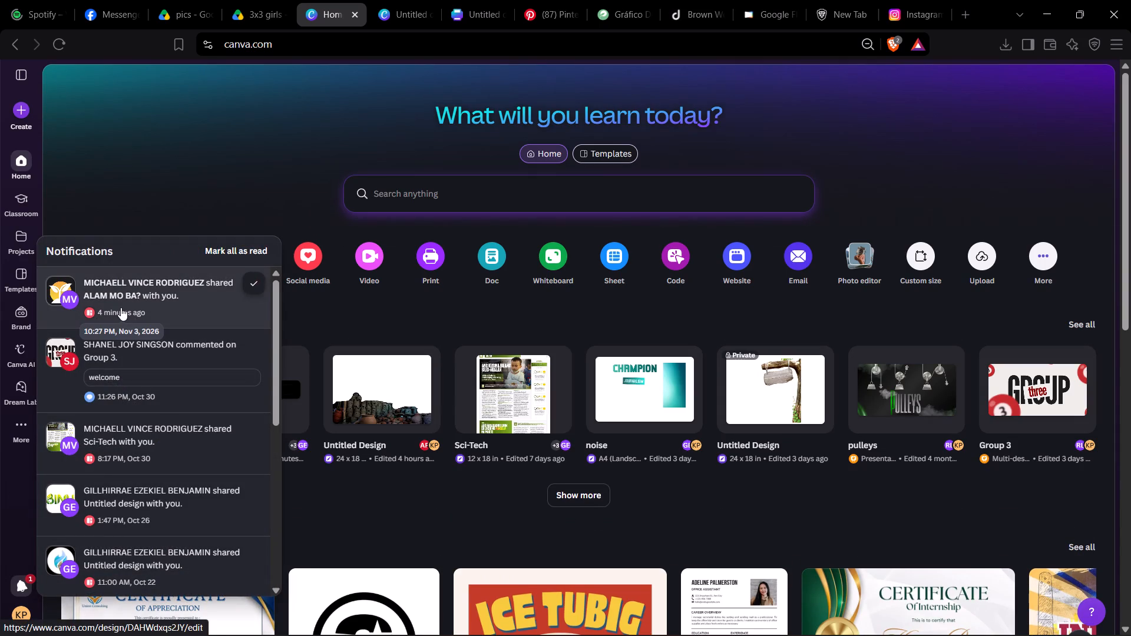
{"action": "left_click", "coordinate": [121, 307]}
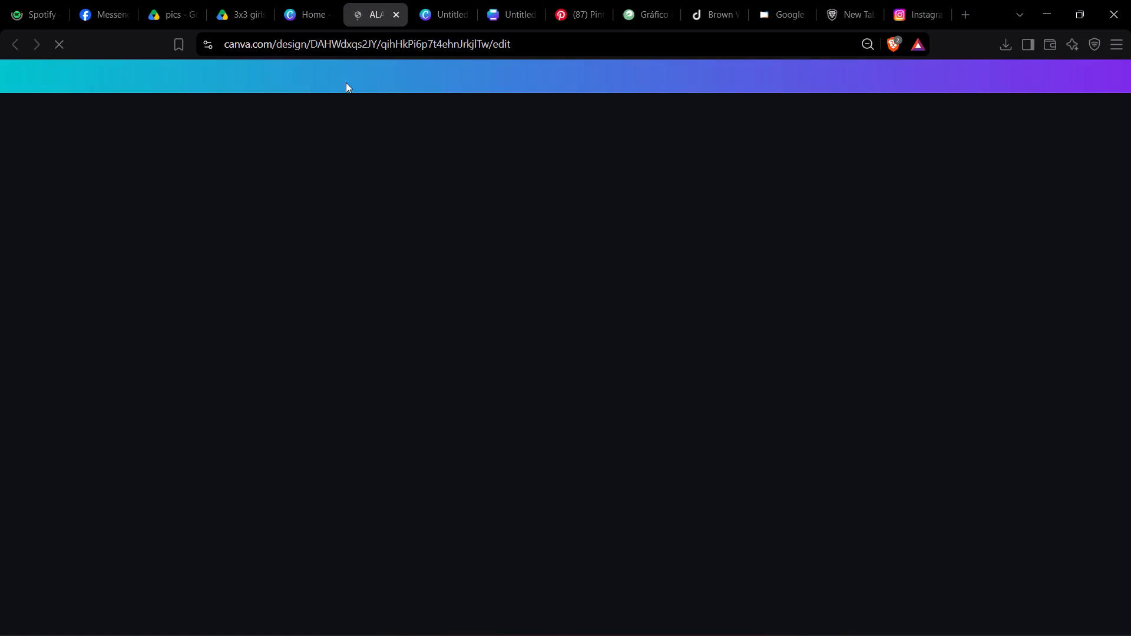
{"action": "left_click", "coordinate": [774, 381]}
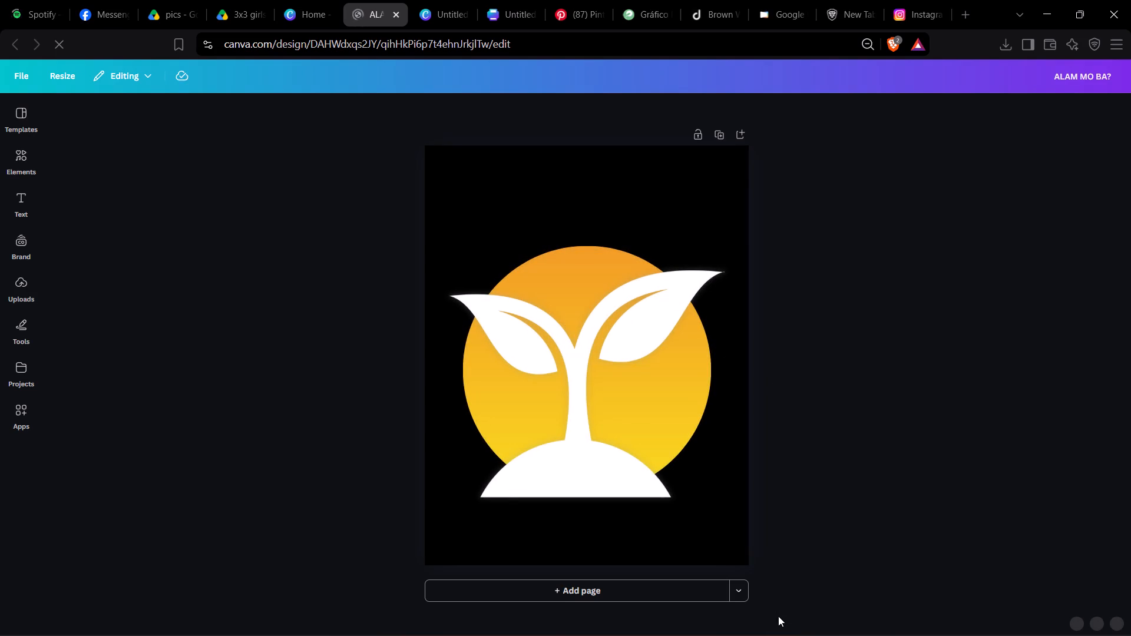
{"action": "left_click", "coordinate": [808, 436]}
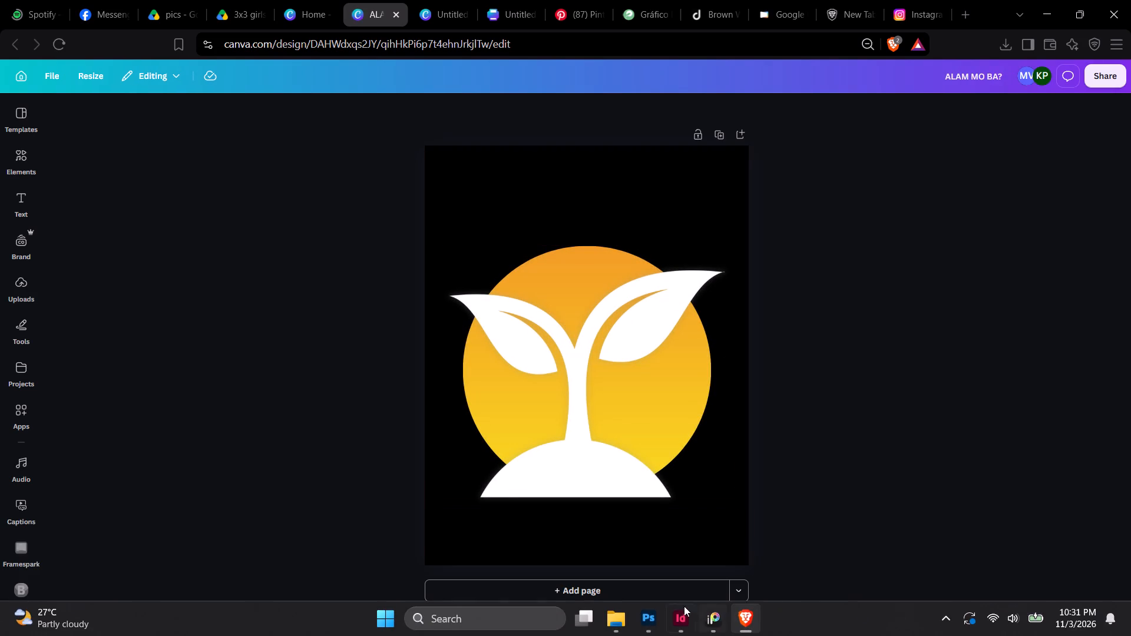
Return to featuree.psd in Photoshop and cancel the Select and Mask session on the rainbow overlay's layer mask.
{"action": "left_click", "coordinate": [674, 622]}
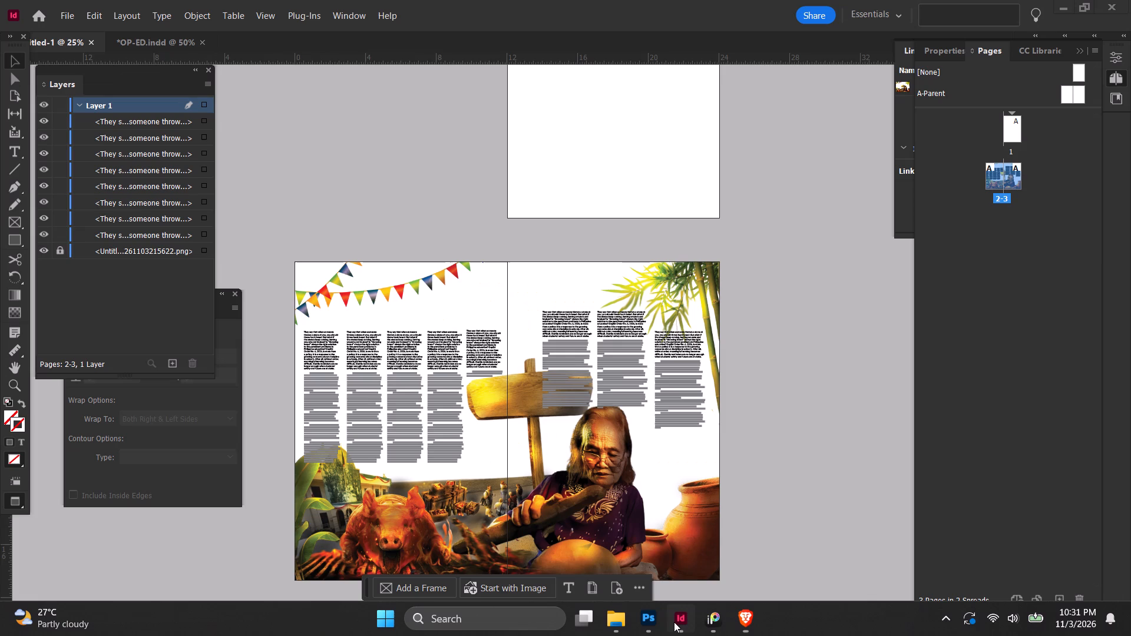
{"action": "left_click", "coordinate": [648, 622]}
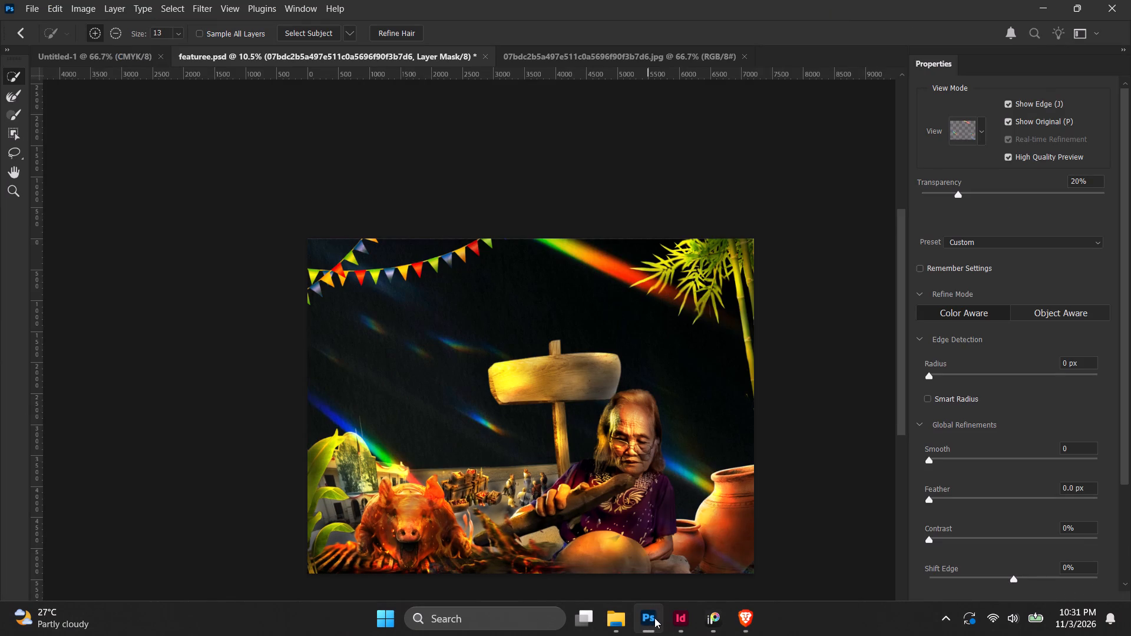
{"action": "left_click", "coordinate": [824, 343]}
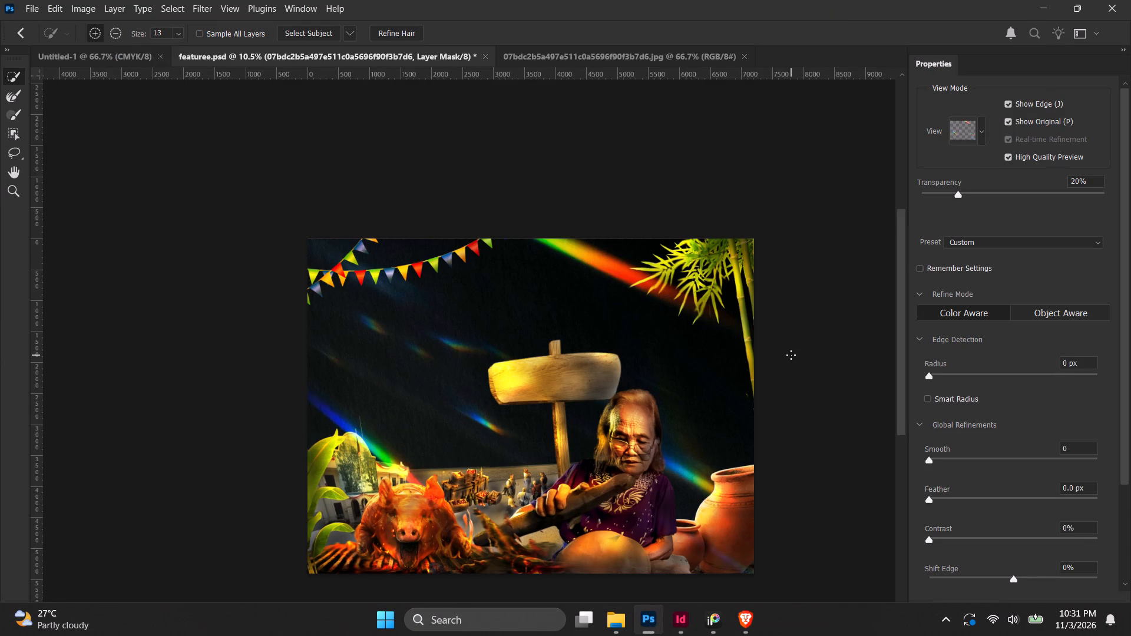
{"action": "scroll", "coordinate": [791, 355], "scroll_direction": "up", "scroll_amount": 1}
{"action": "scroll", "coordinate": [558, 481], "scroll_direction": "up", "scroll_amount": 1}
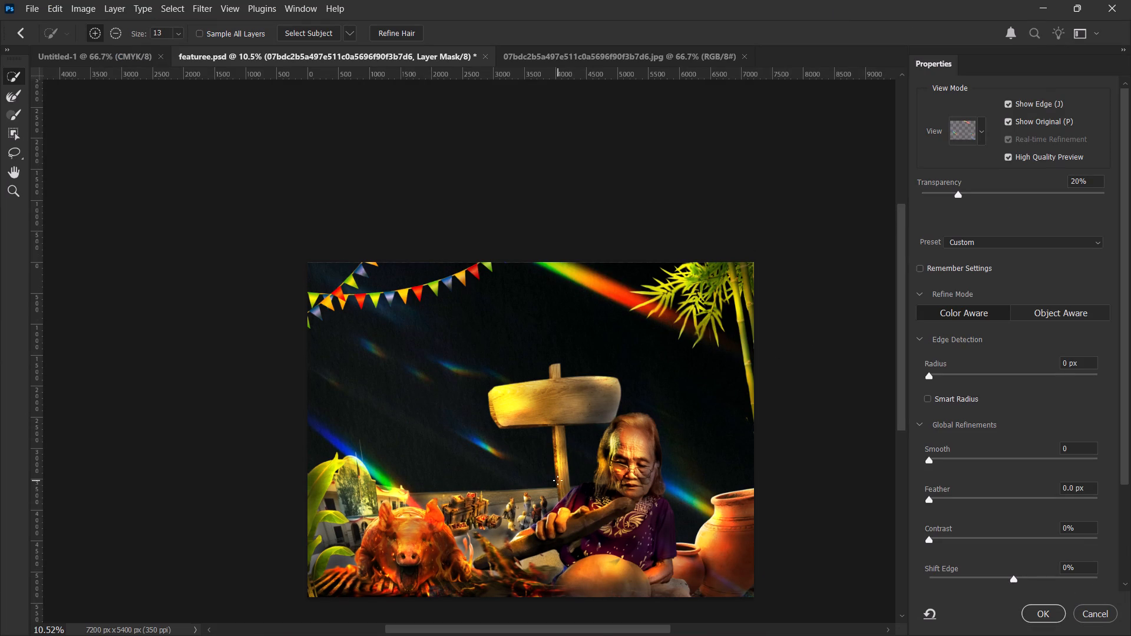
{"action": "scroll", "coordinate": [560, 479], "scroll_direction": "down", "scroll_amount": 5}
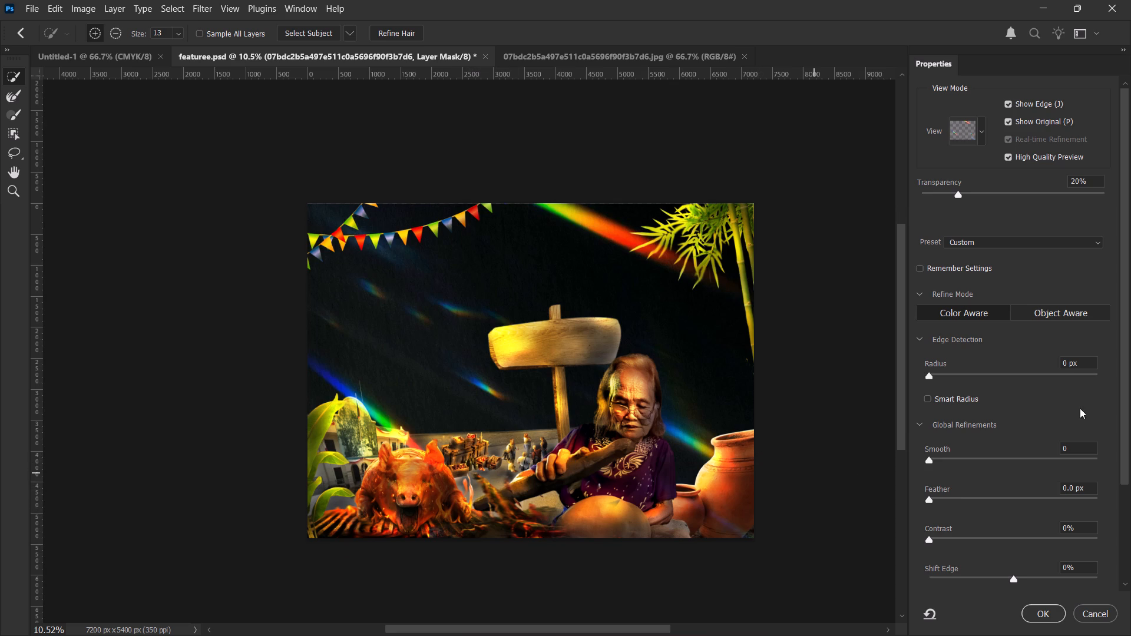
{"action": "left_click", "coordinate": [1107, 609]}
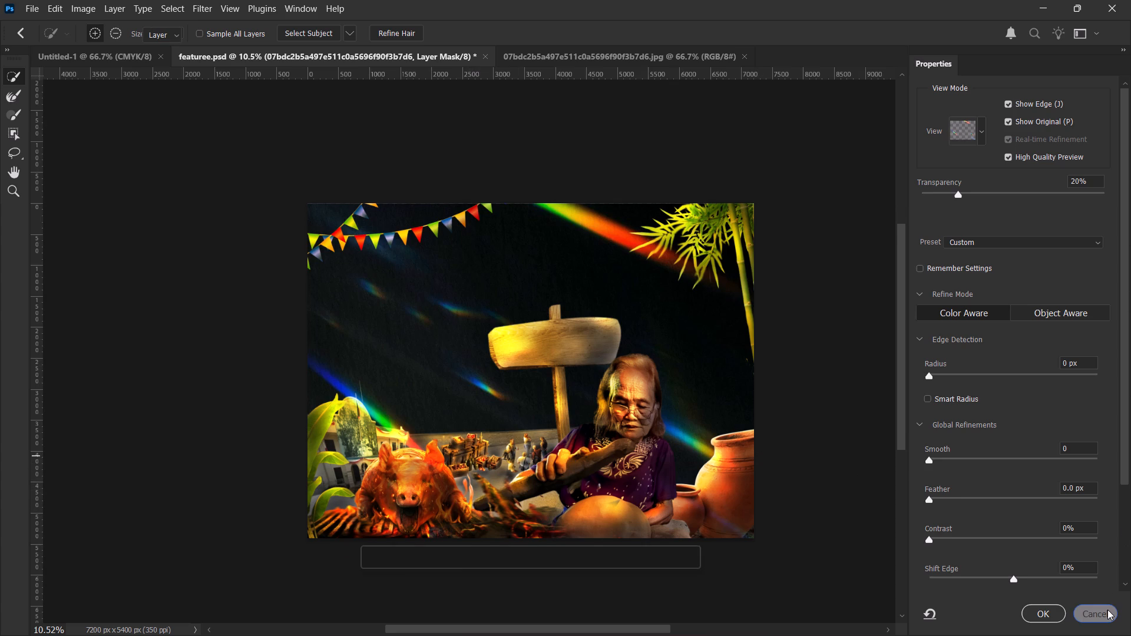
Hide the original rainbow light overlay layer in featuree.psd.
{"action": "left_click", "coordinate": [555, 54]}
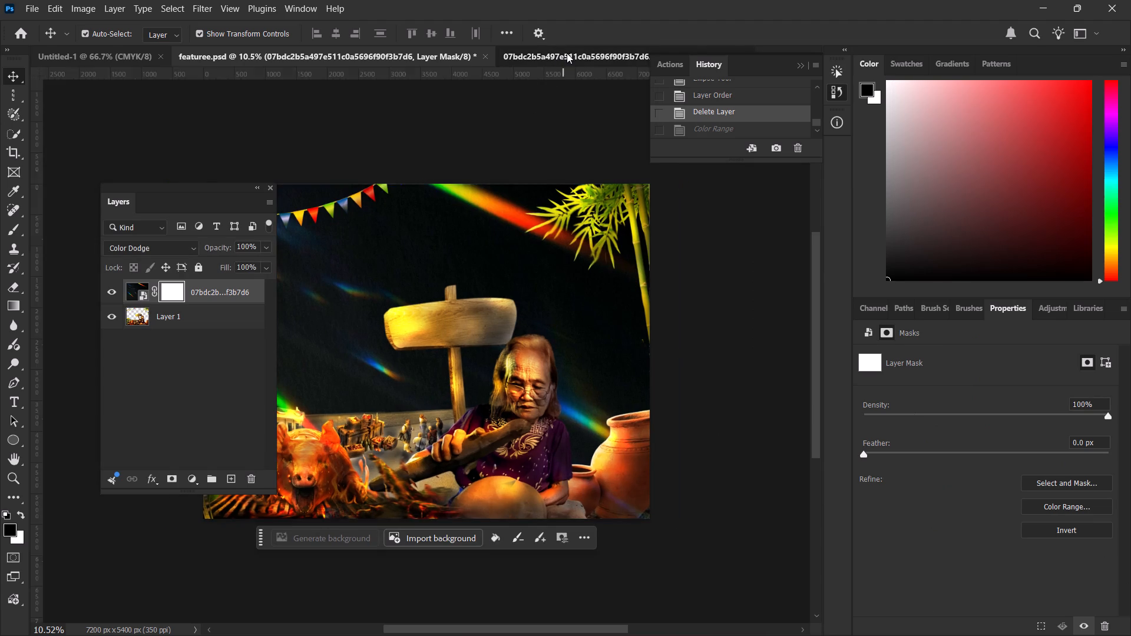
{"action": "left_click", "coordinate": [92, 60]}
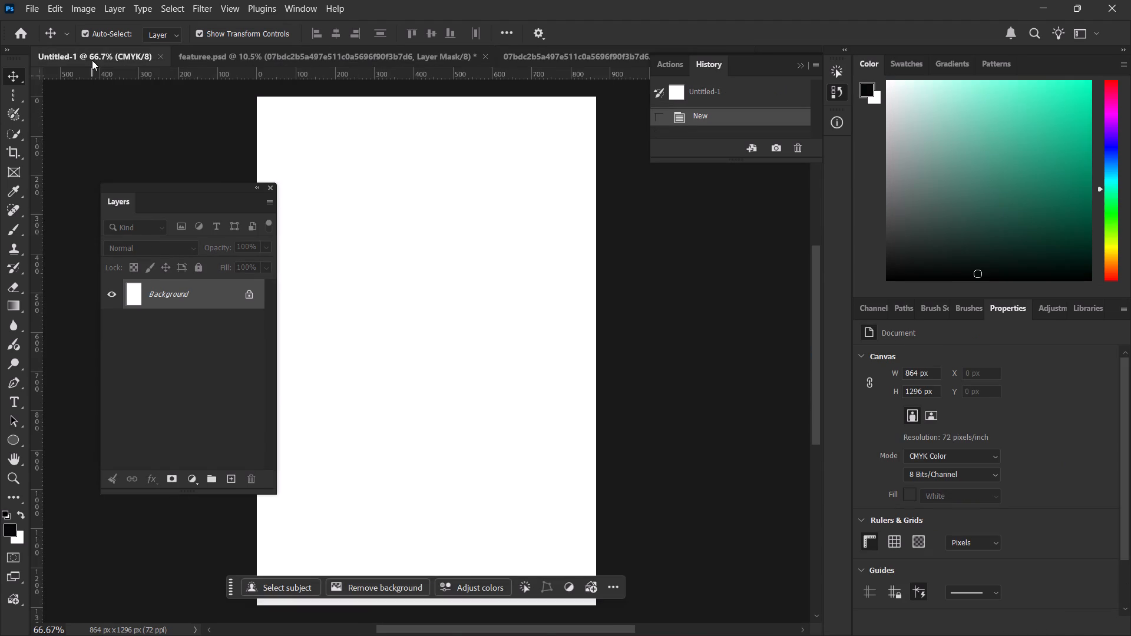
{"action": "left_click", "coordinate": [249, 49]}
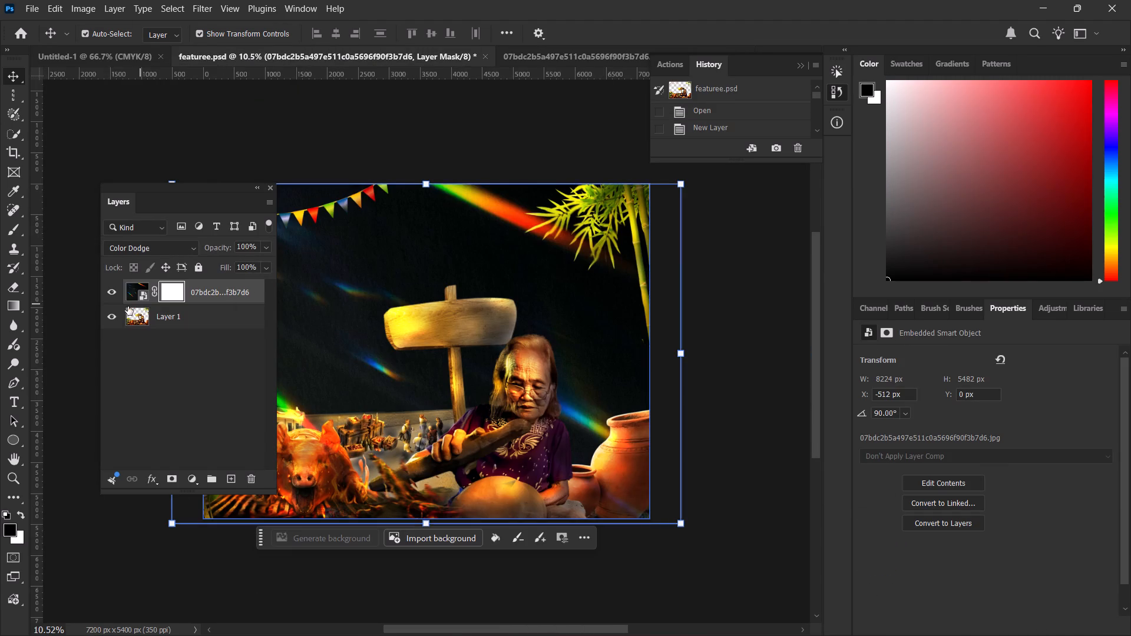
{"action": "left_click", "coordinate": [109, 293]}
{"action": "left_click", "coordinate": [622, 625]}
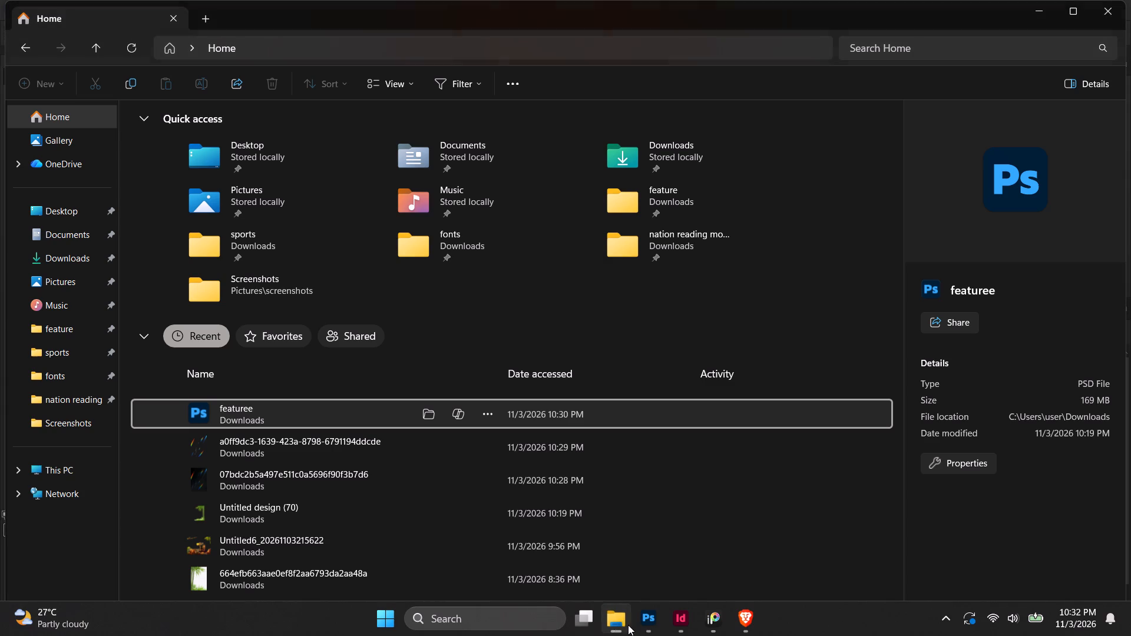
{"action": "left_click", "coordinate": [200, 448]}
{"action": "left_click_drag", "start_coordinate": [187, 450], "coordinate": [574, 518]}
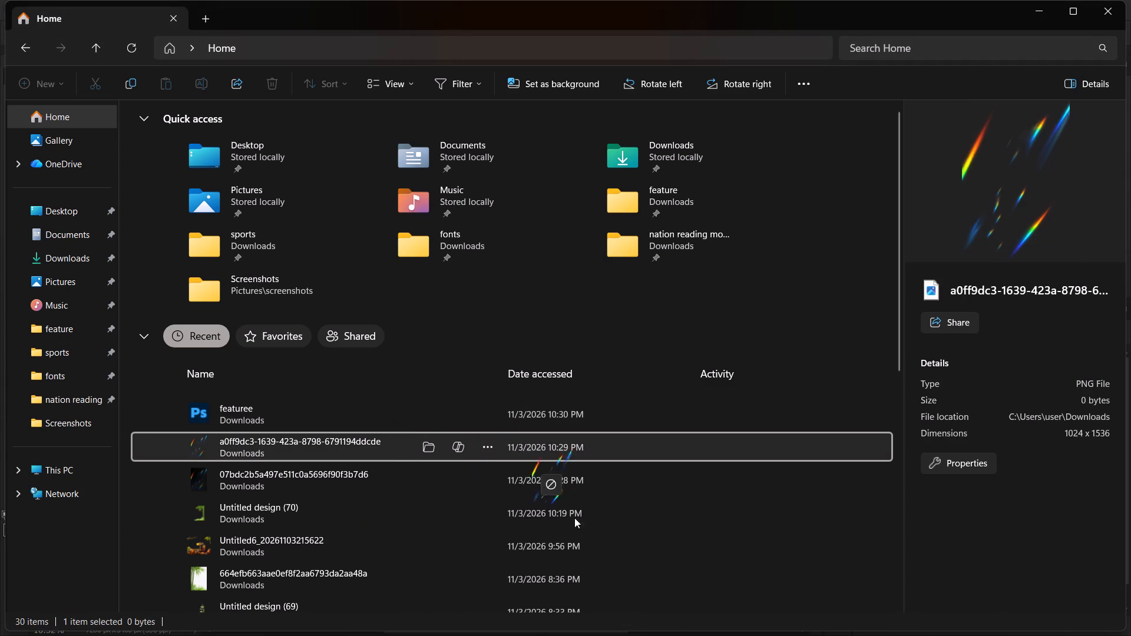
{"action": "left_click_drag", "start_coordinate": [574, 518], "coordinate": [461, 425]}
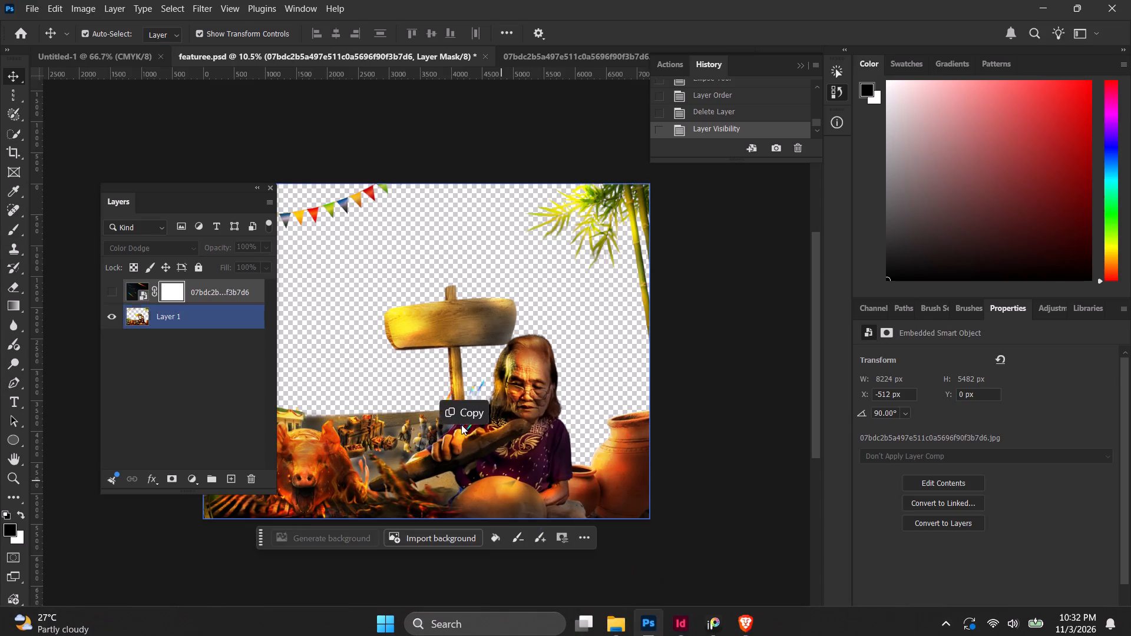
{"action": "left_click_drag", "start_coordinate": [461, 425], "coordinate": [461, 420]}
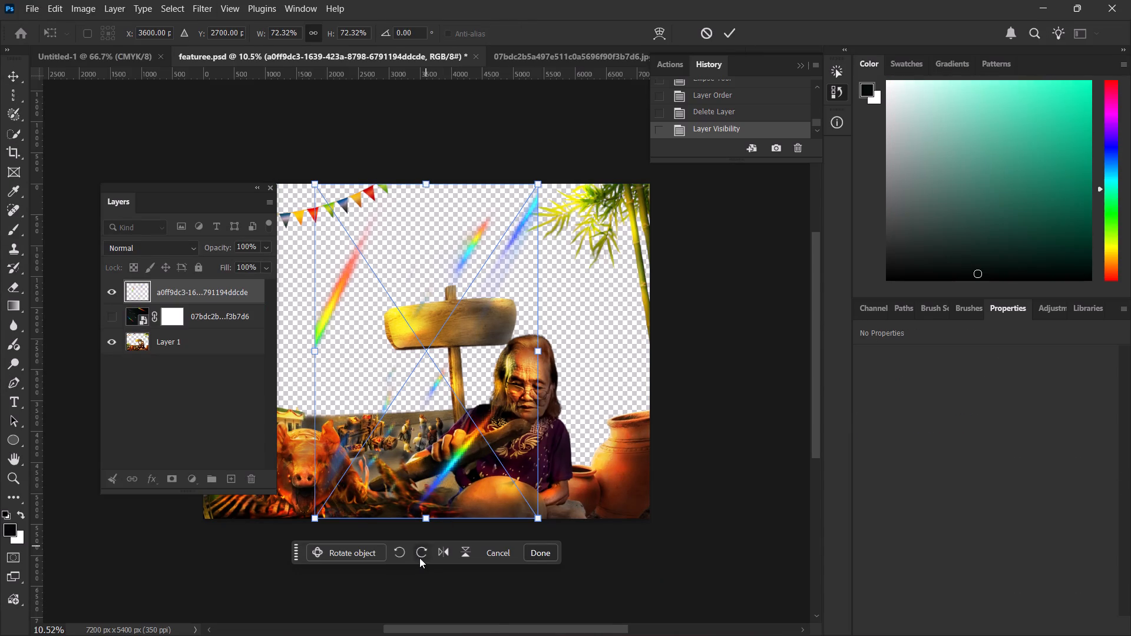
Rotate the placed rainbow overlay 90° clockwise, scale it to about 108% and centre it so it covers the whole canvas.
{"action": "left_click", "coordinate": [428, 552]}
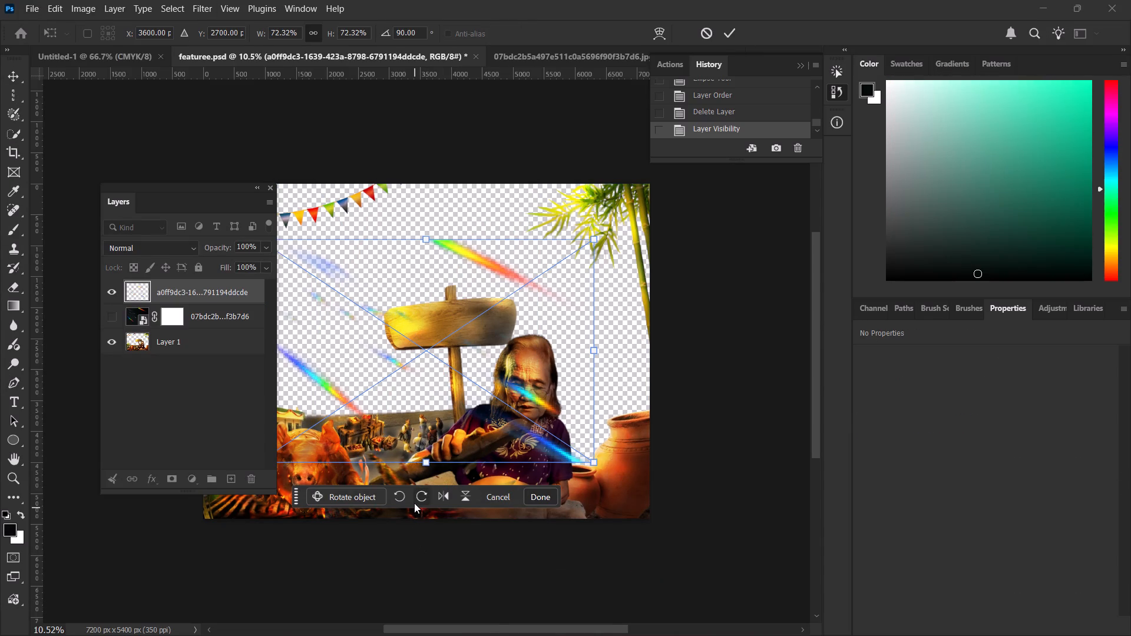
{"action": "left_click_drag", "start_coordinate": [590, 462], "coordinate": [748, 574]}
{"action": "left_click_drag", "start_coordinate": [619, 486], "coordinate": [548, 429]}
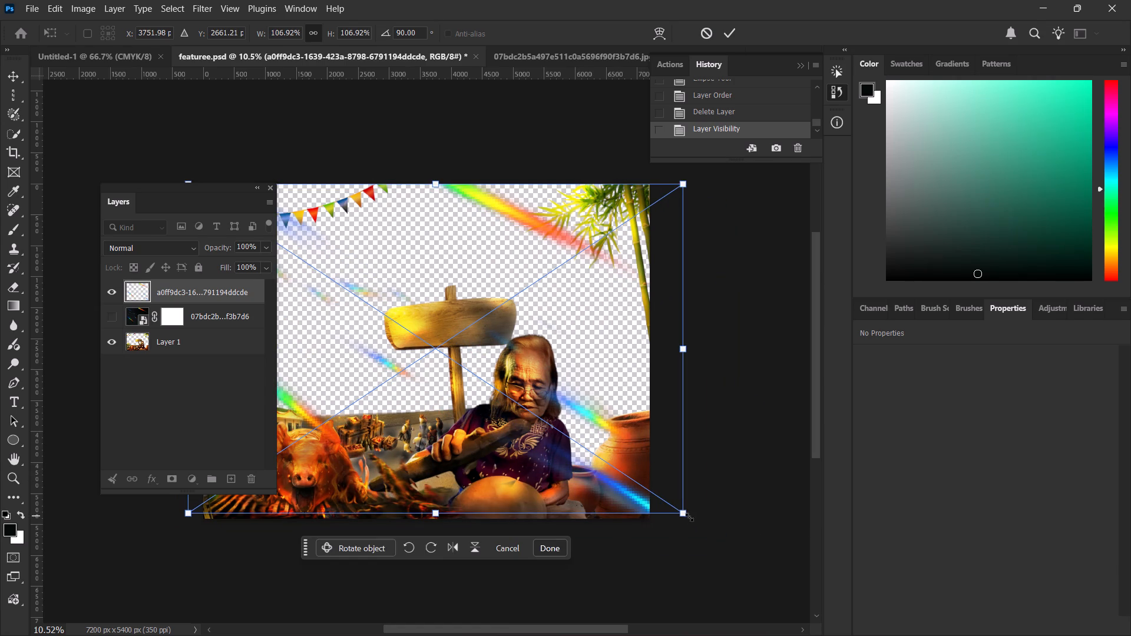
{"action": "left_click_drag", "start_coordinate": [687, 515], "coordinate": [726, 542]}
{"action": "left_click_drag", "start_coordinate": [613, 485], "coordinate": [601, 486]}
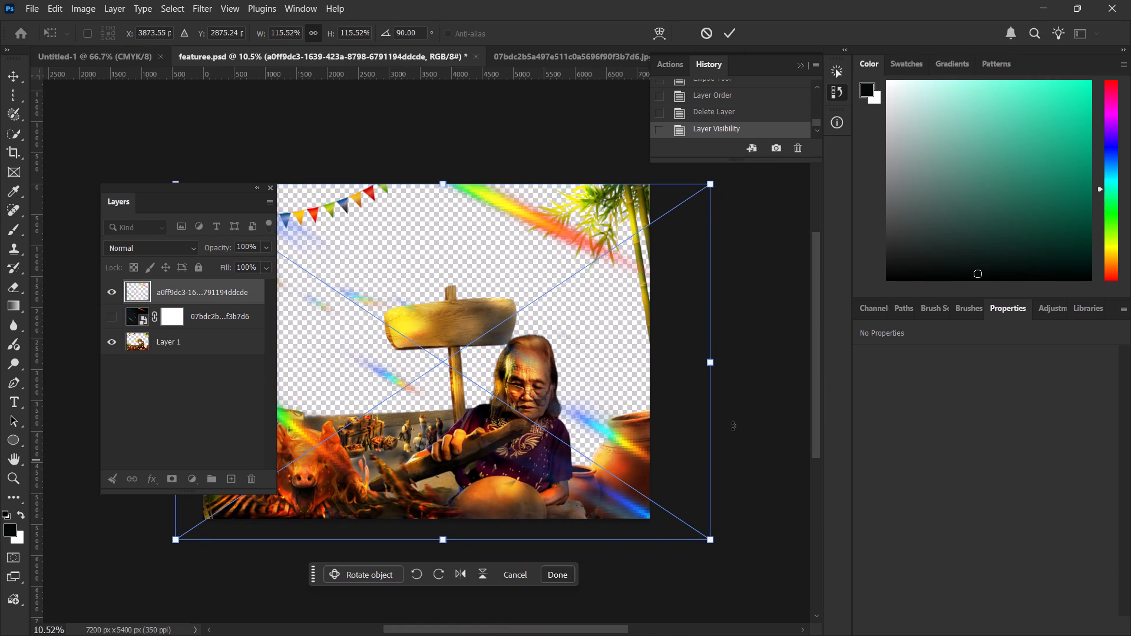
{"action": "scroll", "coordinate": [735, 422], "scroll_direction": "up", "scroll_amount": 9, "text": "ctrl"}
{"action": "left_click_drag", "start_coordinate": [736, 422], "coordinate": [729, 415]}
{"action": "left_click", "coordinate": [729, 411]}
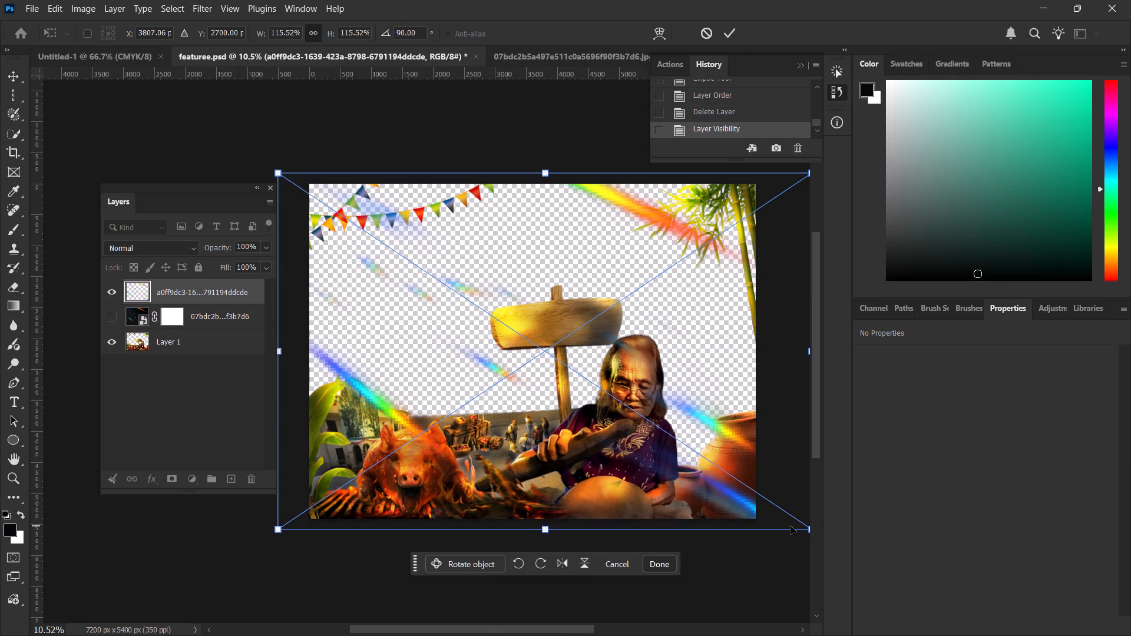
{"action": "left_click_drag", "start_coordinate": [808, 532], "coordinate": [758, 500]}
{"action": "left_click_drag", "start_coordinate": [725, 464], "coordinate": [730, 482]}
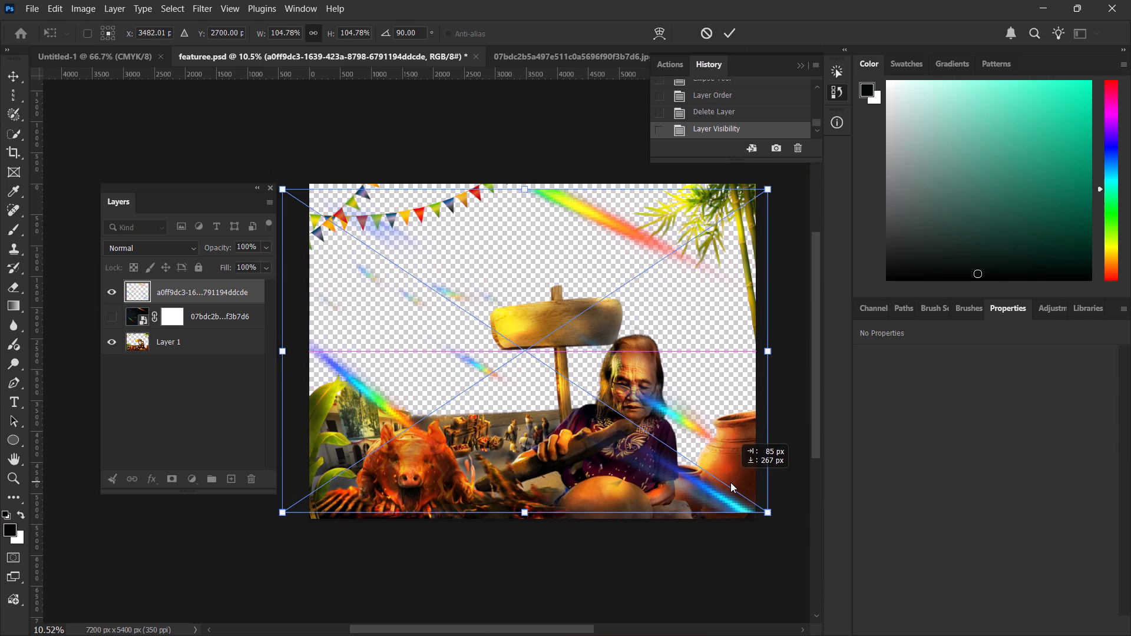
{"action": "left_click_drag", "start_coordinate": [730, 482], "coordinate": [731, 482]}
{"action": "left_click_drag", "start_coordinate": [767, 515], "coordinate": [781, 529]}
{"action": "left_click_drag", "start_coordinate": [752, 489], "coordinate": [750, 484]}
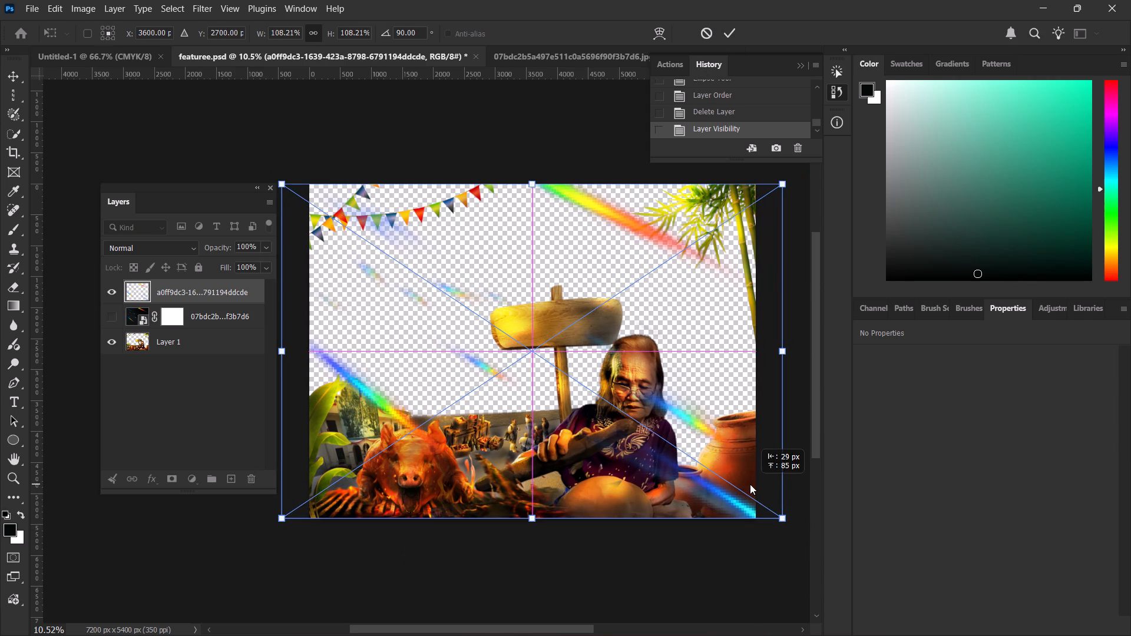
{"action": "left_click_drag", "start_coordinate": [750, 484], "coordinate": [750, 483]}
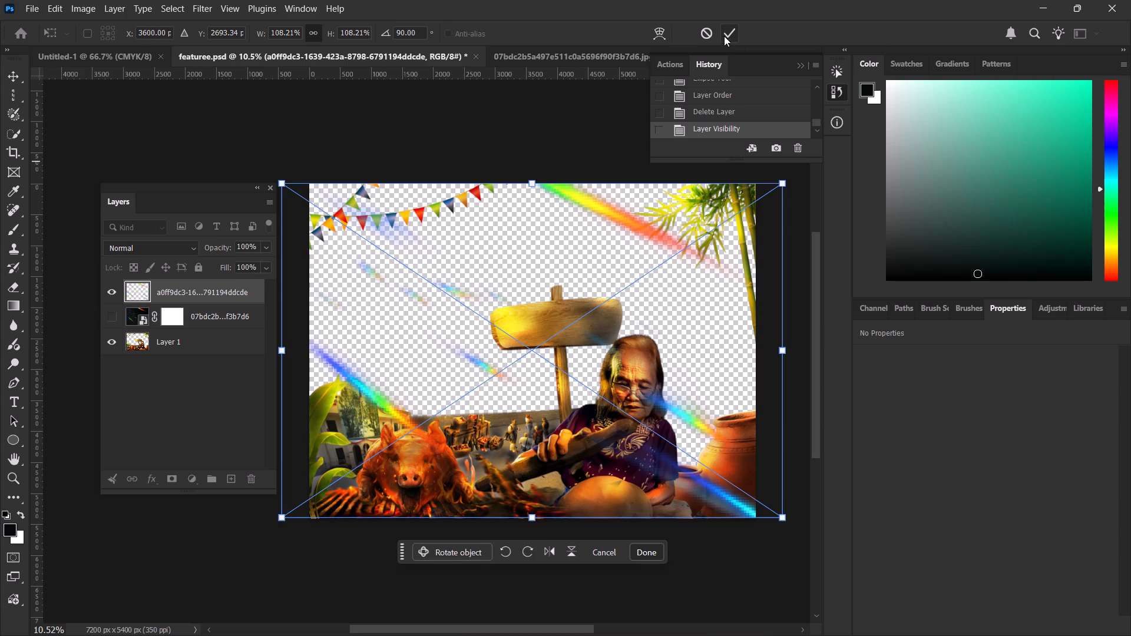
{"action": "left_click", "coordinate": [724, 35]}
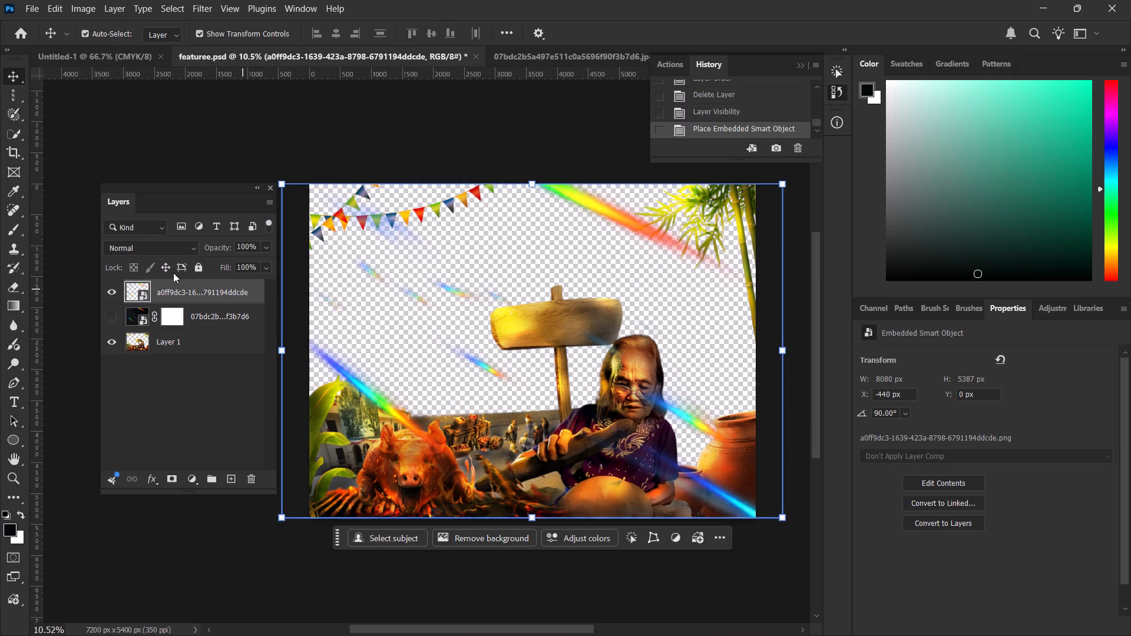
Set the new rainbow overlay layer's blending mode to Overlay.
{"action": "left_click", "coordinate": [137, 244]}
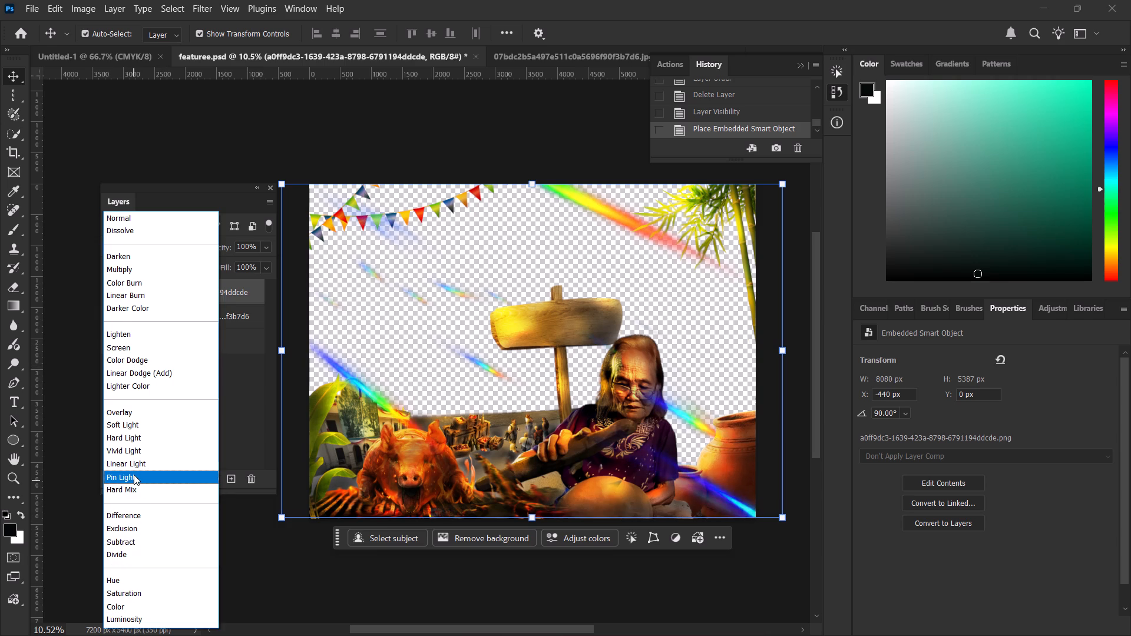
{"action": "left_click", "coordinate": [162, 409]}
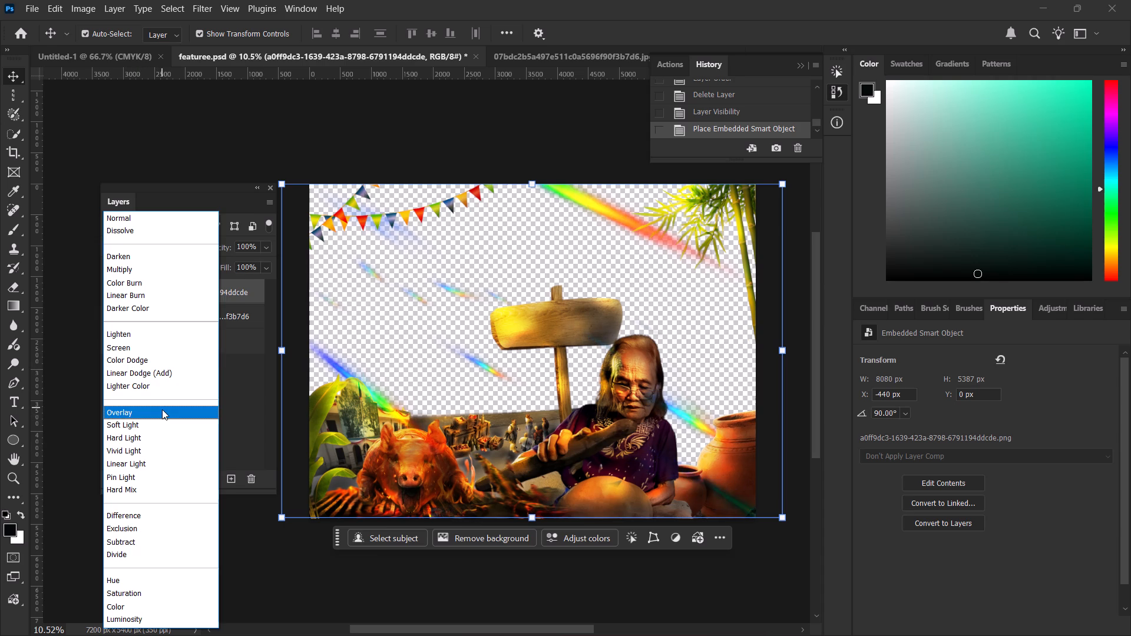
{"action": "left_click", "coordinate": [226, 415]}
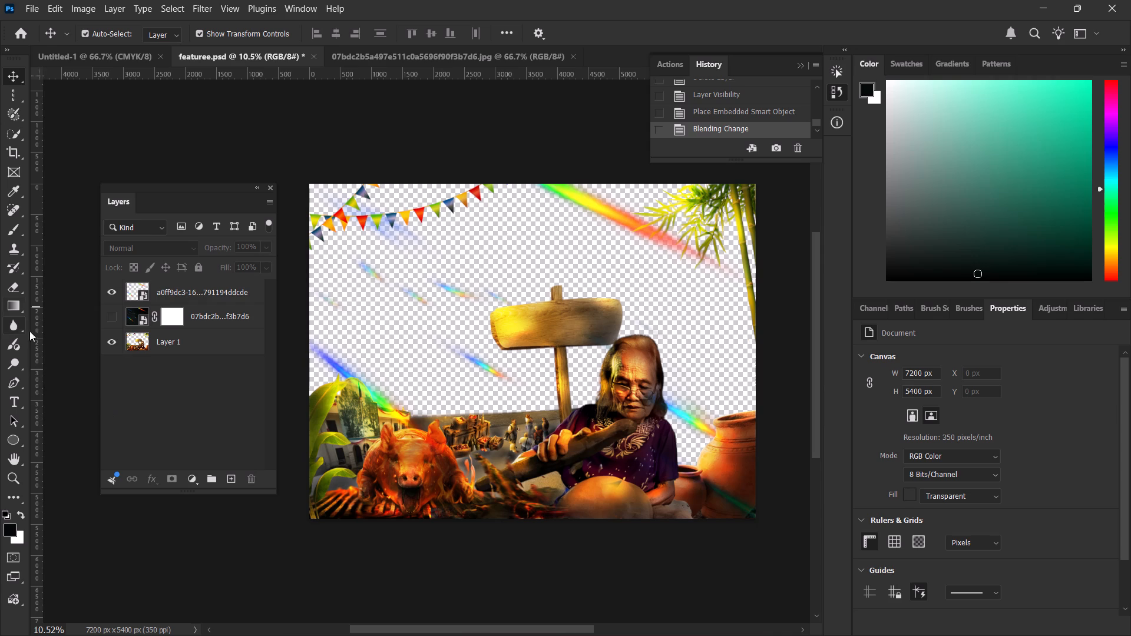
Draw a rectangle shape about 7294 × 5413 px covering the whole canvas.
{"action": "right_click", "coordinate": [18, 439]}
{"action": "left_click", "coordinate": [42, 433]}
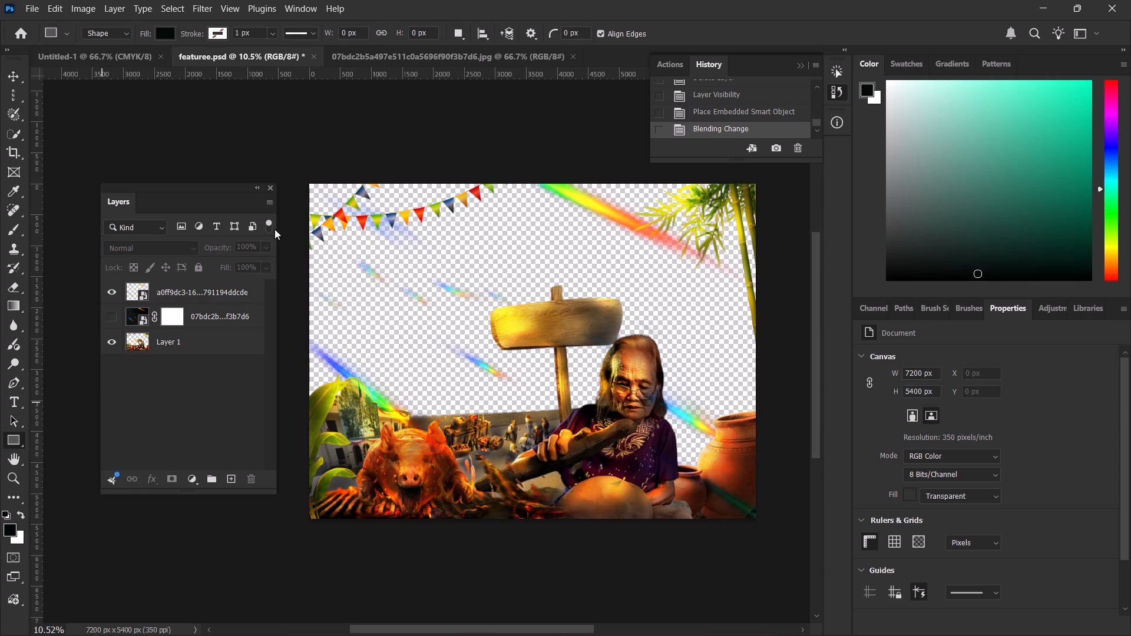
{"action": "left_click_drag", "start_coordinate": [303, 184], "coordinate": [756, 524]}
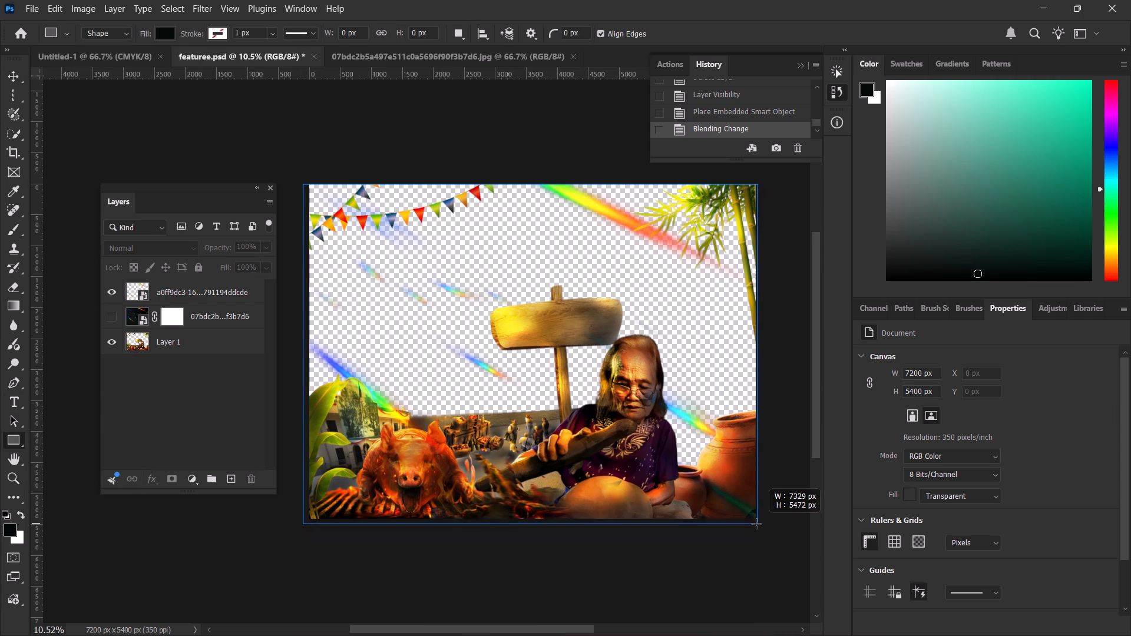
{"action": "left_click_drag", "start_coordinate": [756, 524], "coordinate": [755, 519]}
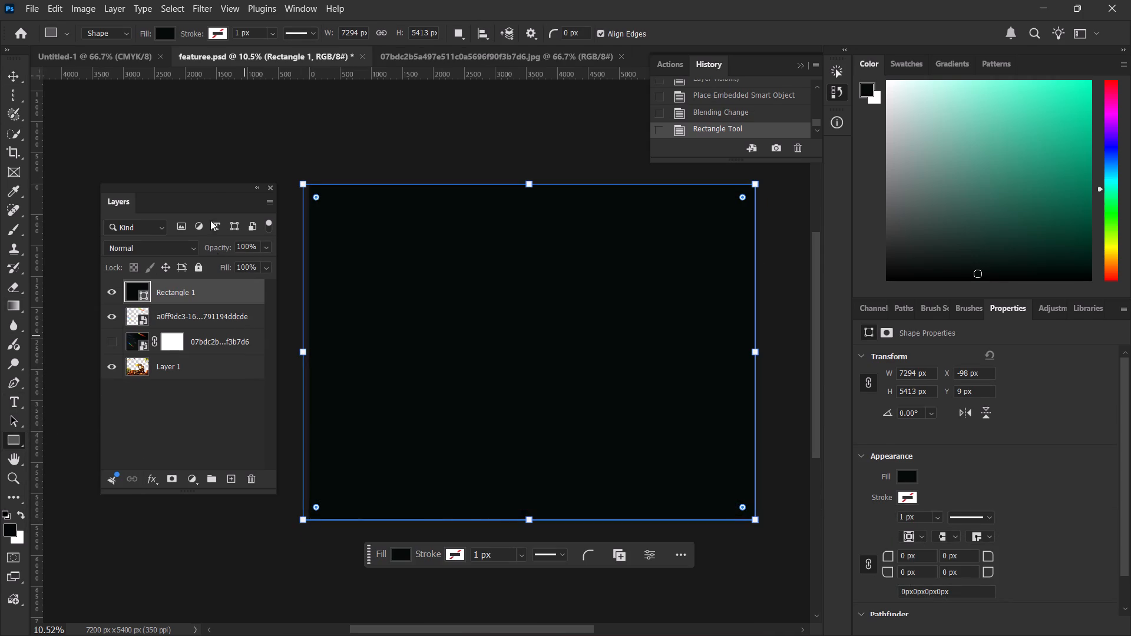
Change the rectangle's fill colour to a light sky blue.
{"action": "double_click", "coordinate": [175, 32]}
{"action": "left_click", "coordinate": [175, 32]}
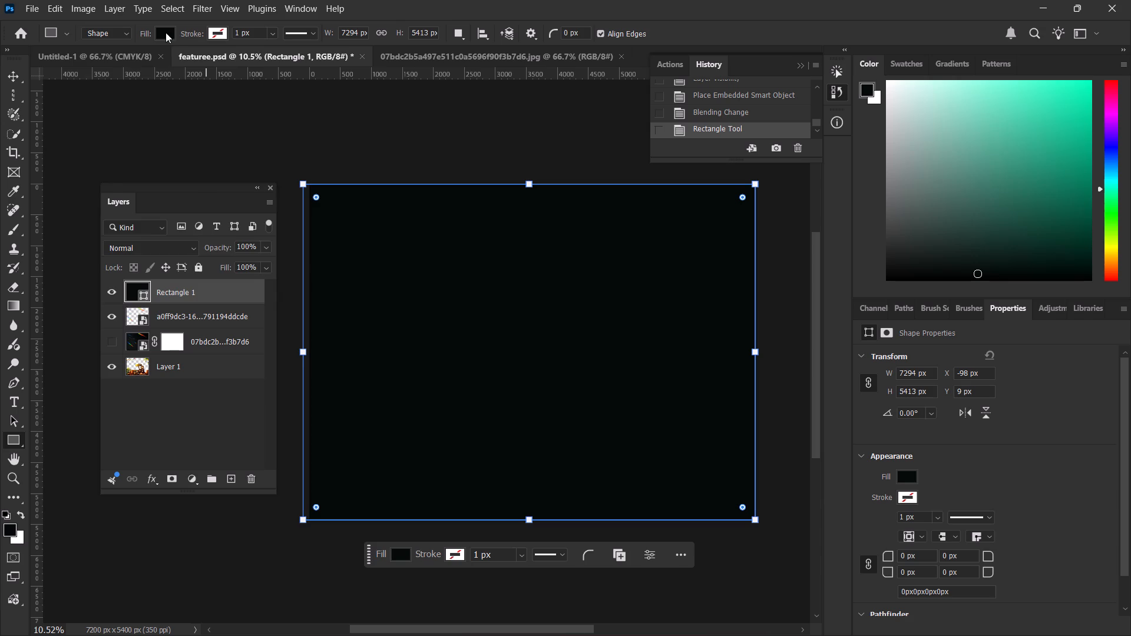
{"action": "left_click", "coordinate": [166, 32]}
{"action": "double_click", "coordinate": [259, 59]}
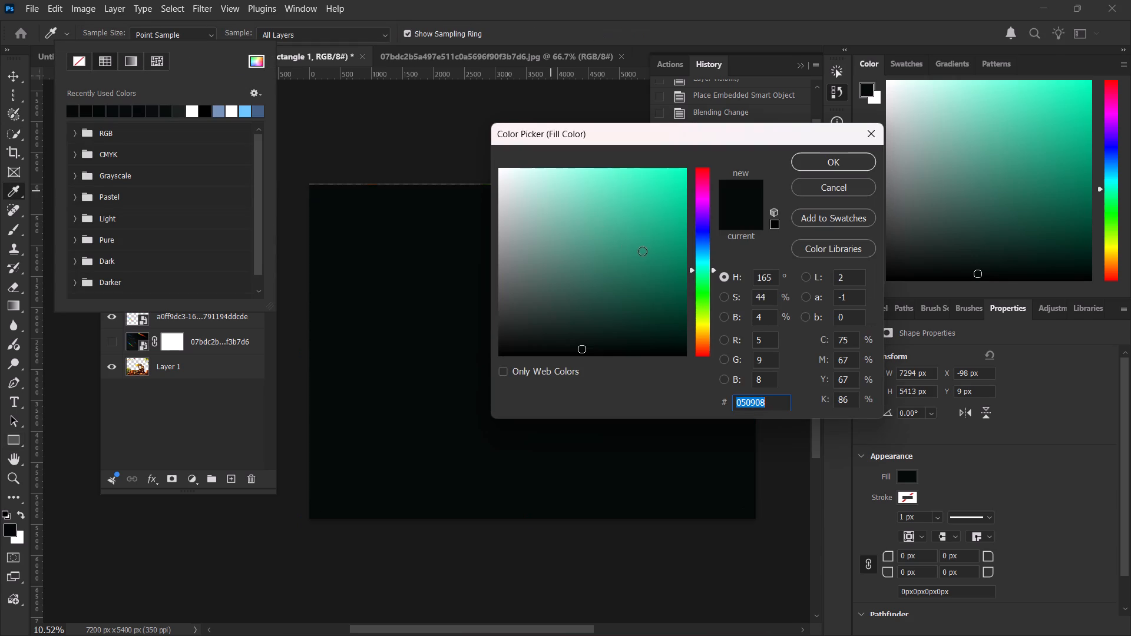
{"action": "left_click_drag", "start_coordinate": [715, 267], "coordinate": [718, 236]}
{"action": "left_click_drag", "start_coordinate": [652, 261], "coordinate": [544, 131]}
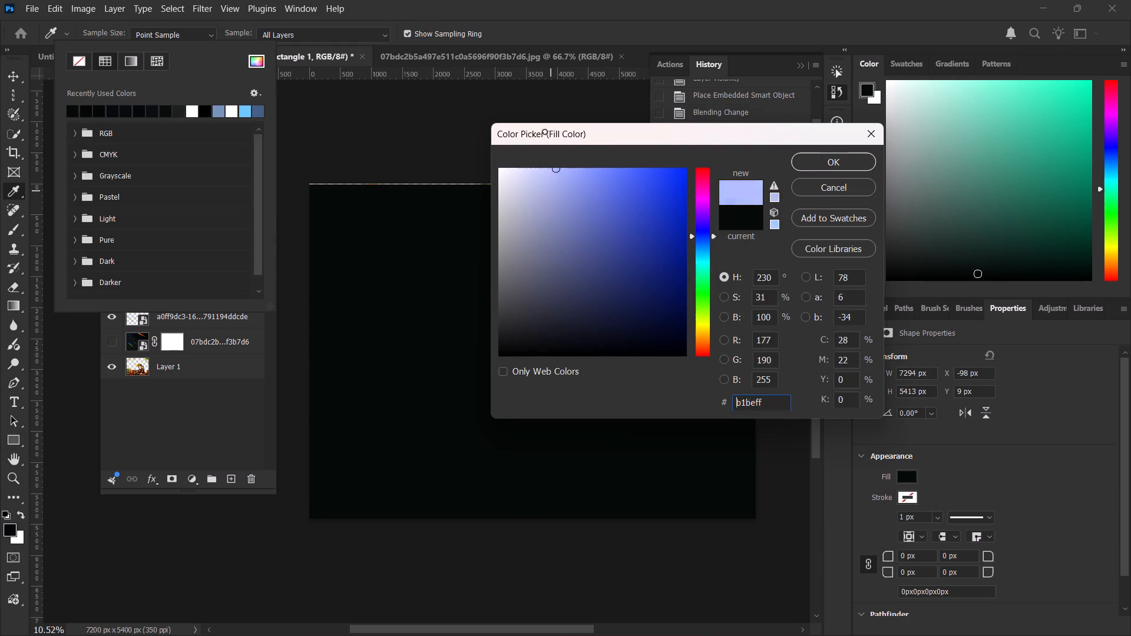
{"action": "left_click_drag", "start_coordinate": [544, 131], "coordinate": [533, 128]}
{"action": "left_click_drag", "start_coordinate": [709, 240], "coordinate": [708, 248]}
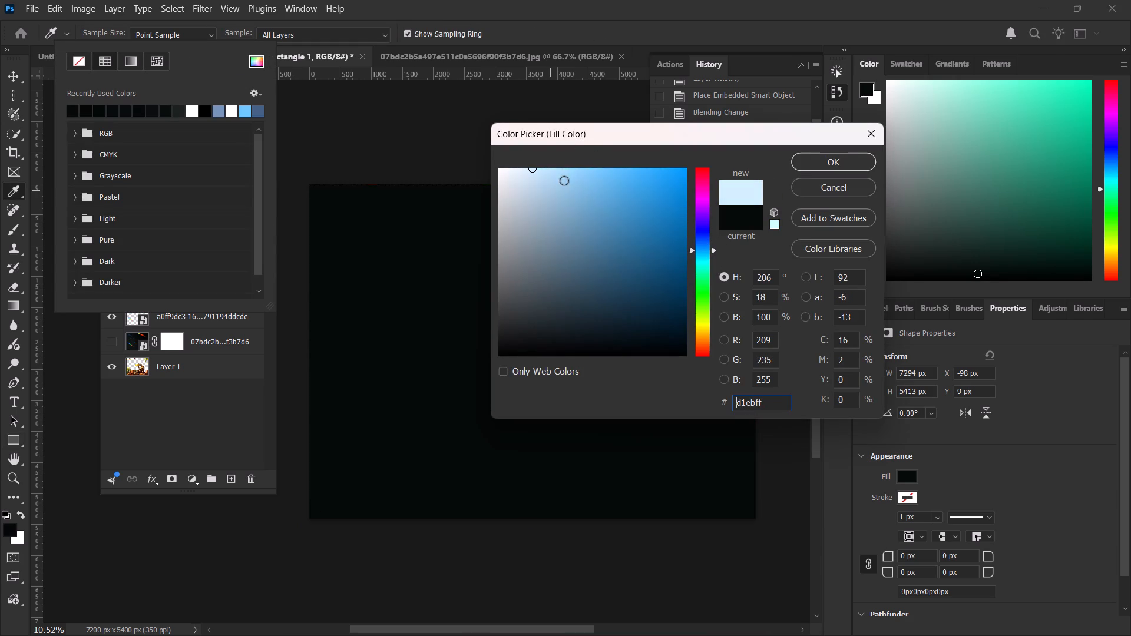
{"action": "left_click_drag", "start_coordinate": [548, 162], "coordinate": [602, 150]}
{"action": "left_click_drag", "start_coordinate": [552, 171], "coordinate": [584, 155]}
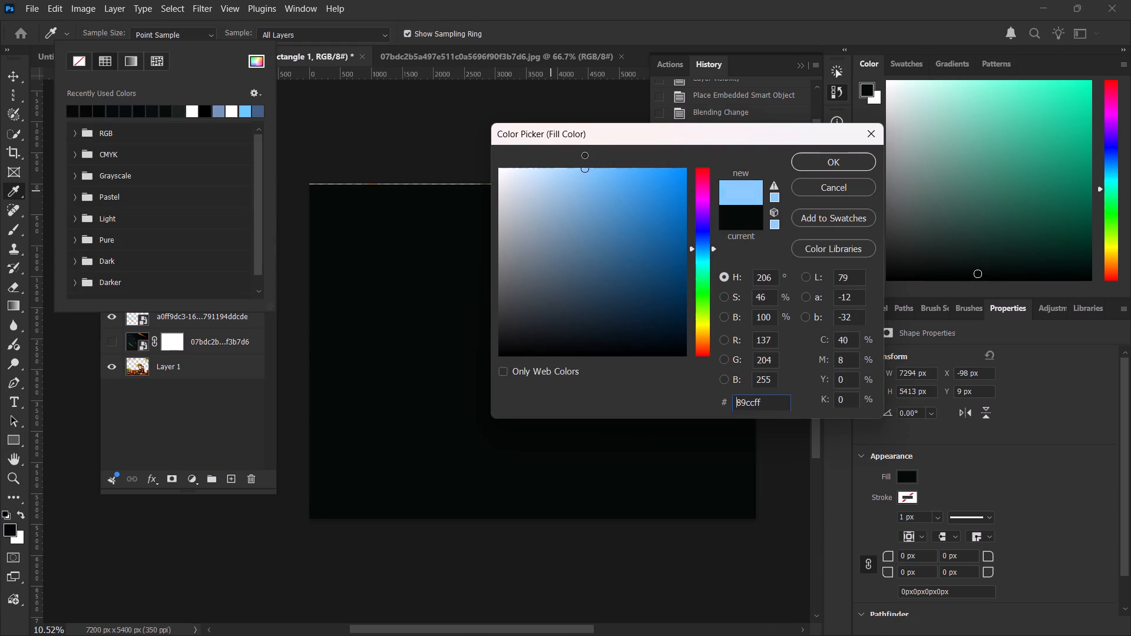
{"action": "left_click_drag", "start_coordinate": [584, 155], "coordinate": [571, 155]}
{"action": "left_click", "coordinate": [705, 250]}
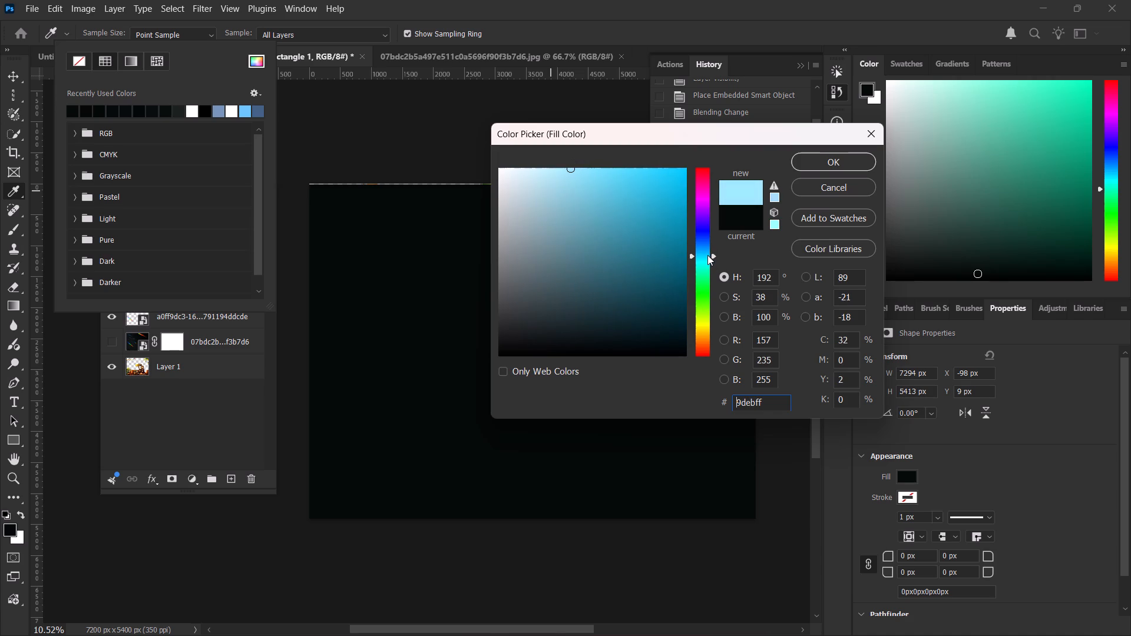
{"action": "left_click_drag", "start_coordinate": [707, 255], "coordinate": [706, 244]}
{"action": "left_click_drag", "start_coordinate": [585, 164], "coordinate": [603, 161]}
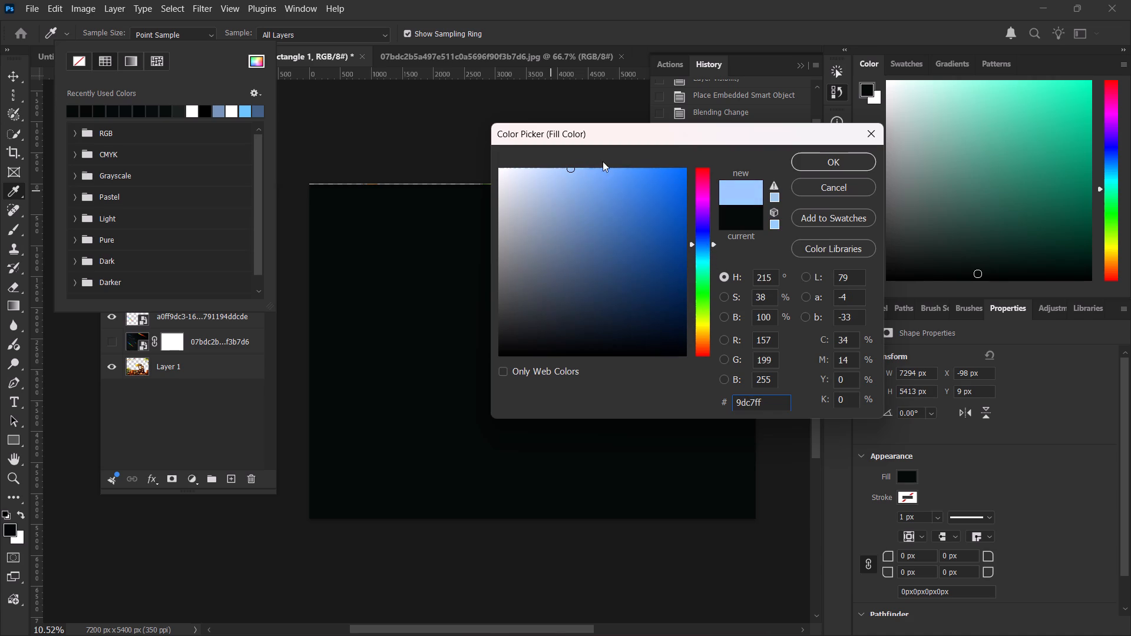
{"action": "left_click_drag", "start_coordinate": [603, 161], "coordinate": [626, 157]}
{"action": "left_click_drag", "start_coordinate": [574, 180], "coordinate": [570, 162]}
{"action": "left_click_drag", "start_coordinate": [702, 238], "coordinate": [703, 247]}
{"action": "left_click_drag", "start_coordinate": [597, 177], "coordinate": [585, 160]}
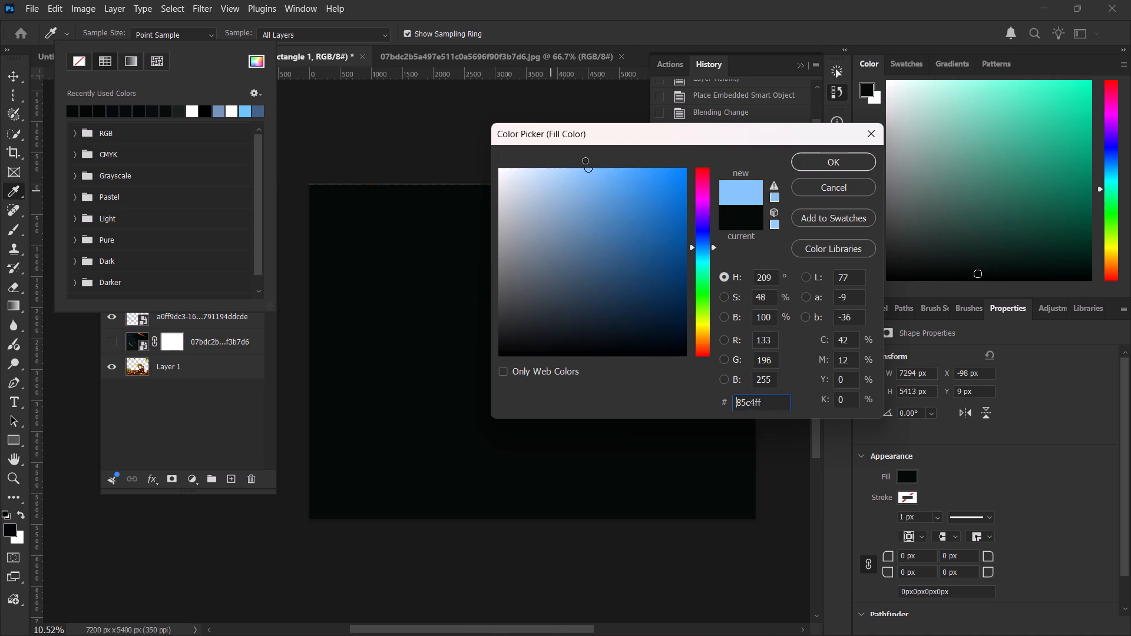
{"action": "left_click_drag", "start_coordinate": [585, 160], "coordinate": [573, 158]}
{"action": "left_click", "coordinate": [805, 160]}
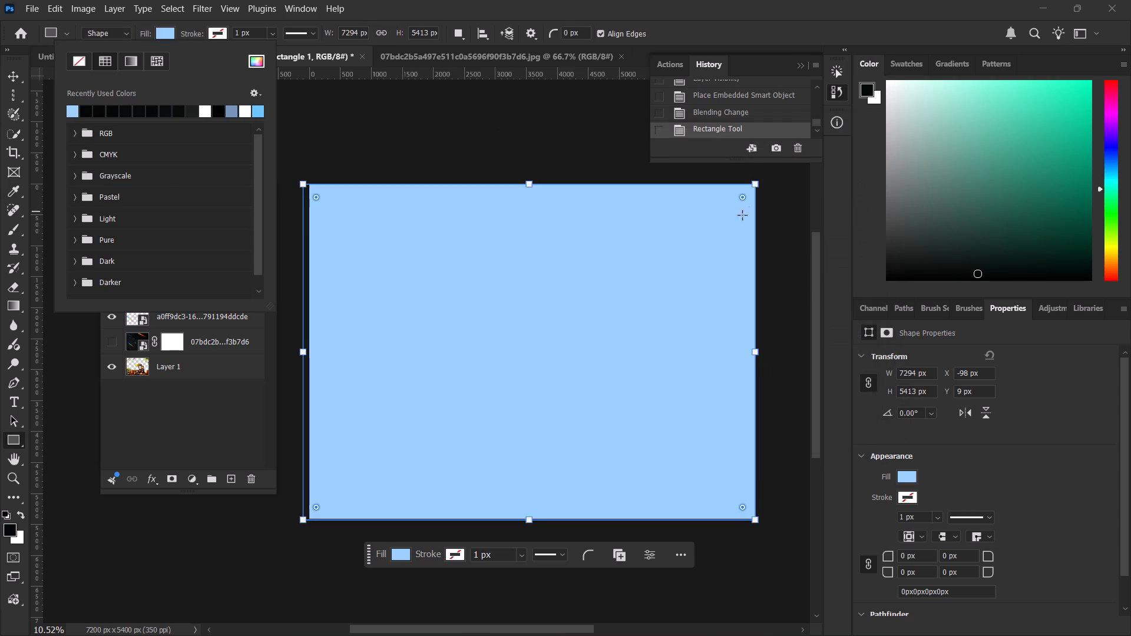
{"action": "left_click", "coordinate": [211, 392]}
Move the blue rectangle layer to the bottom of the layer stack, beneath Layer 1.
{"action": "left_click_drag", "start_coordinate": [229, 293], "coordinate": [232, 340]}
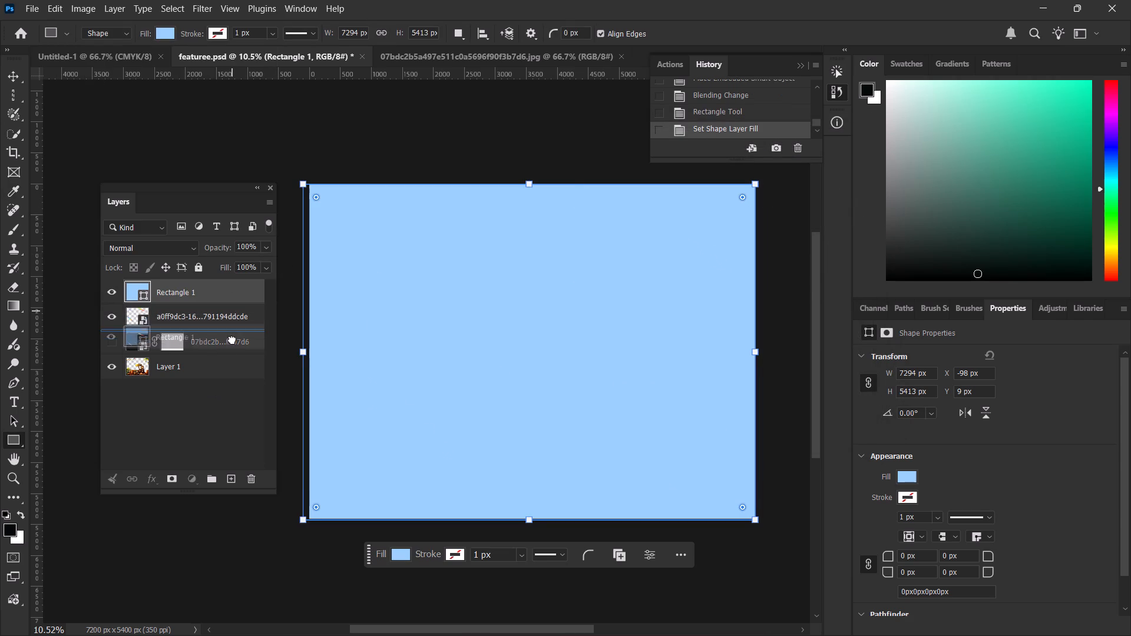
{"action": "left_click_drag", "start_coordinate": [232, 340], "coordinate": [235, 372]}
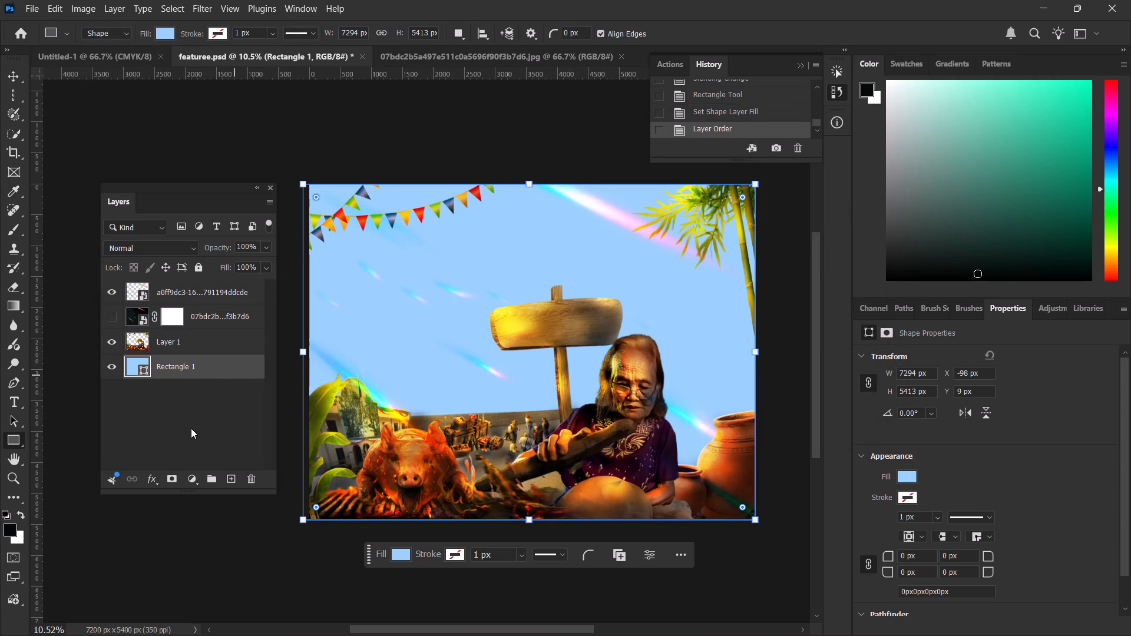
{"action": "scroll", "coordinate": [191, 428], "scroll_direction": "down", "scroll_amount": 2}
Show the original dark rainbow overlay layer again, toggling its visibility to compare the artwork with and without it.
{"action": "left_click", "coordinate": [114, 316]}
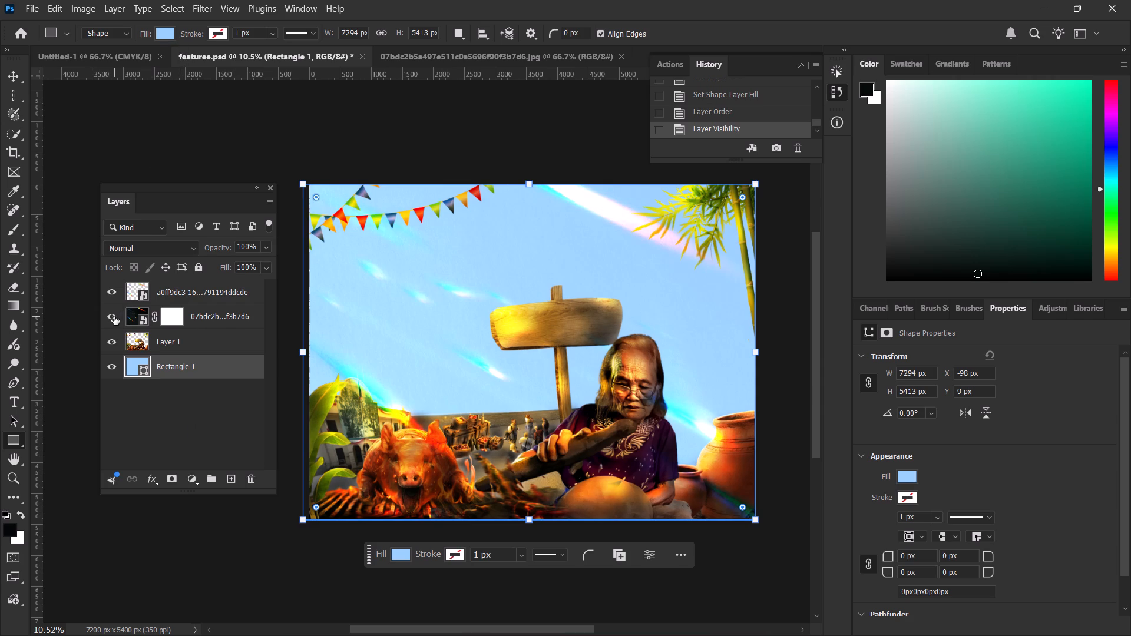
{"action": "left_click", "coordinate": [114, 316]}
{"action": "left_click", "coordinate": [114, 316]}
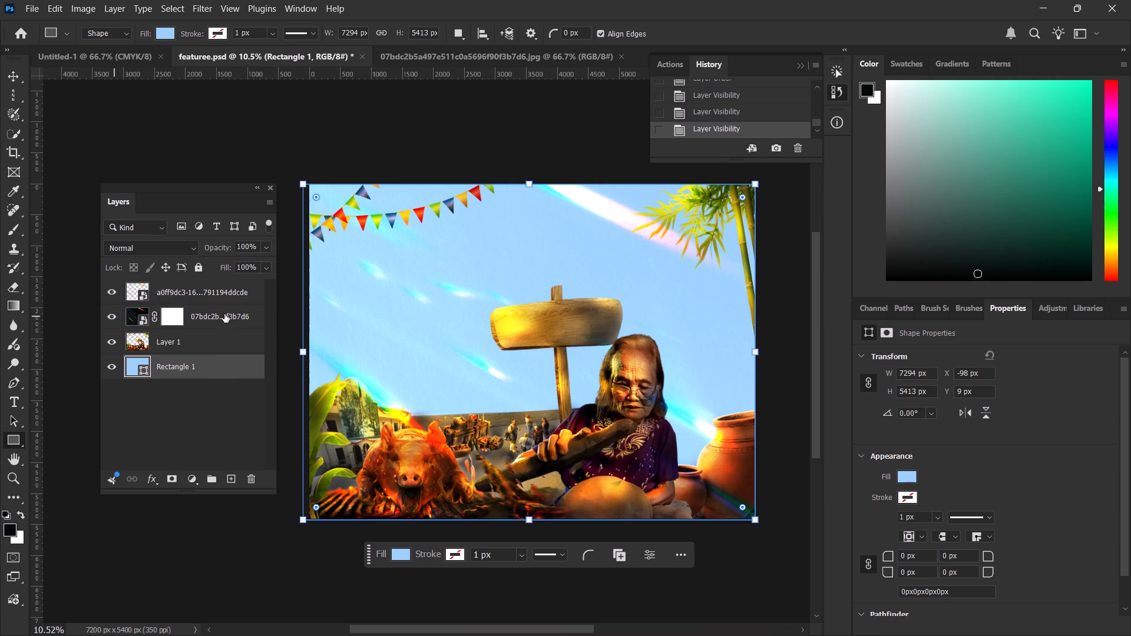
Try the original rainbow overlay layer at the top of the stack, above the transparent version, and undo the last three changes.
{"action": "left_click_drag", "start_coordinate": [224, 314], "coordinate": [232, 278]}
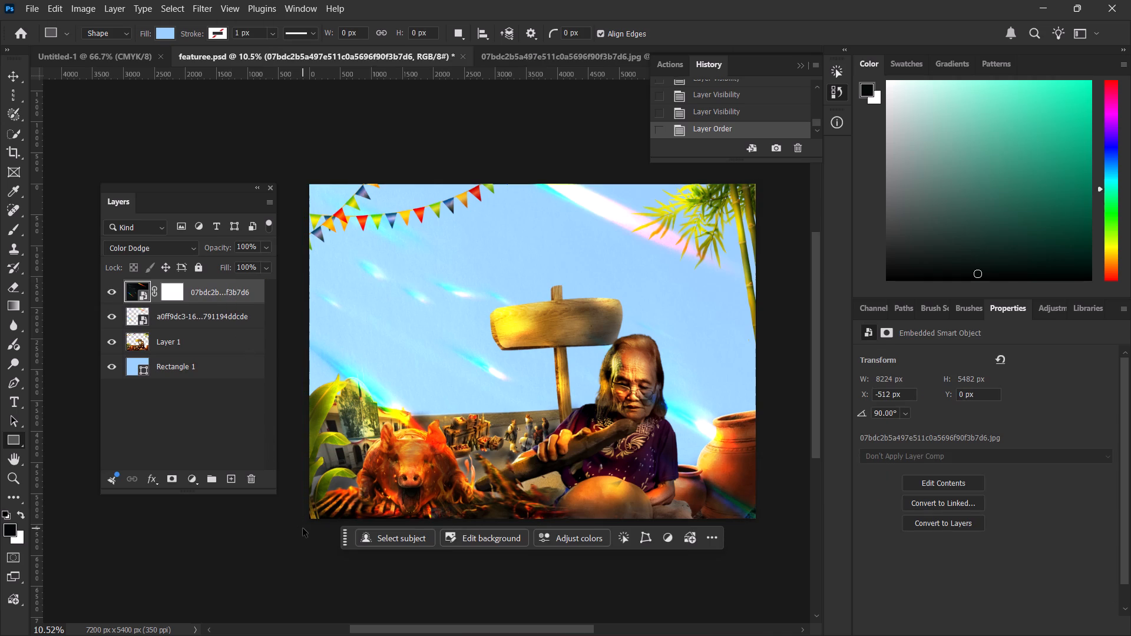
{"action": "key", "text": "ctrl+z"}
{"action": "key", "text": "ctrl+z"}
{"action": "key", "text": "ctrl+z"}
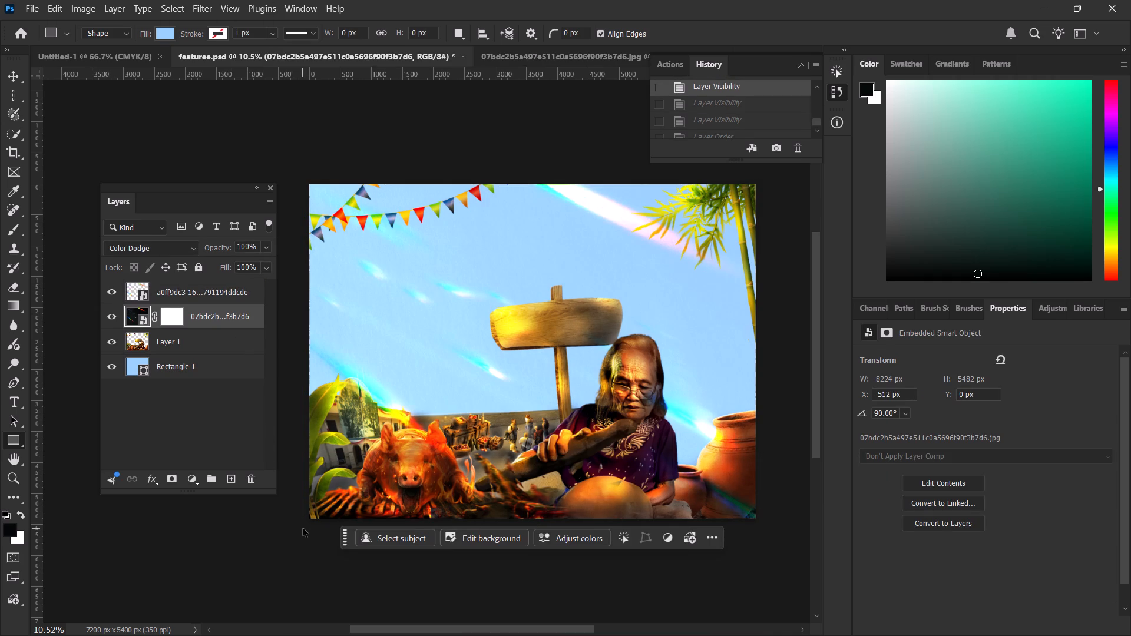
Hide the transparent rainbow overlay layer at the top of the stack and the blue Rectangle 1 layer.
{"action": "left_click", "coordinate": [110, 288]}
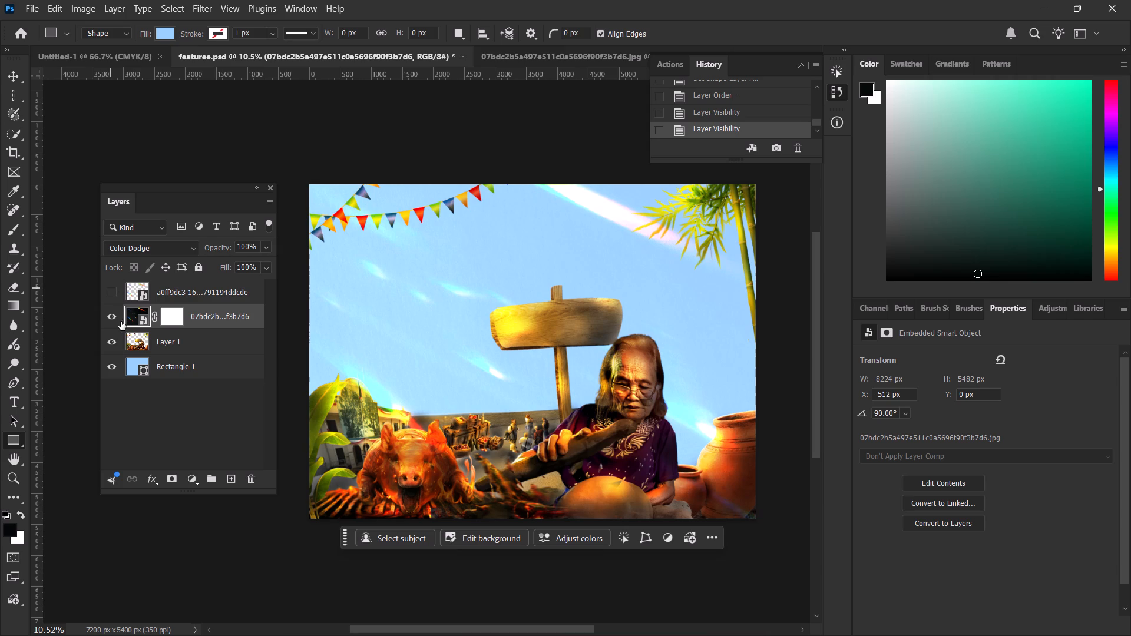
{"action": "left_click", "coordinate": [111, 365]}
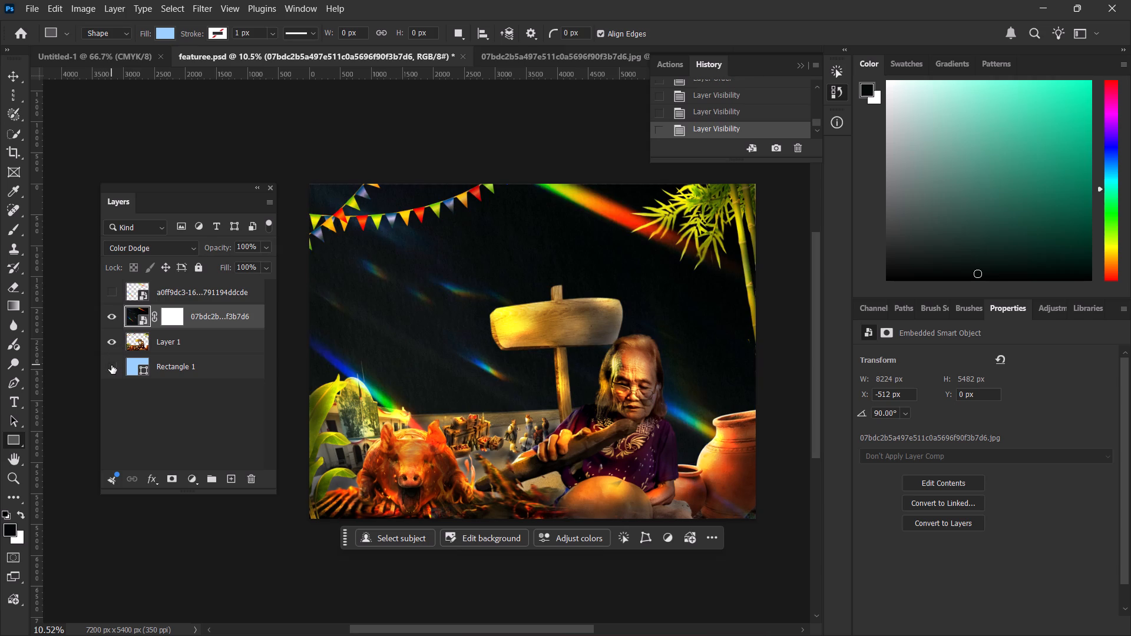
Examine the artwork under the dark rainbow overlay at different zoom levels.
{"action": "scroll", "coordinate": [489, 421], "scroll_direction": "up", "scroll_amount": 3, "text": "ctrl"}
{"action": "scroll", "coordinate": [547, 419], "scroll_direction": "down", "scroll_amount": 5, "text": "ctrl"}
{"action": "scroll", "coordinate": [585, 432], "scroll_direction": "up", "scroll_amount": 2, "text": "alt"}
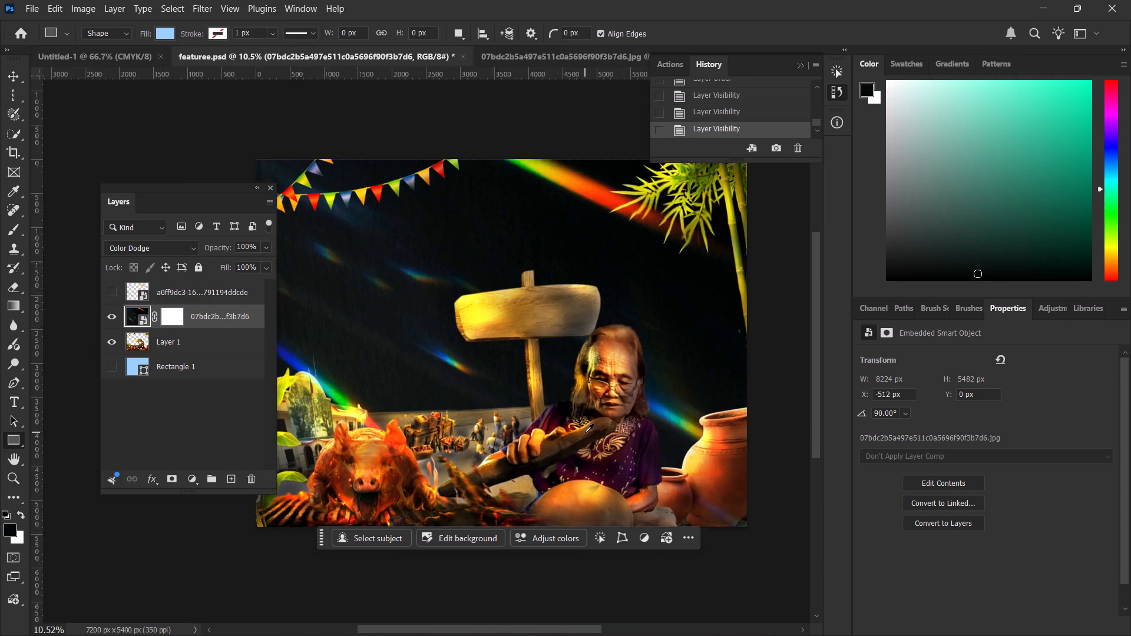
{"action": "scroll", "coordinate": [585, 432], "scroll_direction": "up", "scroll_amount": 2, "text": "alt"}
{"action": "scroll", "coordinate": [588, 429], "scroll_direction": "down", "scroll_amount": 5, "text": "alt"}
{"action": "scroll", "coordinate": [608, 439], "scroll_direction": "up", "scroll_amount": 4, "text": "alt"}
{"action": "scroll", "coordinate": [610, 436], "scroll_direction": "down", "scroll_amount": 5, "text": "alt"}
{"action": "scroll", "coordinate": [610, 436], "scroll_direction": "up", "scroll_amount": 3, "text": "alt"}
{"action": "scroll", "coordinate": [610, 436], "scroll_direction": "down", "scroll_amount": 3, "text": "ctrl"}
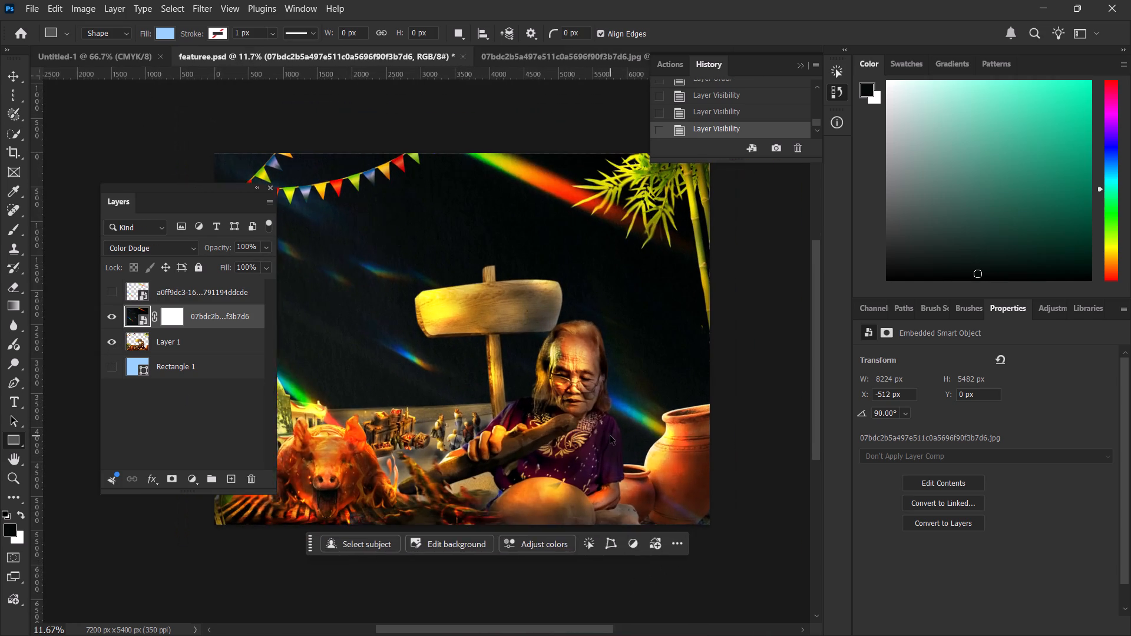
{"action": "scroll", "coordinate": [610, 436], "scroll_direction": "down", "scroll_amount": 2, "text": "ctrl"}
{"action": "scroll", "coordinate": [610, 436], "scroll_direction": "down", "scroll_amount": 5, "text": "ctrl+alt"}
{"action": "scroll", "coordinate": [610, 436], "scroll_direction": "up", "scroll_amount": 2, "text": "ctrl+alt"}
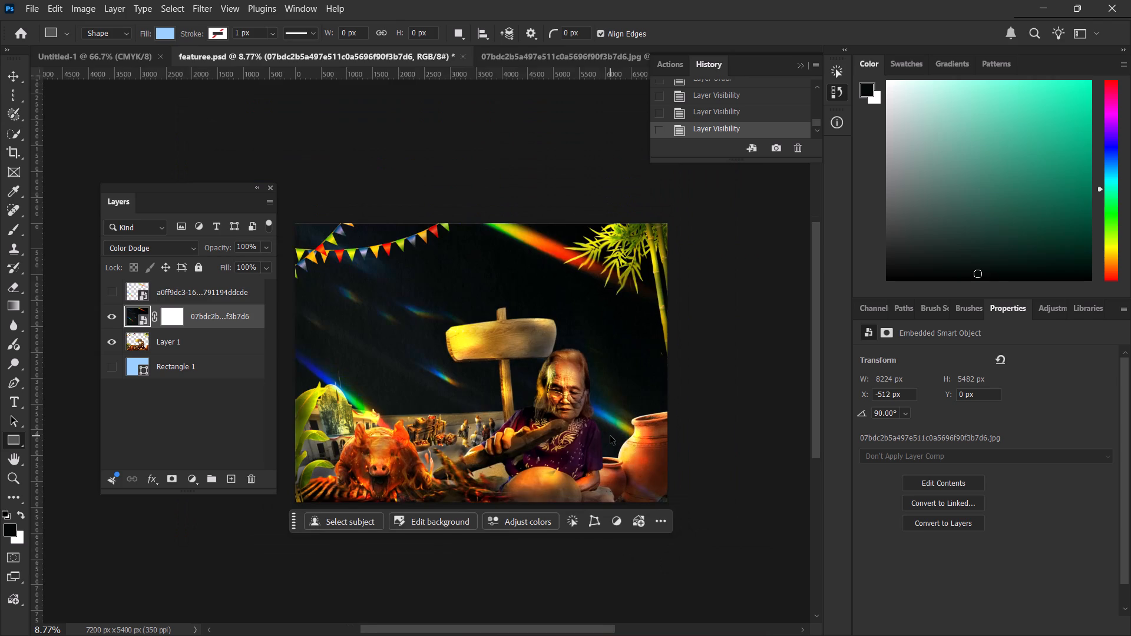
{"action": "scroll", "coordinate": [610, 436], "scroll_direction": "up", "scroll_amount": 1, "text": "ctrl+alt"}
{"action": "scroll", "coordinate": [610, 436], "scroll_direction": "down", "scroll_amount": 3, "text": "ctrl+alt"}
{"action": "key", "text": "ctrl+space"}
{"action": "scroll", "coordinate": [492, 448], "scroll_direction": "up", "scroll_amount": 4, "text": "ctrl"}
{"action": "scroll", "coordinate": [630, 442], "scroll_direction": "up", "scroll_amount": 4, "text": "ctrl+alt"}
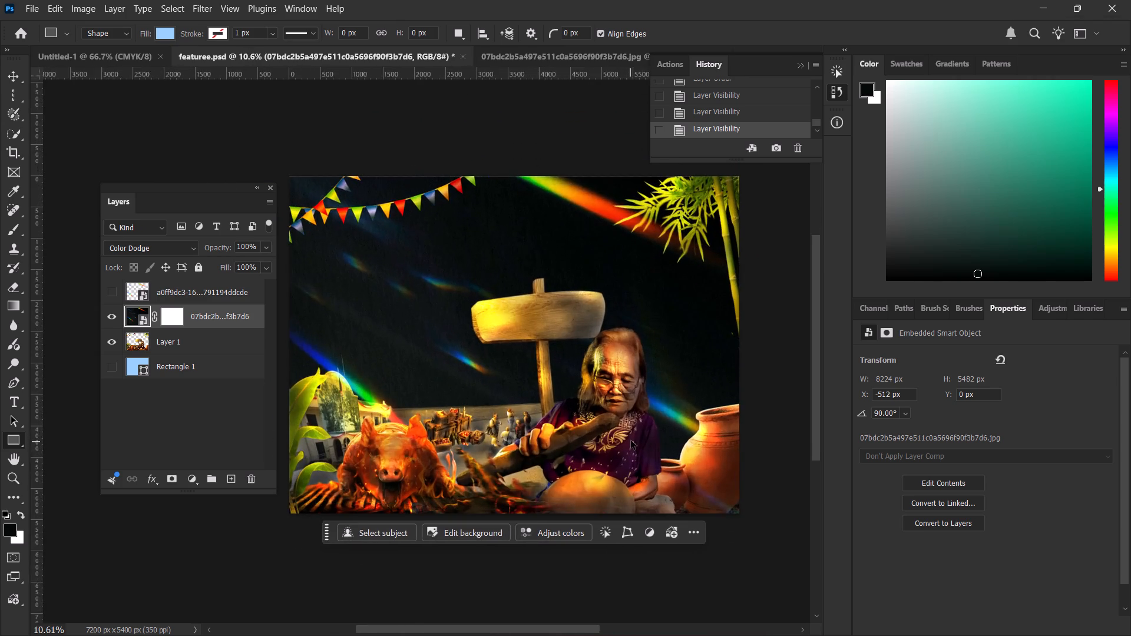
{"action": "scroll", "coordinate": [633, 439], "scroll_direction": "down", "scroll_amount": 4, "text": "ctrl+alt"}
{"action": "scroll", "coordinate": [633, 439], "scroll_direction": "up", "scroll_amount": 4, "text": "ctrl+alt"}
{"action": "scroll", "coordinate": [670, 432], "scroll_direction": "down", "scroll_amount": 4, "text": "ctrl"}
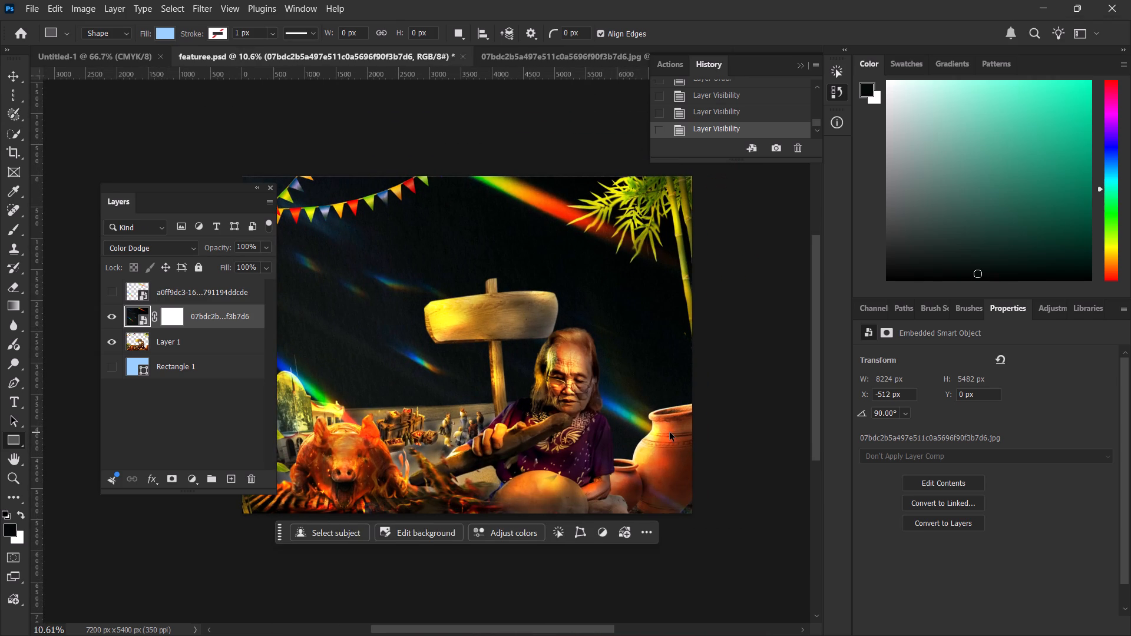
{"action": "scroll", "coordinate": [670, 432], "scroll_direction": "up", "scroll_amount": 3, "text": "ctrl"}
Switch to the A4 landscape design in Canva, add a blank page at the end, and enter "sky" as the elements search term.
{"action": "left_click", "coordinate": [743, 620]}
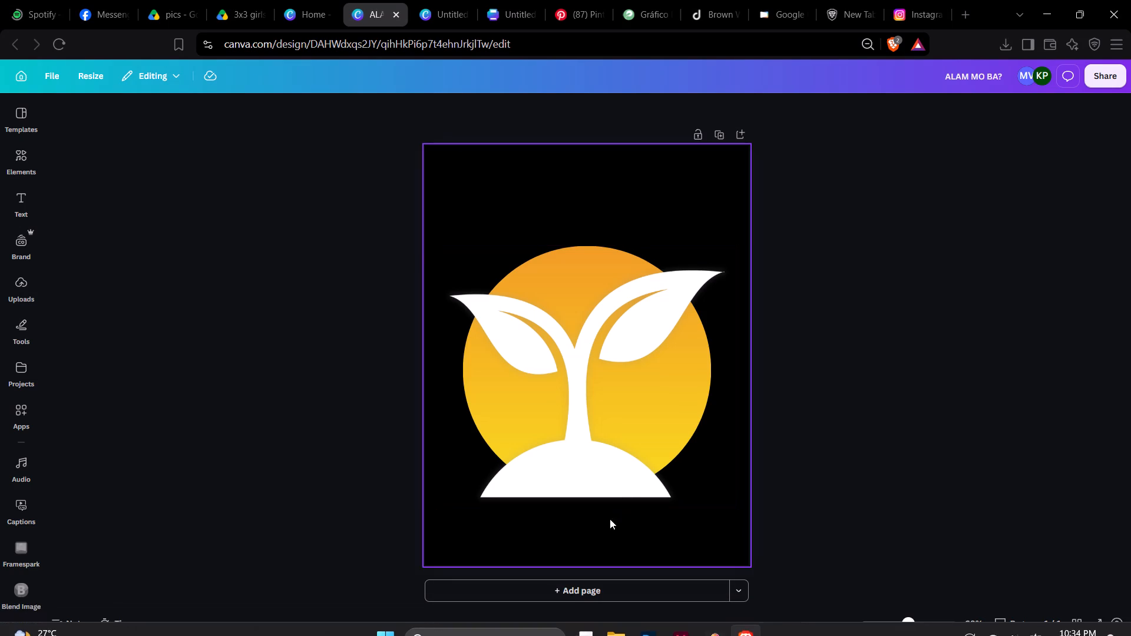
{"action": "left_click", "coordinate": [454, 0]}
{"action": "scroll", "coordinate": [630, 292], "scroll_direction": "down", "scroll_amount": 3}
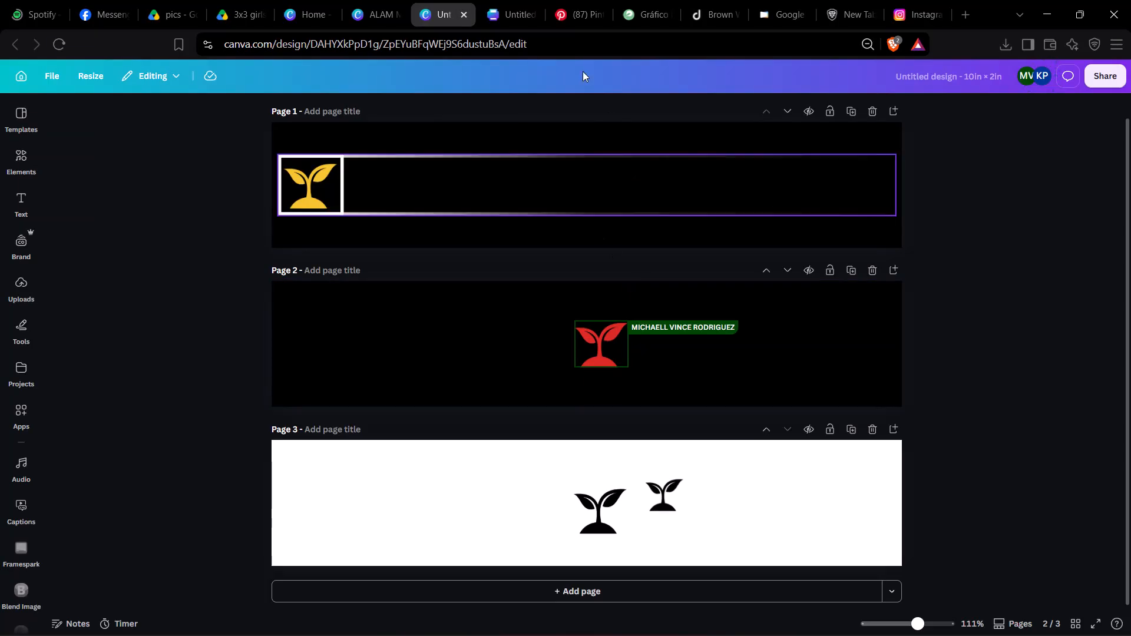
{"action": "left_click", "coordinate": [499, 0]}
{"action": "left_click", "coordinate": [1067, 588]}
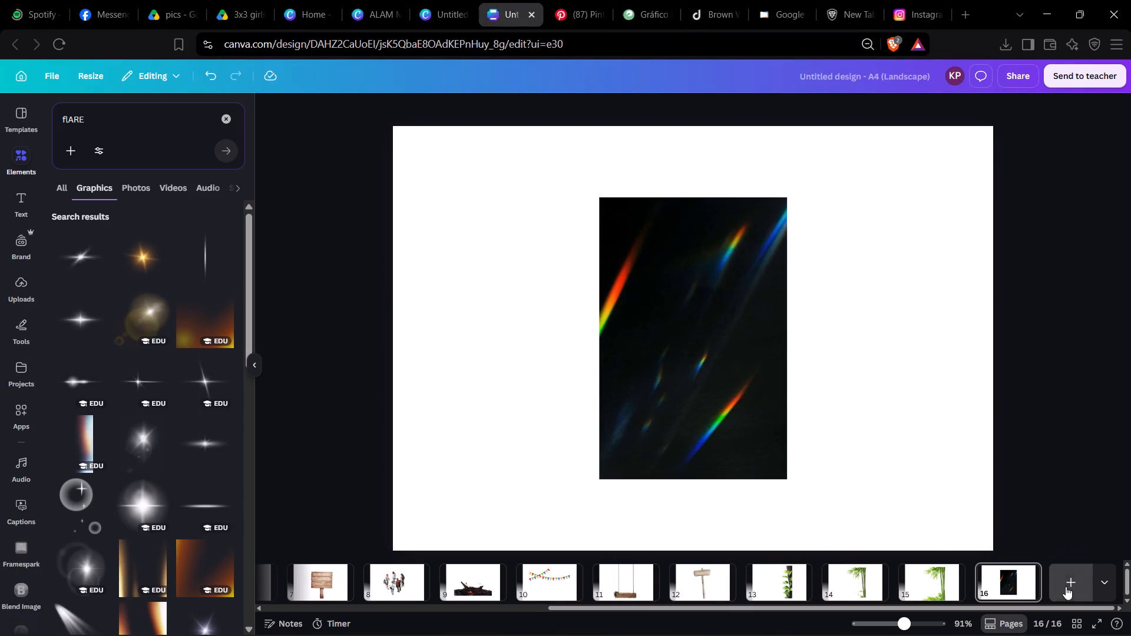
{"action": "left_click", "coordinate": [140, 112]}
{"action": "left_click_drag", "start_coordinate": [118, 114], "coordinate": [38, 114]}
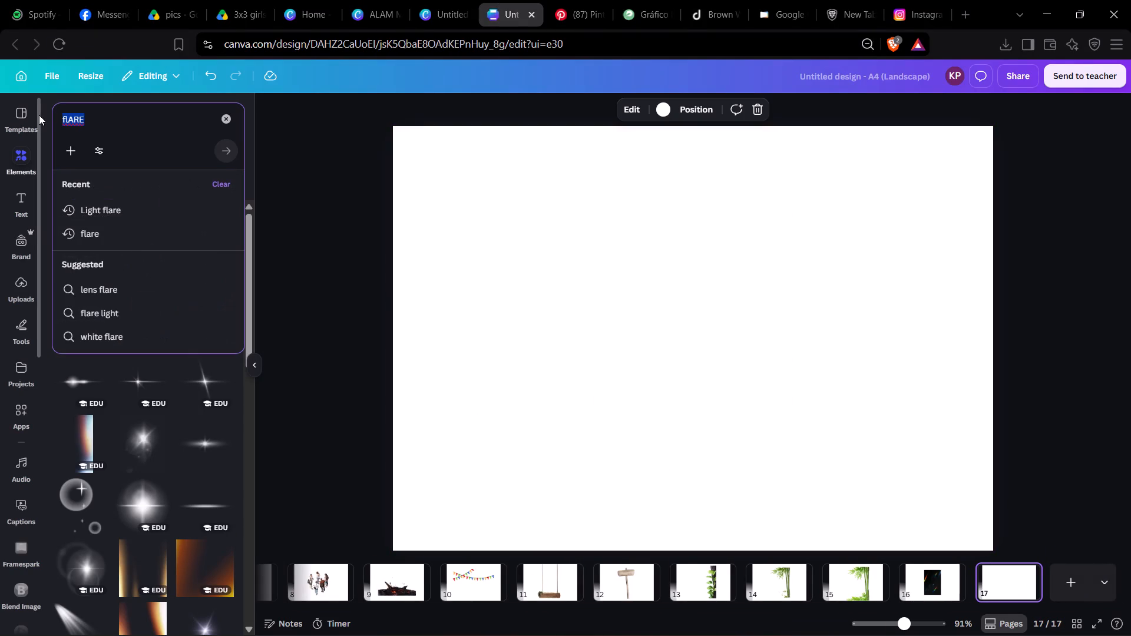
{"action": "key", "text": "BackSpace"}
{"action": "type", "text": "sky"}
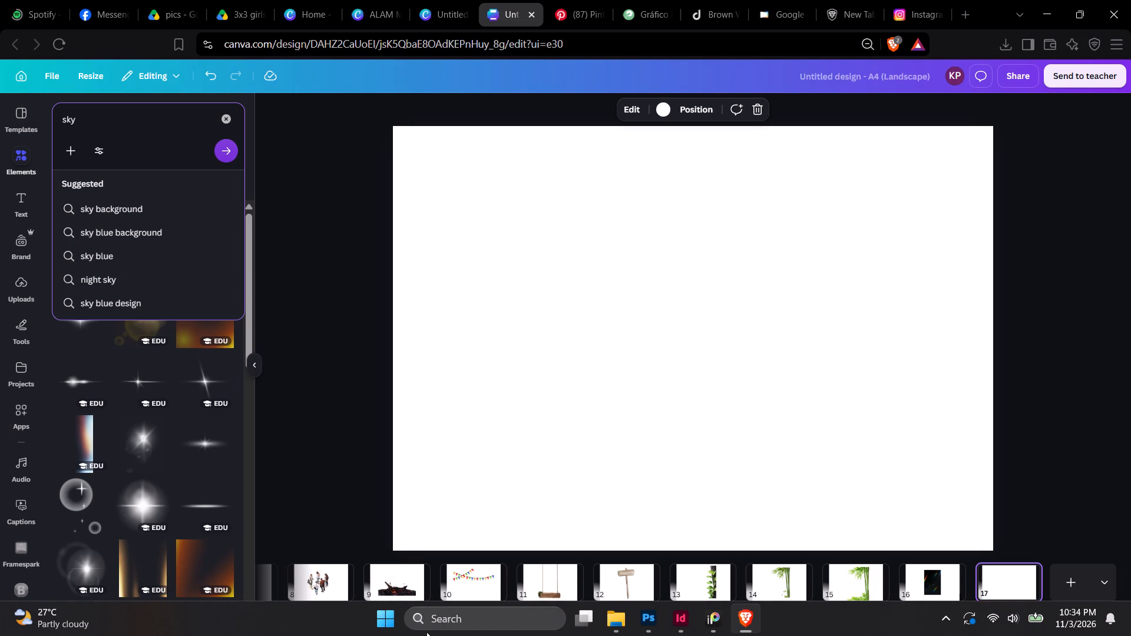
Switch back to Photoshop and compare the artwork with the dark rainbow overlay and Layer 1 each hidden and shown.
{"action": "left_click", "coordinate": [652, 623]}
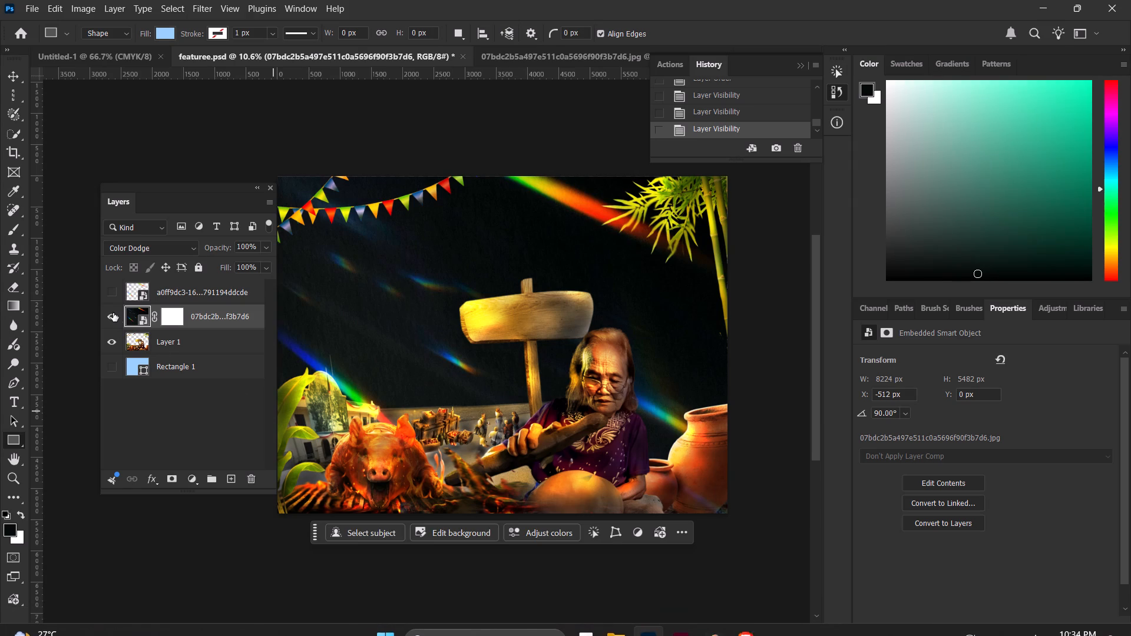
{"action": "left_click", "coordinate": [113, 312]}
{"action": "left_click", "coordinate": [113, 312]}
{"action": "left_click", "coordinate": [113, 312]}
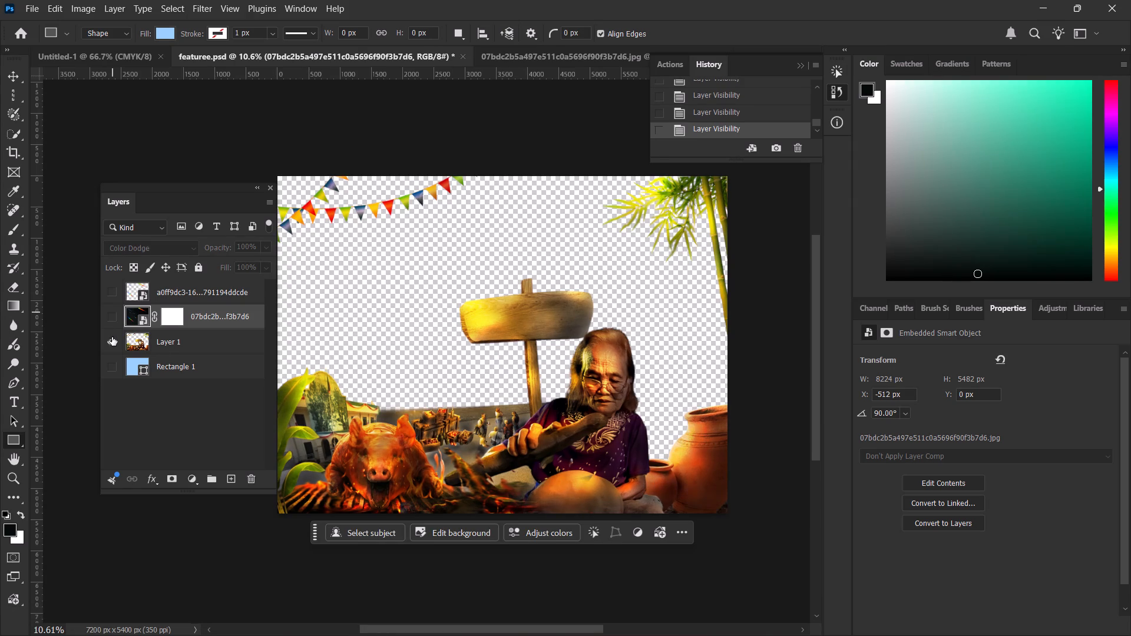
{"action": "left_click", "coordinate": [112, 324]}
{"action": "left_click", "coordinate": [113, 323]}
{"action": "left_click", "coordinate": [113, 322]}
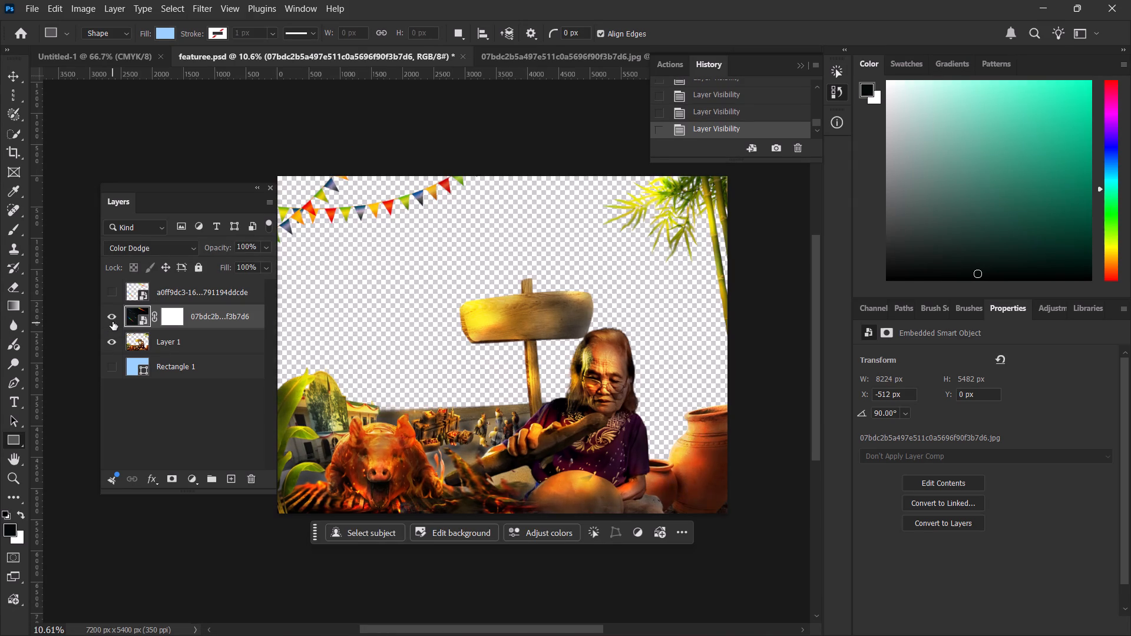
{"action": "left_click", "coordinate": [113, 322]}
{"action": "left_click", "coordinate": [113, 322]}
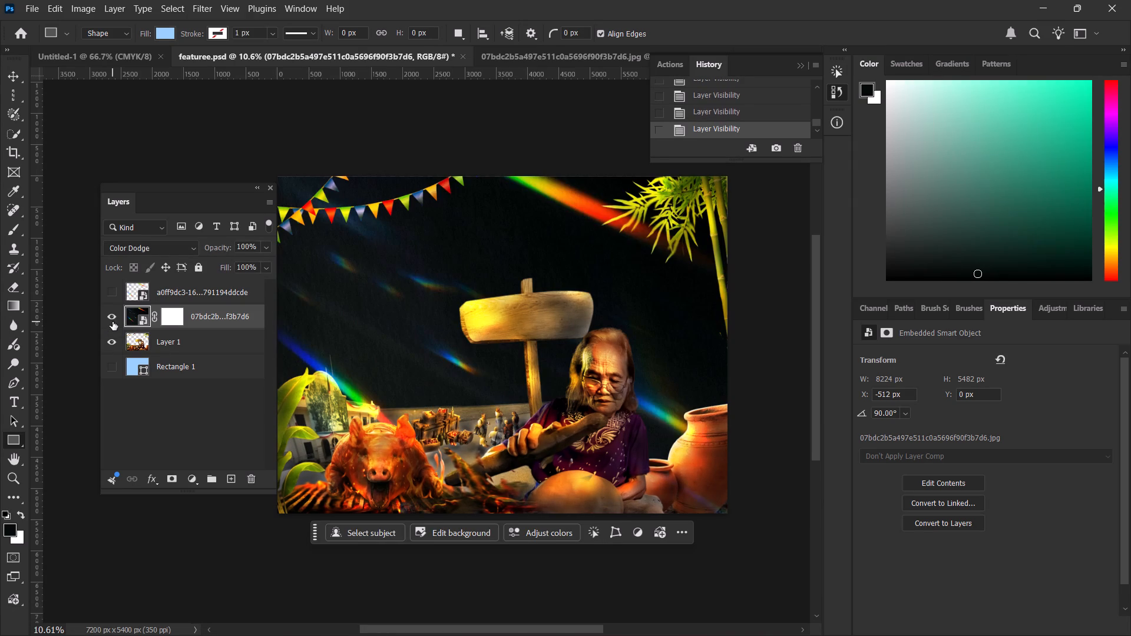
{"action": "left_click", "coordinate": [113, 345]}
{"action": "left_click", "coordinate": [113, 345]}
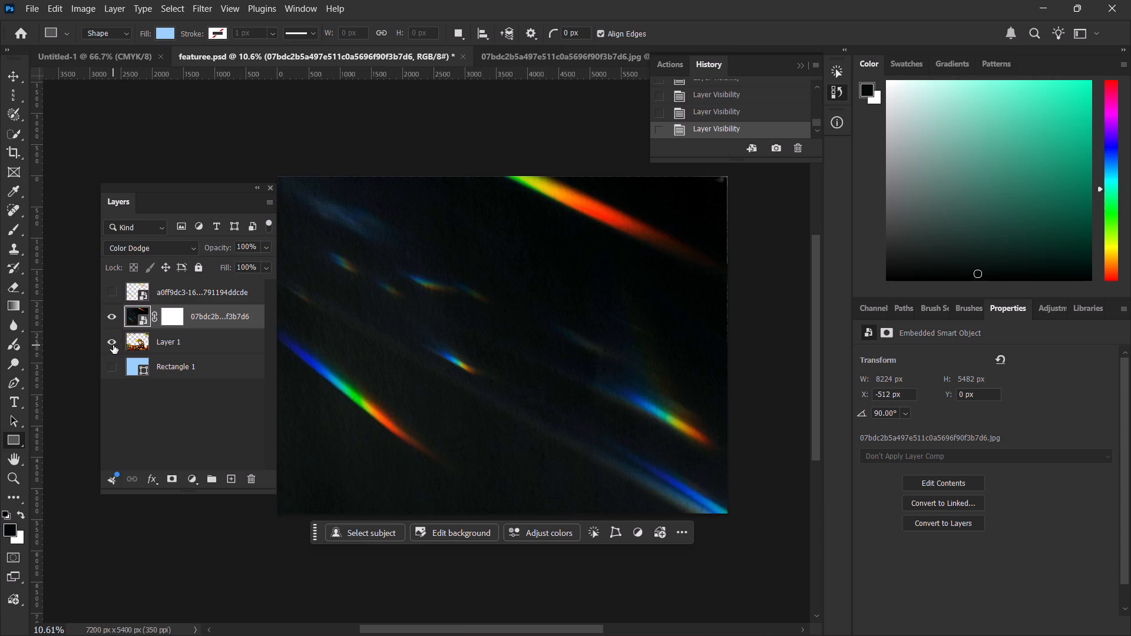
{"action": "left_click", "coordinate": [113, 345]}
{"action": "left_click", "coordinate": [113, 345]}
{"action": "left_click", "coordinate": [184, 553]}
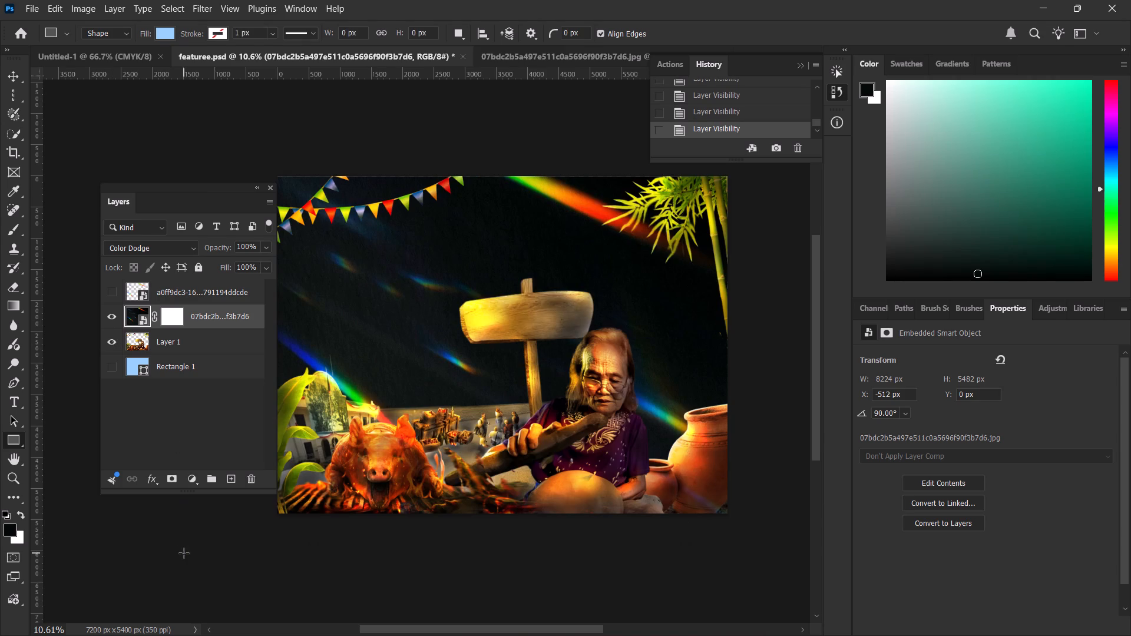
{"action": "left_click", "coordinate": [585, 271]}
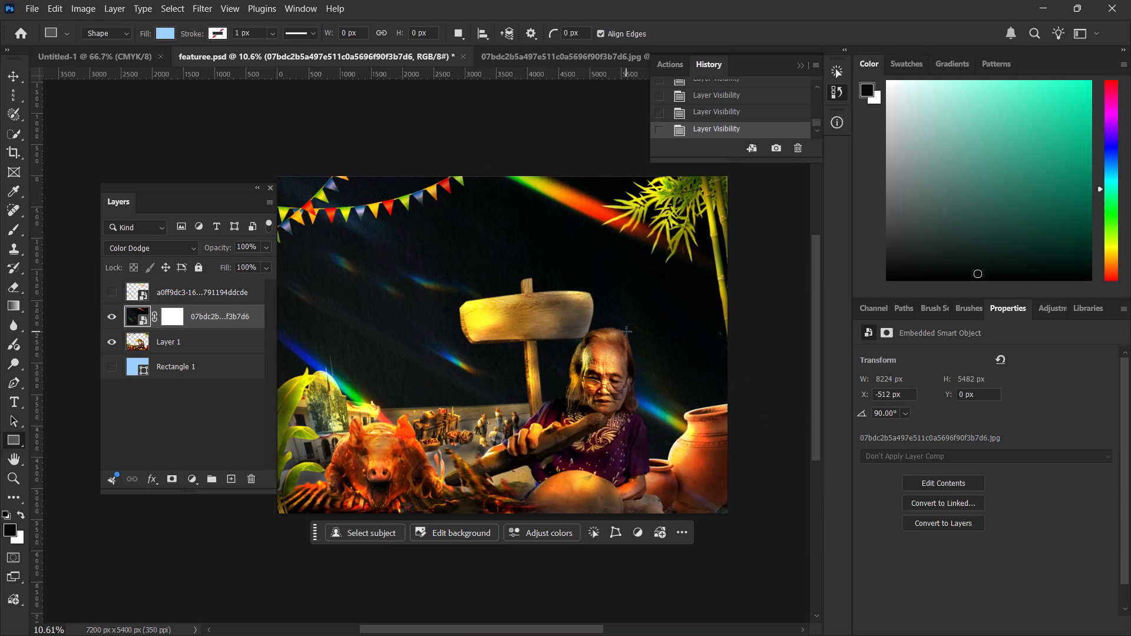
Create a new document from the recent custom 24 x 18 in, 120 ppi preset.
{"action": "left_click", "coordinate": [77, 52]}
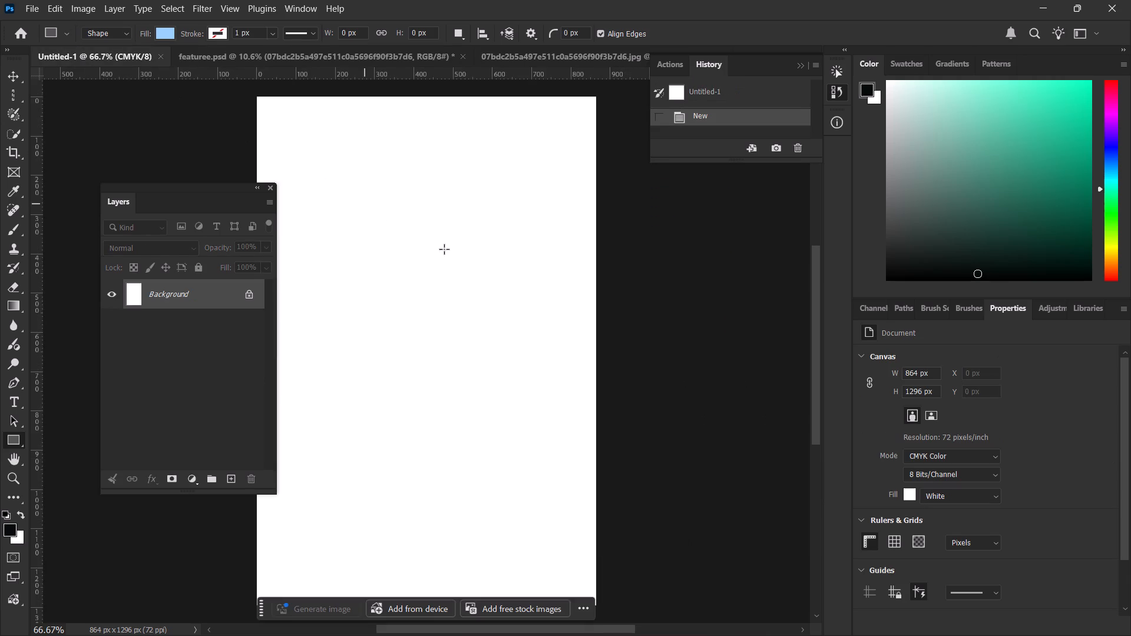
{"action": "scroll", "coordinate": [496, 287], "scroll_direction": "up", "scroll_amount": 2}
{"action": "scroll", "coordinate": [497, 287], "scroll_direction": "down", "scroll_amount": 3}
{"action": "left_click", "coordinate": [25, 31]}
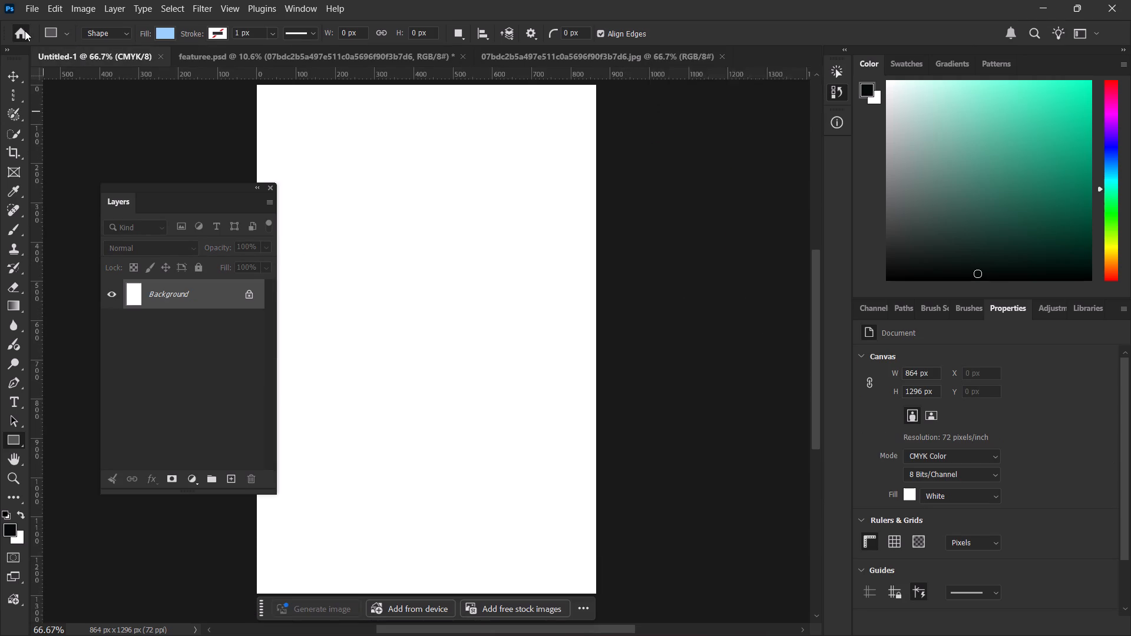
{"action": "left_click", "coordinate": [51, 105]}
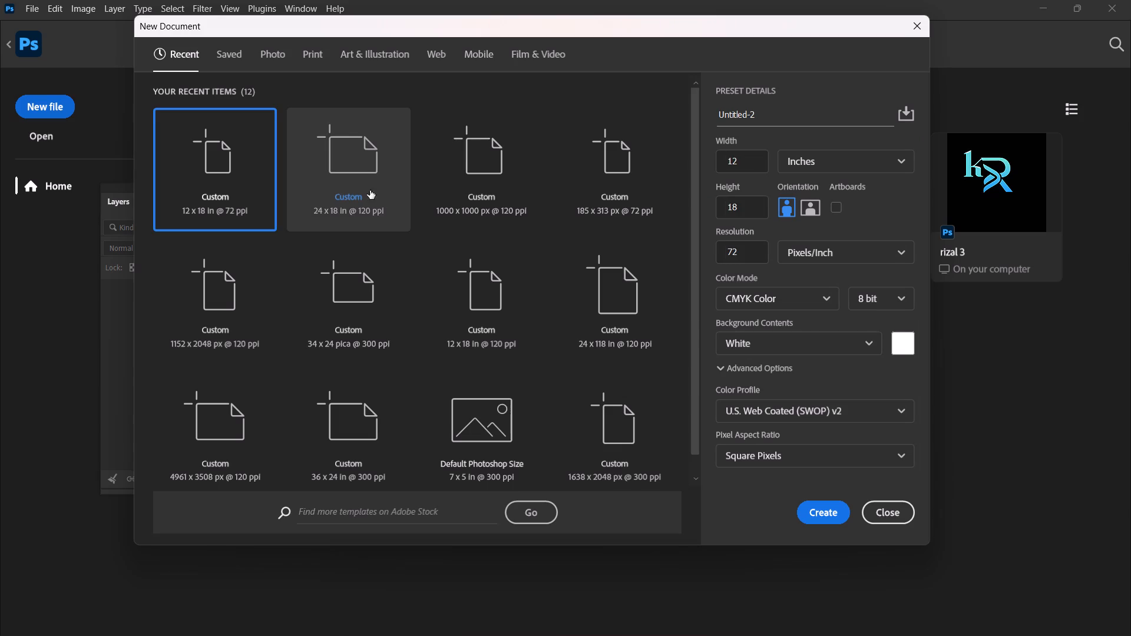
{"action": "left_click", "coordinate": [385, 200]}
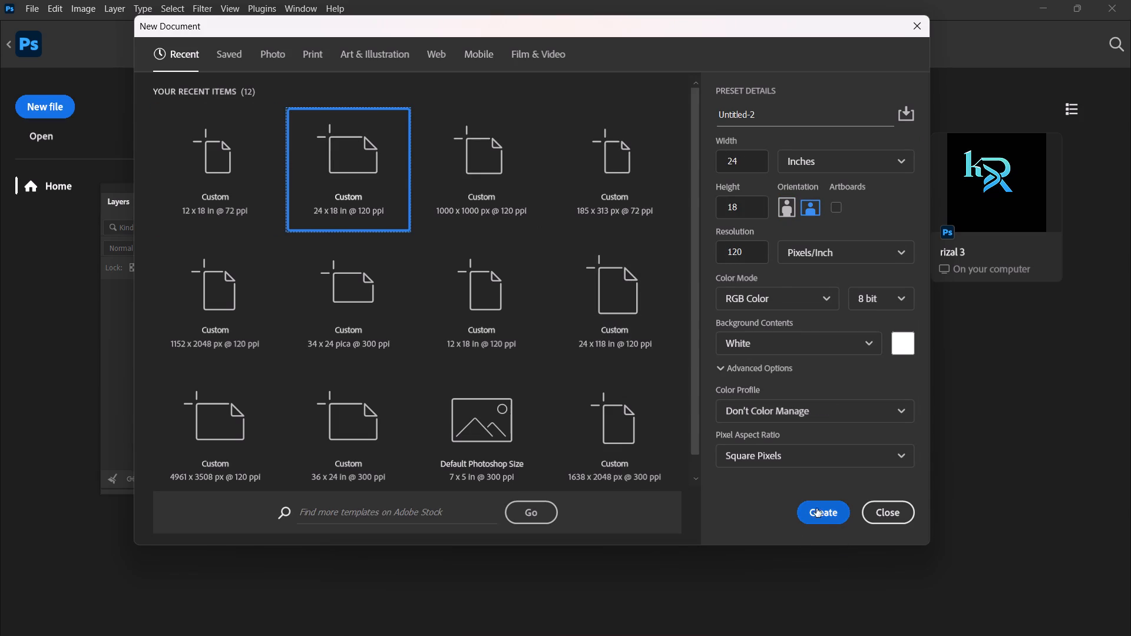
{"action": "left_click", "coordinate": [816, 506]}
Add a paragraph text box across the middle of the new page containing the title "NAMIT KA BALASAN".
{"action": "scroll", "coordinate": [502, 406], "scroll_direction": "up", "scroll_amount": 8}
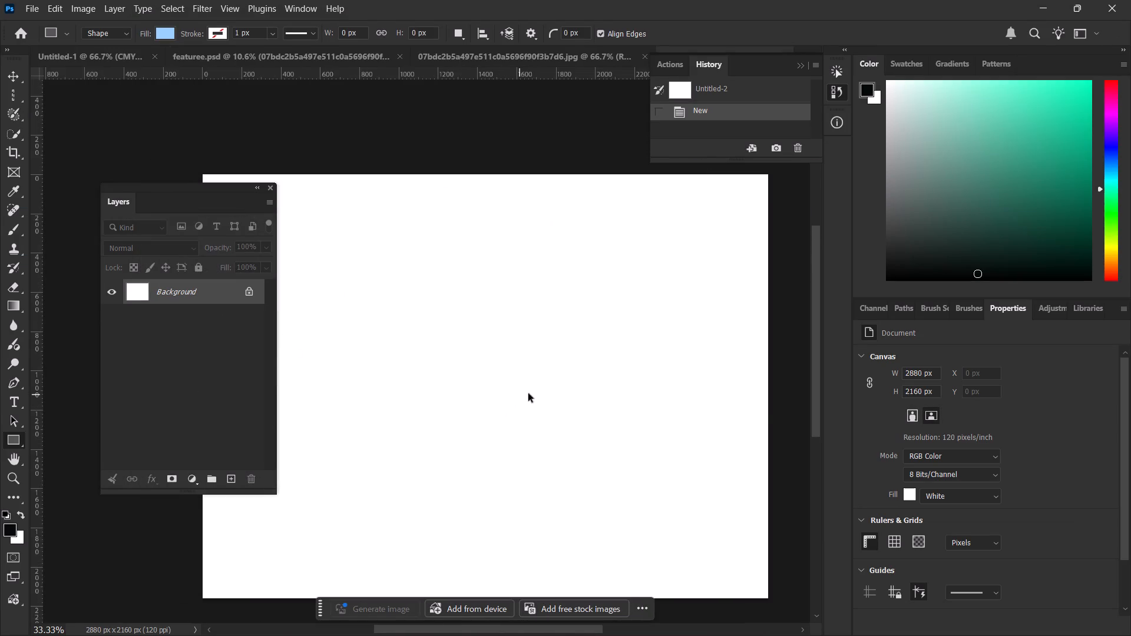
{"action": "scroll", "coordinate": [547, 390], "scroll_direction": "up", "scroll_amount": 3, "text": "alt"}
{"action": "scroll", "coordinate": [574, 385], "scroll_direction": "down", "scroll_amount": 5, "text": "alt"}
{"action": "scroll", "coordinate": [570, 403], "scroll_direction": "up", "scroll_amount": 2, "text": "alt"}
{"action": "scroll", "coordinate": [570, 403], "scroll_direction": "down", "scroll_amount": 2, "text": "alt"}
{"action": "scroll", "coordinate": [559, 407], "scroll_direction": "up", "scroll_amount": 1, "text": "alt"}
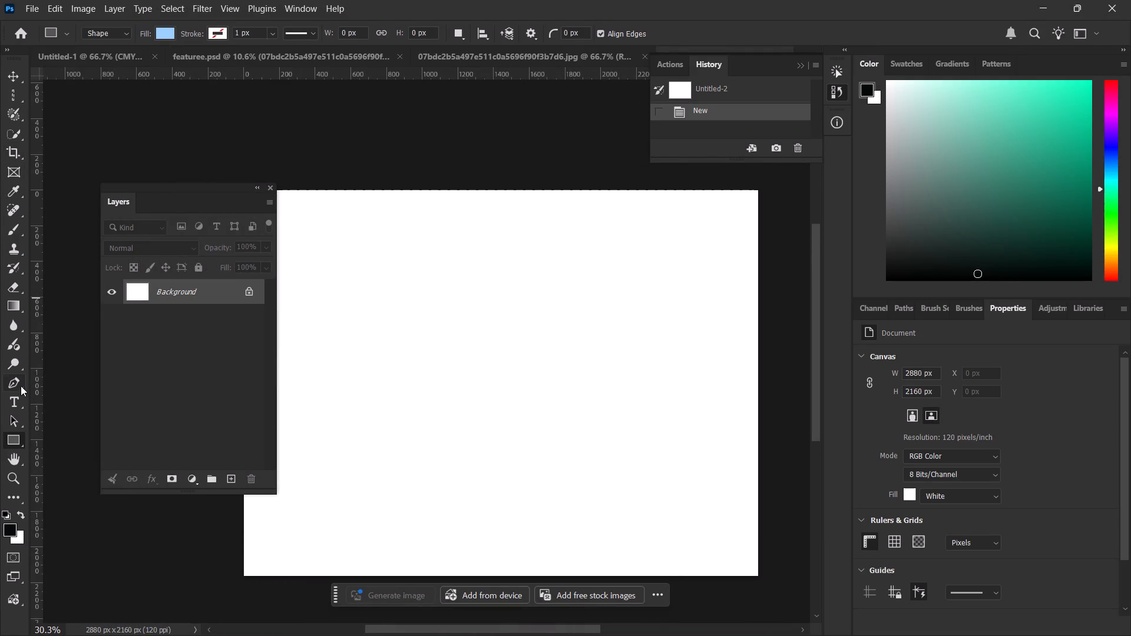
{"action": "left_click", "coordinate": [14, 410]}
{"action": "left_click_drag", "start_coordinate": [302, 269], "coordinate": [724, 469]}
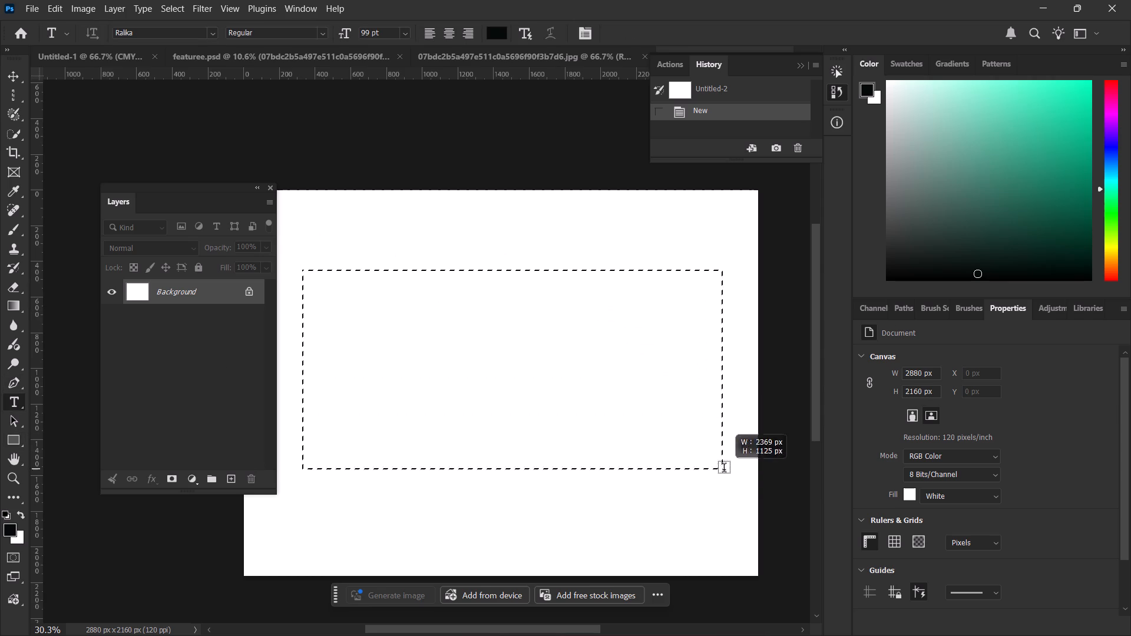
{"action": "left_click_drag", "start_coordinate": [724, 469], "coordinate": [740, 489]}
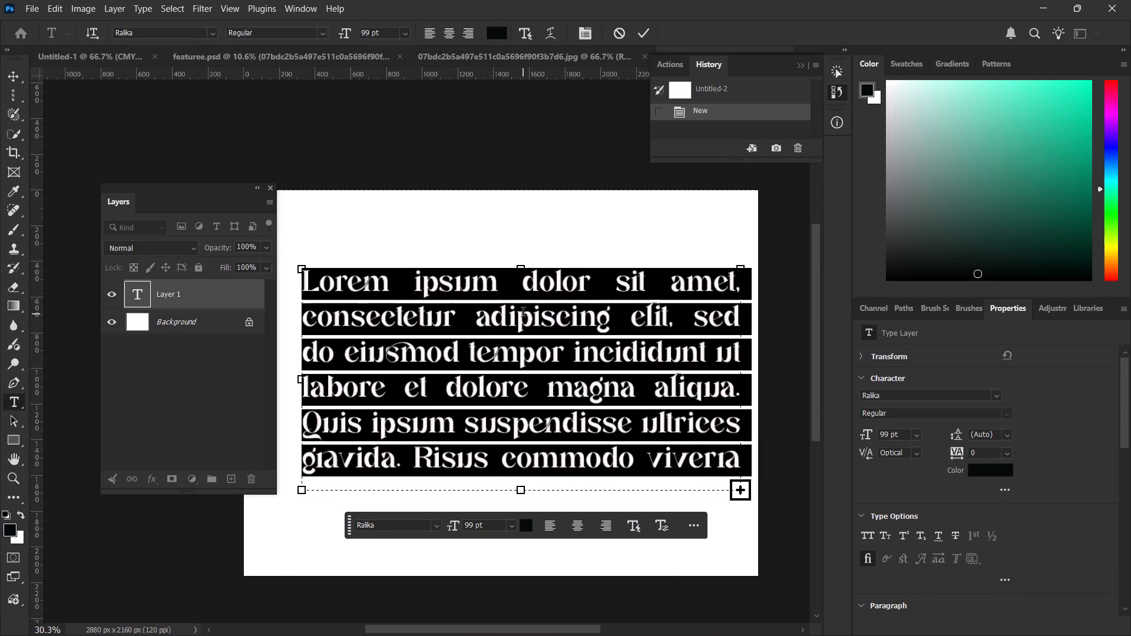
{"action": "key", "text": "n"}
{"action": "key", "text": "a"}
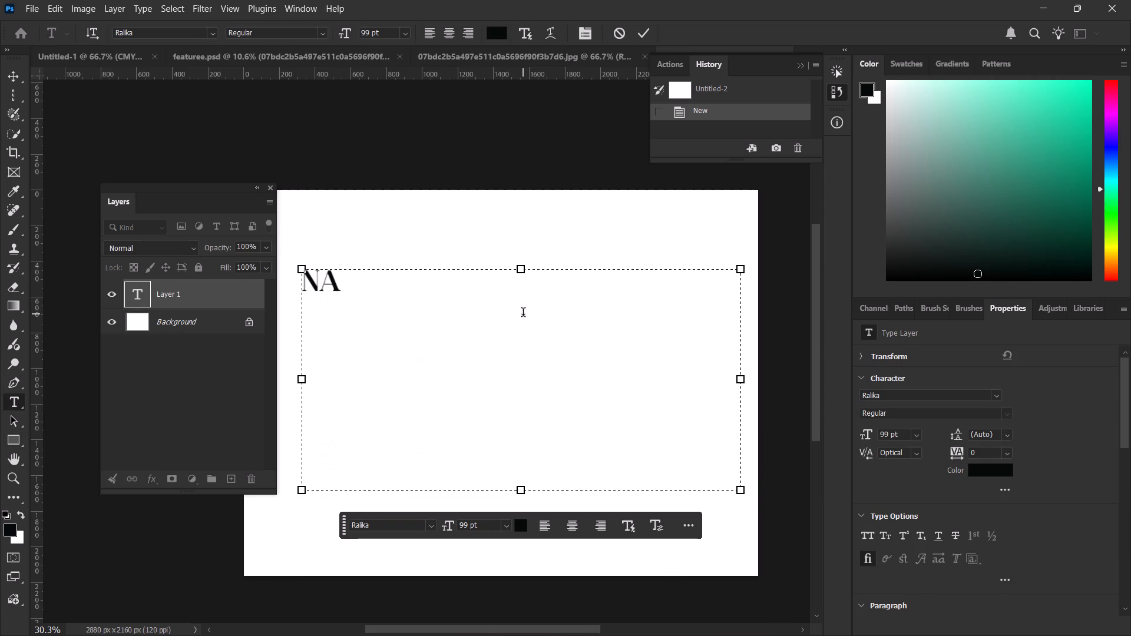
{"action": "type", "text": "MIT KA BALASAN"}
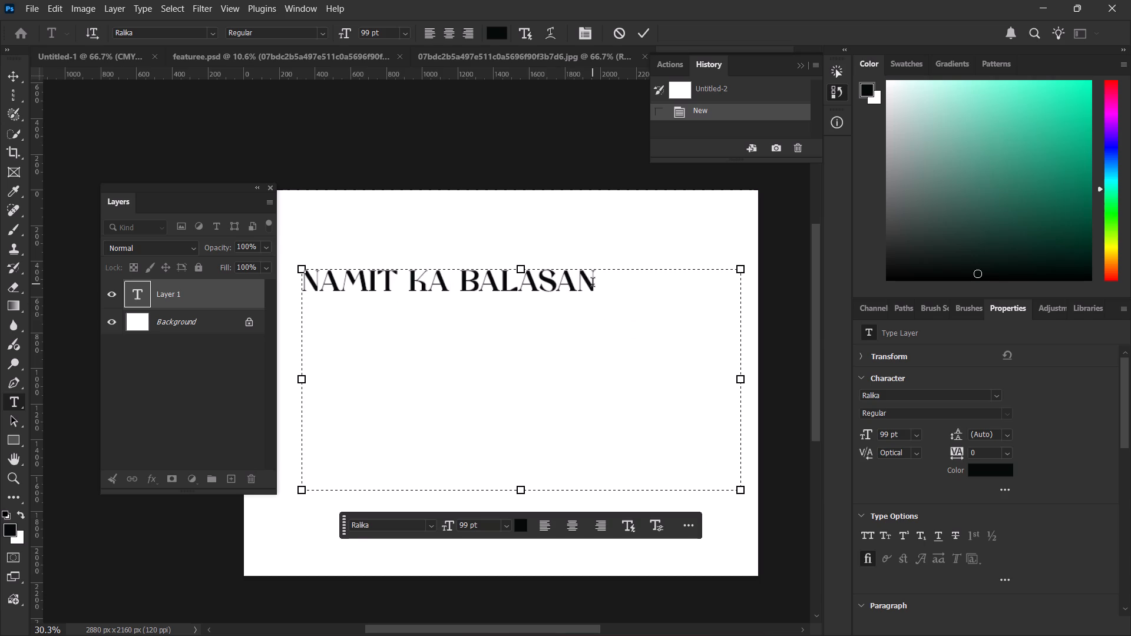
Break the title into two lines, with "BALASAN" on the second line.
{"action": "left_click_drag", "start_coordinate": [593, 284], "coordinate": [358, 289]}
{"action": "left_click", "coordinate": [458, 283]}
{"action": "key", "text": "Return"}
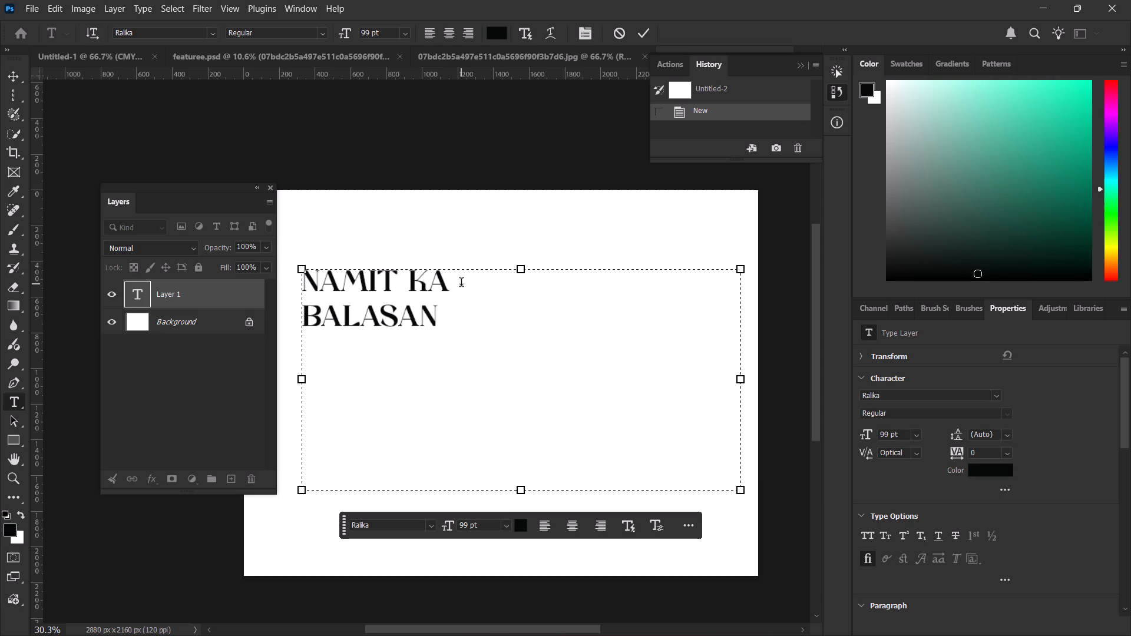
Browse the fonts and set the whole "NAMIT KA BALASAN" title to White Rainbow - Personal Use Regular.
{"action": "left_click_drag", "start_coordinate": [467, 322], "coordinate": [300, 273]}
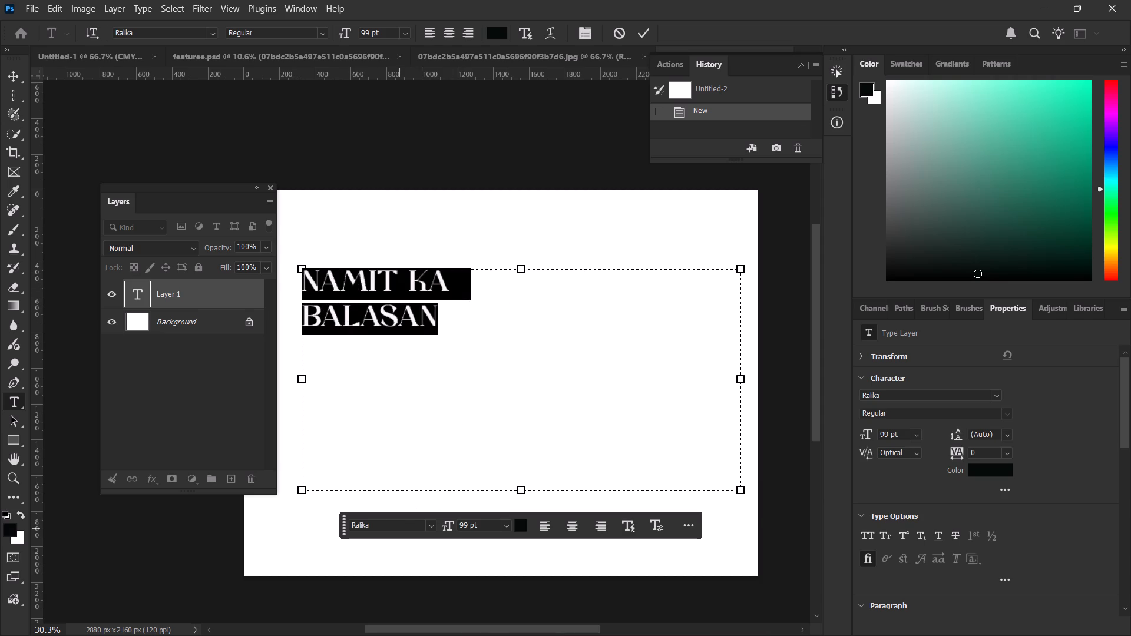
{"action": "left_click", "coordinate": [433, 526]}
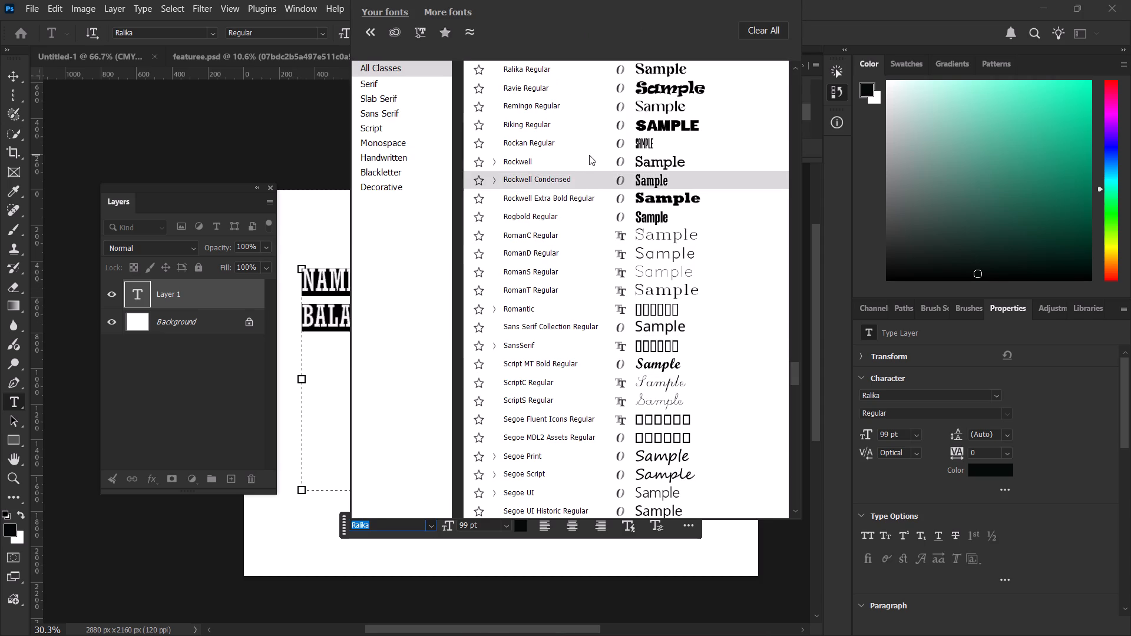
{"action": "scroll", "coordinate": [589, 155], "scroll_direction": "down", "scroll_amount": 20}
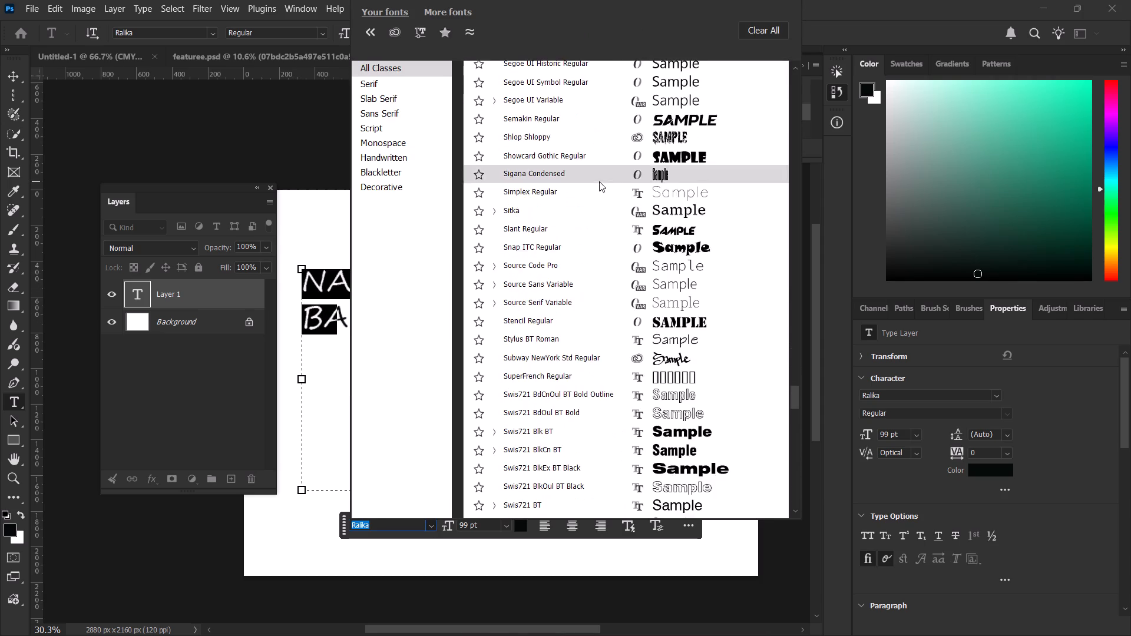
{"action": "scroll", "coordinate": [599, 181], "scroll_direction": "down", "scroll_amount": 20}
{"action": "scroll", "coordinate": [599, 181], "scroll_direction": "down", "scroll_amount": 17}
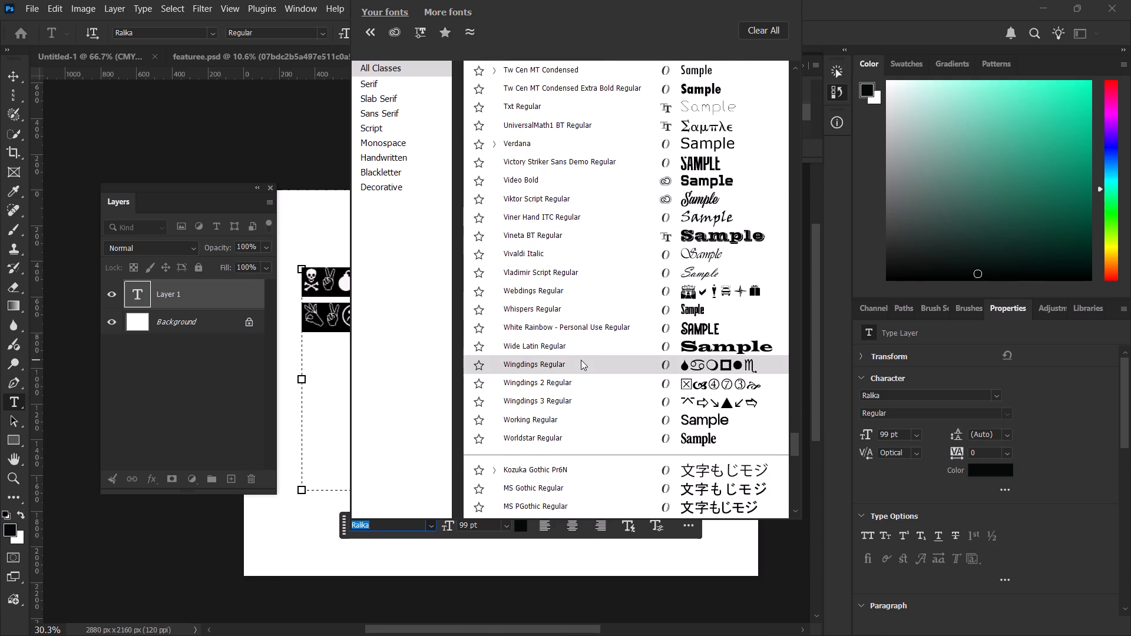
{"action": "left_click", "coordinate": [402, 530]}
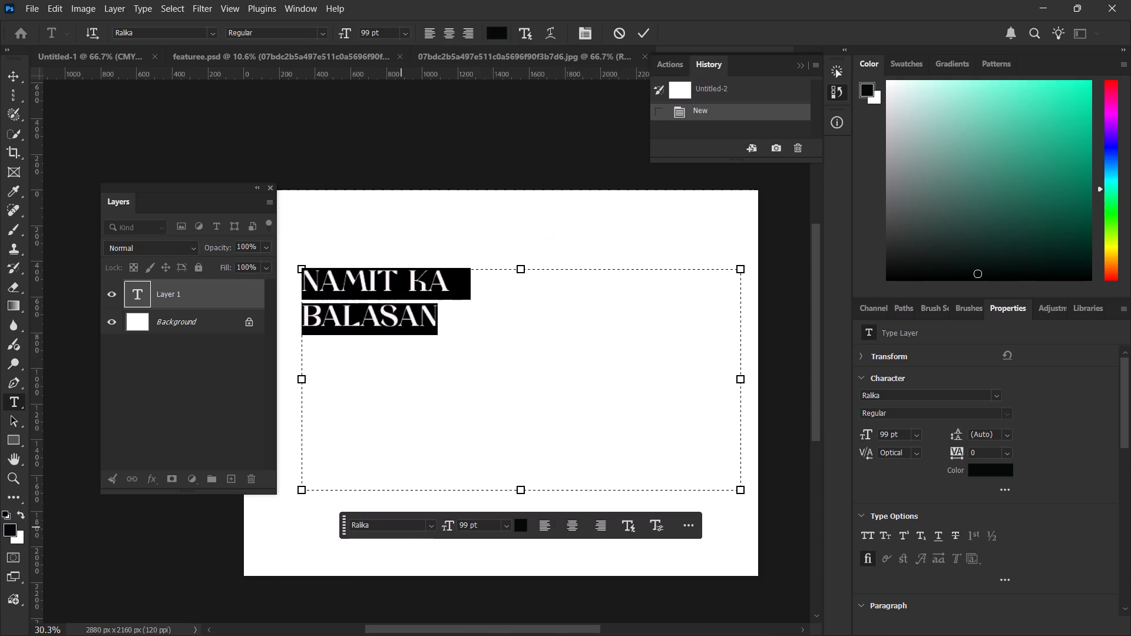
{"action": "left_click", "coordinate": [401, 527]}
{"action": "type", "text": "WHI"}
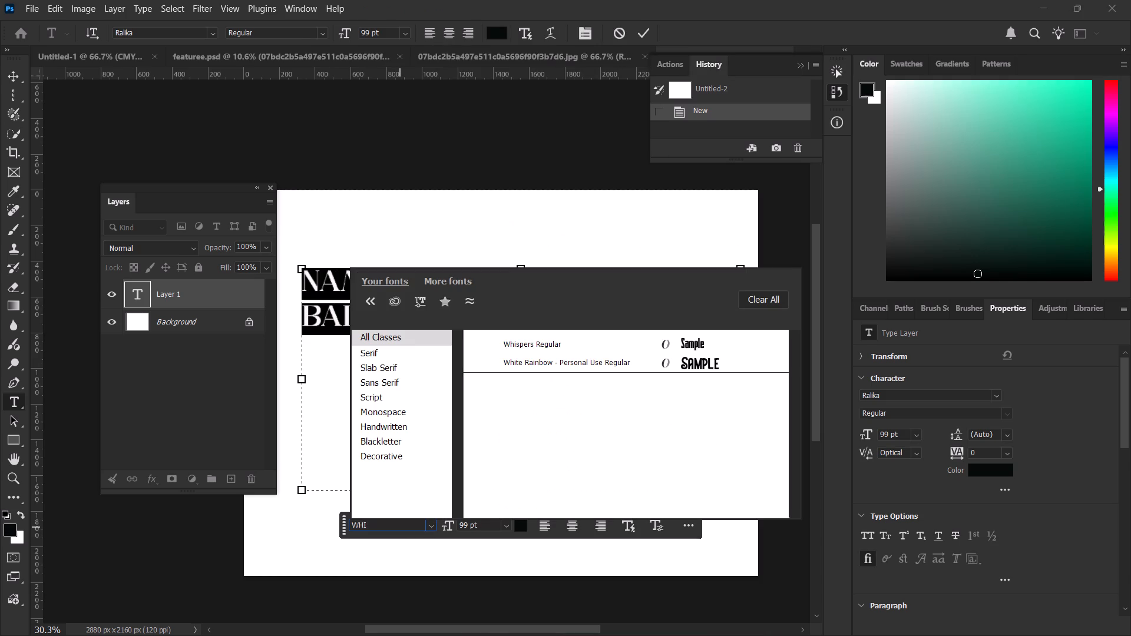
{"action": "left_click", "coordinate": [731, 368]}
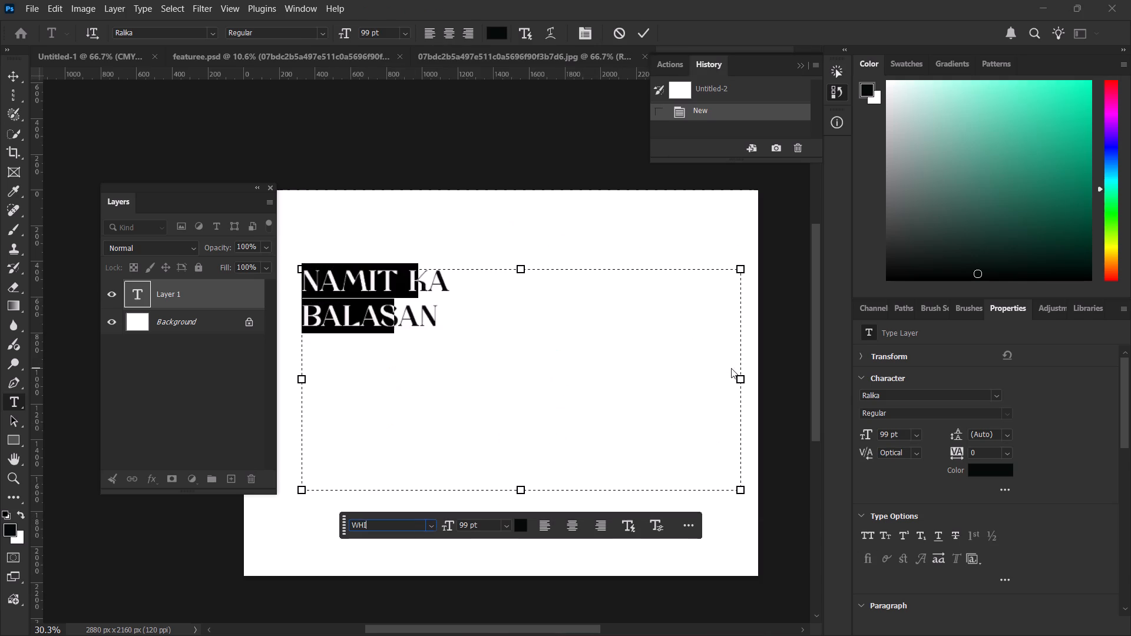
{"action": "left_click", "coordinate": [390, 323]}
{"action": "scroll", "coordinate": [390, 323], "scroll_direction": "up", "scroll_amount": 1, "text": "ctrl"}
{"action": "left_click_drag", "start_coordinate": [422, 320], "coordinate": [291, 263]}
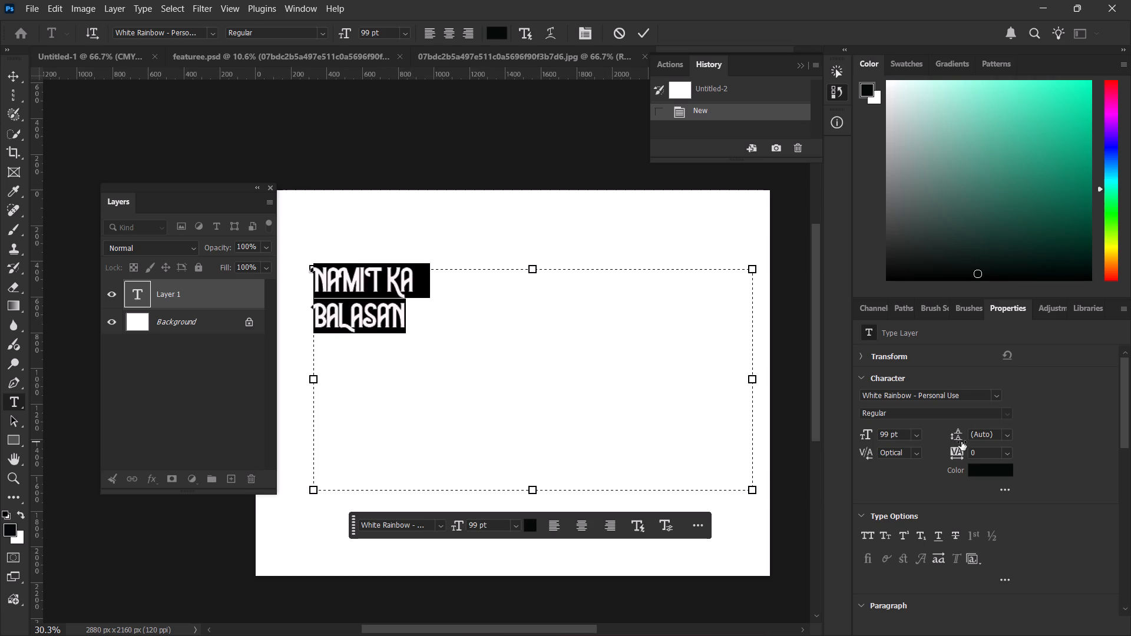
{"action": "left_click", "coordinate": [431, 357]}
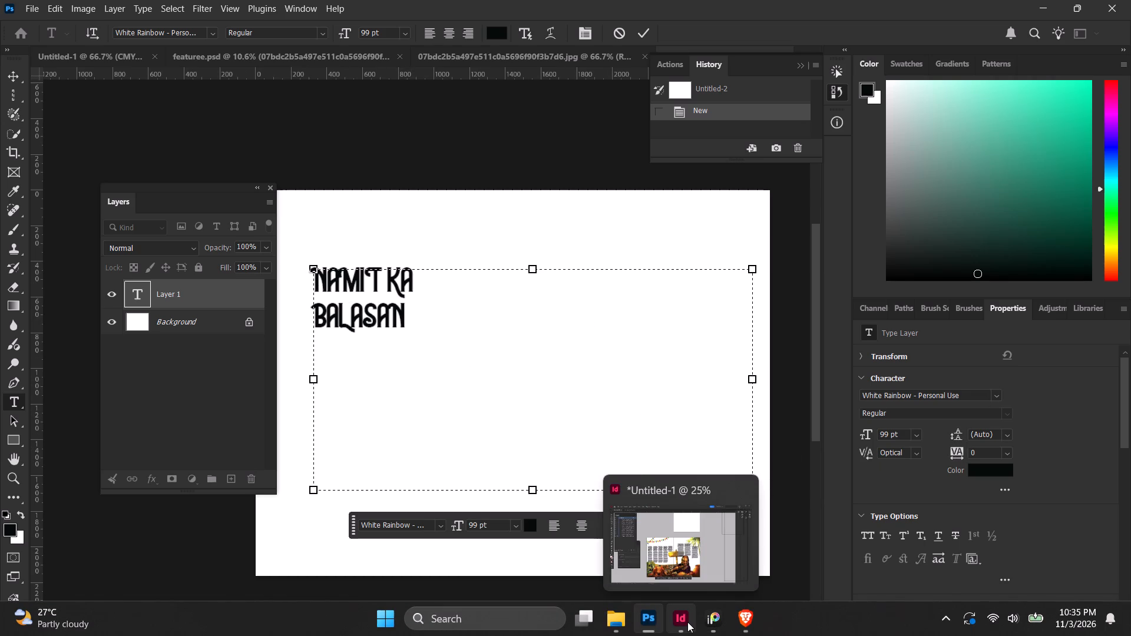
{"action": "left_click", "coordinate": [419, 372]}
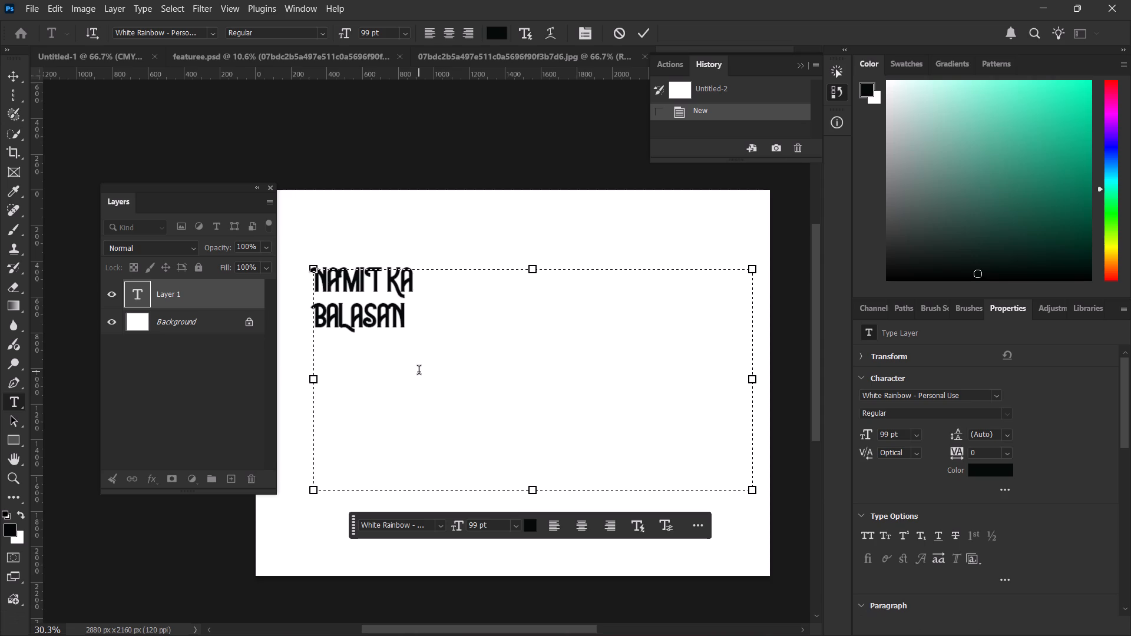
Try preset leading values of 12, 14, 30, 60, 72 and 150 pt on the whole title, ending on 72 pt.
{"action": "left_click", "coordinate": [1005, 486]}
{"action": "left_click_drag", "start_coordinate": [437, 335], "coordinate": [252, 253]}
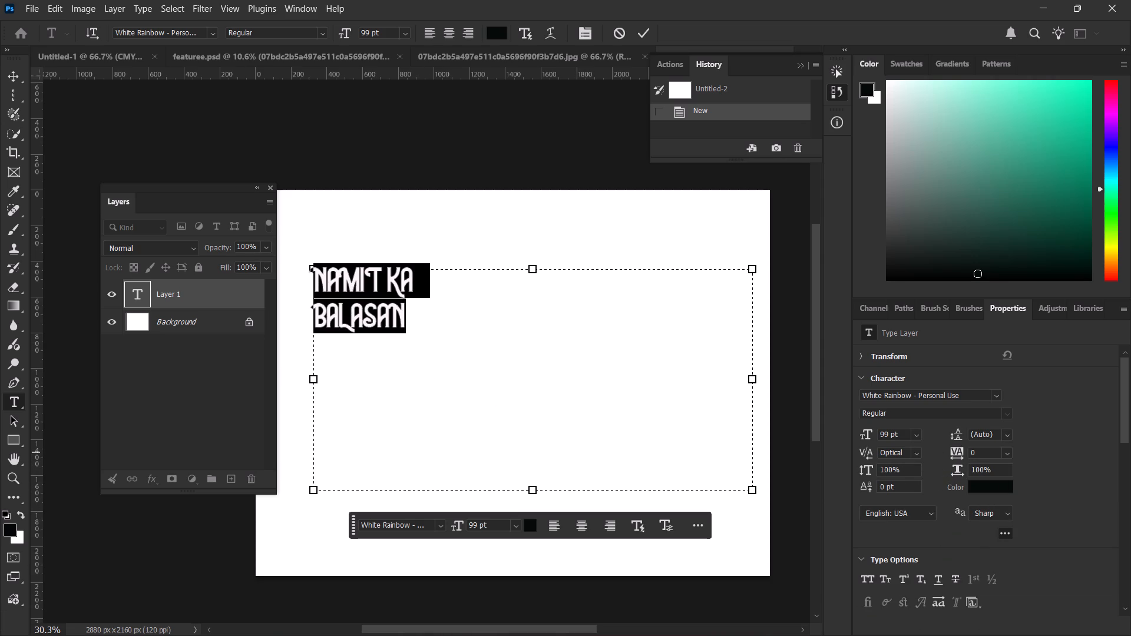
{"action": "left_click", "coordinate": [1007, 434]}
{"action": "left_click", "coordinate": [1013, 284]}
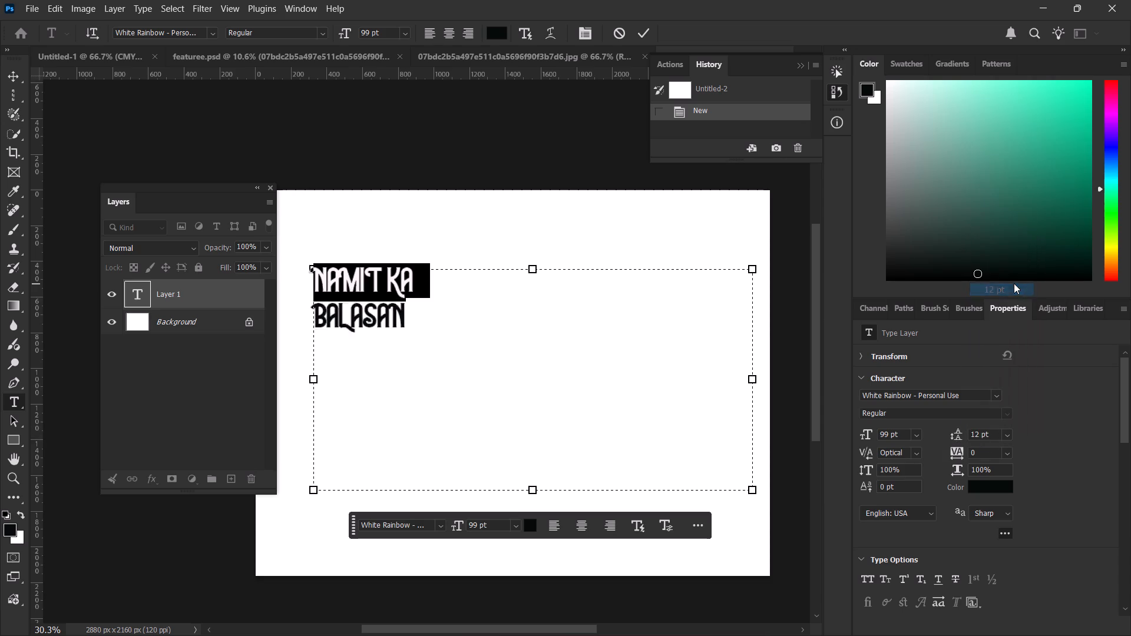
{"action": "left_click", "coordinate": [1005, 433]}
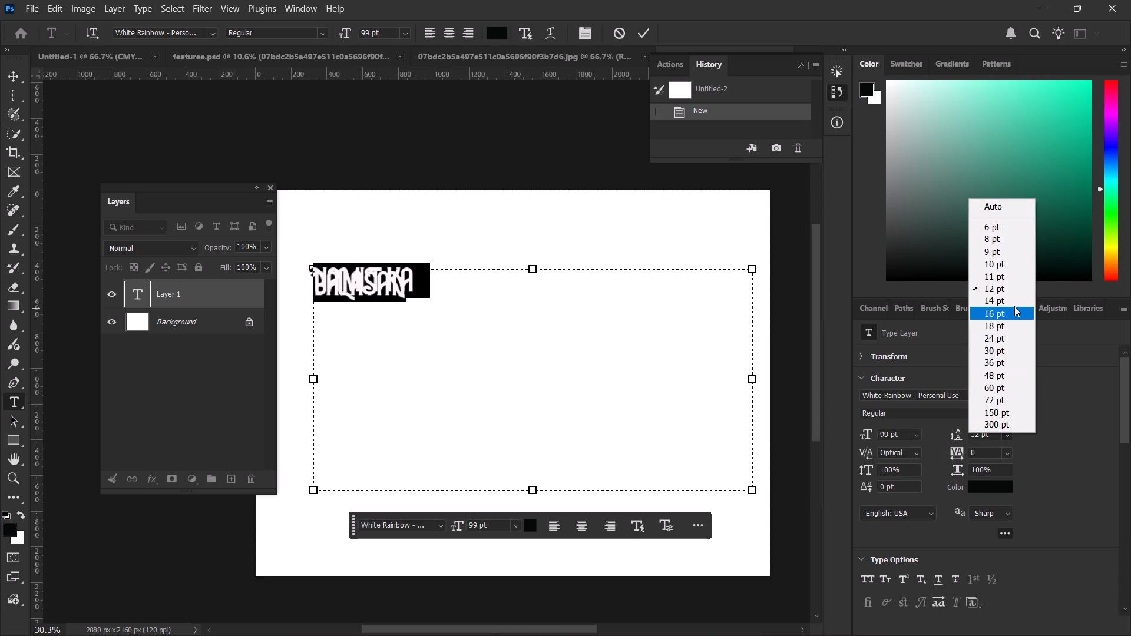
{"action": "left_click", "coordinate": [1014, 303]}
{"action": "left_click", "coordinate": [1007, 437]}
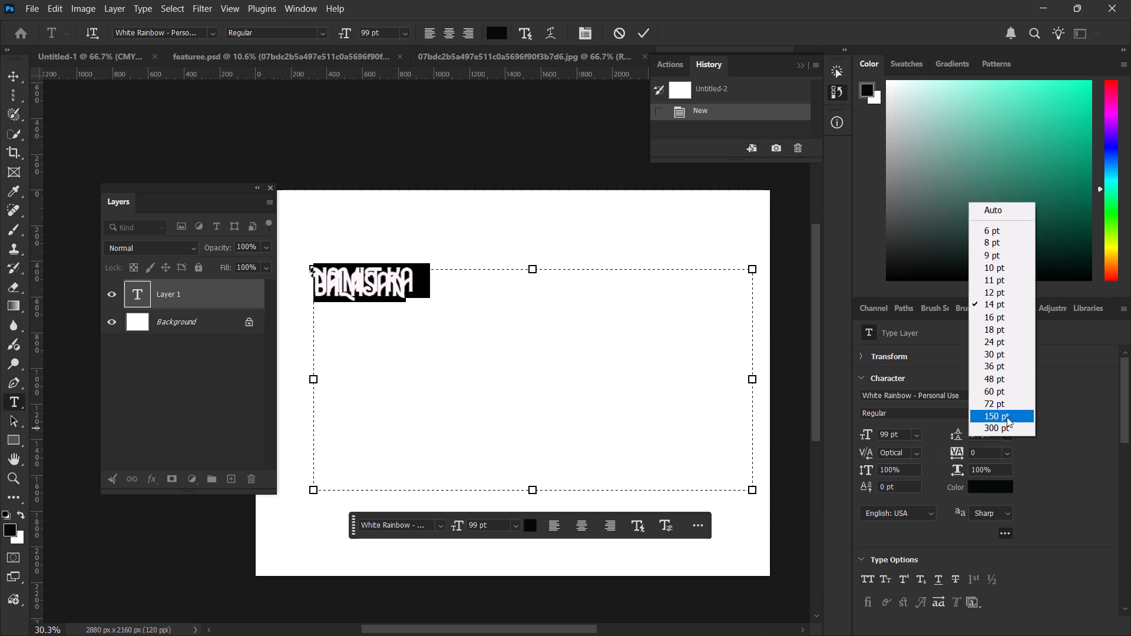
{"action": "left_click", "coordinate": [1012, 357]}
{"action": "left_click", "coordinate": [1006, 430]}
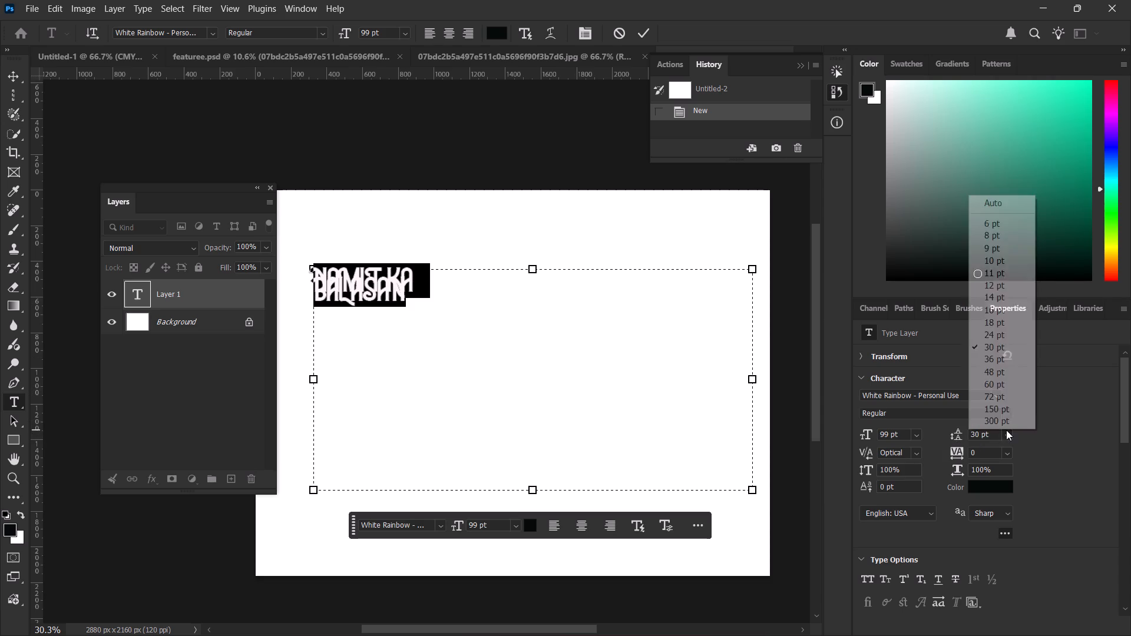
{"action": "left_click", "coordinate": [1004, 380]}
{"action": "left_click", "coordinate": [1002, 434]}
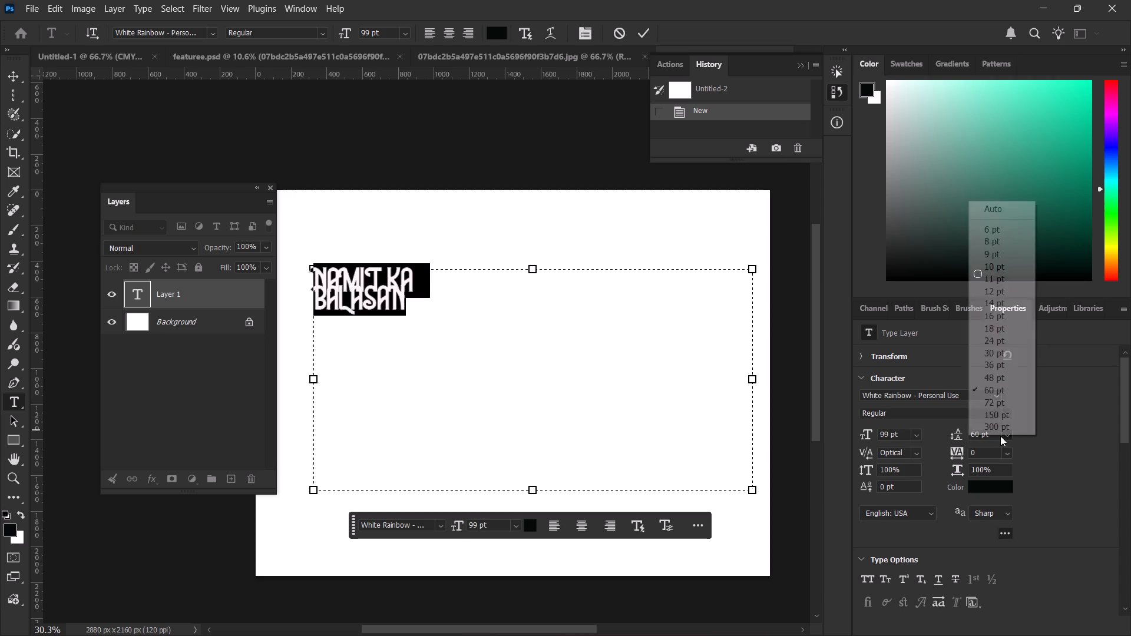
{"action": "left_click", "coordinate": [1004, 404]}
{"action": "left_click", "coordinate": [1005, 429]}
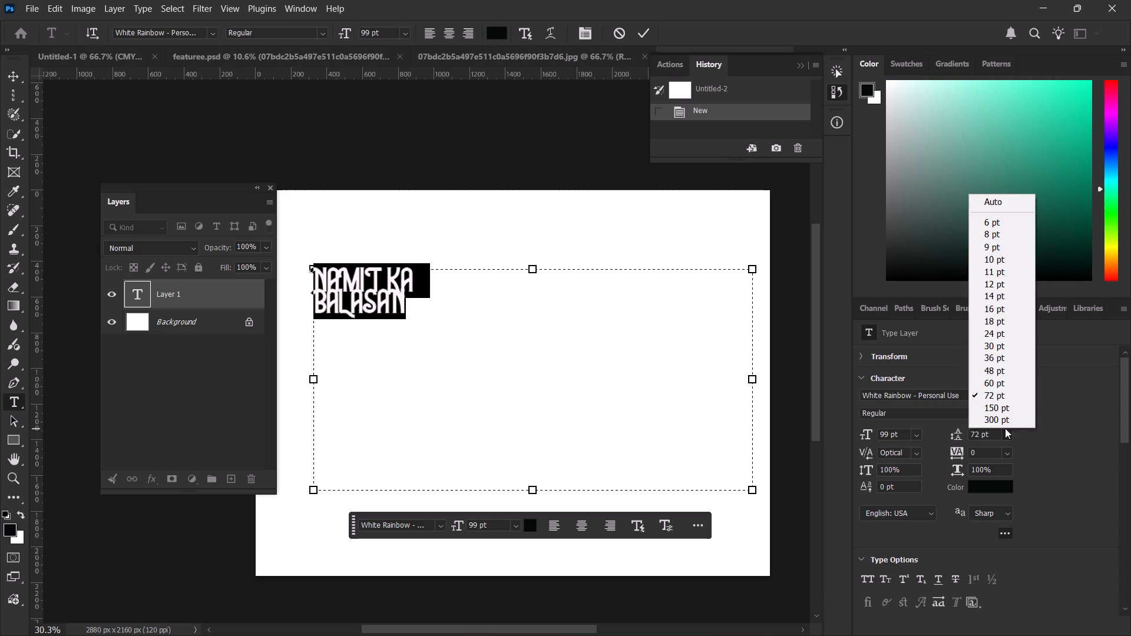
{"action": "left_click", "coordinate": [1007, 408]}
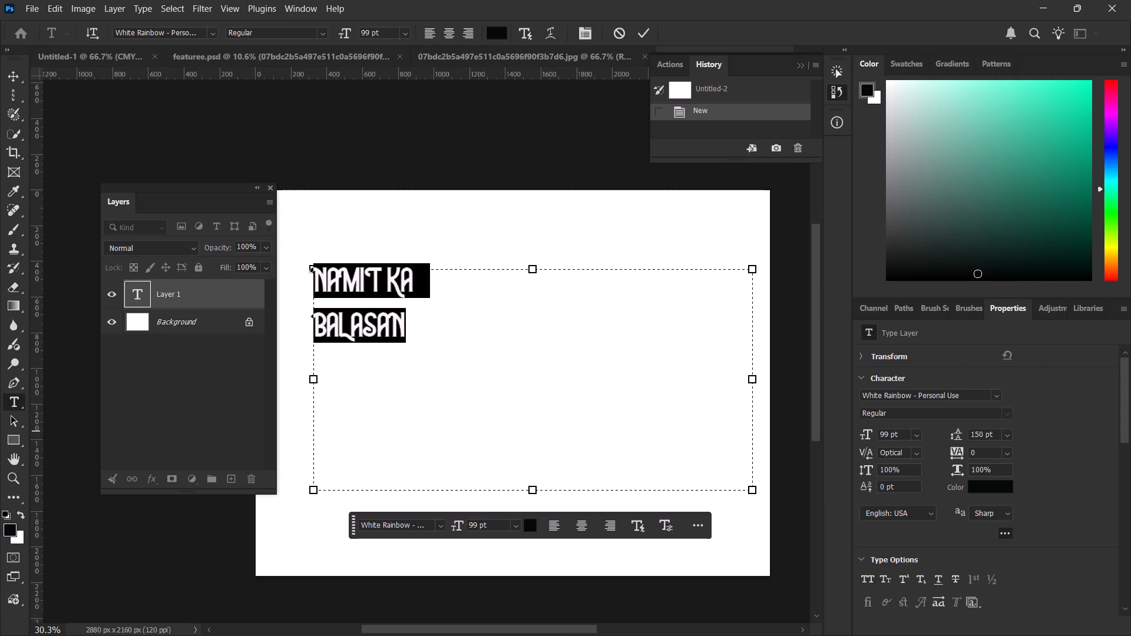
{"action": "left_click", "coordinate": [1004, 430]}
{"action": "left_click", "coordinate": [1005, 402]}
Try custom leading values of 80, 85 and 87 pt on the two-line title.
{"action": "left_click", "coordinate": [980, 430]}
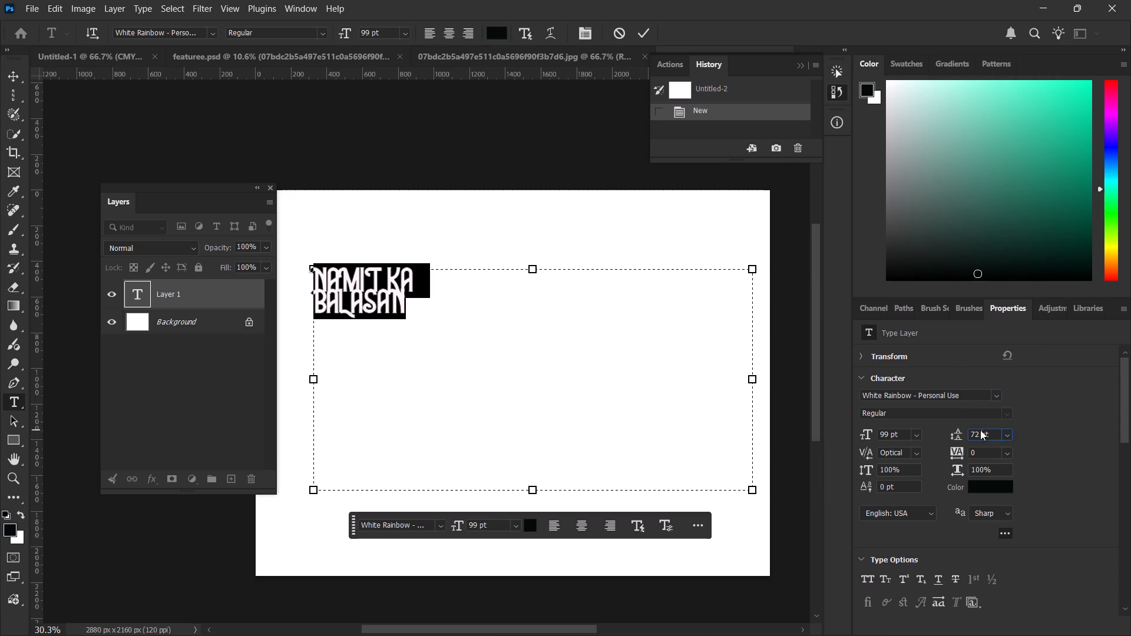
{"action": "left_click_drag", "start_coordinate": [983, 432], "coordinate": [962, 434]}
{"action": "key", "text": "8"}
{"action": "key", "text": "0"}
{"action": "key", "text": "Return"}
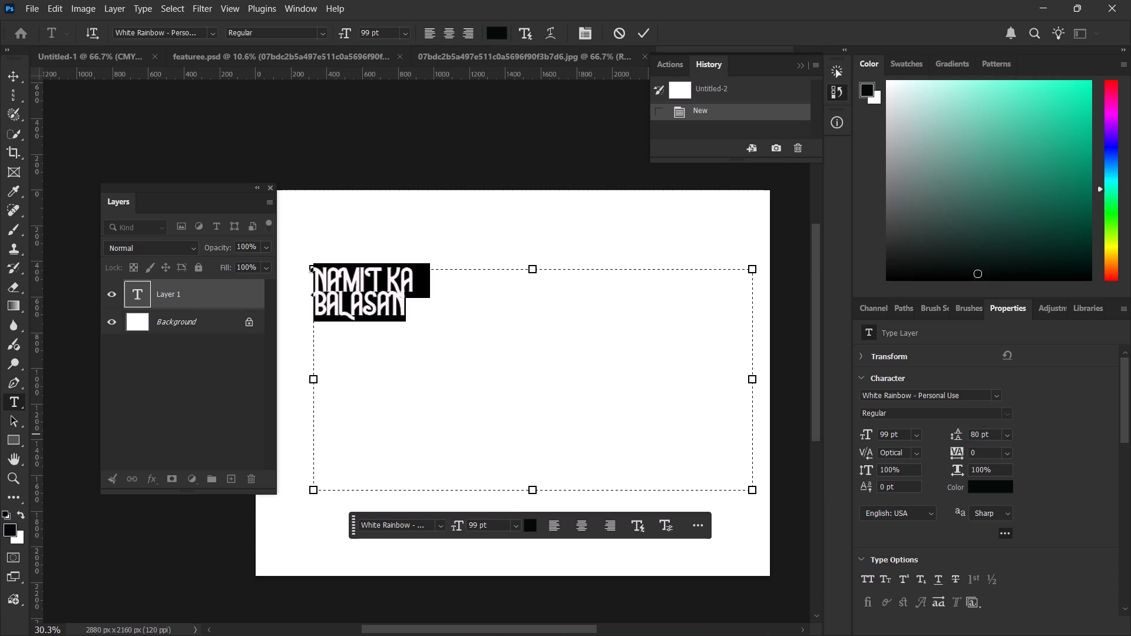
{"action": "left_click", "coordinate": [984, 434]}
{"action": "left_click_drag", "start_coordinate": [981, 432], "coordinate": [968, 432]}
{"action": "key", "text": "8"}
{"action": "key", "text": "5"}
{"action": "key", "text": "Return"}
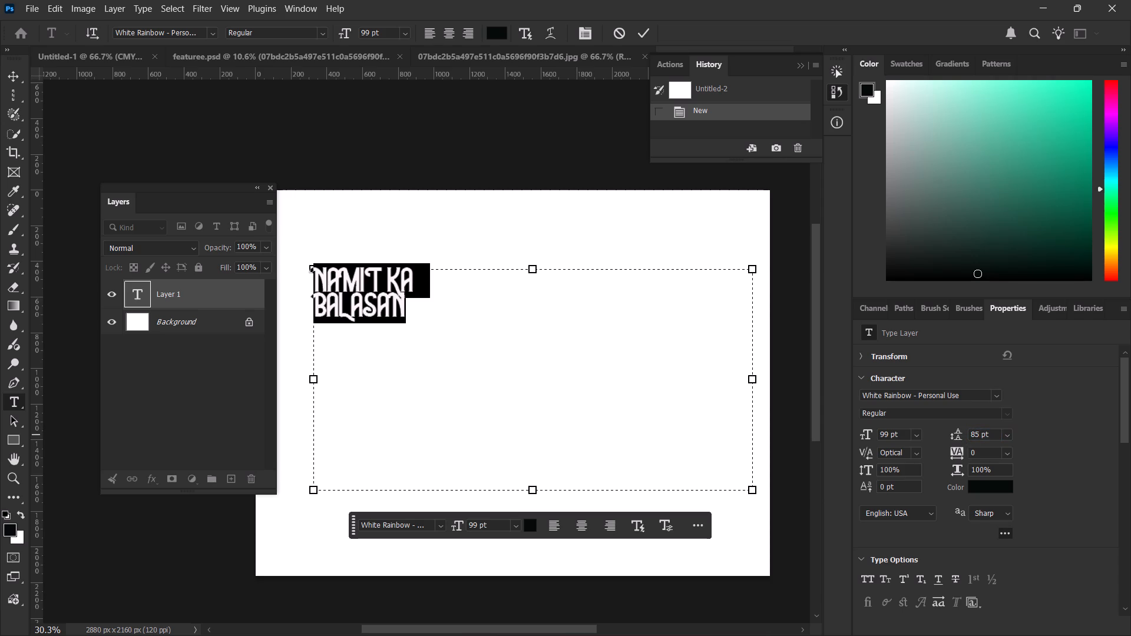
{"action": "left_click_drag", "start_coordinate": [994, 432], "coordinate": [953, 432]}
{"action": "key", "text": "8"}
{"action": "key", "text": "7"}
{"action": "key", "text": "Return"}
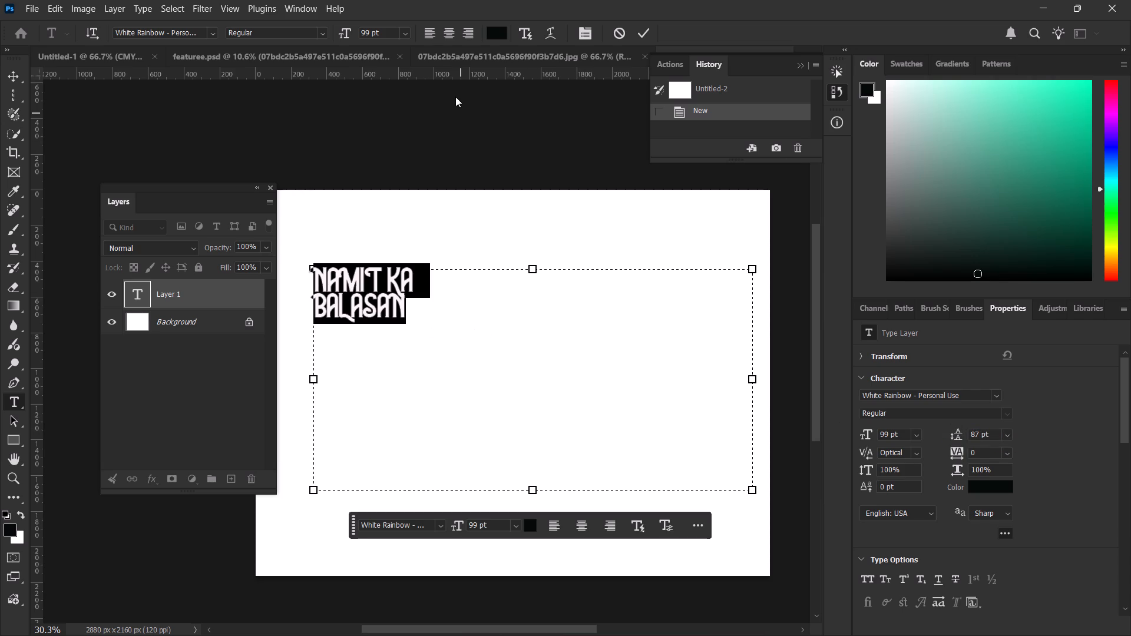
Center-align the title text within its text box.
{"action": "left_click", "coordinate": [445, 34]}
{"action": "left_click", "coordinate": [584, 283]}
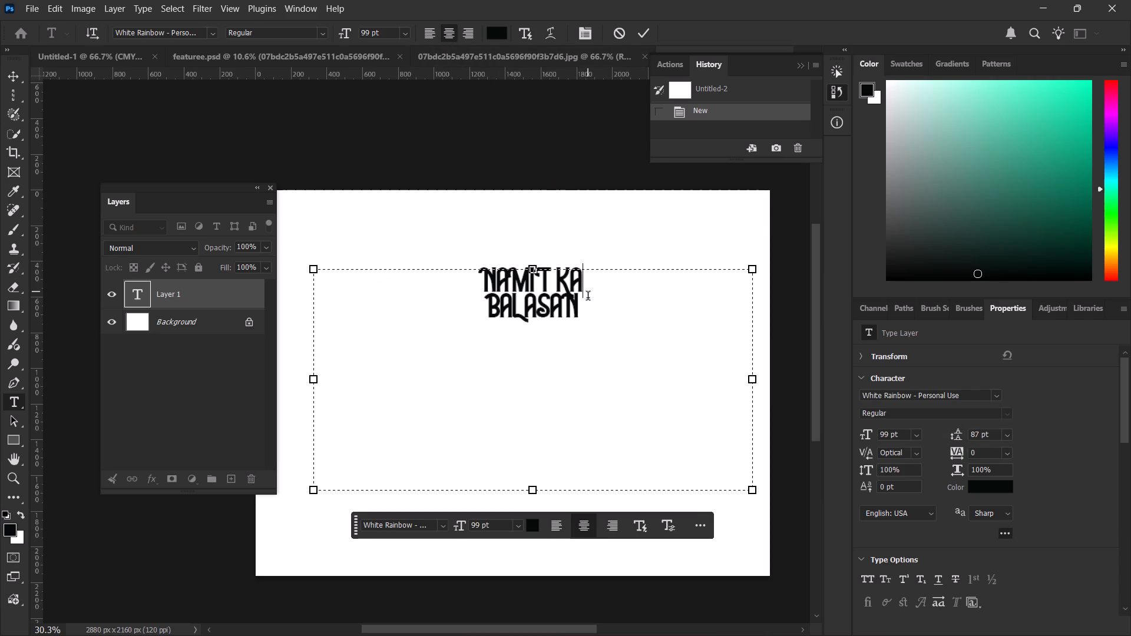
Set the leading of both title lines to 89 pt and commit the text layer.
{"action": "left_click_drag", "start_coordinate": [590, 306], "coordinate": [445, 254]}
{"action": "left_click", "coordinate": [989, 428]}
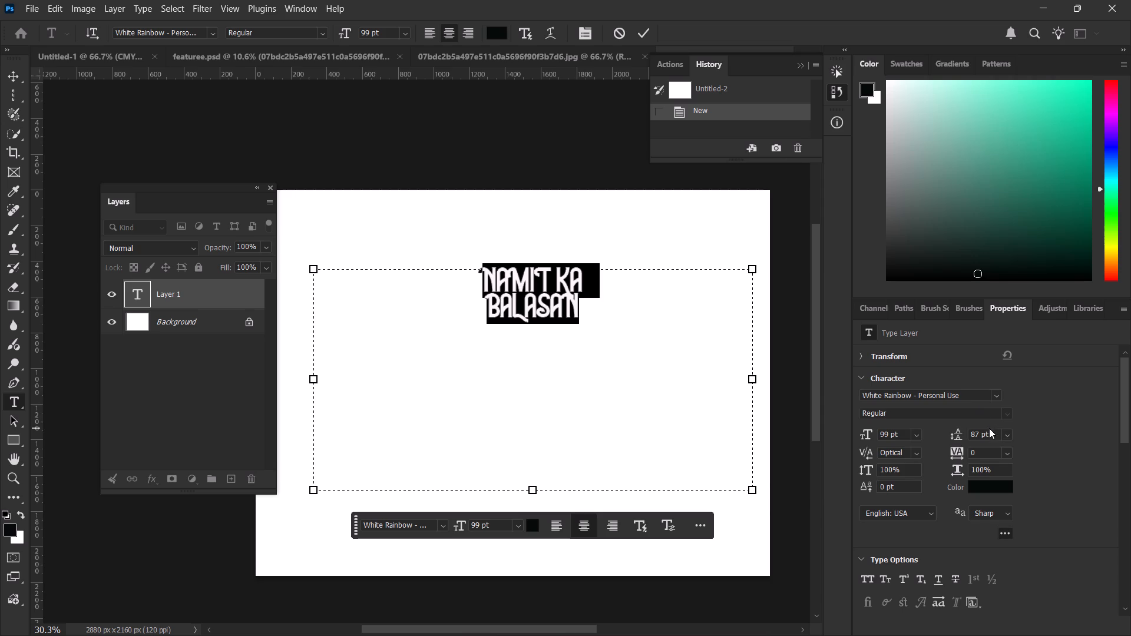
{"action": "left_click", "coordinate": [994, 432]}
{"action": "left_click_drag", "start_coordinate": [994, 432], "coordinate": [948, 432]}
{"action": "type", "text": "89"}
{"action": "key", "text": "Return"}
{"action": "left_click", "coordinate": [575, 294]}
{"action": "scroll", "coordinate": [565, 309], "scroll_direction": "up", "scroll_amount": 3, "text": "alt"}
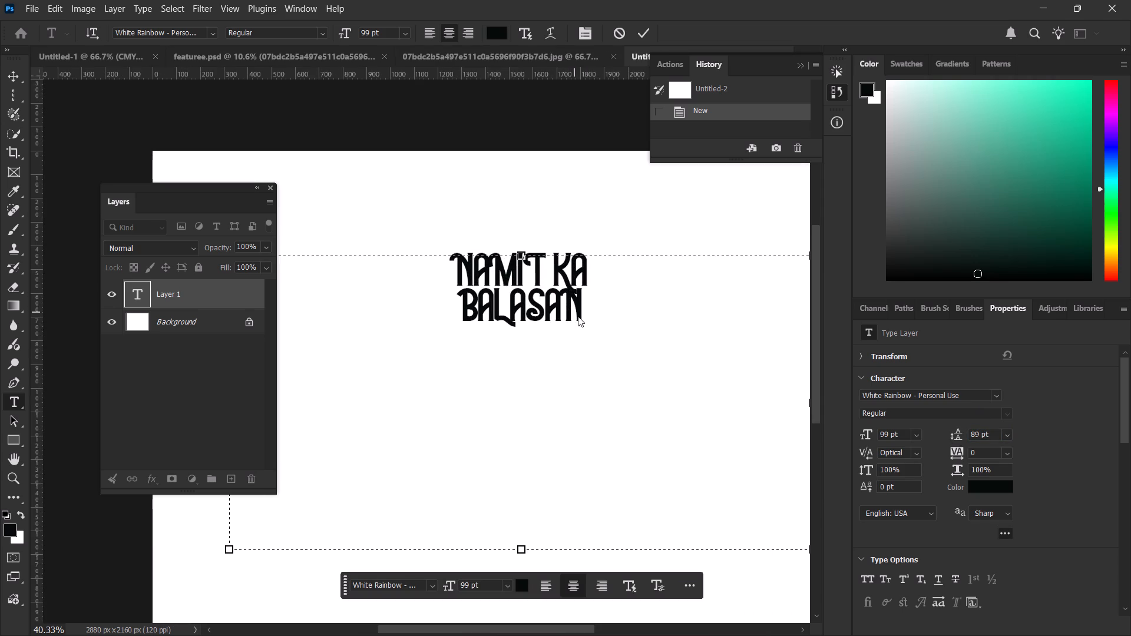
{"action": "left_click", "coordinate": [528, 552]}
{"action": "double_click", "coordinate": [521, 547]}
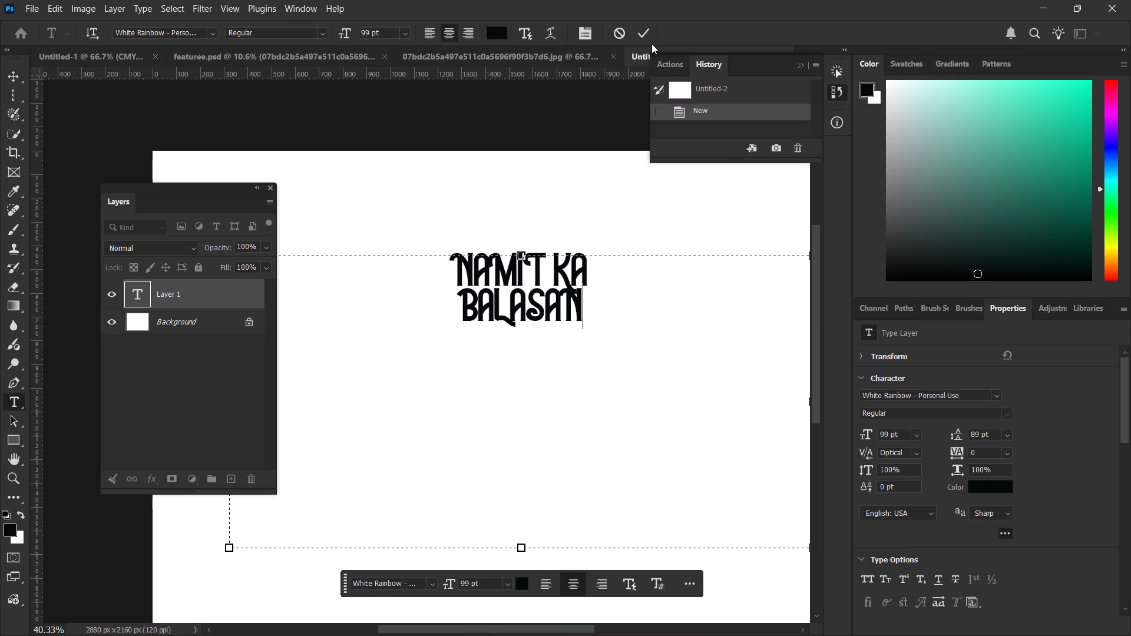
{"action": "left_click_drag", "start_coordinate": [648, 33], "coordinate": [642, 25]}
Add a tiny placeholder paragraph text layer over the end of "BALASAN" and commit it.
{"action": "scroll", "coordinate": [635, 293], "scroll_direction": "down", "scroll_amount": 4, "text": "alt"}
{"action": "scroll", "coordinate": [635, 307], "scroll_direction": "up", "scroll_amount": 2, "text": "ctrl"}
{"action": "scroll", "coordinate": [635, 307], "scroll_direction": "down", "scroll_amount": 2, "text": "ctrl"}
{"action": "left_click_drag", "start_coordinate": [604, 303], "coordinate": [577, 303]}
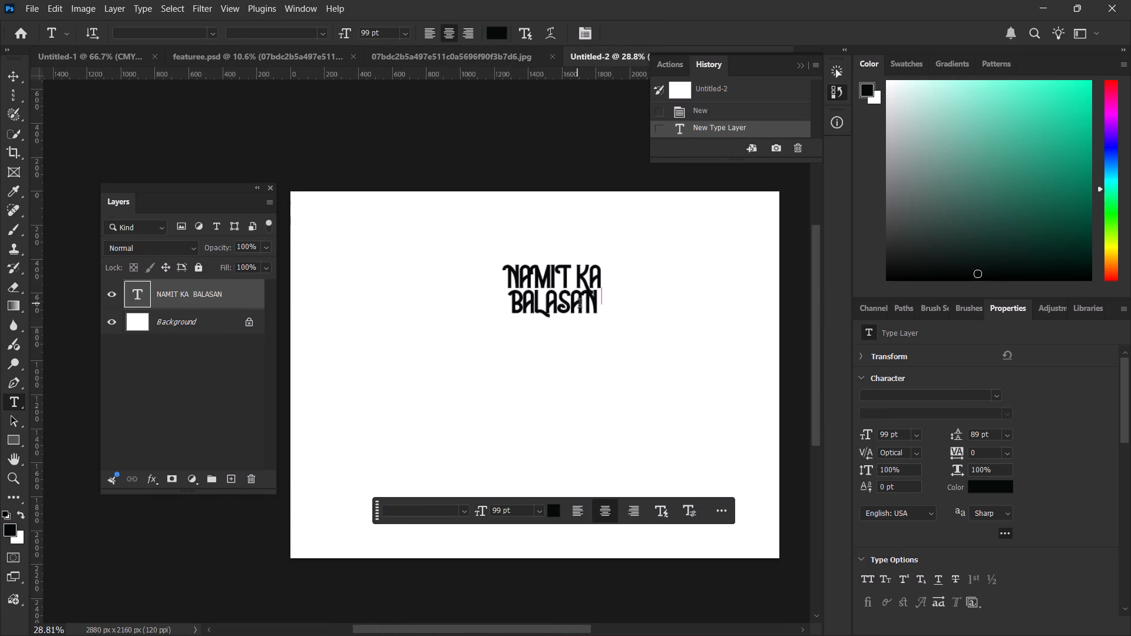
{"action": "key", "text": "ctrl+z"}
{"action": "left_click", "coordinate": [578, 270]}
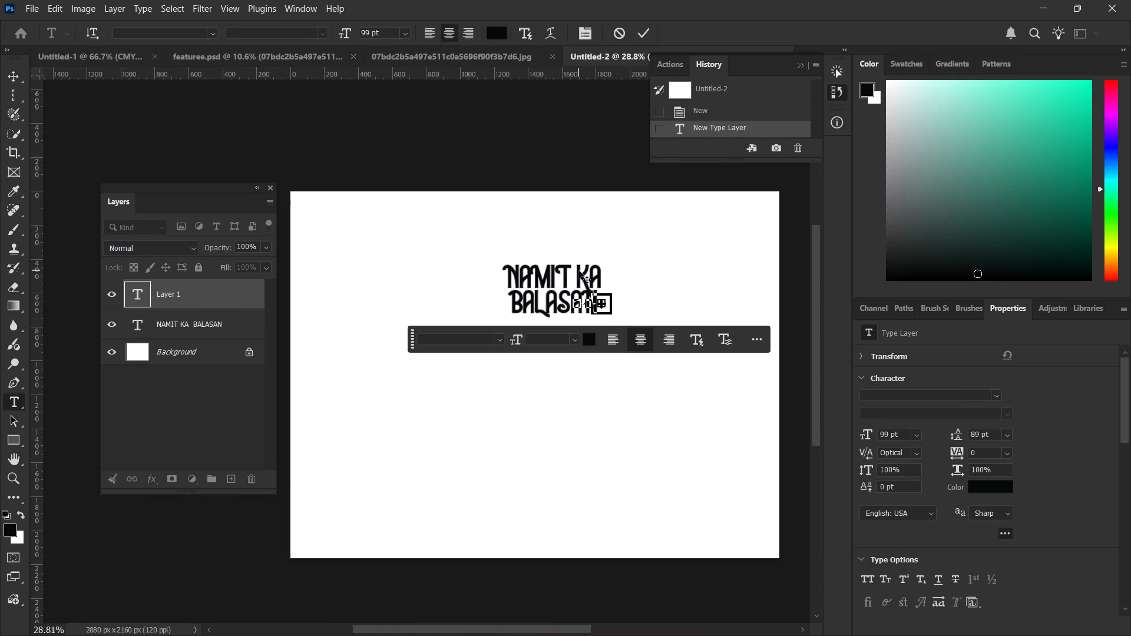
{"action": "left_click", "coordinate": [636, 32]}
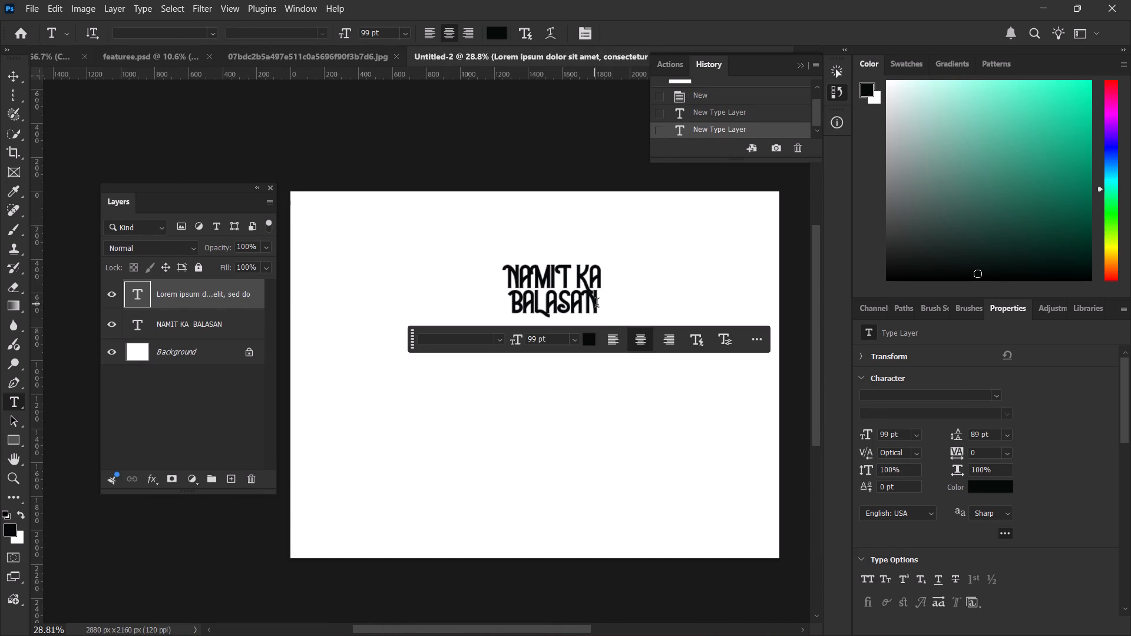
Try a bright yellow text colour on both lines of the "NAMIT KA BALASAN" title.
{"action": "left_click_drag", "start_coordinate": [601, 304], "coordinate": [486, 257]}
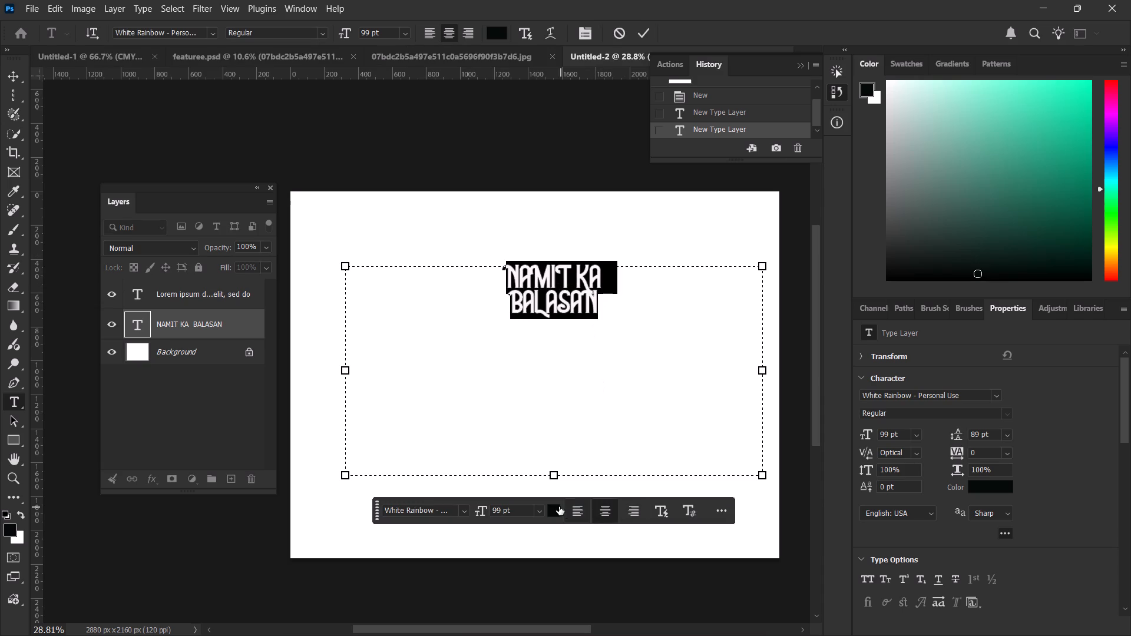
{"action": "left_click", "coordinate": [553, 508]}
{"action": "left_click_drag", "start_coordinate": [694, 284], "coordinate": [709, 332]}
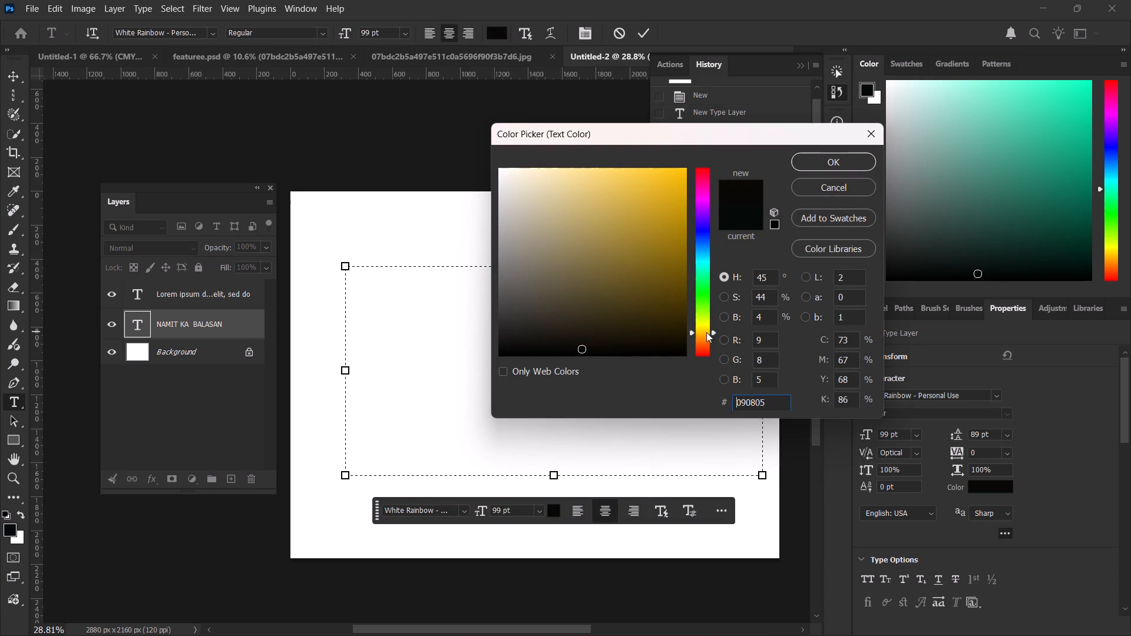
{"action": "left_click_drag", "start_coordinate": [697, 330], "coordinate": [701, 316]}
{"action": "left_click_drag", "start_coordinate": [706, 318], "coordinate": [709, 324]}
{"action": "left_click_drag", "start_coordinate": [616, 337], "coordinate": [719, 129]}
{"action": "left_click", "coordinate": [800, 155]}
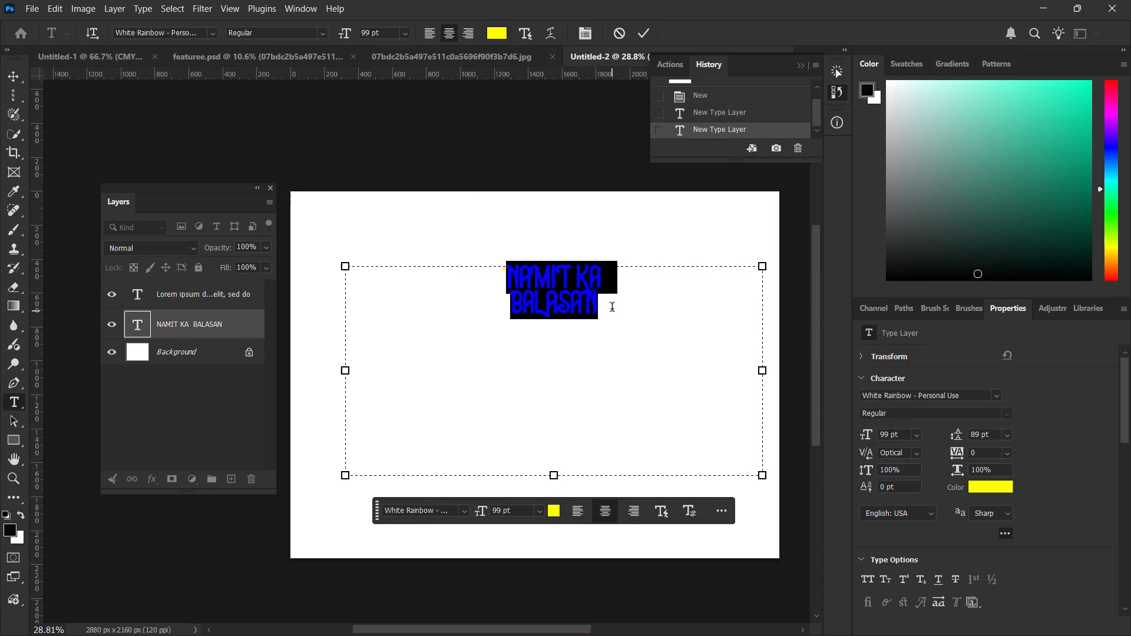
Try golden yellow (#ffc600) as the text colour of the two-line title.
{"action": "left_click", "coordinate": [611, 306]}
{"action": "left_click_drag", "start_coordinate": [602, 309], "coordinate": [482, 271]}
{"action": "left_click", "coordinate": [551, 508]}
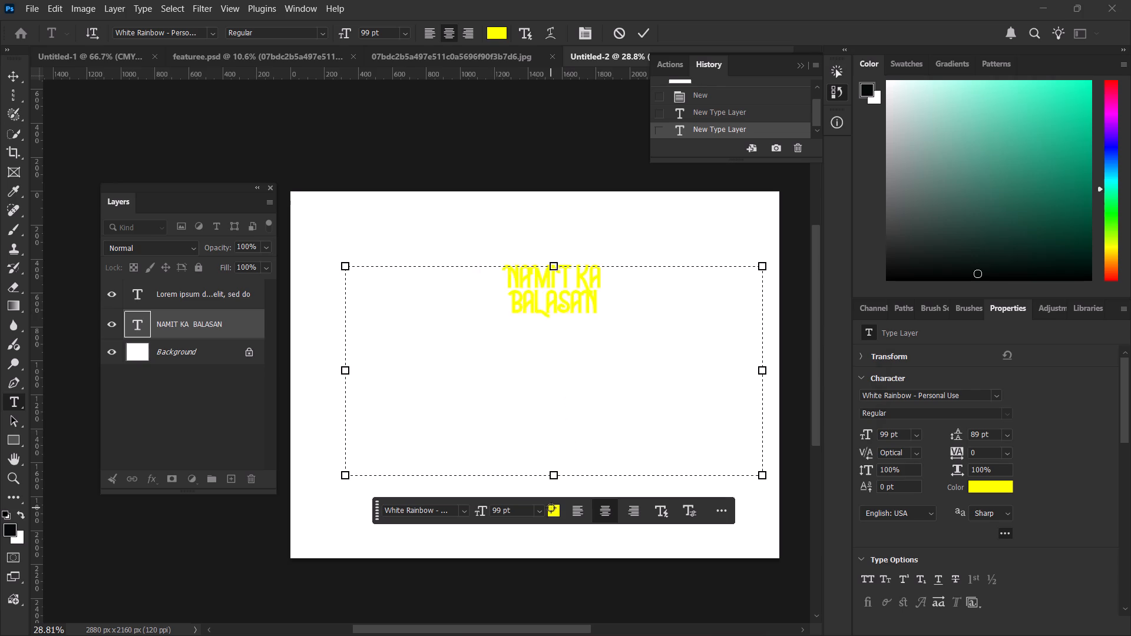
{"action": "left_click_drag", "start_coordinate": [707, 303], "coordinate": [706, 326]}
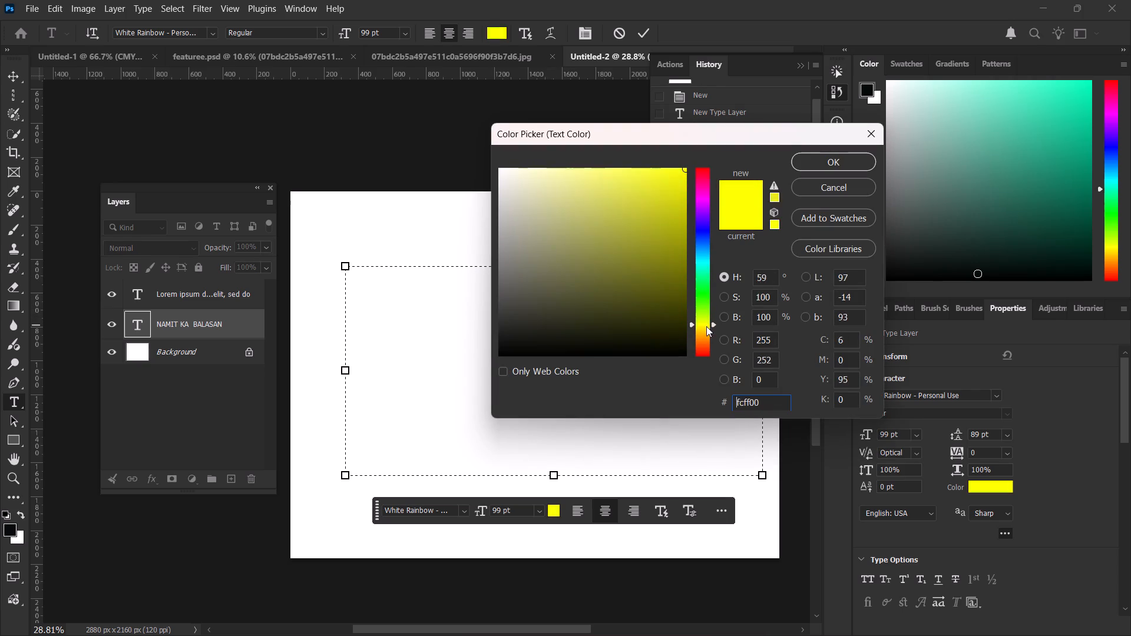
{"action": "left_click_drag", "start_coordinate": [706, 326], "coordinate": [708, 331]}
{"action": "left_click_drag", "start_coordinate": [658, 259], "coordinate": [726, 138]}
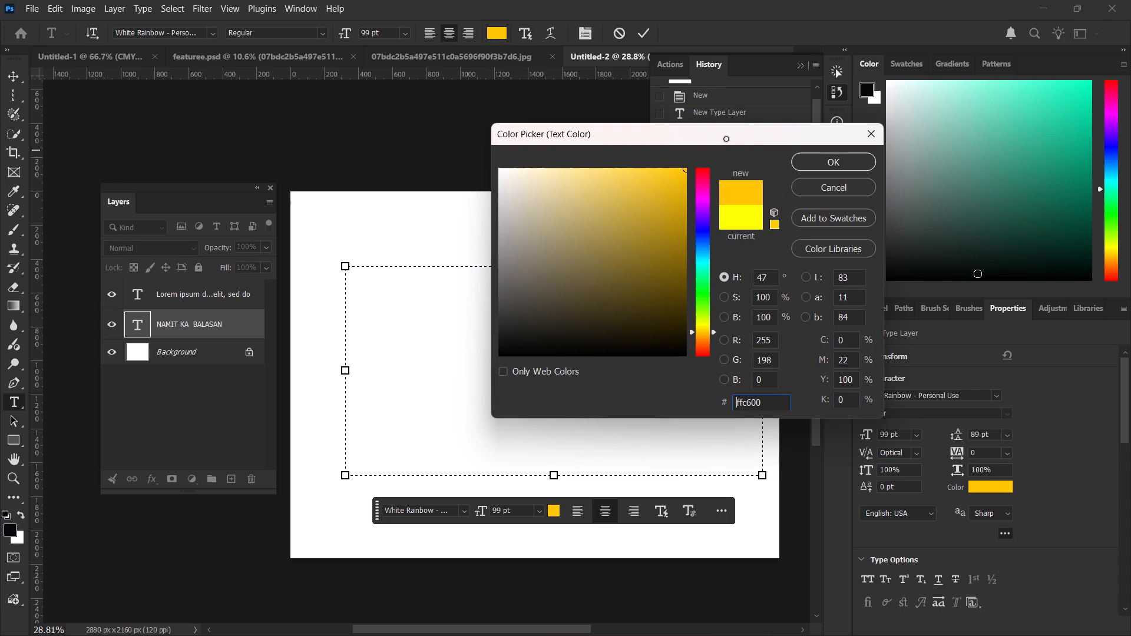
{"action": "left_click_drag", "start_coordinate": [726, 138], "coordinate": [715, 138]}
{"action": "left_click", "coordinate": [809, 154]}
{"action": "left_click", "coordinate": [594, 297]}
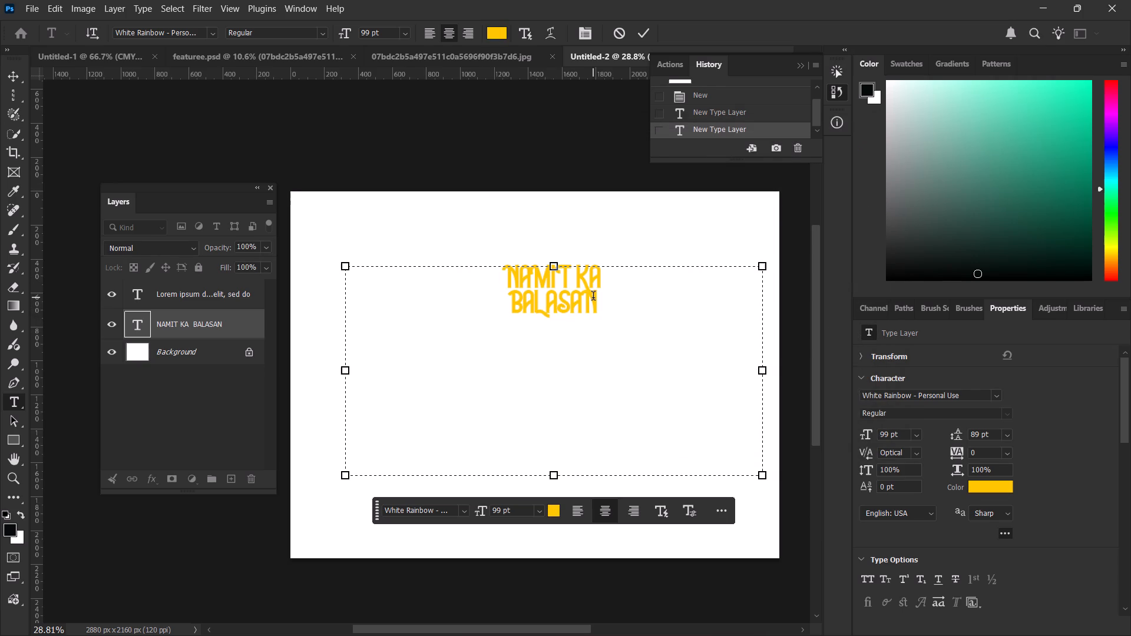
Recolour both lines of the title dark orange and commit the text layer.
{"action": "scroll", "coordinate": [593, 297], "scroll_direction": "up", "scroll_amount": 3, "text": "alt"}
{"action": "scroll", "coordinate": [594, 296], "scroll_direction": "down", "scroll_amount": 4, "text": "alt"}
{"action": "scroll", "coordinate": [595, 296], "scroll_direction": "up", "scroll_amount": 4, "text": "ctrl+alt"}
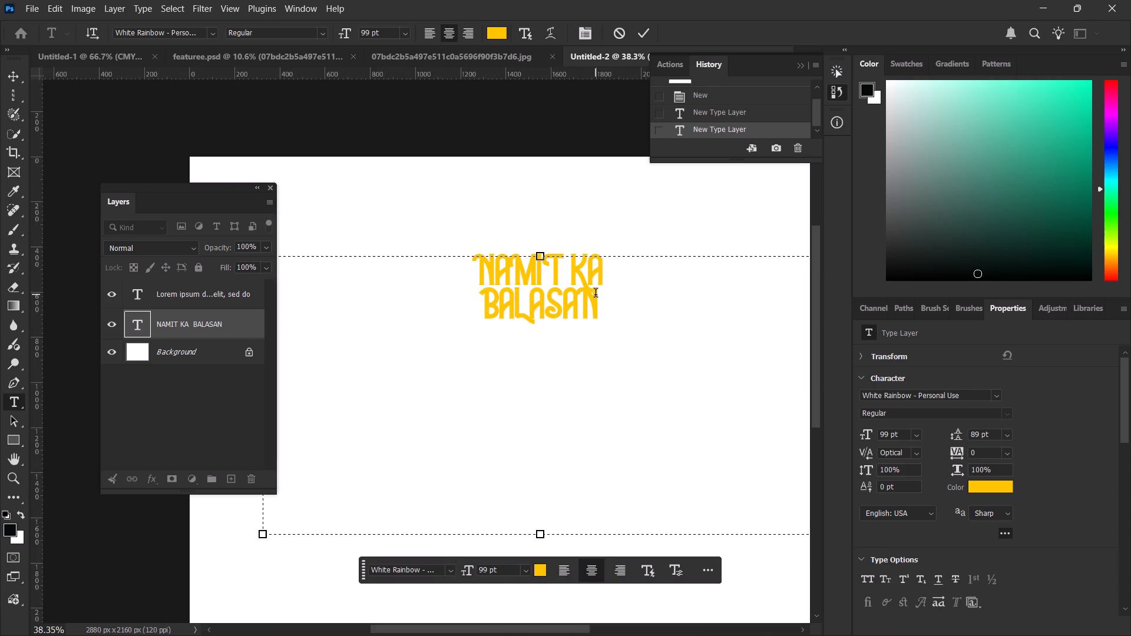
{"action": "left_click_drag", "start_coordinate": [603, 296], "coordinate": [459, 249]}
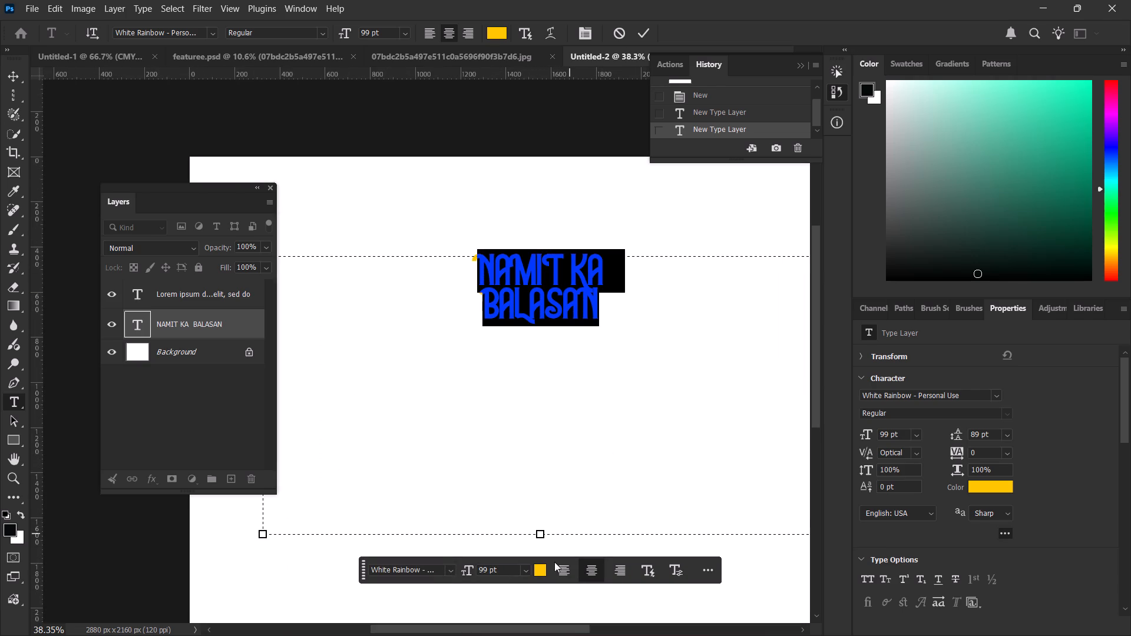
{"action": "left_click", "coordinate": [548, 572]}
{"action": "left_click", "coordinate": [545, 570]}
{"action": "left_click_drag", "start_coordinate": [697, 330], "coordinate": [699, 340]}
{"action": "left_click_drag", "start_coordinate": [680, 180], "coordinate": [663, 163]}
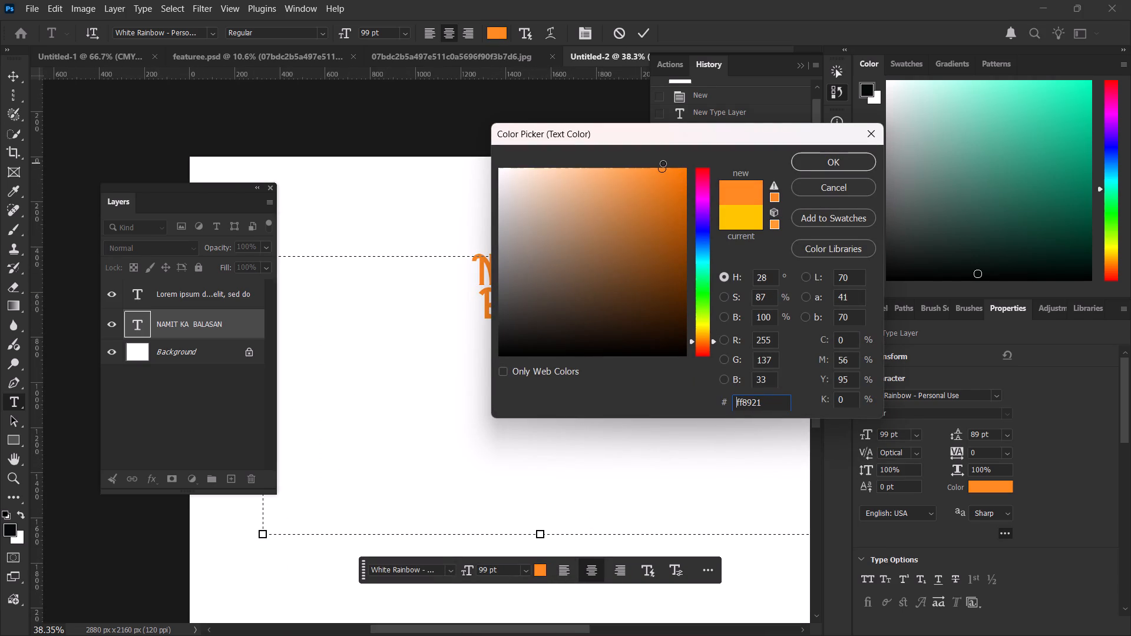
{"action": "left_click_drag", "start_coordinate": [663, 163], "coordinate": [707, 207]}
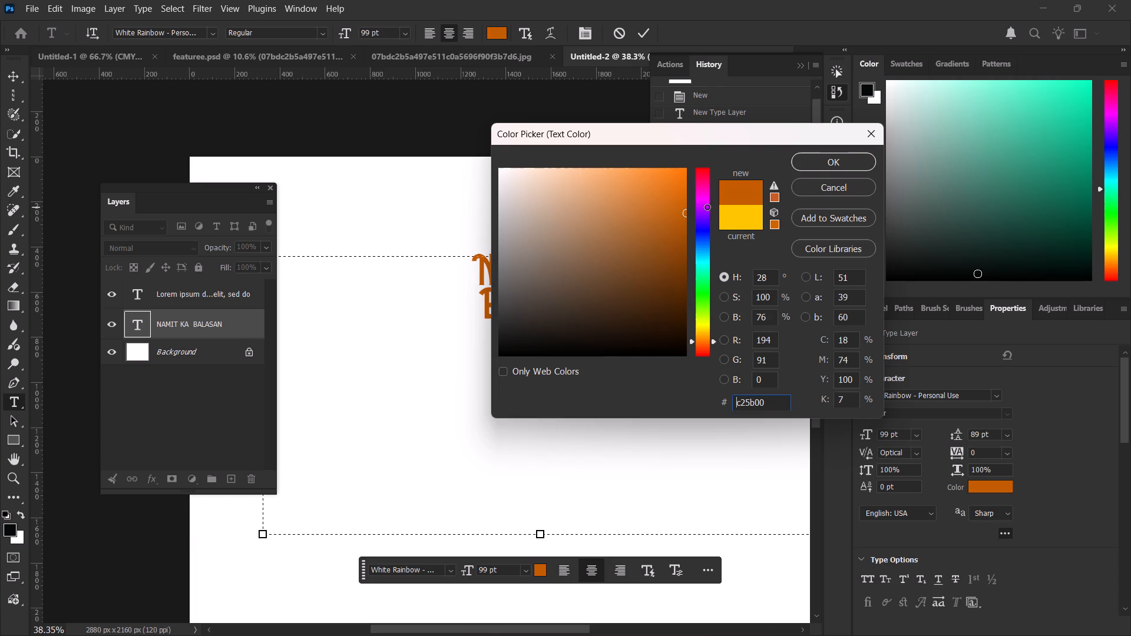
{"action": "left_click_drag", "start_coordinate": [707, 207], "coordinate": [710, 201]}
{"action": "left_click", "coordinate": [829, 160]}
{"action": "left_click", "coordinate": [565, 297]}
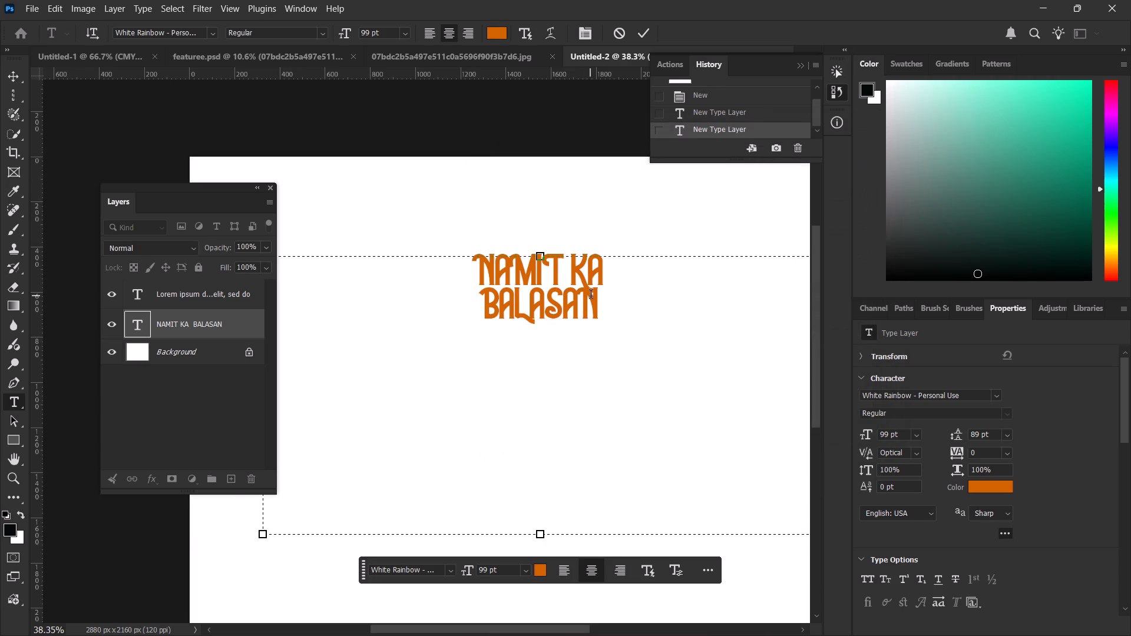
{"action": "scroll", "coordinate": [592, 296], "scroll_direction": "down", "scroll_amount": 3, "text": "alt"}
{"action": "scroll", "coordinate": [598, 296], "scroll_direction": "up", "scroll_amount": 2, "text": "alt"}
{"action": "scroll", "coordinate": [598, 296], "scroll_direction": "down", "scroll_amount": 2, "text": "alt"}
{"action": "scroll", "coordinate": [599, 297], "scroll_direction": "up", "scroll_amount": 6, "text": "alt"}
{"action": "scroll", "coordinate": [601, 297], "scroll_direction": "down", "scroll_amount": 4, "text": "alt"}
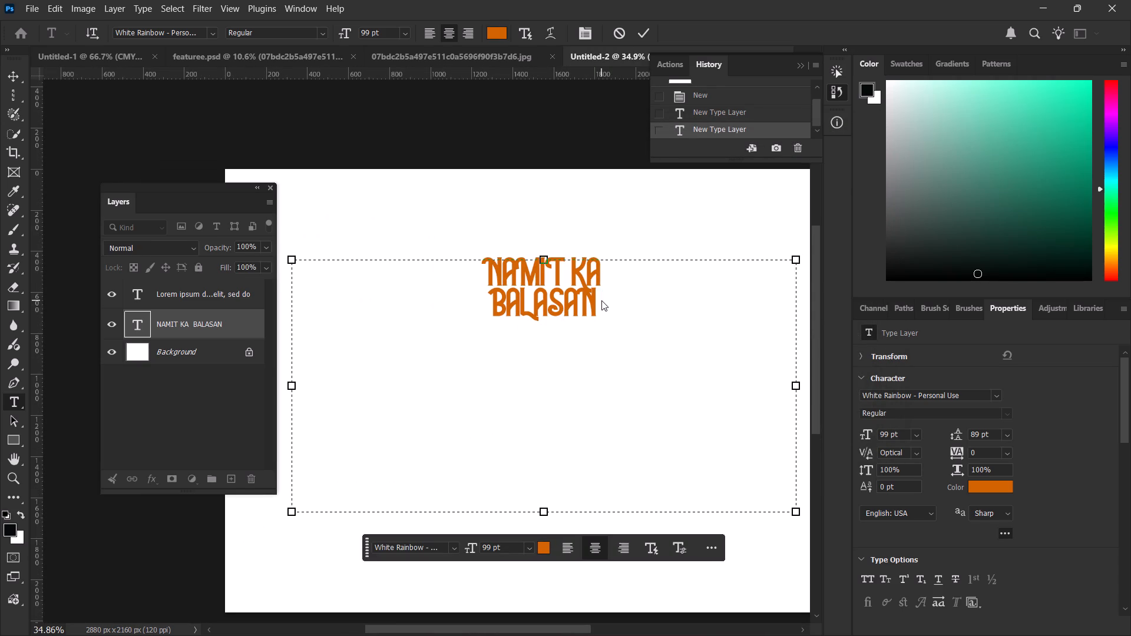
{"action": "left_click_drag", "start_coordinate": [601, 300], "coordinate": [484, 266]}
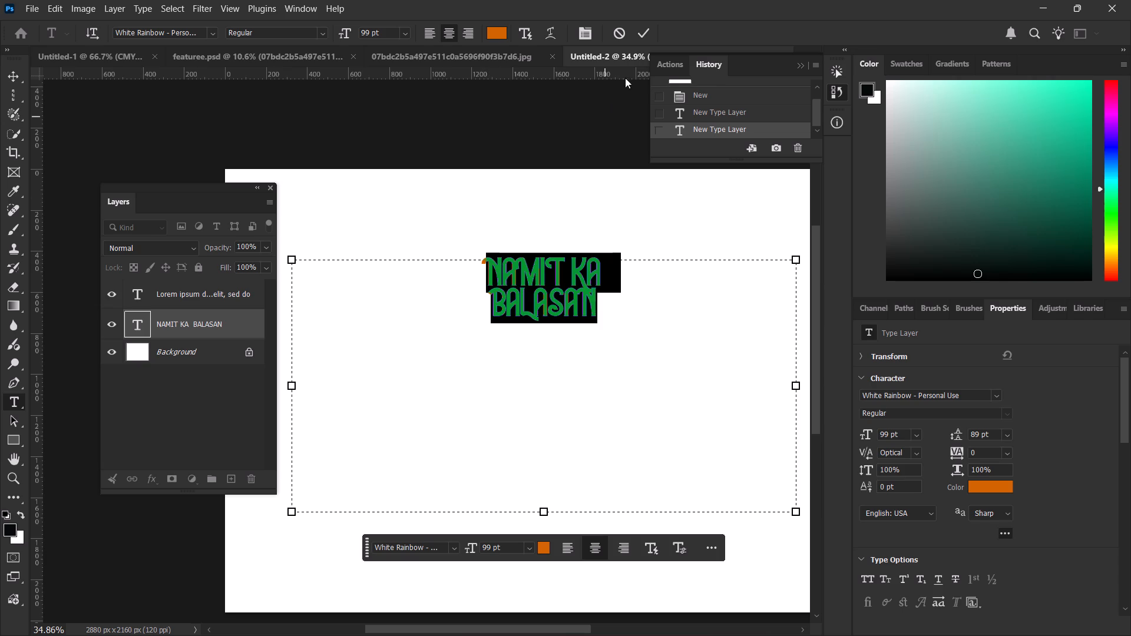
{"action": "left_click", "coordinate": [643, 27]}
Scale the title text proportionally to about 218% and position it near the centre of the canvas.
{"action": "scroll", "coordinate": [650, 293], "scroll_direction": "down", "scroll_amount": 6, "text": "alt"}
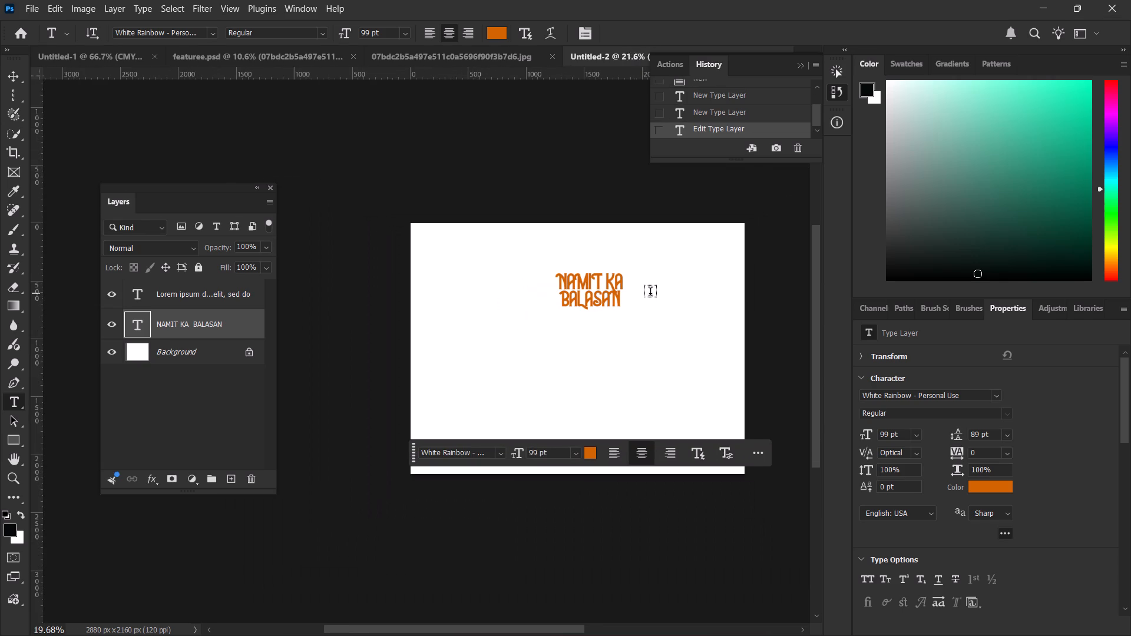
{"action": "left_click", "coordinate": [19, 77]}
{"action": "double_click", "coordinate": [732, 415]}
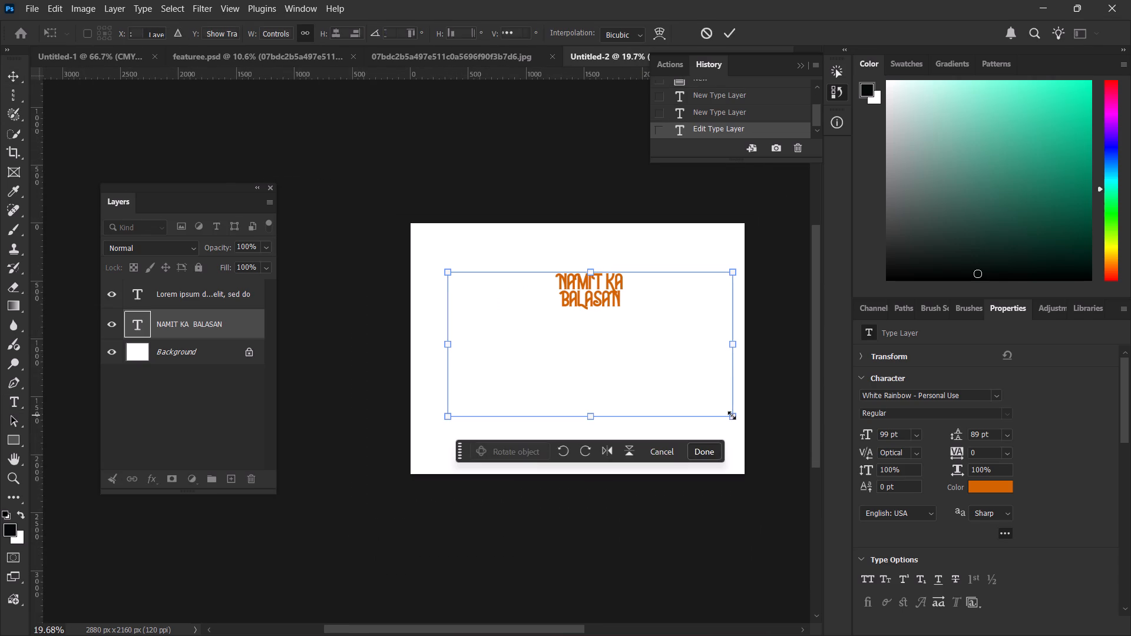
{"action": "left_click_drag", "start_coordinate": [732, 415], "coordinate": [793, 462], "text": "ctrl"}
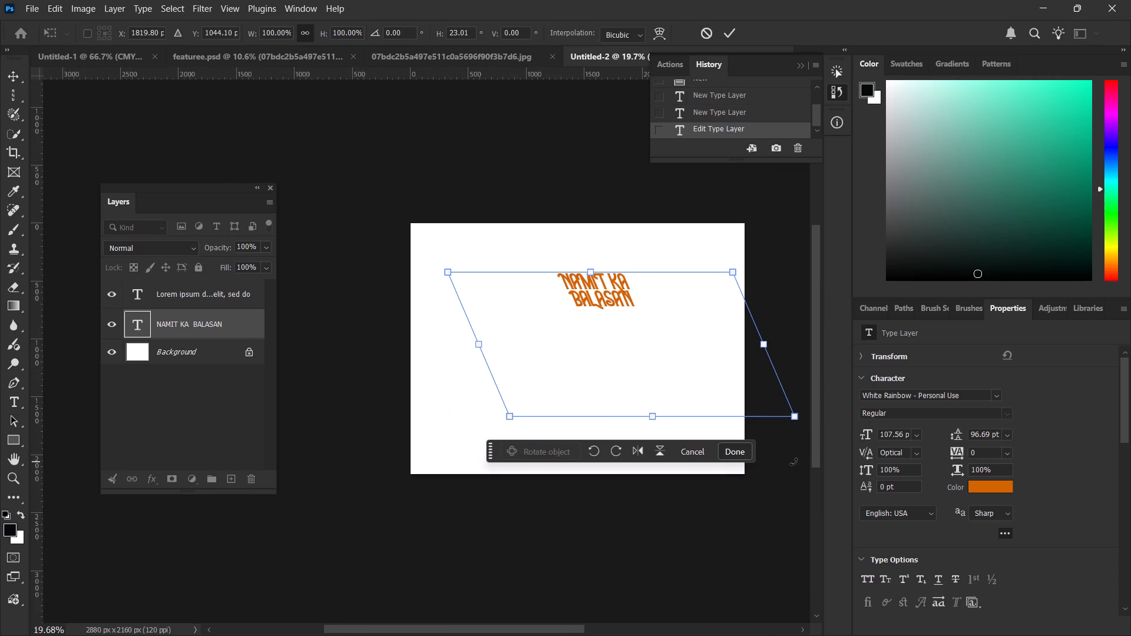
{"action": "key", "text": "ctrl+z"}
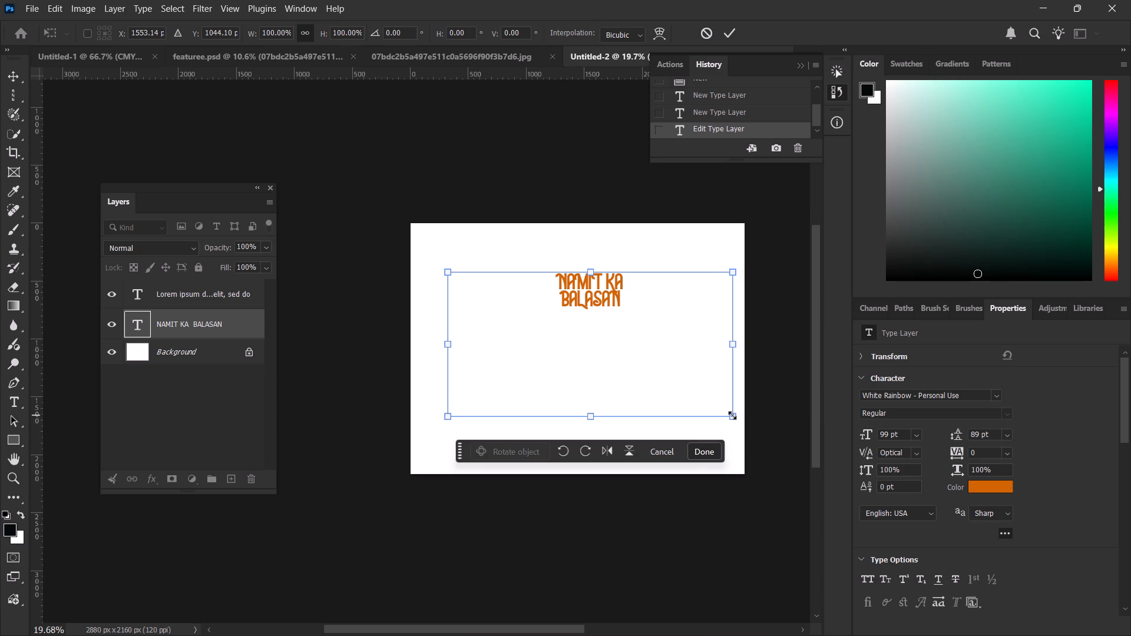
{"action": "left_click_drag", "start_coordinate": [732, 415], "coordinate": [812, 519]}
{"action": "left_click_drag", "start_coordinate": [717, 366], "coordinate": [643, 386]}
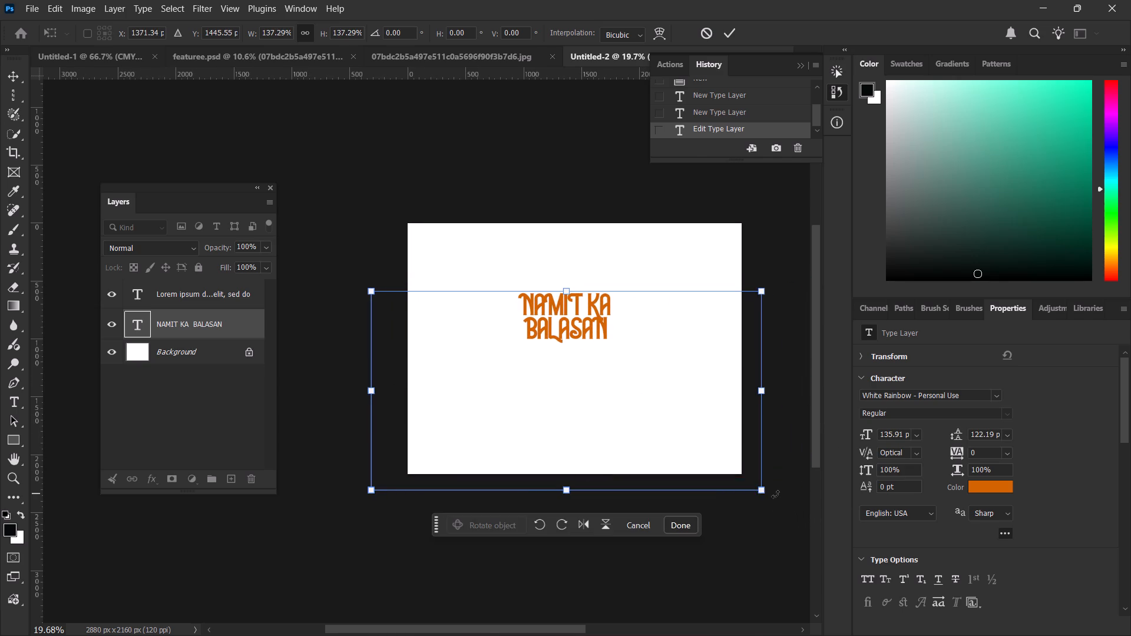
{"action": "left_click_drag", "start_coordinate": [758, 489], "coordinate": [875, 635]}
{"action": "left_click_drag", "start_coordinate": [752, 468], "coordinate": [662, 469]}
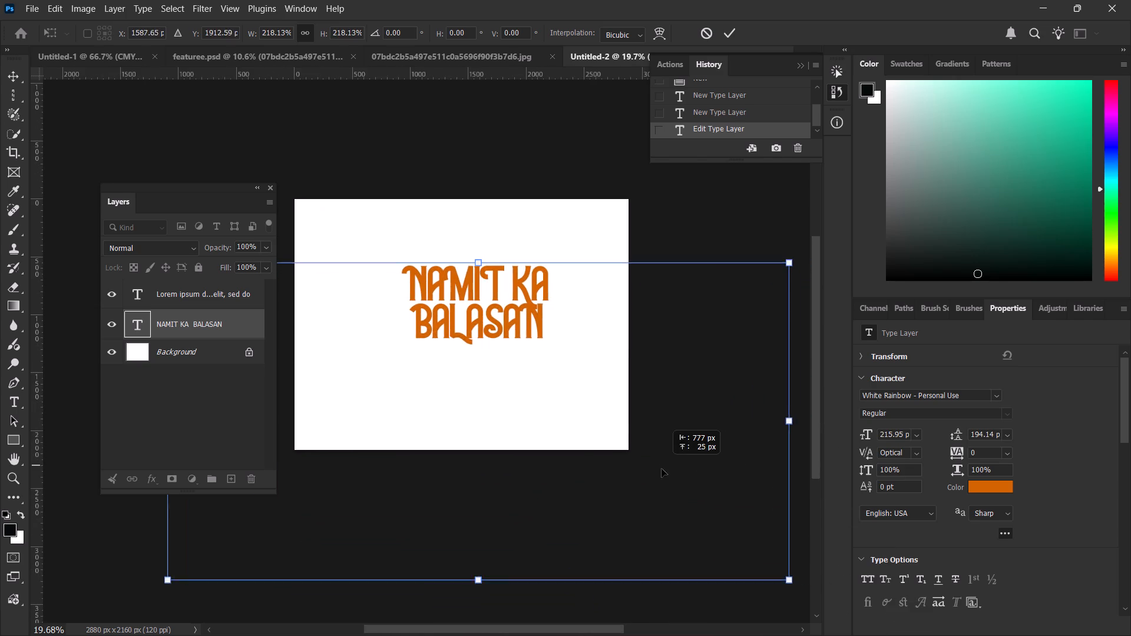
{"action": "left_click_drag", "start_coordinate": [662, 469], "coordinate": [660, 471]}
{"action": "scroll", "coordinate": [664, 473], "scroll_direction": "up", "scroll_amount": 6, "text": "ctrl"}
{"action": "left_click_drag", "start_coordinate": [677, 400], "coordinate": [648, 400]}
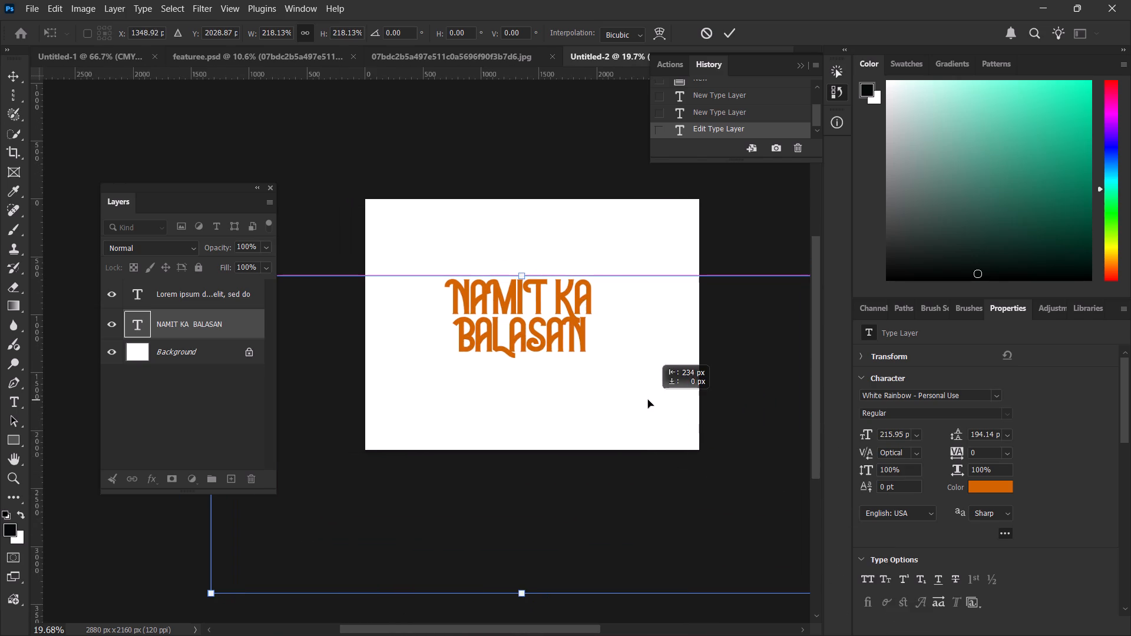
{"action": "left_click_drag", "start_coordinate": [648, 400], "coordinate": [657, 400]}
Hide the white Background layer so the title sits on transparency.
{"action": "left_click", "coordinate": [120, 352]}
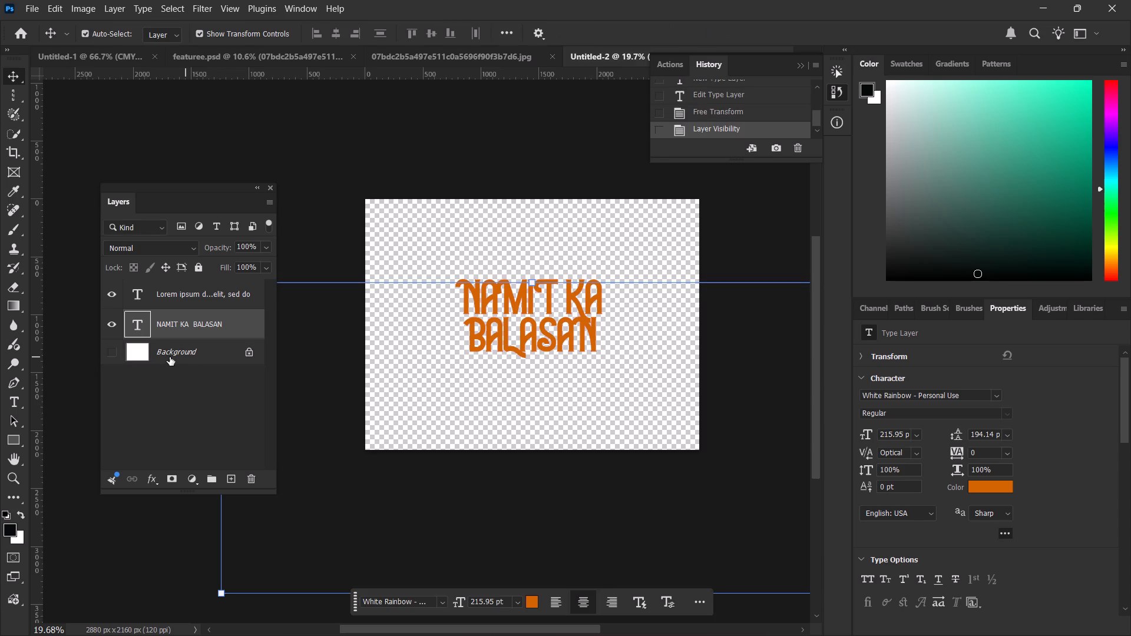
{"action": "left_click", "coordinate": [380, 201]}
Export the title document as a PNG named Untitled-2 to the Downloads folder.
{"action": "left_click", "coordinate": [30, 5]}
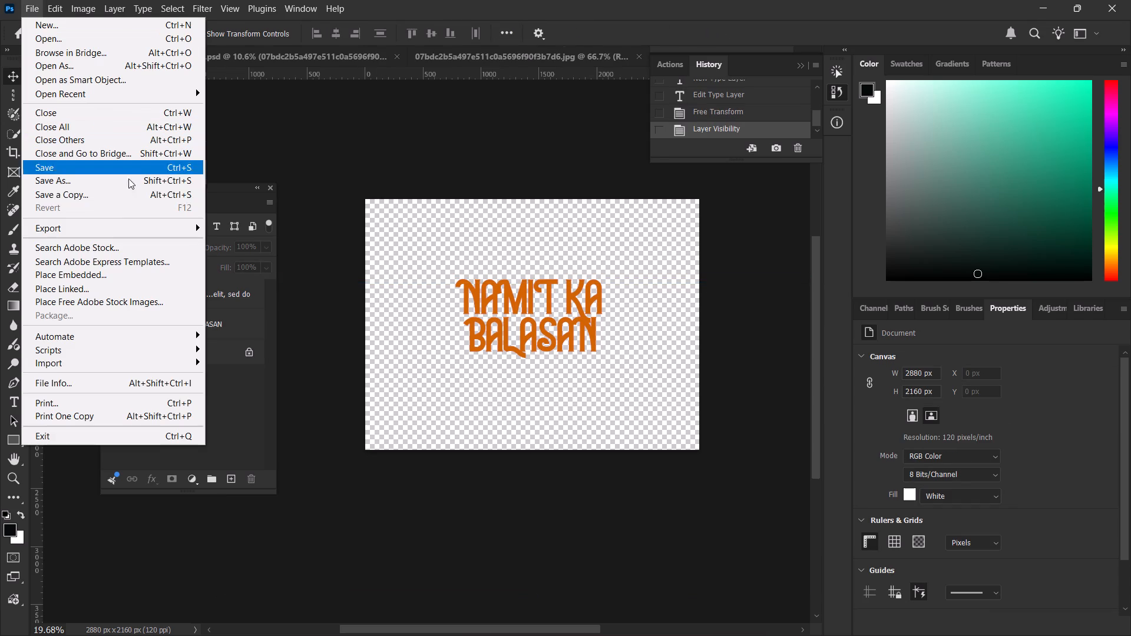
{"action": "left_click", "coordinate": [118, 220]}
{"action": "left_click", "coordinate": [120, 228]}
{"action": "left_click", "coordinate": [221, 228]}
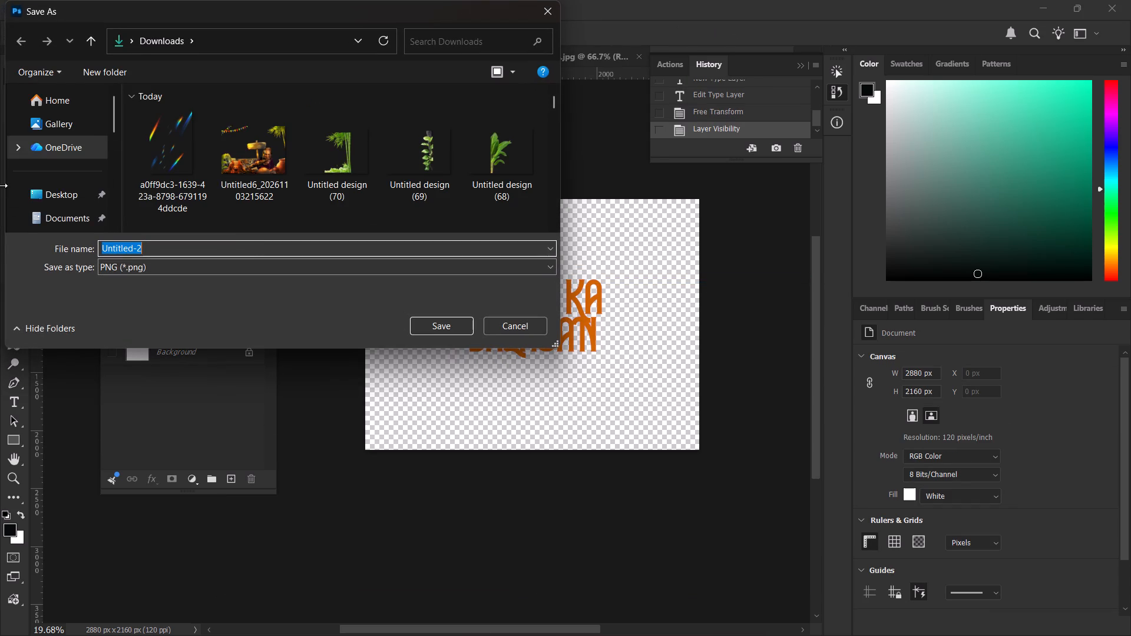
{"action": "scroll", "coordinate": [9, 183], "scroll_direction": "down", "scroll_amount": 1}
{"action": "left_click", "coordinate": [38, 170]}
{"action": "left_click", "coordinate": [431, 322]}
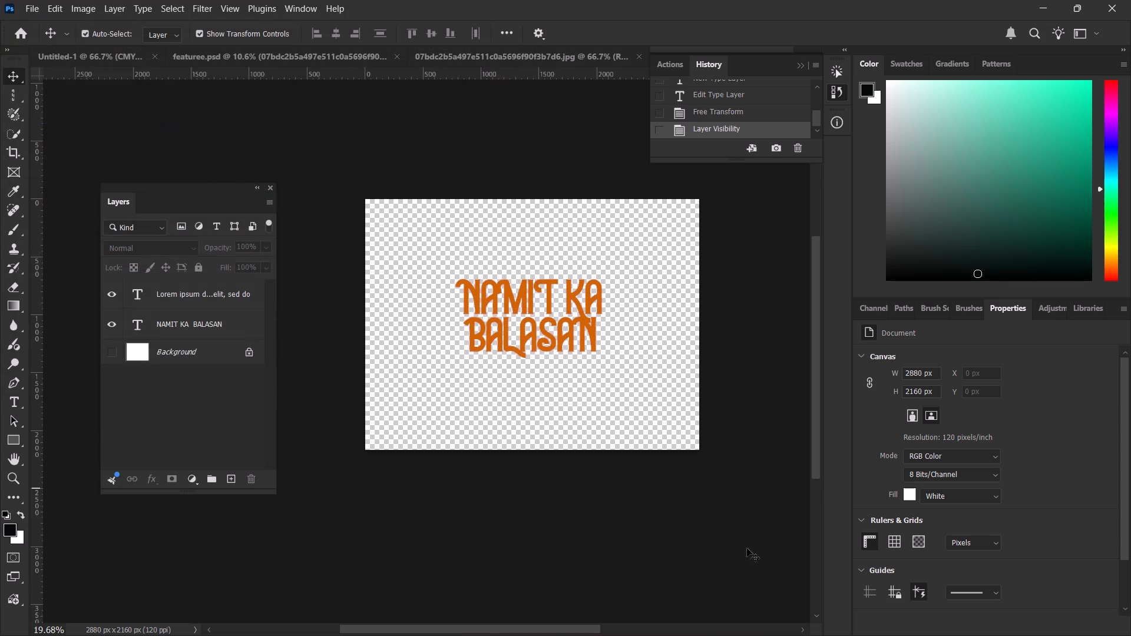
Import Untitled-2.png from File Explorer into the ibisPaint festival artwork, accept its placement, and skip the line extraction and background removal filters.
{"action": "left_click", "coordinate": [705, 608]}
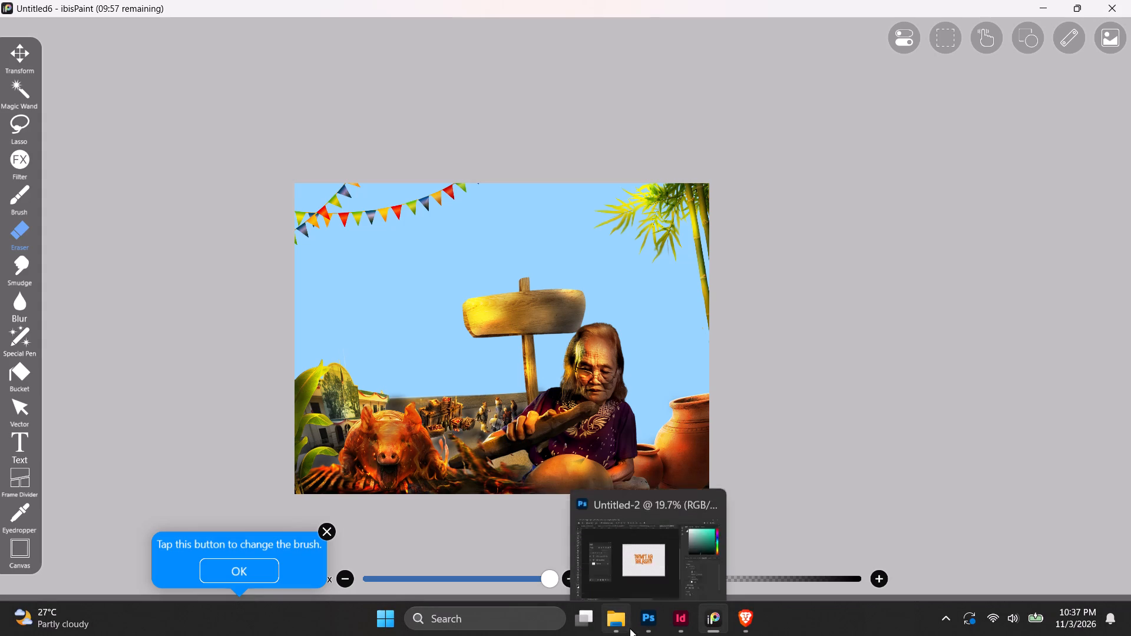
{"action": "left_click", "coordinate": [618, 620]}
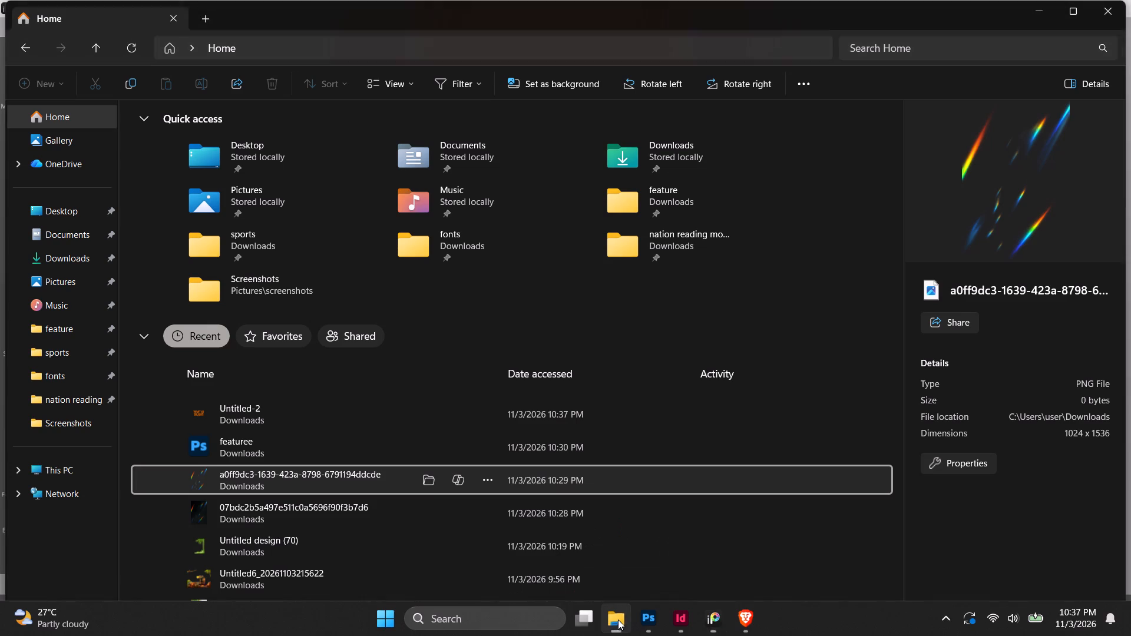
{"action": "left_click", "coordinate": [338, 409]}
{"action": "left_click_drag", "start_coordinate": [215, 412], "coordinate": [703, 632]}
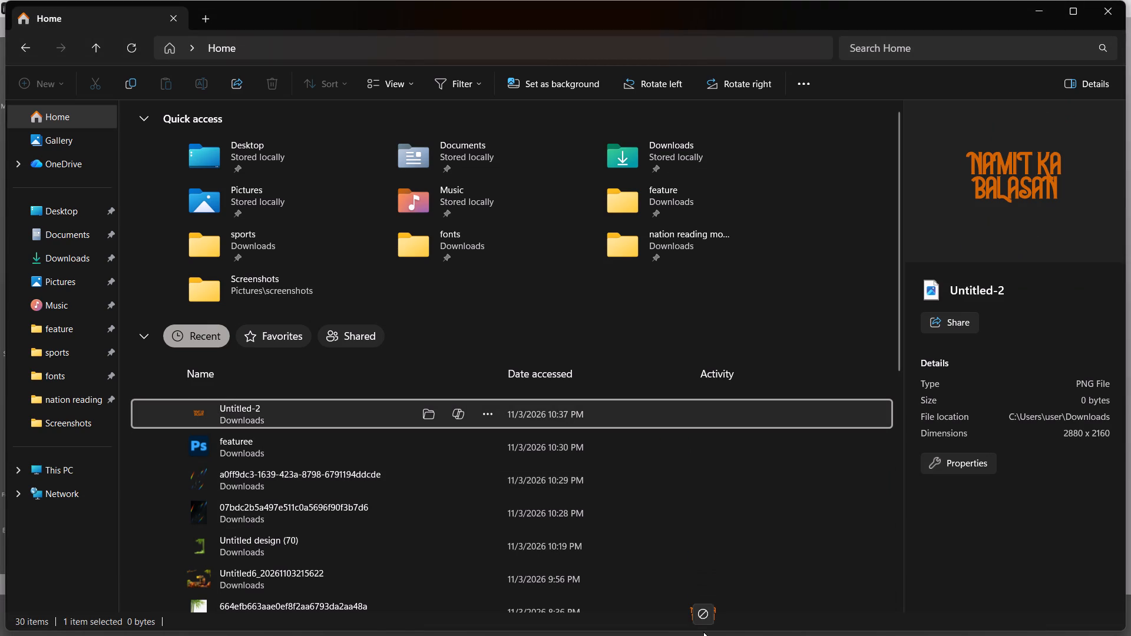
{"action": "left_click_drag", "start_coordinate": [703, 632], "coordinate": [579, 435]}
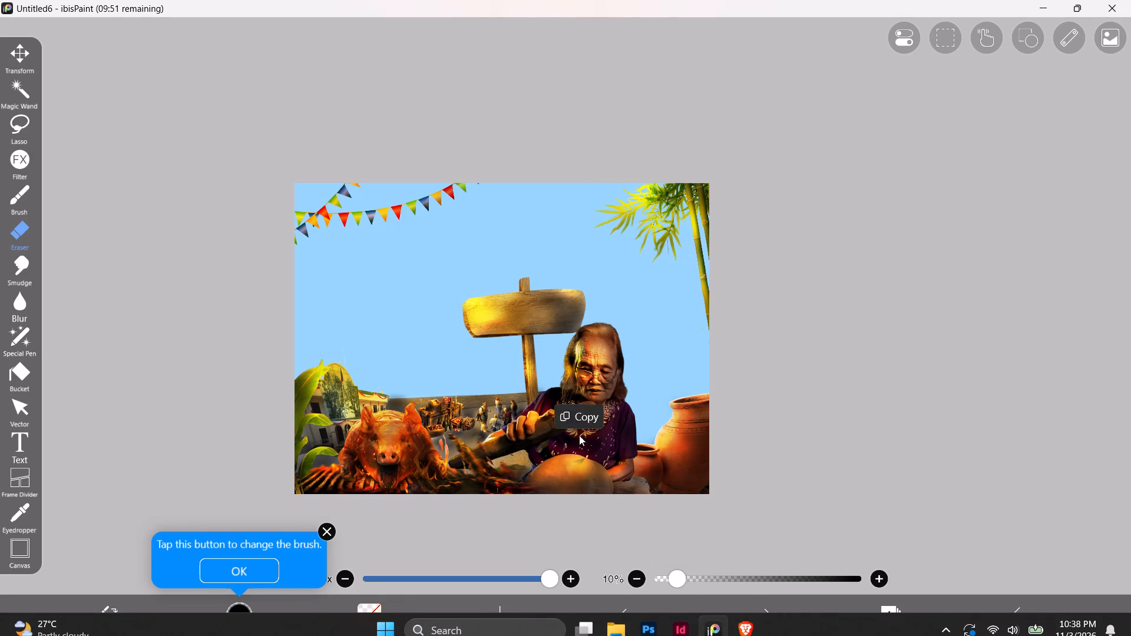
{"action": "left_click_drag", "start_coordinate": [579, 435], "coordinate": [521, 333]}
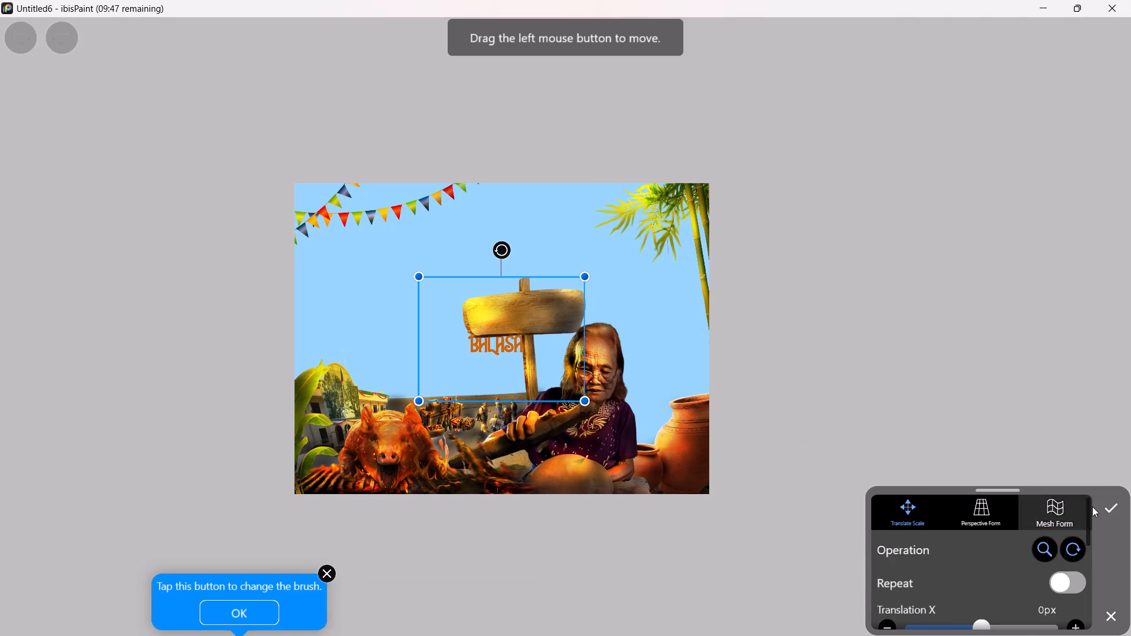
{"action": "left_click", "coordinate": [1105, 506]}
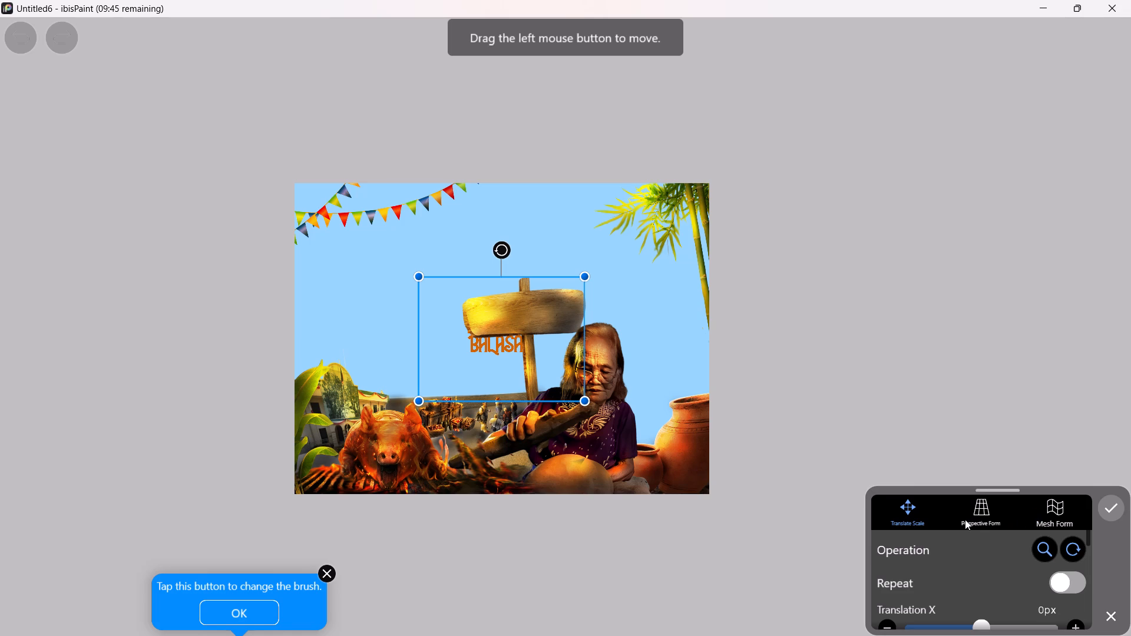
{"action": "scroll", "coordinate": [965, 519], "scroll_direction": "up", "scroll_amount": 3}
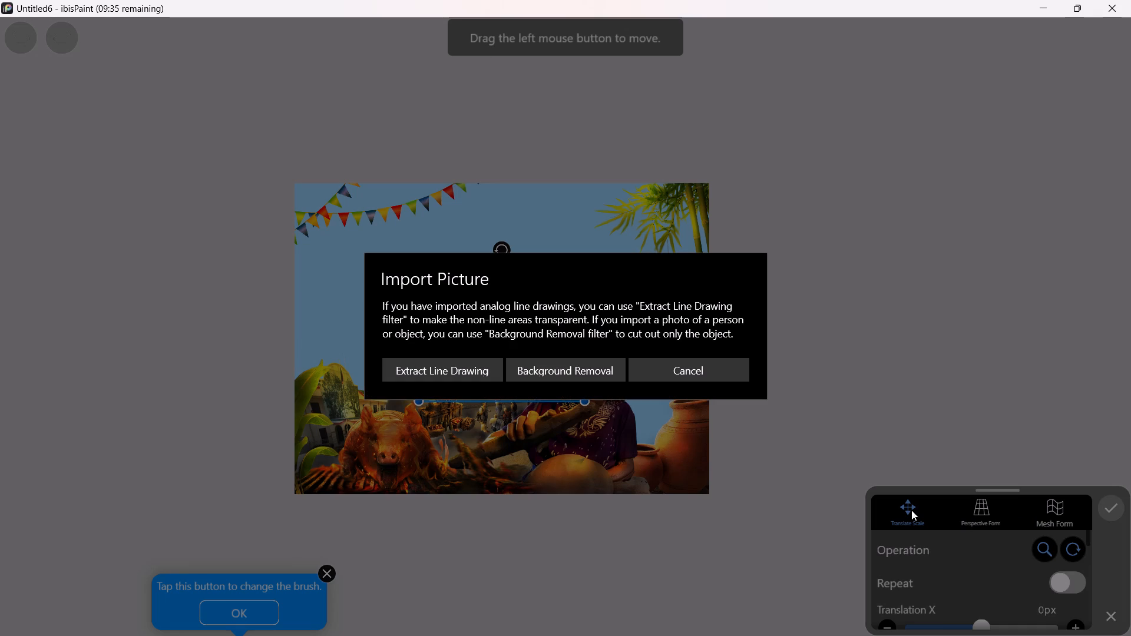
{"action": "left_click", "coordinate": [666, 372]}
Move the imported title layer to the top of the layer stack, above the bunting's layers.
{"action": "left_click", "coordinate": [889, 622]}
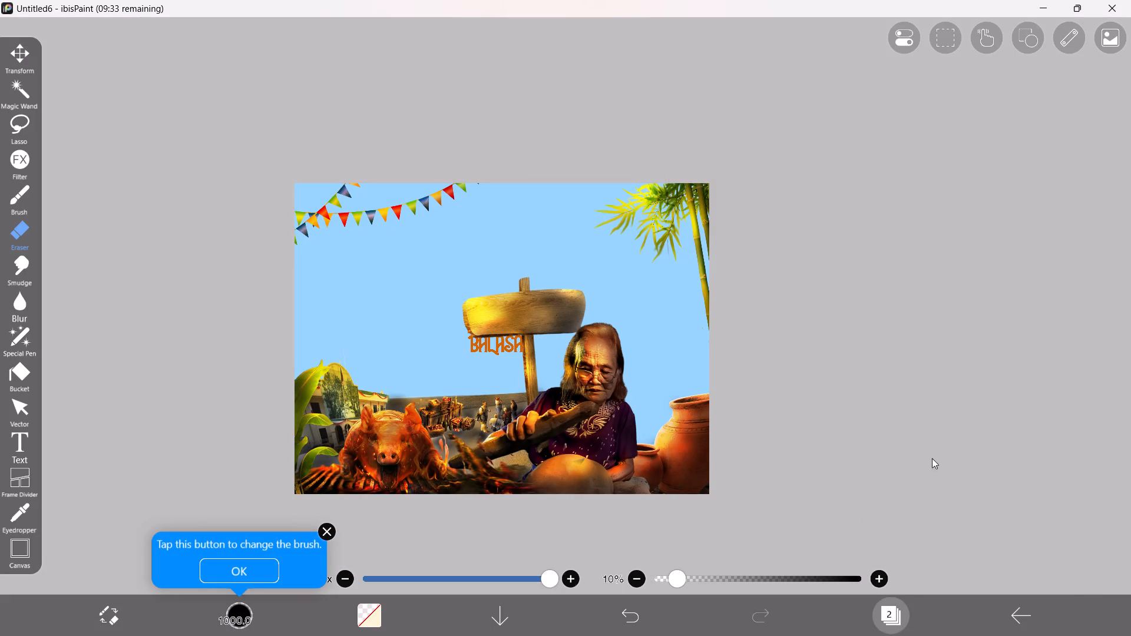
{"action": "left_click_drag", "start_coordinate": [1075, 416], "coordinate": [1030, 379]}
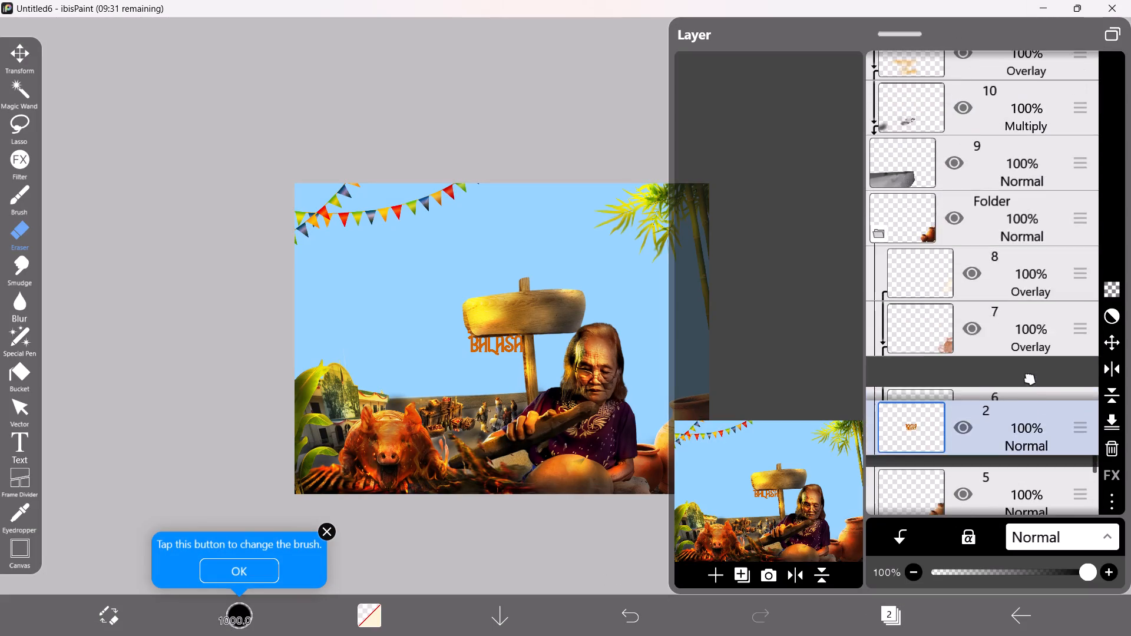
{"action": "left_click_drag", "start_coordinate": [1030, 379], "coordinate": [1018, 0]}
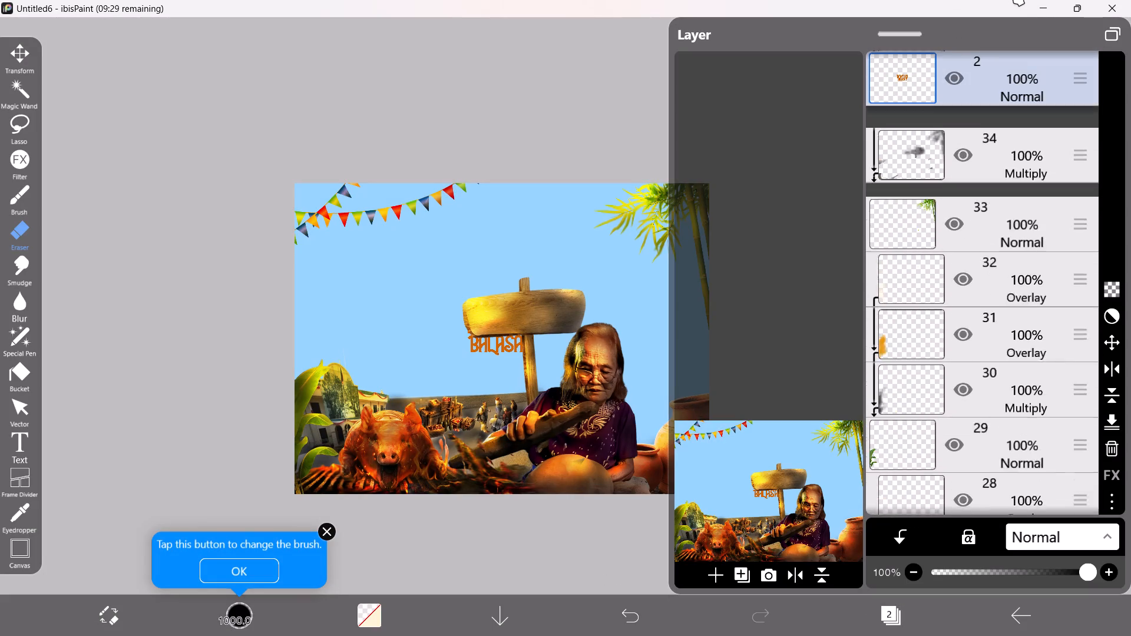
{"action": "left_click_drag", "start_coordinate": [1018, 0], "coordinate": [1021, 82]}
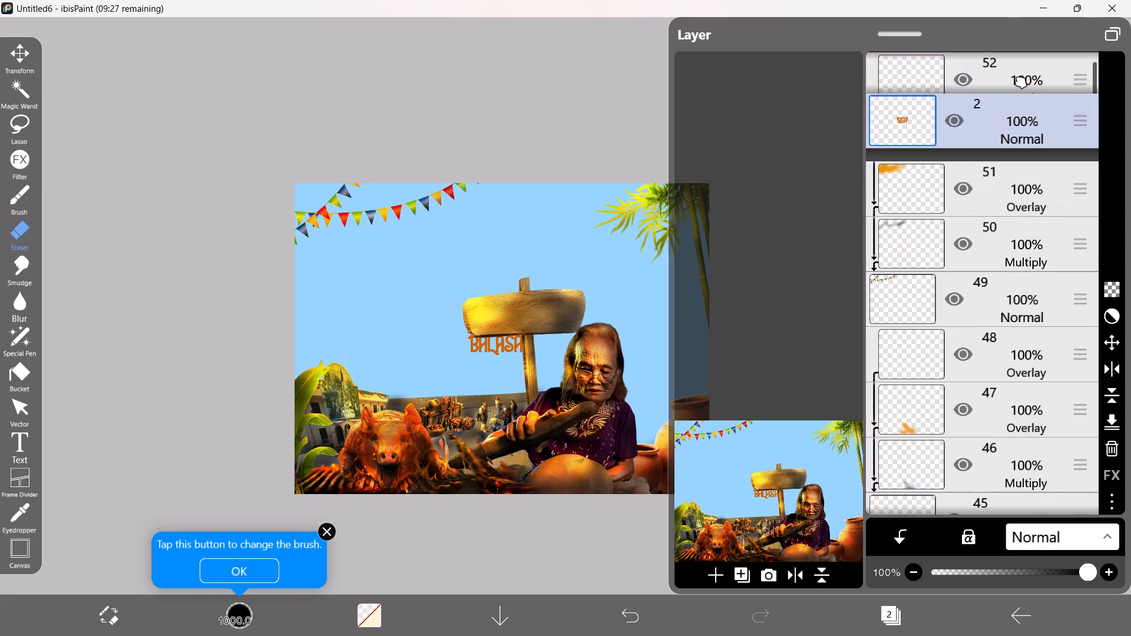
{"action": "left_click_drag", "start_coordinate": [1021, 82], "coordinate": [1021, 17]}
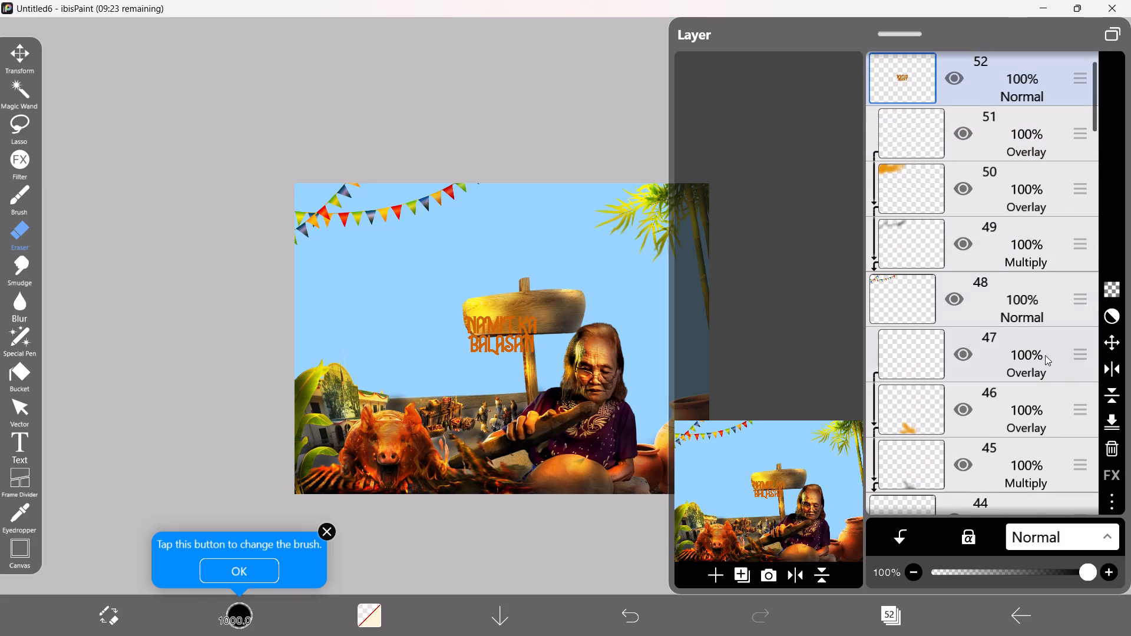
Transform the title onto the wooden signboard, scaling it to 92% and rotating it about -3.1° to follow the board's tilt.
{"action": "left_click", "coordinate": [1116, 346]}
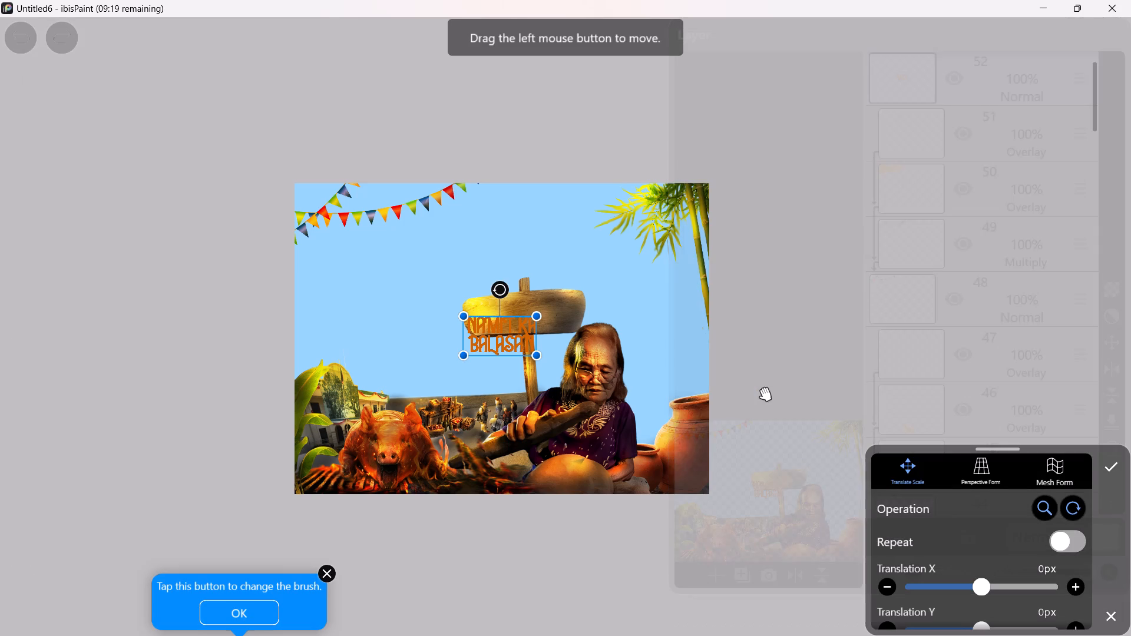
{"action": "scroll", "coordinate": [544, 348], "scroll_direction": "up", "scroll_amount": 11, "text": "ctrl"}
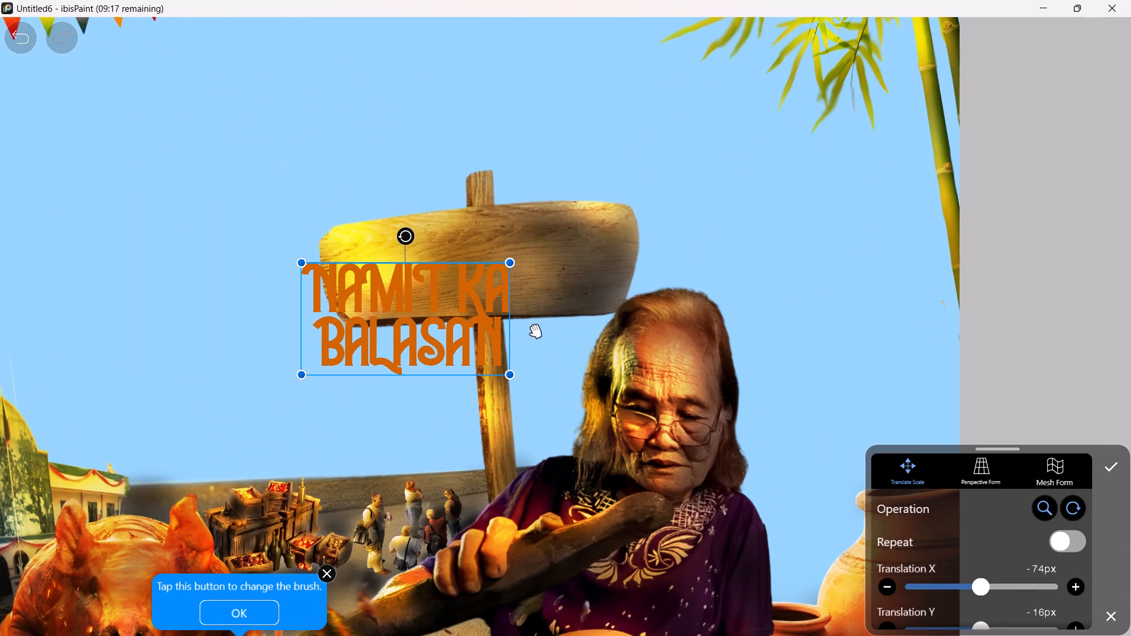
{"action": "left_click_drag", "start_coordinate": [477, 331], "coordinate": [567, 277]}
{"action": "left_click_drag", "start_coordinate": [603, 322], "coordinate": [556, 278]}
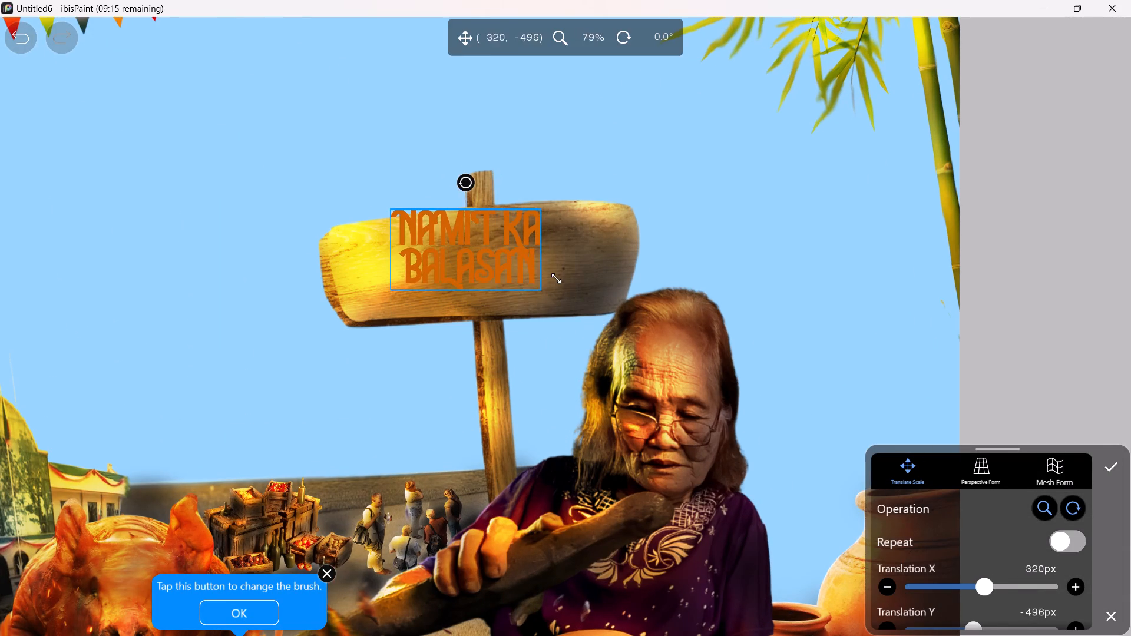
{"action": "left_click_drag", "start_coordinate": [556, 278], "coordinate": [556, 277]}
{"action": "left_click_drag", "start_coordinate": [505, 257], "coordinate": [536, 274]}
{"action": "left_click", "coordinate": [505, 203]}
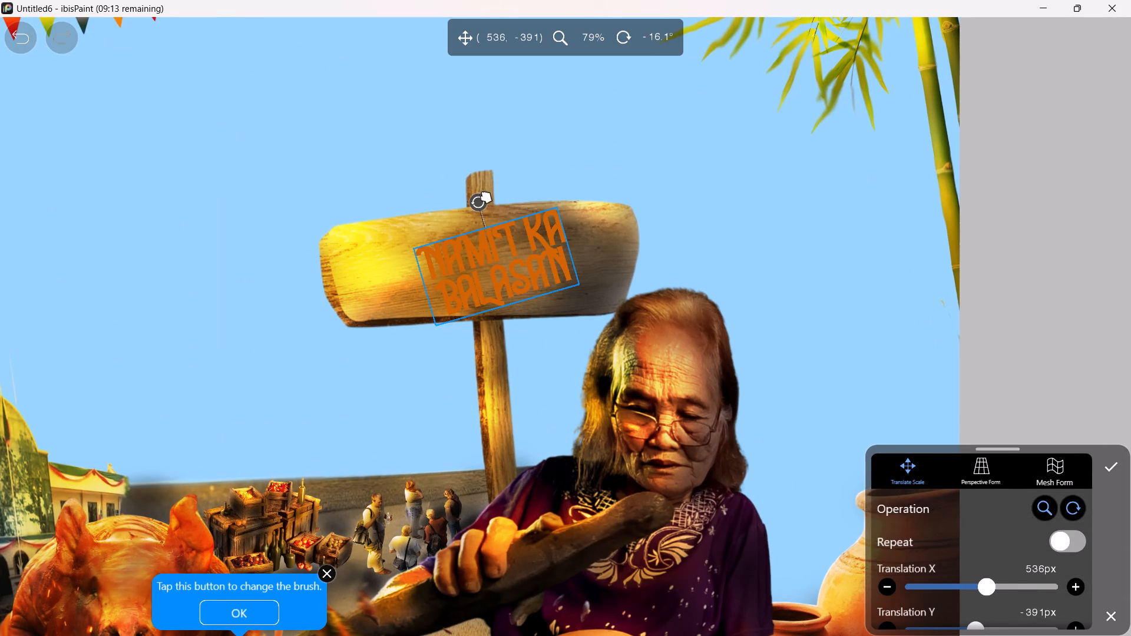
{"action": "left_click_drag", "start_coordinate": [508, 251], "coordinate": [491, 244]}
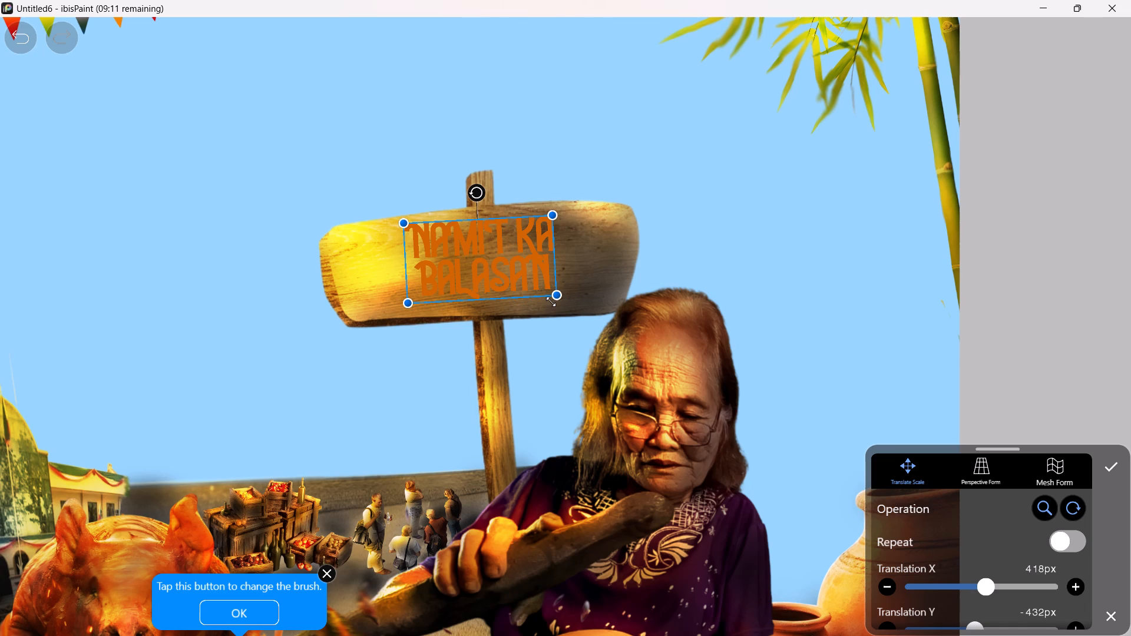
{"action": "left_click_drag", "start_coordinate": [555, 297], "coordinate": [586, 302]}
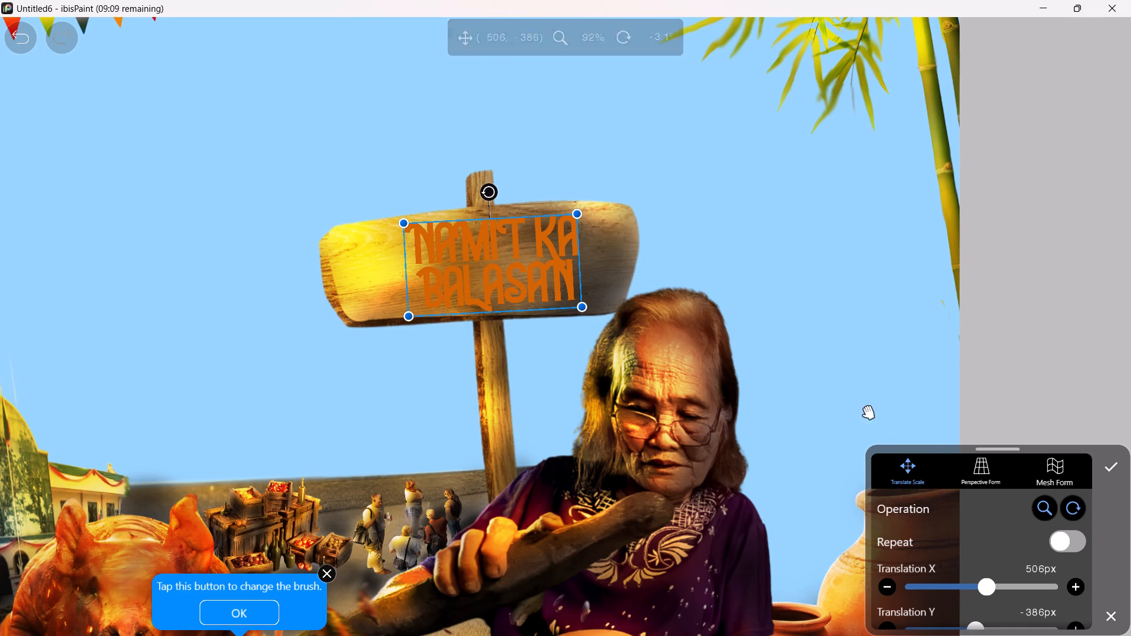
Use Perspective Form to move the title back onto the signboard and skew its corners along the board's slant.
{"action": "left_click", "coordinate": [979, 479]}
{"action": "left_click_drag", "start_coordinate": [467, 323], "coordinate": [522, 285]}
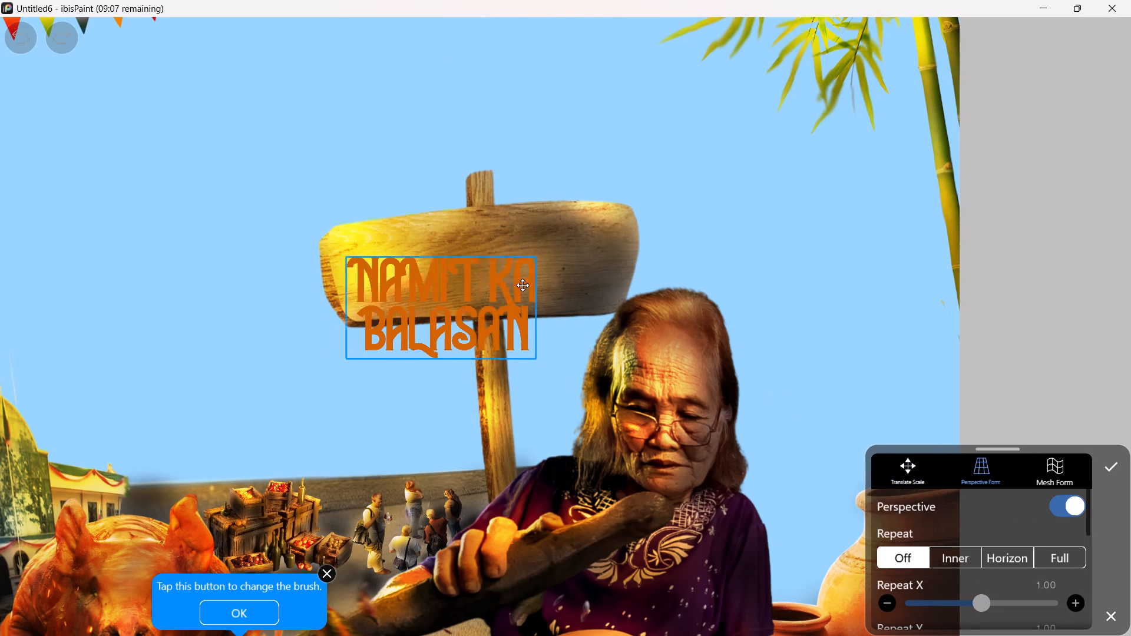
{"action": "left_click_drag", "start_coordinate": [522, 285], "coordinate": [537, 267]}
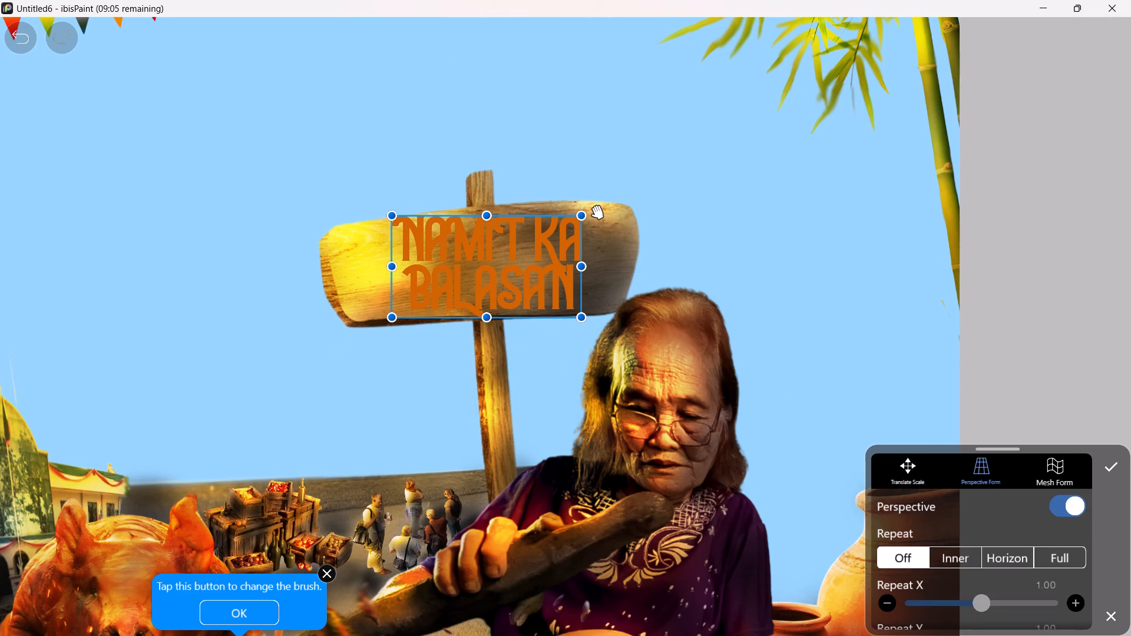
{"action": "left_click_drag", "start_coordinate": [581, 320], "coordinate": [598, 315]}
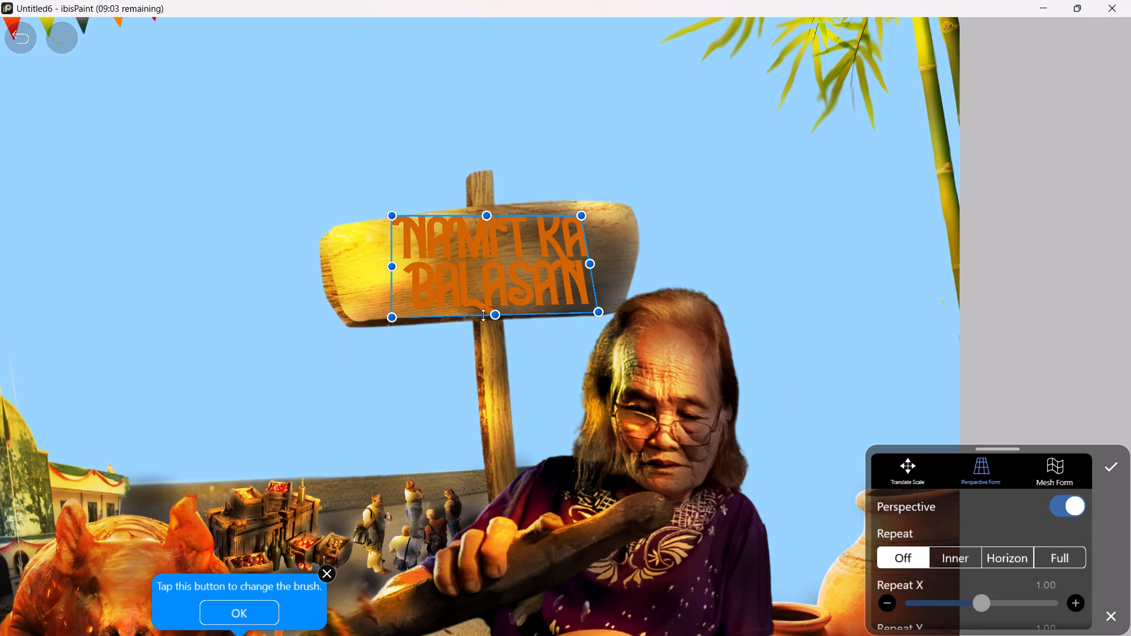
{"action": "left_click_drag", "start_coordinate": [396, 317], "coordinate": [406, 329]}
{"action": "left_click_drag", "start_coordinate": [393, 221], "coordinate": [402, 233]}
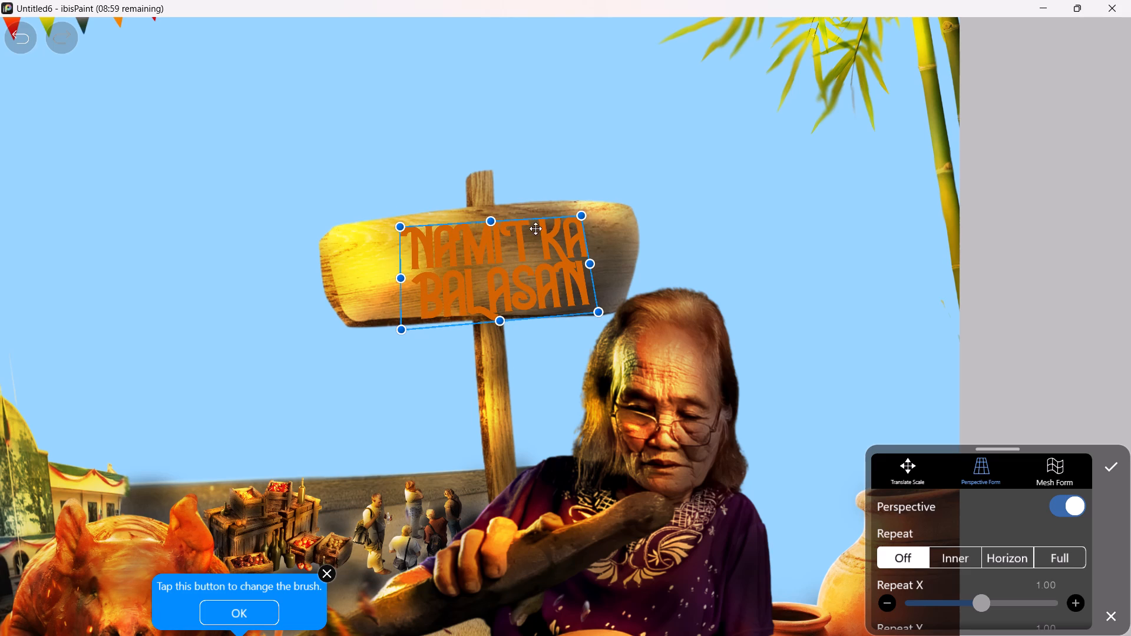
{"action": "left_click", "coordinate": [581, 226]}
{"action": "left_click_drag", "start_coordinate": [602, 313], "coordinate": [594, 306]}
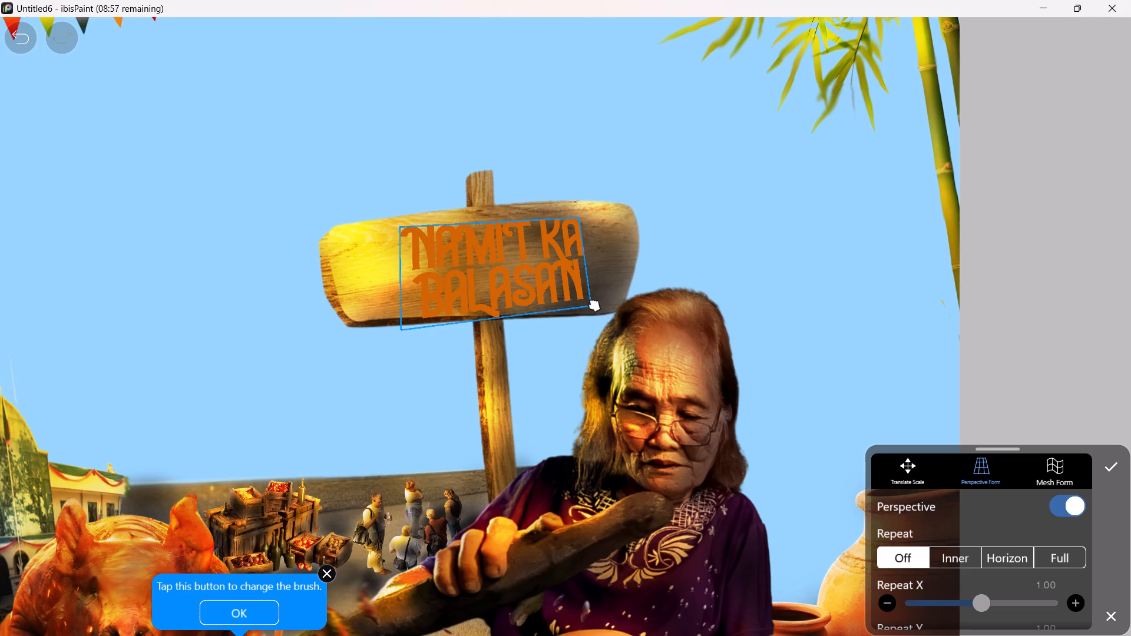
{"action": "left_click_drag", "start_coordinate": [594, 306], "coordinate": [588, 299]}
{"action": "left_click_drag", "start_coordinate": [399, 336], "coordinate": [399, 330]}
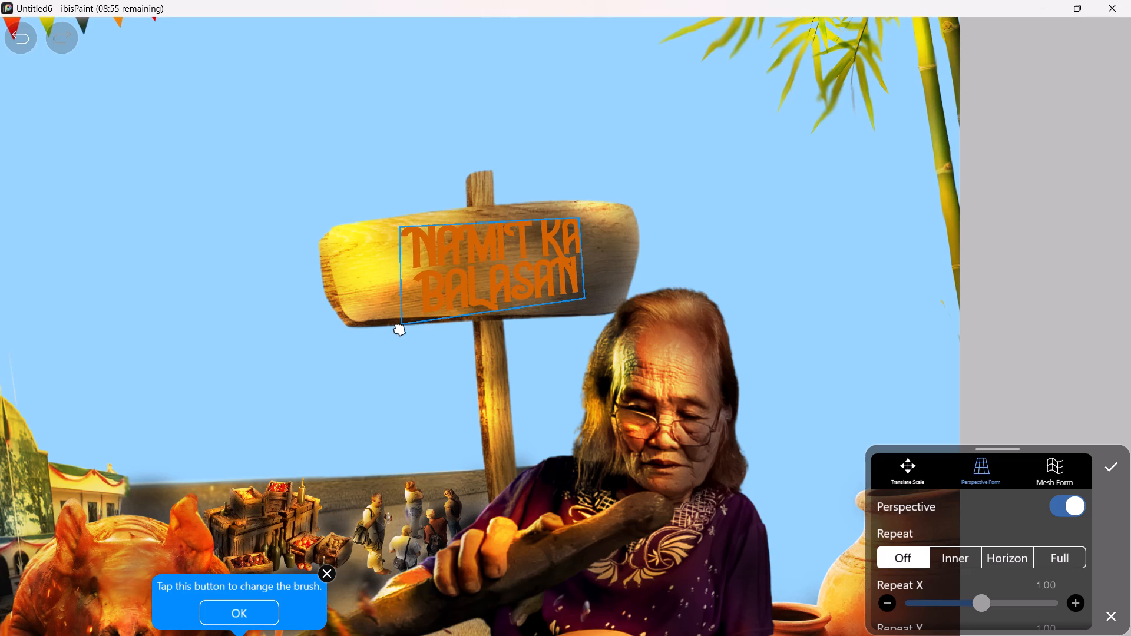
{"action": "left_click_drag", "start_coordinate": [399, 330], "coordinate": [388, 323]}
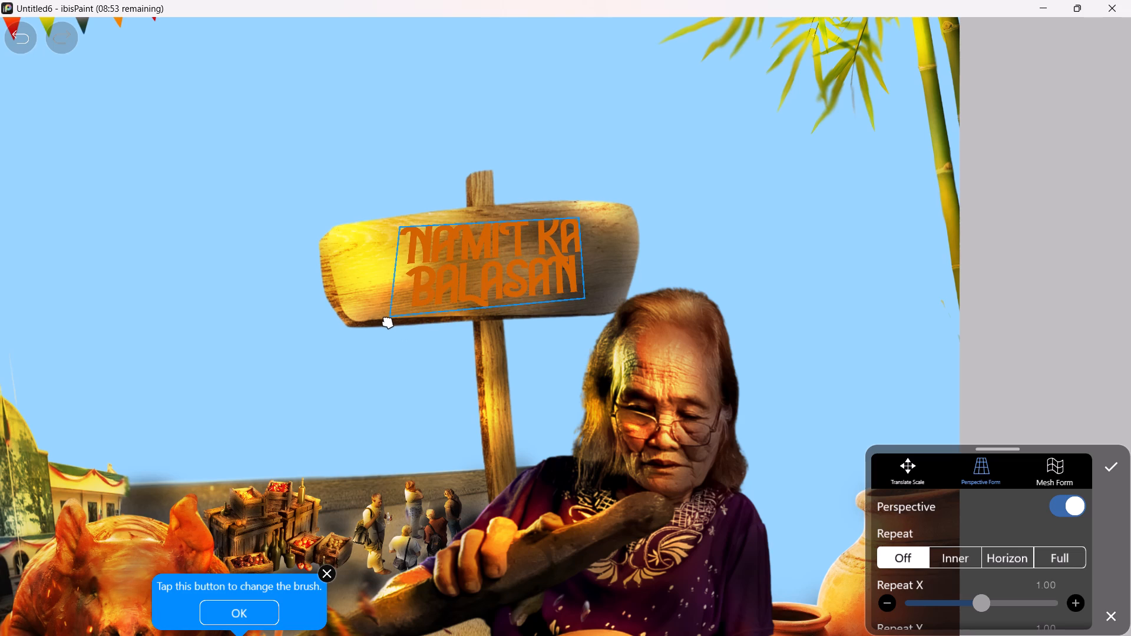
{"action": "left_click_drag", "start_coordinate": [388, 323], "coordinate": [385, 325]}
{"action": "left_click_drag", "start_coordinate": [584, 303], "coordinate": [600, 305]}
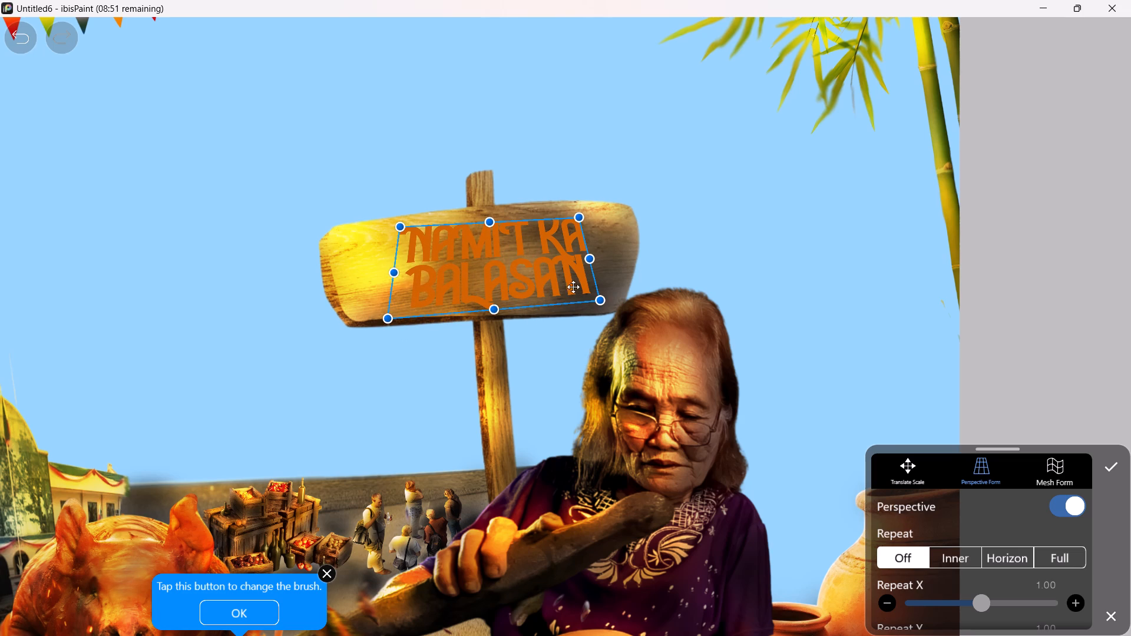
Stretch the title's perspective corners outward so the lettering spans most of the signboard's width.
{"action": "left_click_drag", "start_coordinate": [405, 230], "coordinate": [352, 231]}
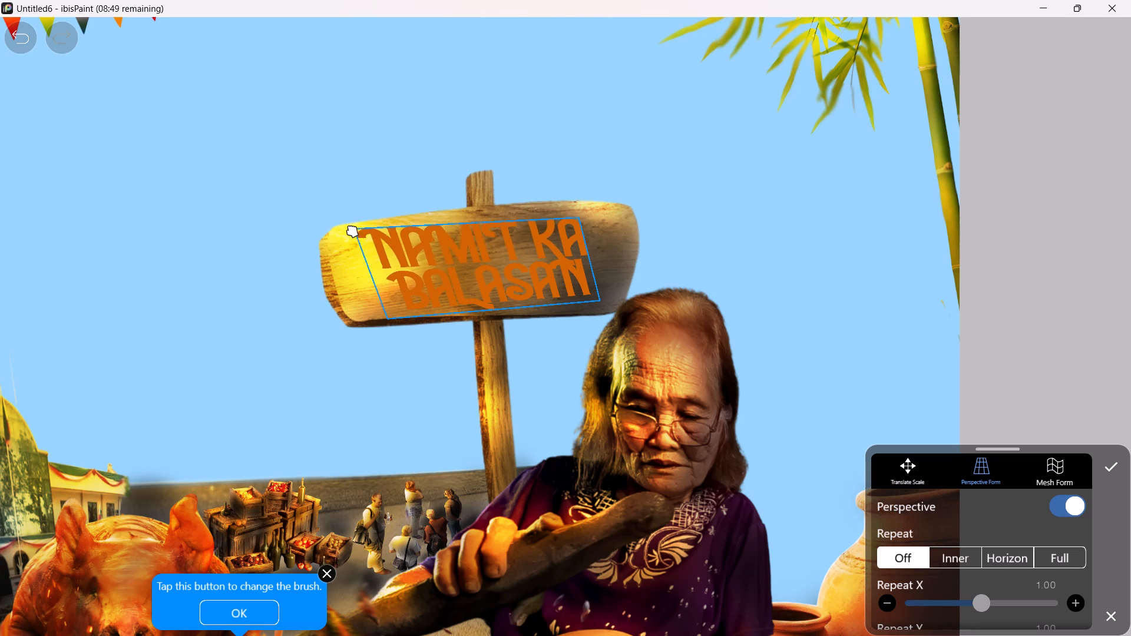
{"action": "left_click_drag", "start_coordinate": [352, 231], "coordinate": [352, 232]}
{"action": "left_click_drag", "start_coordinate": [583, 223], "coordinate": [622, 227]}
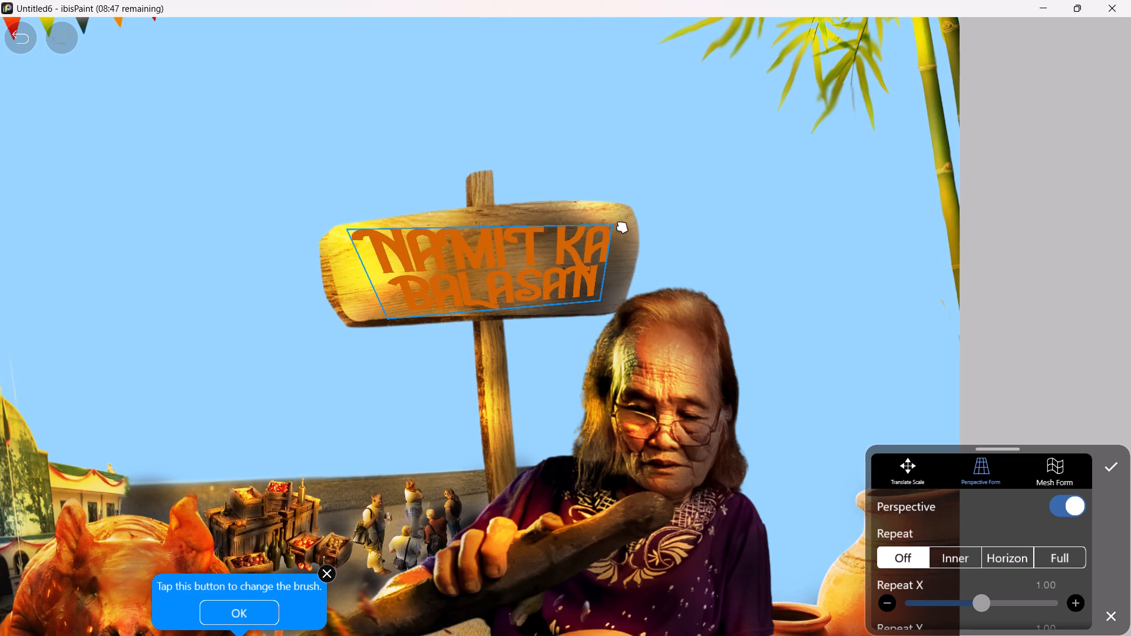
{"action": "left_click_drag", "start_coordinate": [622, 227], "coordinate": [606, 220]}
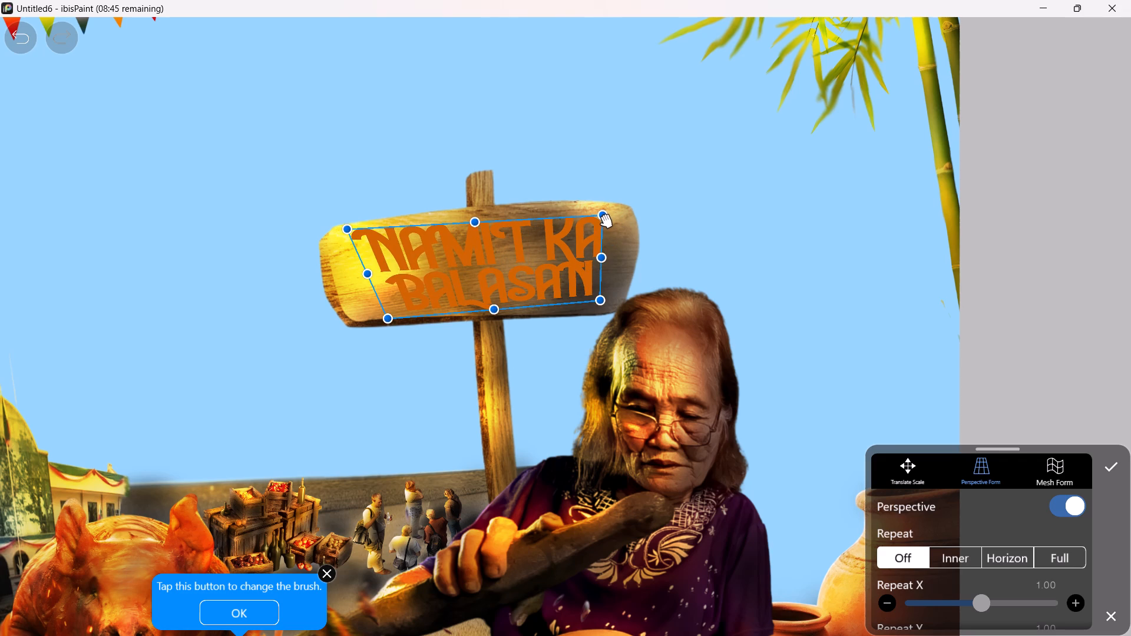
{"action": "left_click_drag", "start_coordinate": [606, 220], "coordinate": [617, 218]}
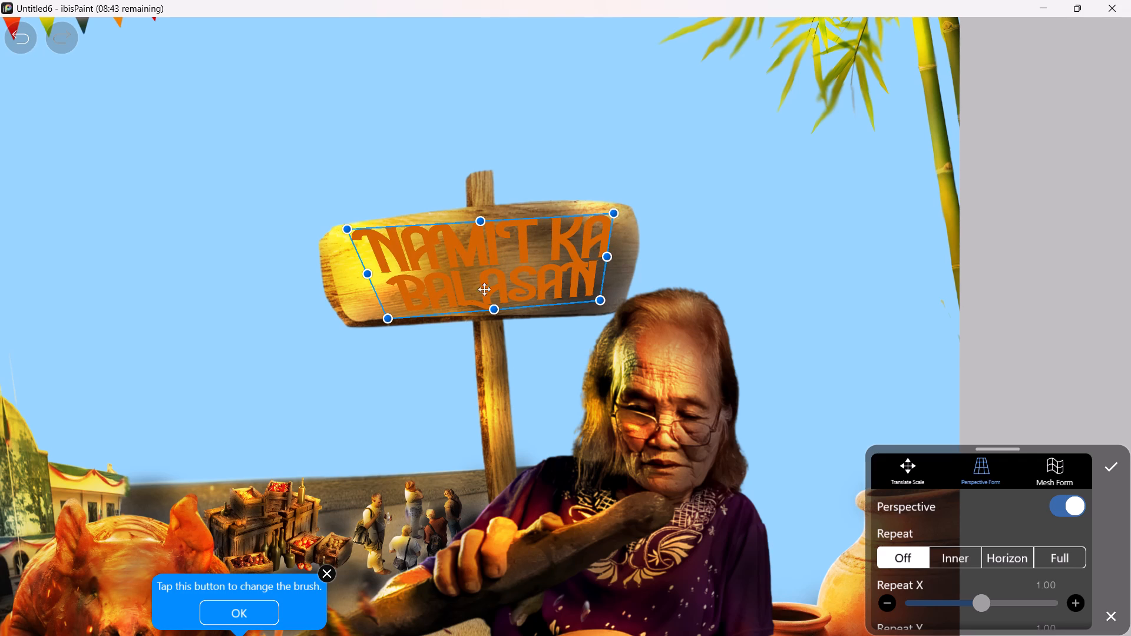
{"action": "left_click_drag", "start_coordinate": [392, 318], "coordinate": [376, 326]}
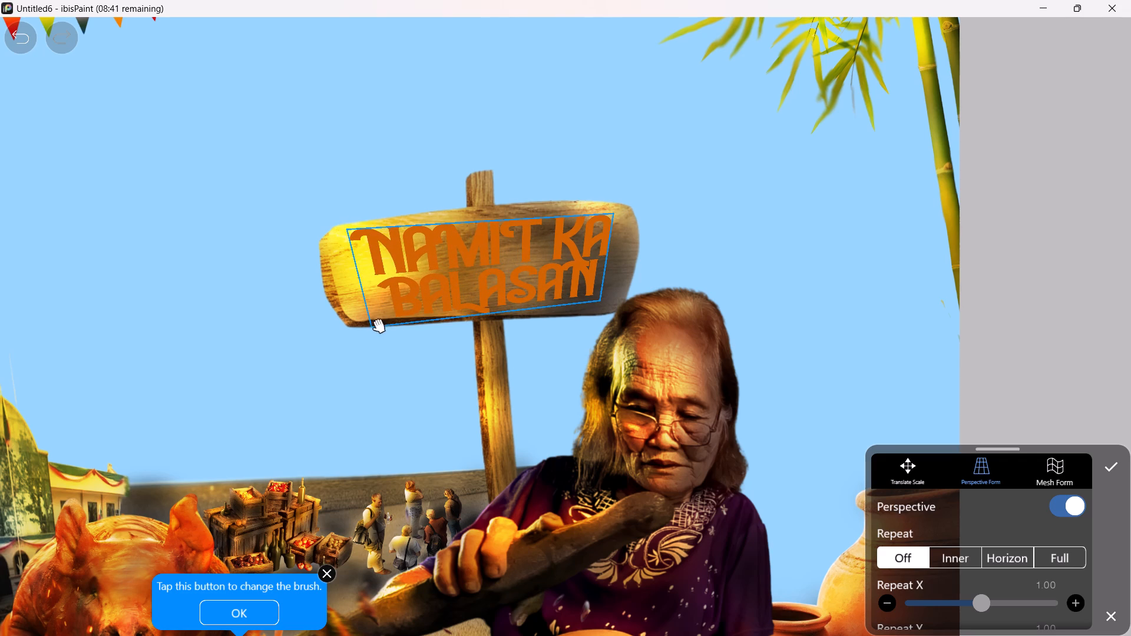
{"action": "left_click_drag", "start_coordinate": [482, 225], "coordinate": [487, 221]}
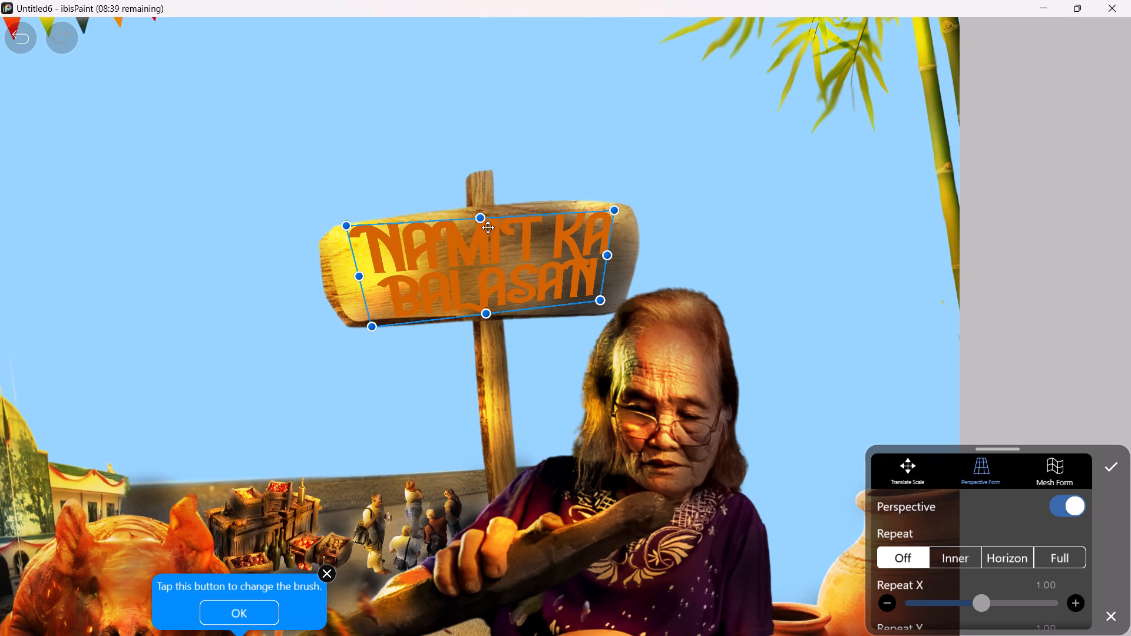
Pull the title's perspective corners inward for even margins, centre it on the signboard, and apply the transform.
{"action": "left_click_drag", "start_coordinate": [346, 225], "coordinate": [368, 235]}
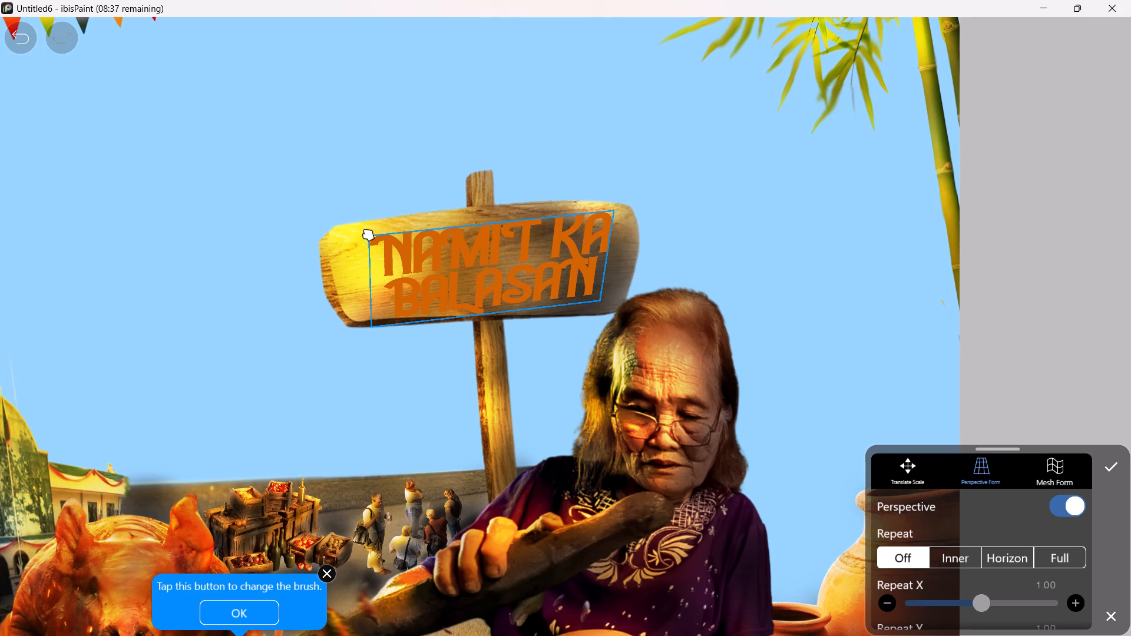
{"action": "left_click_drag", "start_coordinate": [368, 235], "coordinate": [365, 234]}
{"action": "left_click_drag", "start_coordinate": [618, 214], "coordinate": [609, 221]}
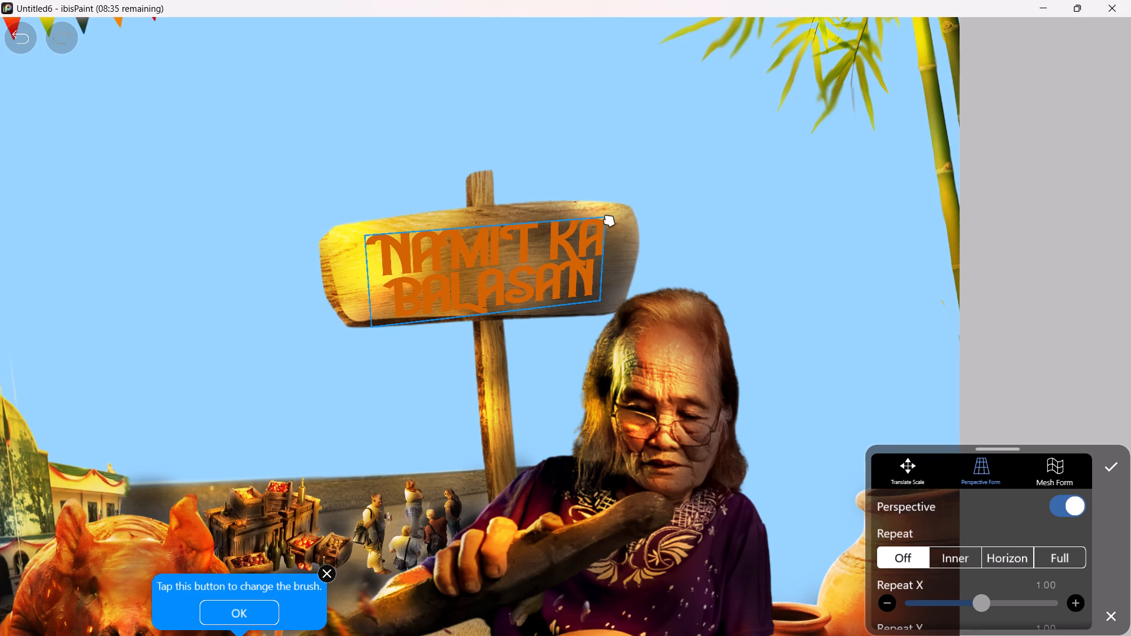
{"action": "left_click_drag", "start_coordinate": [609, 221], "coordinate": [603, 225]}
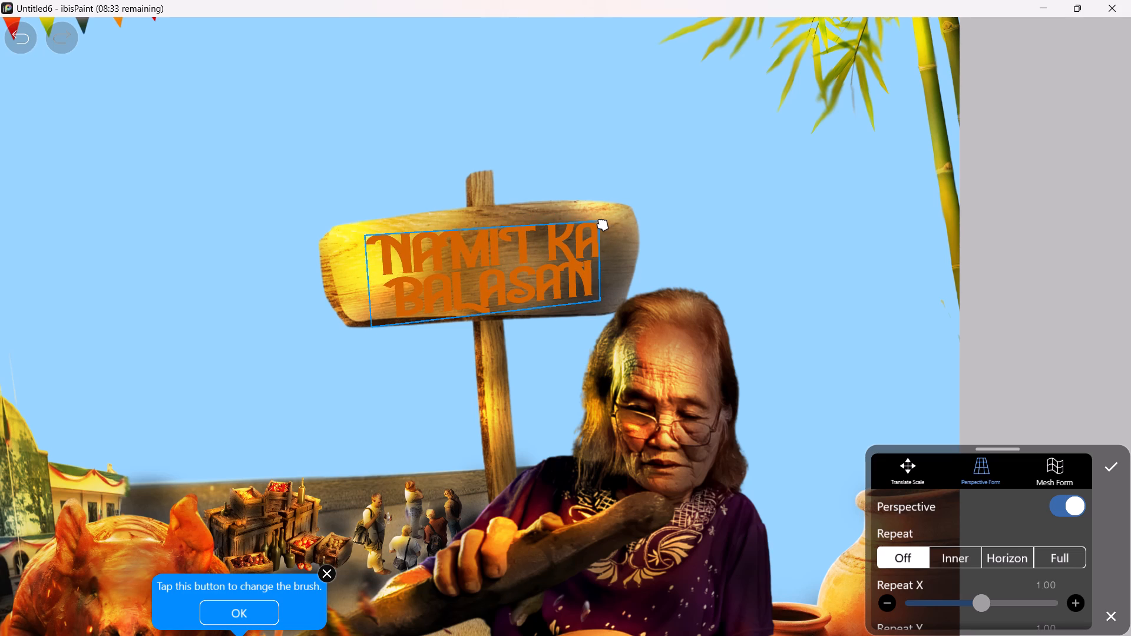
{"action": "left_click_drag", "start_coordinate": [603, 225], "coordinate": [597, 224]}
{"action": "left_click_drag", "start_coordinate": [599, 301], "coordinate": [597, 296]}
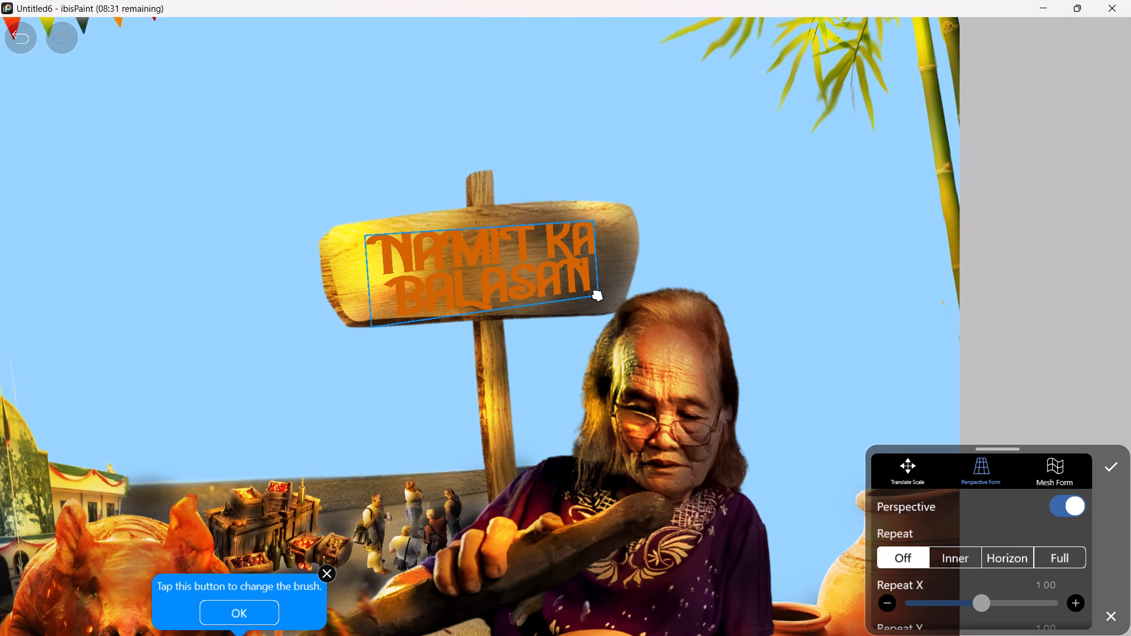
{"action": "left_click_drag", "start_coordinate": [597, 296], "coordinate": [596, 296]}
{"action": "left_click_drag", "start_coordinate": [379, 327], "coordinate": [381, 323]}
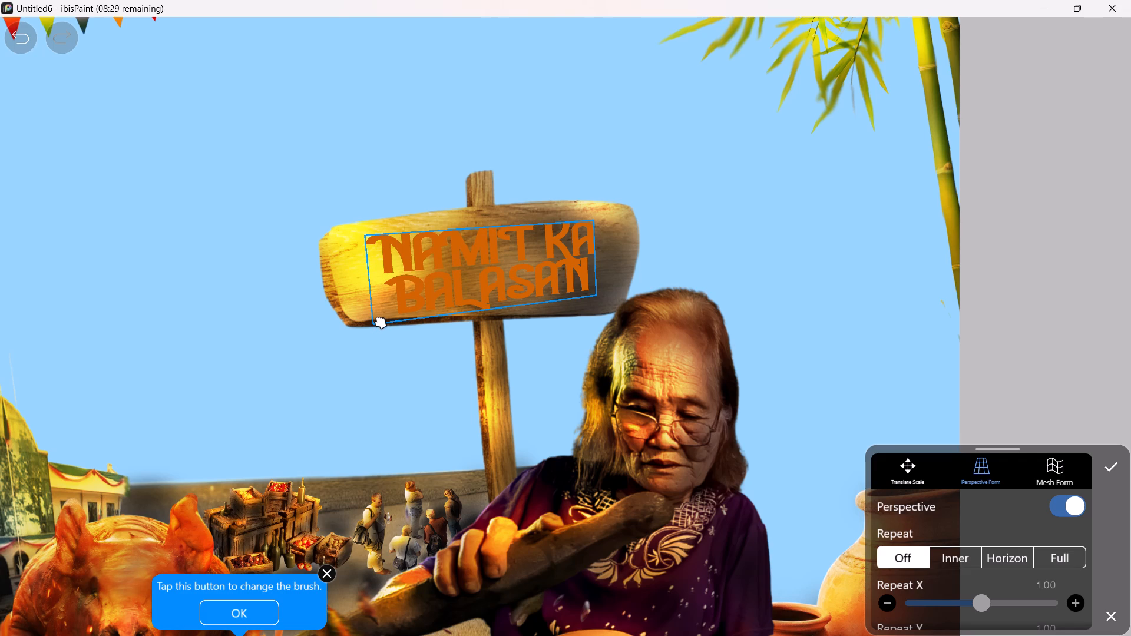
{"action": "left_click_drag", "start_coordinate": [381, 323], "coordinate": [381, 322]}
{"action": "left_click", "coordinate": [471, 280]}
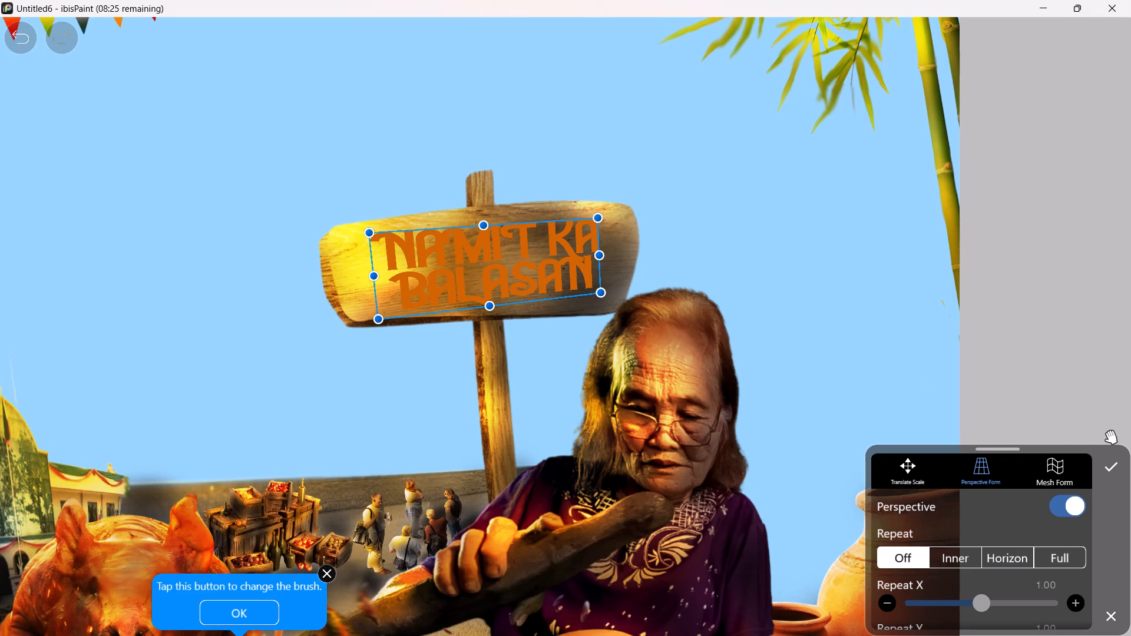
{"action": "left_click", "coordinate": [1106, 459]}
{"action": "left_click", "coordinate": [611, 357]}
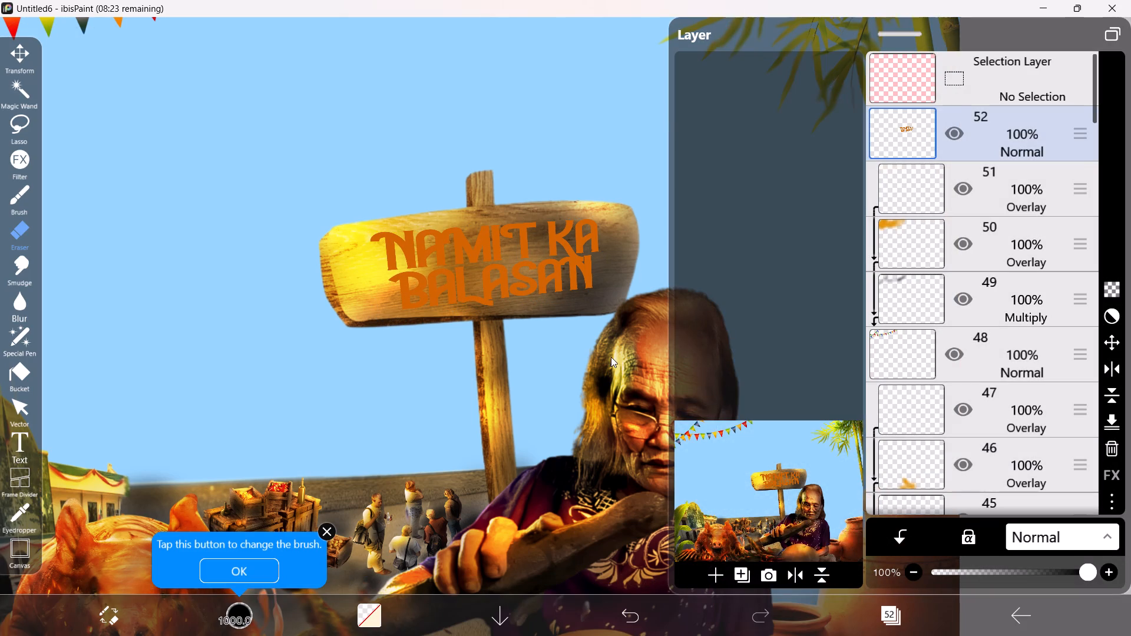
Examine how the title sits on the signboard, both close up and within the whole illustration.
{"action": "scroll", "coordinate": [603, 347], "scroll_direction": "down", "scroll_amount": 12, "text": "alt"}
{"action": "scroll", "coordinate": [603, 344], "scroll_direction": "up", "scroll_amount": 12, "text": "alt"}
{"action": "scroll", "coordinate": [604, 343], "scroll_direction": "down", "scroll_amount": 2, "text": "alt"}
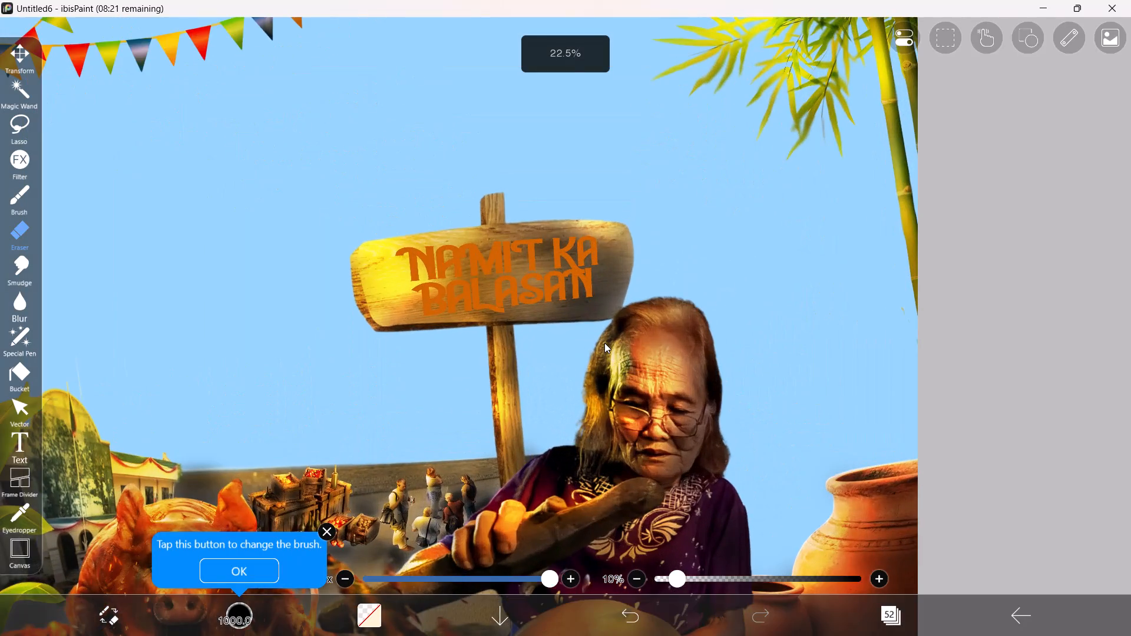
{"action": "scroll", "coordinate": [604, 343], "scroll_direction": "down", "scroll_amount": 11, "text": "alt"}
{"action": "scroll", "coordinate": [604, 343], "scroll_direction": "up", "scroll_amount": 16, "text": "alt"}
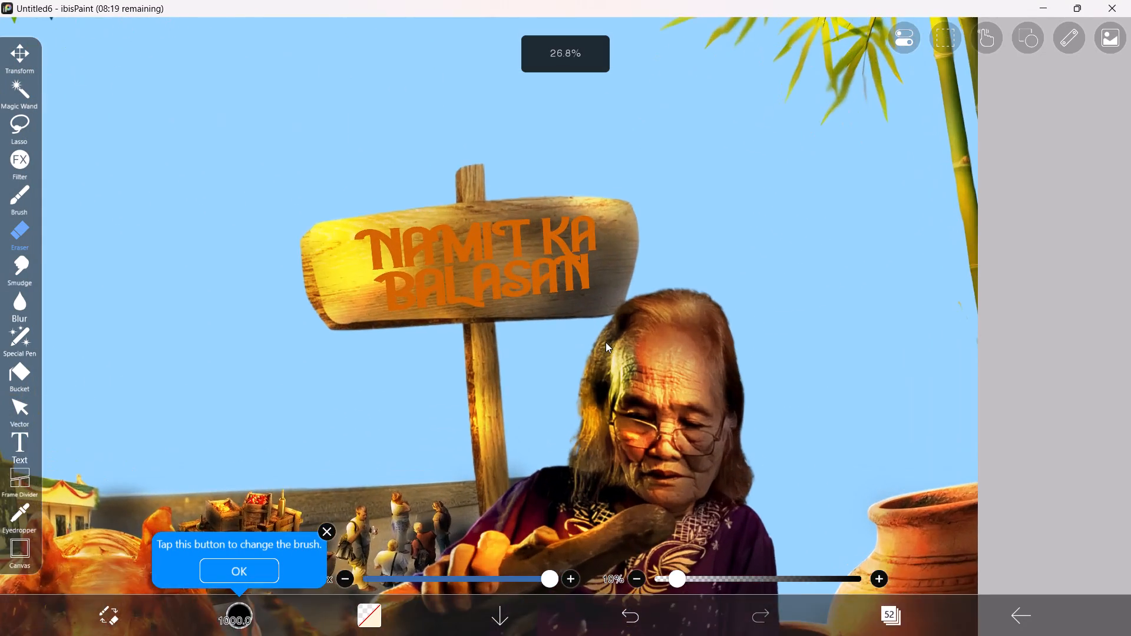
{"action": "scroll", "coordinate": [606, 342], "scroll_direction": "down", "scroll_amount": 11, "text": "alt"}
{"action": "scroll", "coordinate": [606, 342], "scroll_direction": "up", "scroll_amount": 4, "text": "alt"}
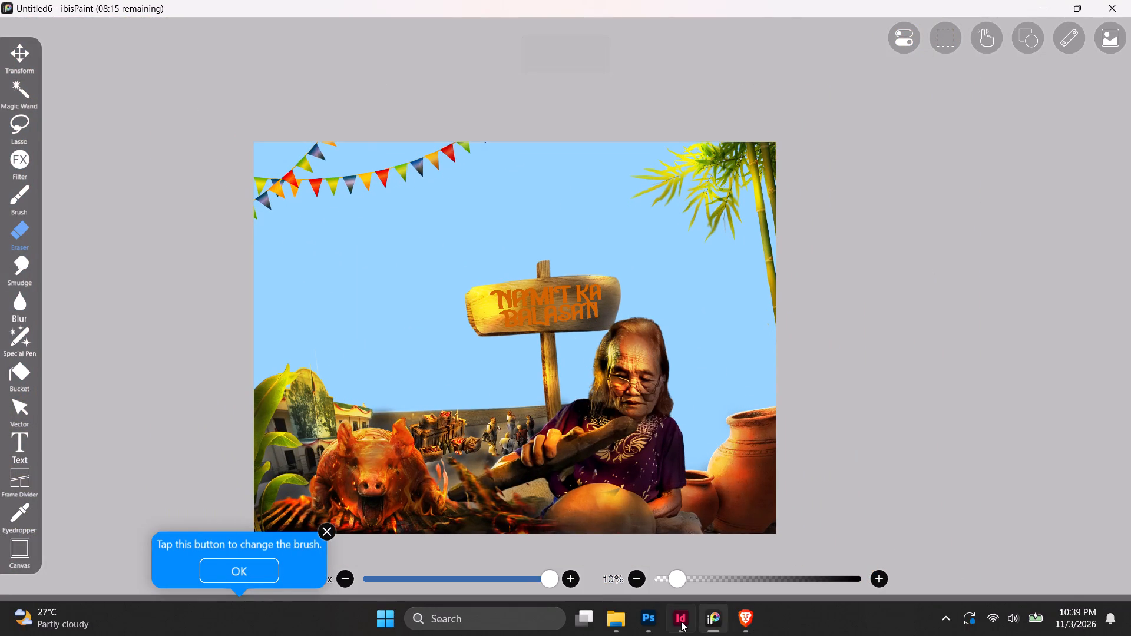
Switch to Photoshop and recolour the "NAMIT KA BALASAN" title text black (#000000).
{"action": "left_click", "coordinate": [679, 620]}
{"action": "left_click", "coordinate": [639, 621]}
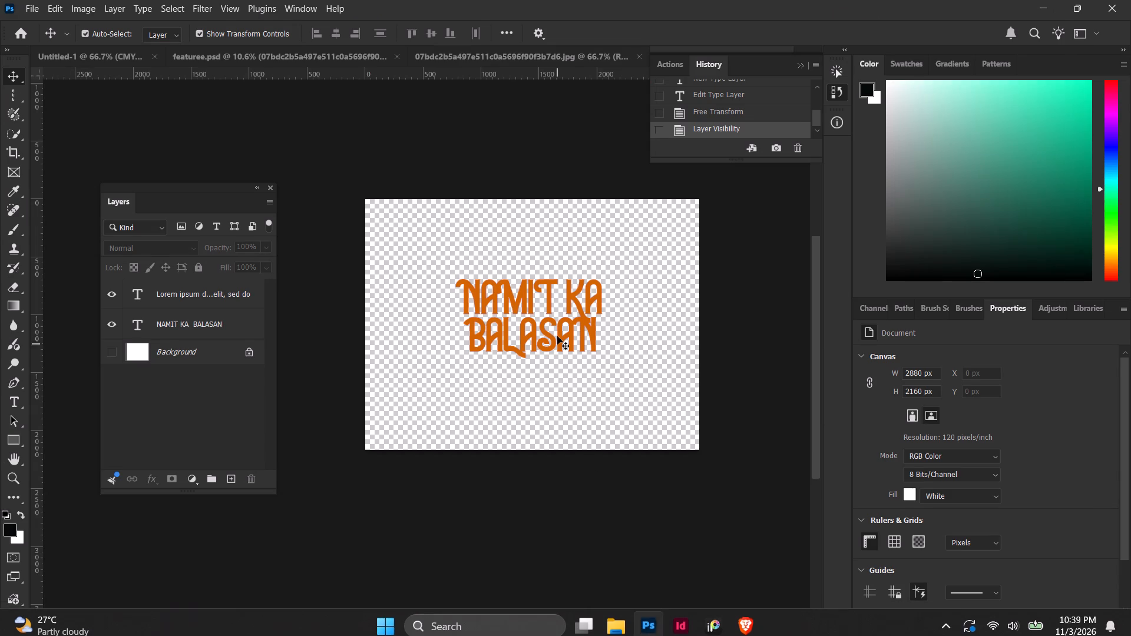
{"action": "double_click", "coordinate": [557, 334]}
{"action": "double_click", "coordinate": [581, 343]}
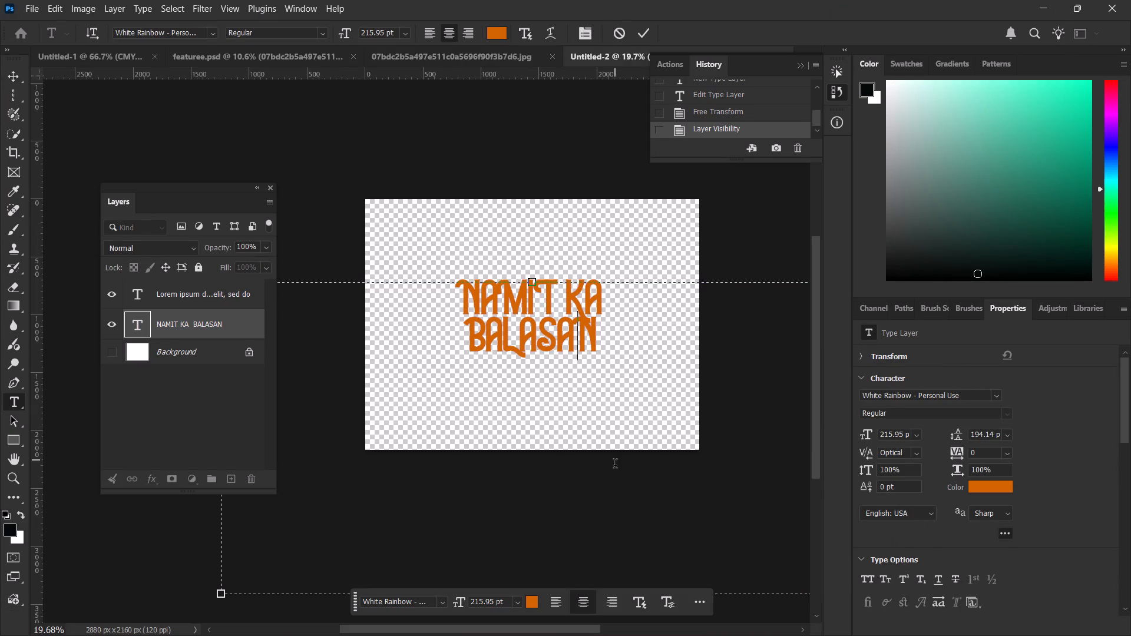
{"action": "key", "text": "ctrl+a"}
{"action": "left_click", "coordinate": [531, 607]}
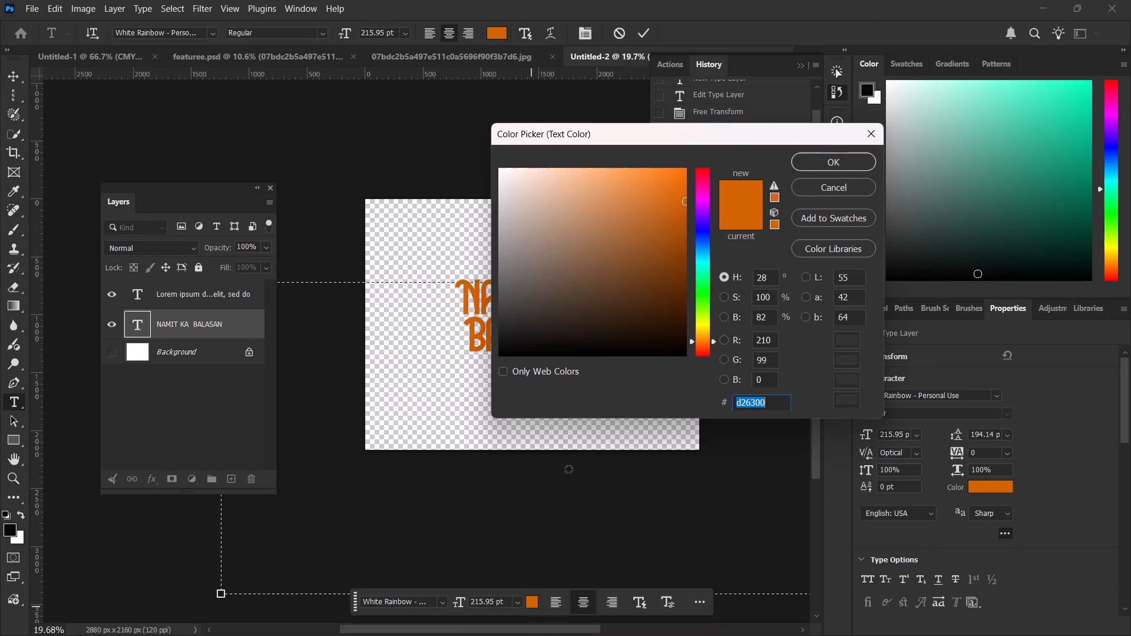
{"action": "left_click_drag", "start_coordinate": [650, 257], "coordinate": [465, 456]}
{"action": "left_click", "coordinate": [821, 159]}
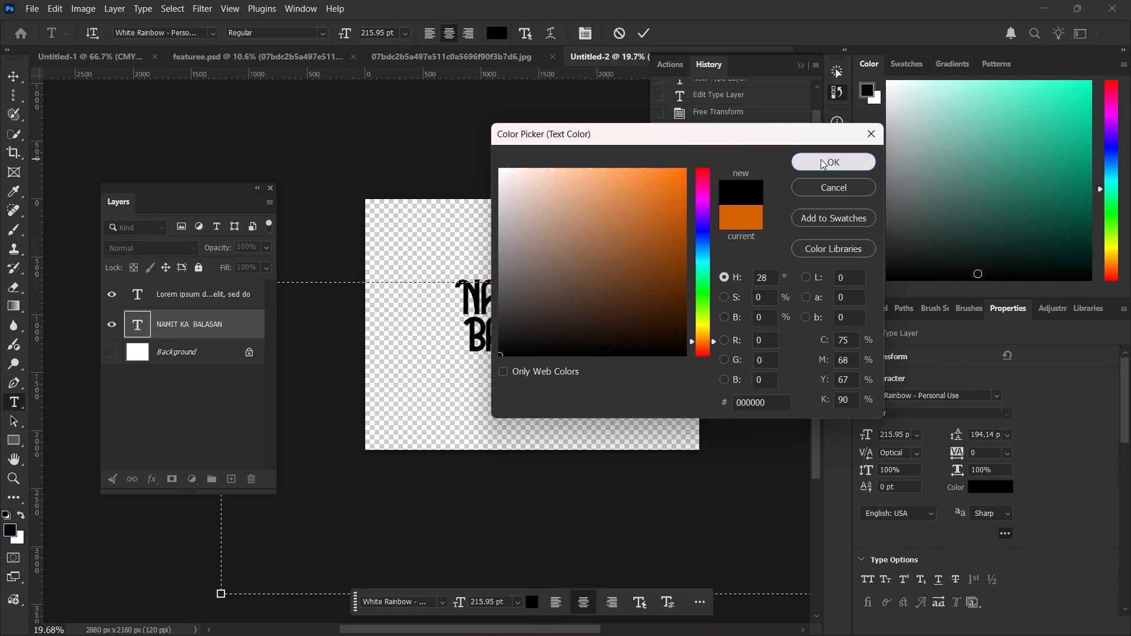
{"action": "left_click", "coordinate": [643, 34]}
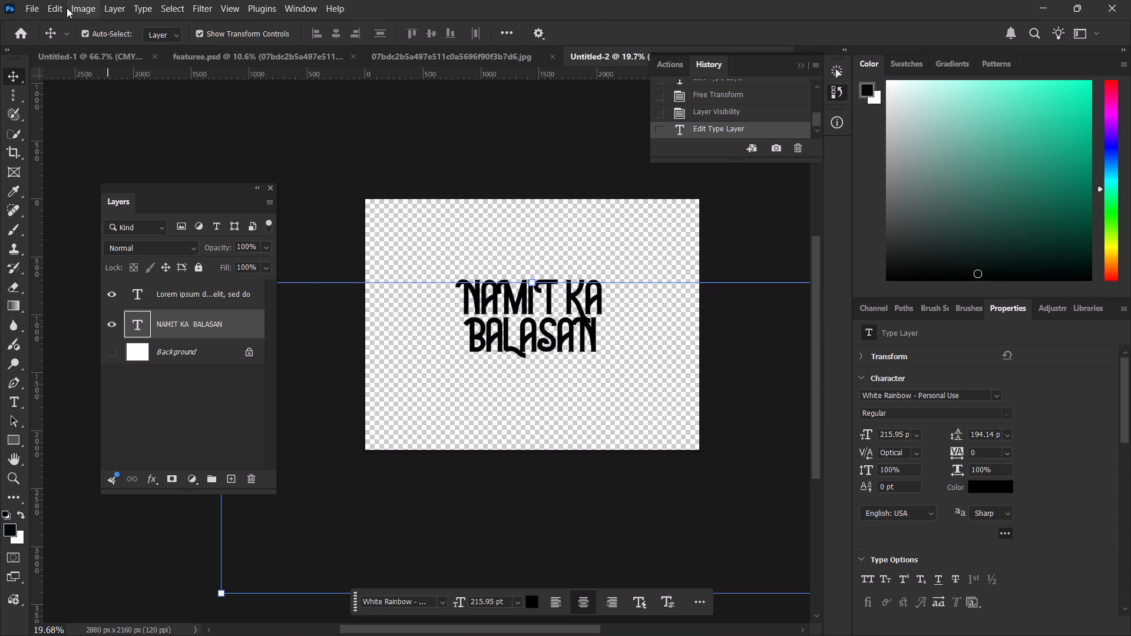
Export the black title as a transparent PNG named 222 in the Downloads folder.
{"action": "left_click", "coordinate": [35, 2]}
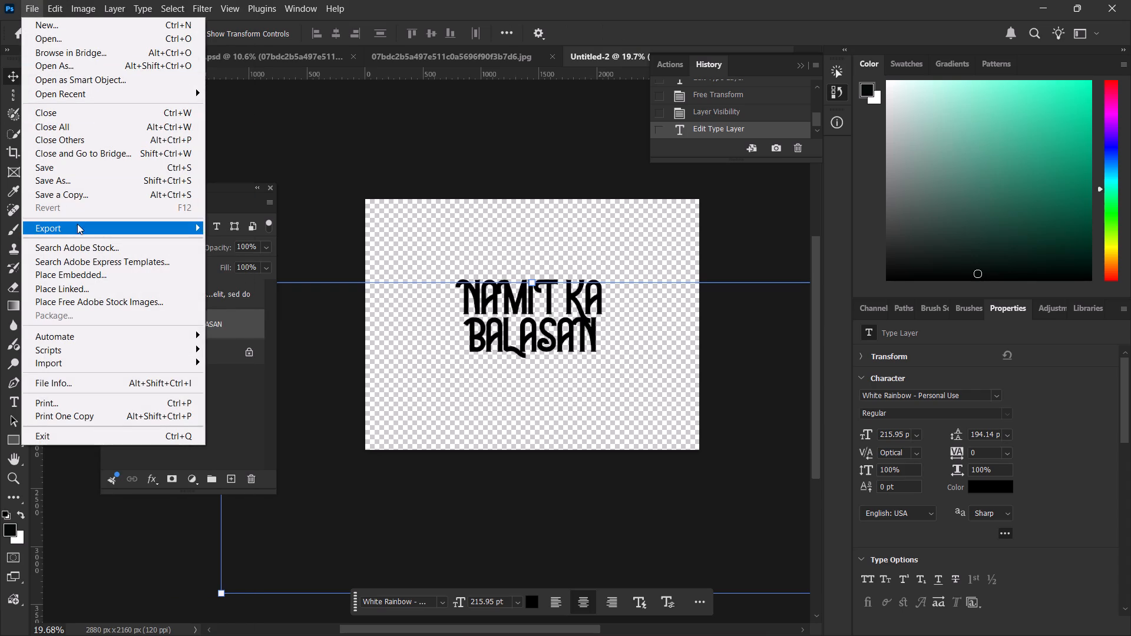
{"action": "left_click", "coordinate": [77, 224]}
{"action": "left_click", "coordinate": [206, 224]}
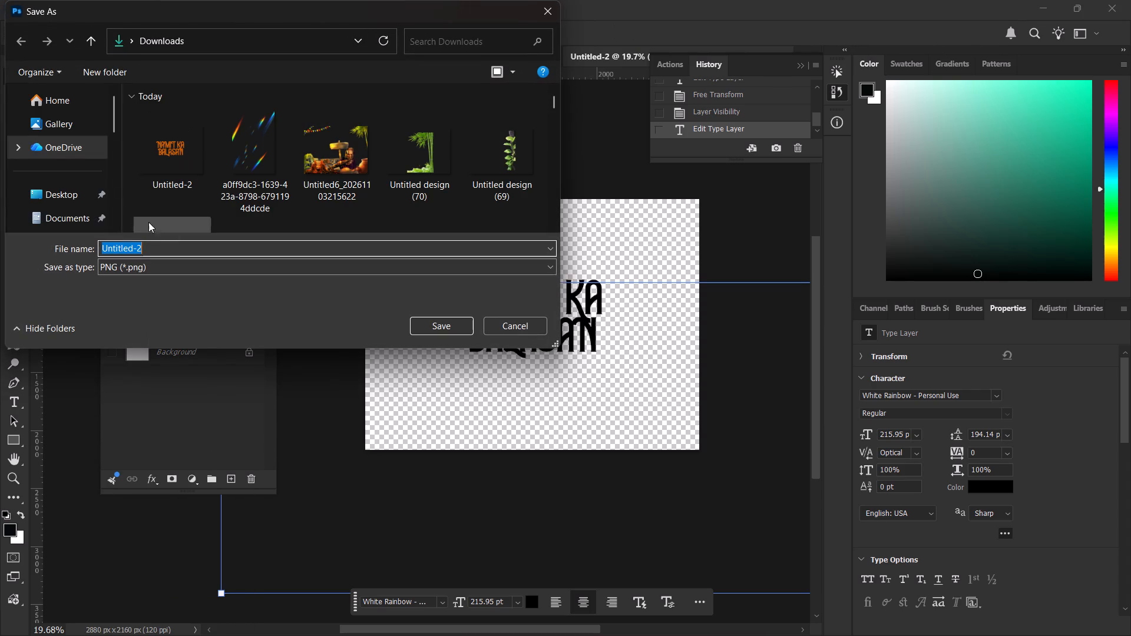
{"action": "scroll", "coordinate": [74, 208], "scroll_direction": "down", "scroll_amount": 1}
{"action": "left_click", "coordinate": [64, 165]}
{"action": "left_click", "coordinate": [404, 323]}
{"action": "left_click", "coordinate": [425, 324]}
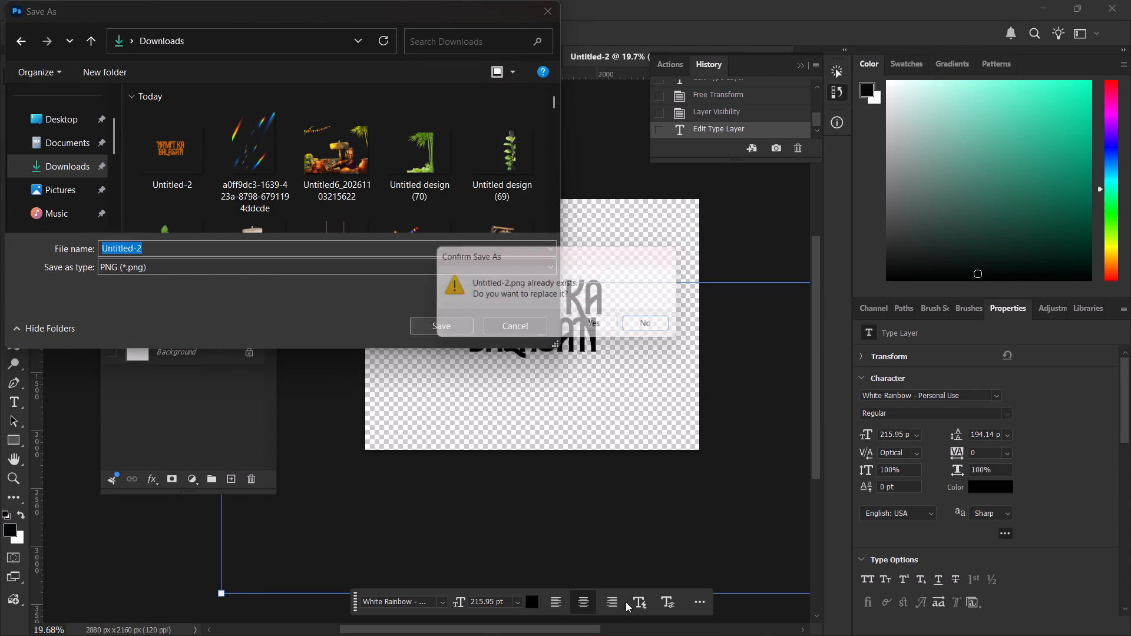
{"action": "left_click", "coordinate": [637, 329]}
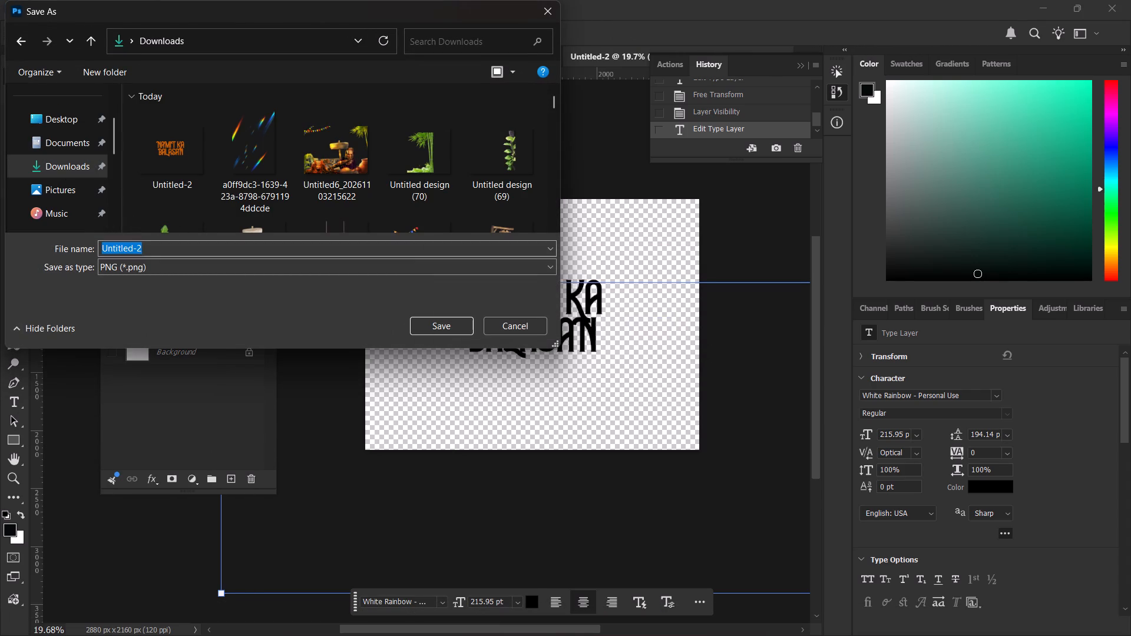
{"action": "type", "text": "22"}
{"action": "left_click", "coordinate": [365, 251]}
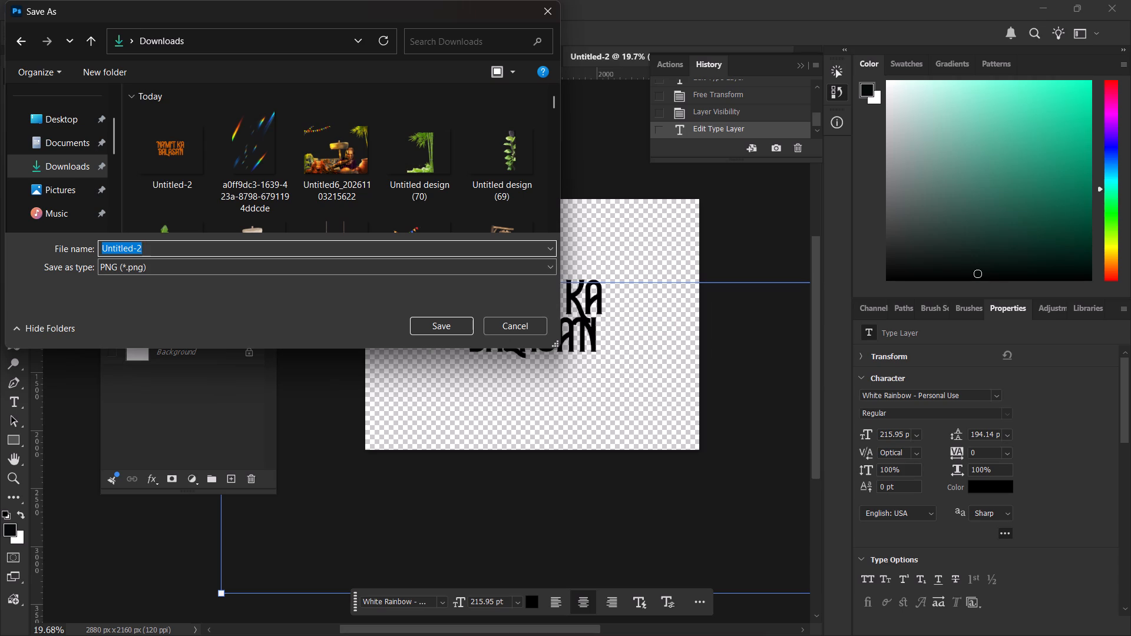
{"action": "key", "text": "BackSpace"}
{"action": "key", "text": "BackSpace"}
{"action": "type", "text": "22"}
{"action": "key", "text": "2"}
{"action": "left_click", "coordinate": [444, 327]}
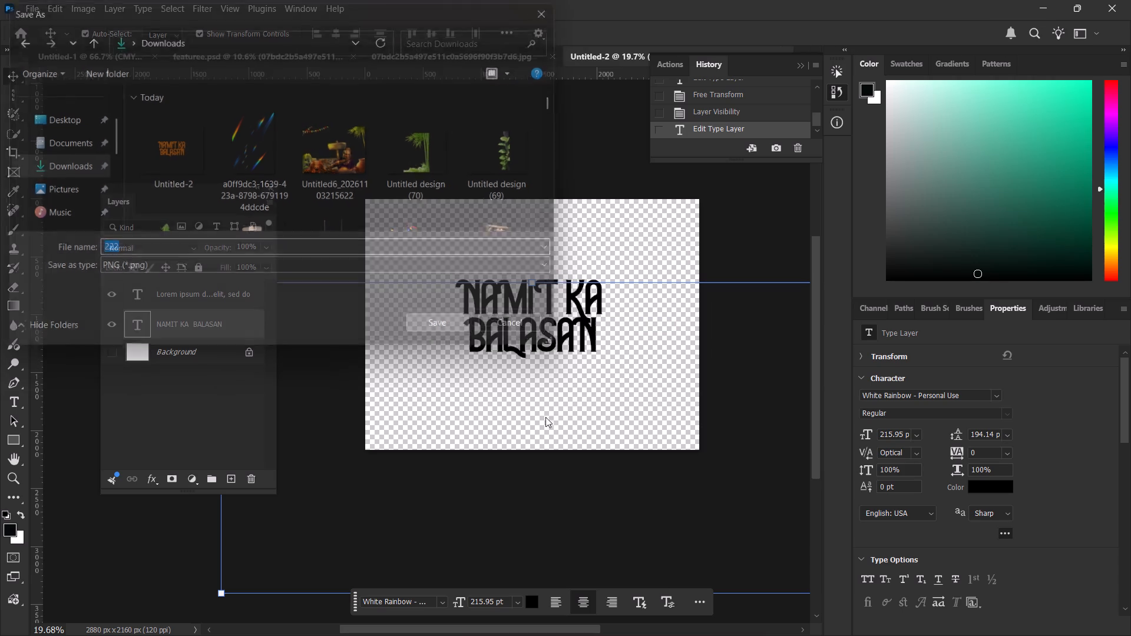
Bring the 222 PNG from the Downloads folder into the ibisPaint illustration.
{"action": "left_click", "coordinate": [686, 625]}
{"action": "left_click", "coordinate": [696, 622]}
{"action": "left_click", "coordinate": [703, 622]}
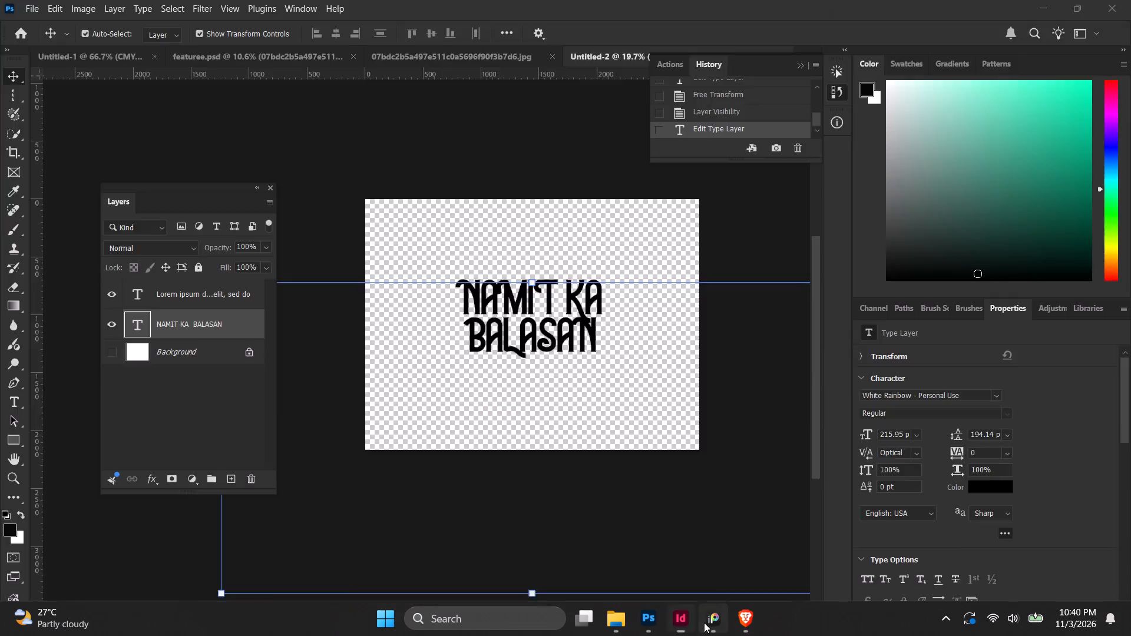
{"action": "left_click", "coordinate": [620, 622]}
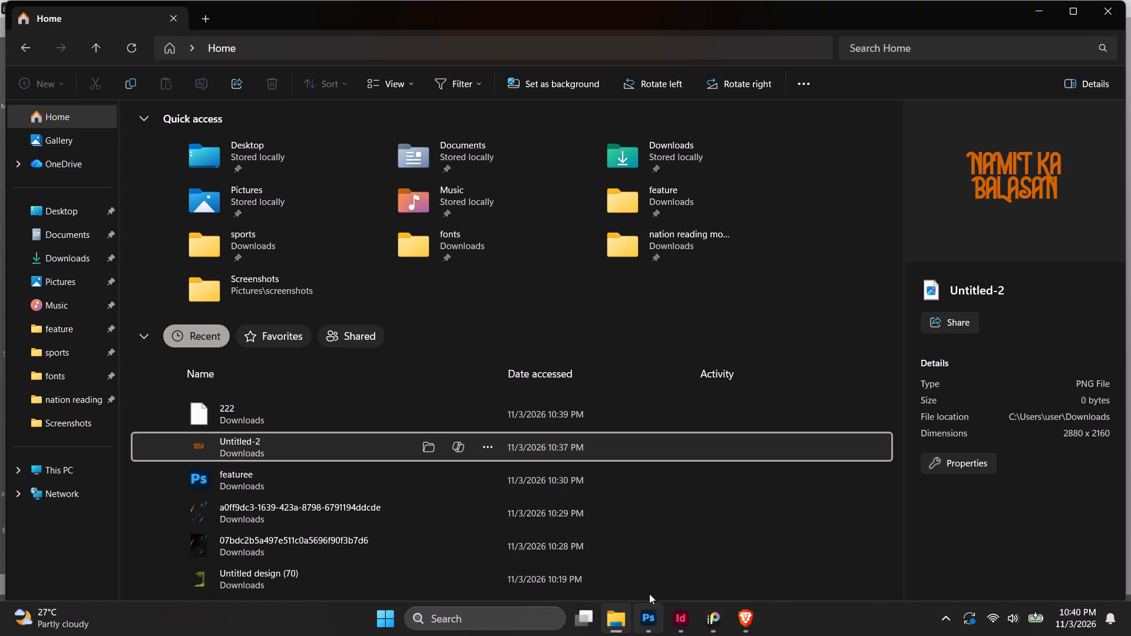
{"action": "left_click", "coordinate": [358, 419]}
{"action": "triple_click", "coordinate": [131, 48]}
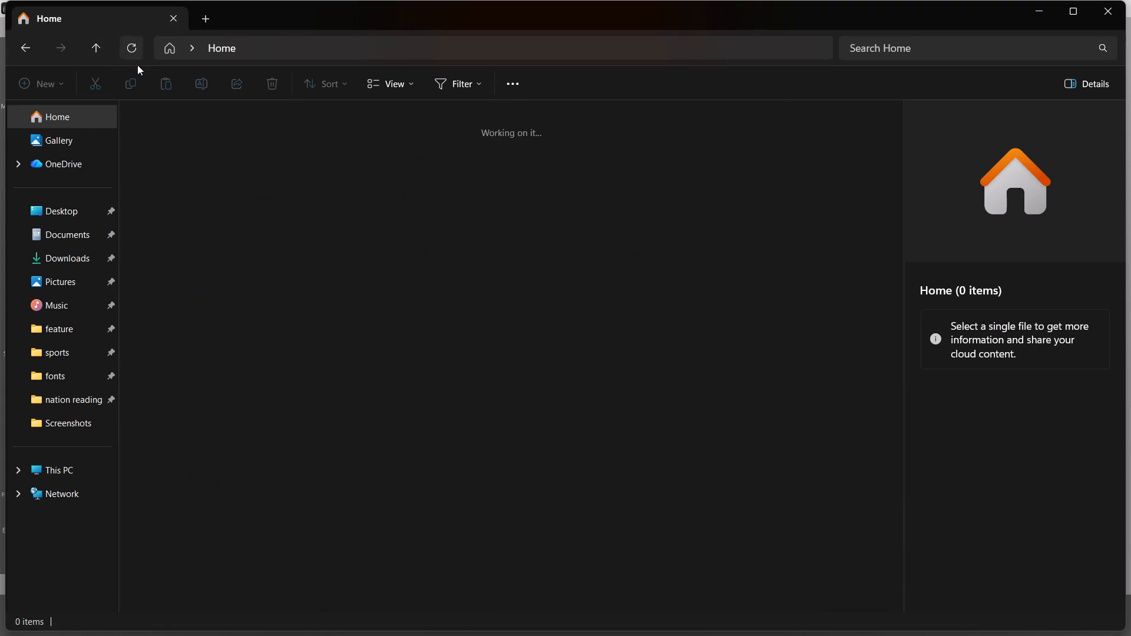
{"action": "left_click", "coordinate": [253, 402]}
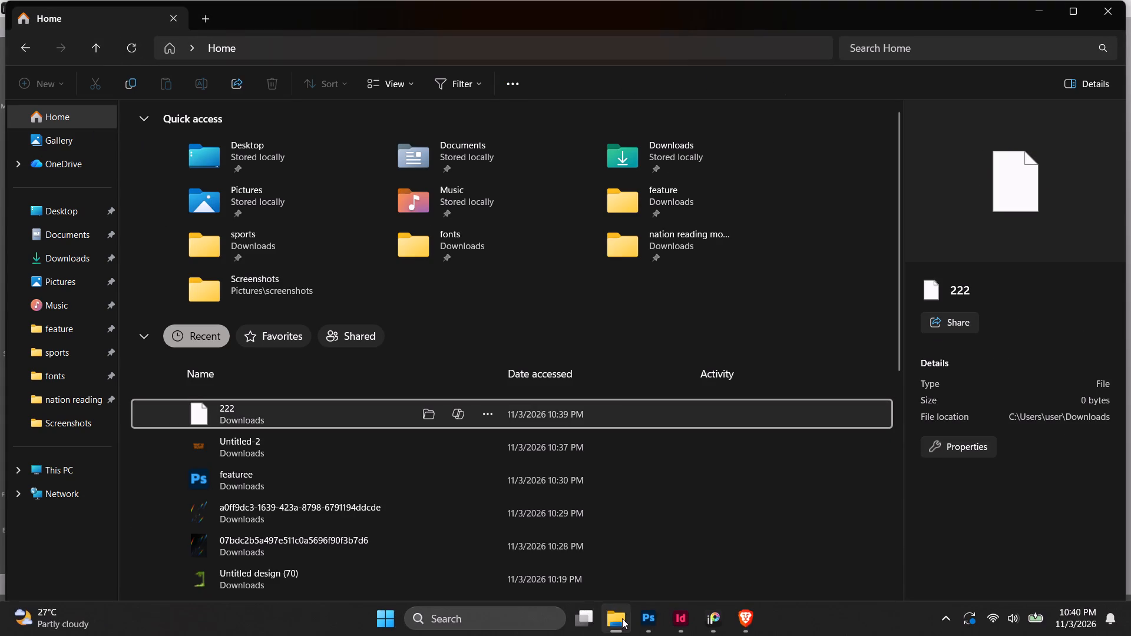
{"action": "left_click", "coordinate": [62, 259]}
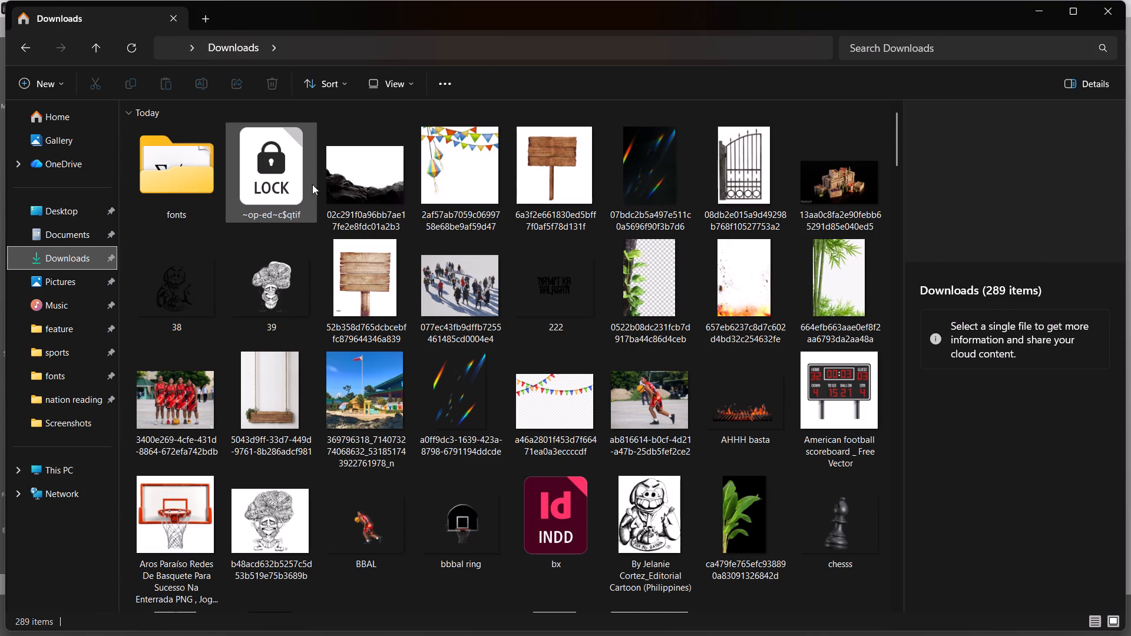
{"action": "left_click", "coordinate": [369, 180]}
{"action": "left_click", "coordinate": [504, 255]}
{"action": "left_click_drag", "start_coordinate": [542, 292], "coordinate": [686, 631]}
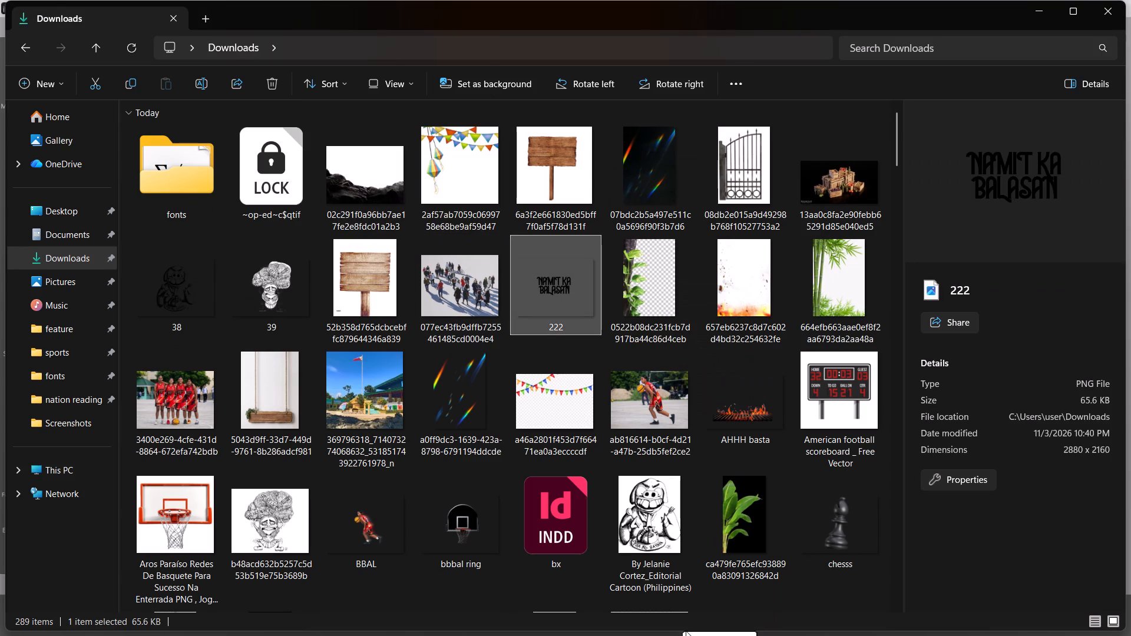
{"action": "left_click_drag", "start_coordinate": [686, 631], "coordinate": [553, 285]}
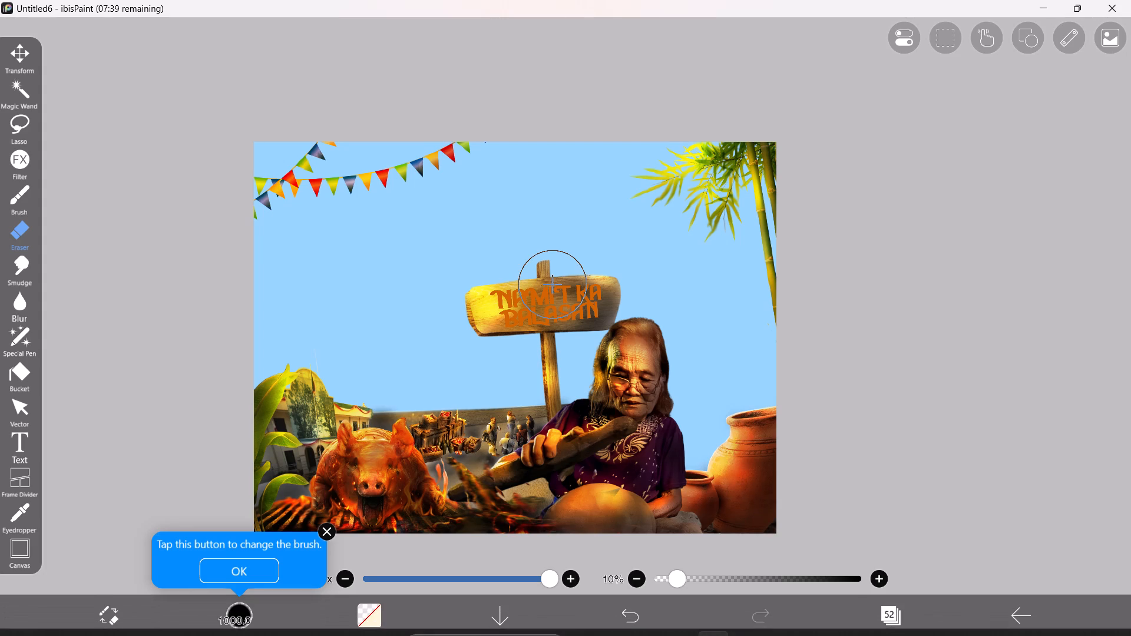
Move the black title onto the signboard over the orange lettering, using Perspective Form for the final placement.
{"action": "left_click_drag", "start_coordinate": [541, 332], "coordinate": [569, 317]}
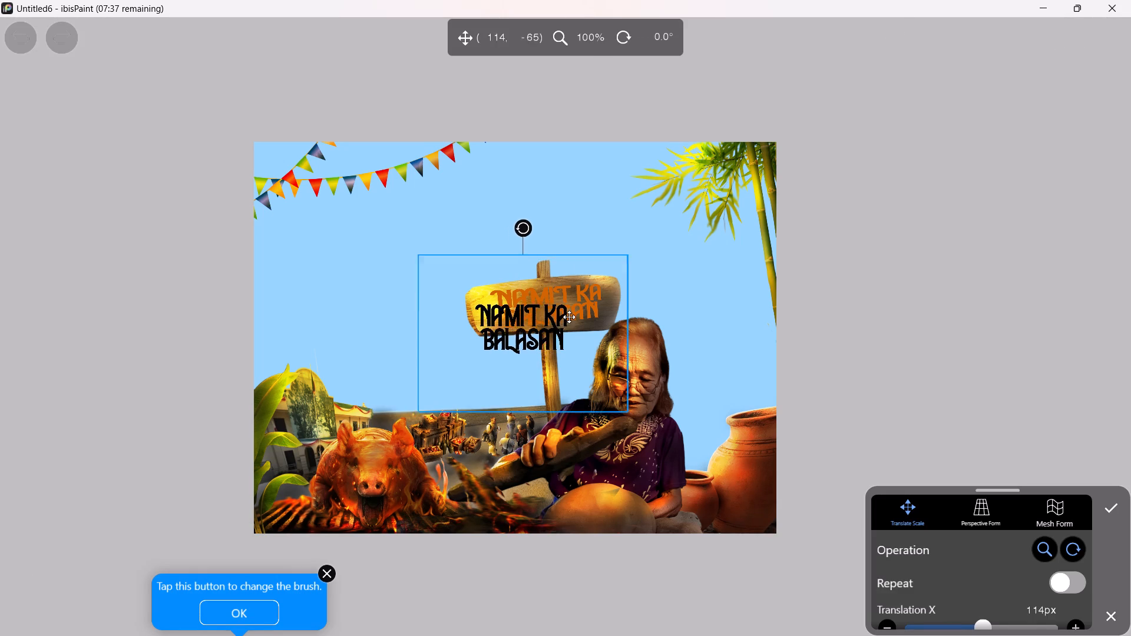
{"action": "left_click_drag", "start_coordinate": [569, 317], "coordinate": [581, 311]}
{"action": "left_click", "coordinate": [985, 509]}
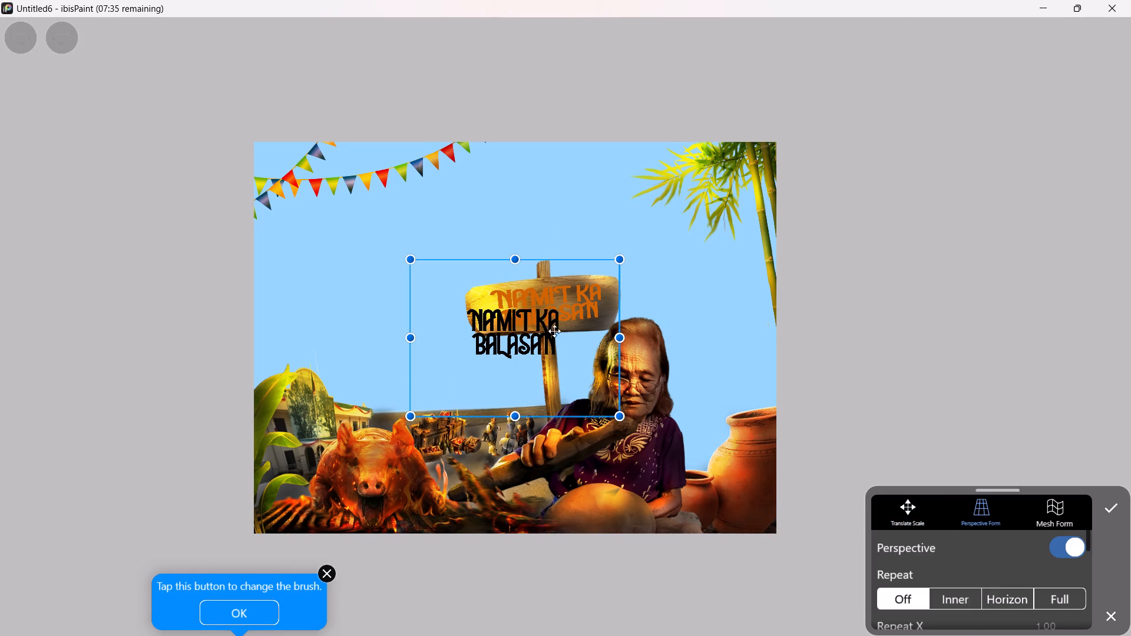
{"action": "scroll", "coordinate": [550, 330], "scroll_direction": "up", "scroll_amount": 4, "text": "alt"}
{"action": "scroll", "coordinate": [554, 330], "scroll_direction": "down", "scroll_amount": 6, "text": "alt"}
{"action": "scroll", "coordinate": [700, 334], "scroll_direction": "up", "scroll_amount": 6, "text": "ctrl"}
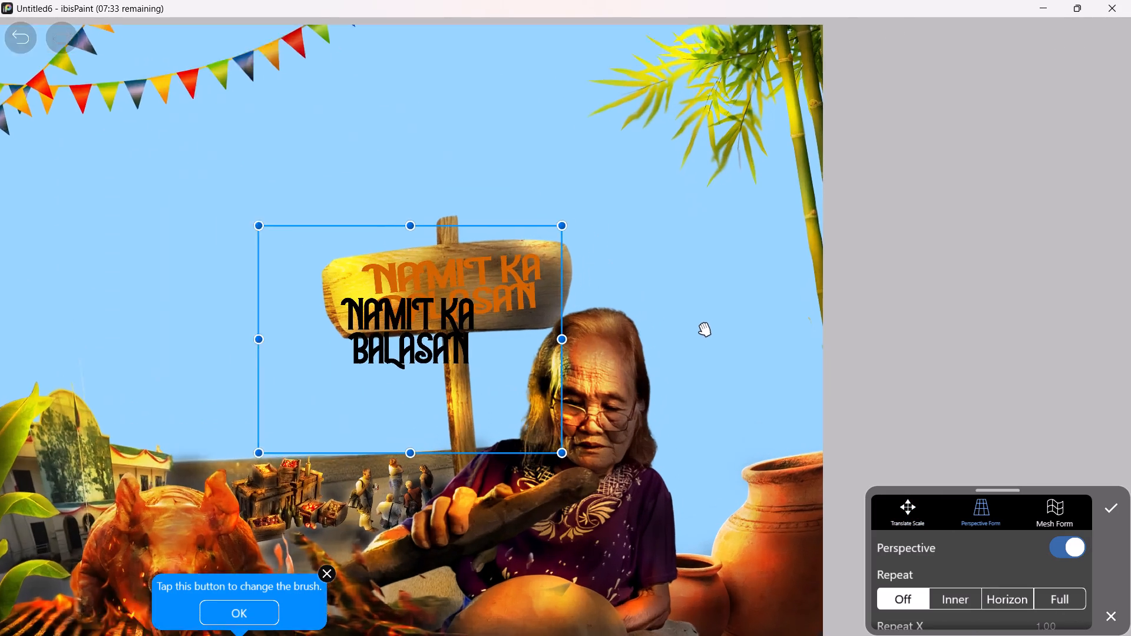
{"action": "scroll", "coordinate": [705, 329], "scroll_direction": "up", "scroll_amount": 2, "text": "ctrl"}
{"action": "left_click_drag", "start_coordinate": [359, 336], "coordinate": [419, 276]}
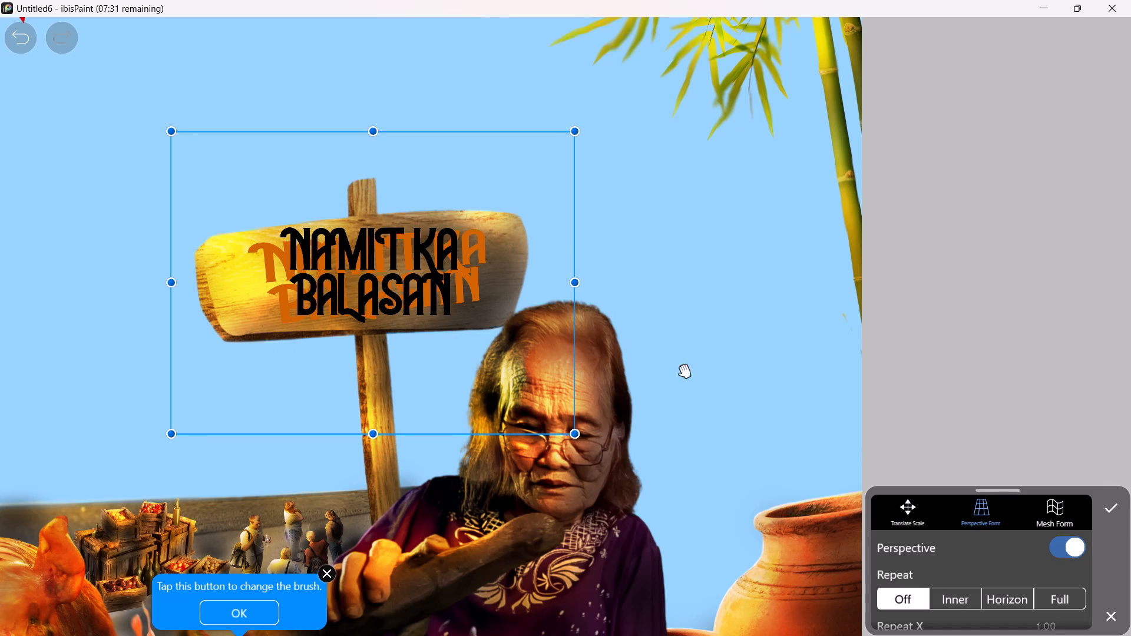
Stretch the black title's upper perspective corners outward so its lettering matches the width of the orange title.
{"action": "left_click_drag", "start_coordinate": [580, 128], "coordinate": [616, 123]}
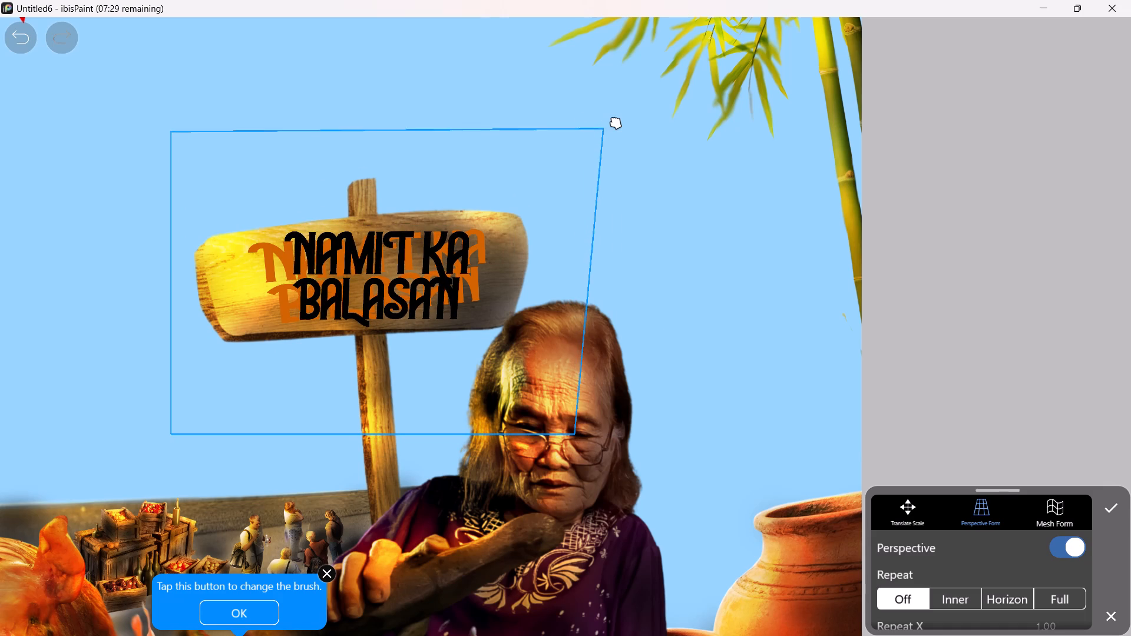
{"action": "left_click_drag", "start_coordinate": [616, 123], "coordinate": [617, 121]}
{"action": "left_click_drag", "start_coordinate": [167, 129], "coordinate": [106, 134]}
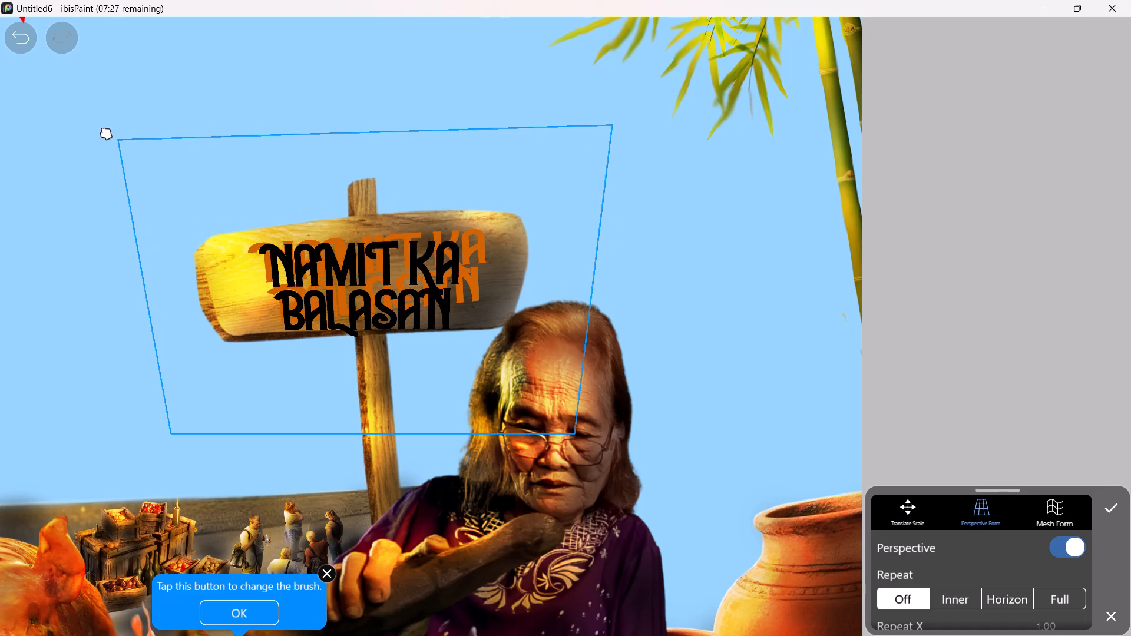
{"action": "left_click_drag", "start_coordinate": [106, 134], "coordinate": [94, 125]}
{"action": "scroll", "coordinate": [435, 275], "scroll_direction": "up", "scroll_amount": 1, "text": "ctrl"}
{"action": "left_click", "coordinate": [629, 107]}
{"action": "left_click_drag", "start_coordinate": [630, 110], "coordinate": [692, 112]}
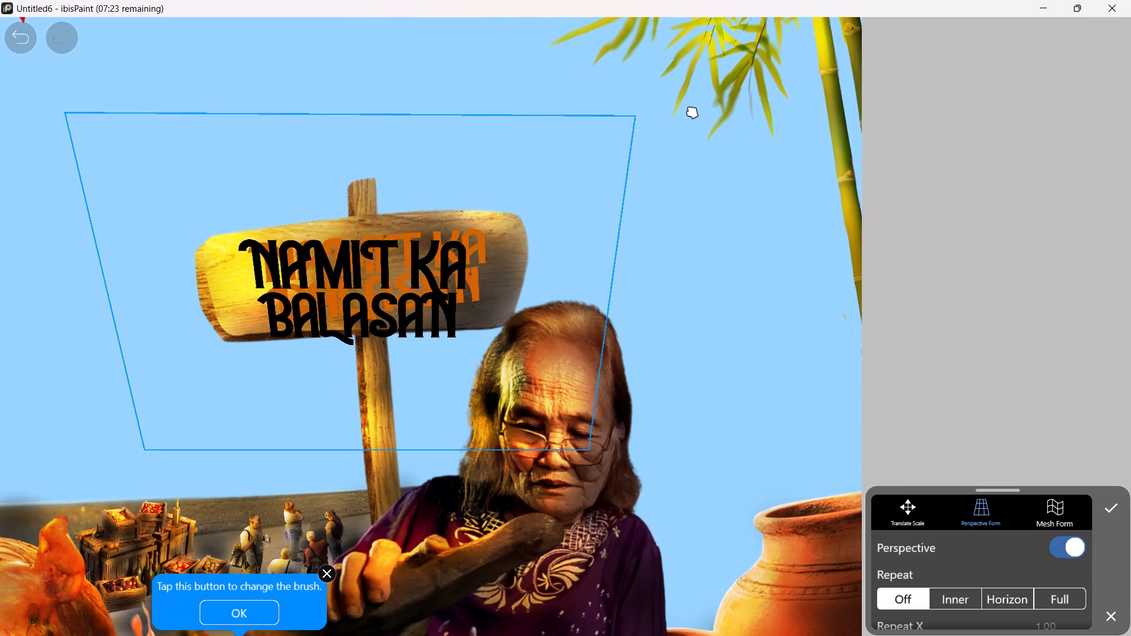
{"action": "left_click_drag", "start_coordinate": [692, 112], "coordinate": [700, 72]}
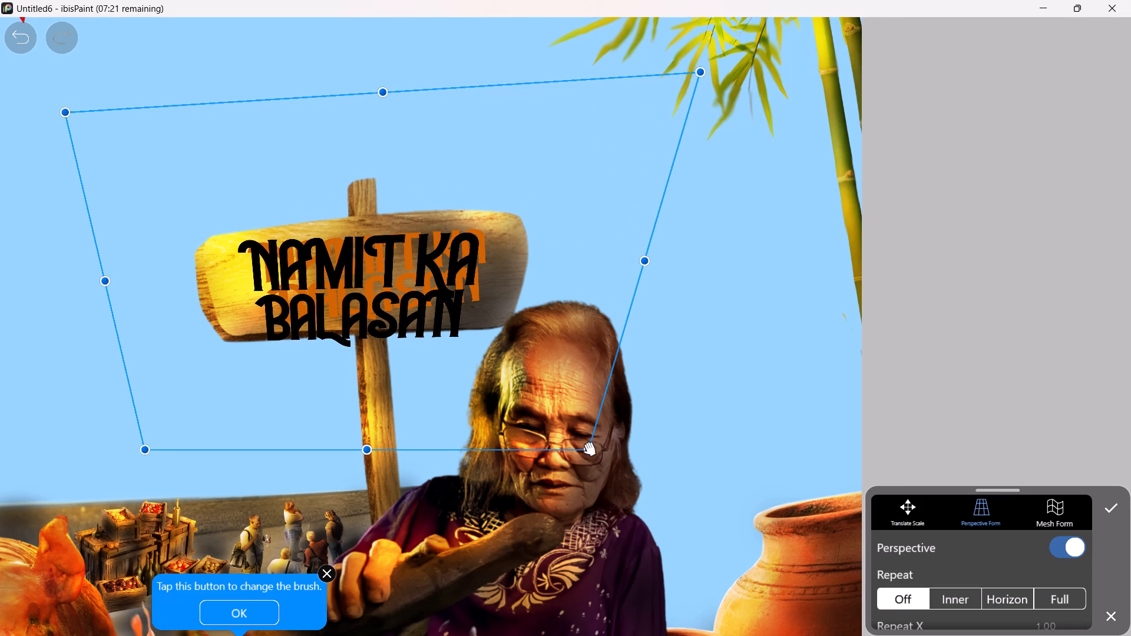
Raise the black title's lower perspective corners and adjust the upper ones so the lettering follows the board's slant.
{"action": "left_click_drag", "start_coordinate": [591, 450], "coordinate": [597, 405]}
{"action": "left_click_drag", "start_coordinate": [65, 113], "coordinate": [59, 125]}
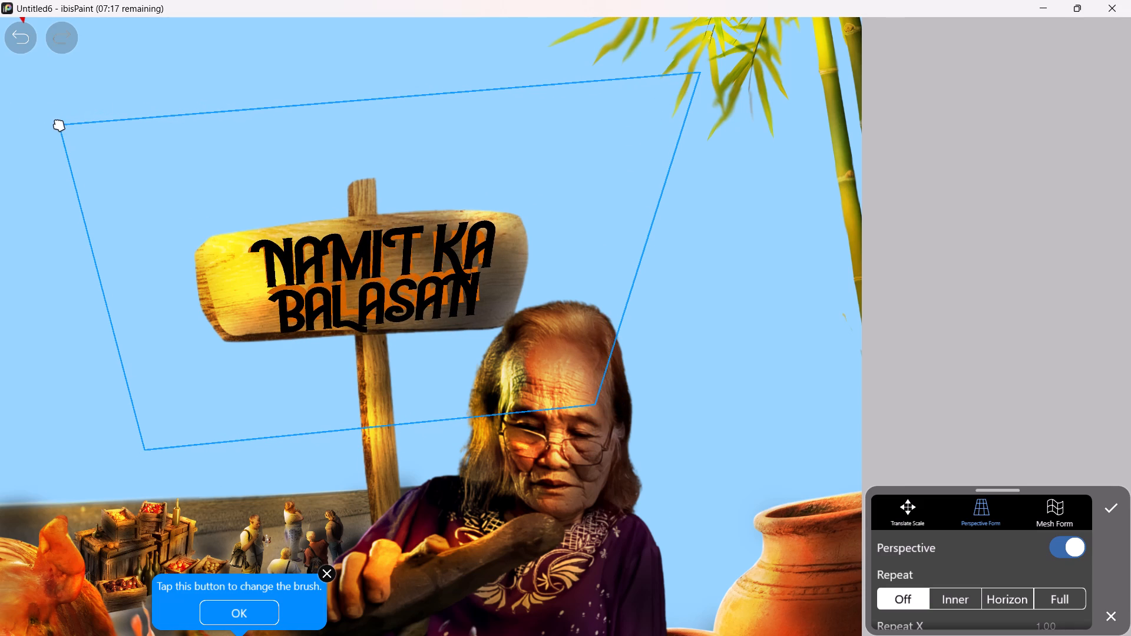
{"action": "left_click_drag", "start_coordinate": [59, 125], "coordinate": [61, 120]}
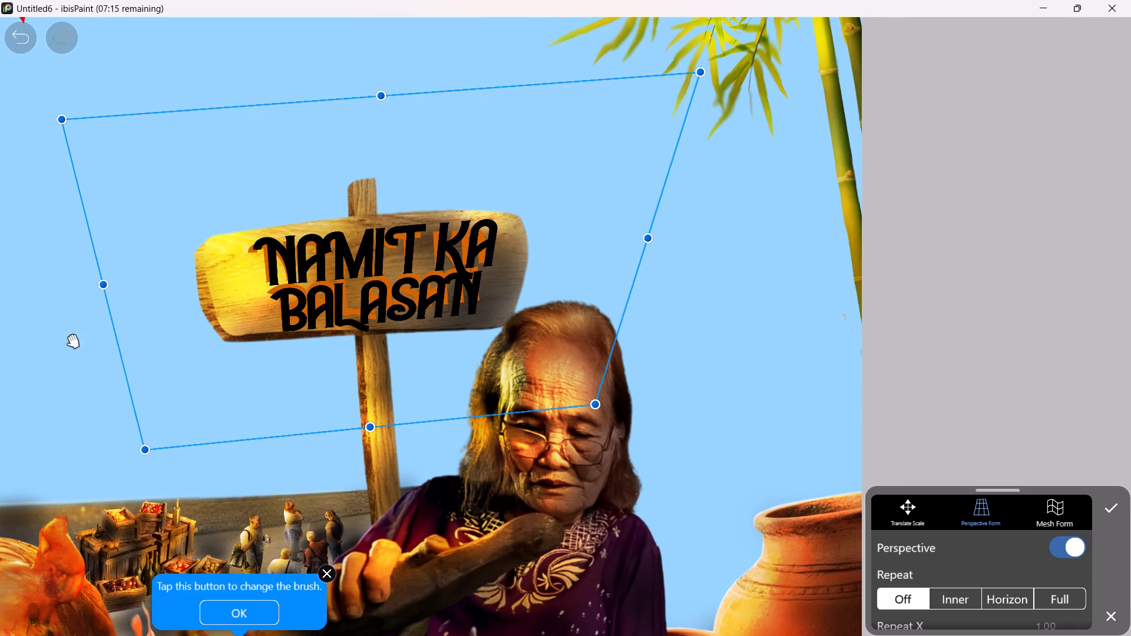
{"action": "left_click_drag", "start_coordinate": [151, 456], "coordinate": [153, 429]}
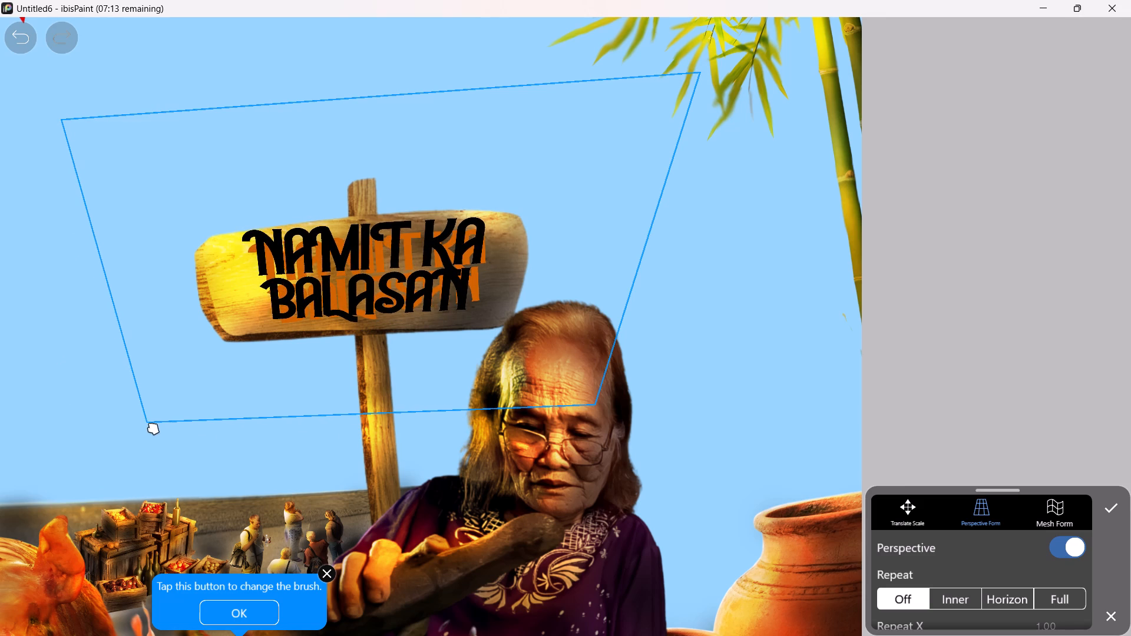
{"action": "left_click_drag", "start_coordinate": [153, 429], "coordinate": [158, 437]}
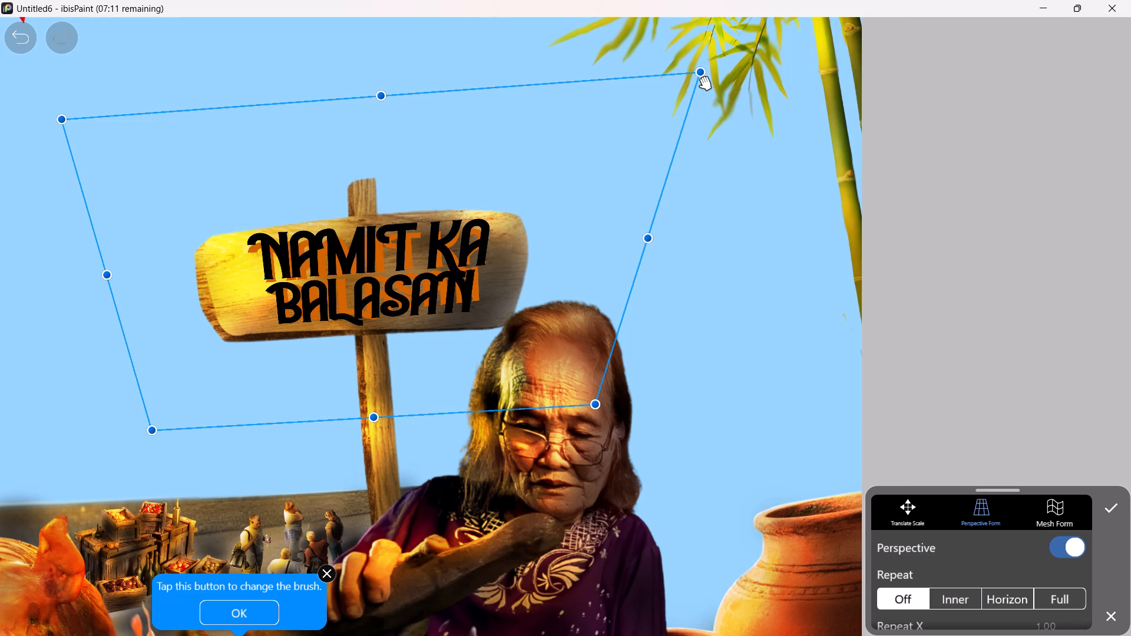
{"action": "left_click_drag", "start_coordinate": [705, 79], "coordinate": [648, 120]}
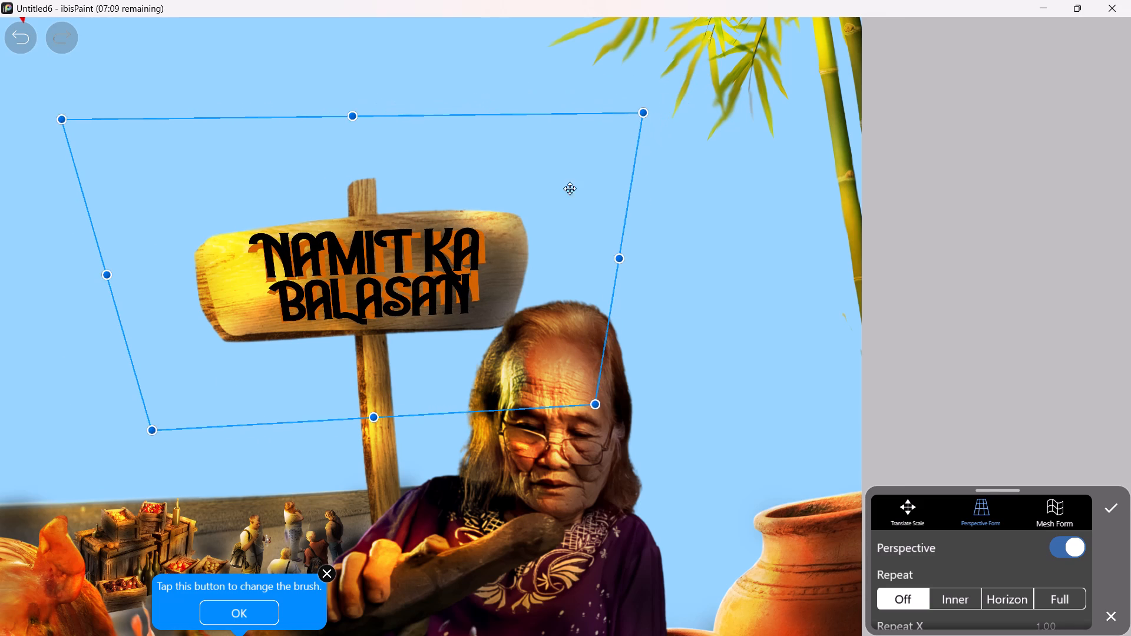
{"action": "left_click", "coordinate": [515, 223]}
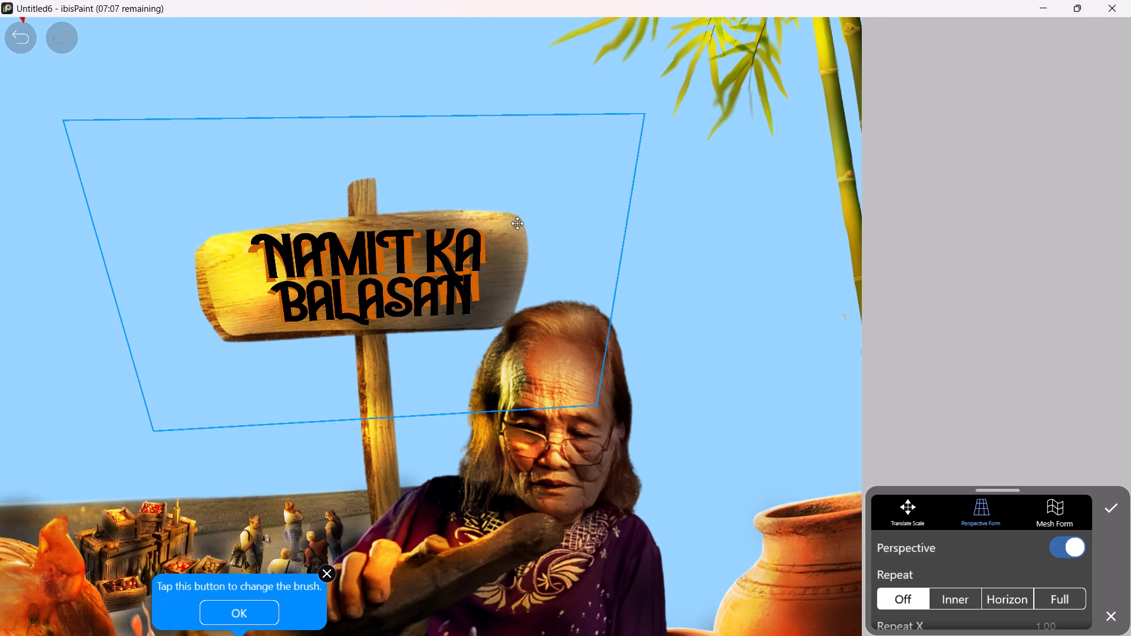
Shrink the black title slightly, nudge it into place on the signboard, and apply the perspective transform.
{"action": "scroll", "coordinate": [484, 298], "scroll_direction": "down", "scroll_amount": 1, "text": "ctrl"}
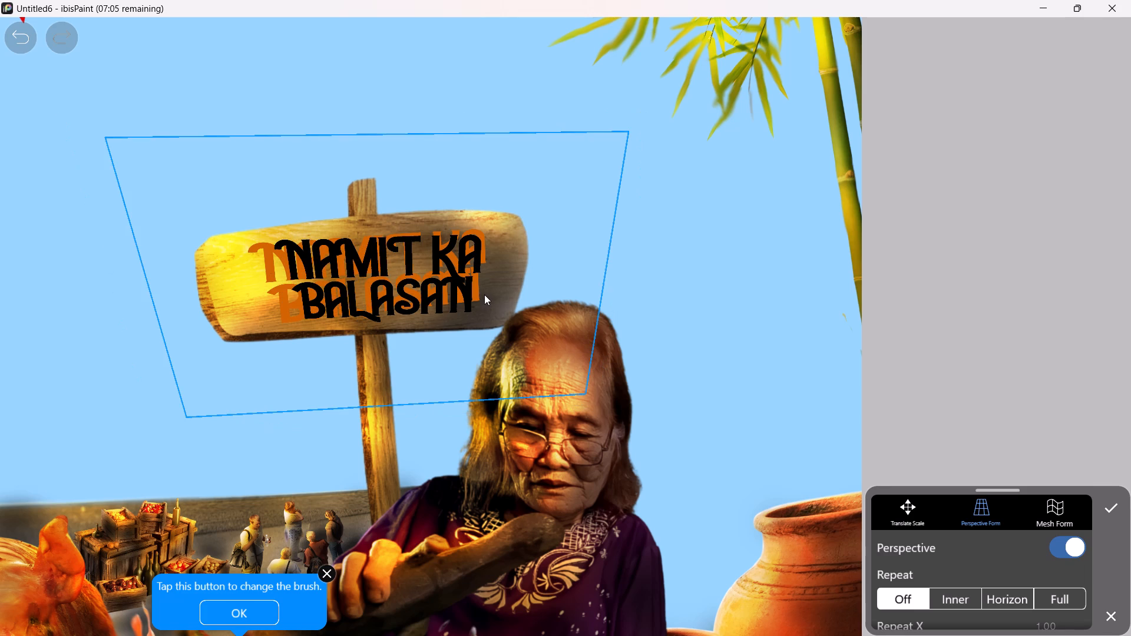
{"action": "scroll", "coordinate": [484, 294], "scroll_direction": "up", "scroll_amount": 1, "text": "ctrl"}
{"action": "scroll", "coordinate": [471, 288], "scroll_direction": "down", "scroll_amount": 1, "text": "ctrl"}
{"action": "left_click", "coordinate": [469, 286]}
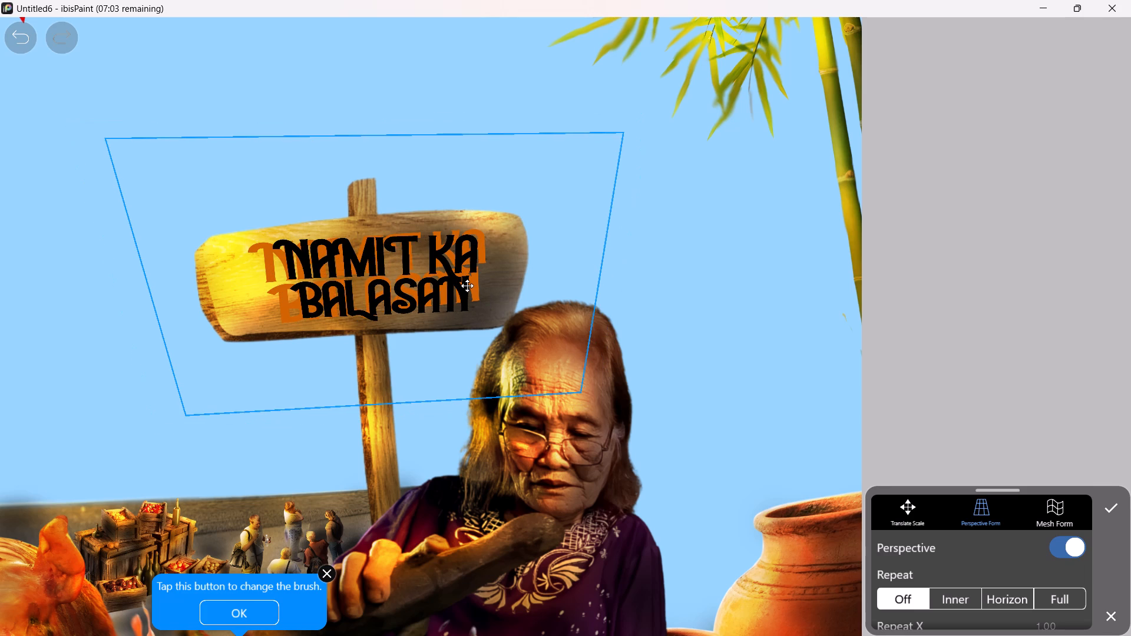
{"action": "left_click", "coordinate": [466, 282]}
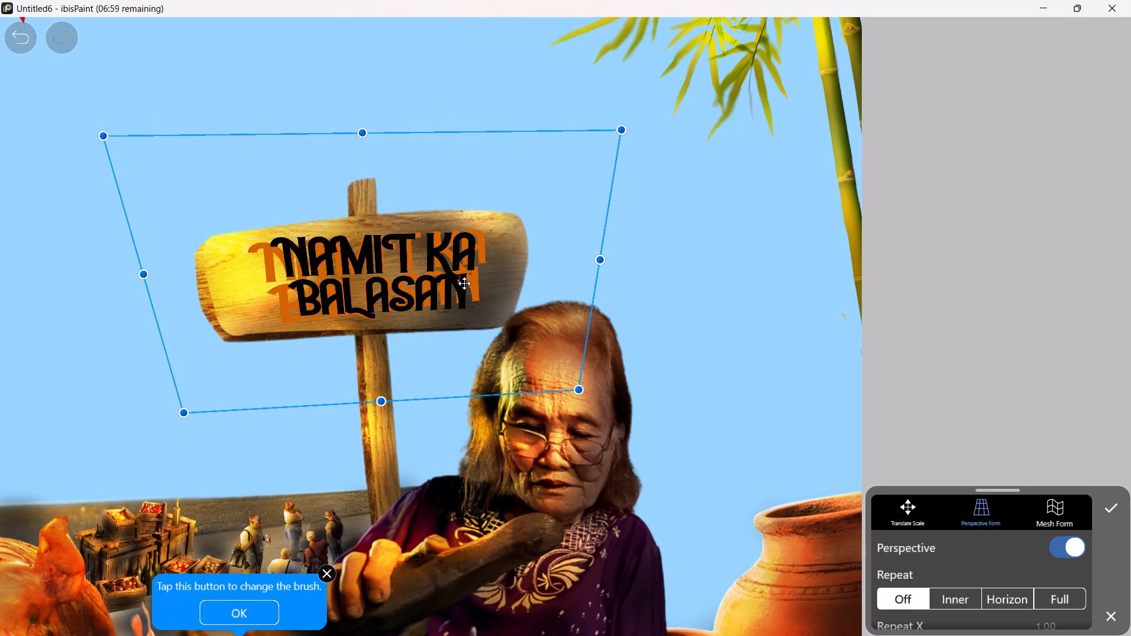
{"action": "left_click", "coordinate": [1103, 507]}
{"action": "left_click", "coordinate": [1116, 503]}
{"action": "left_click", "coordinate": [712, 367]}
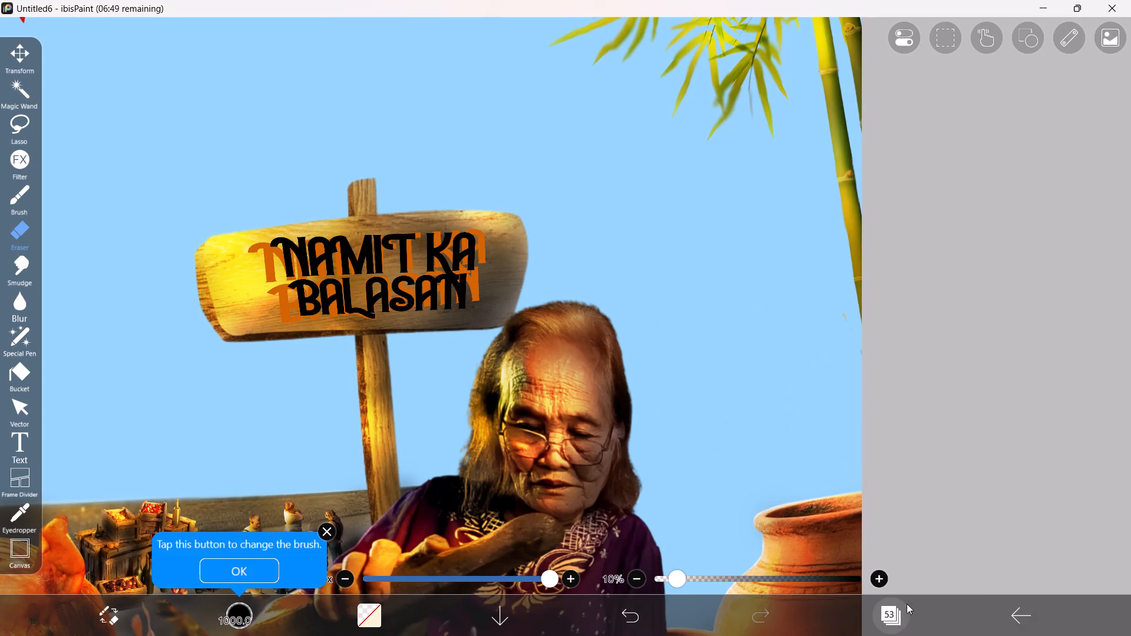
Hide the orange title on layer 52 and delete that layer.
{"action": "left_click", "coordinate": [893, 614]}
{"action": "left_click", "coordinate": [951, 188]}
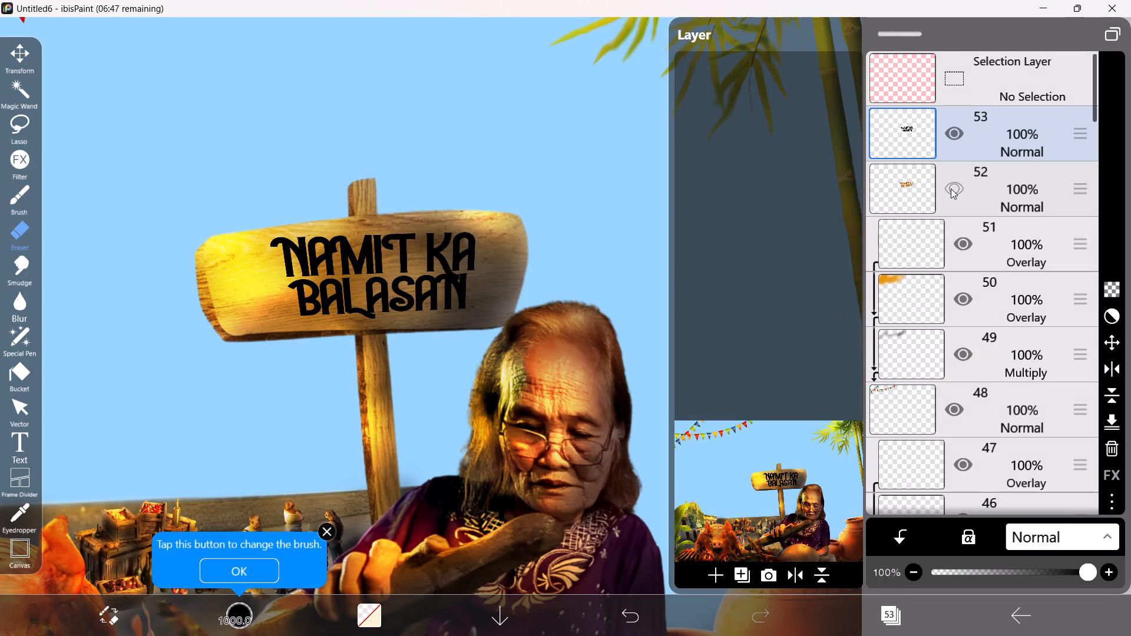
{"action": "left_click", "coordinate": [1030, 198]}
{"action": "left_click", "coordinate": [1108, 443]}
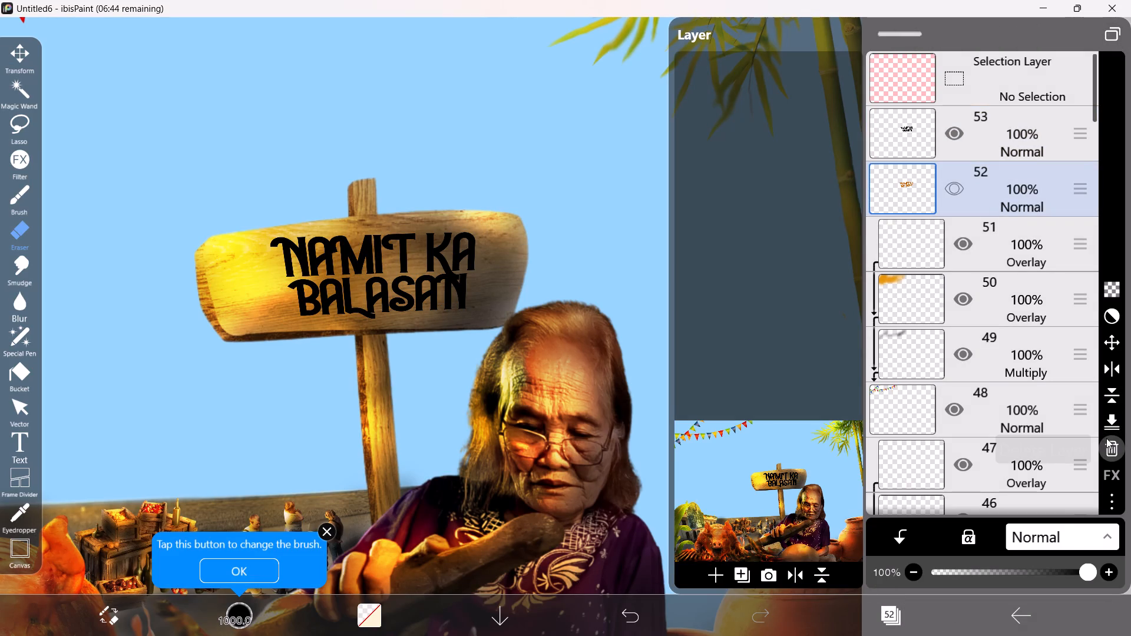
Add a new layer above the black title, clip it to the title, and set its blending mode to Overlay.
{"action": "left_click", "coordinate": [1033, 143]}
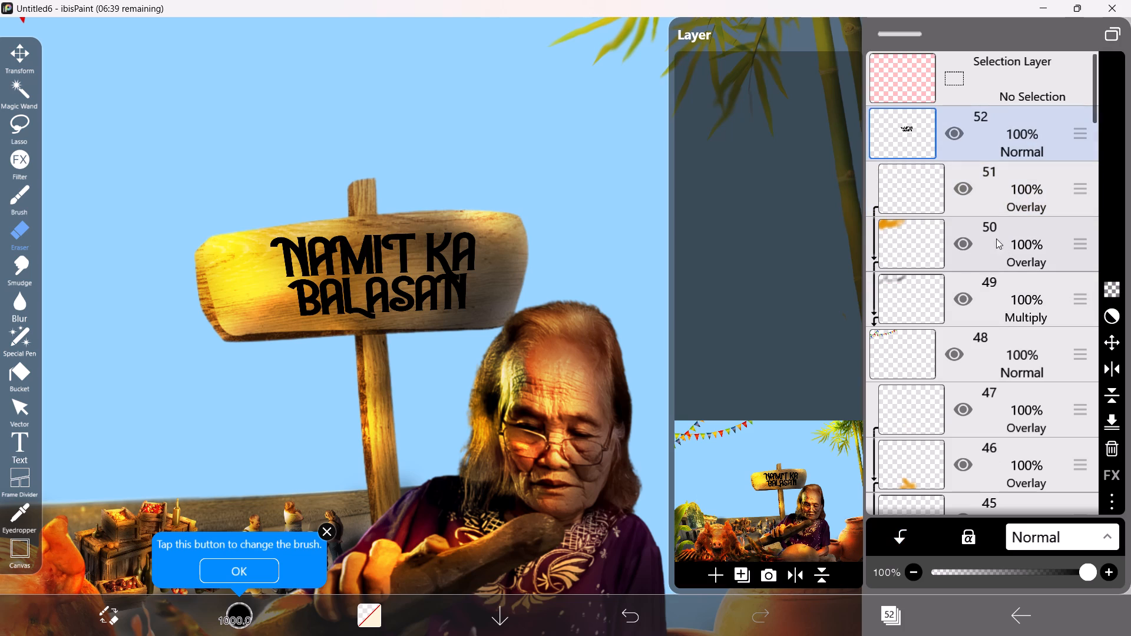
{"action": "left_click", "coordinate": [716, 577]}
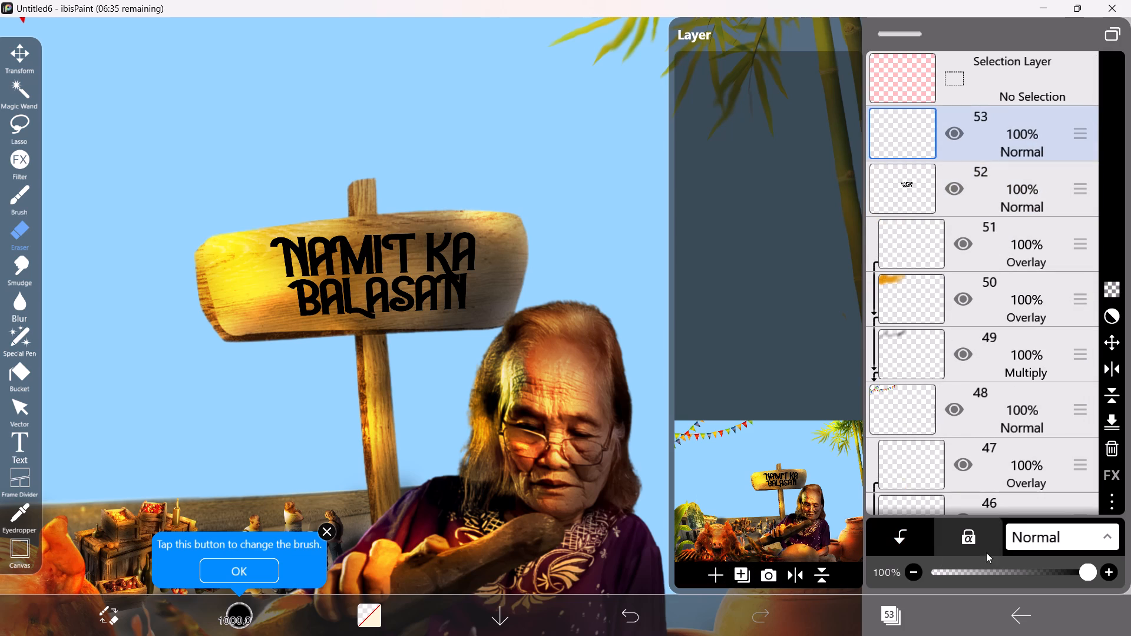
{"action": "left_click", "coordinate": [903, 539]}
{"action": "left_click", "coordinate": [1067, 539]}
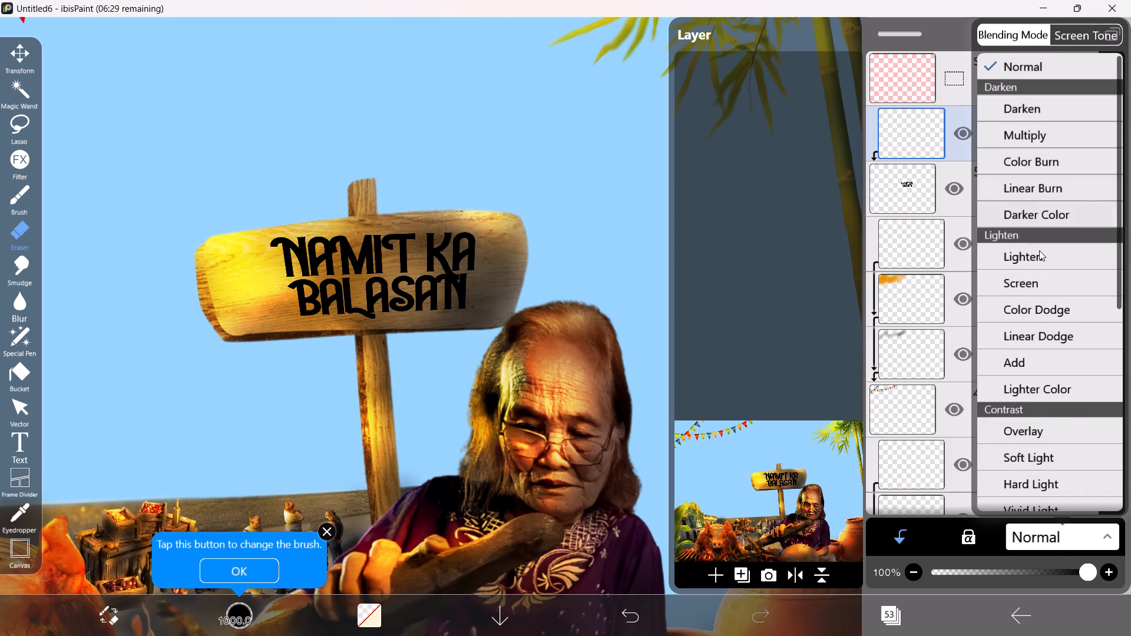
{"action": "left_click", "coordinate": [1045, 430]}
{"action": "left_click", "coordinate": [600, 432]}
Switch from the eraser to the brush and choose a saturated orange paint colour.
{"action": "left_click", "coordinate": [376, 612]}
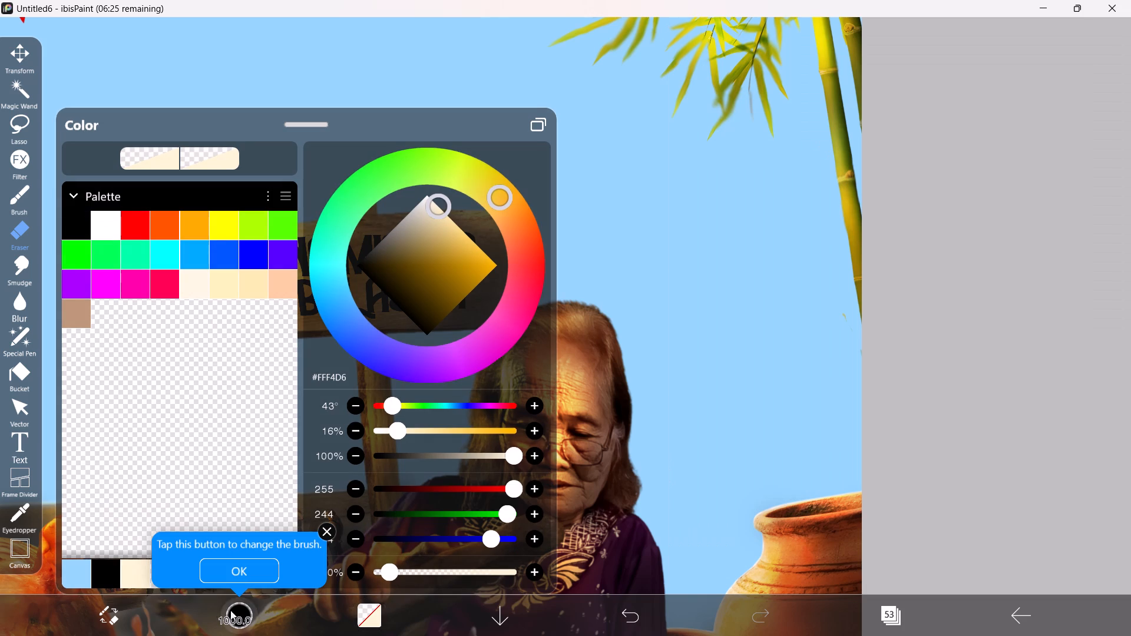
{"action": "left_click", "coordinate": [117, 615]}
{"action": "left_click", "coordinate": [350, 615]}
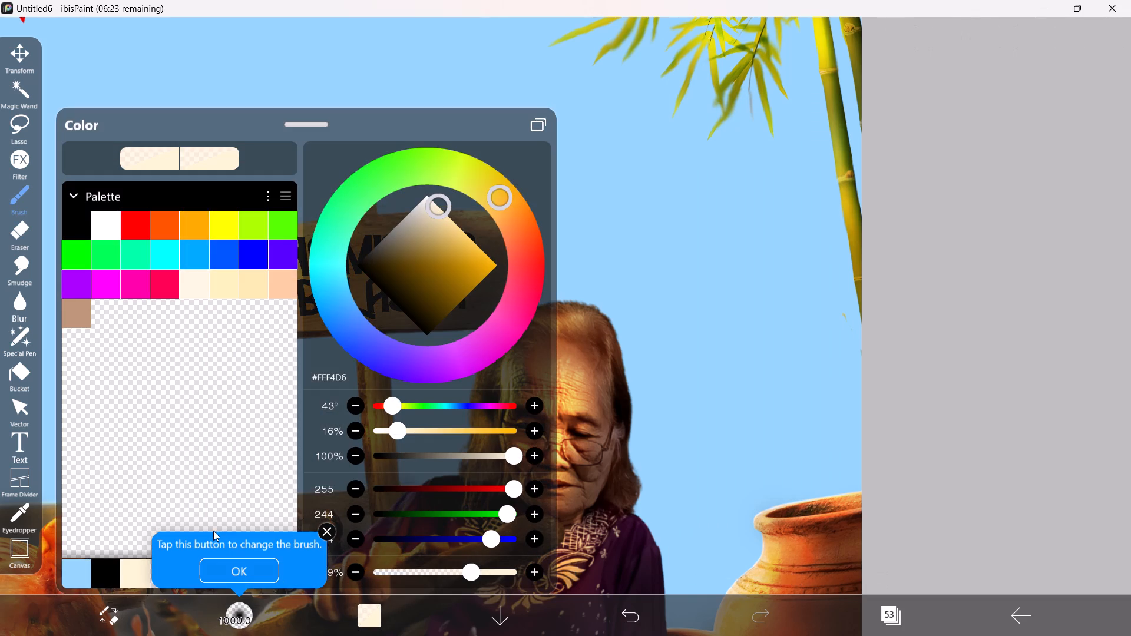
{"action": "left_click", "coordinate": [220, 228]}
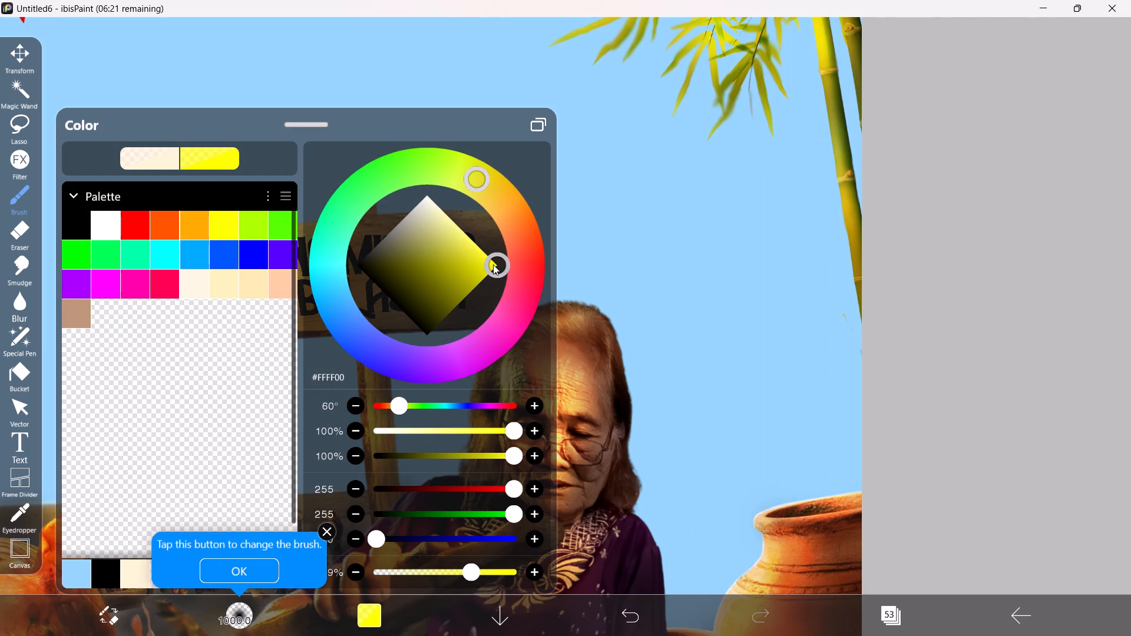
{"action": "left_click_drag", "start_coordinate": [493, 264], "coordinate": [550, 282]}
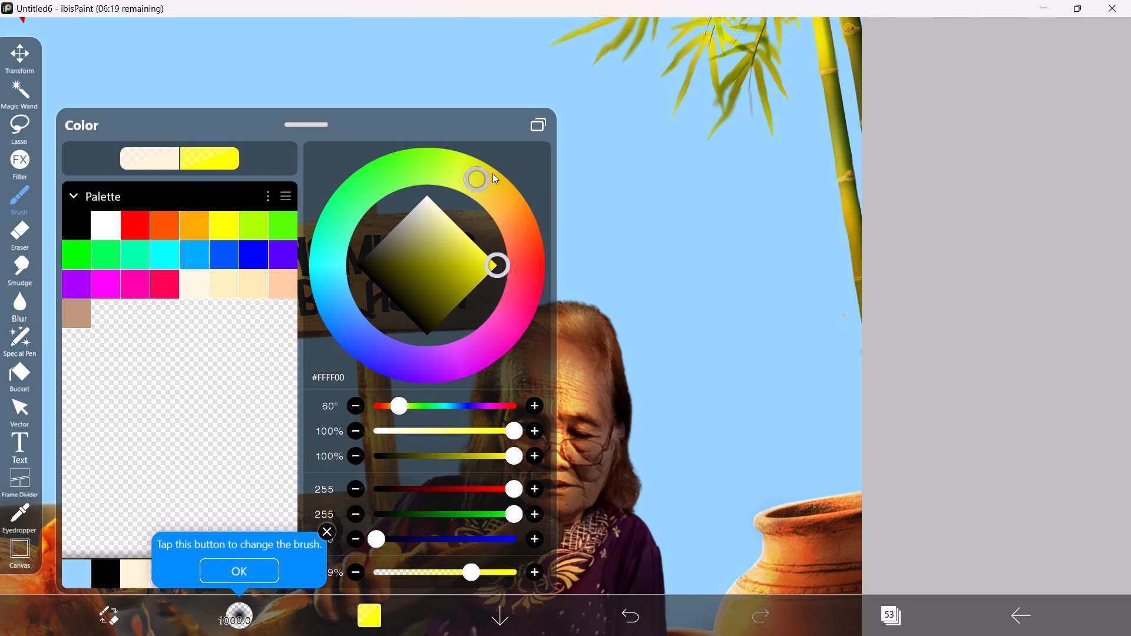
{"action": "left_click_drag", "start_coordinate": [492, 173], "coordinate": [557, 165]}
{"action": "left_click", "coordinate": [624, 164]}
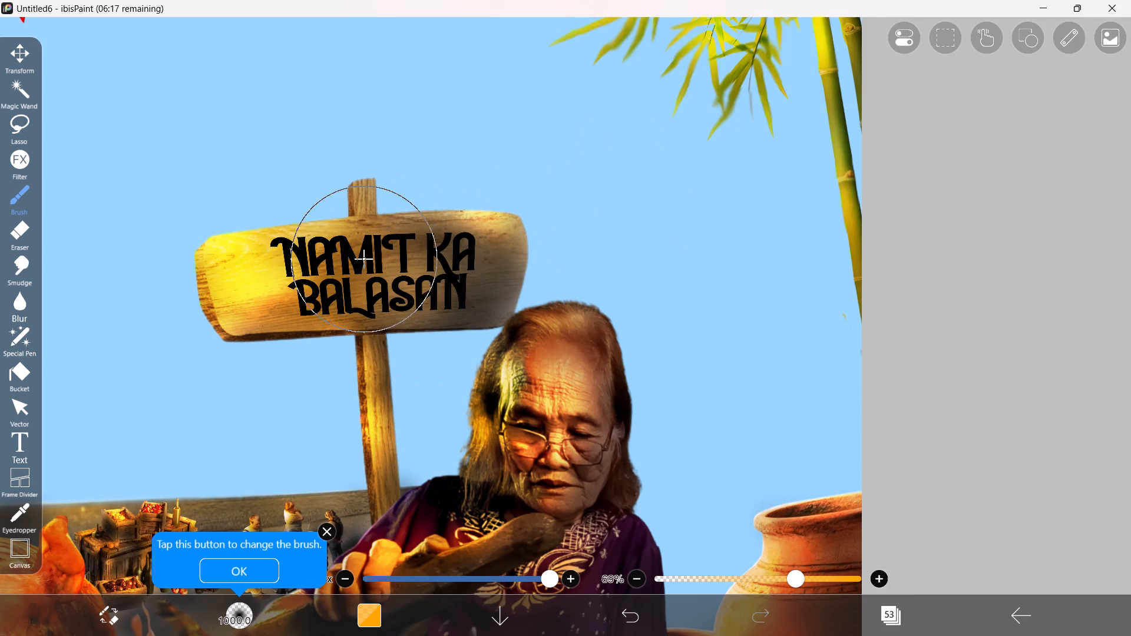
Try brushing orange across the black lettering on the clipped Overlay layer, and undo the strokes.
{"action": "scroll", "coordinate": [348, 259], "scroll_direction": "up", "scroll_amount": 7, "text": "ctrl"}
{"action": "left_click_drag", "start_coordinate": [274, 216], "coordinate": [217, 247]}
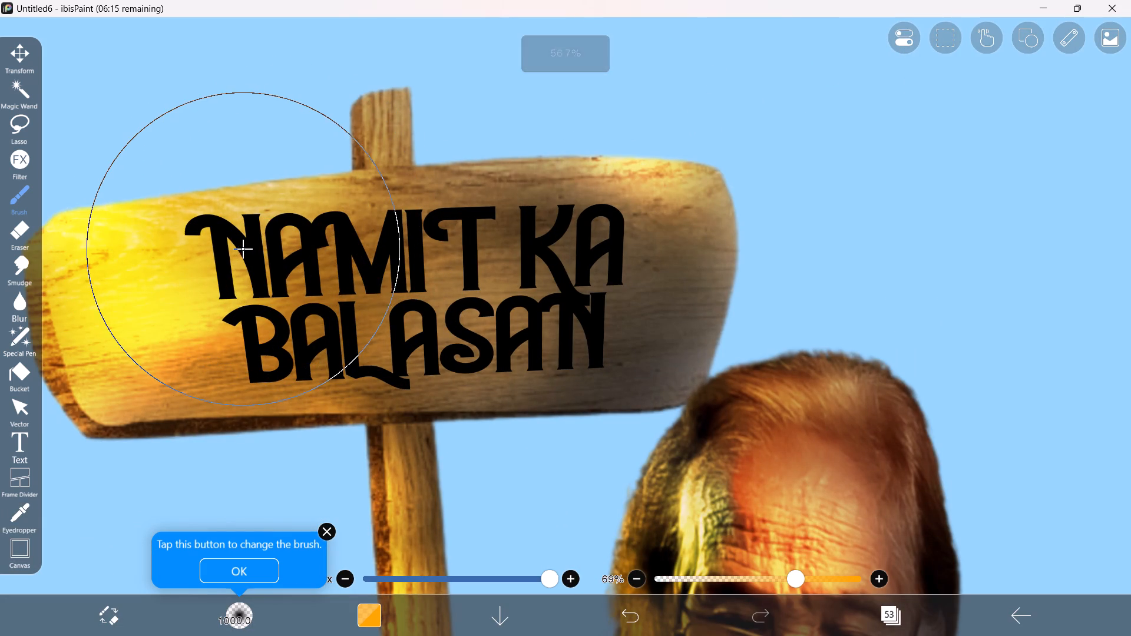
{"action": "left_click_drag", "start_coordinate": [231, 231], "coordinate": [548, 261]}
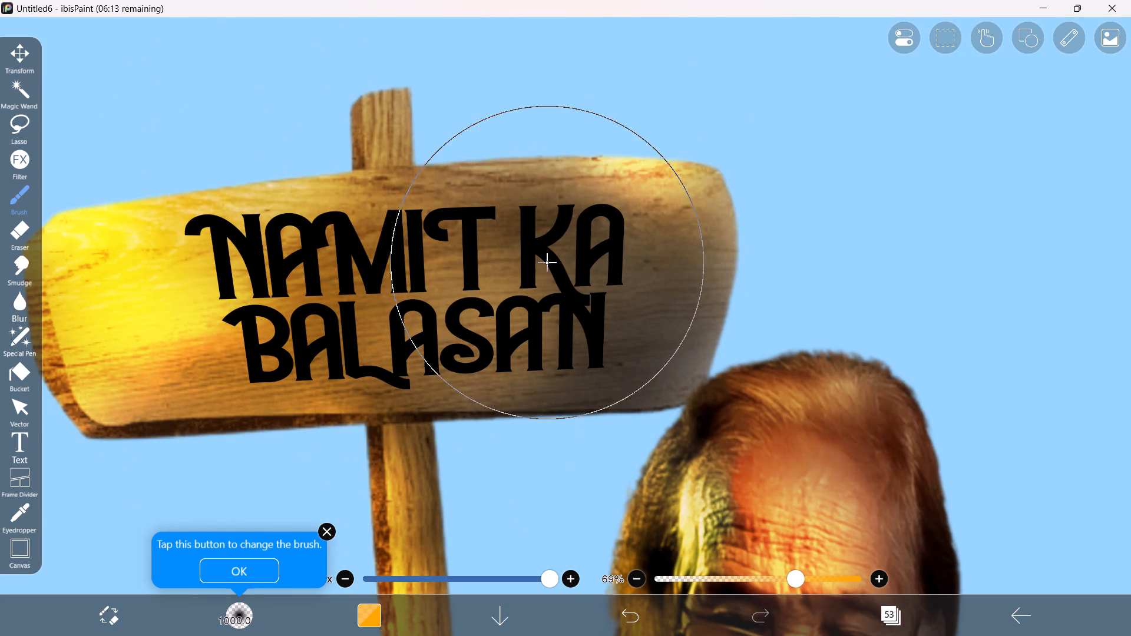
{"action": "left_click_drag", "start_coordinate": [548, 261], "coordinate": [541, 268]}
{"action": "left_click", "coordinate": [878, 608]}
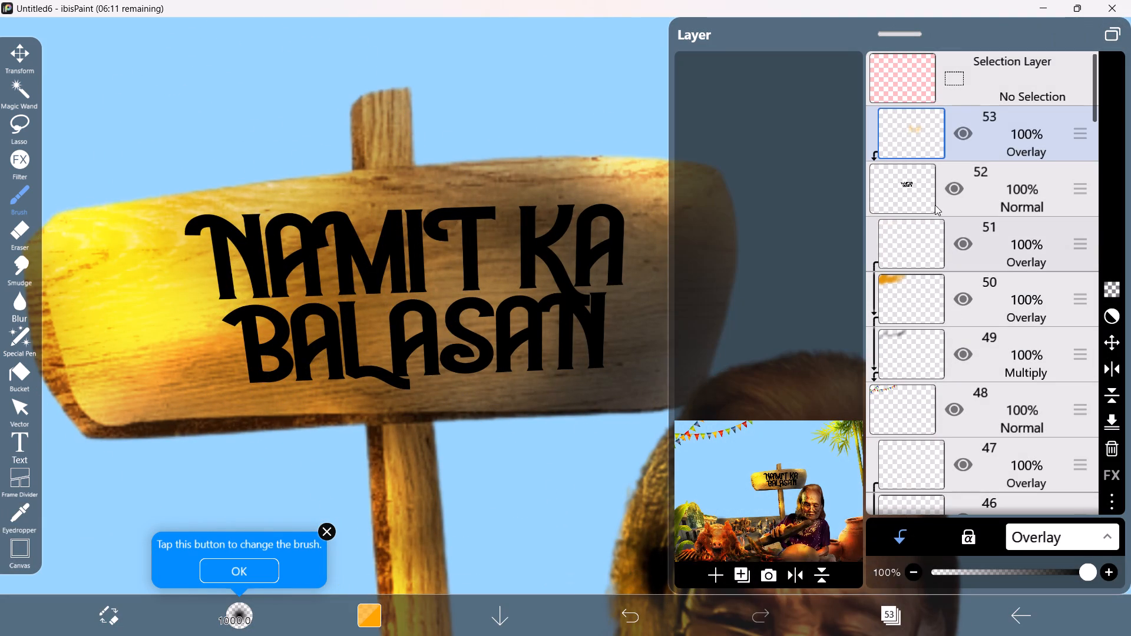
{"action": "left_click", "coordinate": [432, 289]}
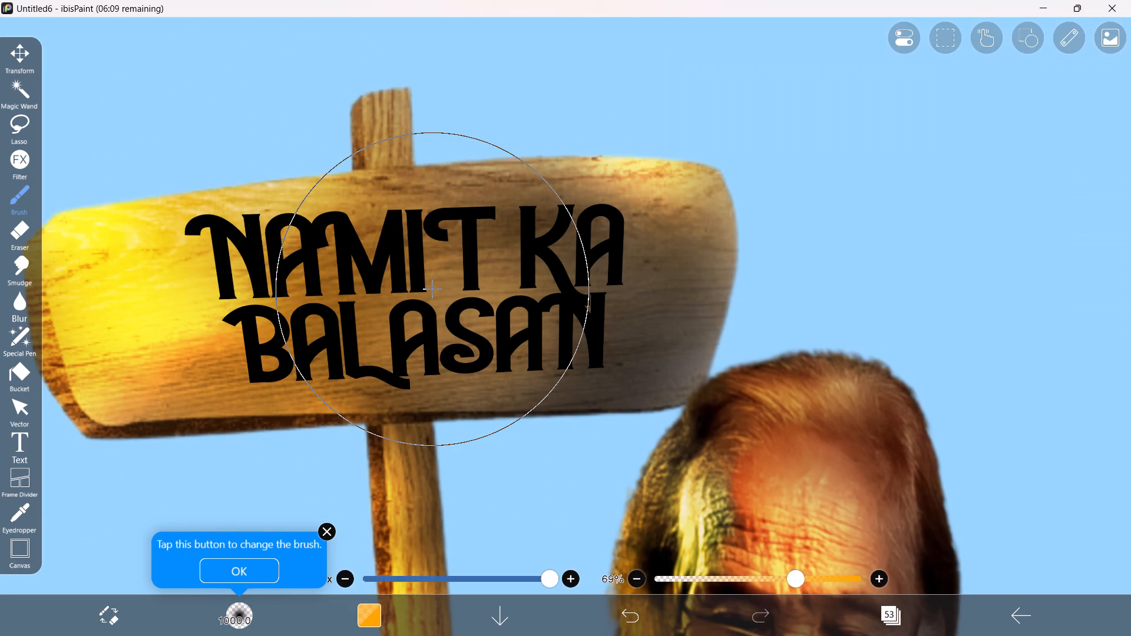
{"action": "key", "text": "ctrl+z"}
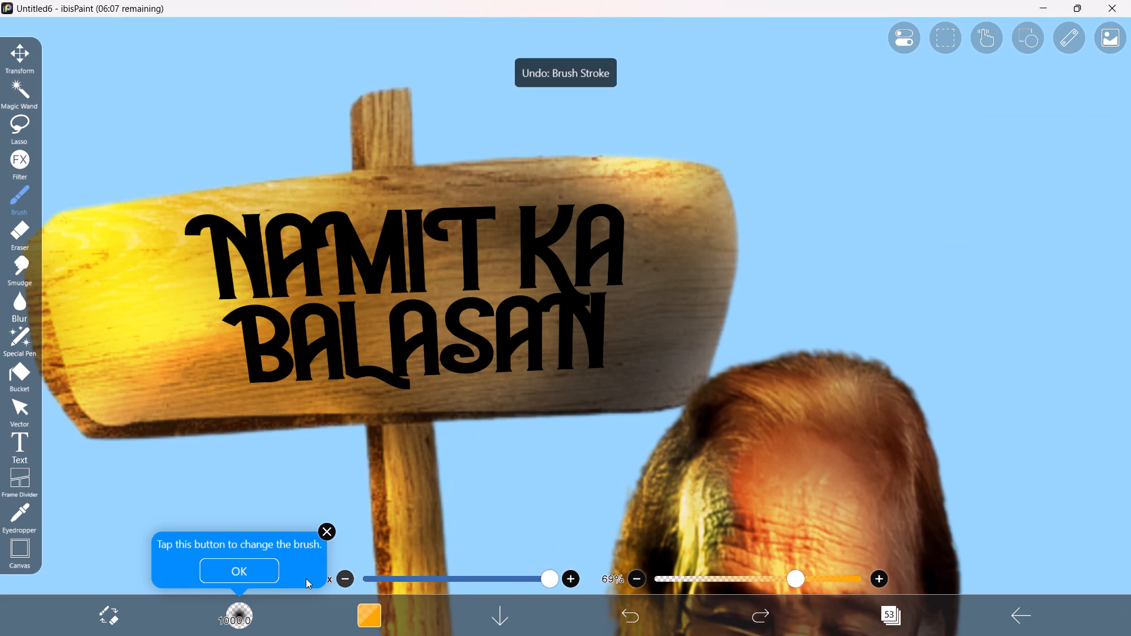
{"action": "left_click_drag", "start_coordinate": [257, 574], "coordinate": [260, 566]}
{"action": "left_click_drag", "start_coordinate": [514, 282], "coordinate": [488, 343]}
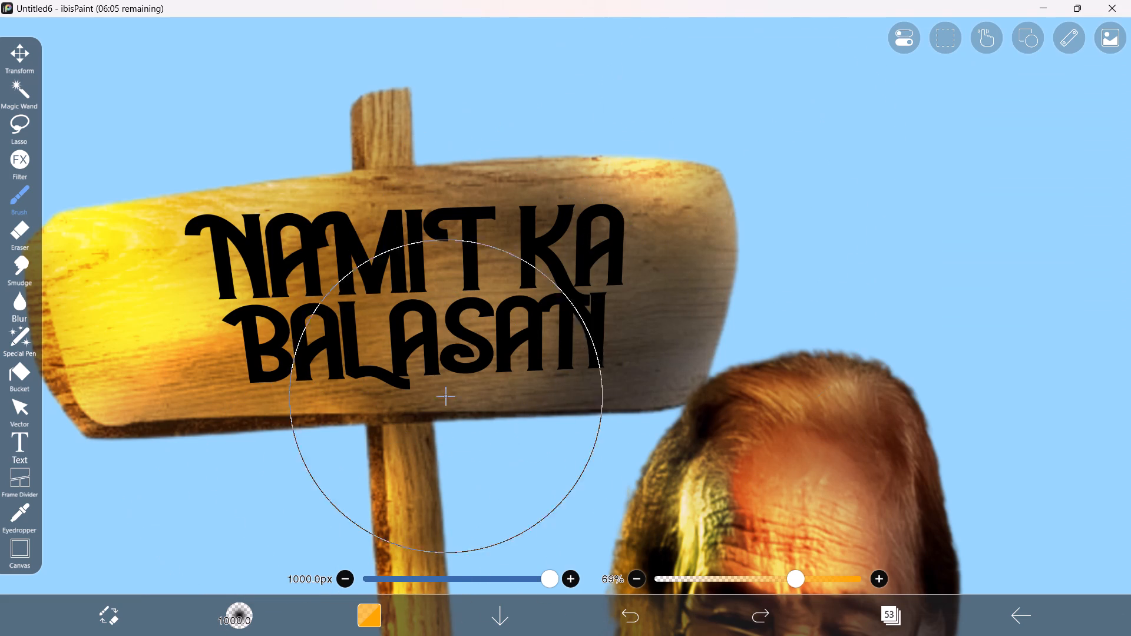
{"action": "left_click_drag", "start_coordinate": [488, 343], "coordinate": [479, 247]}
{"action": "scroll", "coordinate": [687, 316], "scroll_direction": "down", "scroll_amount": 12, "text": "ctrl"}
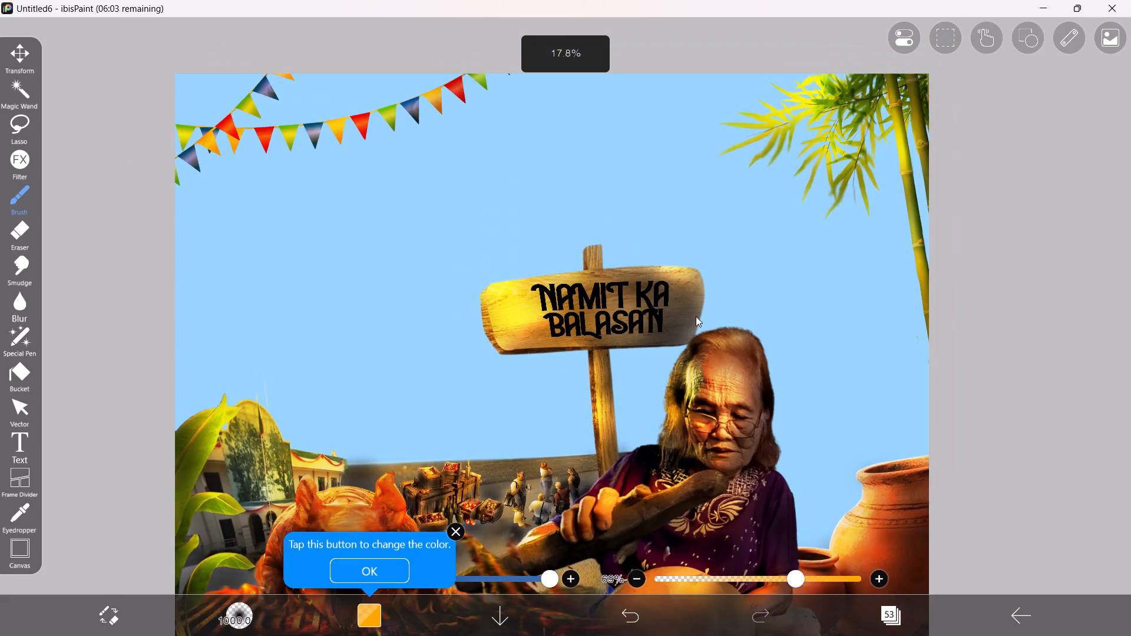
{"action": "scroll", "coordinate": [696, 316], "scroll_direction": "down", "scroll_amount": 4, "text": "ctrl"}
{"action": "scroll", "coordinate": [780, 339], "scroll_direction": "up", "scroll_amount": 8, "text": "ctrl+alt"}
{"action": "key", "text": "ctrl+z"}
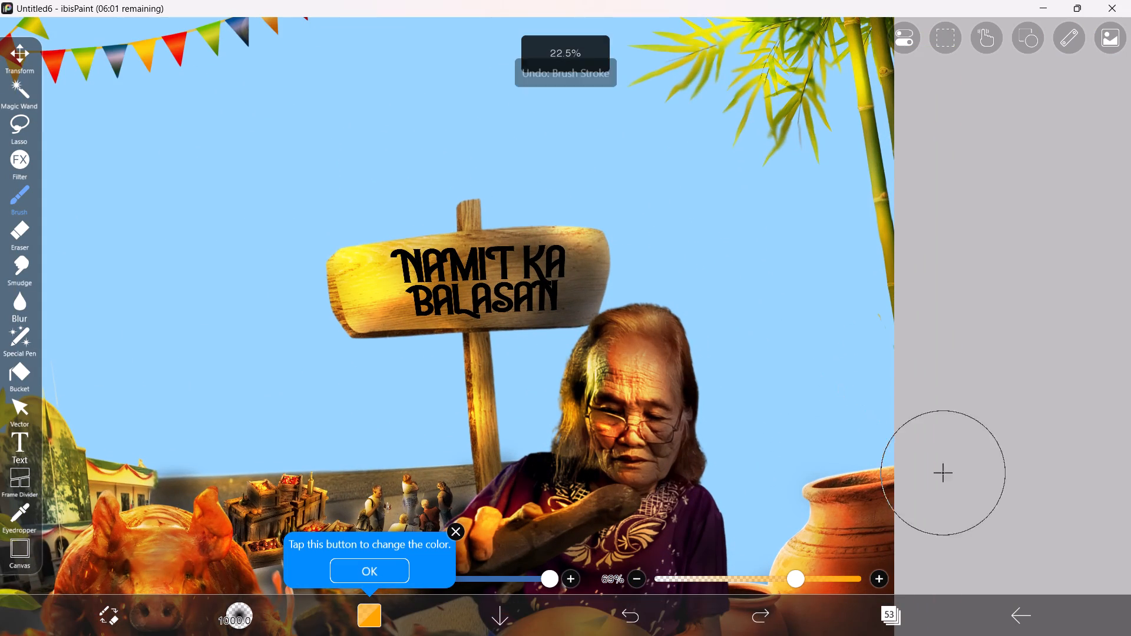
Unclip the Overlay layer from the title and brush an orange glow over the signboard around the lettering.
{"action": "left_click", "coordinate": [888, 623]}
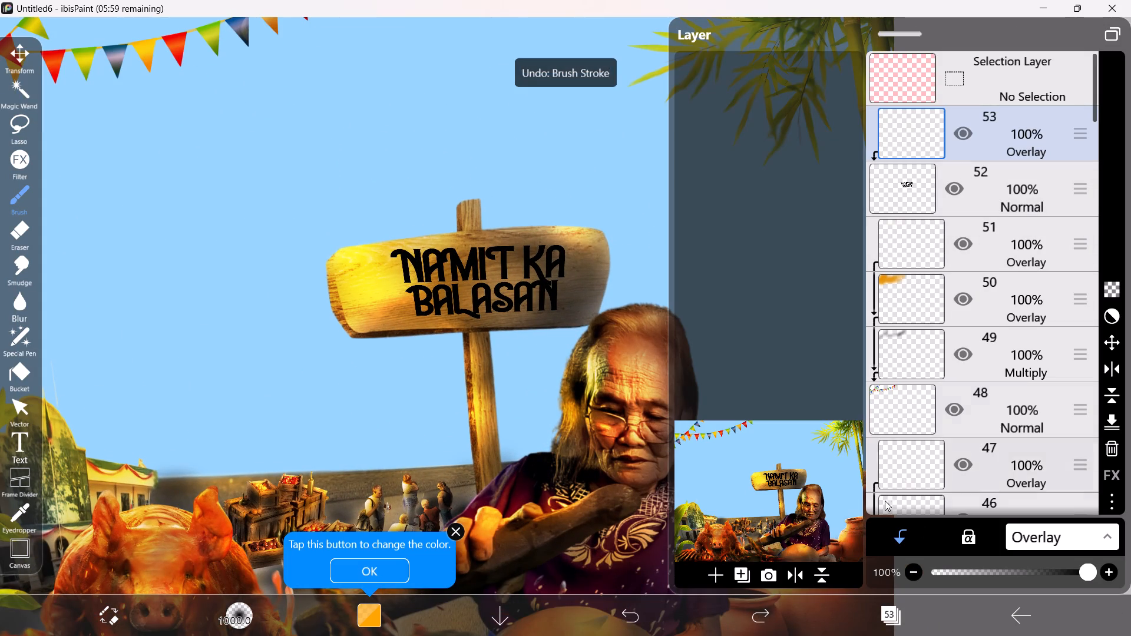
{"action": "left_click", "coordinate": [901, 535]}
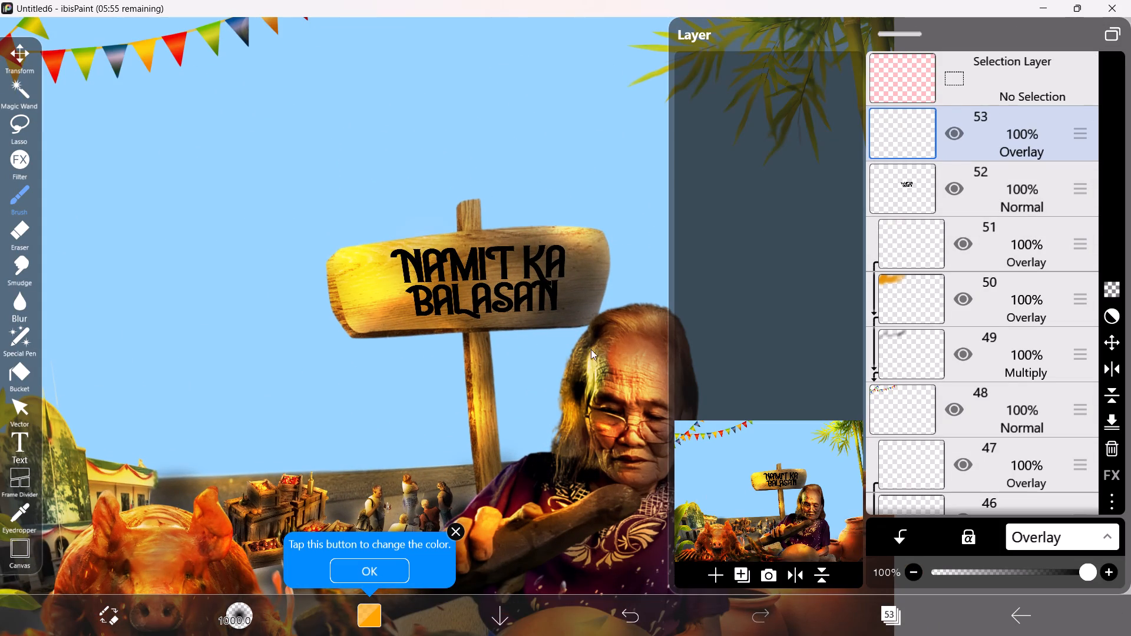
{"action": "left_click", "coordinate": [508, 292]}
{"action": "left_click_drag", "start_coordinate": [501, 291], "coordinate": [462, 311]}
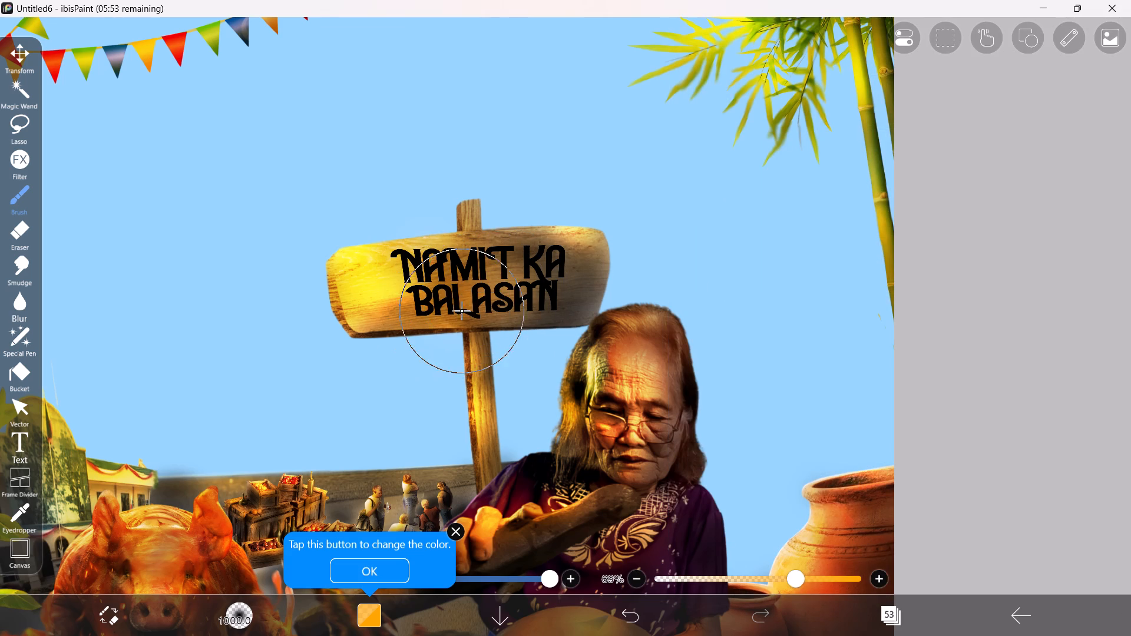
{"action": "scroll", "coordinate": [473, 308], "scroll_direction": "up", "scroll_amount": 10}
{"action": "left_click_drag", "start_coordinate": [606, 257], "coordinate": [709, 289]}
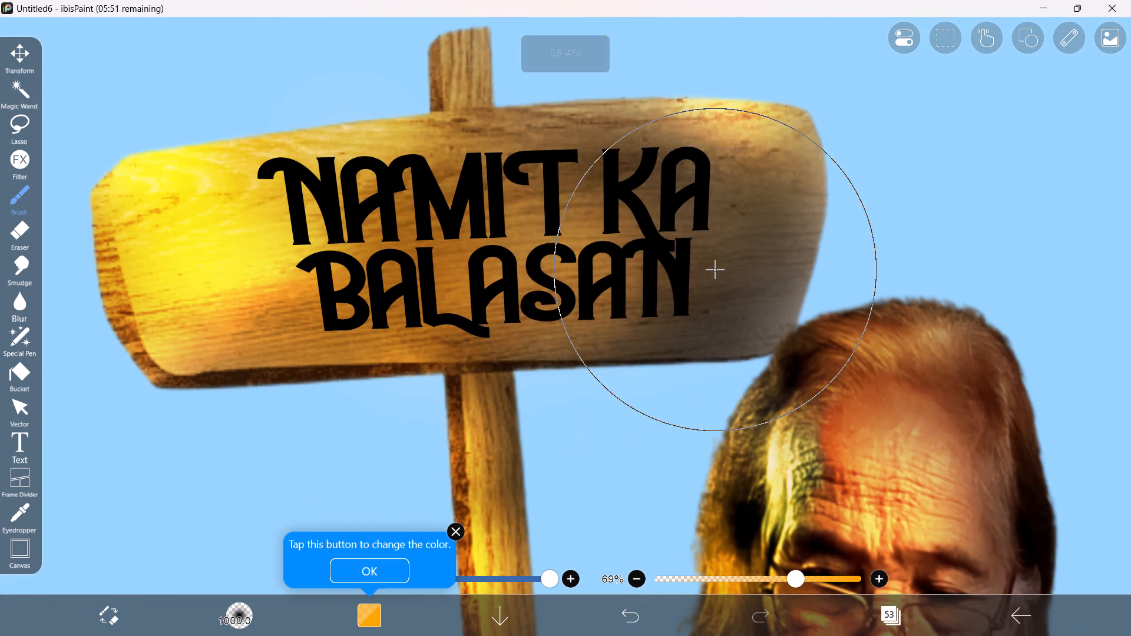
{"action": "left_click_drag", "start_coordinate": [709, 289], "coordinate": [726, 227]}
{"action": "scroll", "coordinate": [700, 240], "scroll_direction": "up", "scroll_amount": 3}
{"action": "left_click_drag", "start_coordinate": [698, 184], "coordinate": [586, 279]}
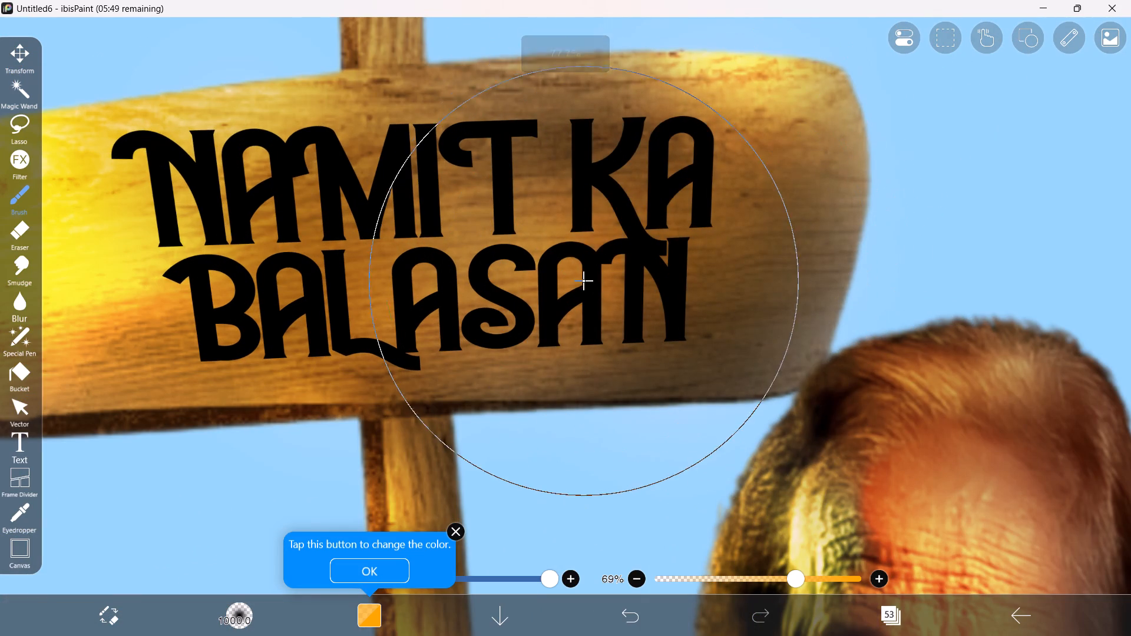
{"action": "left_click_drag", "start_coordinate": [586, 279], "coordinate": [596, 244]}
{"action": "left_click_drag", "start_coordinate": [280, 163], "coordinate": [422, 164]}
Select the Multiply shading layer clipped to the wooden signboard layer.
{"action": "scroll", "coordinate": [449, 167], "scroll_direction": "down", "scroll_amount": 18, "text": "ctrl"}
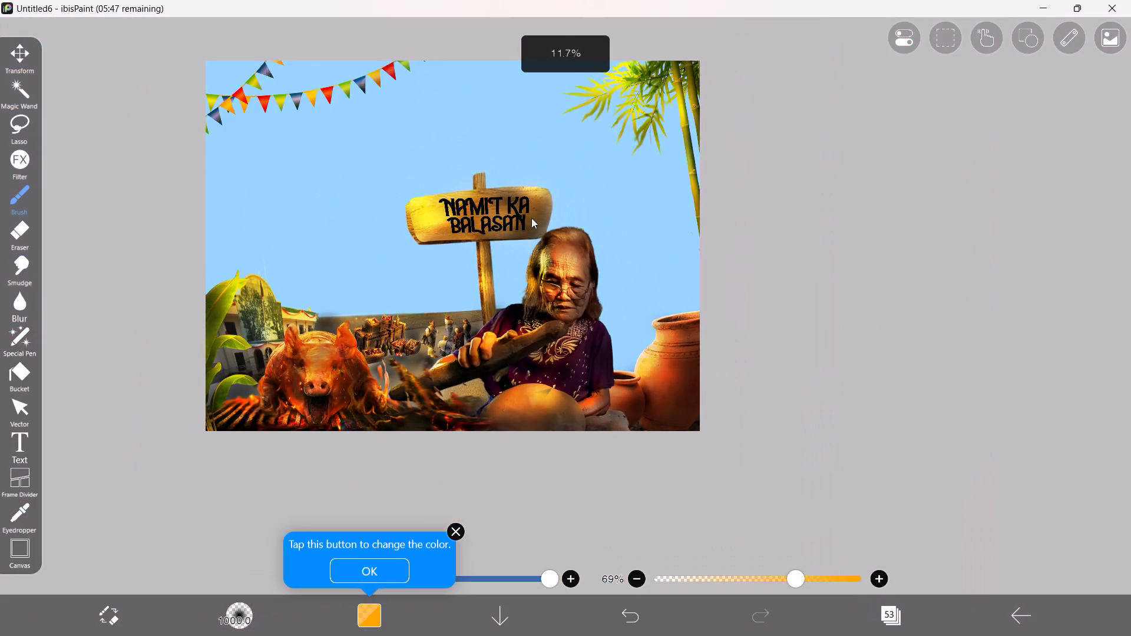
{"action": "scroll", "coordinate": [531, 217], "scroll_direction": "up", "scroll_amount": 7, "text": "alt"}
{"action": "scroll", "coordinate": [531, 217], "scroll_direction": "down", "scroll_amount": 8, "text": "alt"}
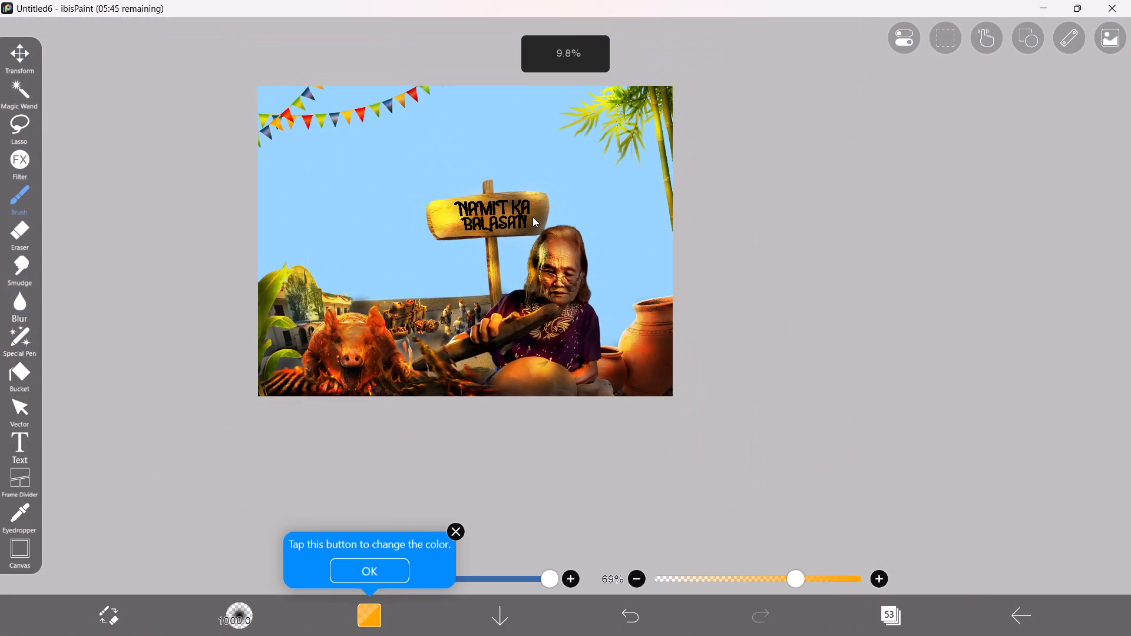
{"action": "scroll", "coordinate": [533, 218], "scroll_direction": "up", "scroll_amount": 11, "text": "alt"}
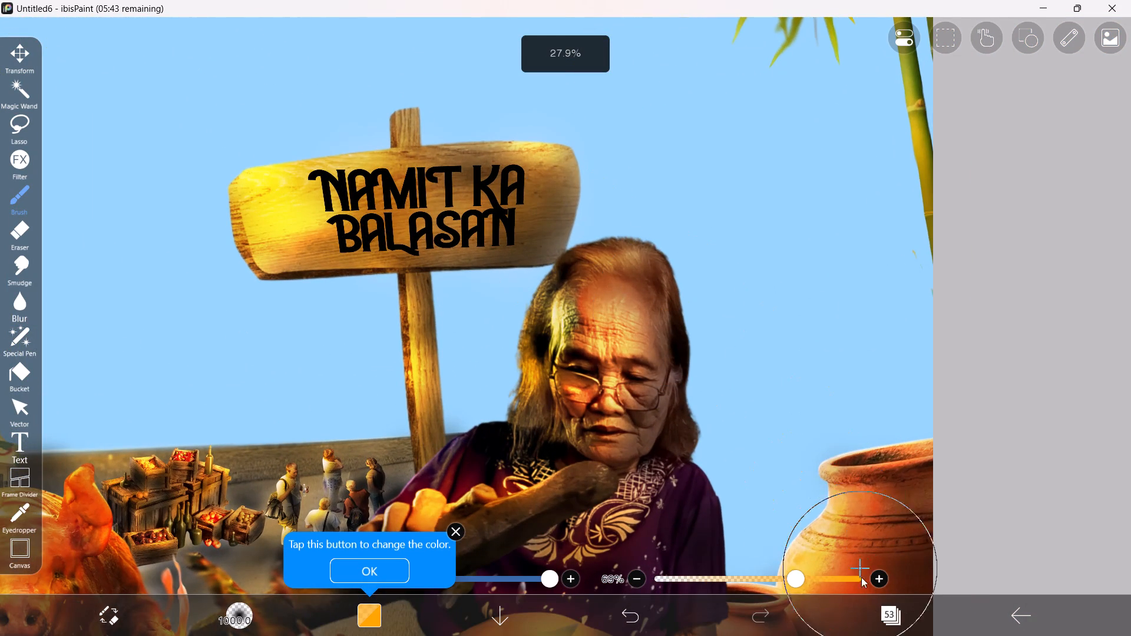
{"action": "left_click", "coordinate": [885, 611]}
{"action": "scroll", "coordinate": [935, 377], "scroll_direction": "down", "scroll_amount": 4}
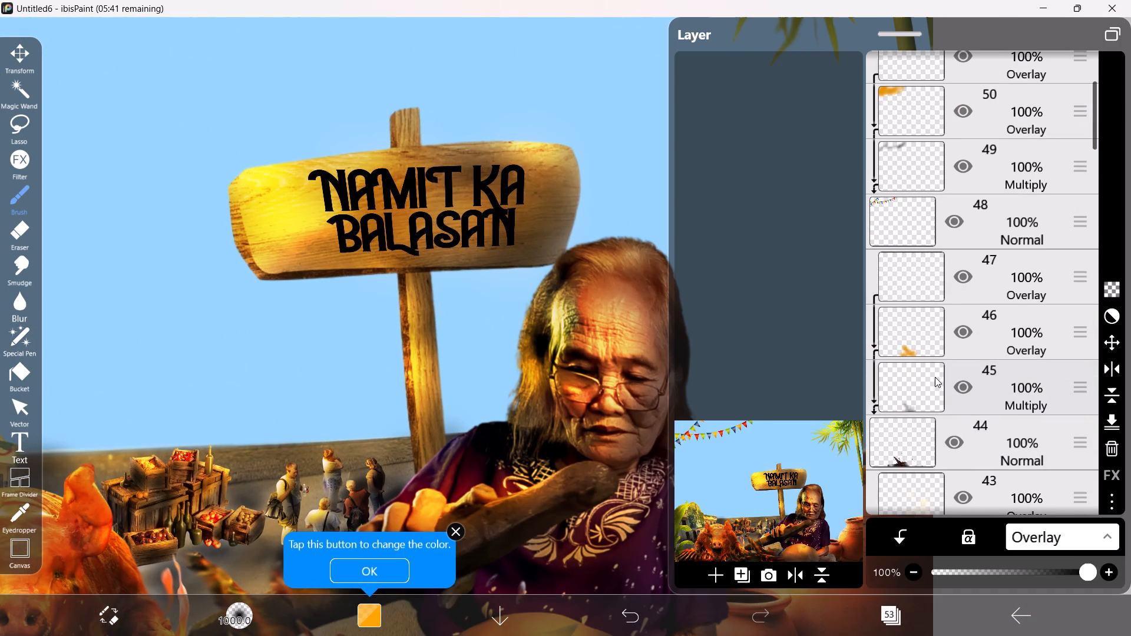
{"action": "scroll", "coordinate": [935, 377], "scroll_direction": "down", "scroll_amount": 11}
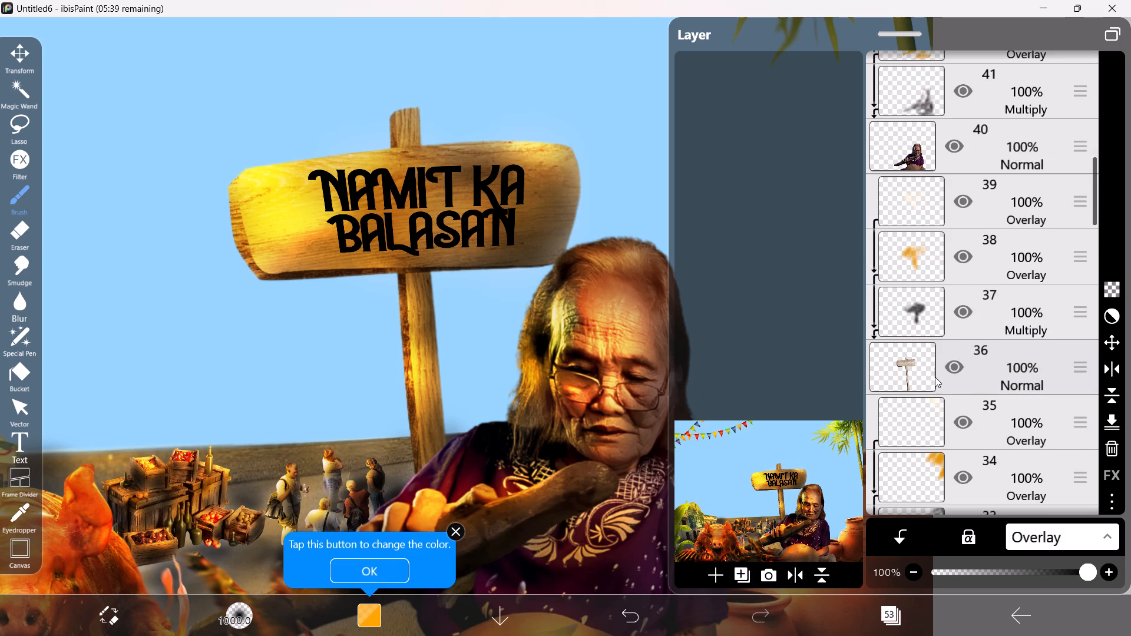
{"action": "left_click", "coordinate": [917, 211]}
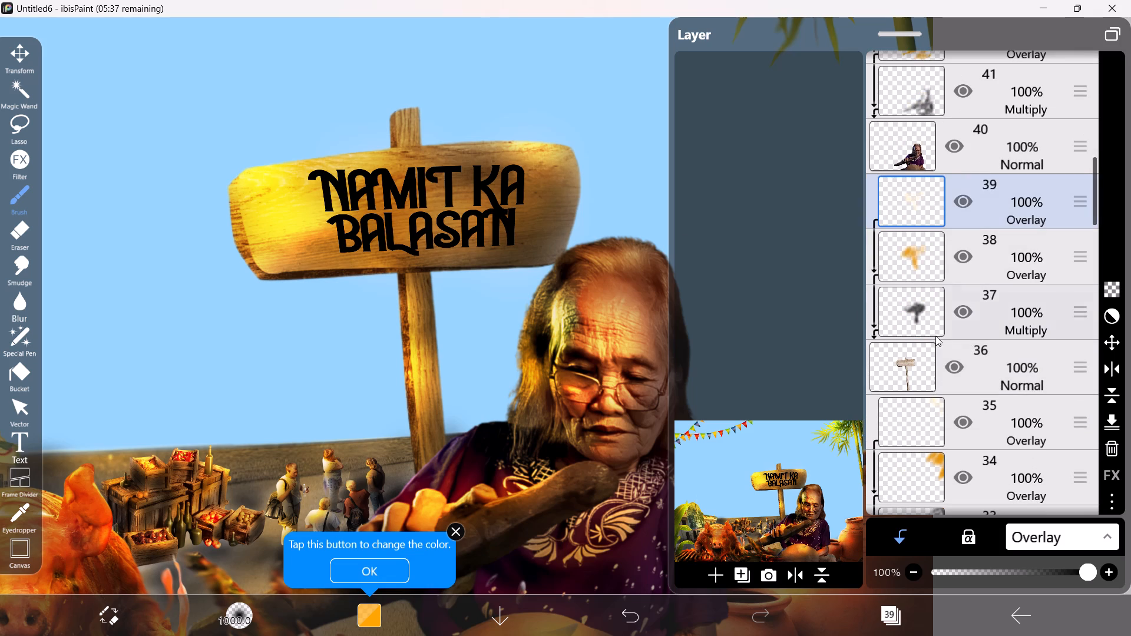
{"action": "left_click", "coordinate": [934, 313]}
Pick black as the paint colour and, with a smaller brush at 69% opacity, shade the wood around the first letters of the title.
{"action": "left_click", "coordinate": [388, 276]}
{"action": "left_click", "coordinate": [382, 601]}
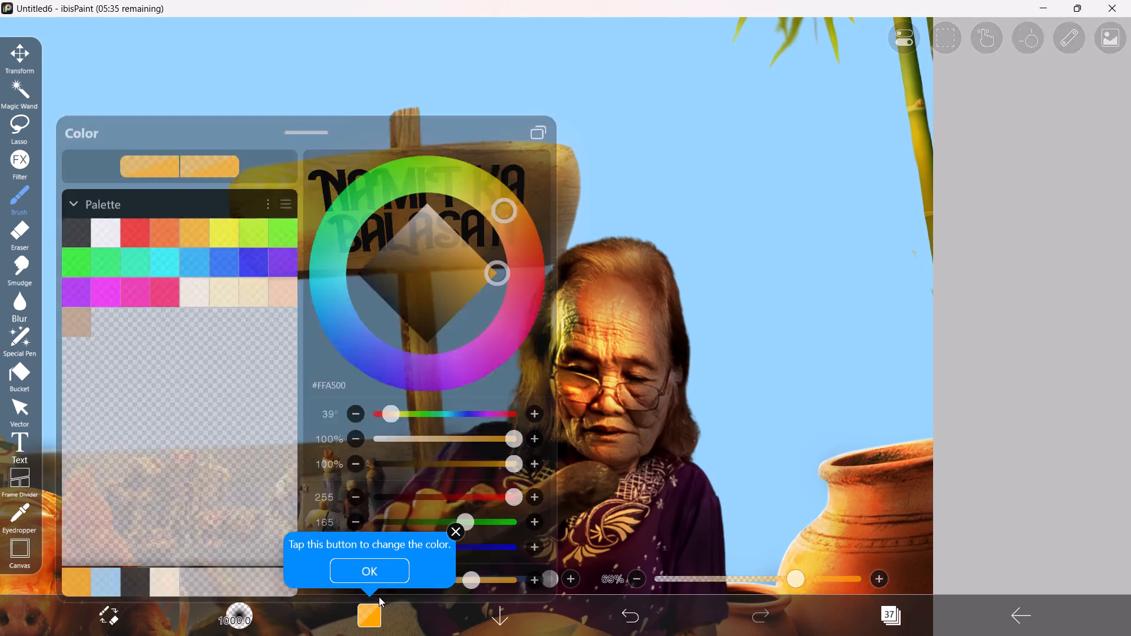
{"action": "left_click", "coordinate": [131, 571]}
{"action": "left_click", "coordinate": [639, 355]}
{"action": "scroll", "coordinate": [452, 247], "scroll_direction": "up", "scroll_amount": 4, "text": "ctrl"}
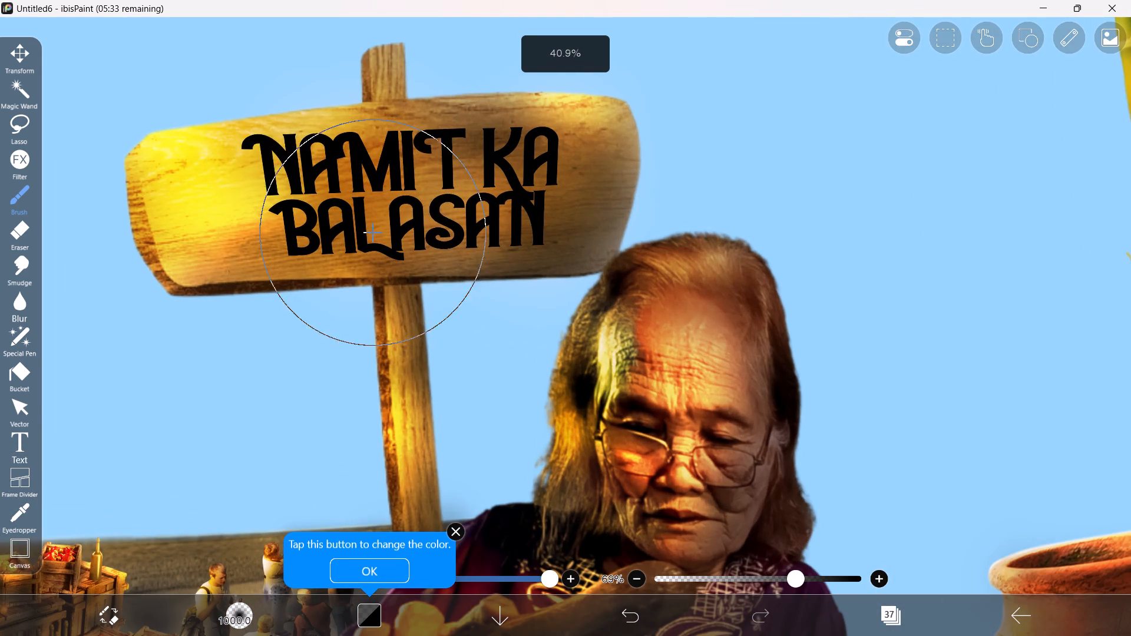
{"action": "left_click_drag", "start_coordinate": [317, 237], "coordinate": [260, 251]}
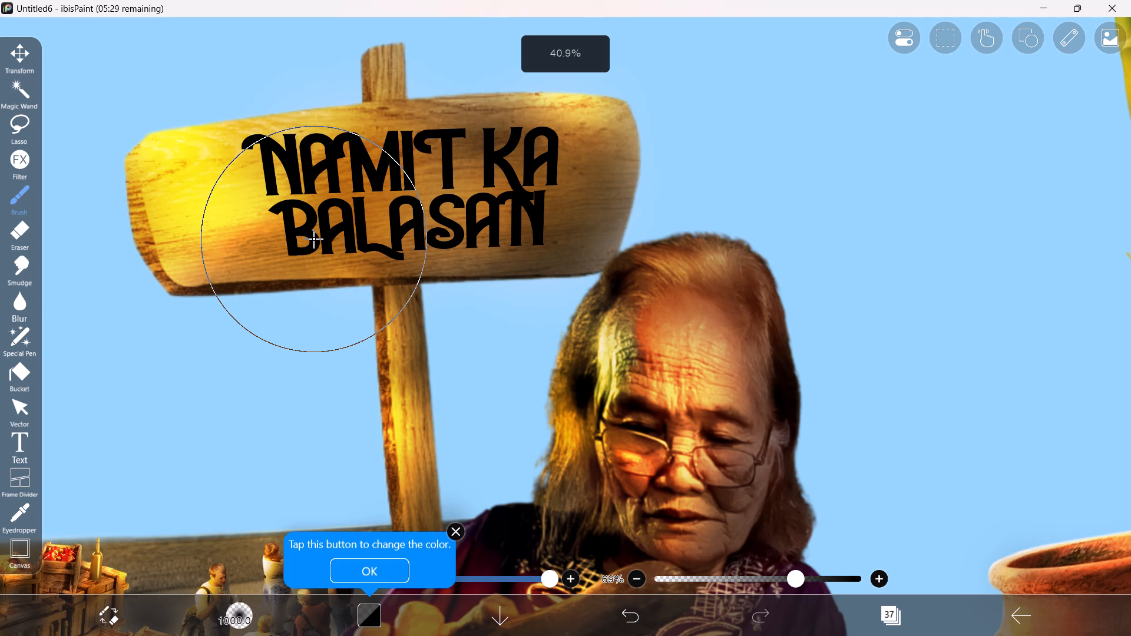
{"action": "scroll", "coordinate": [308, 155], "scroll_direction": "up", "scroll_amount": 4, "text": "alt"}
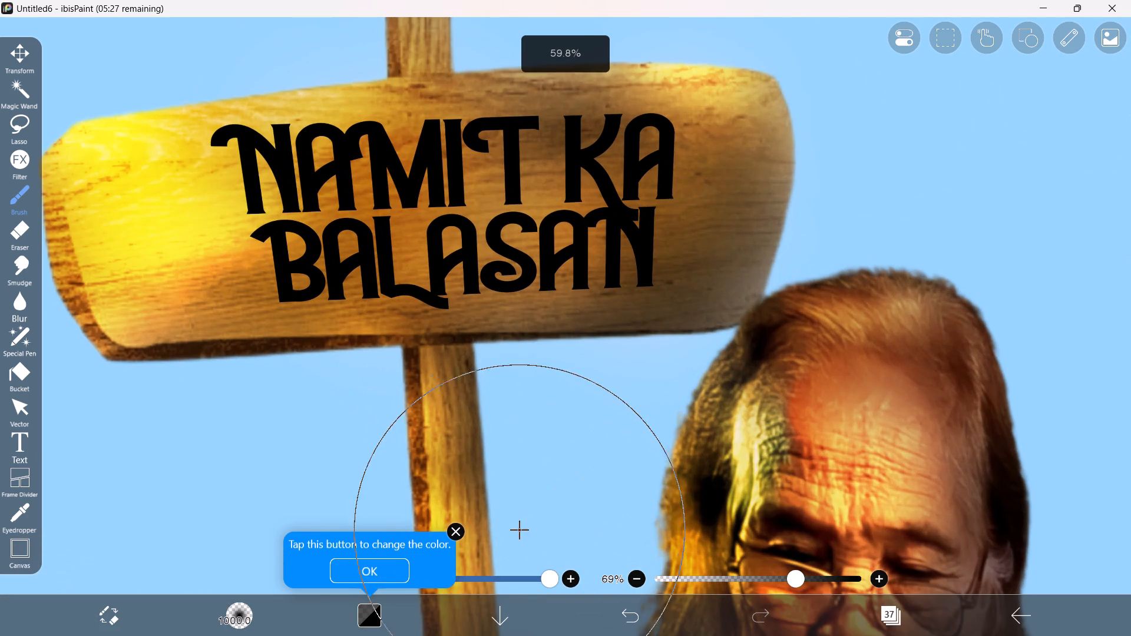
{"action": "left_click_drag", "start_coordinate": [537, 576], "coordinate": [469, 530]}
{"action": "left_click_drag", "start_coordinate": [273, 113], "coordinate": [275, 231]}
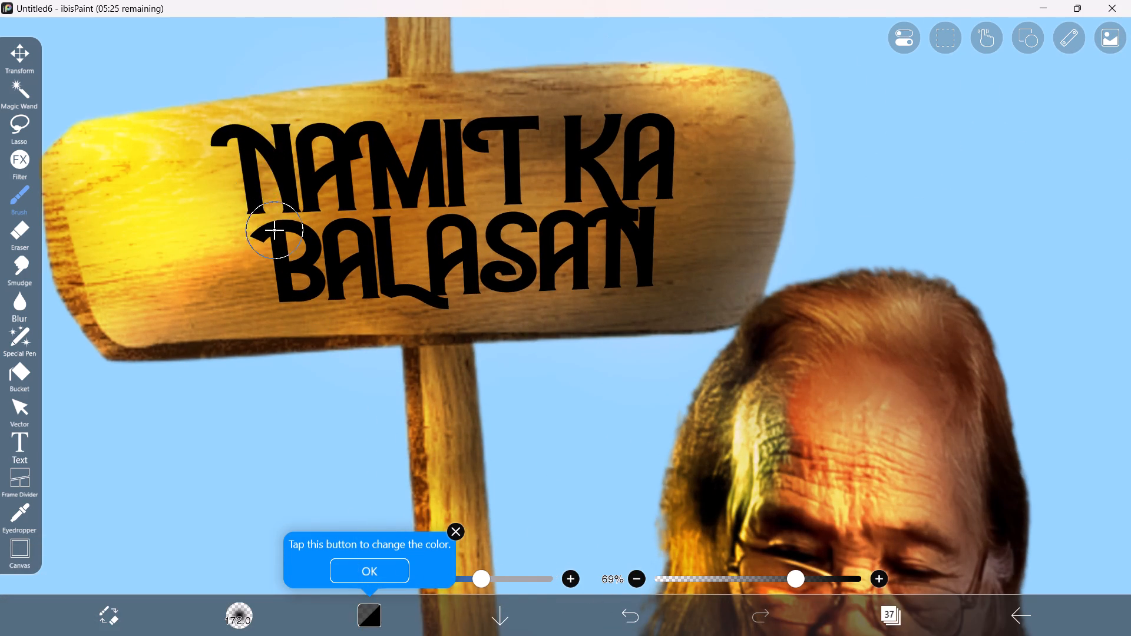
{"action": "left_click_drag", "start_coordinate": [275, 231], "coordinate": [283, 175]}
{"action": "left_click_drag", "start_coordinate": [292, 148], "coordinate": [310, 165]}
{"action": "scroll", "coordinate": [293, 181], "scroll_direction": "up", "scroll_amount": 2, "text": "alt"}
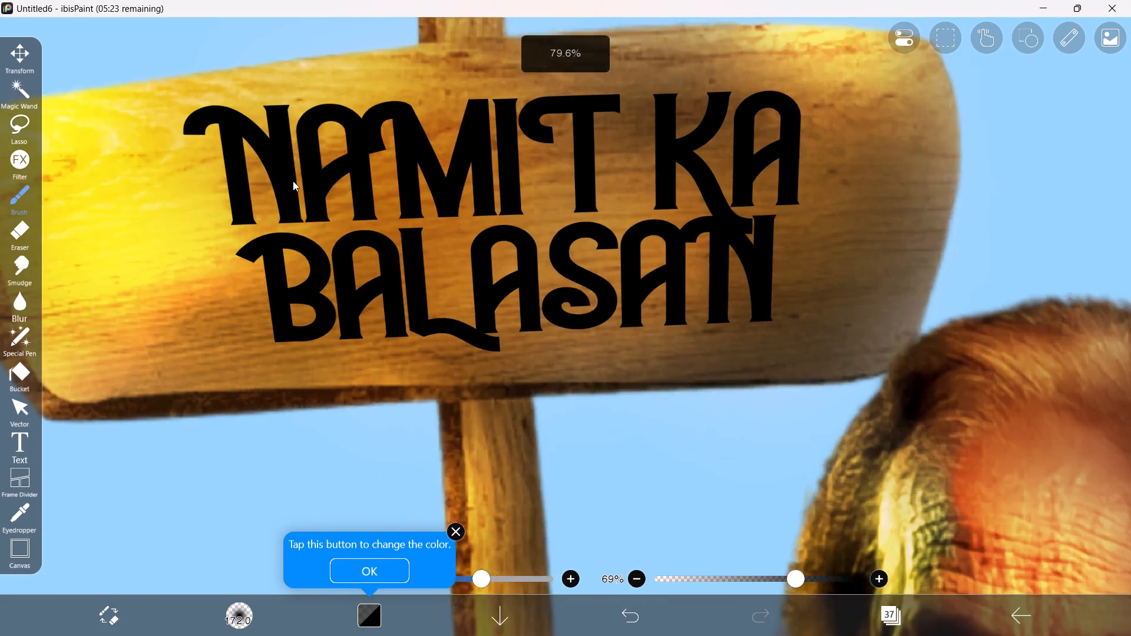
{"action": "scroll", "coordinate": [293, 181], "scroll_direction": "up", "scroll_amount": 5, "text": "alt"}
{"action": "left_click_drag", "start_coordinate": [260, 250], "coordinate": [450, 220]}
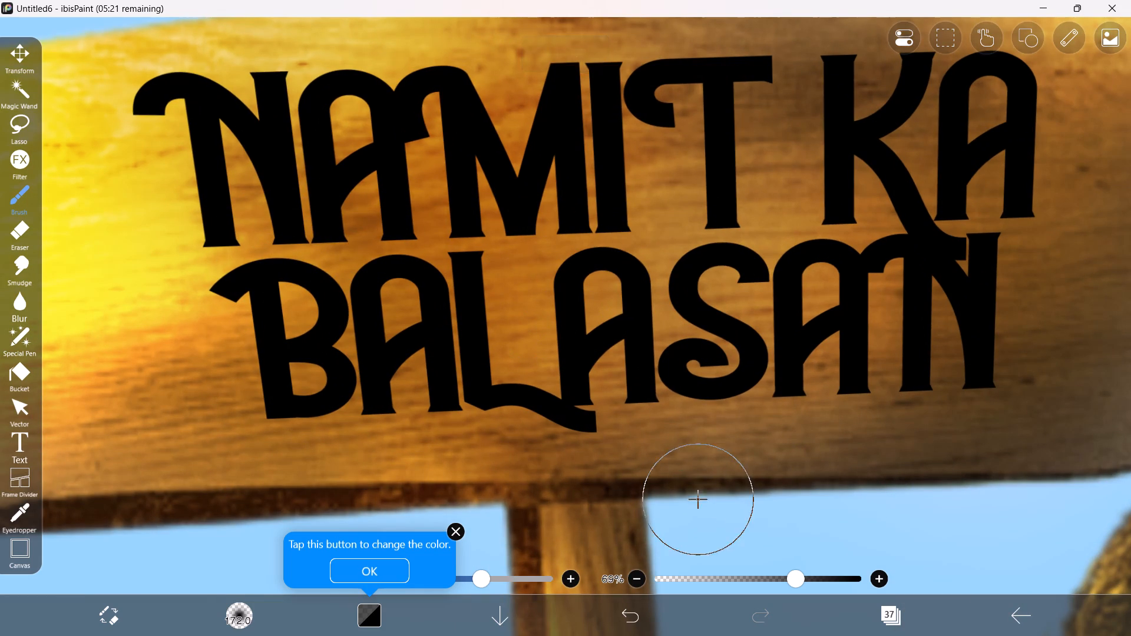
Raise the brush opacity to 90% and paint black shading across the wood behind both lines of the title.
{"action": "left_click_drag", "start_coordinate": [807, 578], "coordinate": [851, 579]}
{"action": "left_click_drag", "start_coordinate": [483, 564], "coordinate": [491, 567]}
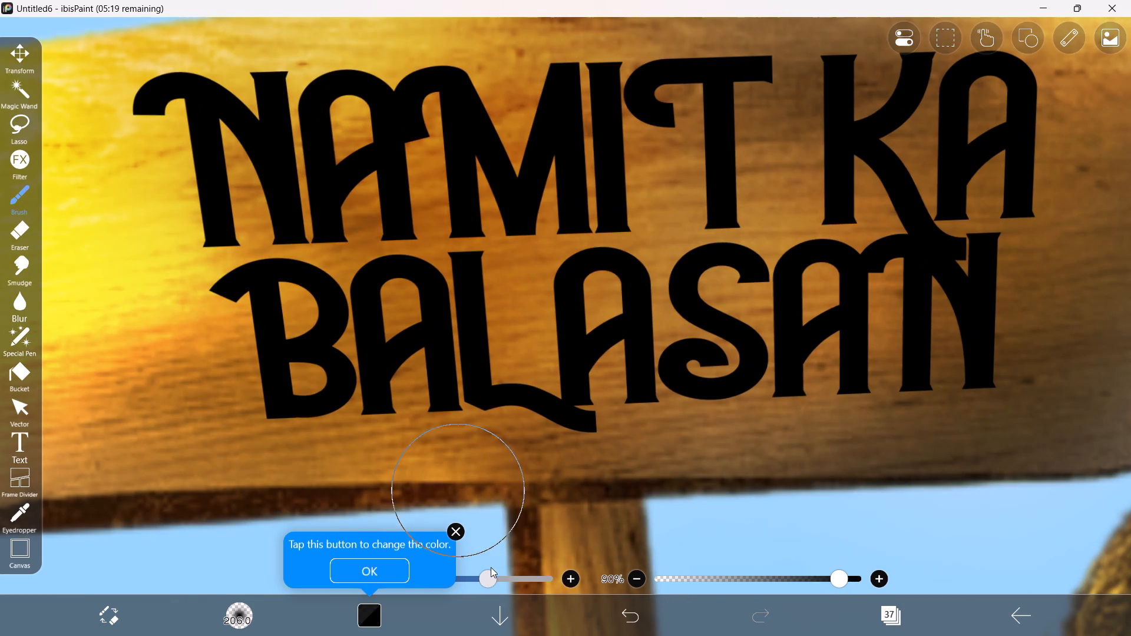
{"action": "left_click_drag", "start_coordinate": [491, 567], "coordinate": [484, 546]}
{"action": "left_click_drag", "start_coordinate": [374, 224], "coordinate": [414, 187]}
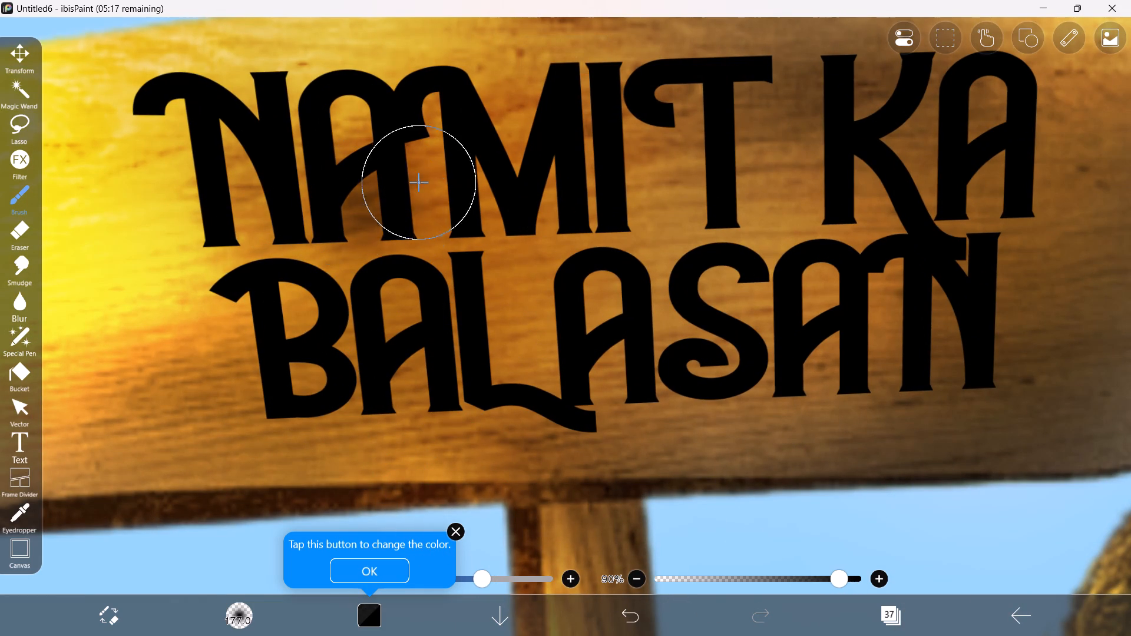
{"action": "left_click_drag", "start_coordinate": [414, 187], "coordinate": [983, 194]}
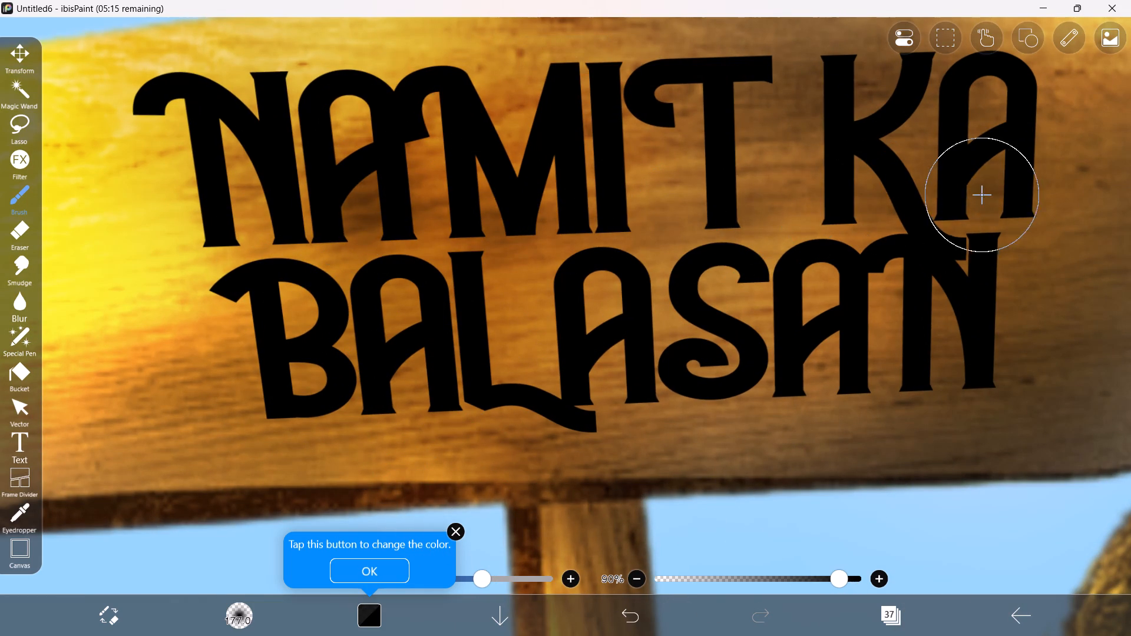
{"action": "left_click_drag", "start_coordinate": [983, 194], "coordinate": [974, 232]}
{"action": "left_click_drag", "start_coordinate": [1045, 198], "coordinate": [1122, 181]}
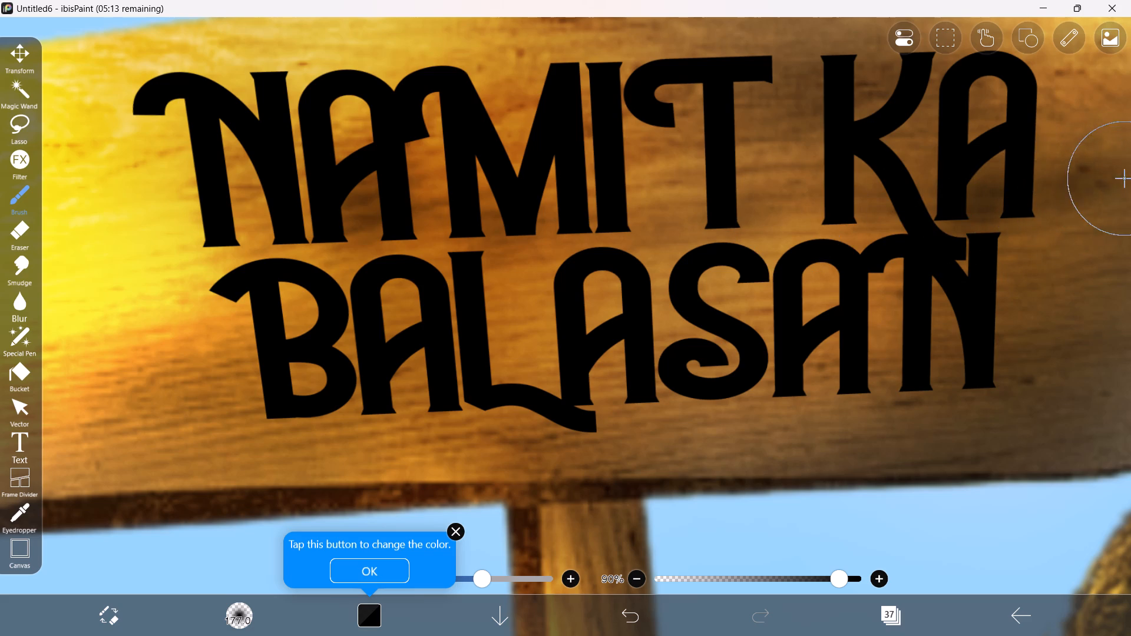
{"action": "left_click_drag", "start_coordinate": [1122, 181], "coordinate": [1104, 193]}
{"action": "left_click_drag", "start_coordinate": [934, 201], "coordinate": [708, 236]}
{"action": "left_click_drag", "start_coordinate": [496, 392], "coordinate": [317, 455]}
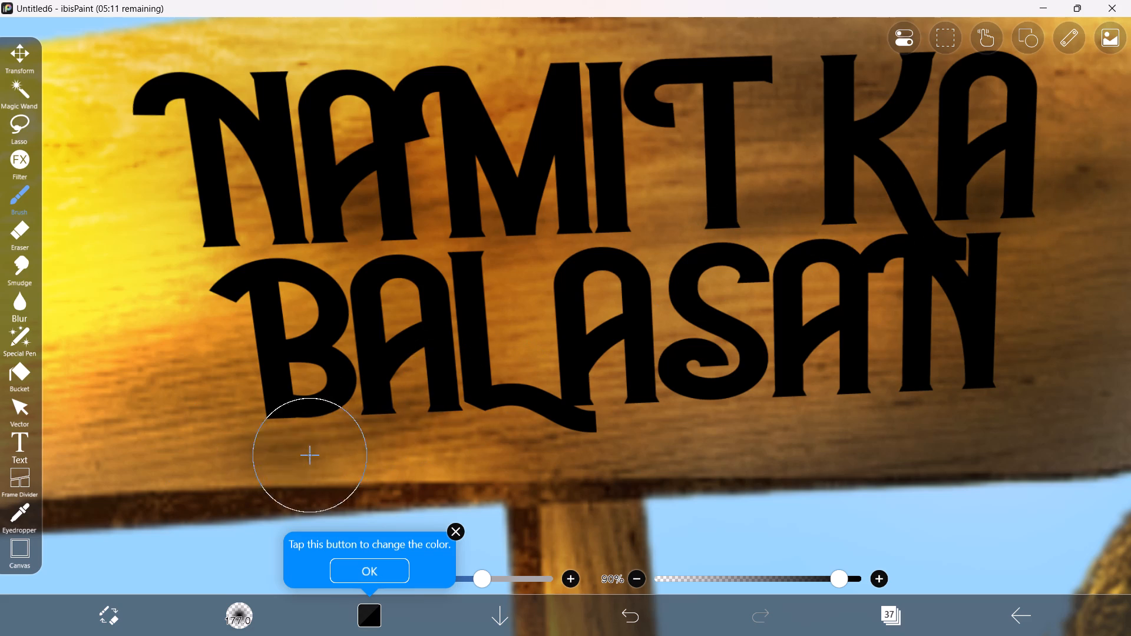
{"action": "left_click_drag", "start_coordinate": [317, 455], "coordinate": [1006, 392]}
Undo the most recent brush strokes on the signboard shading.
{"action": "scroll", "coordinate": [999, 376], "scroll_direction": "down", "scroll_amount": 13}
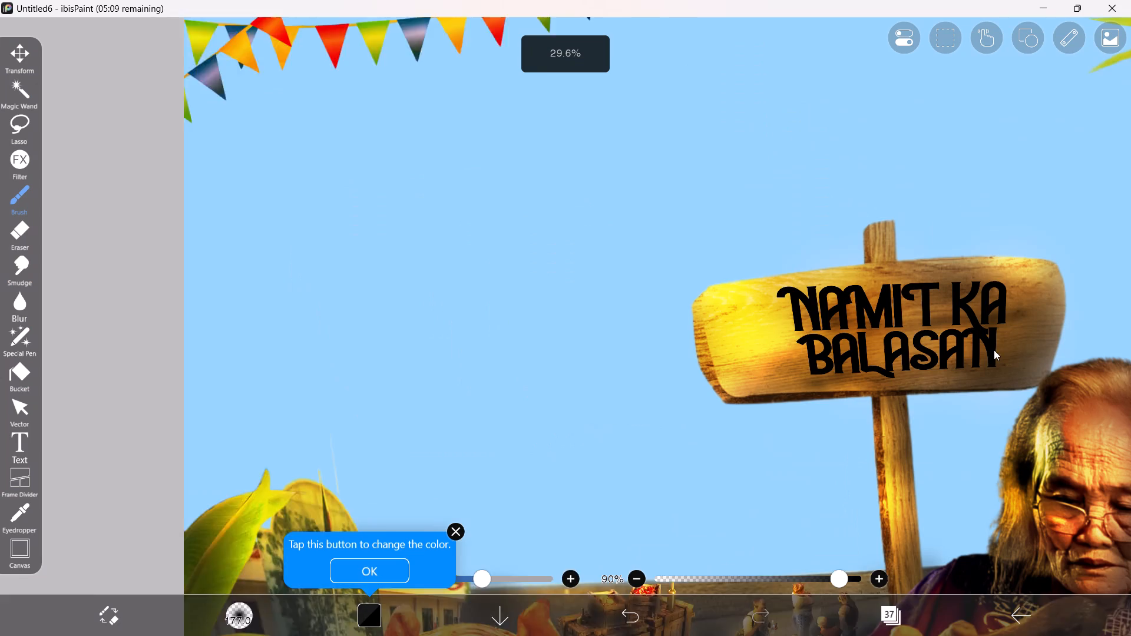
{"action": "scroll", "coordinate": [994, 350], "scroll_direction": "down", "scroll_amount": 1}
{"action": "left_click", "coordinate": [1092, 286], "text": "ctrl+alt"}
{"action": "left_click_drag", "start_coordinate": [1092, 285], "coordinate": [897, 267], "text": "ctrl+alt"}
{"action": "key", "text": "ctrl+alt+space"}
{"action": "key", "text": "ctrl+z"}
{"action": "key", "text": "ctrl+z"}
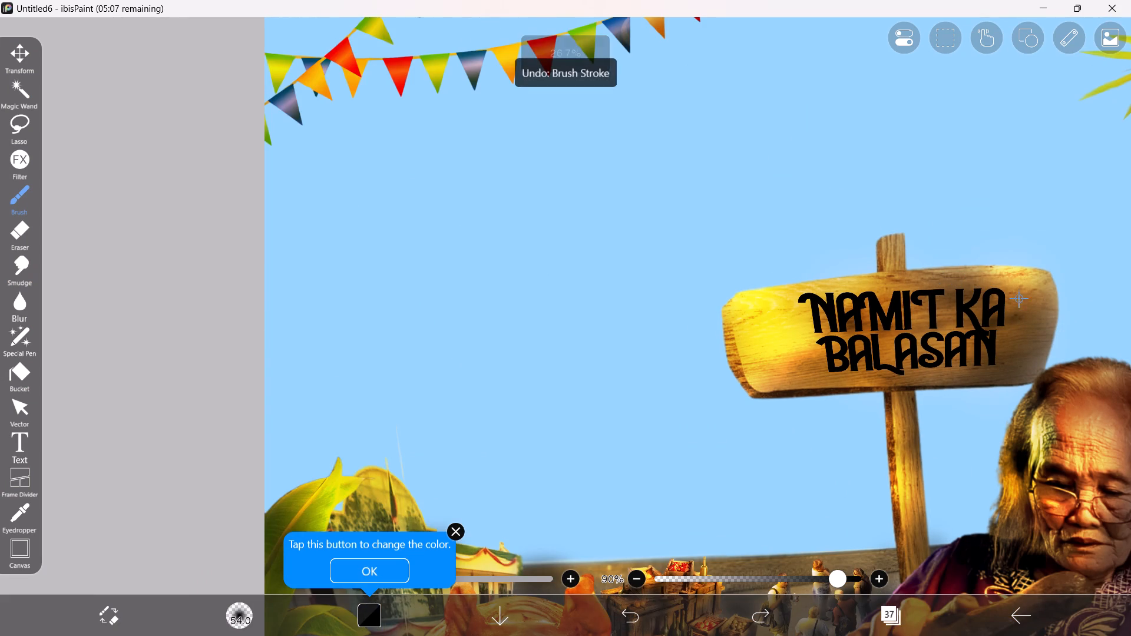
{"action": "key", "text": "ctrl+z"}
Enlarge the brush to 637 px and paint broad, soft black shading across the signboard around the lettering.
{"action": "key", "text": "space"}
{"action": "key", "text": "space"}
{"action": "key", "text": "space"}
{"action": "key", "text": "space"}
{"action": "key", "text": "space"}
{"action": "key", "text": "space"}
{"action": "key", "text": "space"}
{"action": "key", "text": "space"}
{"action": "key", "text": "space"}
{"action": "key", "text": "space"}
{"action": "key", "text": "space"}
{"action": "key", "text": "space"}
{"action": "key", "text": "space"}
{"action": "key", "text": "space"}
{"action": "key", "text": "space"}
{"action": "key", "text": "space"}
{"action": "key", "text": "space"}
{"action": "key", "text": "space"}
{"action": "key", "text": "space"}
{"action": "key", "text": "space"}
{"action": "left_click_drag", "start_coordinate": [1020, 303], "coordinate": [717, 280]}
{"action": "scroll", "coordinate": [535, 306], "scroll_direction": "up", "scroll_amount": 2}
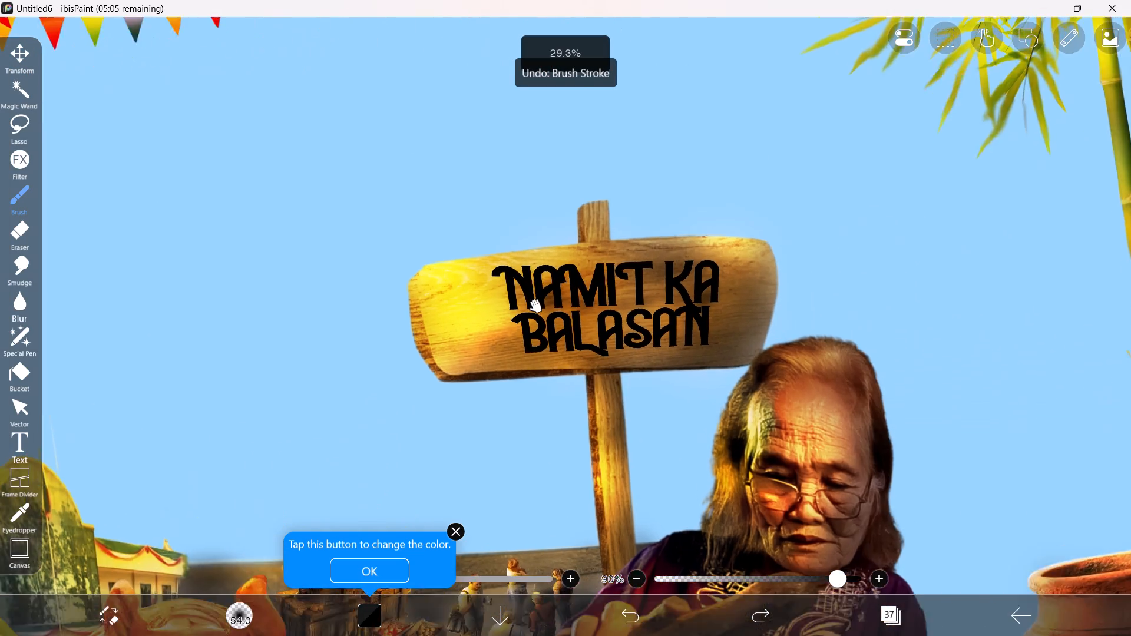
{"action": "scroll", "coordinate": [535, 306], "scroll_direction": "up", "scroll_amount": 5}
{"action": "left_click", "coordinate": [391, 581]}
{"action": "left_click_drag", "start_coordinate": [431, 584], "coordinate": [488, 582]}
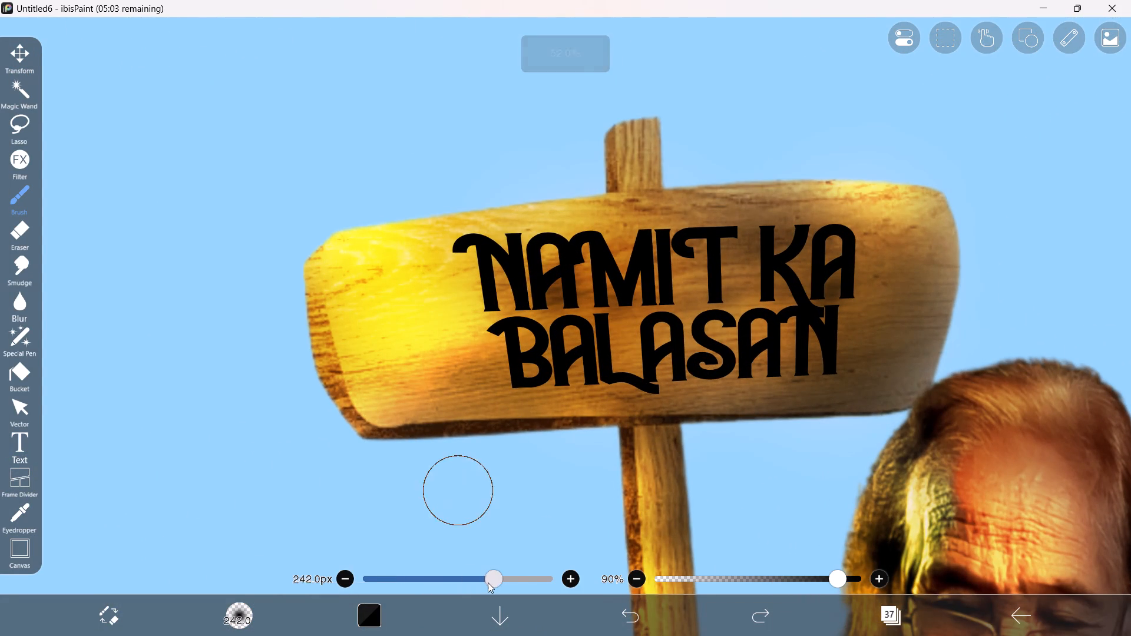
{"action": "left_click_drag", "start_coordinate": [488, 582], "coordinate": [524, 564]}
{"action": "left_click_drag", "start_coordinate": [569, 375], "coordinate": [840, 379]}
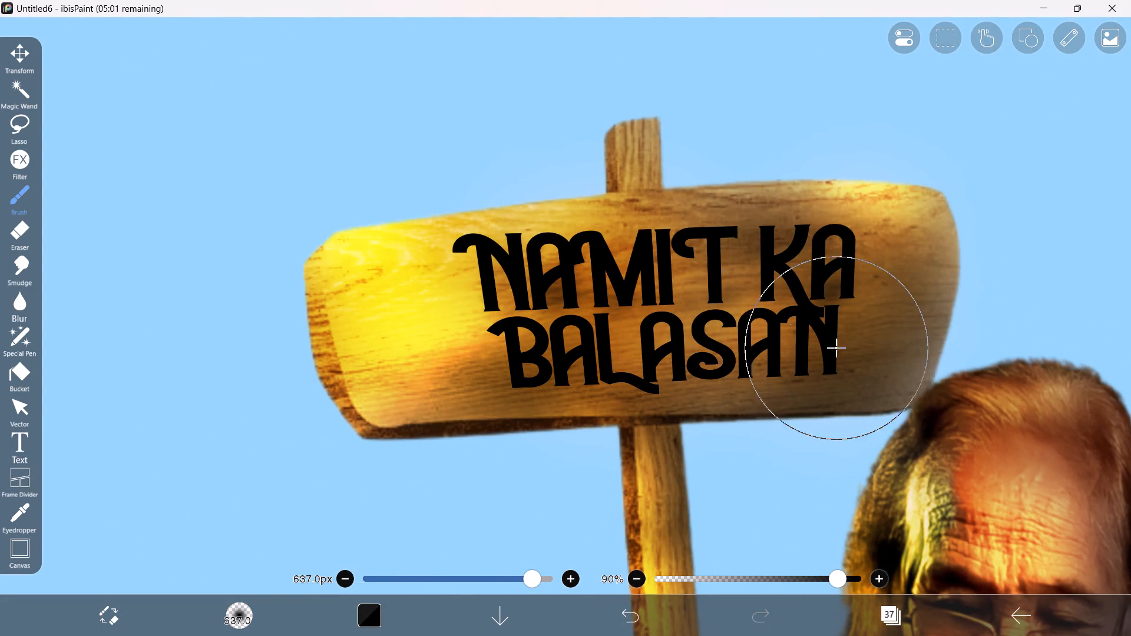
{"action": "left_click_drag", "start_coordinate": [544, 310], "coordinate": [469, 302]}
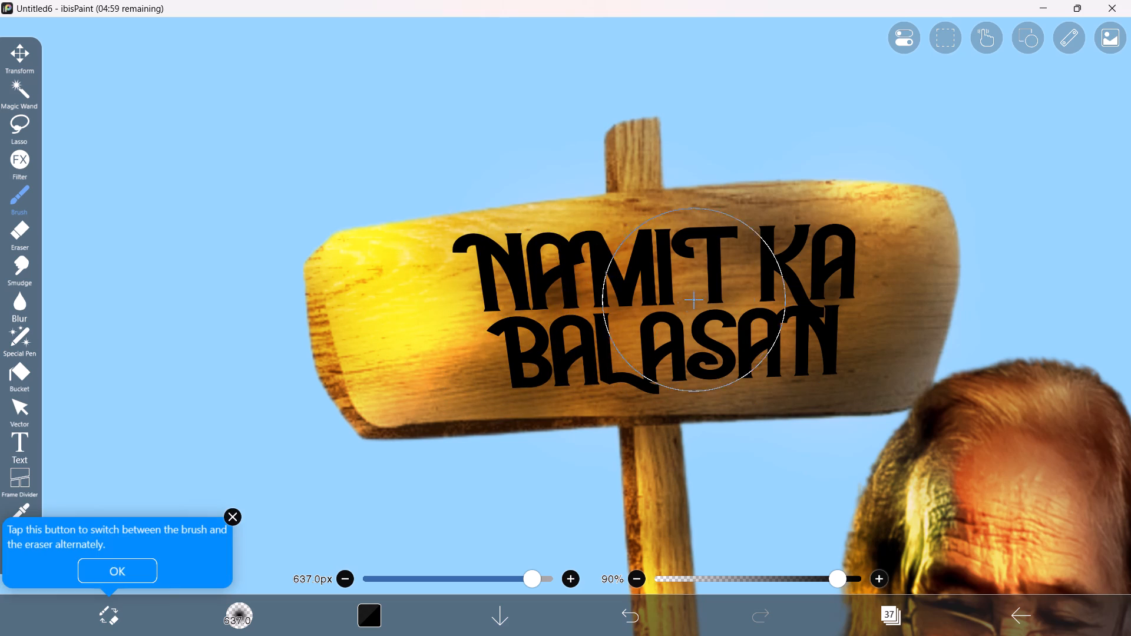
{"action": "left_click_drag", "start_coordinate": [697, 299], "coordinate": [832, 322]}
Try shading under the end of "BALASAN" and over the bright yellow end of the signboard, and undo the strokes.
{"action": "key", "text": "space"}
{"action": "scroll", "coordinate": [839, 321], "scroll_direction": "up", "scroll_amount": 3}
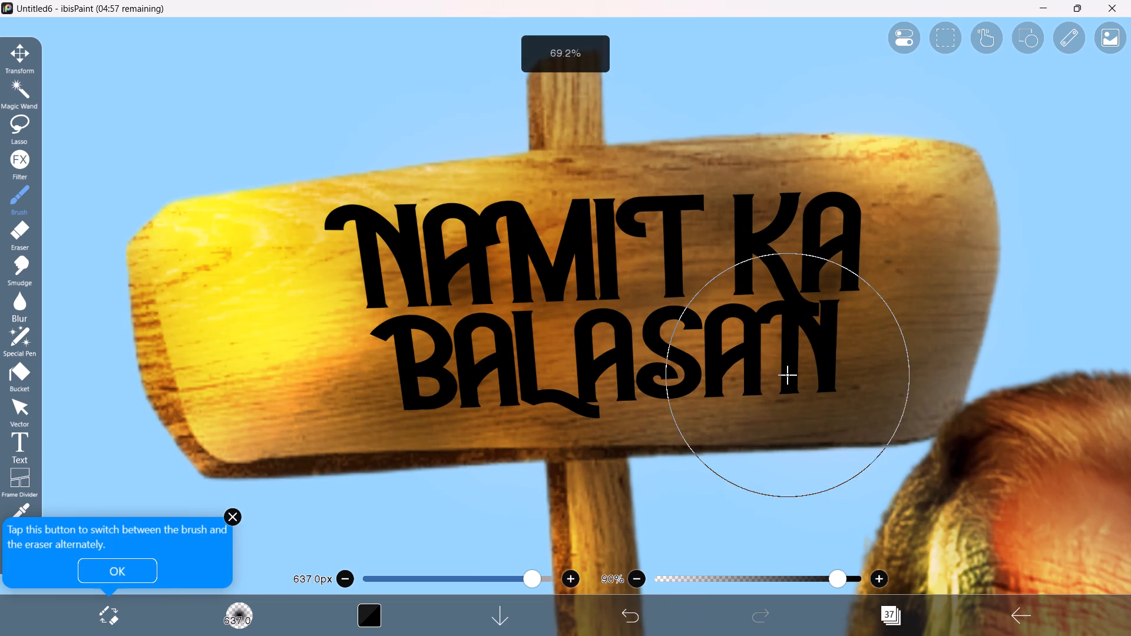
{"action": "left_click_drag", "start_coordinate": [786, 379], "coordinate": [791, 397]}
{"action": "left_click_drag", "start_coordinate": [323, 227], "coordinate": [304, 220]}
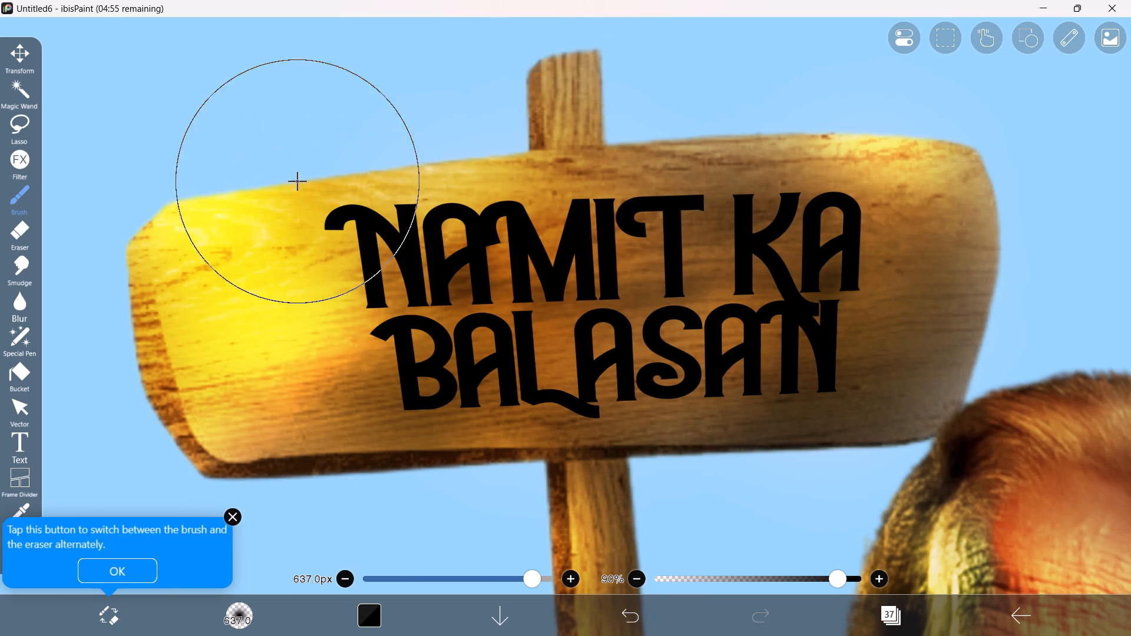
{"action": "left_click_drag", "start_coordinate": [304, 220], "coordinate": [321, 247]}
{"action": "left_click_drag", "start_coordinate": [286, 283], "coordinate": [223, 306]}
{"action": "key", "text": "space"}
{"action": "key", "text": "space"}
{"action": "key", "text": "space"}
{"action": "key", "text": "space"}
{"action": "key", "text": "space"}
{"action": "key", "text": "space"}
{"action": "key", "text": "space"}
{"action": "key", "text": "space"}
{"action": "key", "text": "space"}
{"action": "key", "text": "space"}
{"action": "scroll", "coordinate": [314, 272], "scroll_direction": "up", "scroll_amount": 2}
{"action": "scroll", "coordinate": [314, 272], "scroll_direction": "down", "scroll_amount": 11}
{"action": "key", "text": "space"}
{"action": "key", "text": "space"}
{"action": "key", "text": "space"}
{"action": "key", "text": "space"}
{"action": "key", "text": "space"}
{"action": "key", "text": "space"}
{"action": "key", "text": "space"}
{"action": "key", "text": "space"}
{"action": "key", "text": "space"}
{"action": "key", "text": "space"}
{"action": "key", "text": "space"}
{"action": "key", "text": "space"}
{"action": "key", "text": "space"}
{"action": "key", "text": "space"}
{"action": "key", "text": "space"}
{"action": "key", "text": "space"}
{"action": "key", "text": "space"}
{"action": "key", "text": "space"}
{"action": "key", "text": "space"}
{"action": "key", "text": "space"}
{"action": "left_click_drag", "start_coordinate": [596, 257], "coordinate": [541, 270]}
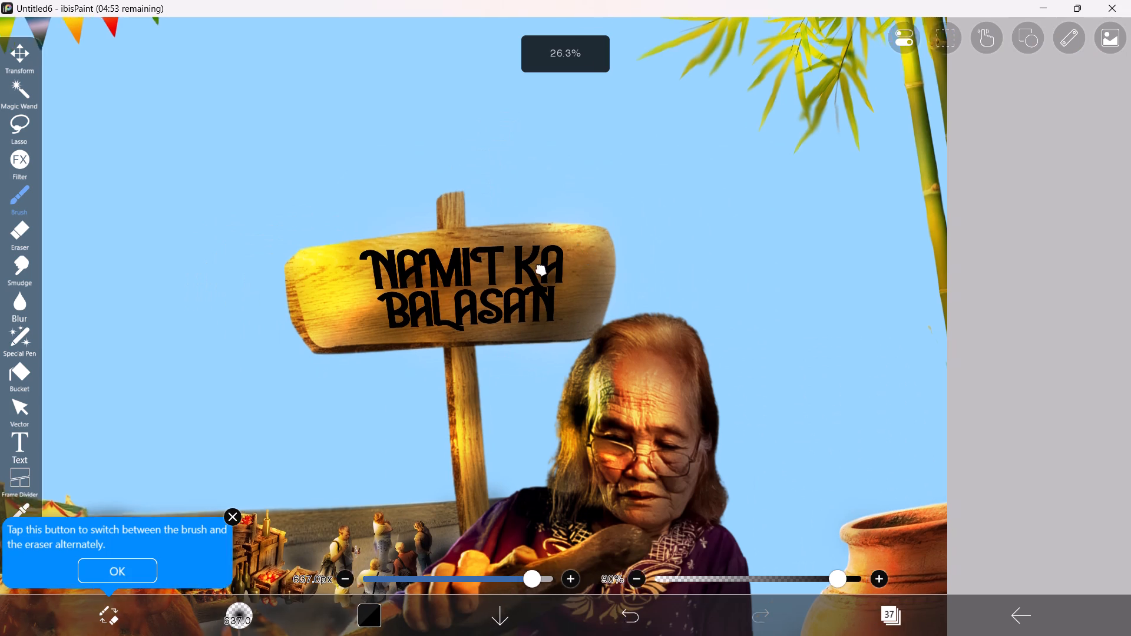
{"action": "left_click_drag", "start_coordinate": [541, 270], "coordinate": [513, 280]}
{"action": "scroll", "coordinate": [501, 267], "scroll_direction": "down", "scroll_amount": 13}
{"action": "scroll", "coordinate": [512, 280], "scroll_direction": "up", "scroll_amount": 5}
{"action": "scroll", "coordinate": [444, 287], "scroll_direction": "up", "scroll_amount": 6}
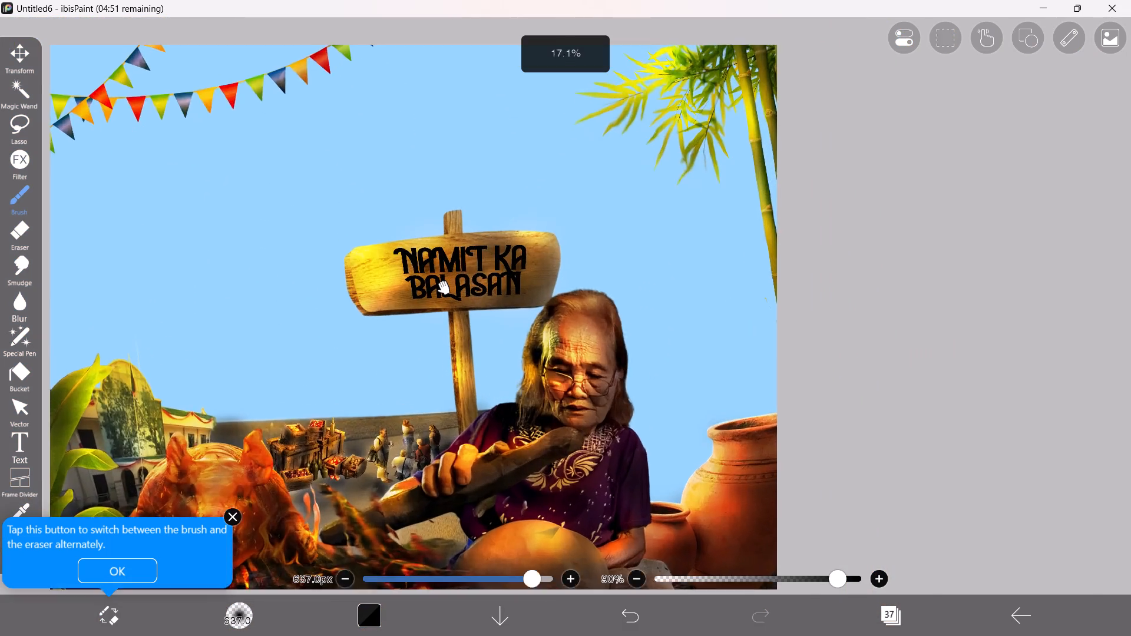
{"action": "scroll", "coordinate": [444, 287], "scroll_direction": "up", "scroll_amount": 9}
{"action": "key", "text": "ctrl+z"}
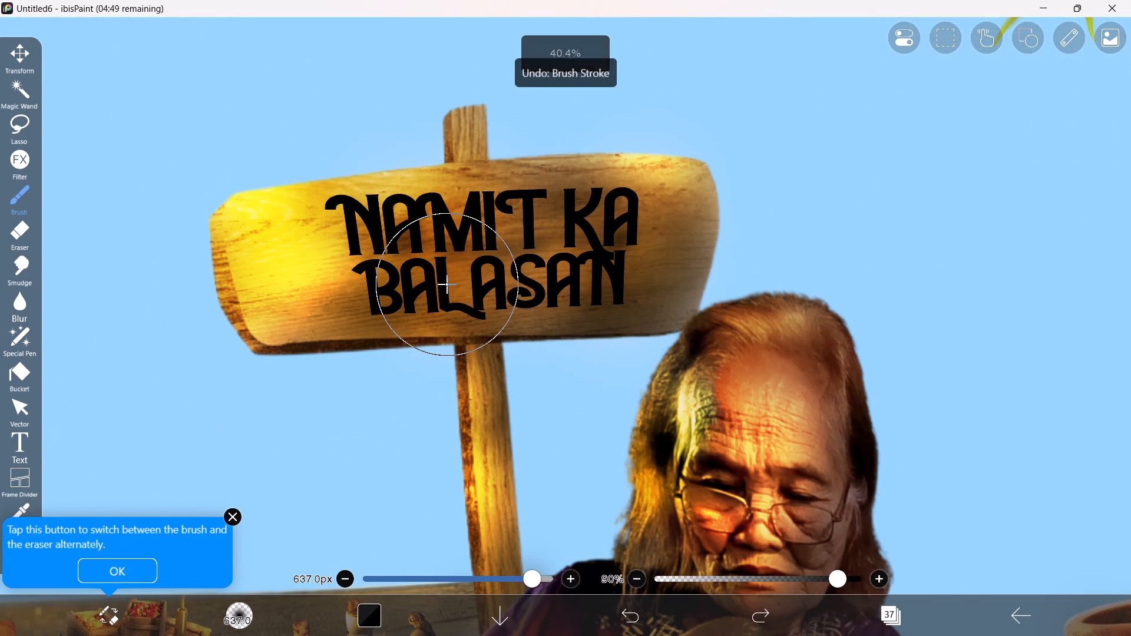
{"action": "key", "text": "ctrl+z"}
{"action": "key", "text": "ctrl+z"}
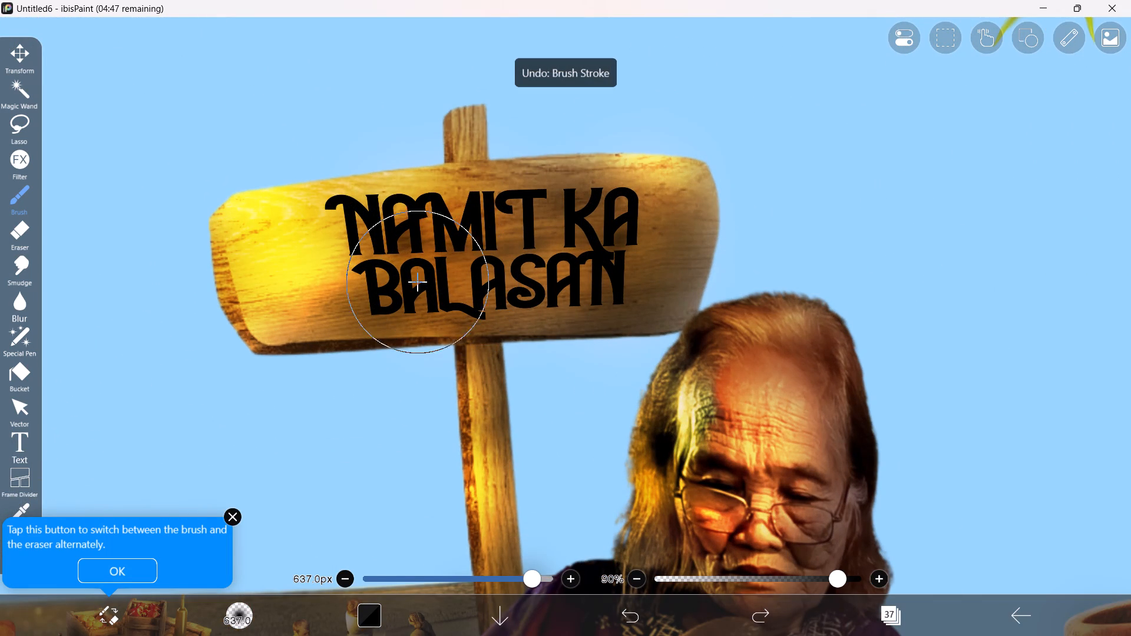
Brush black shading over the bright yellow end of the signboard with the 637 px brush.
{"action": "left_click_drag", "start_coordinate": [266, 256], "coordinate": [252, 264]}
Examine how the shaded signboard looks within the whole composition.
{"action": "scroll", "coordinate": [345, 261], "scroll_direction": "down", "scroll_amount": 7}
{"action": "key", "text": "space"}
{"action": "key", "text": "space"}
{"action": "key", "text": "space"}
{"action": "key", "text": "space"}
{"action": "key", "text": "space"}
{"action": "key", "text": "space"}
{"action": "key", "text": "space"}
{"action": "key", "text": "space"}
{"action": "key", "text": "space"}
{"action": "key", "text": "space"}
{"action": "key", "text": "space"}
{"action": "key", "text": "space"}
{"action": "key", "text": "space"}
{"action": "key", "text": "space"}
{"action": "key", "text": "space"}
{"action": "key", "text": "space"}
{"action": "key", "text": "space"}
{"action": "key", "text": "space"}
{"action": "key", "text": "space"}
{"action": "key", "text": "space"}
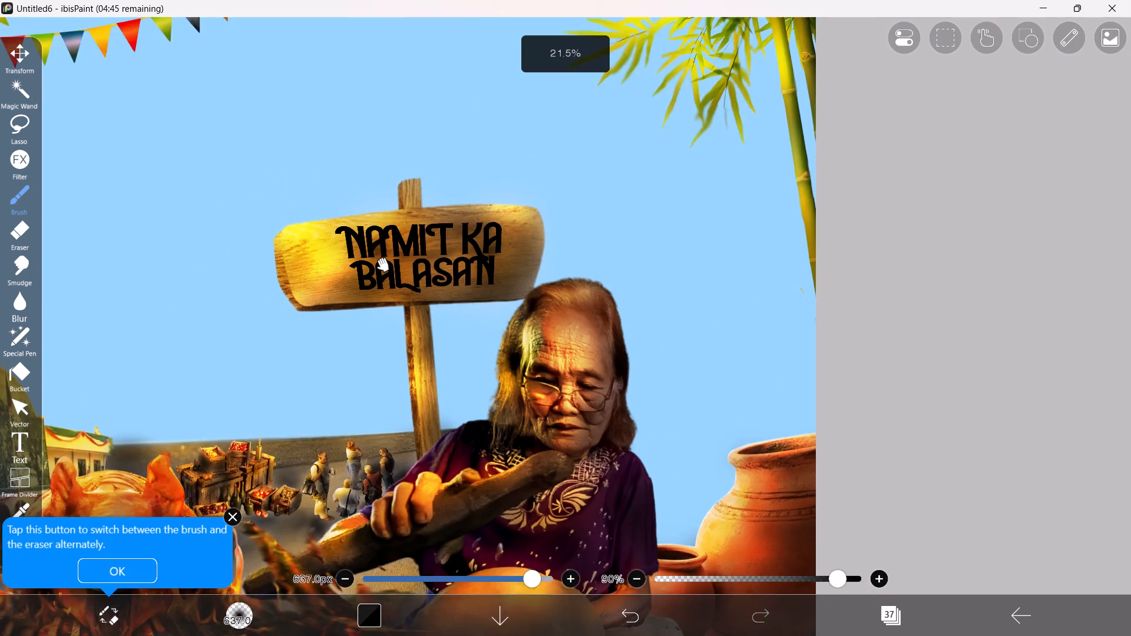
{"action": "scroll", "coordinate": [383, 264], "scroll_direction": "down", "scroll_amount": 5}
{"action": "left_click_drag", "start_coordinate": [426, 299], "coordinate": [444, 322]}
{"action": "scroll", "coordinate": [345, 327], "scroll_direction": "up", "scroll_amount": 4}
{"action": "scroll", "coordinate": [345, 327], "scroll_direction": "down", "scroll_amount": 5}
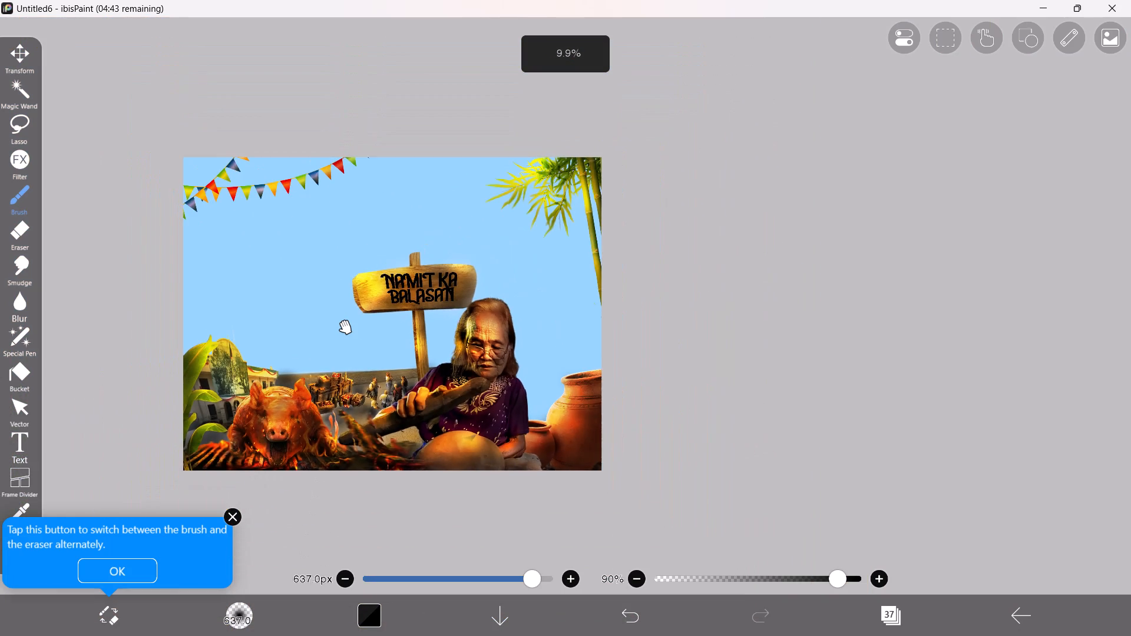
Examine the shaded signboard up close and against the rest of the festival composition.
{"action": "scroll", "coordinate": [342, 327], "scroll_direction": "up", "scroll_amount": 4}
{"action": "key", "text": "space"}
{"action": "key", "text": "space"}
{"action": "key", "text": "space"}
{"action": "key", "text": "space"}
{"action": "key", "text": "space"}
{"action": "key", "text": "space"}
{"action": "key", "text": "space"}
{"action": "key", "text": "space"}
{"action": "key", "text": "space"}
{"action": "key", "text": "space"}
{"action": "key", "text": "space"}
{"action": "key", "text": "space"}
{"action": "key", "text": "space"}
{"action": "key", "text": "space"}
{"action": "key", "text": "space"}
{"action": "key", "text": "space"}
{"action": "key", "text": "space"}
{"action": "key", "text": "space"}
{"action": "key", "text": "space"}
{"action": "key", "text": "space"}
{"action": "scroll", "coordinate": [342, 327], "scroll_direction": "up", "scroll_amount": 1}
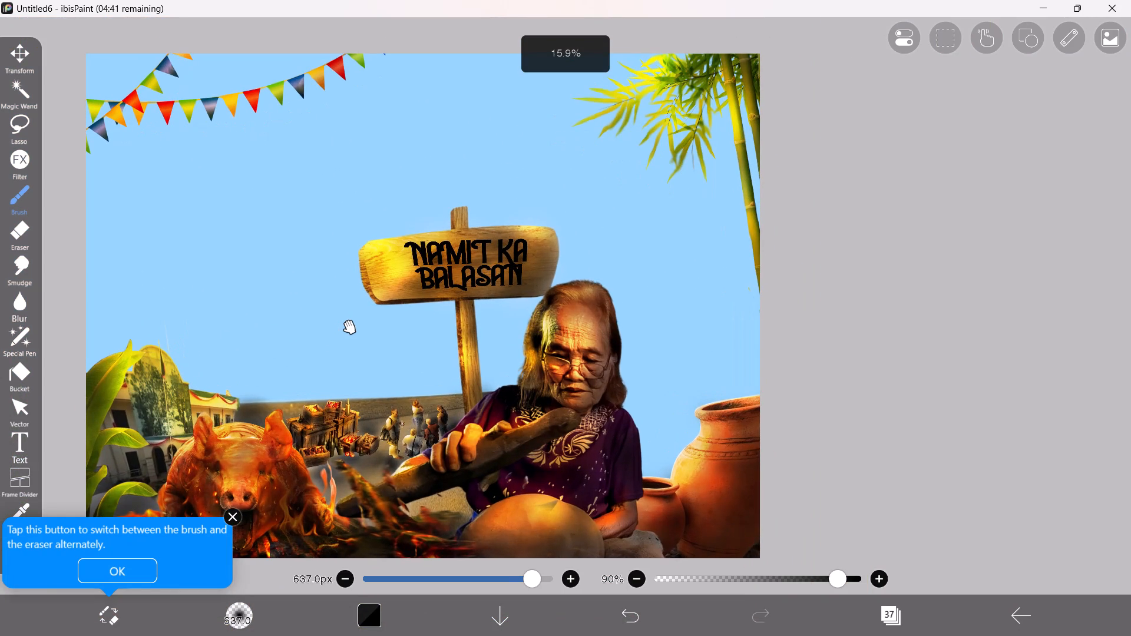
{"action": "scroll", "coordinate": [351, 327], "scroll_direction": "up", "scroll_amount": 4}
{"action": "scroll", "coordinate": [352, 324], "scroll_direction": "down", "scroll_amount": 9}
{"action": "key", "text": "space"}
{"action": "key", "text": "space"}
{"action": "key", "text": "space"}
{"action": "key", "text": "space"}
{"action": "key", "text": "space"}
{"action": "key", "text": "space"}
{"action": "key", "text": "space"}
{"action": "key", "text": "space"}
{"action": "key", "text": "space"}
{"action": "key", "text": "space"}
{"action": "key", "text": "space"}
{"action": "key", "text": "space"}
{"action": "key", "text": "space"}
{"action": "key", "text": "space"}
{"action": "key", "text": "space"}
{"action": "key", "text": "space"}
{"action": "key", "text": "space"}
{"action": "key", "text": "space"}
{"action": "key", "text": "space"}
{"action": "key", "text": "space"}
{"action": "left_click_drag", "start_coordinate": [319, 278], "coordinate": [393, 338]}
{"action": "scroll", "coordinate": [402, 338], "scroll_direction": "up", "scroll_amount": 4}
{"action": "scroll", "coordinate": [521, 350], "scroll_direction": "up", "scroll_amount": 4}
Make the topmost Overlay layer, layer 53, the active layer for painting the signboard light.
{"action": "left_click", "coordinate": [907, 614]}
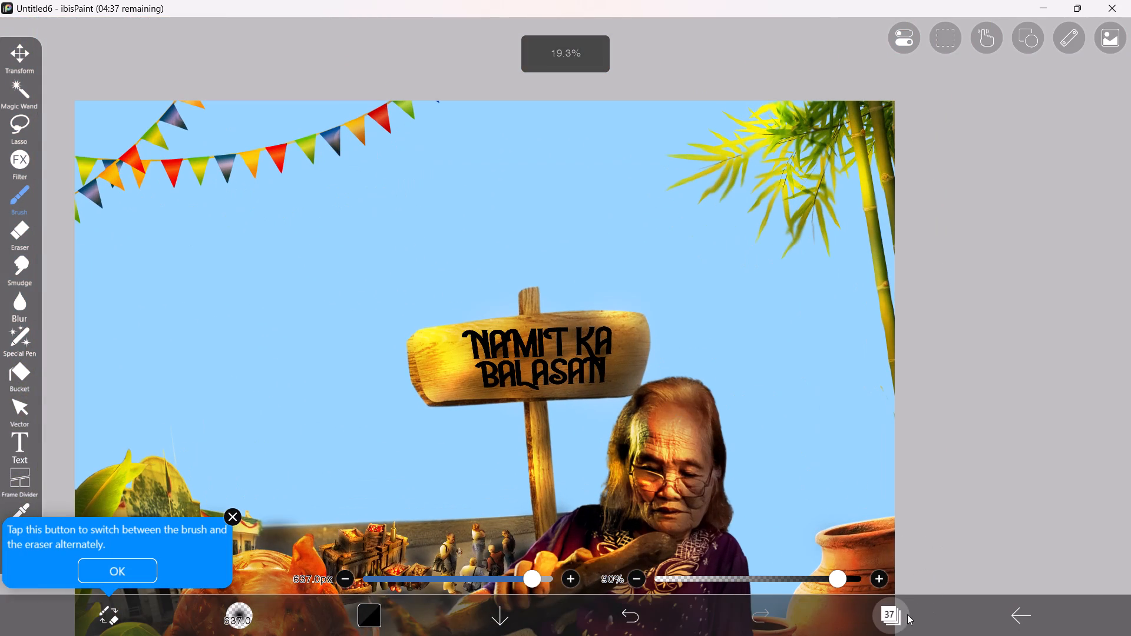
{"action": "scroll", "coordinate": [981, 164], "scroll_direction": "up", "scroll_amount": 5}
{"action": "scroll", "coordinate": [994, 141], "scroll_direction": "down", "scroll_amount": 3}
{"action": "scroll", "coordinate": [994, 141], "scroll_direction": "up", "scroll_amount": 15}
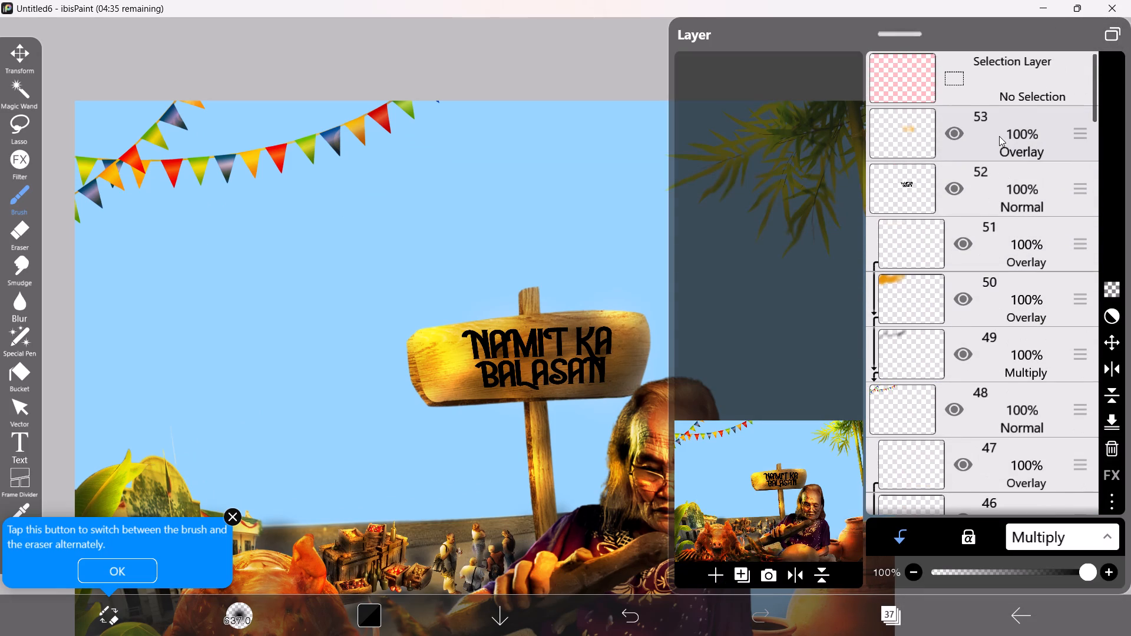
{"action": "scroll", "coordinate": [999, 136], "scroll_direction": "up", "scroll_amount": 2}
{"action": "left_click", "coordinate": [997, 127]}
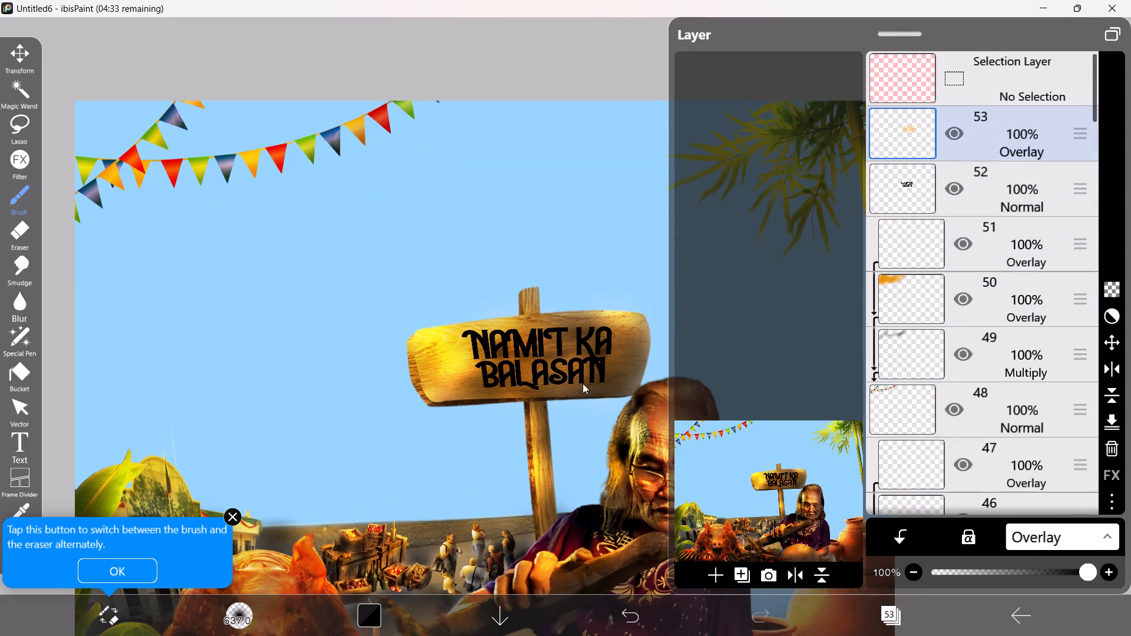
{"action": "left_click", "coordinate": [583, 383]}
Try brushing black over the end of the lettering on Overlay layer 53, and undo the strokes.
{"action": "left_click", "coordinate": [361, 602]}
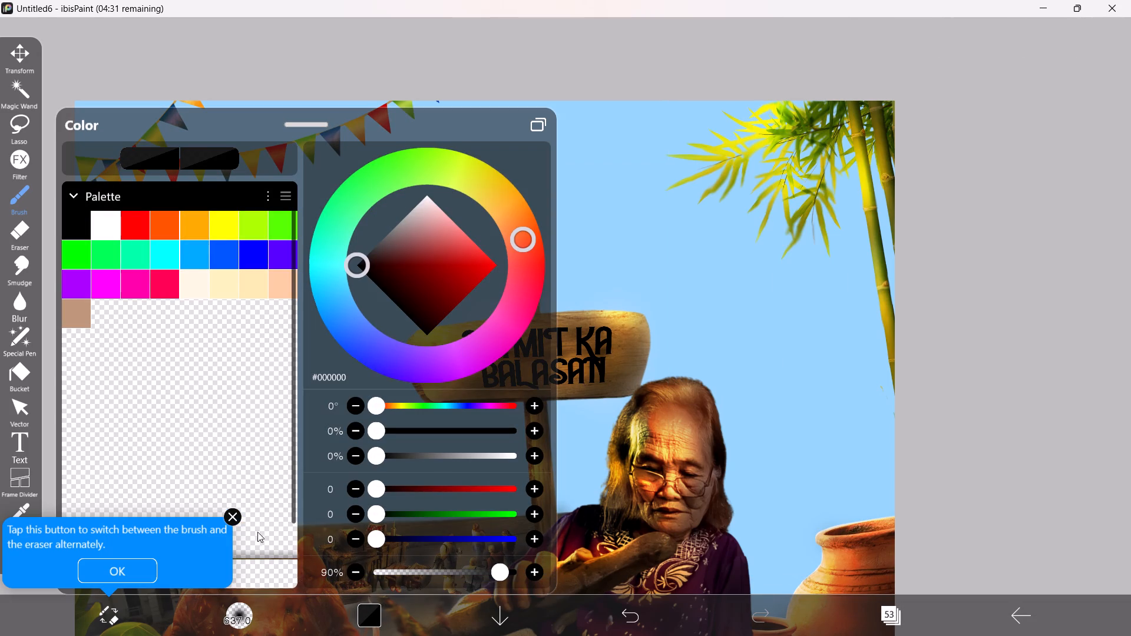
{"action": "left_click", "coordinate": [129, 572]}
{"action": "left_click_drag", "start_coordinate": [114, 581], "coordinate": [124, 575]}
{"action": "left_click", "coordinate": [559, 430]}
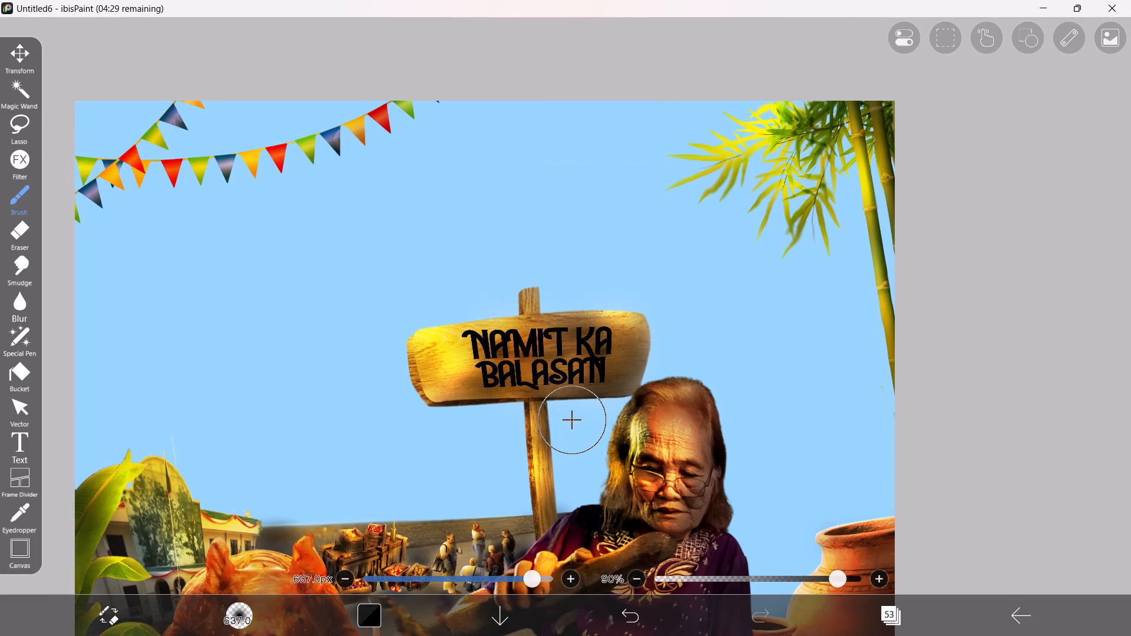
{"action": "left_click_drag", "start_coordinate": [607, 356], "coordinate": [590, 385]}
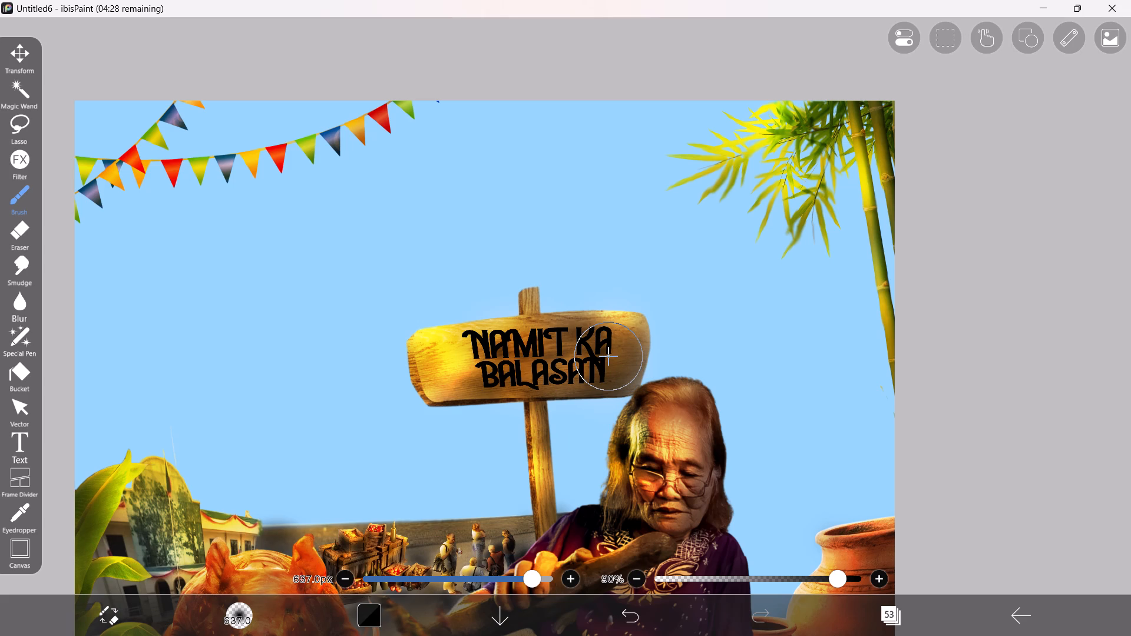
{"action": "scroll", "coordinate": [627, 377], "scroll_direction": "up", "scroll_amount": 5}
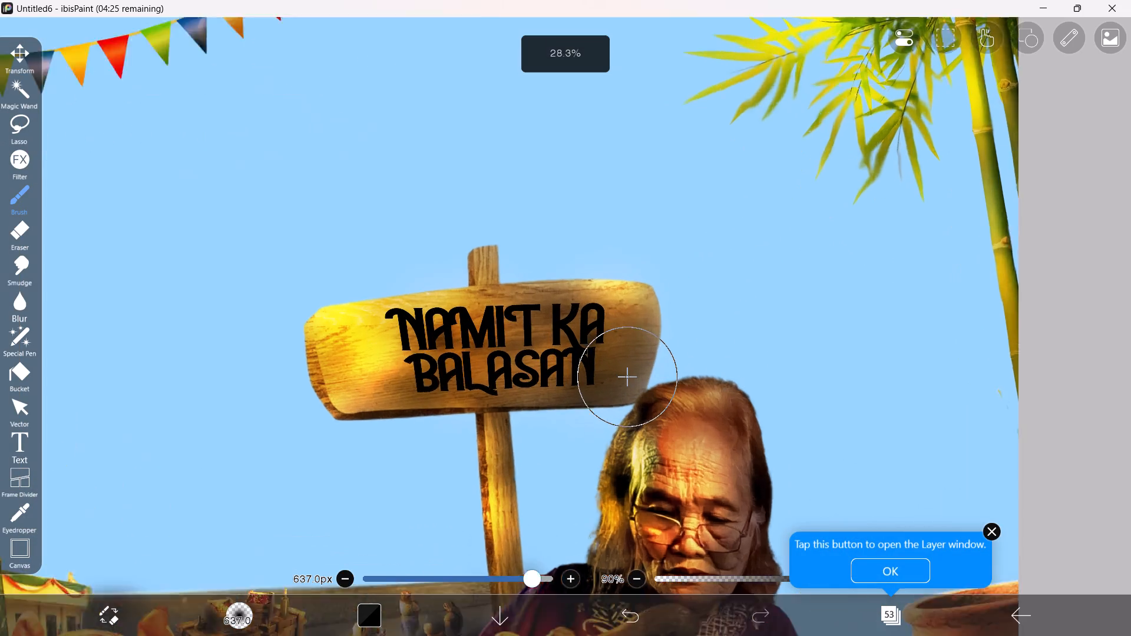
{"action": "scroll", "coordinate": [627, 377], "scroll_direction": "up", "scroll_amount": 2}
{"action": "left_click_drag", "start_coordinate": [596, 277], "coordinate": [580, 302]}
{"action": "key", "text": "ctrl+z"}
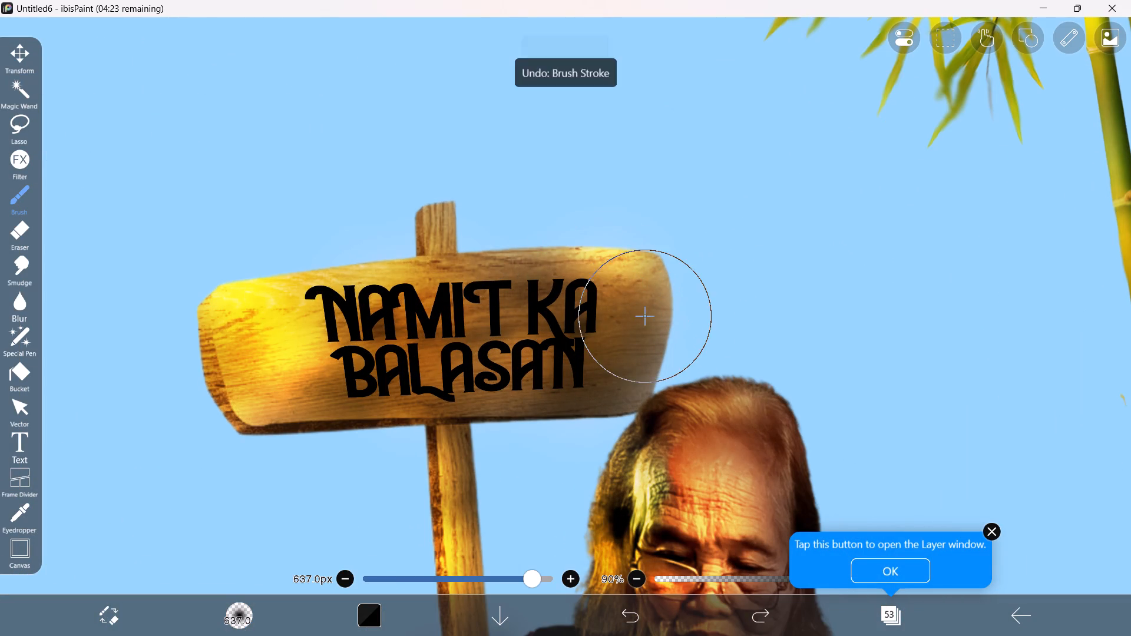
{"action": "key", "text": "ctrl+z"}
Set the brush colour to orange #FFA500 and dab a warm glow over the "NAMIT KA BALASAN" lettering on layer 53.
{"action": "left_click", "coordinate": [362, 615], "text": "ctrl"}
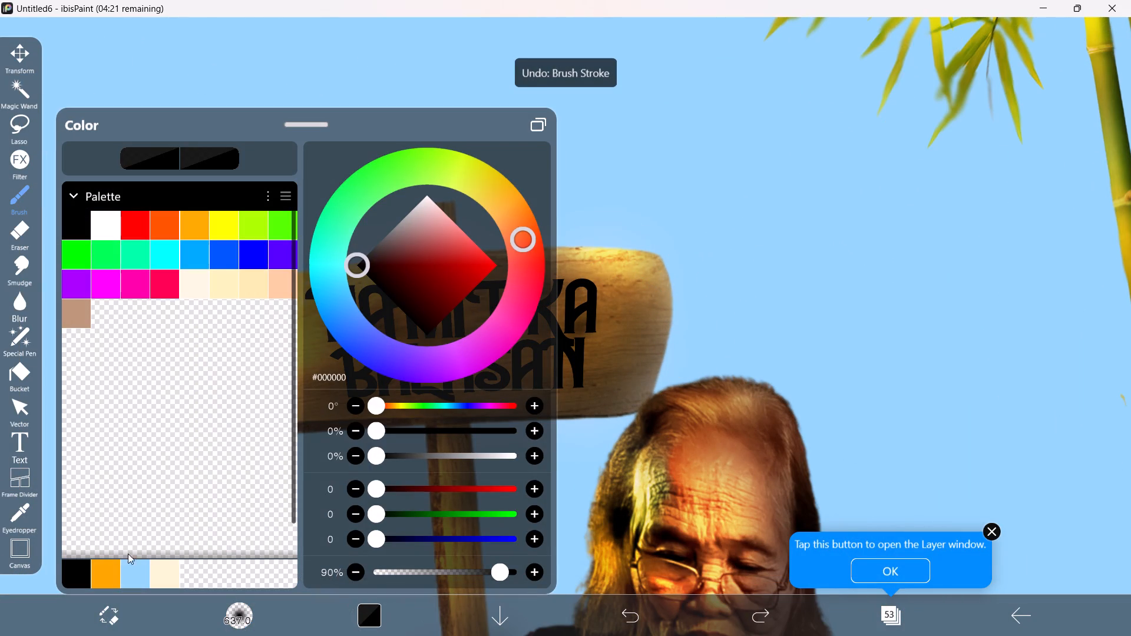
{"action": "left_click", "coordinate": [108, 565]}
{"action": "left_click", "coordinate": [616, 421]}
{"action": "left_click_drag", "start_coordinate": [605, 299], "coordinate": [592, 287]}
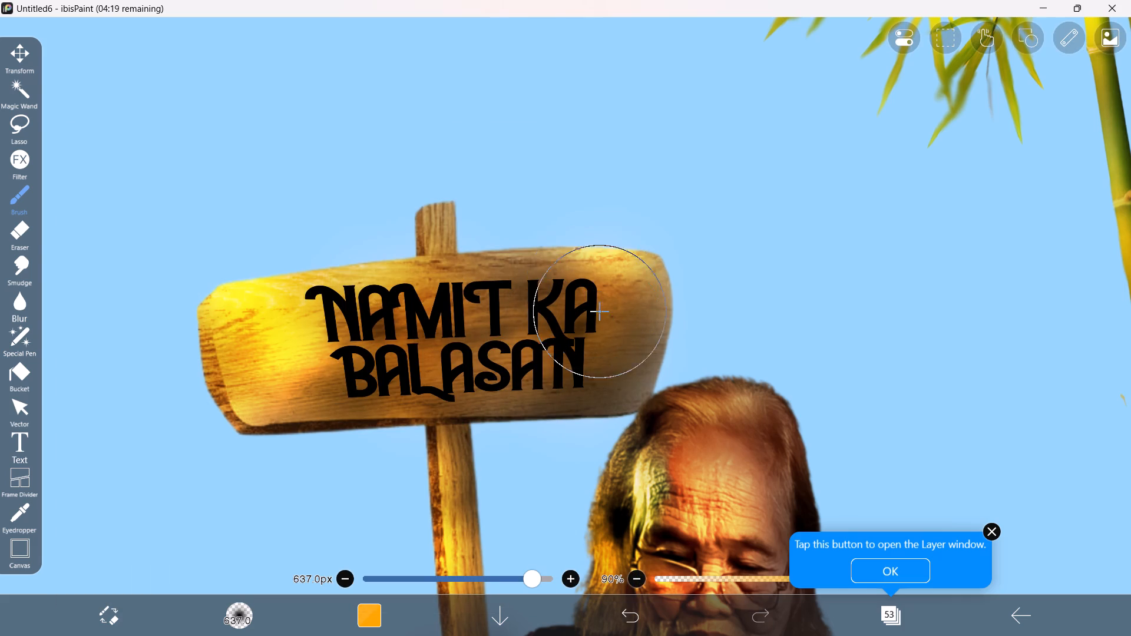
{"action": "scroll", "coordinate": [598, 326], "scroll_direction": "up", "scroll_amount": 3}
{"action": "triple_click", "coordinate": [577, 309]}
{"action": "triple_click", "coordinate": [577, 309]}
{"action": "triple_click", "coordinate": [435, 324]}
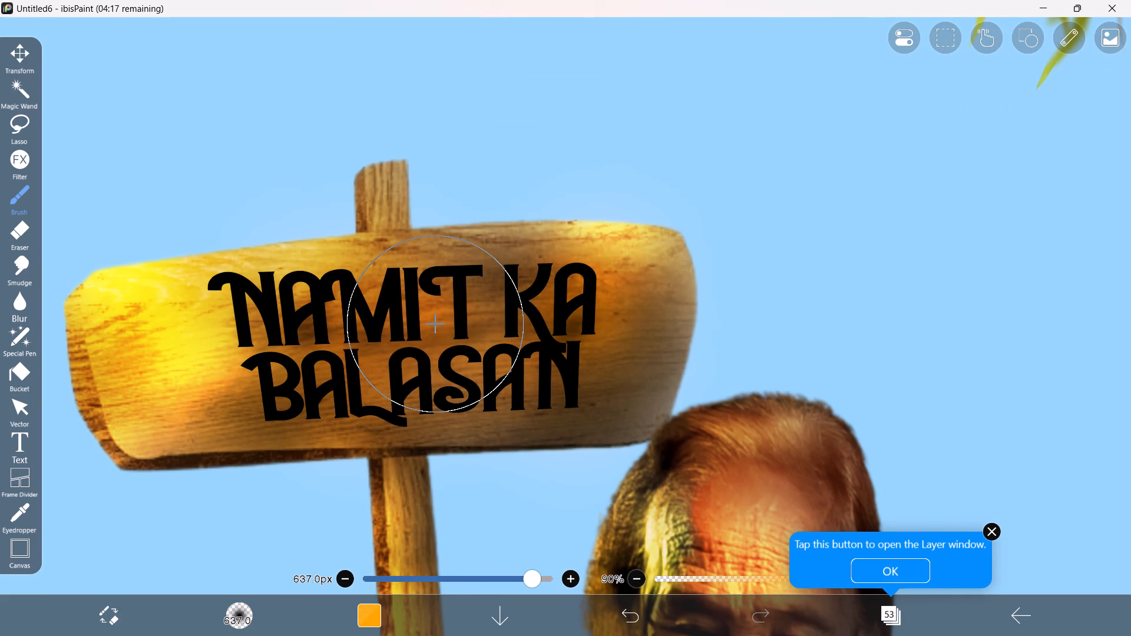
{"action": "triple_click", "coordinate": [402, 320]}
{"action": "triple_click", "coordinate": [306, 374]}
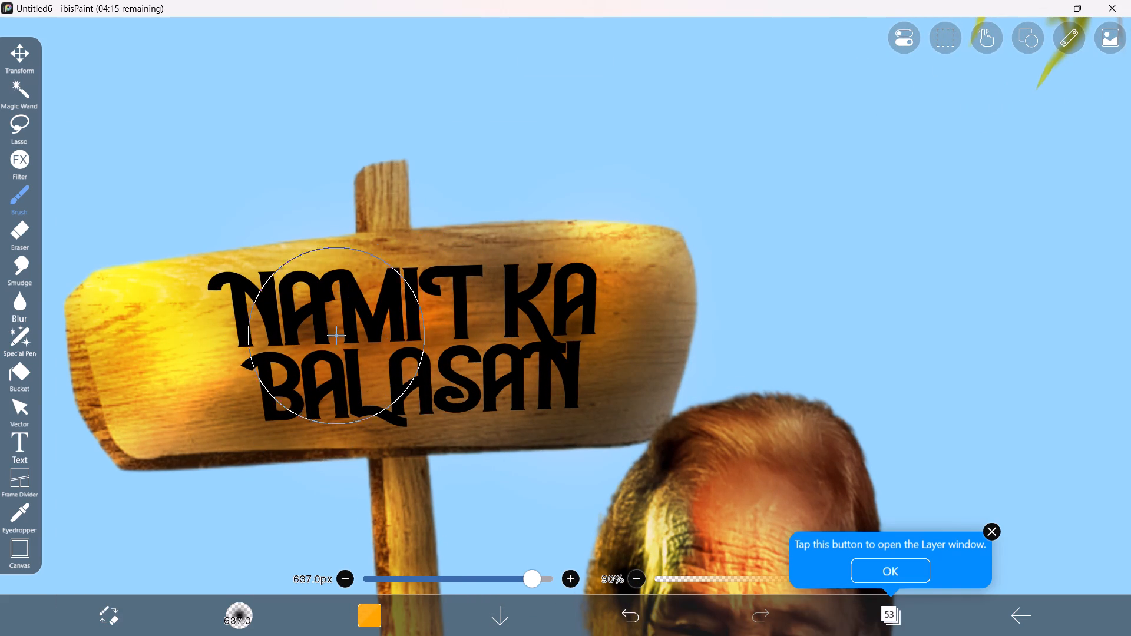
{"action": "triple_click", "coordinate": [326, 310]}
{"action": "double_click", "coordinate": [454, 410]}
Brush more orange light with the 637 px brush from the bright end of the signboard to the end of "BALASAN".
{"action": "scroll", "coordinate": [482, 387], "scroll_direction": "down", "scroll_amount": 3, "text": "alt"}
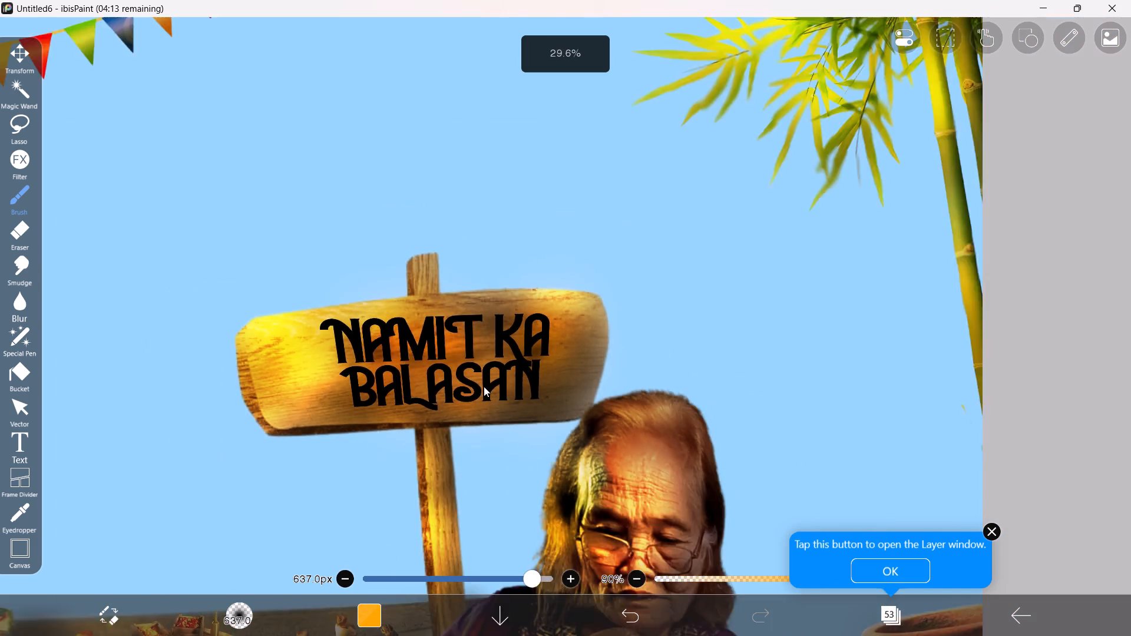
{"action": "scroll", "coordinate": [484, 386], "scroll_direction": "down", "scroll_amount": 13, "text": "alt"}
{"action": "scroll", "coordinate": [504, 391], "scroll_direction": "up", "scroll_amount": 15, "text": "alt"}
{"action": "left_click_drag", "start_coordinate": [422, 353], "coordinate": [391, 369]}
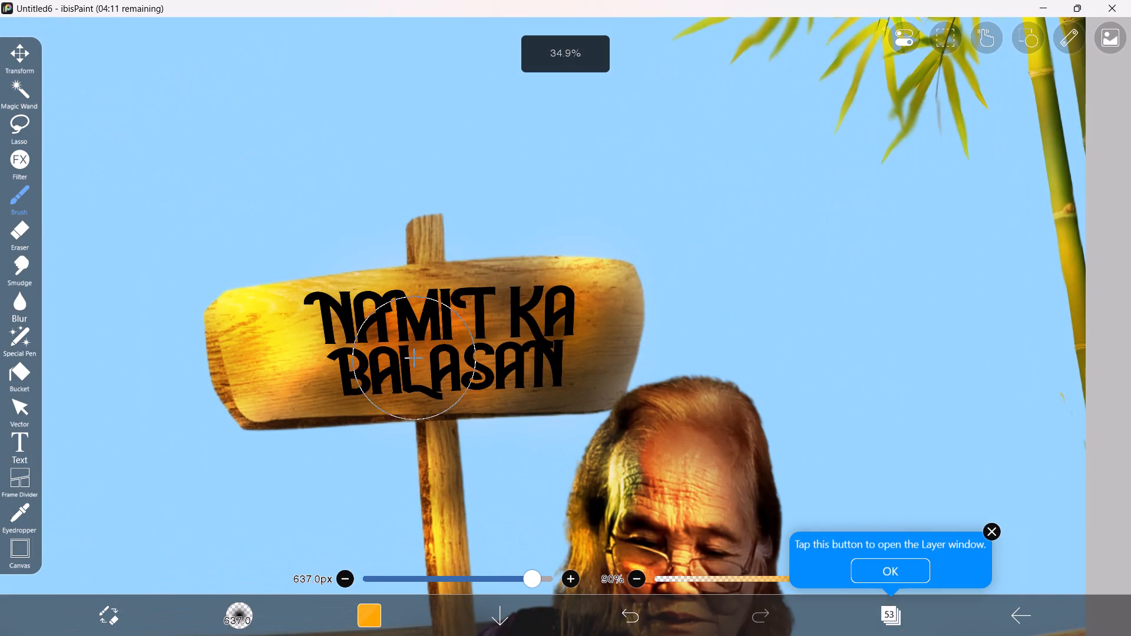
{"action": "left_click_drag", "start_coordinate": [391, 369], "coordinate": [346, 319]}
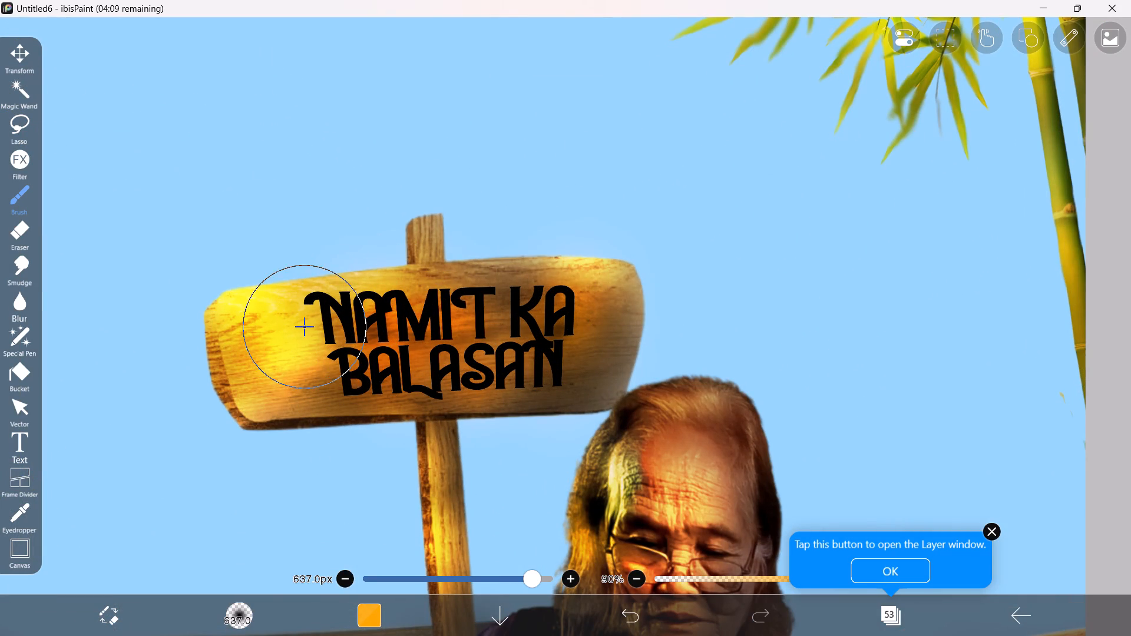
{"action": "left_click_drag", "start_coordinate": [295, 331], "coordinate": [262, 352]}
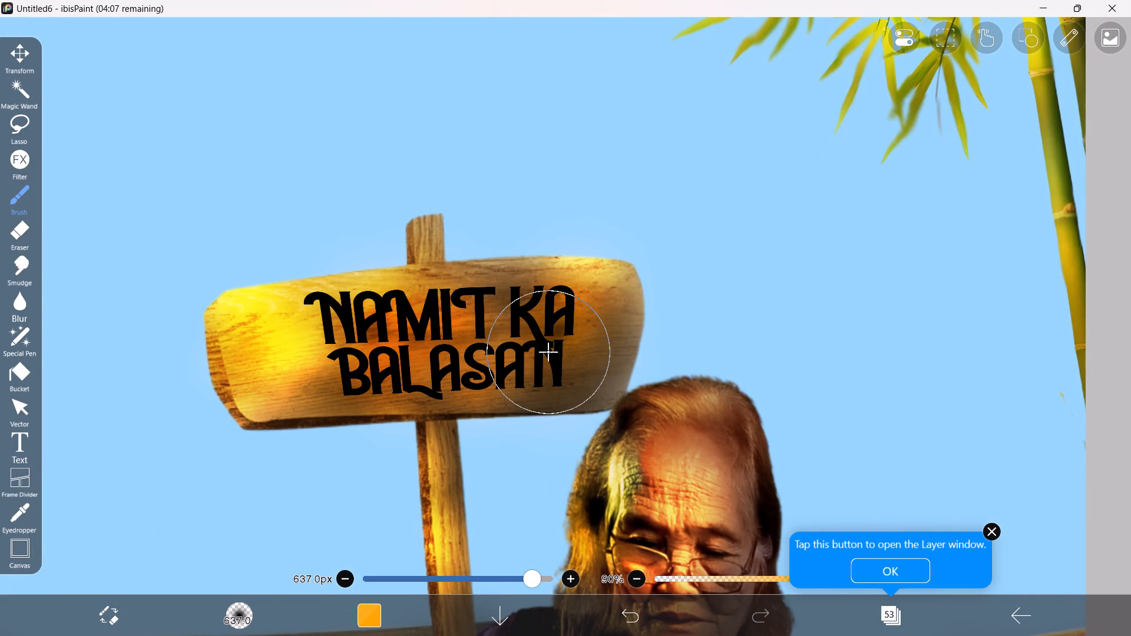
{"action": "left_click_drag", "start_coordinate": [593, 364], "coordinate": [531, 393]}
Set the brush to 62% opacity and 1000 px, and paint broad, soft orange light across the whole signboard.
{"action": "scroll", "coordinate": [438, 370], "scroll_direction": "up", "scroll_amount": 5, "text": "alt"}
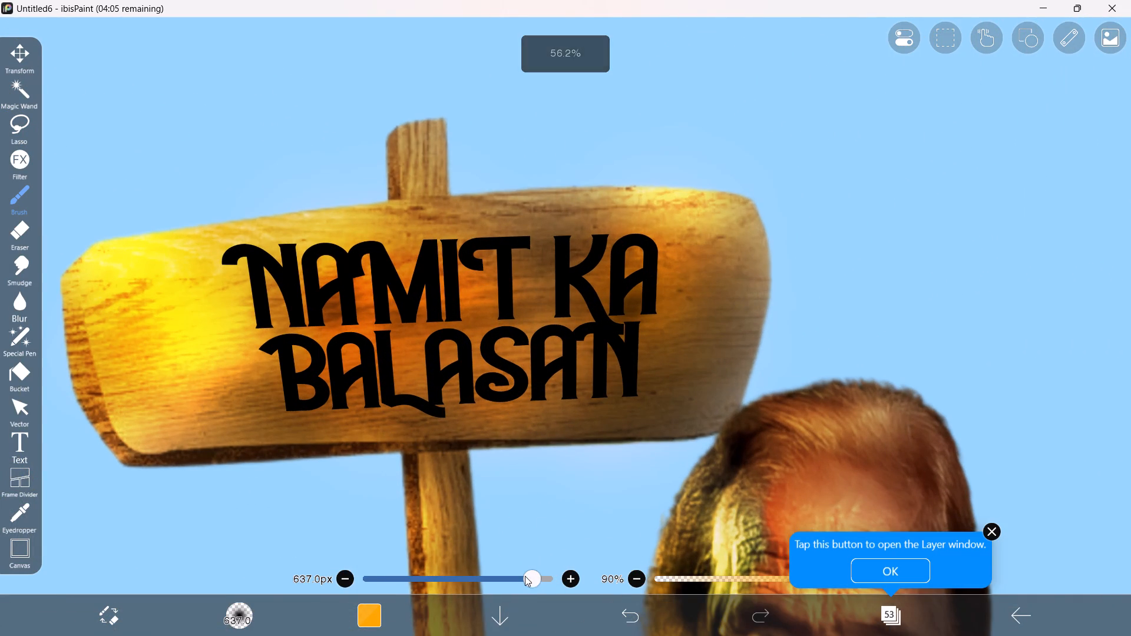
{"action": "left_click", "coordinate": [875, 570]}
{"action": "left_click_drag", "start_coordinate": [835, 574], "coordinate": [779, 574]}
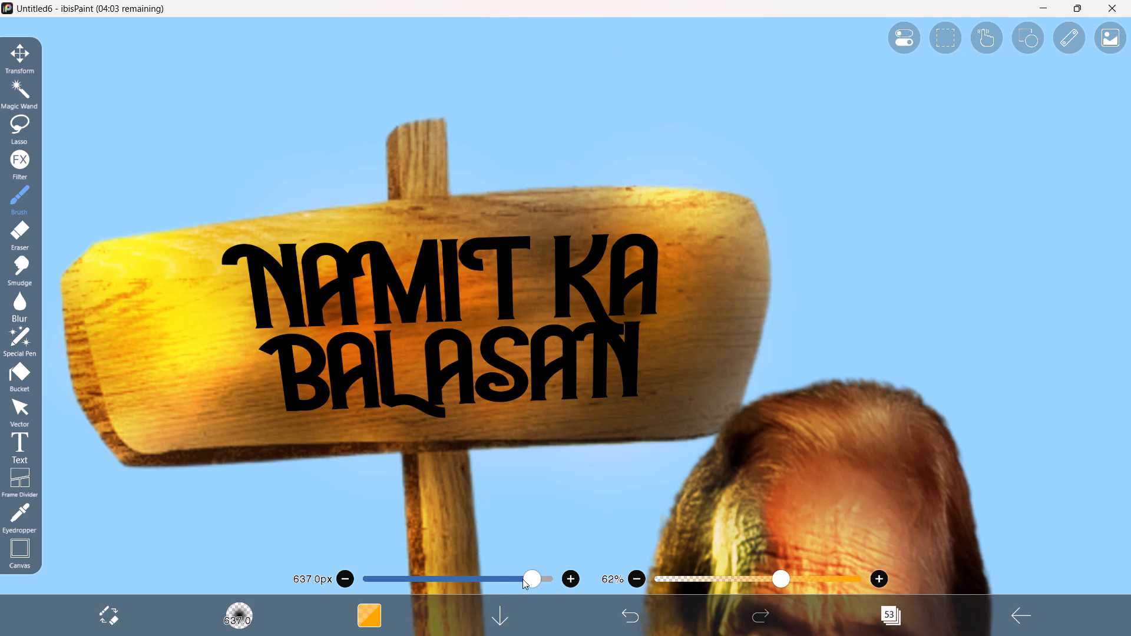
{"action": "left_click_drag", "start_coordinate": [523, 578], "coordinate": [727, 525]}
{"action": "left_click_drag", "start_coordinate": [538, 343], "coordinate": [432, 383]}
{"action": "left_click_drag", "start_coordinate": [347, 226], "coordinate": [286, 339]}
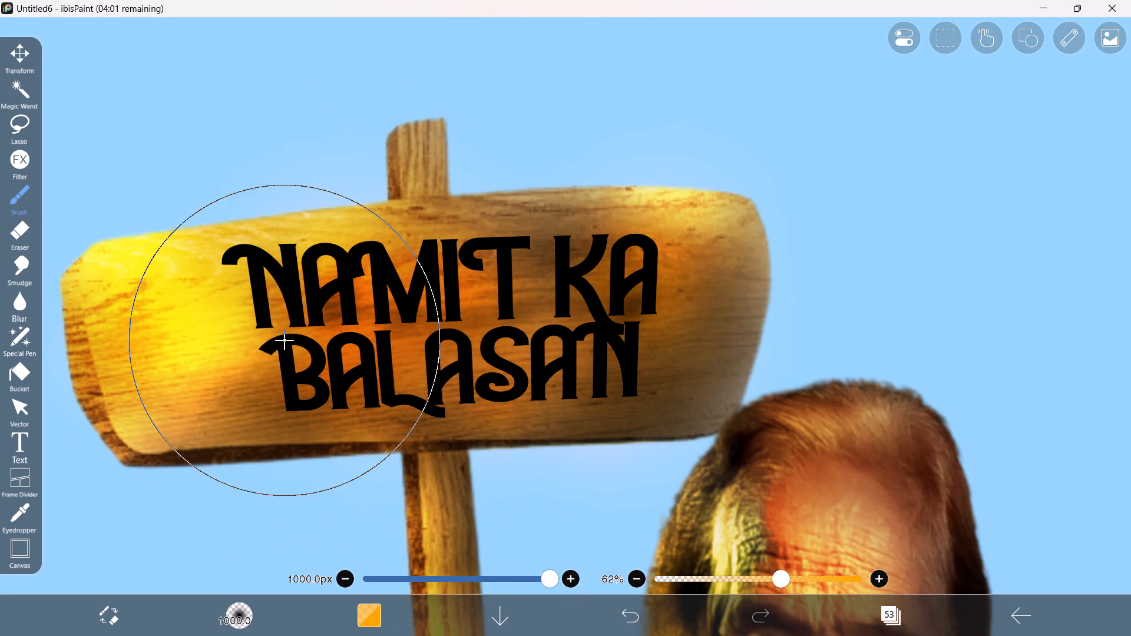
{"action": "left_click_drag", "start_coordinate": [286, 339], "coordinate": [503, 338]}
{"action": "left_click_drag", "start_coordinate": [643, 362], "coordinate": [637, 395]}
Examine how the signboard's orange light fits within the whole composition.
{"action": "scroll", "coordinate": [713, 342], "scroll_direction": "down", "scroll_amount": 14, "text": "alt"}
{"action": "key", "text": "space"}
{"action": "key", "text": "space"}
{"action": "key", "text": "space"}
{"action": "key", "text": "space"}
{"action": "key", "text": "space"}
{"action": "key", "text": "space"}
{"action": "key", "text": "space"}
{"action": "key", "text": "space"}
{"action": "key", "text": "space"}
{"action": "key", "text": "space"}
{"action": "key", "text": "space"}
{"action": "key", "text": "space"}
{"action": "key", "text": "space"}
{"action": "key", "text": "space"}
{"action": "key", "text": "space"}
{"action": "key", "text": "space"}
{"action": "key", "text": "space"}
{"action": "key", "text": "space"}
{"action": "key", "text": "space"}
{"action": "key", "text": "space"}
{"action": "left_click_drag", "start_coordinate": [801, 344], "coordinate": [799, 341]}
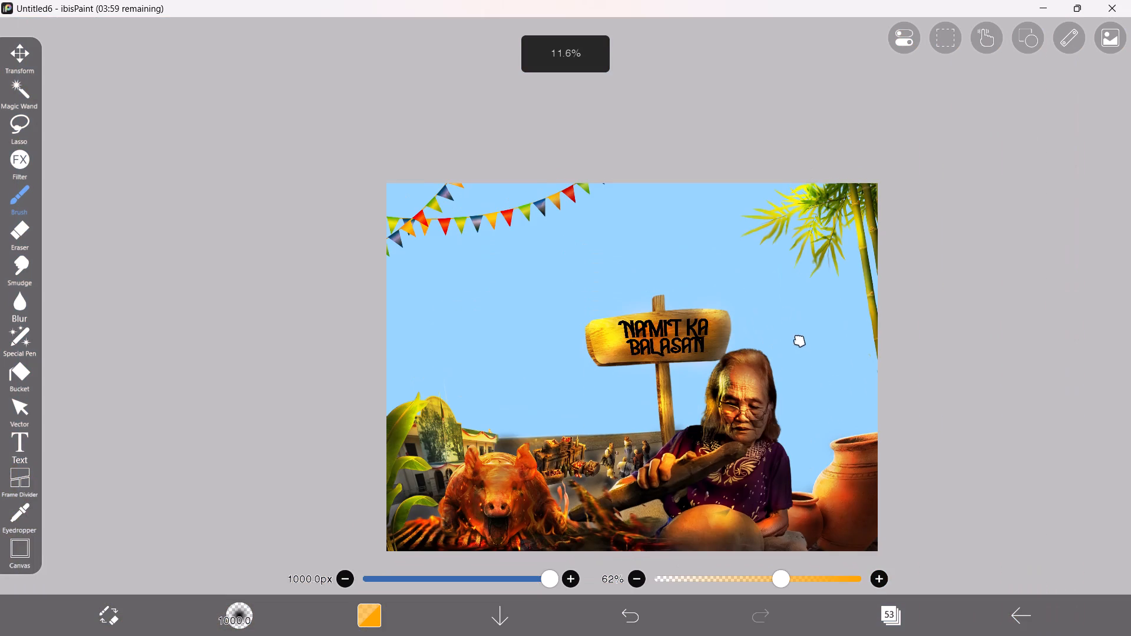
{"action": "left_click_drag", "start_coordinate": [799, 341], "coordinate": [653, 302]}
{"action": "scroll", "coordinate": [494, 305], "scroll_direction": "up", "scroll_amount": 3}
{"action": "scroll", "coordinate": [493, 306], "scroll_direction": "down", "scroll_amount": 4}
{"action": "scroll", "coordinate": [464, 321], "scroll_direction": "up", "scroll_amount": 7}
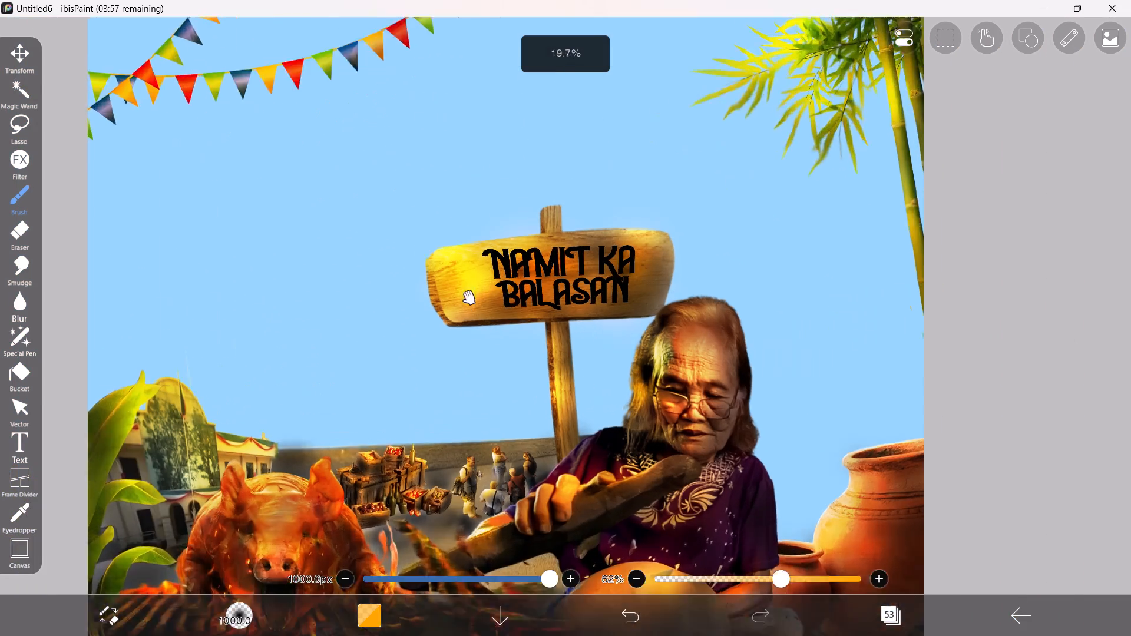
Raise the brush opacity to 100% and brush stronger orange light over both ends and the middle of the signboard.
{"action": "scroll", "coordinate": [469, 297], "scroll_direction": "up", "scroll_amount": 3}
{"action": "left_click_drag", "start_coordinate": [482, 240], "coordinate": [488, 259]}
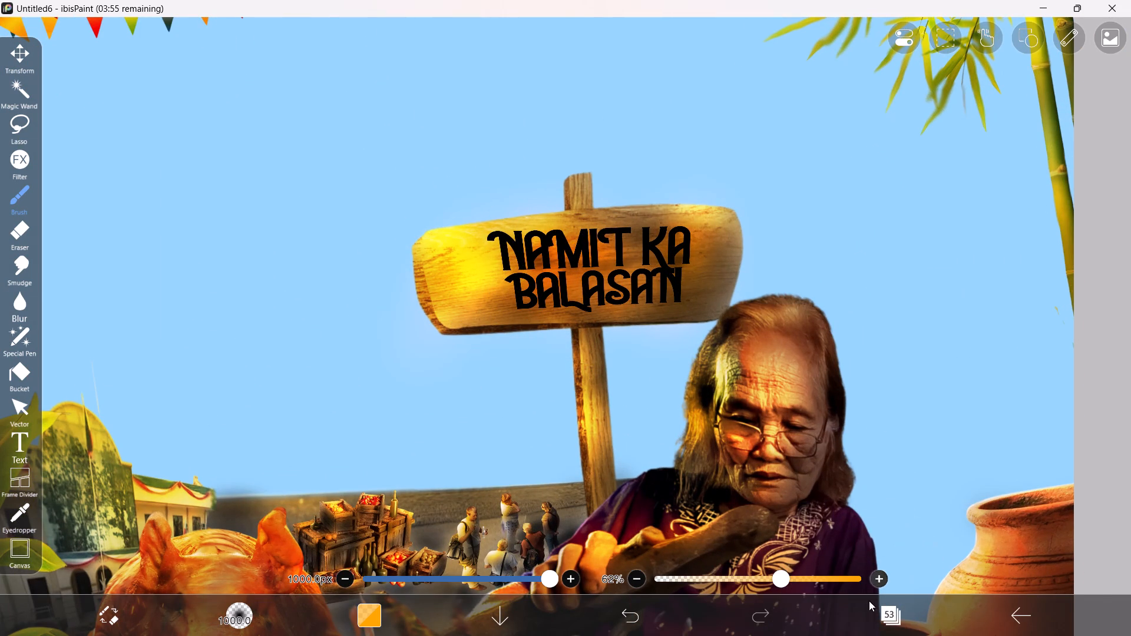
{"action": "left_click", "coordinate": [880, 608]}
{"action": "left_click", "coordinate": [531, 459]}
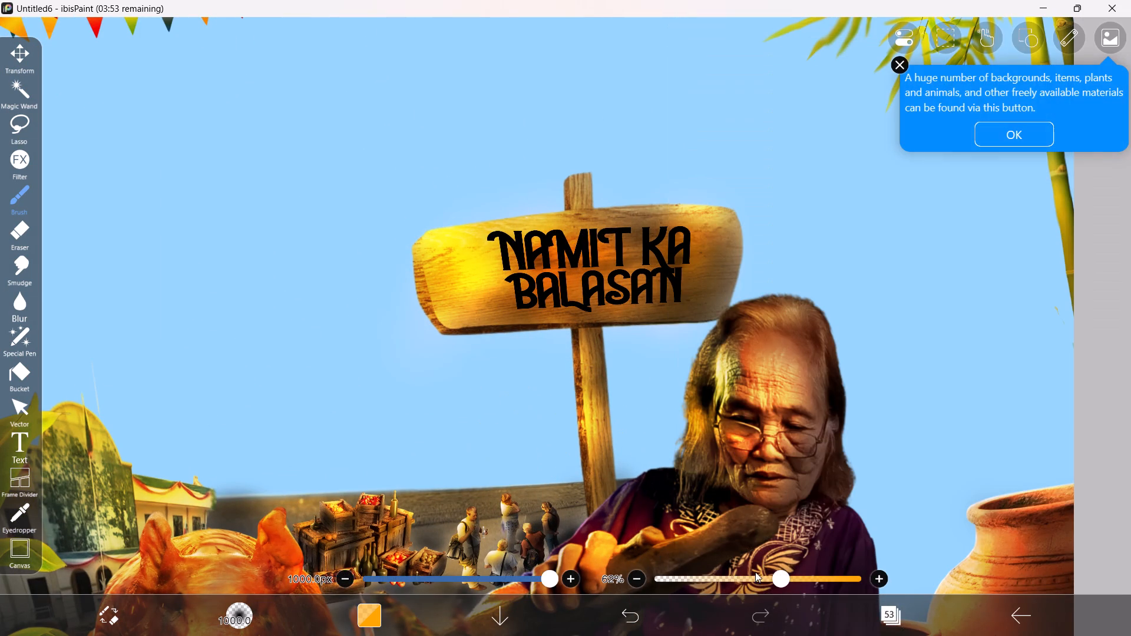
{"action": "left_click_drag", "start_coordinate": [775, 577], "coordinate": [921, 558]}
{"action": "scroll", "coordinate": [522, 248], "scroll_direction": "up", "scroll_amount": 3}
{"action": "key", "text": "space"}
{"action": "left_click_drag", "start_coordinate": [619, 237], "coordinate": [571, 277]}
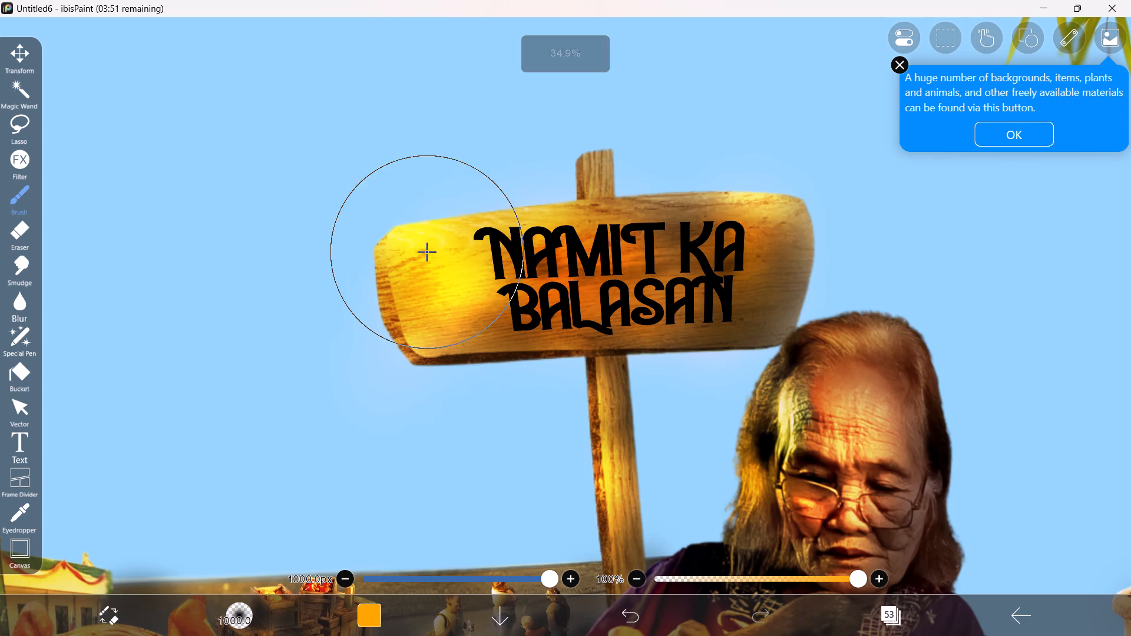
{"action": "left_click_drag", "start_coordinate": [428, 249], "coordinate": [448, 278]}
{"action": "left_click_drag", "start_coordinate": [766, 293], "coordinate": [770, 304]}
{"action": "key", "text": "space"}
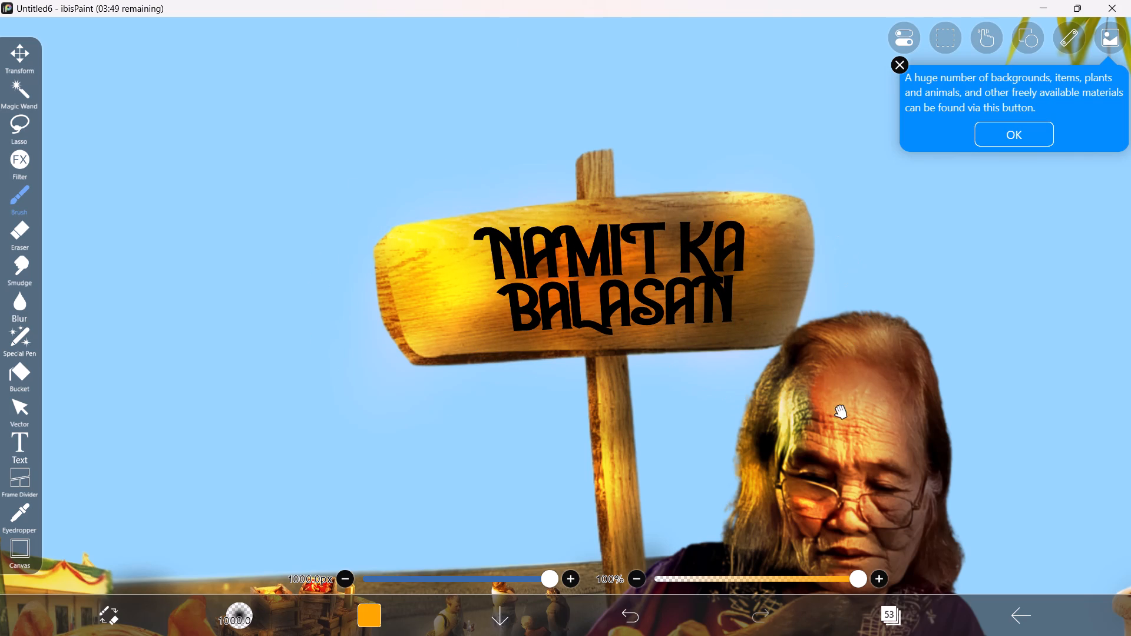
Activate Multiply layer 37, set the brush colour to black, and shade the signboard's lettering area and bright yellow end.
{"action": "left_click", "coordinate": [878, 609]}
{"action": "scroll", "coordinate": [984, 339], "scroll_direction": "down", "scroll_amount": 7}
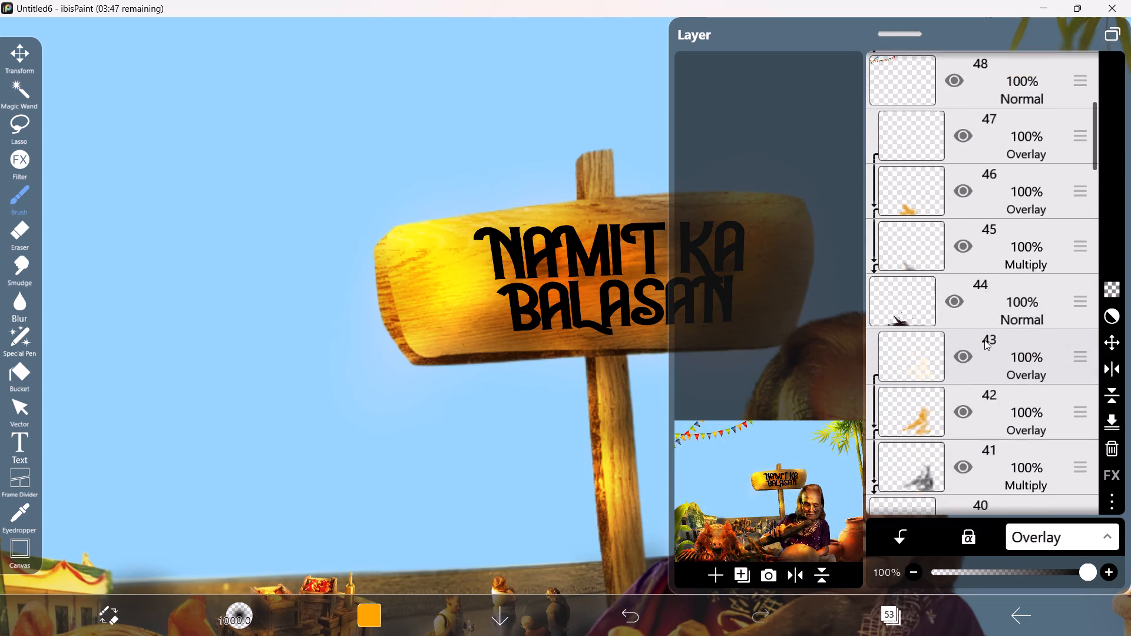
{"action": "scroll", "coordinate": [984, 340], "scroll_direction": "down", "scroll_amount": 1}
{"action": "scroll", "coordinate": [986, 387], "scroll_direction": "down", "scroll_amount": 6}
{"action": "left_click", "coordinate": [1007, 358]}
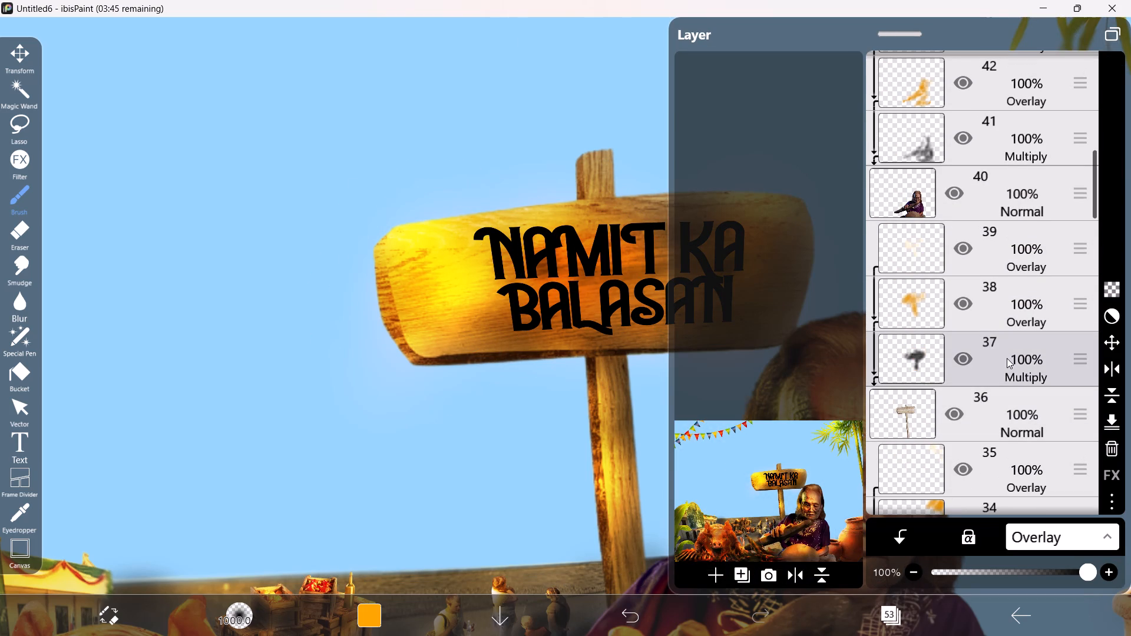
{"action": "left_click", "coordinate": [372, 611]}
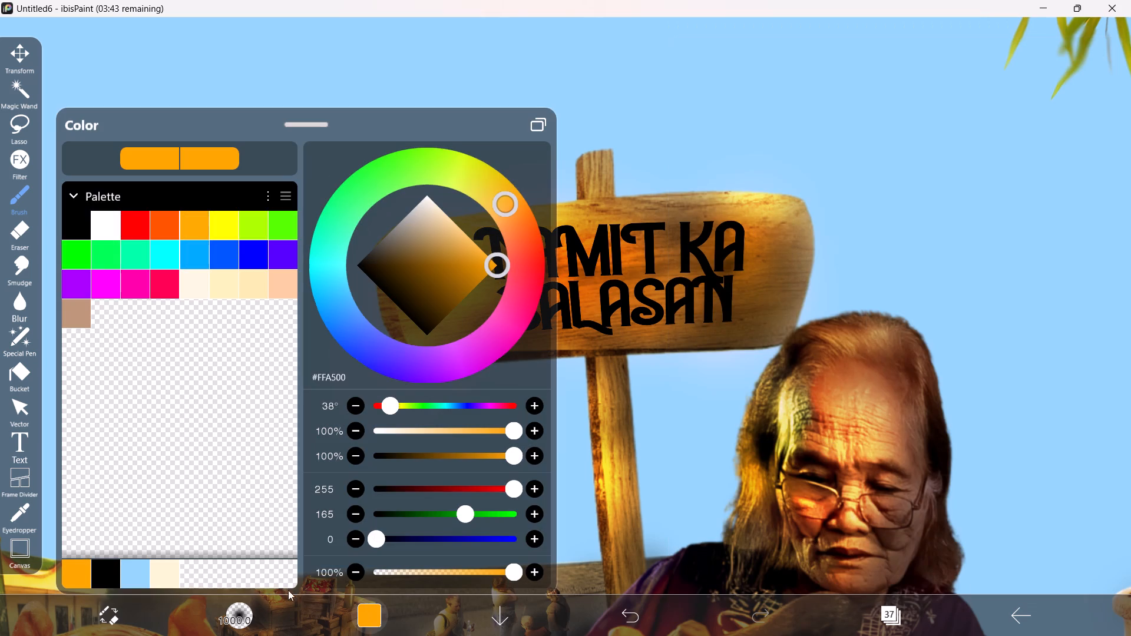
{"action": "left_click_drag", "start_coordinate": [102, 570], "coordinate": [110, 568]}
{"action": "left_click", "coordinate": [547, 402]}
{"action": "left_click", "coordinate": [657, 290]}
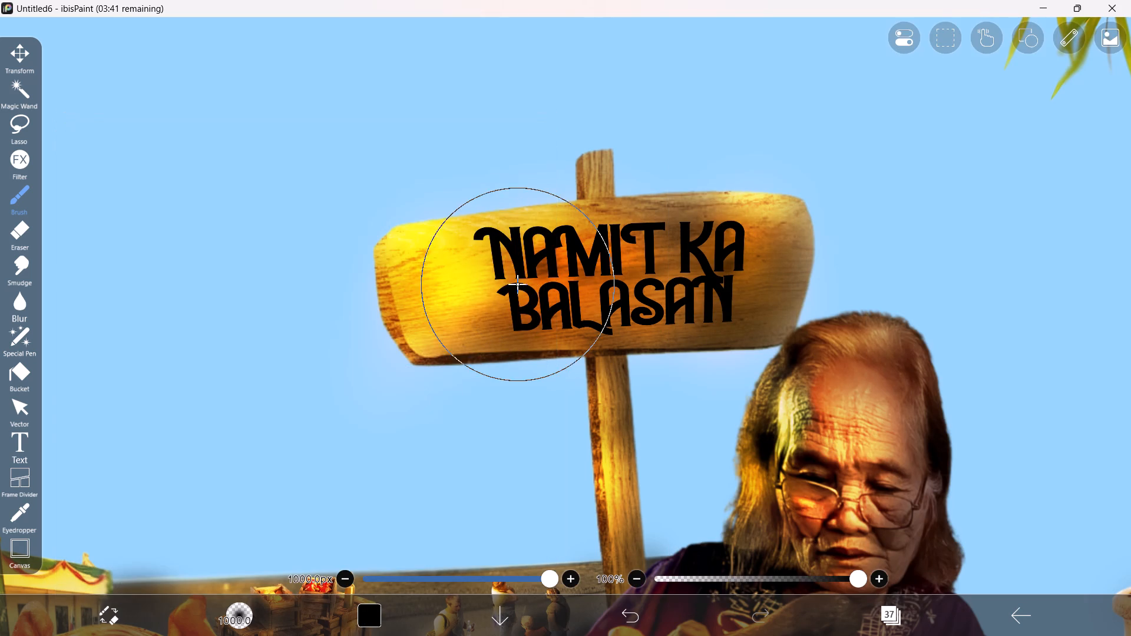
{"action": "left_click_drag", "start_coordinate": [436, 336], "coordinate": [392, 320]}
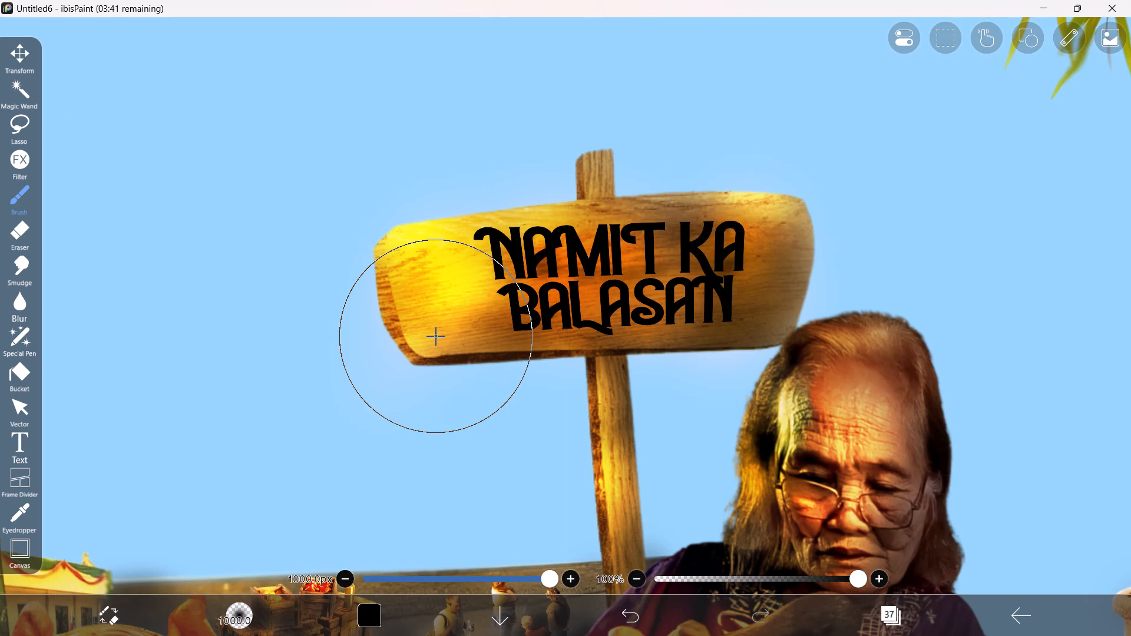
Sample a reddish-brown from the signboard and brush it over the bright yellow end on Multiply layer 37.
{"action": "left_click_drag", "start_coordinate": [717, 197], "coordinate": [726, 190]}
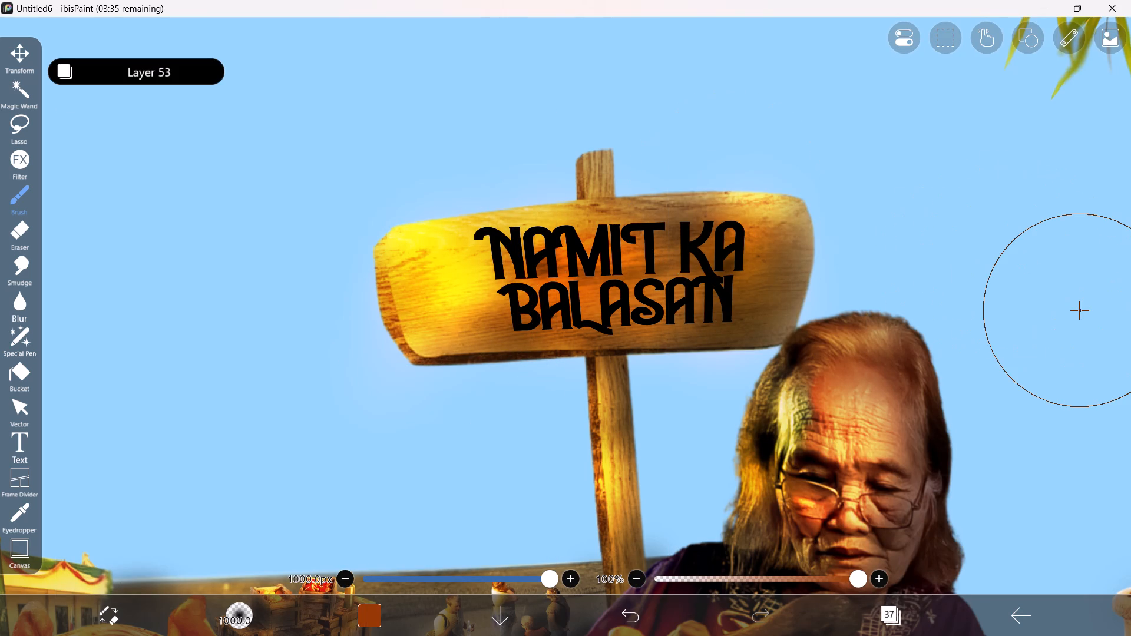
{"action": "left_click_drag", "start_coordinate": [455, 286], "coordinate": [454, 277]}
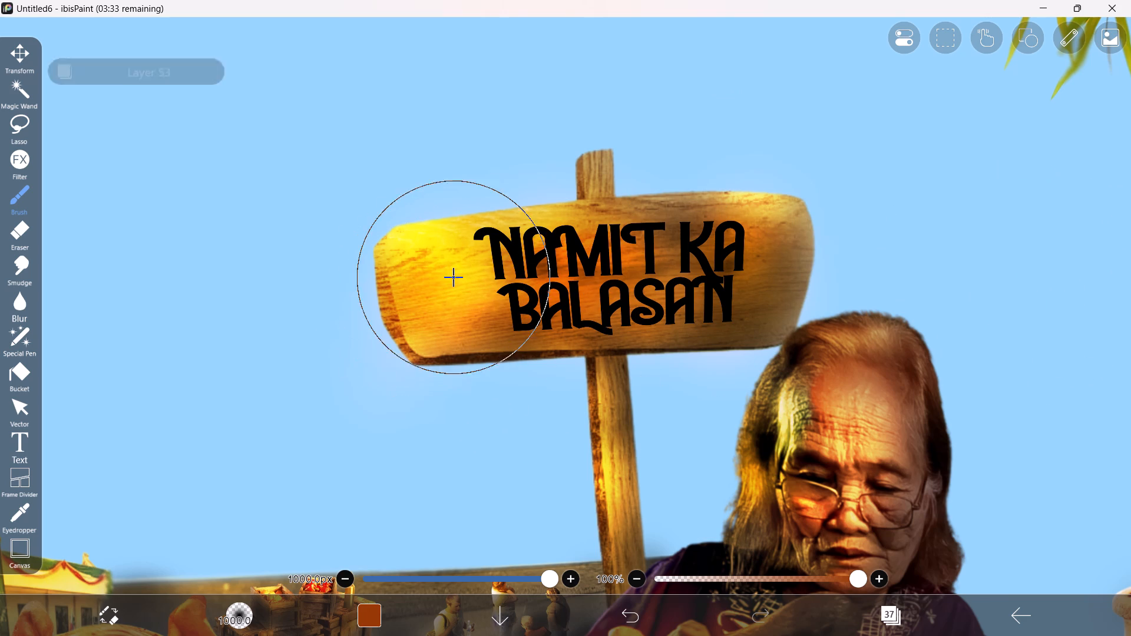
{"action": "left_click_drag", "start_coordinate": [454, 277], "coordinate": [436, 332]}
{"action": "scroll", "coordinate": [632, 383], "scroll_direction": "down", "scroll_amount": 4, "text": "ctrl"}
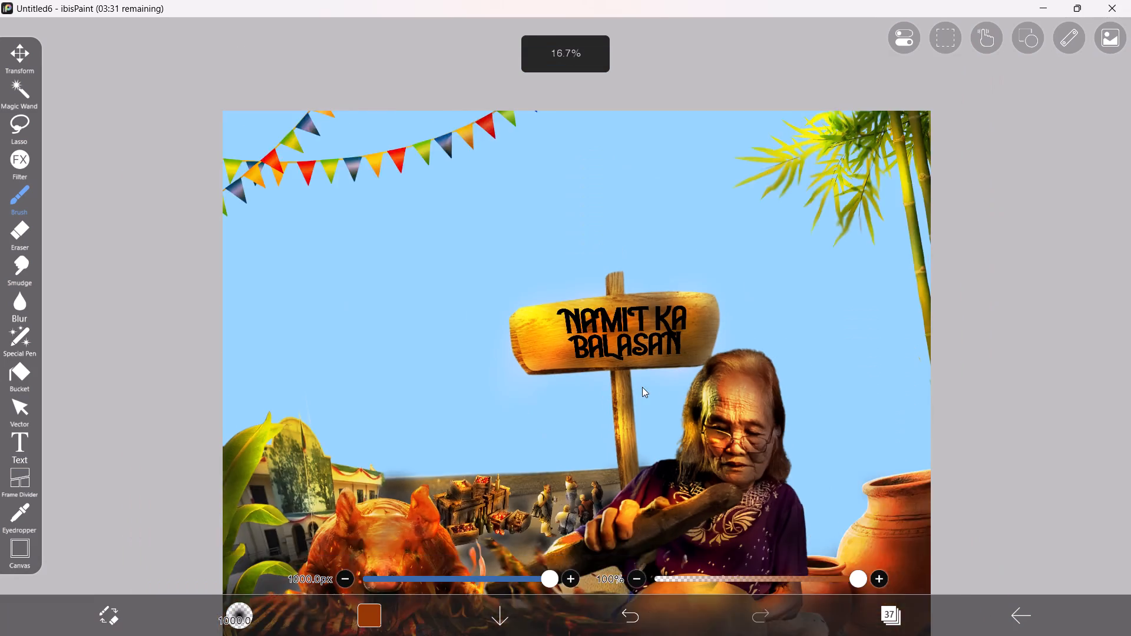
Examine how the reddish-brown shading on the signboard fits within the whole composition.
{"action": "scroll", "coordinate": [642, 387], "scroll_direction": "down", "scroll_amount": 8, "text": "ctrl"}
{"action": "key", "text": "space"}
{"action": "key", "text": "space"}
{"action": "key", "text": "space"}
{"action": "key", "text": "space"}
{"action": "key", "text": "space"}
{"action": "key", "text": "space"}
{"action": "key", "text": "space"}
{"action": "key", "text": "space"}
{"action": "key", "text": "space"}
{"action": "key", "text": "space"}
{"action": "key", "text": "space"}
{"action": "key", "text": "space"}
{"action": "key", "text": "space"}
{"action": "key", "text": "space"}
{"action": "key", "text": "space"}
{"action": "key", "text": "space"}
{"action": "key", "text": "space"}
{"action": "key", "text": "space"}
{"action": "key", "text": "space"}
{"action": "key", "text": "space"}
{"action": "left_click_drag", "start_coordinate": [792, 382], "coordinate": [718, 361]}
Brush more reddish-brown over the signboard's bright yellow end on Multiply layer 37.
{"action": "scroll", "coordinate": [651, 403], "scroll_direction": "up", "scroll_amount": 9}
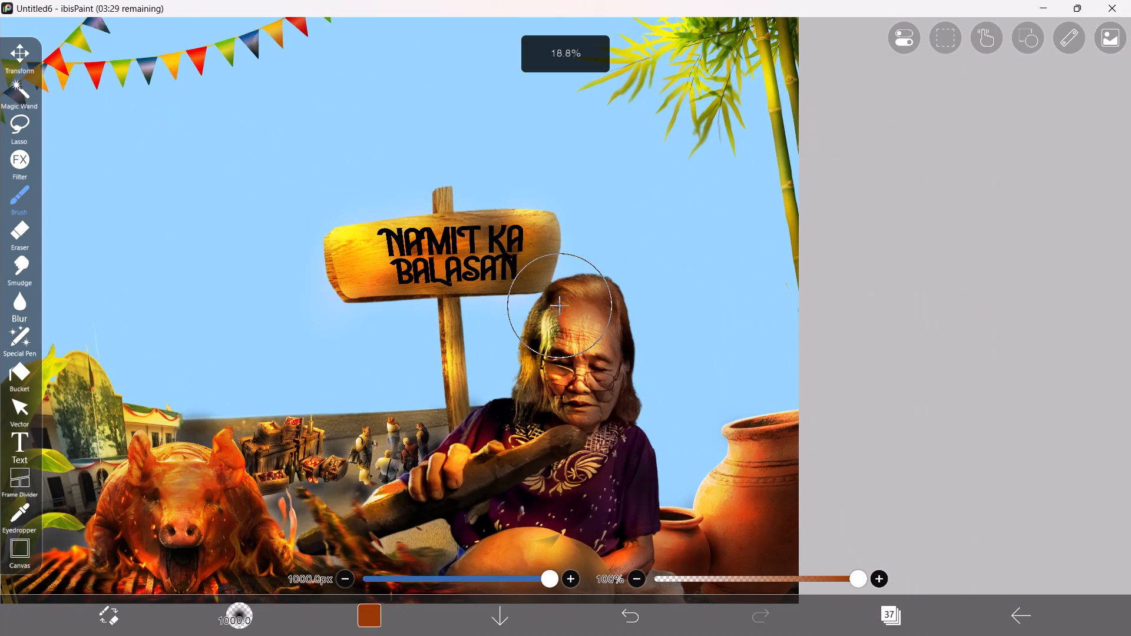
{"action": "key", "text": "space"}
{"action": "key", "text": "space"}
{"action": "scroll", "coordinate": [386, 283], "scroll_direction": "up", "scroll_amount": 7}
{"action": "left_click_drag", "start_coordinate": [368, 222], "coordinate": [384, 240]}
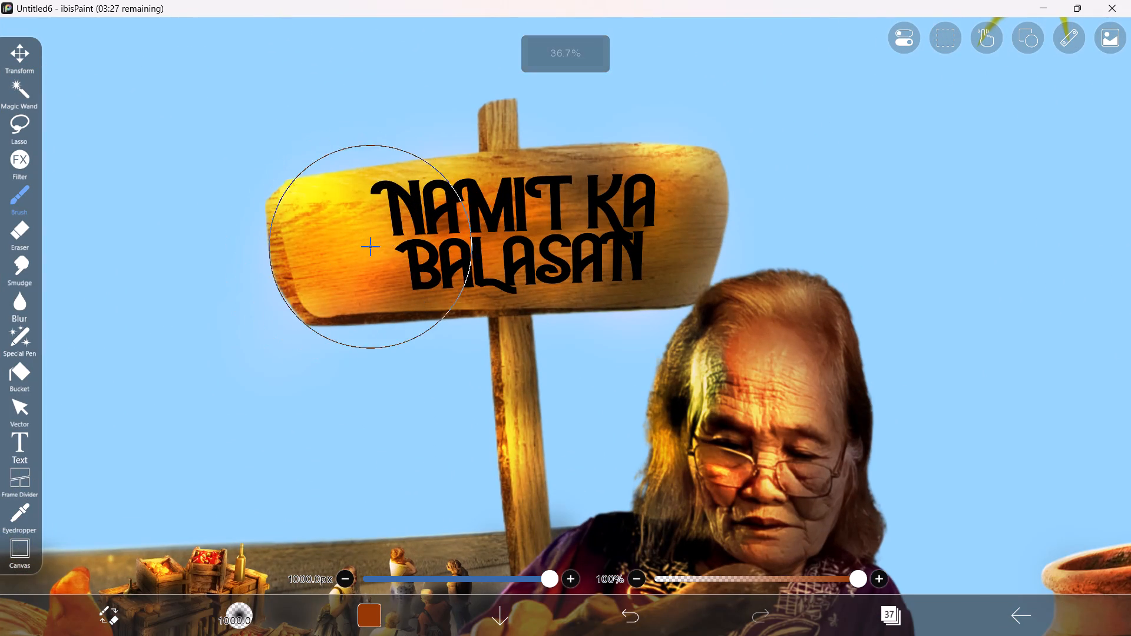
{"action": "left_click_drag", "start_coordinate": [384, 240], "coordinate": [386, 249]}
{"action": "key", "text": "space"}
{"action": "scroll", "coordinate": [560, 250], "scroll_direction": "down", "scroll_amount": 5}
Set the brush colour to black and shade the signboard's bright yellow end, redoing the first stroke.
{"action": "left_click", "coordinate": [911, 618]}
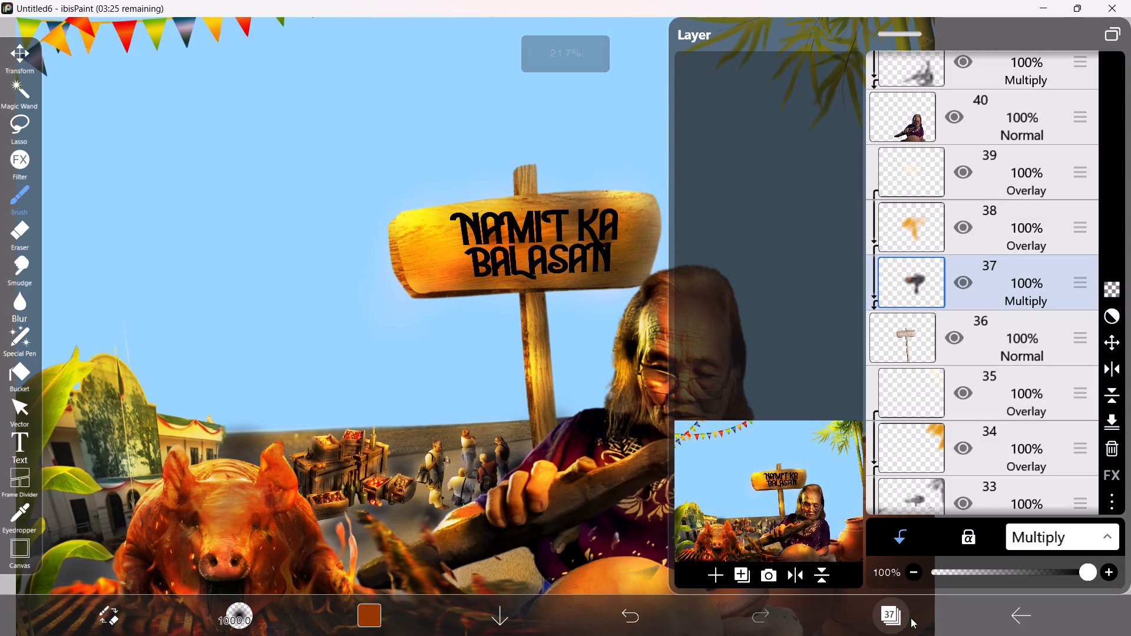
{"action": "left_click", "coordinate": [383, 613]}
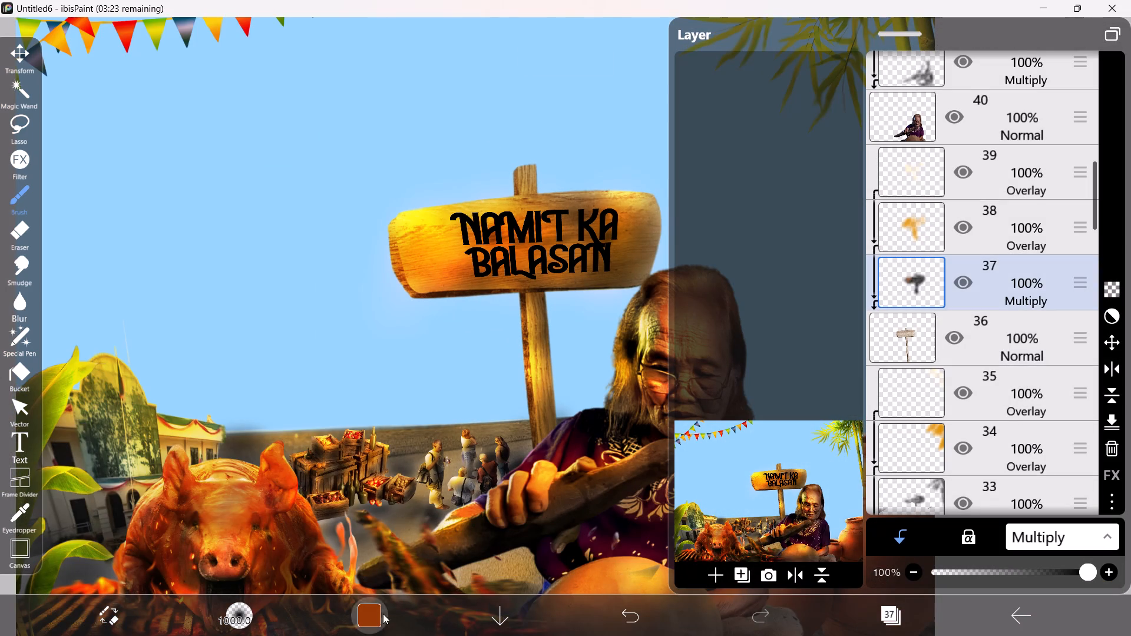
{"action": "left_click", "coordinate": [105, 581]}
{"action": "left_click", "coordinate": [688, 386]}
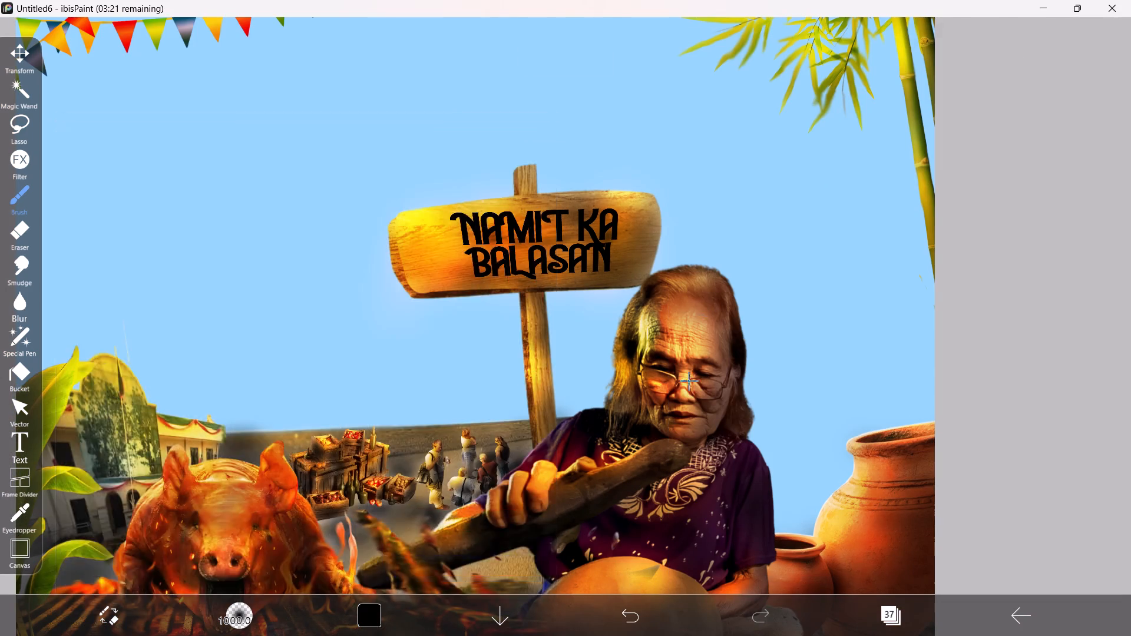
{"action": "scroll", "coordinate": [665, 341], "scroll_direction": "up", "scroll_amount": 3}
{"action": "key", "text": "space"}
{"action": "left_click_drag", "start_coordinate": [408, 207], "coordinate": [338, 213]}
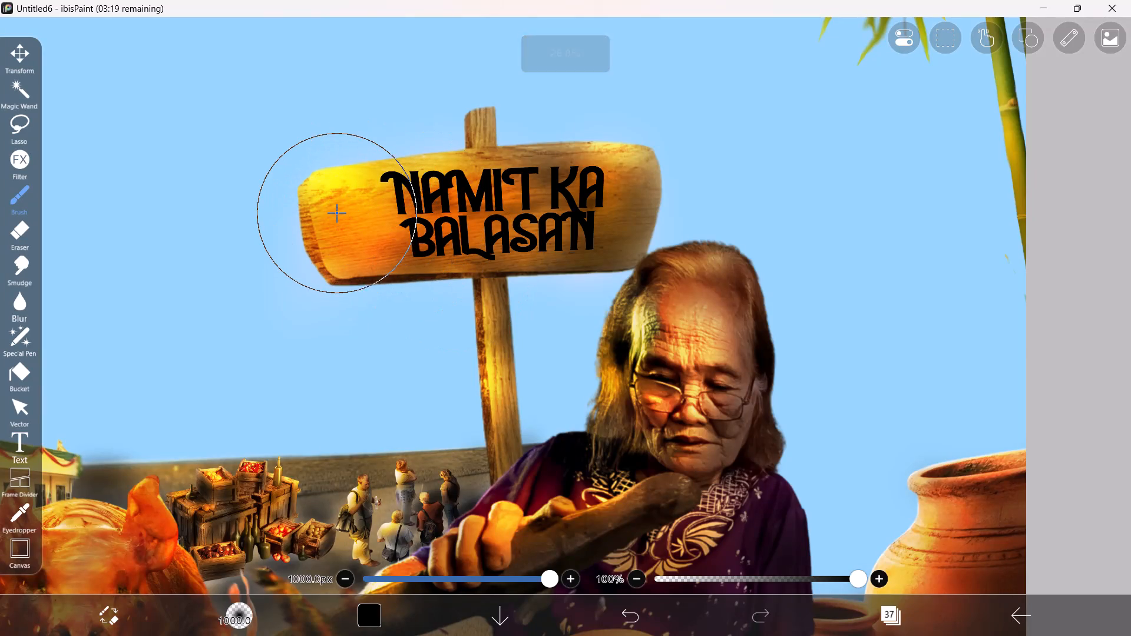
{"action": "scroll", "coordinate": [332, 213], "scroll_direction": "up", "scroll_amount": 3}
{"action": "left_click_drag", "start_coordinate": [310, 174], "coordinate": [296, 203]}
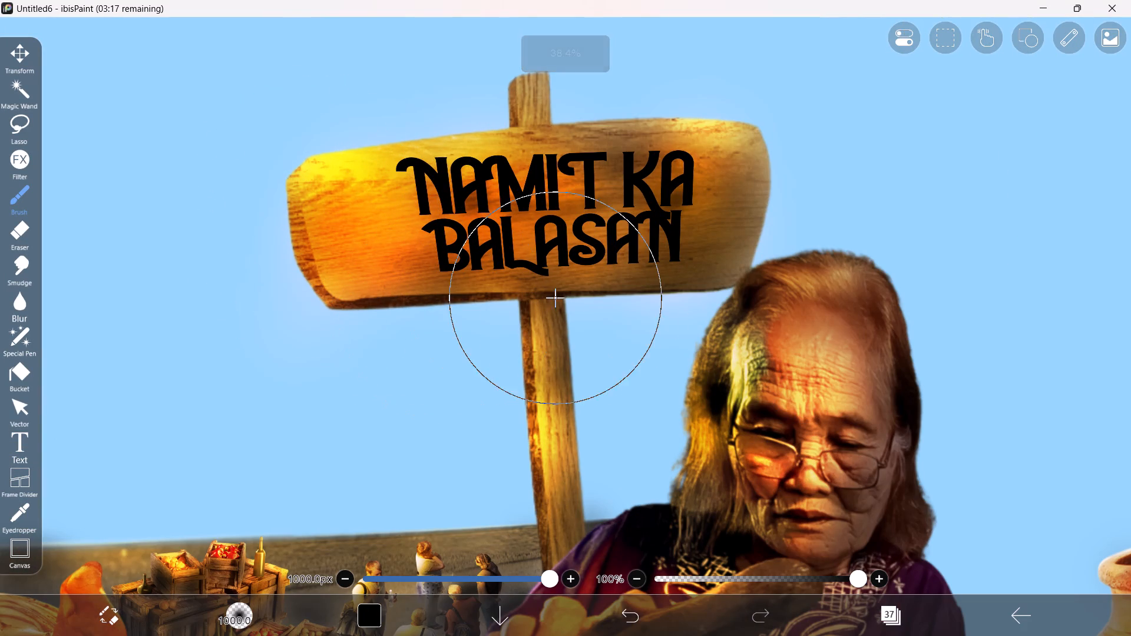
{"action": "key", "text": "ctrl+z"}
{"action": "left_click_drag", "start_coordinate": [349, 249], "coordinate": [337, 286]}
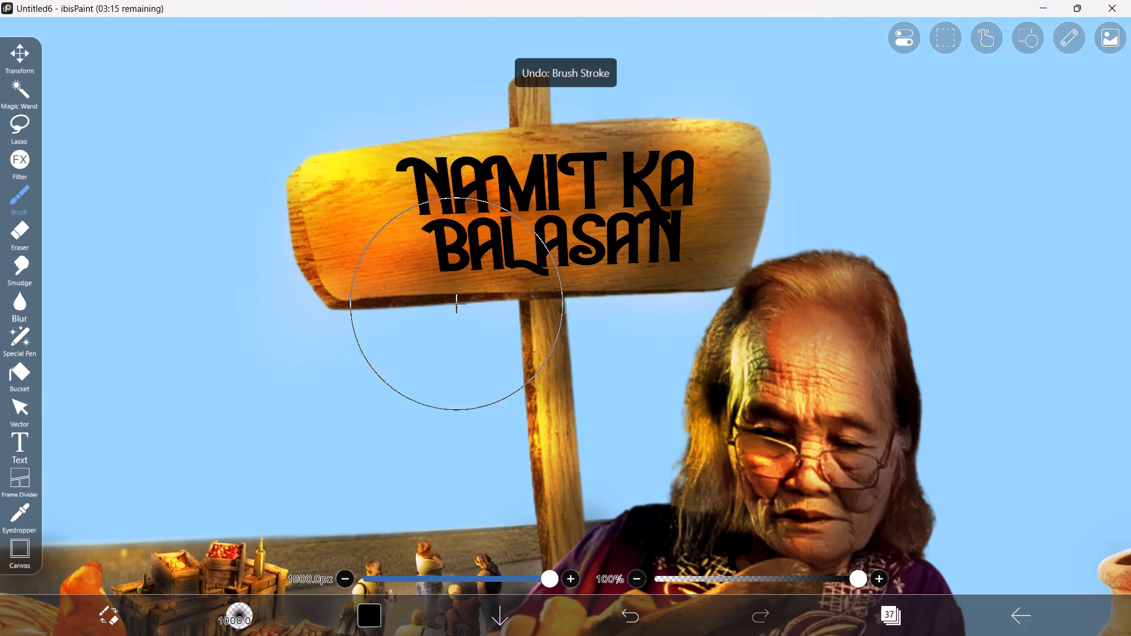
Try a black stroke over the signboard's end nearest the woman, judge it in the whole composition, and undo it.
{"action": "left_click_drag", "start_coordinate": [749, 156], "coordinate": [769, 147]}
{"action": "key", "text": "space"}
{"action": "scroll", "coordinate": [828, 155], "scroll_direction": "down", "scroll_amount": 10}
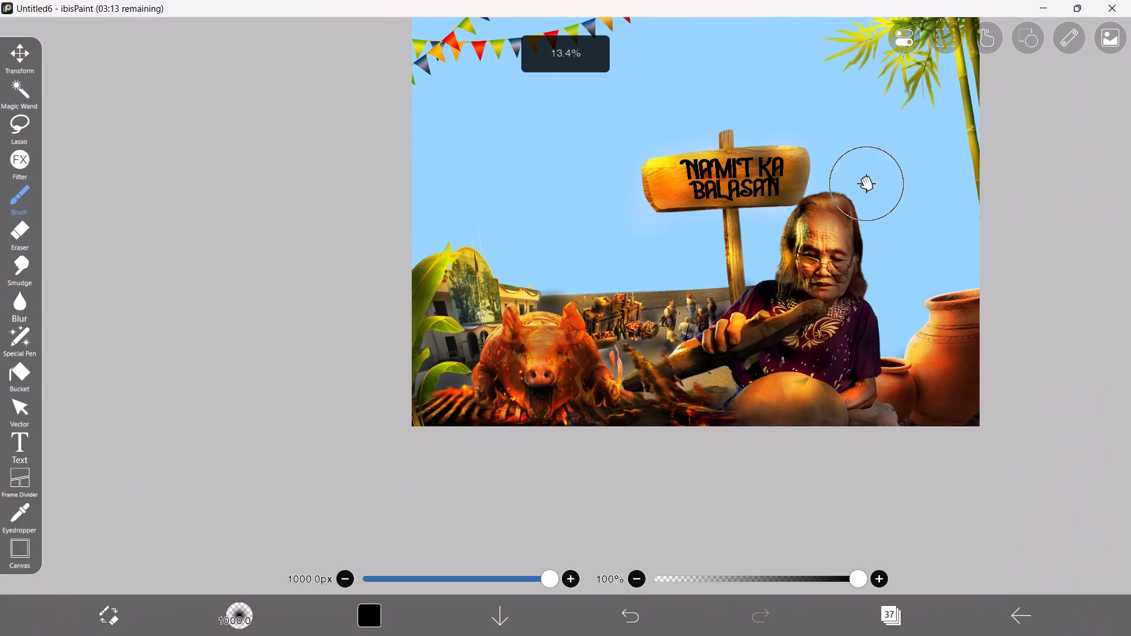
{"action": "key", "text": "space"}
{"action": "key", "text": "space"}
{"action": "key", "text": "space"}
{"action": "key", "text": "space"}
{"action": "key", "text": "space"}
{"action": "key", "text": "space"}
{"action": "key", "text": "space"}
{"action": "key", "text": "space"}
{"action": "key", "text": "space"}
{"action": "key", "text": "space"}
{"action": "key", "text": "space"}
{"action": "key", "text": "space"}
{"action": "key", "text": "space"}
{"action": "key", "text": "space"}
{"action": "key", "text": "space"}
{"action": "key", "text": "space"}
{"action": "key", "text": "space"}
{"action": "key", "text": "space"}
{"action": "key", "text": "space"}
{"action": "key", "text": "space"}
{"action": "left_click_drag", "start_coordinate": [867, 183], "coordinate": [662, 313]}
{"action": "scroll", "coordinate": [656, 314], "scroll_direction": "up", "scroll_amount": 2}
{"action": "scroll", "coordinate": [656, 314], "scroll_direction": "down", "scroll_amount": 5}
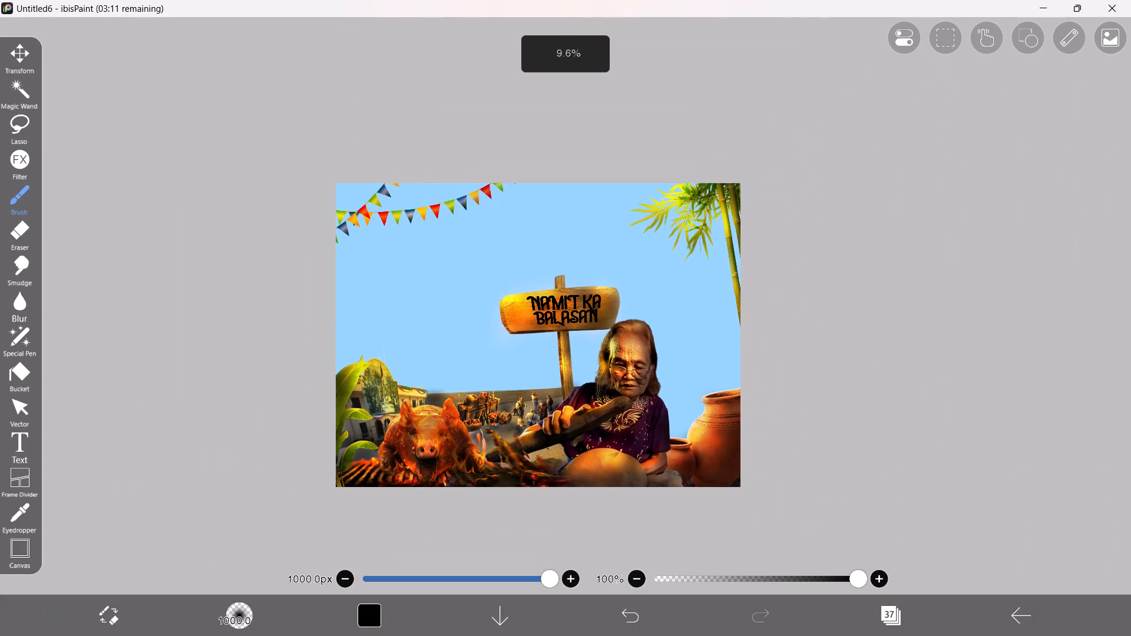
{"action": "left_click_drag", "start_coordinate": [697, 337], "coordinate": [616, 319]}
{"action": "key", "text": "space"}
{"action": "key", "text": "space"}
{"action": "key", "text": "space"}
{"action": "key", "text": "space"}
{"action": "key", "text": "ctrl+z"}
Examine the signboard's shading again against the whole composition.
{"action": "key", "text": "space"}
{"action": "key", "text": "space"}
{"action": "key", "text": "space"}
{"action": "key", "text": "space"}
{"action": "key", "text": "space"}
{"action": "key", "text": "space"}
{"action": "key", "text": "space"}
{"action": "key", "text": "space"}
{"action": "key", "text": "space"}
{"action": "key", "text": "space"}
{"action": "key", "text": "space"}
{"action": "key", "text": "space"}
{"action": "key", "text": "space"}
{"action": "key", "text": "space"}
{"action": "key", "text": "space"}
{"action": "key", "text": "space"}
{"action": "key", "text": "space"}
{"action": "key", "text": "space"}
{"action": "key", "text": "space"}
{"action": "key", "text": "space"}
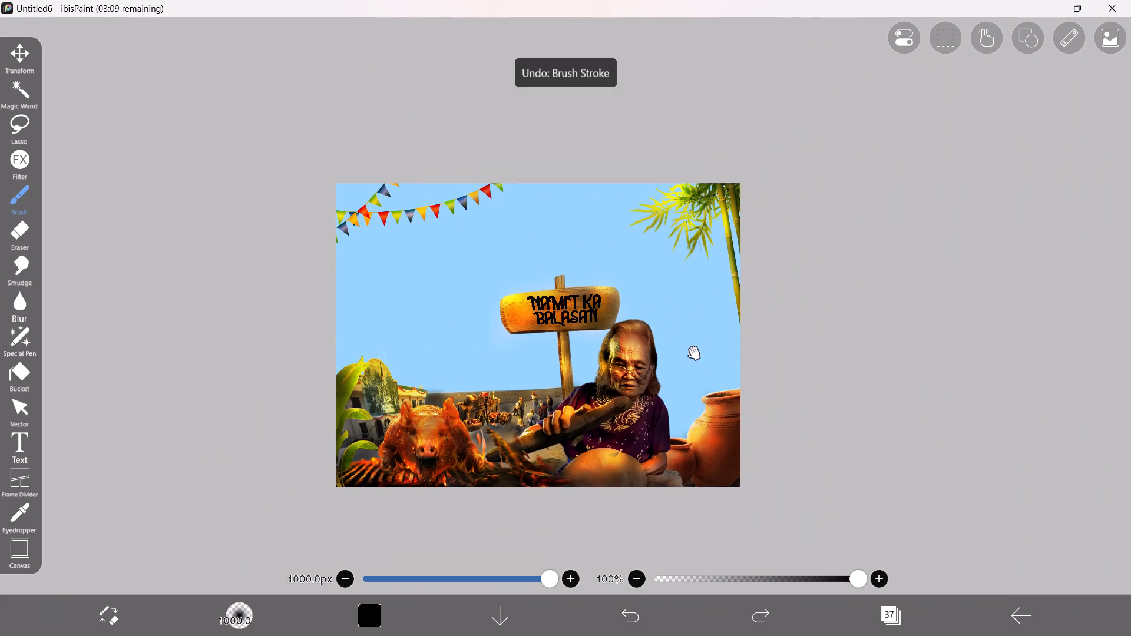
{"action": "left_click_drag", "start_coordinate": [661, 341], "coordinate": [595, 325]}
{"action": "scroll", "coordinate": [573, 324], "scroll_direction": "up", "scroll_amount": 3}
Activate Normal layer 52 with the "NAMIT KA BALASAN" title.
{"action": "left_click", "coordinate": [899, 611]}
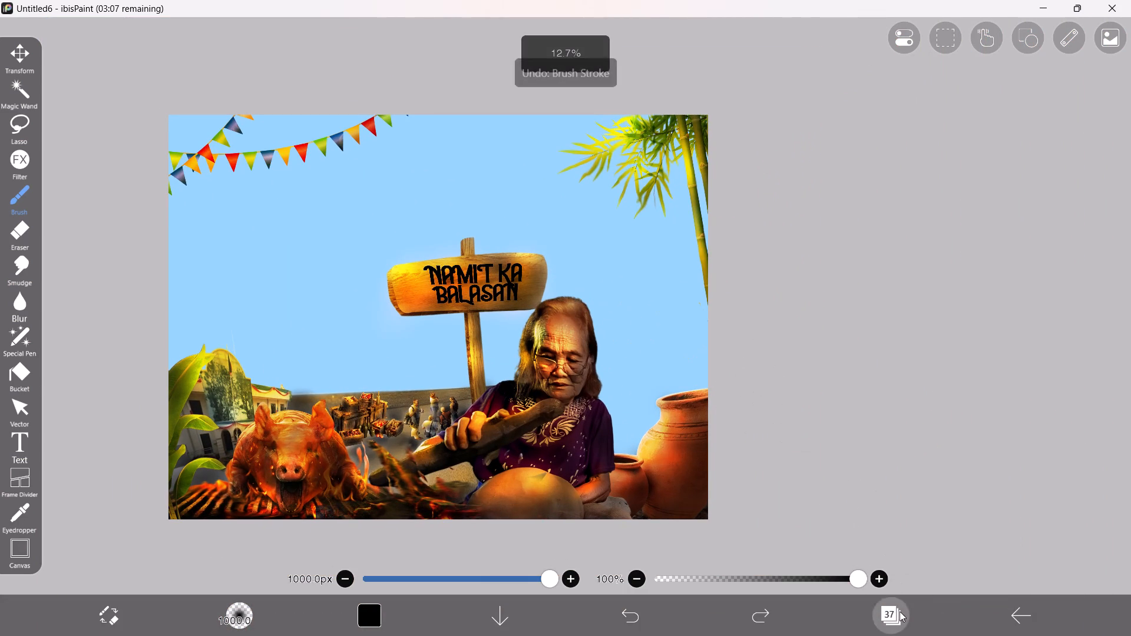
{"action": "scroll", "coordinate": [986, 240], "scroll_direction": "up", "scroll_amount": 20}
{"action": "scroll", "coordinate": [986, 240], "scroll_direction": "up", "scroll_amount": 1}
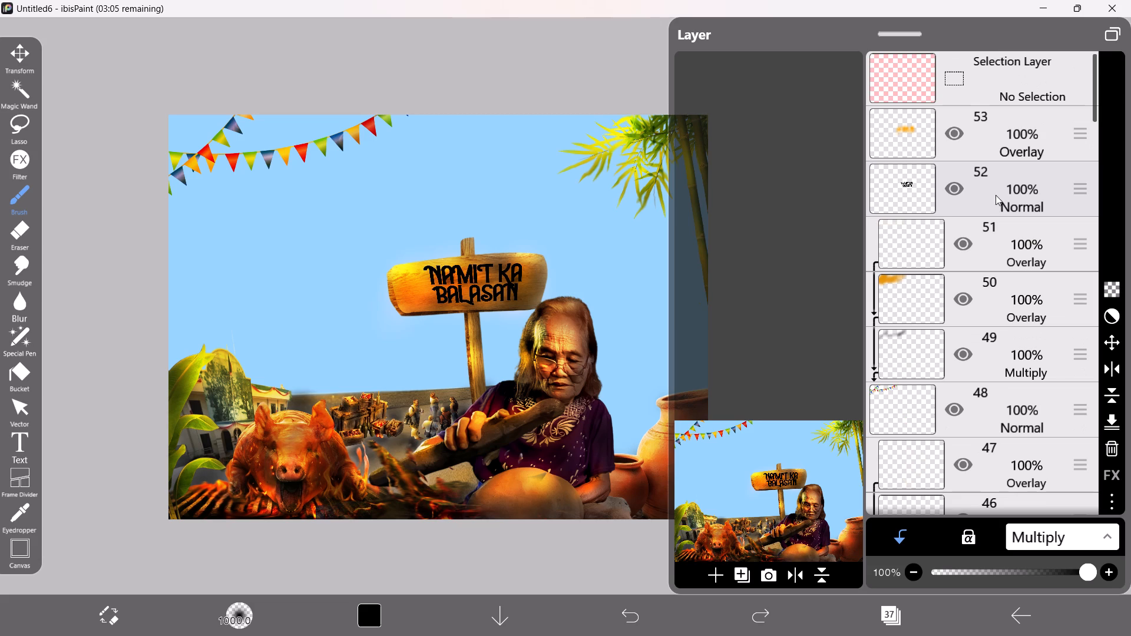
{"action": "left_click", "coordinate": [1007, 188]}
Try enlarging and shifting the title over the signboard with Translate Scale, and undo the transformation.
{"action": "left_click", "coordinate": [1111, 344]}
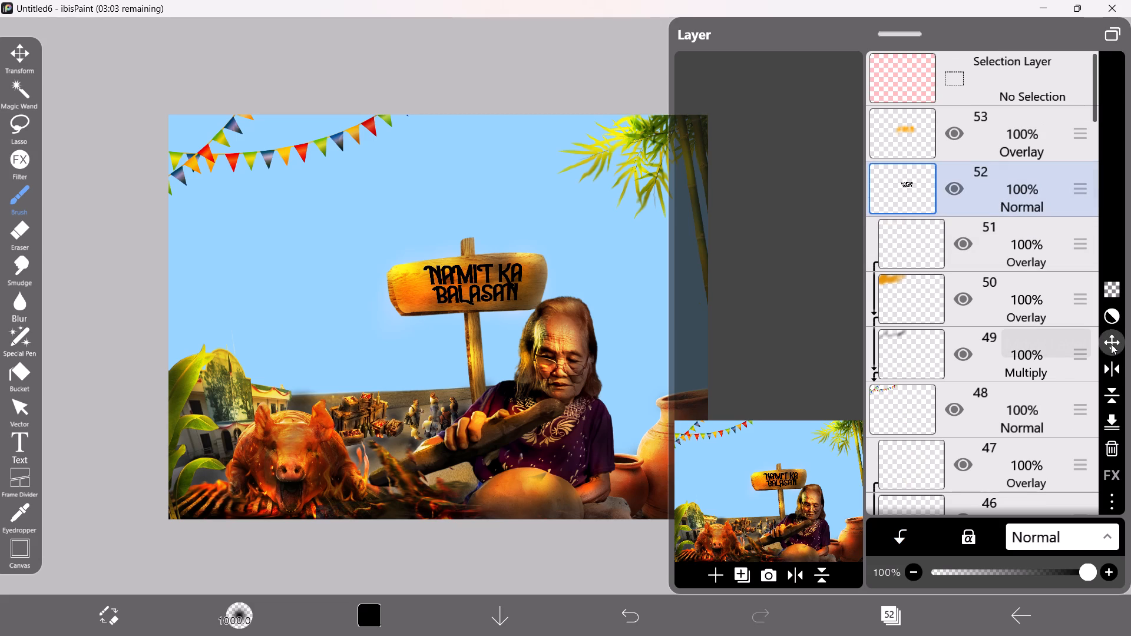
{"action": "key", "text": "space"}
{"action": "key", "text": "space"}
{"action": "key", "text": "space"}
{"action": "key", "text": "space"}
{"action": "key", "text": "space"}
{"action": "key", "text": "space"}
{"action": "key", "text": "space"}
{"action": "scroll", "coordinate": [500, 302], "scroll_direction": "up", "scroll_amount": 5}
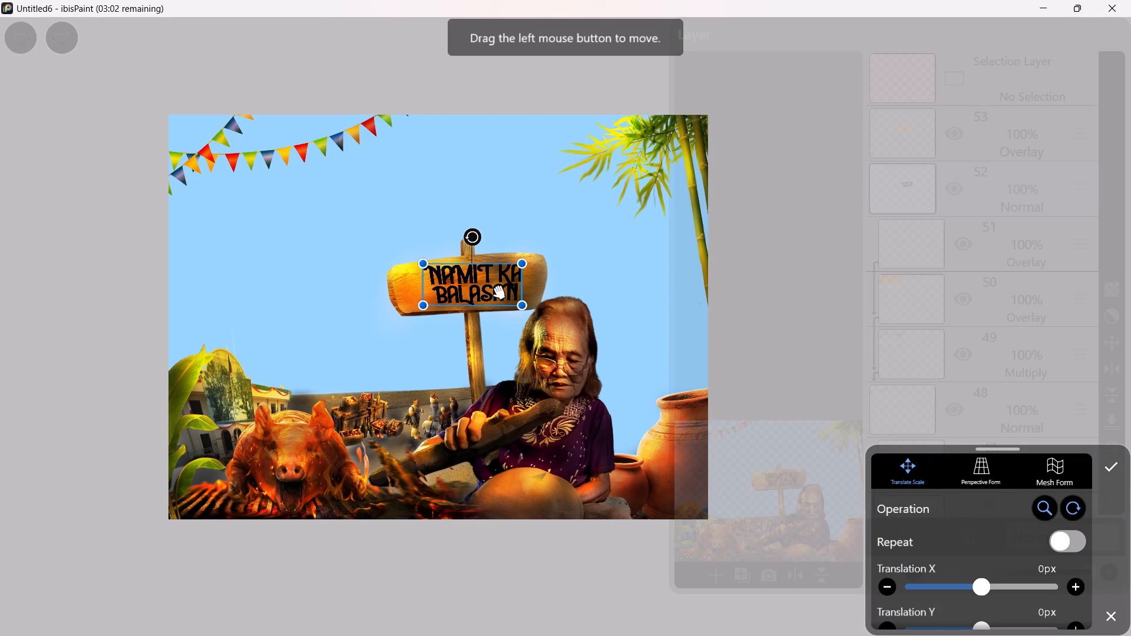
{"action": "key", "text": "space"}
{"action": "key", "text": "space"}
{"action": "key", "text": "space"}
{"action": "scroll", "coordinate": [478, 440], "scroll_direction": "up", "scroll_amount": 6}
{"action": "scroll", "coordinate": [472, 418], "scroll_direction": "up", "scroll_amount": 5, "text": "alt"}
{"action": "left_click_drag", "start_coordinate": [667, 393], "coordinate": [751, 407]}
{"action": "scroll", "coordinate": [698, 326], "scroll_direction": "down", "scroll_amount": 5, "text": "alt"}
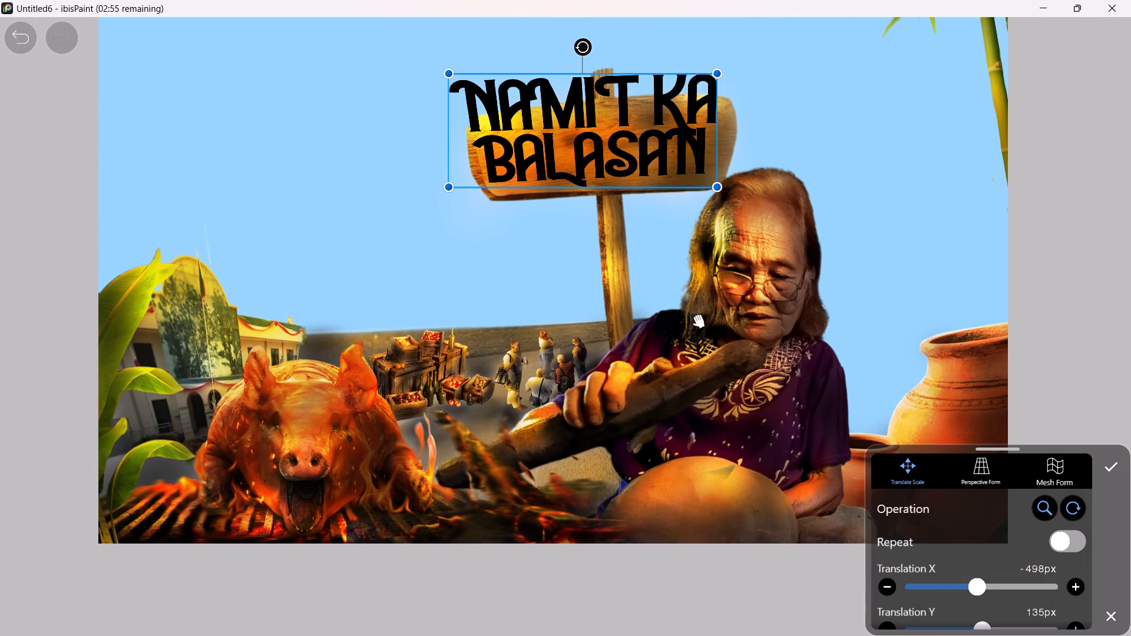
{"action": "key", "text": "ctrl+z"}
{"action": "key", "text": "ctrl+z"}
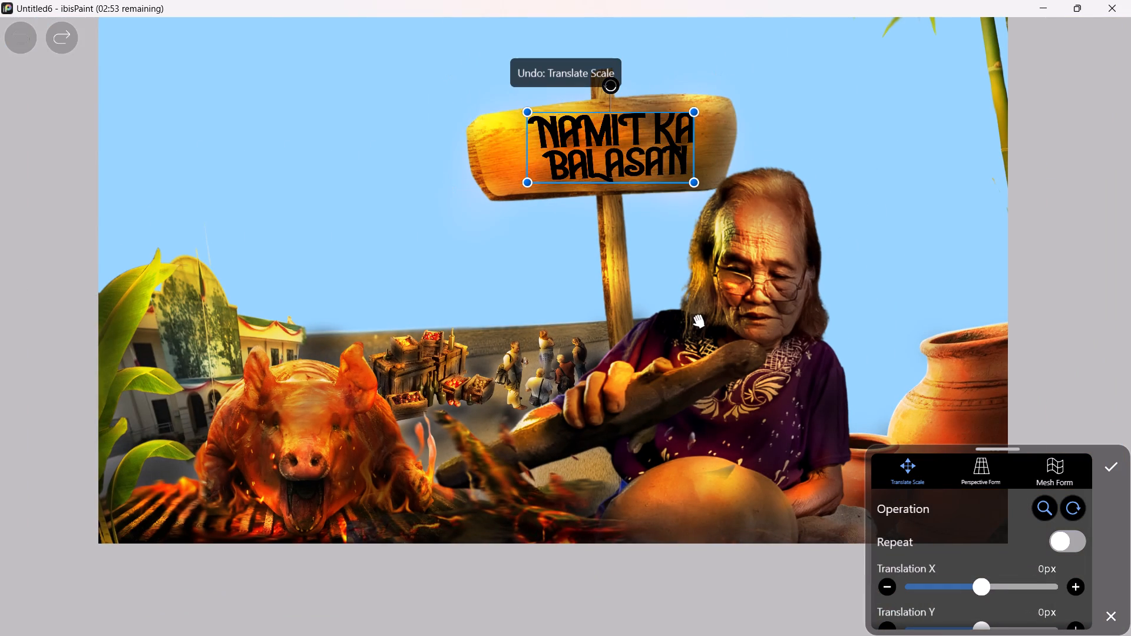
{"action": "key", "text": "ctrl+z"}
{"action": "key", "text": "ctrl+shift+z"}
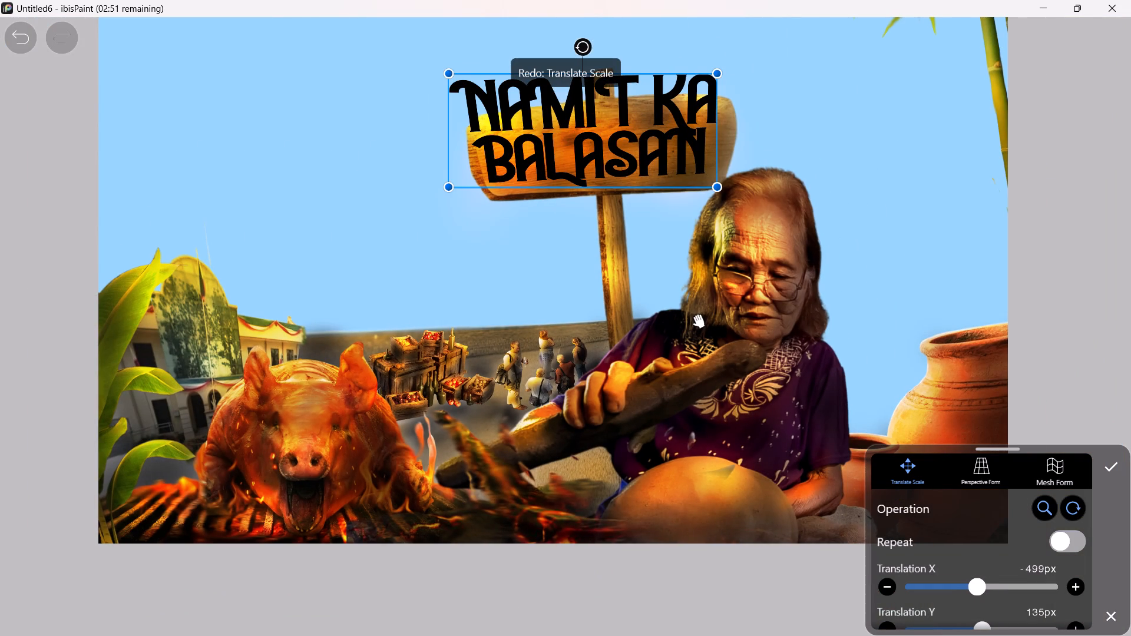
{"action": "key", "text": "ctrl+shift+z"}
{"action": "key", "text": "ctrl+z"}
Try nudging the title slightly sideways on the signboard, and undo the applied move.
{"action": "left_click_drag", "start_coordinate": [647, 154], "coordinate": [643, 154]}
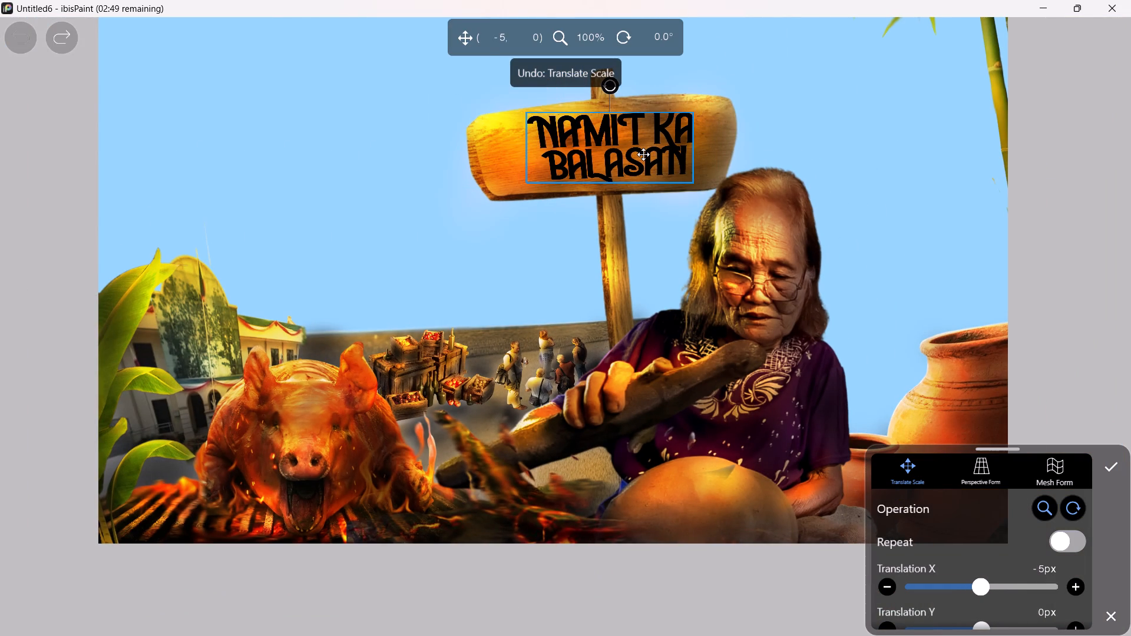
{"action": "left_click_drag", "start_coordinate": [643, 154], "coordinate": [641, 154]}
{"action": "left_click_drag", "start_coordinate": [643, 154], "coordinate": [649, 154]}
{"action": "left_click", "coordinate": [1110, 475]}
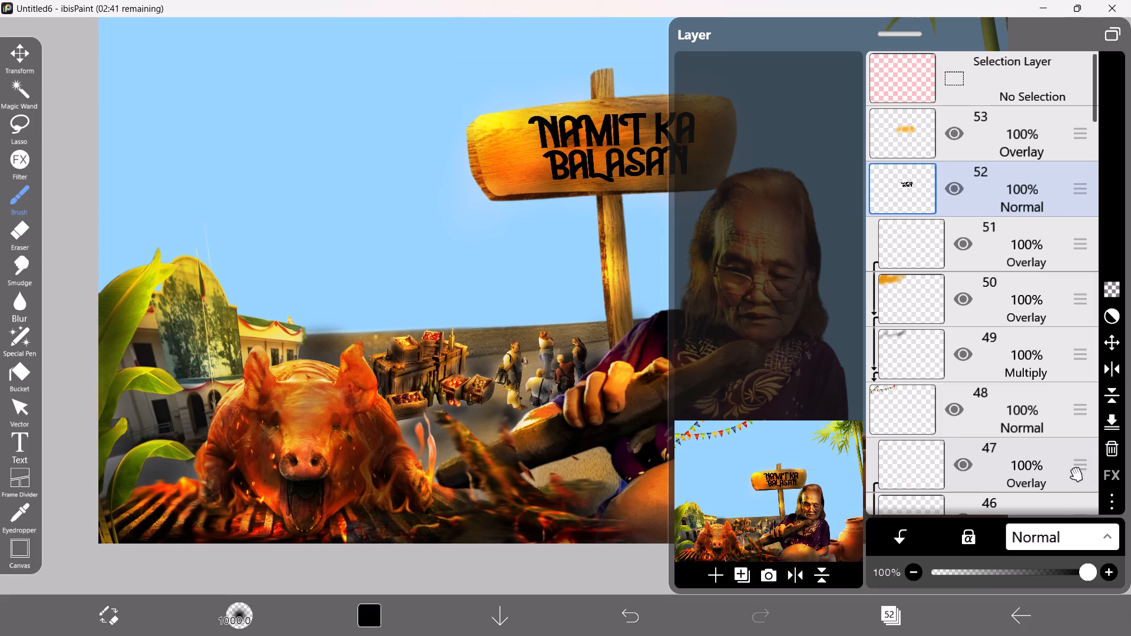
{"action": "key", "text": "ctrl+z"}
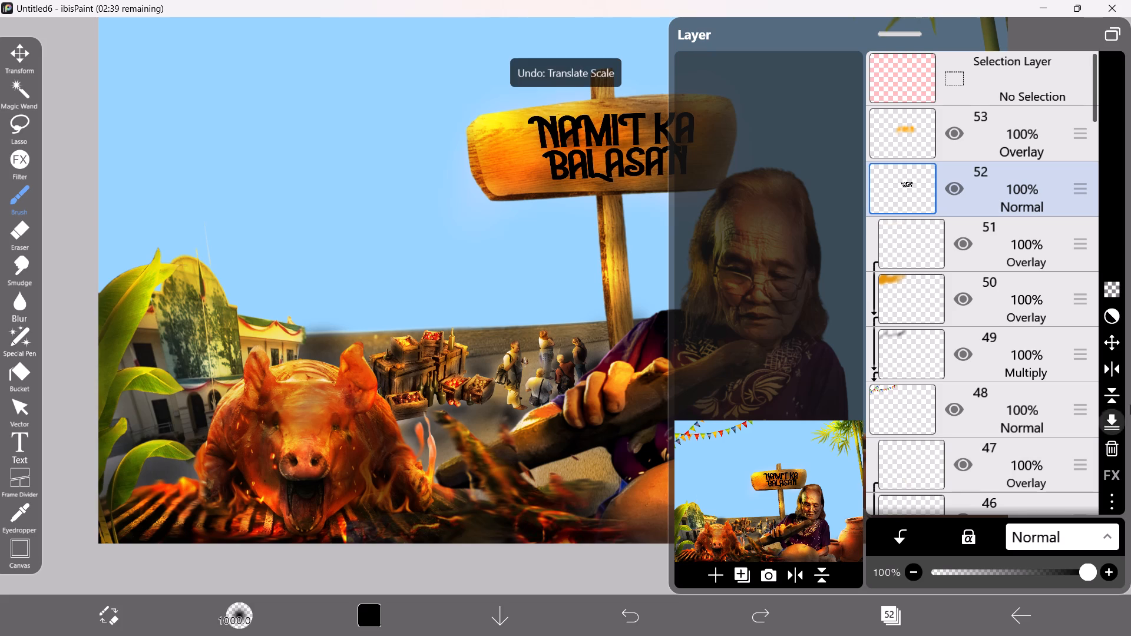
Move the title horizontally by -33 px towards the signboard's bright yellow end and apply the transformation.
{"action": "left_click", "coordinate": [1114, 350]}
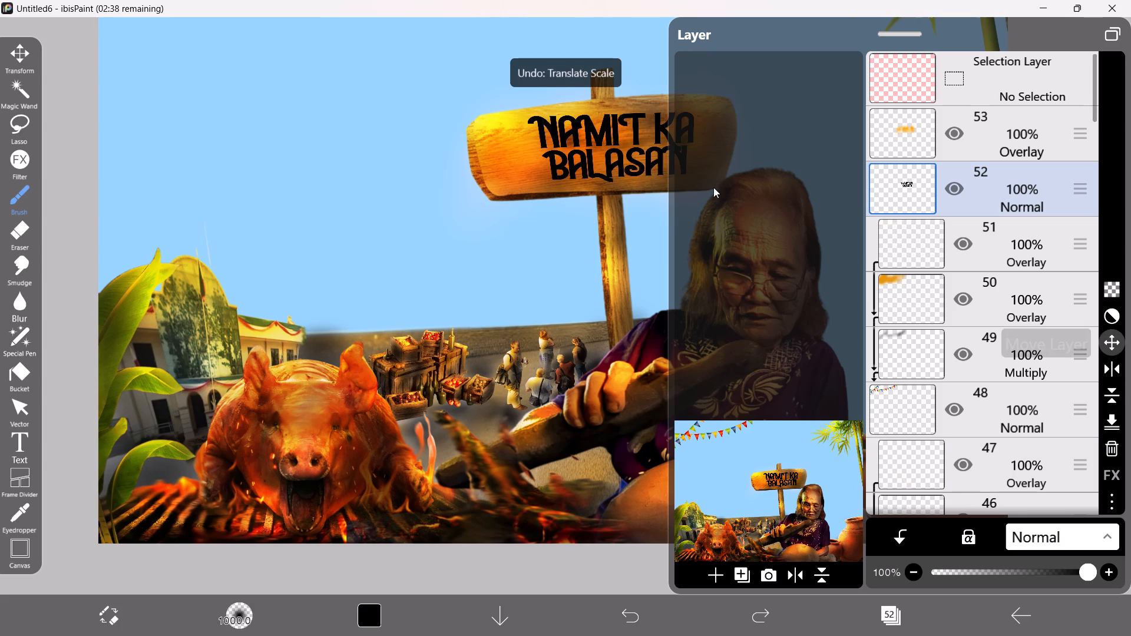
{"action": "left_click", "coordinate": [637, 160]}
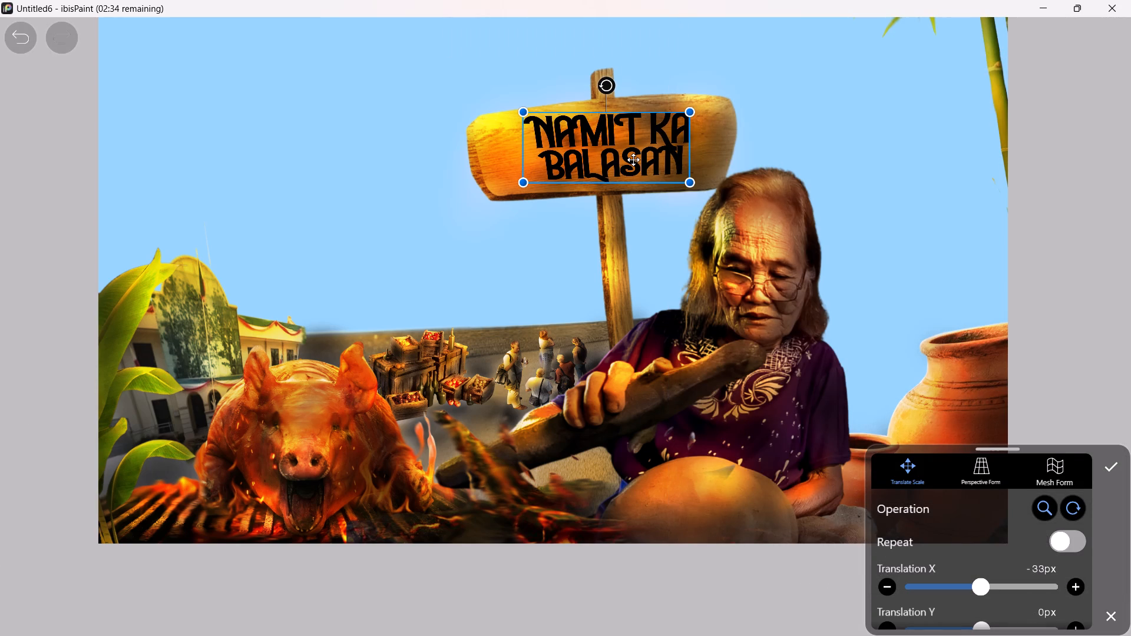
{"action": "left_click", "coordinate": [1110, 468]}
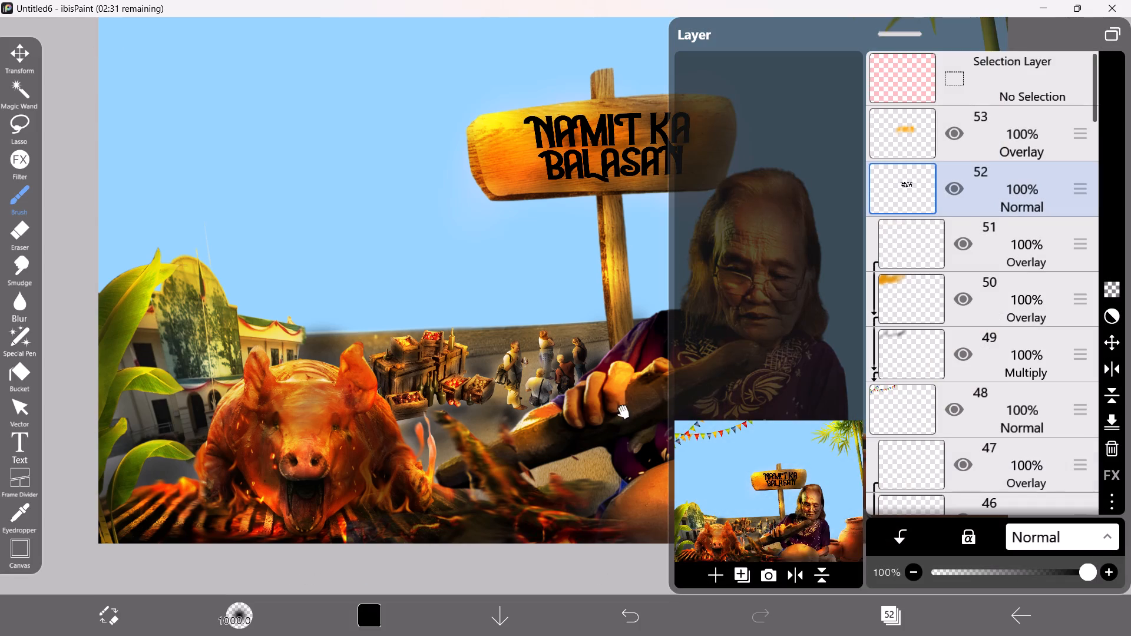
{"action": "left_click", "coordinate": [531, 393]}
Examine the title's placement on the signboard within the whole composition.
{"action": "scroll", "coordinate": [550, 378], "scroll_direction": "down", "scroll_amount": 11, "text": "alt"}
{"action": "scroll", "coordinate": [643, 366], "scroll_direction": "up", "scroll_amount": 5, "text": "alt"}
{"action": "key", "text": "space"}
{"action": "key", "text": "space"}
{"action": "key", "text": "space"}
{"action": "key", "text": "space"}
{"action": "key", "text": "space"}
{"action": "key", "text": "space"}
{"action": "key", "text": "space"}
{"action": "key", "text": "space"}
{"action": "key", "text": "space"}
{"action": "key", "text": "space"}
{"action": "key", "text": "space"}
{"action": "key", "text": "space"}
{"action": "key", "text": "space"}
{"action": "key", "text": "space"}
{"action": "key", "text": "space"}
{"action": "key", "text": "space"}
{"action": "key", "text": "space"}
{"action": "key", "text": "space"}
{"action": "key", "text": "space"}
{"action": "key", "text": "space"}
{"action": "left_click_drag", "start_coordinate": [641, 270], "coordinate": [640, 283]}
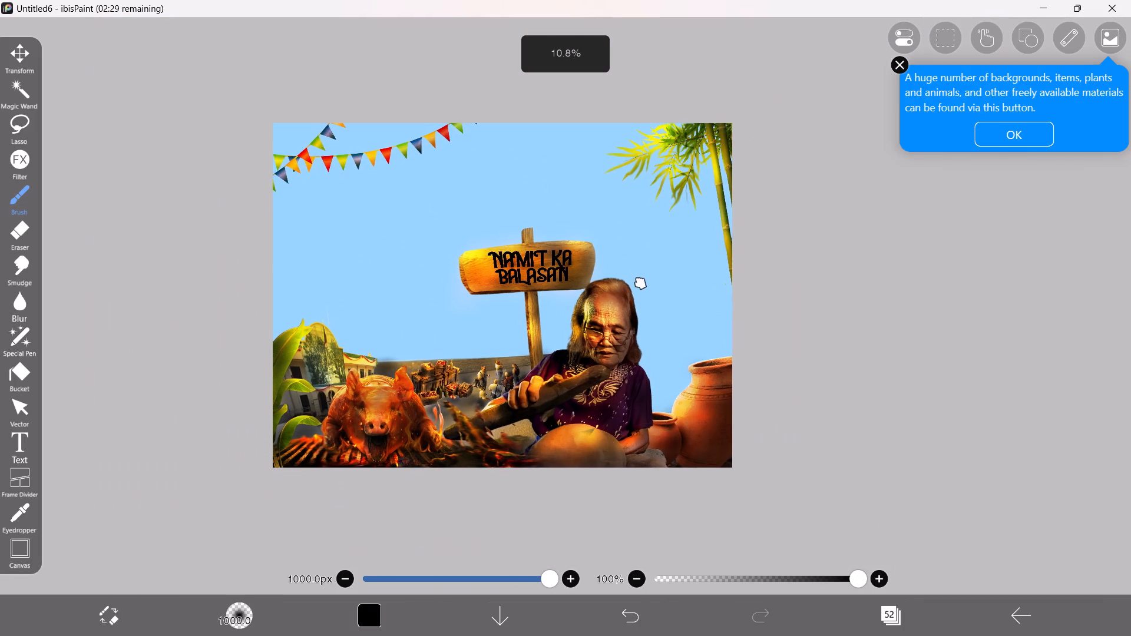
Examine the whole composition at different magnifications, comparing the signboard's warm light with the roasted pig and the foreground figures.
{"action": "left_click_drag", "start_coordinate": [640, 283], "coordinate": [646, 310]}
{"action": "scroll", "coordinate": [522, 327], "scroll_direction": "up", "scroll_amount": 5}
{"action": "scroll", "coordinate": [522, 327], "scroll_direction": "down", "scroll_amount": 5}
{"action": "key", "text": "space"}
{"action": "key", "text": "space"}
{"action": "key", "text": "space"}
{"action": "key", "text": "space"}
{"action": "key", "text": "space"}
{"action": "key", "text": "space"}
{"action": "key", "text": "space"}
{"action": "key", "text": "space"}
{"action": "key", "text": "space"}
{"action": "key", "text": "space"}
{"action": "key", "text": "space"}
{"action": "key", "text": "space"}
{"action": "key", "text": "space"}
{"action": "key", "text": "space"}
{"action": "key", "text": "space"}
{"action": "key", "text": "space"}
{"action": "key", "text": "space"}
{"action": "key", "text": "space"}
{"action": "key", "text": "space"}
{"action": "key", "text": "space"}
{"action": "left_click_drag", "start_coordinate": [497, 311], "coordinate": [508, 333]}
{"action": "scroll", "coordinate": [509, 333], "scroll_direction": "up", "scroll_amount": 1}
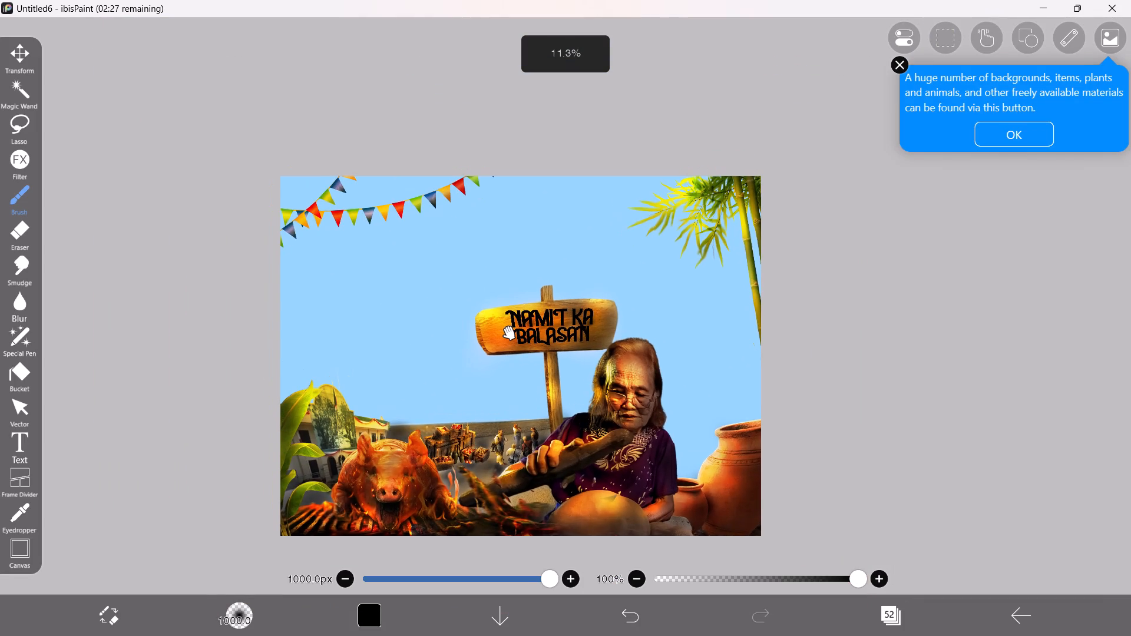
{"action": "scroll", "coordinate": [509, 333], "scroll_direction": "up", "scroll_amount": 2}
{"action": "scroll", "coordinate": [509, 333], "scroll_direction": "down", "scroll_amount": 4}
{"action": "scroll", "coordinate": [446, 405], "scroll_direction": "up", "scroll_amount": 5}
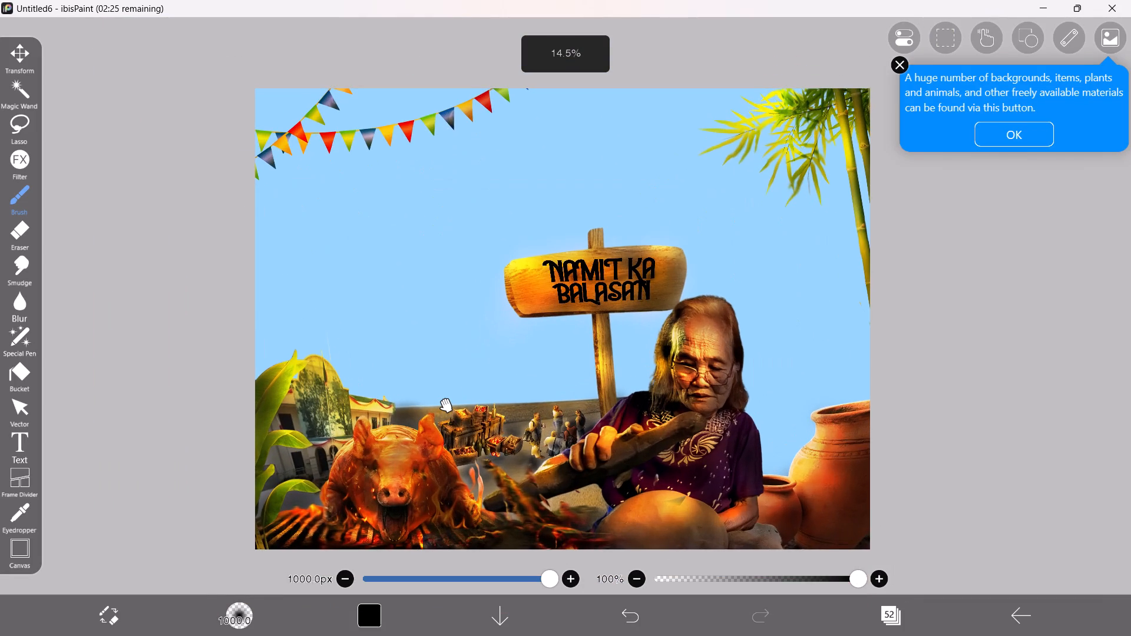
{"action": "scroll", "coordinate": [446, 406], "scroll_direction": "up", "scroll_amount": 4}
{"action": "scroll", "coordinate": [446, 406], "scroll_direction": "down", "scroll_amount": 10}
{"action": "scroll", "coordinate": [465, 405], "scroll_direction": "up", "scroll_amount": 1}
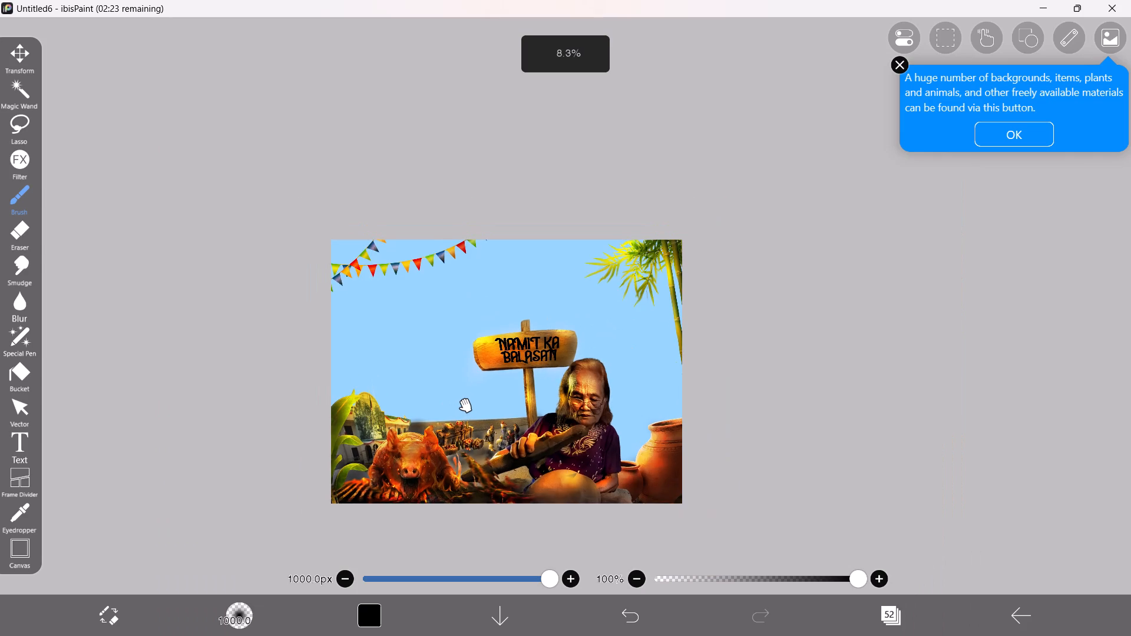
{"action": "scroll", "coordinate": [465, 405], "scroll_direction": "up", "scroll_amount": 1}
{"action": "key", "text": "space"}
{"action": "key", "text": "space"}
{"action": "key", "text": "space"}
{"action": "key", "text": "space"}
{"action": "key", "text": "space"}
{"action": "key", "text": "space"}
{"action": "key", "text": "space"}
{"action": "key", "text": "space"}
{"action": "key", "text": "space"}
{"action": "key", "text": "space"}
{"action": "key", "text": "space"}
{"action": "key", "text": "space"}
{"action": "key", "text": "space"}
{"action": "key", "text": "space"}
{"action": "key", "text": "space"}
{"action": "key", "text": "space"}
{"action": "key", "text": "space"}
{"action": "key", "text": "space"}
{"action": "key", "text": "space"}
{"action": "left_click_drag", "start_coordinate": [450, 455], "coordinate": [459, 428]}
{"action": "scroll", "coordinate": [377, 446], "scroll_direction": "up", "scroll_amount": 6}
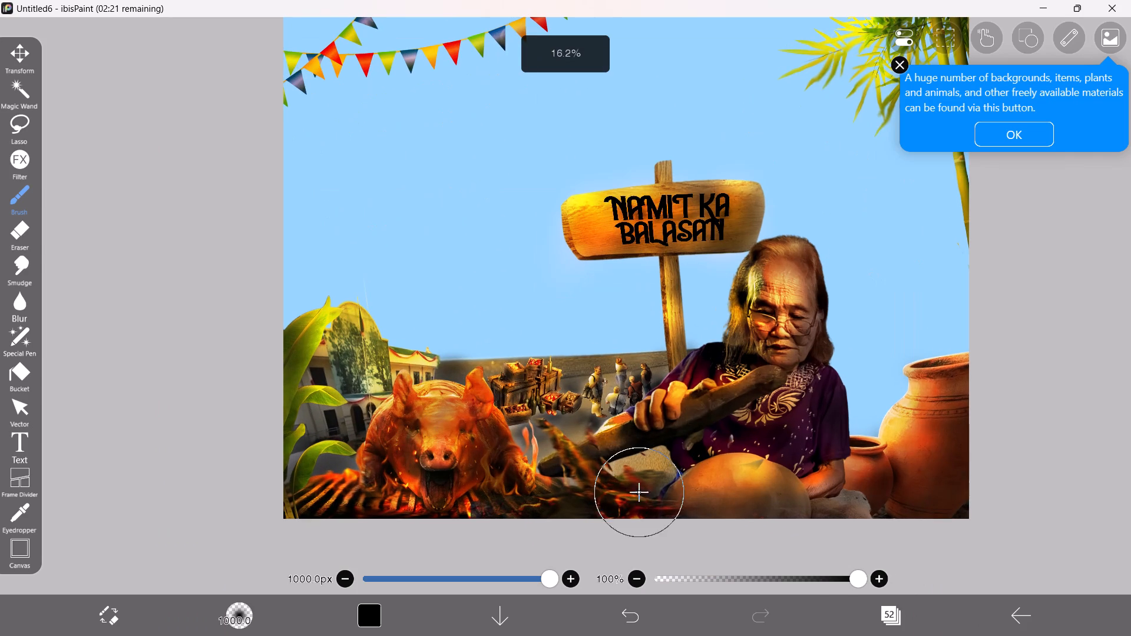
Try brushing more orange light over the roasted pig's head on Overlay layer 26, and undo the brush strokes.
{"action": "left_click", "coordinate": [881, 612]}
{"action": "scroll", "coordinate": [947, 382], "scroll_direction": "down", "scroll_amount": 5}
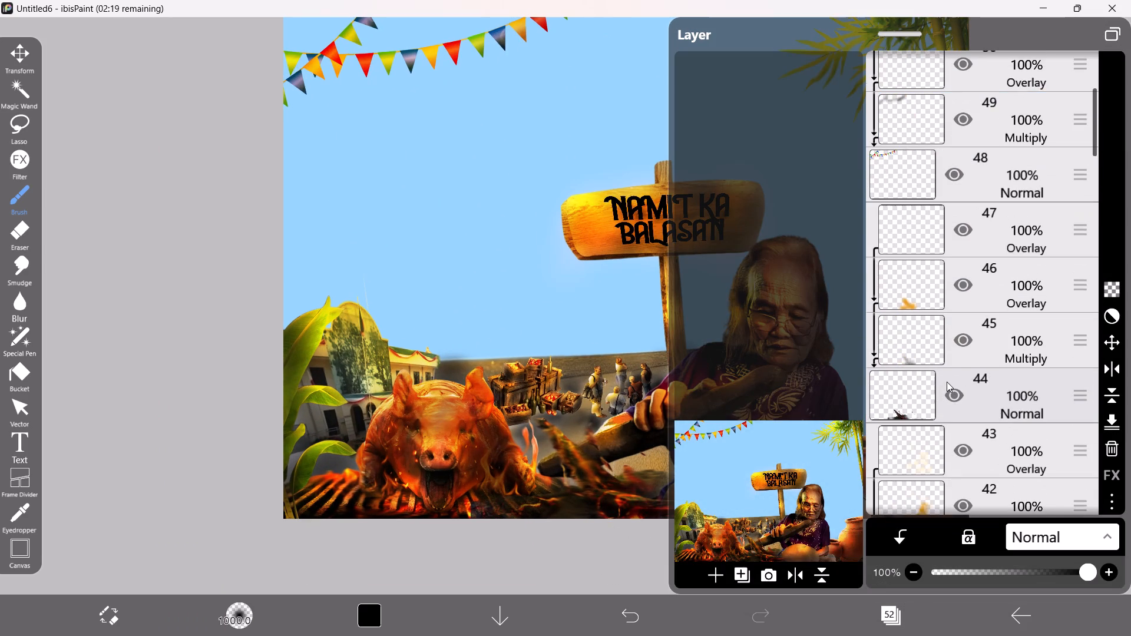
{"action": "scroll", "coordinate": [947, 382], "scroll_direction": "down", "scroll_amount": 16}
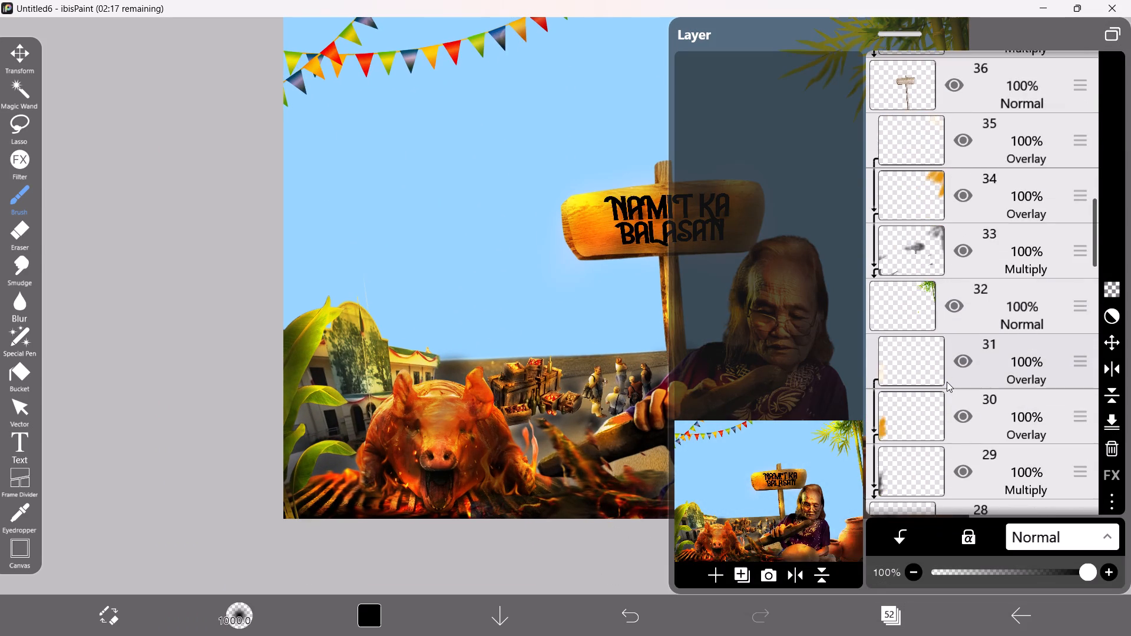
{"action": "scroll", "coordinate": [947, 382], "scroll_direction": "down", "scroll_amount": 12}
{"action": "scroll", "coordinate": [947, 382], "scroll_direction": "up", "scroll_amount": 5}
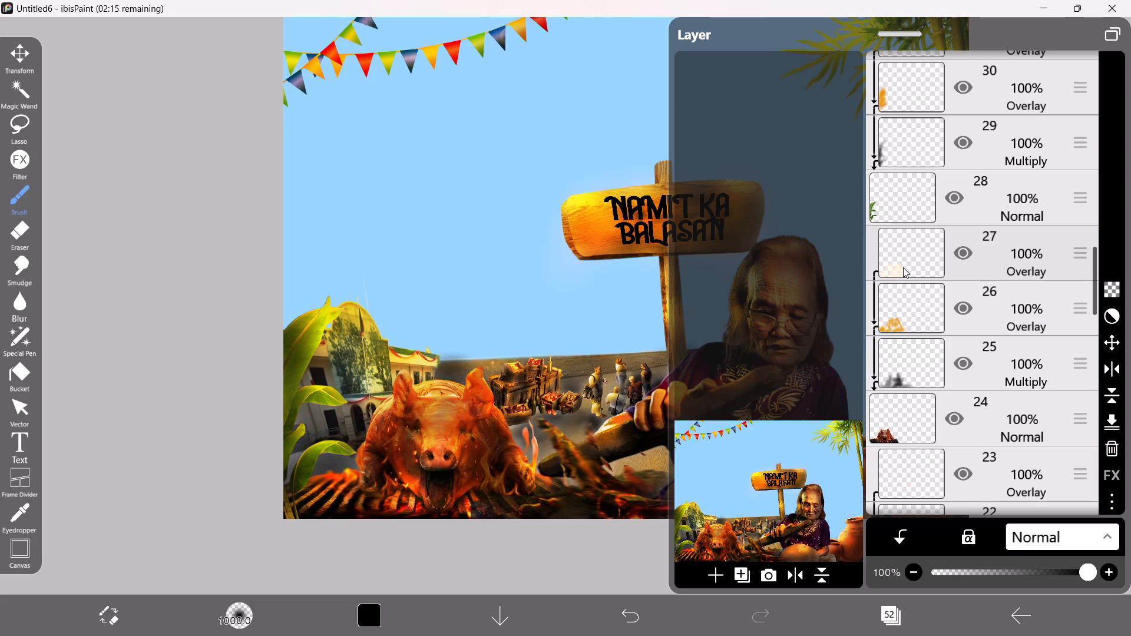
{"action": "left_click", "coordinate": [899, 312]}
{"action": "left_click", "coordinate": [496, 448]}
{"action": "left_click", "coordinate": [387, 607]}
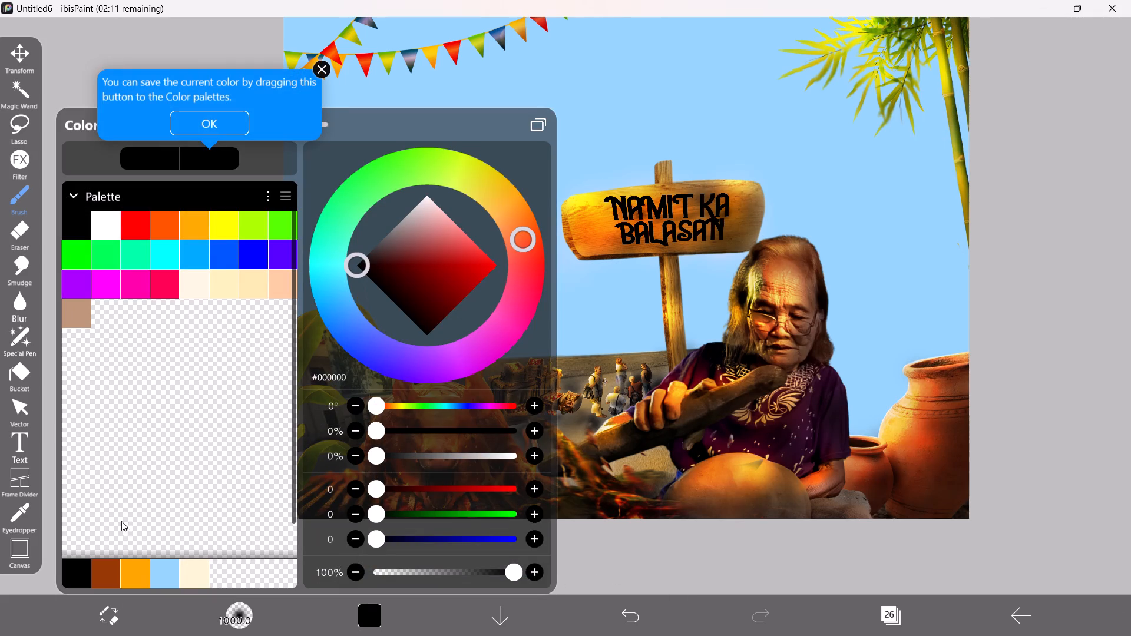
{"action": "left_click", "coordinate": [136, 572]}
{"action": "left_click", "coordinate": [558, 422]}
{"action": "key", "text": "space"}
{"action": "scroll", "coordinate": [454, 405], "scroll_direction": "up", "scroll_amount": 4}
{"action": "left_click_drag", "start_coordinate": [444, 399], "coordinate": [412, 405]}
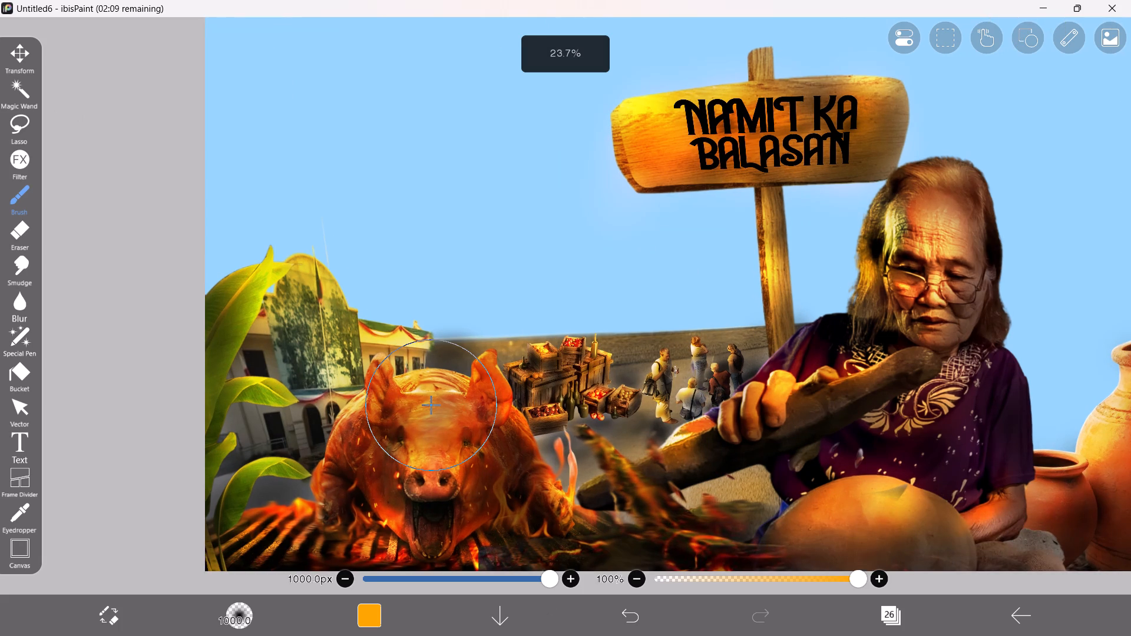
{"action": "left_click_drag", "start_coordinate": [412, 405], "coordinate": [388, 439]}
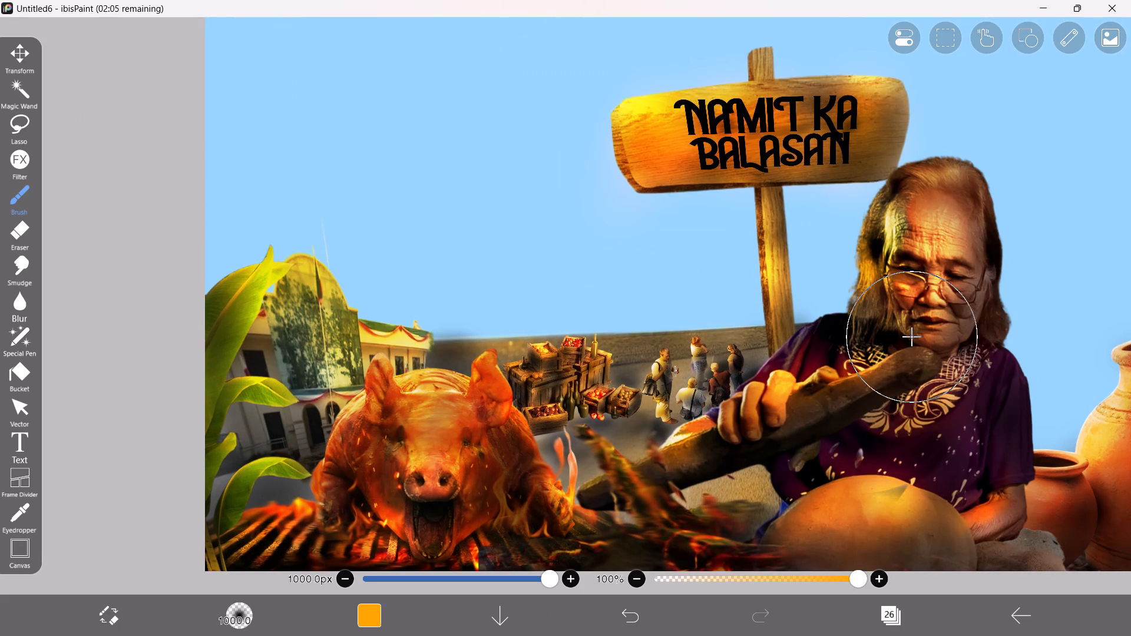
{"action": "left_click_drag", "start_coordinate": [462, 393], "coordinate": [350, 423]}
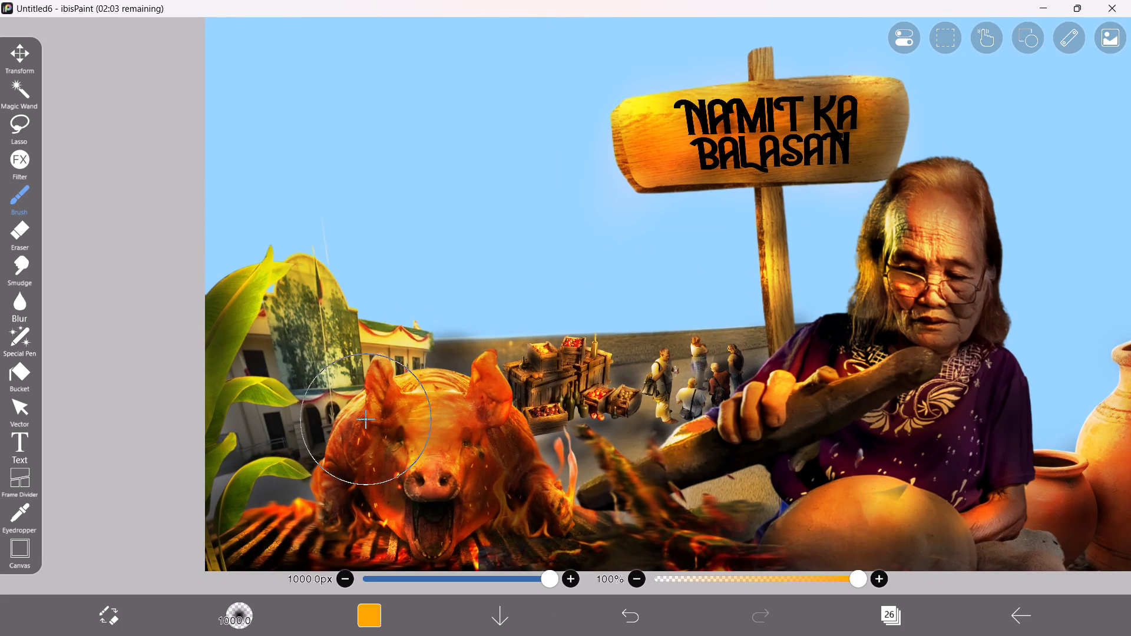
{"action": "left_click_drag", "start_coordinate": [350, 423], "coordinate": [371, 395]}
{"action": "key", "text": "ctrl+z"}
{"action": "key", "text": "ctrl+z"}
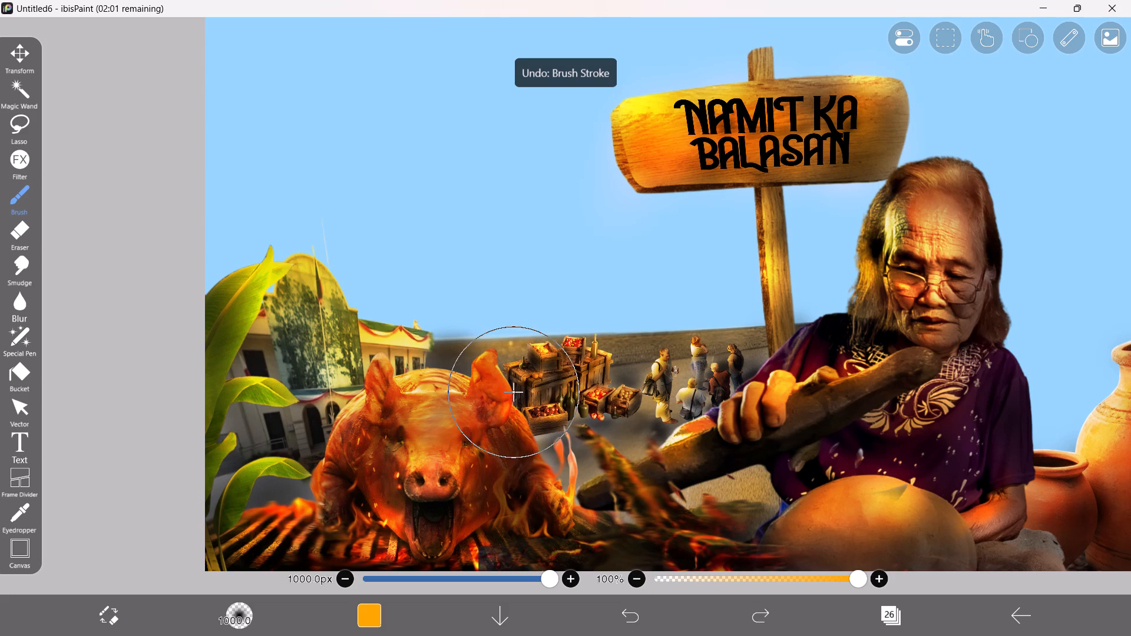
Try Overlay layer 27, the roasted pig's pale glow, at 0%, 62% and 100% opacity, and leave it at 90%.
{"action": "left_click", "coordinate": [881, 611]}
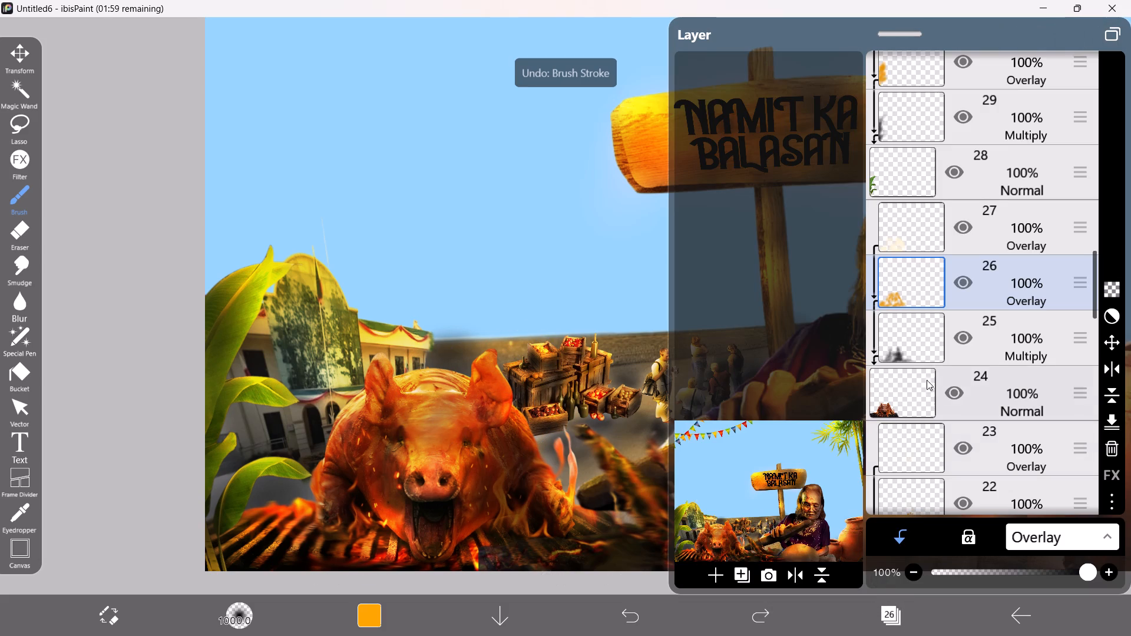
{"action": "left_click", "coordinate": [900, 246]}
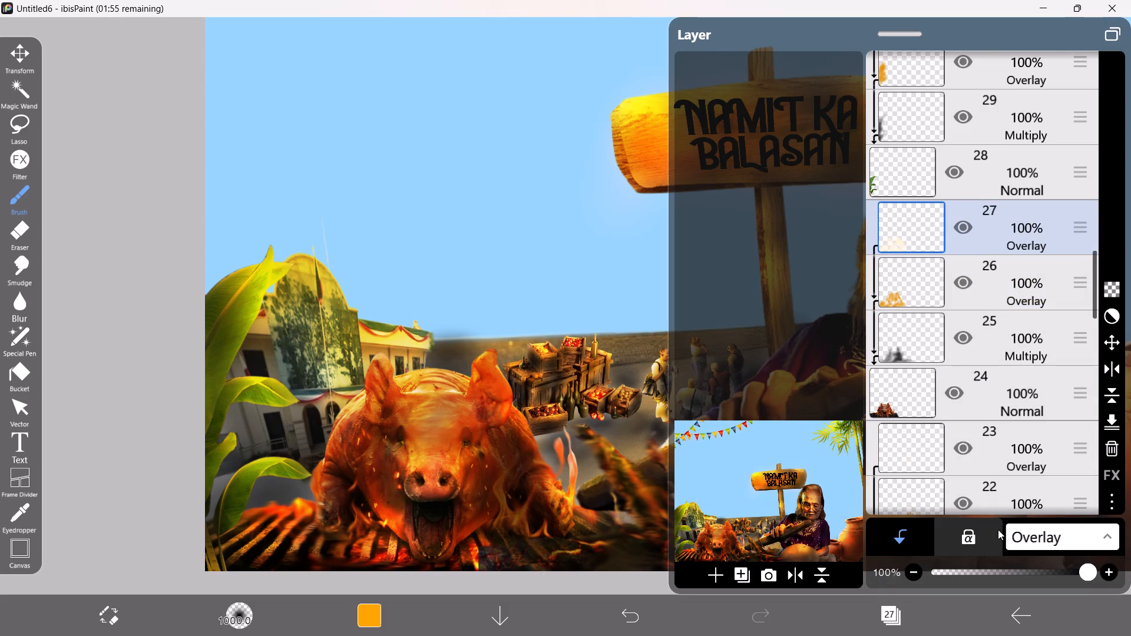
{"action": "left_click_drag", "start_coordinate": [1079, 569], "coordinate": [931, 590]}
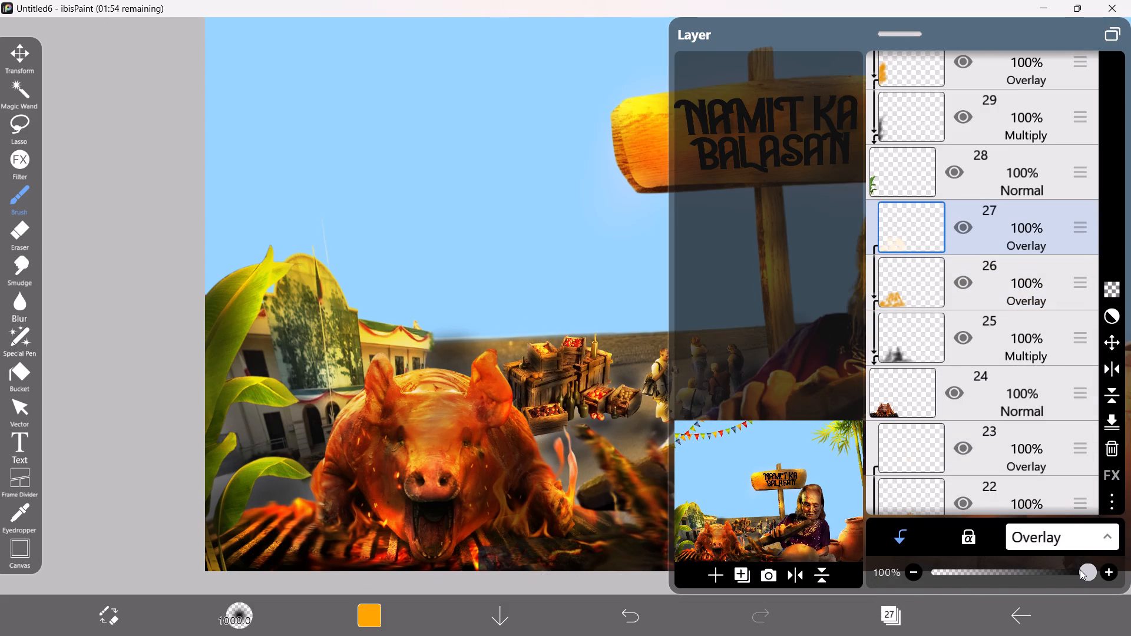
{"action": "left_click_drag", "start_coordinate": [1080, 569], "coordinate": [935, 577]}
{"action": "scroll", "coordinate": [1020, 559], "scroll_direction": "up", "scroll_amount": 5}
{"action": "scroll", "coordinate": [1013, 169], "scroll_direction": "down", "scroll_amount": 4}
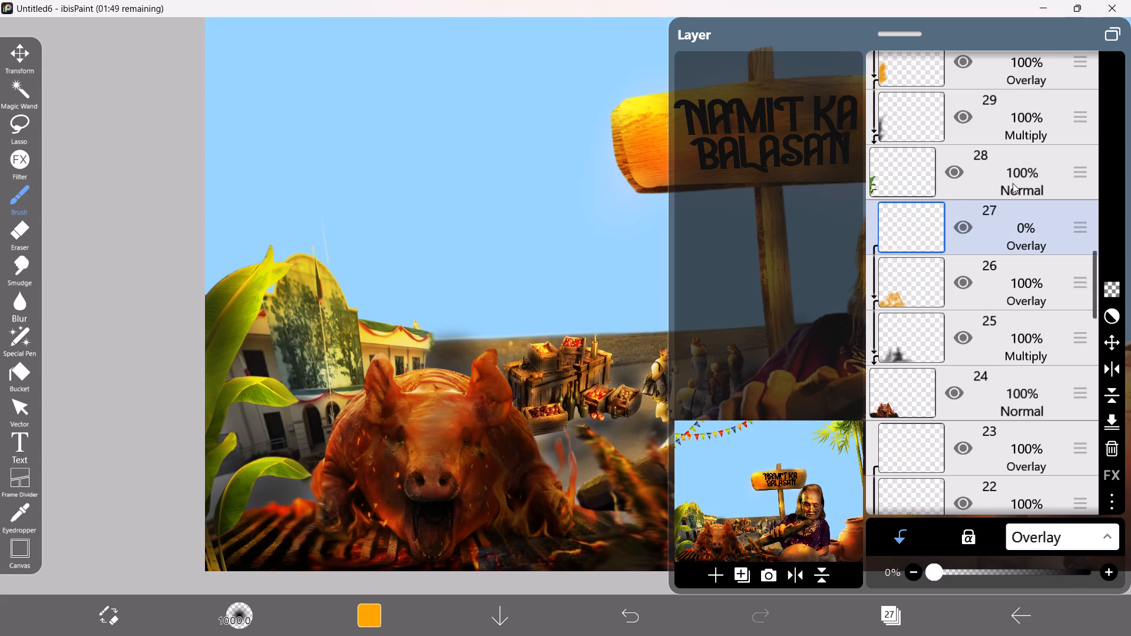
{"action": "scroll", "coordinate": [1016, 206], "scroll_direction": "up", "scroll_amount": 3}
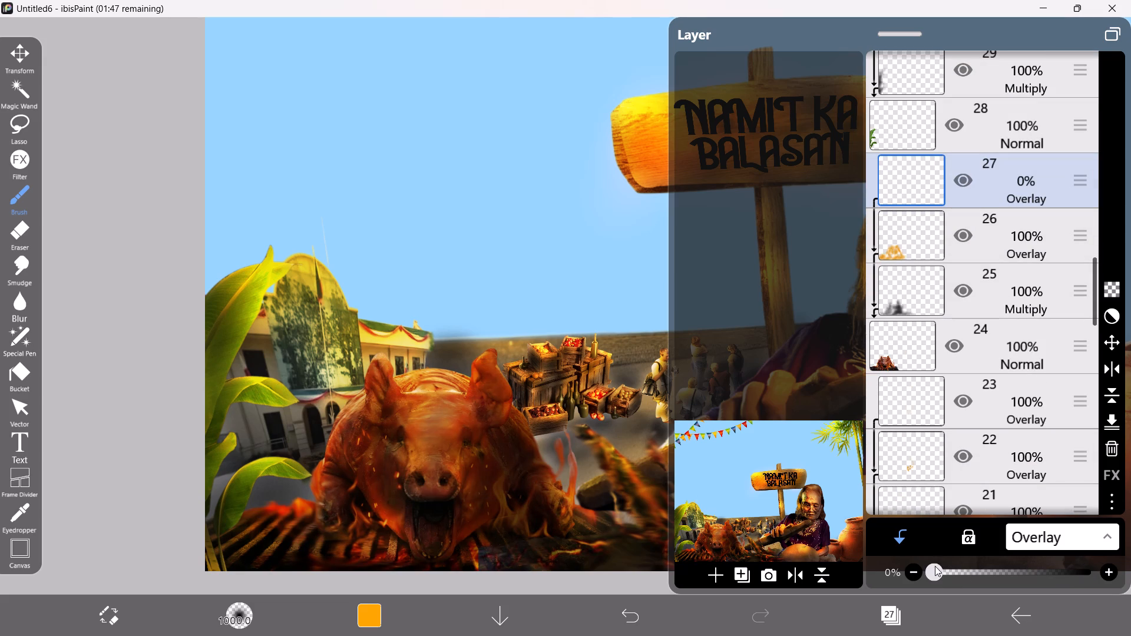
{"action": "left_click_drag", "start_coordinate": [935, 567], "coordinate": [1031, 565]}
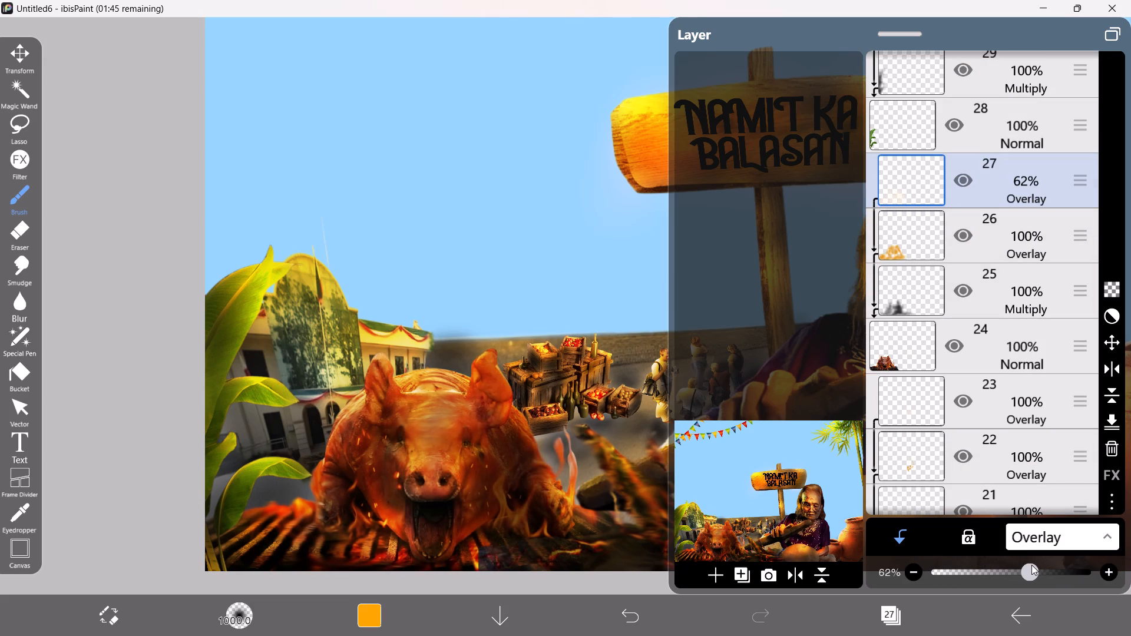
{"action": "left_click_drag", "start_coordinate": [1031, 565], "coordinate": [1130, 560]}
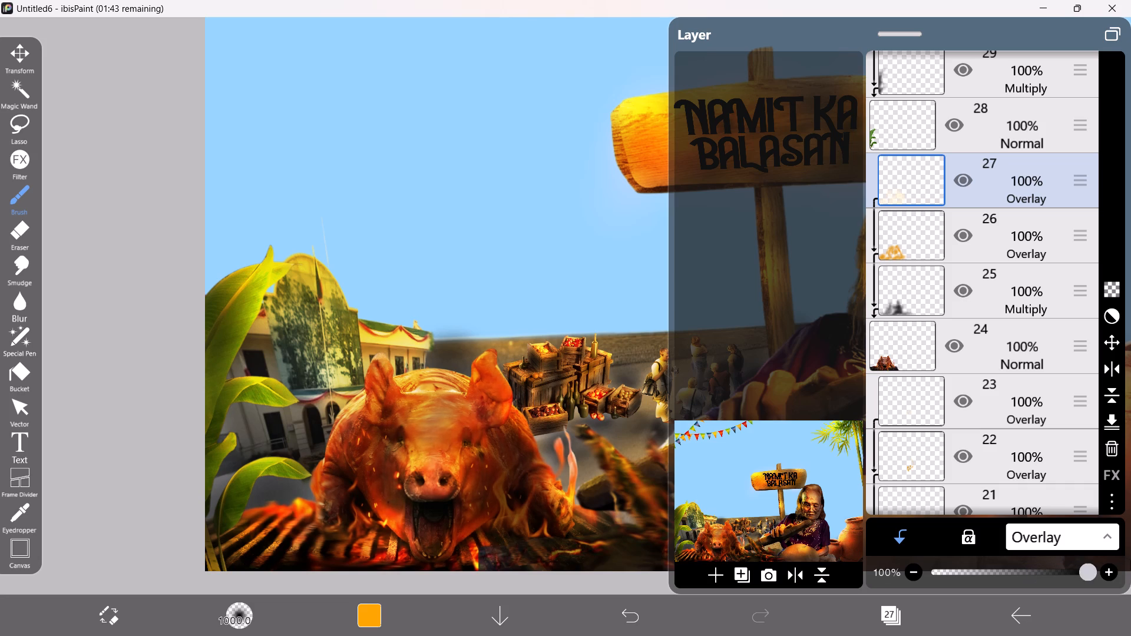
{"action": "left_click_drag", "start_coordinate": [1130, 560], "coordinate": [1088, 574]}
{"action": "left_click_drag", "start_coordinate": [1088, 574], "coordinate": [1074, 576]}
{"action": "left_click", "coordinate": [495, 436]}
Examine how the roasted pig's softened glow sits within the whole composition.
{"action": "scroll", "coordinate": [677, 387], "scroll_direction": "down", "scroll_amount": 6, "text": "ctrl"}
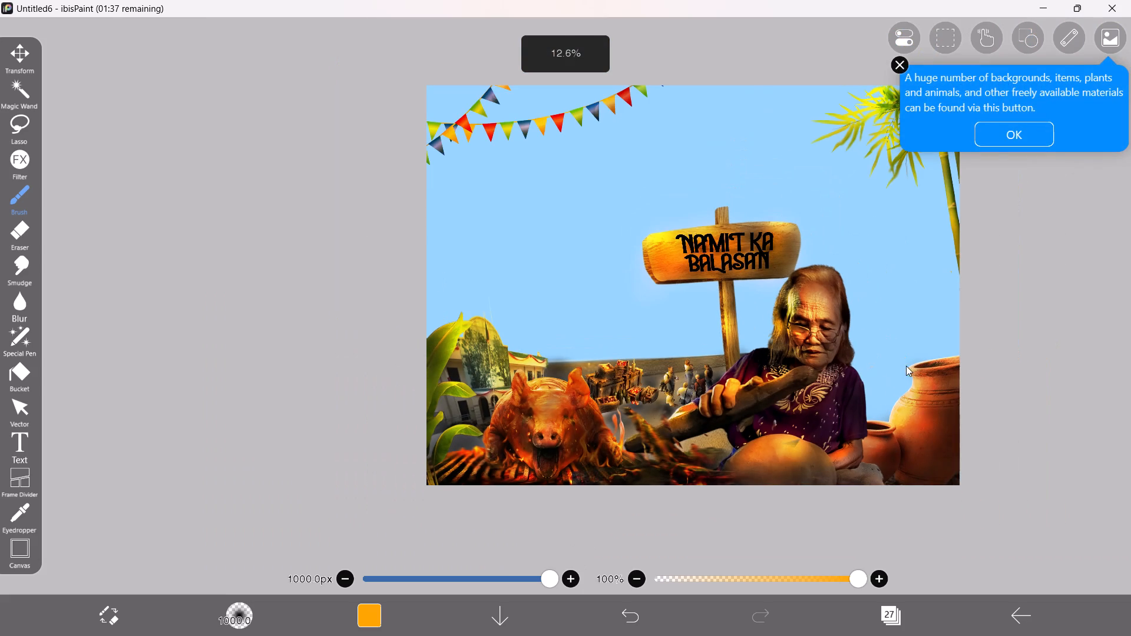
{"action": "left_click_drag", "start_coordinate": [909, 361], "coordinate": [861, 361], "text": "alt"}
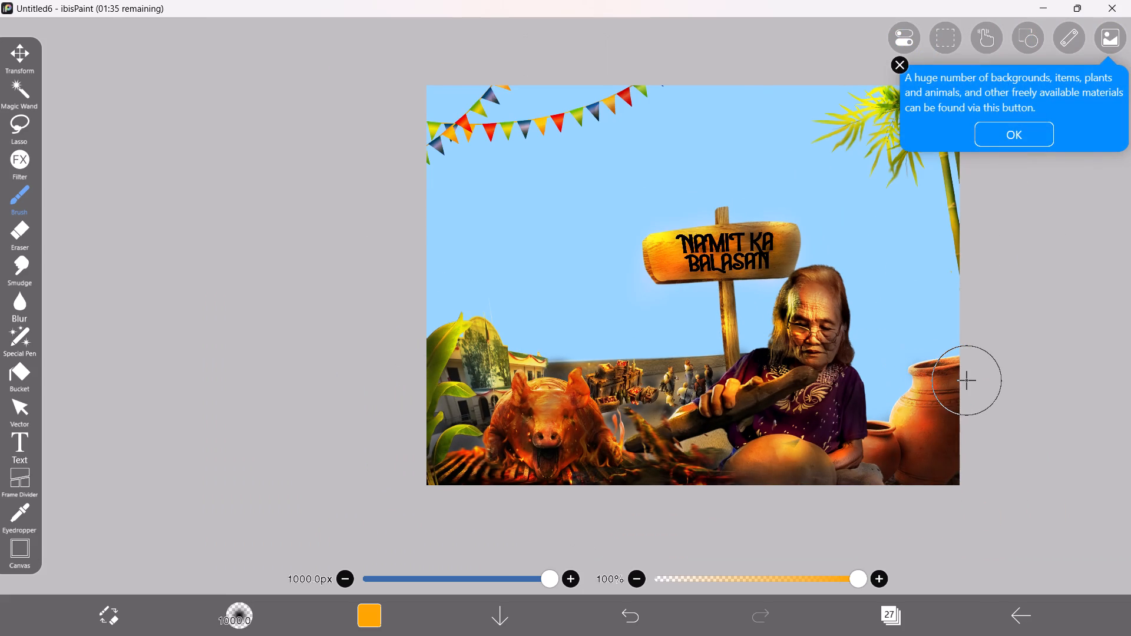
{"action": "key", "text": "space"}
{"action": "key", "text": "space"}
{"action": "key", "text": "space"}
{"action": "key", "text": "space"}
{"action": "key", "text": "space"}
{"action": "key", "text": "space"}
{"action": "key", "text": "space"}
{"action": "key", "text": "space"}
{"action": "key", "text": "space"}
{"action": "key", "text": "space"}
{"action": "key", "text": "space"}
{"action": "key", "text": "space"}
{"action": "key", "text": "space"}
{"action": "key", "text": "space"}
{"action": "key", "text": "space"}
{"action": "key", "text": "space"}
{"action": "key", "text": "space"}
{"action": "key", "text": "space"}
{"action": "key", "text": "space"}
{"action": "key", "text": "space"}
{"action": "left_click_drag", "start_coordinate": [829, 331], "coordinate": [687, 343]}
{"action": "scroll", "coordinate": [664, 343], "scroll_direction": "up", "scroll_amount": 1}
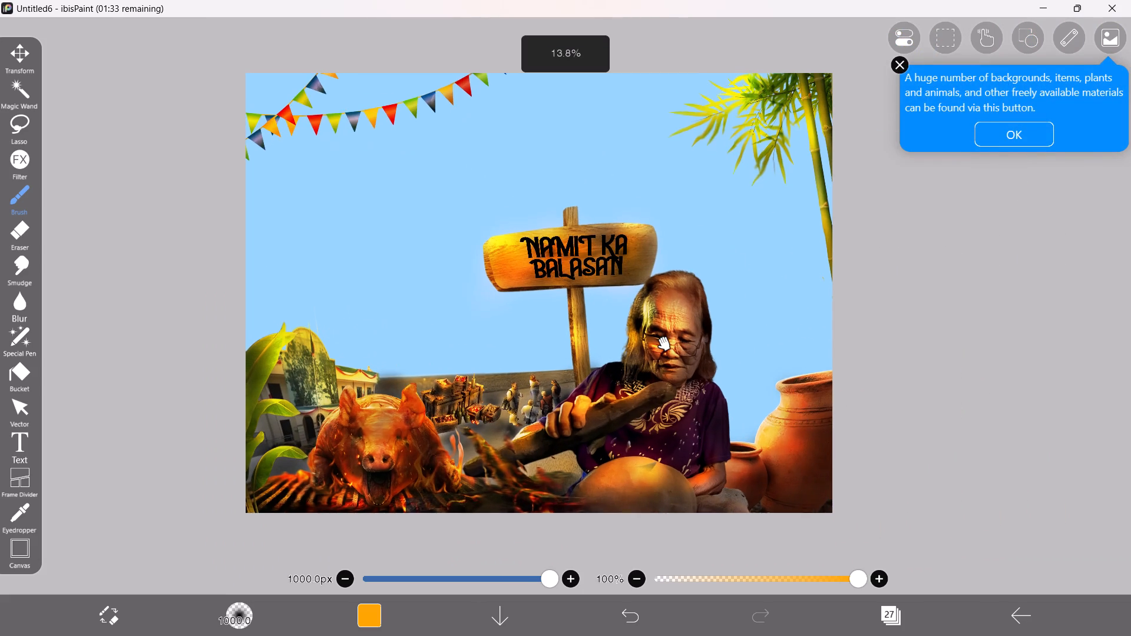
{"action": "scroll", "coordinate": [664, 343], "scroll_direction": "up", "scroll_amount": 1}
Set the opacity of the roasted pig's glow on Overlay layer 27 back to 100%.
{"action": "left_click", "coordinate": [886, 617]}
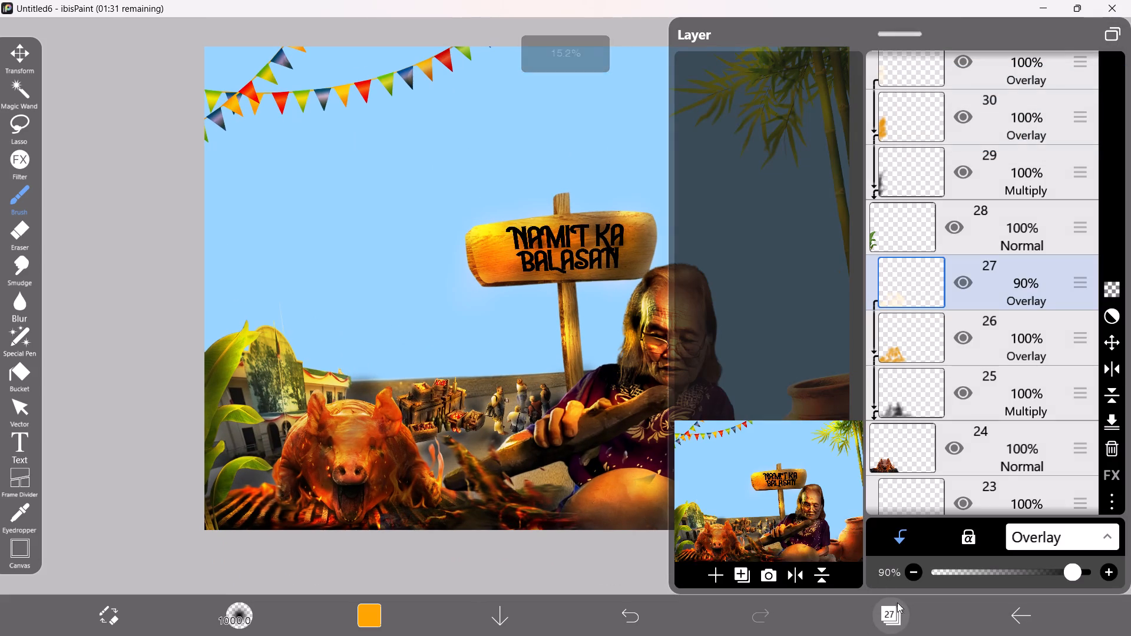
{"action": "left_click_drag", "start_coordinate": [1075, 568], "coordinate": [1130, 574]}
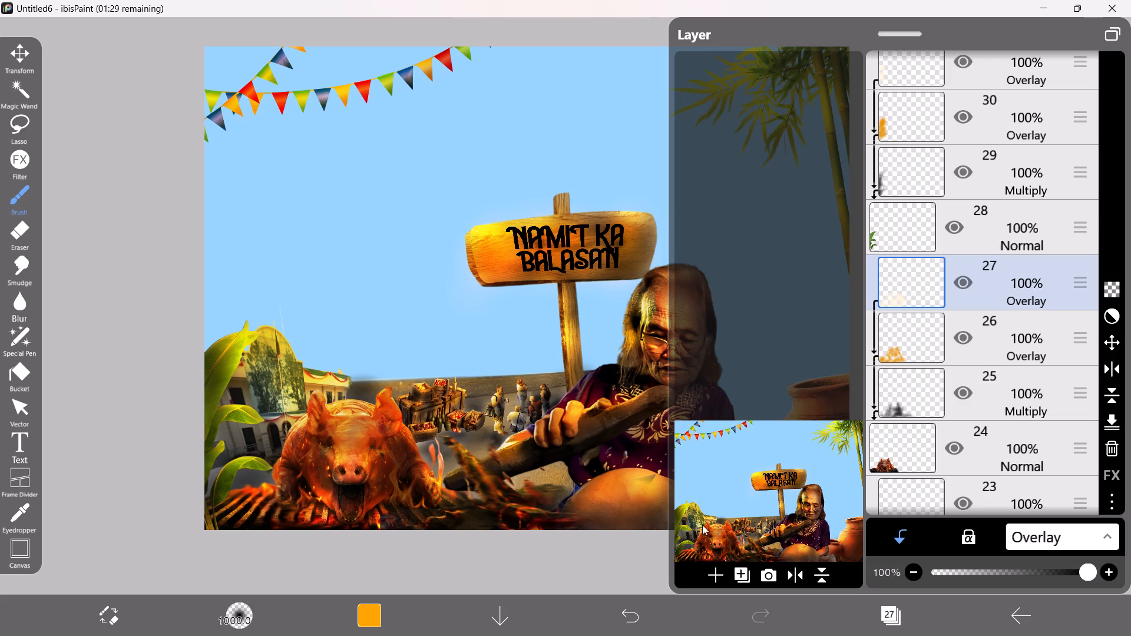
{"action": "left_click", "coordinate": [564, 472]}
Examine the whole composition again, judging the balance of warm light between the pig, the signboard and the woman.
{"action": "key", "text": "space"}
{"action": "key", "text": "space"}
{"action": "key", "text": "space"}
{"action": "key", "text": "space"}
{"action": "key", "text": "space"}
{"action": "key", "text": "space"}
{"action": "key", "text": "space"}
{"action": "key", "text": "space"}
{"action": "key", "text": "space"}
{"action": "key", "text": "space"}
{"action": "key", "text": "space"}
{"action": "key", "text": "space"}
{"action": "key", "text": "space"}
{"action": "key", "text": "space"}
{"action": "key", "text": "space"}
{"action": "key", "text": "space"}
{"action": "key", "text": "space"}
{"action": "key", "text": "space"}
{"action": "key", "text": "space"}
{"action": "key", "text": "space"}
{"action": "left_click_drag", "start_coordinate": [679, 302], "coordinate": [655, 322]}
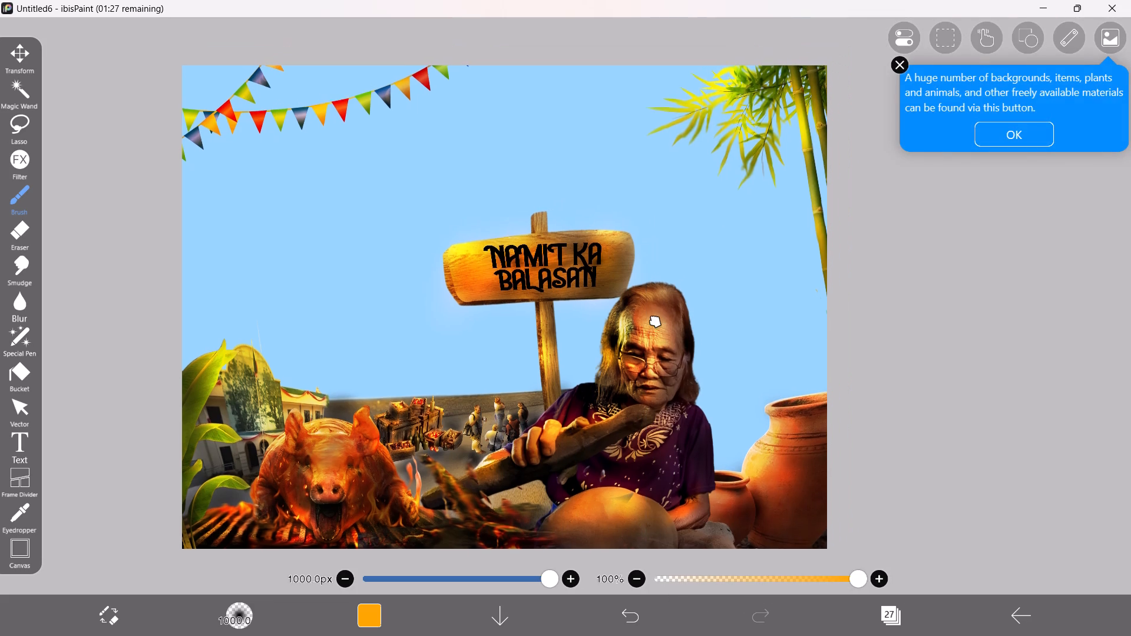
{"action": "left_click_drag", "start_coordinate": [655, 322], "coordinate": [655, 323]}
{"action": "scroll", "coordinate": [654, 323], "scroll_direction": "down", "scroll_amount": 4}
{"action": "key", "text": "space"}
{"action": "key", "text": "space"}
{"action": "key", "text": "space"}
{"action": "key", "text": "space"}
{"action": "key", "text": "space"}
{"action": "key", "text": "space"}
{"action": "key", "text": "space"}
{"action": "key", "text": "space"}
{"action": "key", "text": "space"}
{"action": "key", "text": "space"}
{"action": "key", "text": "space"}
{"action": "key", "text": "space"}
{"action": "key", "text": "space"}
{"action": "key", "text": "space"}
{"action": "key", "text": "space"}
{"action": "key", "text": "space"}
{"action": "key", "text": "space"}
{"action": "key", "text": "space"}
{"action": "key", "text": "space"}
{"action": "key", "text": "space"}
{"action": "left_click_drag", "start_coordinate": [678, 291], "coordinate": [629, 313]}
{"action": "scroll", "coordinate": [606, 317], "scroll_direction": "up", "scroll_amount": 2}
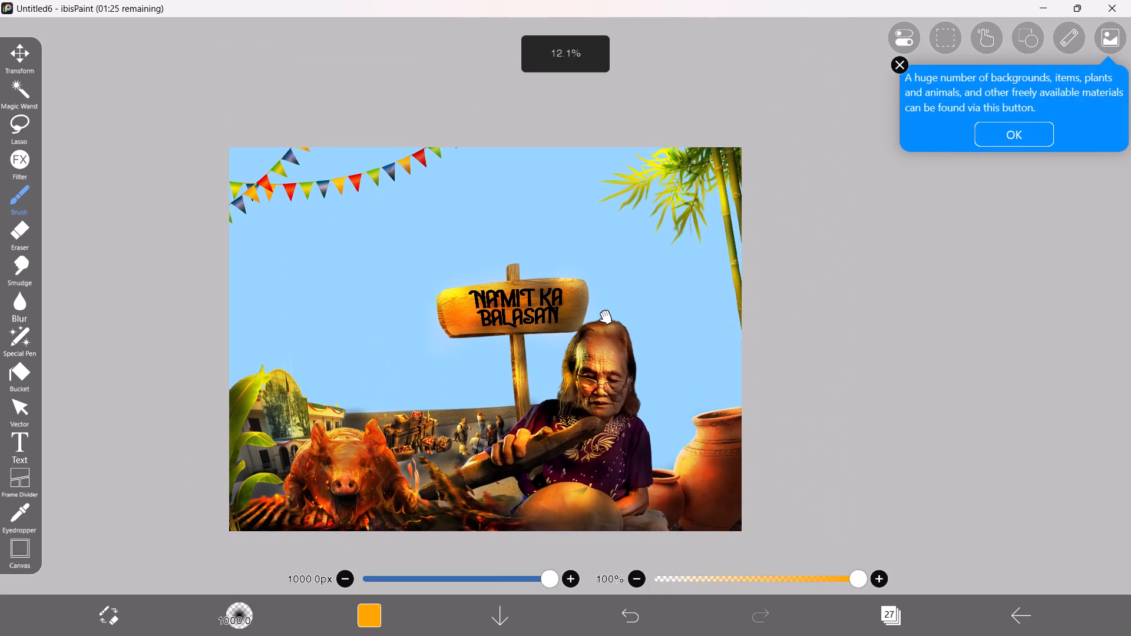
Examine the whole composition once more, checking the lit signboard, the roasted pig and the woman together.
{"action": "key", "text": "space"}
{"action": "key", "text": "space"}
{"action": "key", "text": "space"}
{"action": "key", "text": "space"}
{"action": "key", "text": "space"}
{"action": "key", "text": "space"}
{"action": "key", "text": "space"}
{"action": "key", "text": "space"}
{"action": "key", "text": "space"}
{"action": "key", "text": "space"}
{"action": "key", "text": "space"}
{"action": "key", "text": "space"}
{"action": "key", "text": "space"}
{"action": "key", "text": "space"}
{"action": "key", "text": "space"}
{"action": "key", "text": "space"}
{"action": "key", "text": "space"}
{"action": "key", "text": "space"}
{"action": "key", "text": "space"}
{"action": "key", "text": "space"}
{"action": "left_click_drag", "start_coordinate": [438, 323], "coordinate": [479, 336]}
{"action": "scroll", "coordinate": [484, 336], "scroll_direction": "up", "scroll_amount": 2}
{"action": "scroll", "coordinate": [484, 336], "scroll_direction": "down", "scroll_amount": 3}
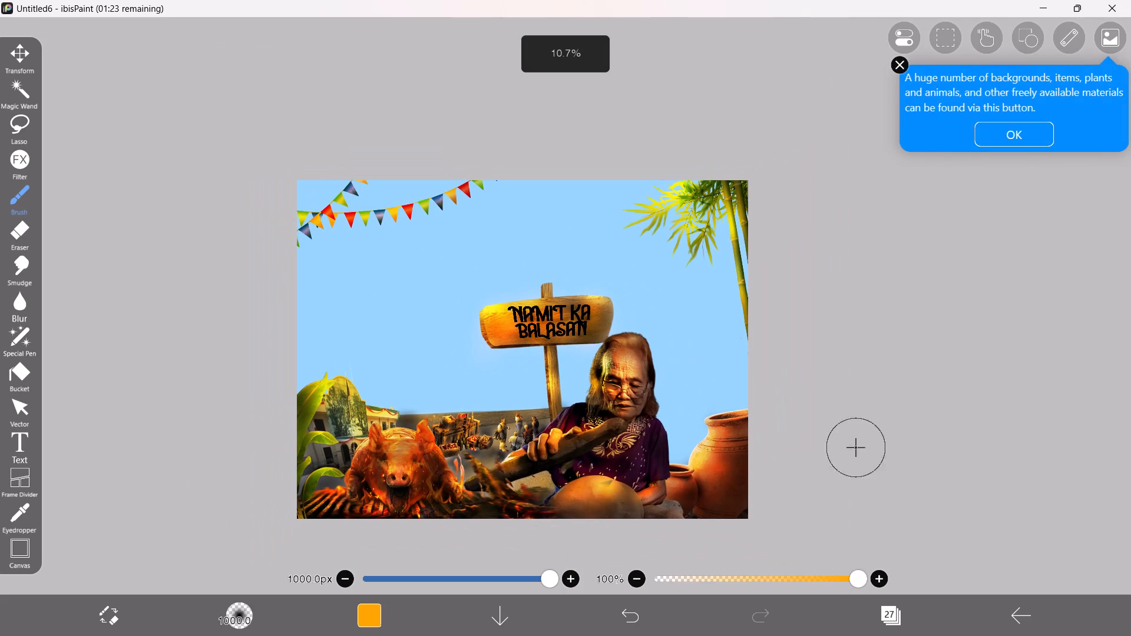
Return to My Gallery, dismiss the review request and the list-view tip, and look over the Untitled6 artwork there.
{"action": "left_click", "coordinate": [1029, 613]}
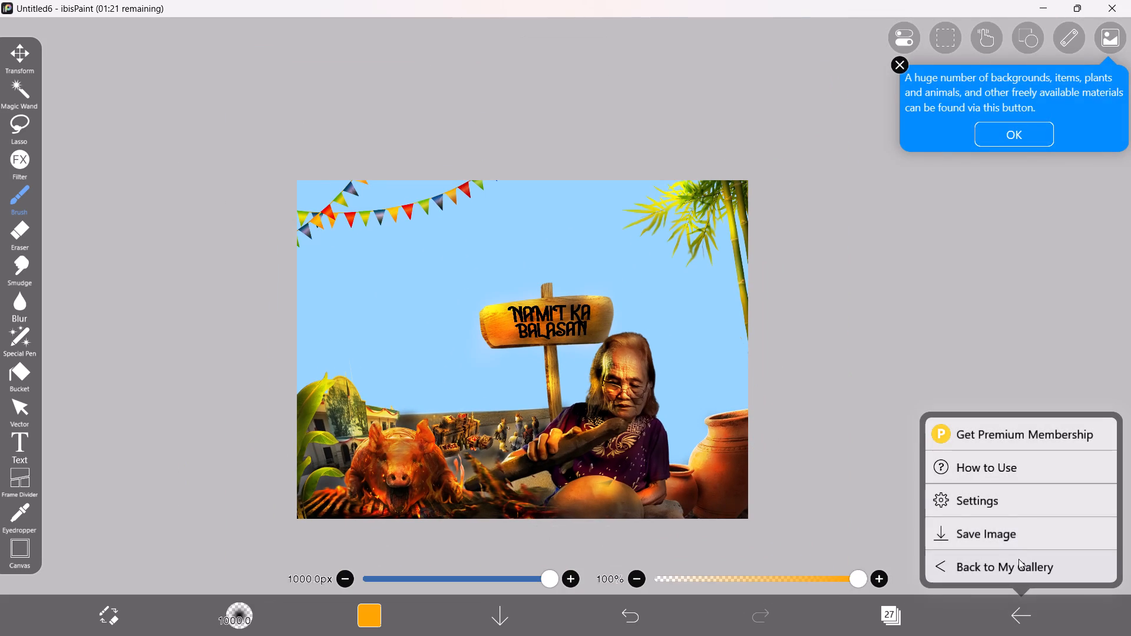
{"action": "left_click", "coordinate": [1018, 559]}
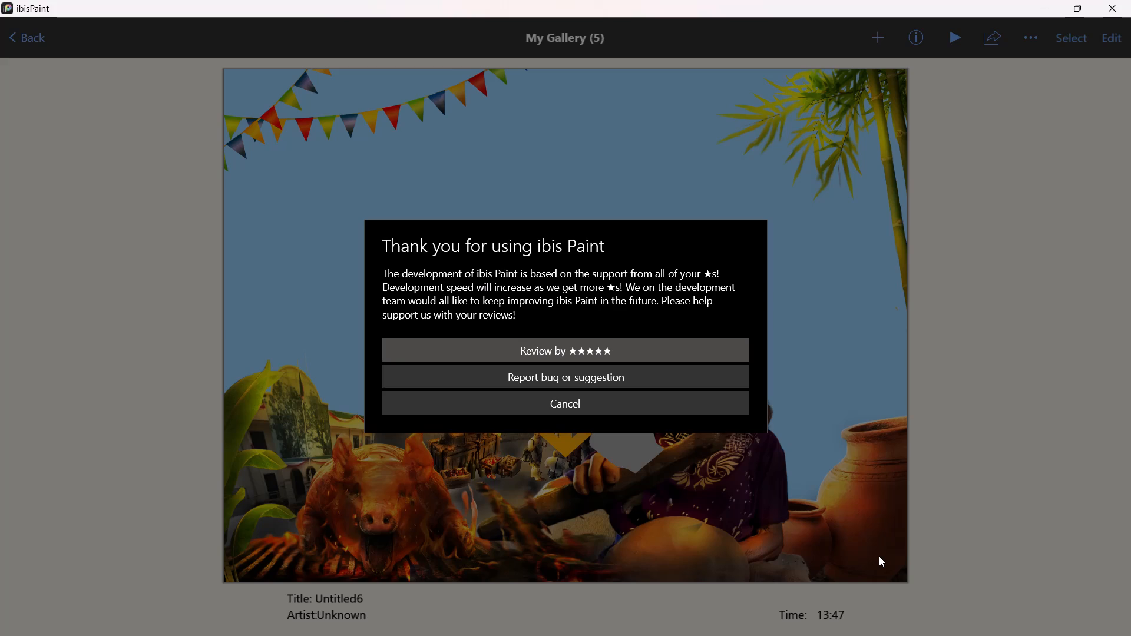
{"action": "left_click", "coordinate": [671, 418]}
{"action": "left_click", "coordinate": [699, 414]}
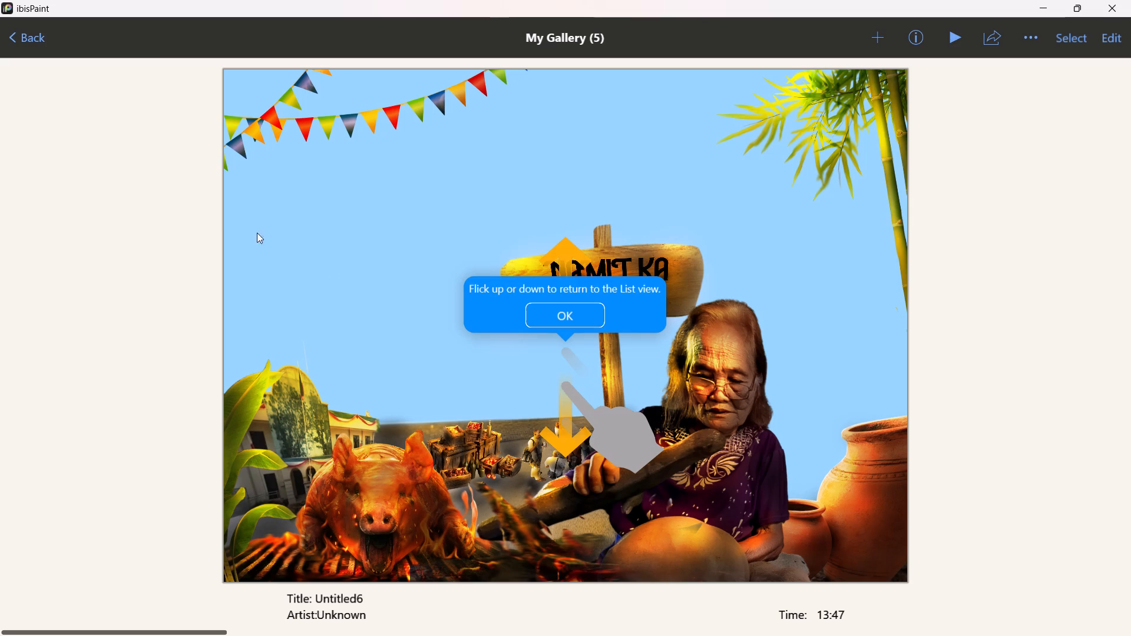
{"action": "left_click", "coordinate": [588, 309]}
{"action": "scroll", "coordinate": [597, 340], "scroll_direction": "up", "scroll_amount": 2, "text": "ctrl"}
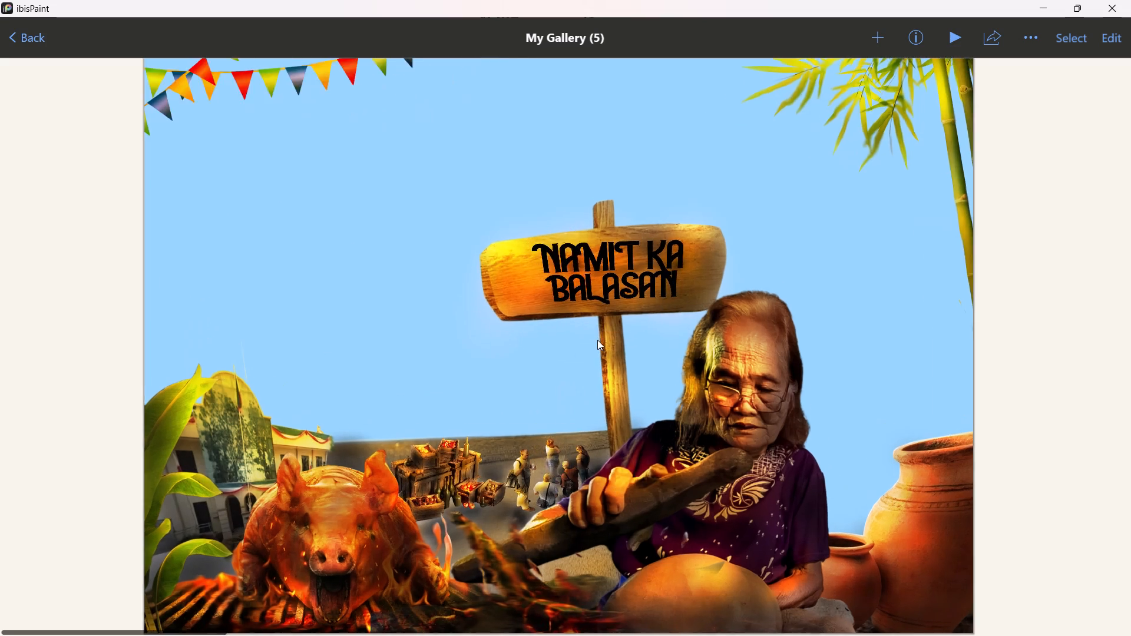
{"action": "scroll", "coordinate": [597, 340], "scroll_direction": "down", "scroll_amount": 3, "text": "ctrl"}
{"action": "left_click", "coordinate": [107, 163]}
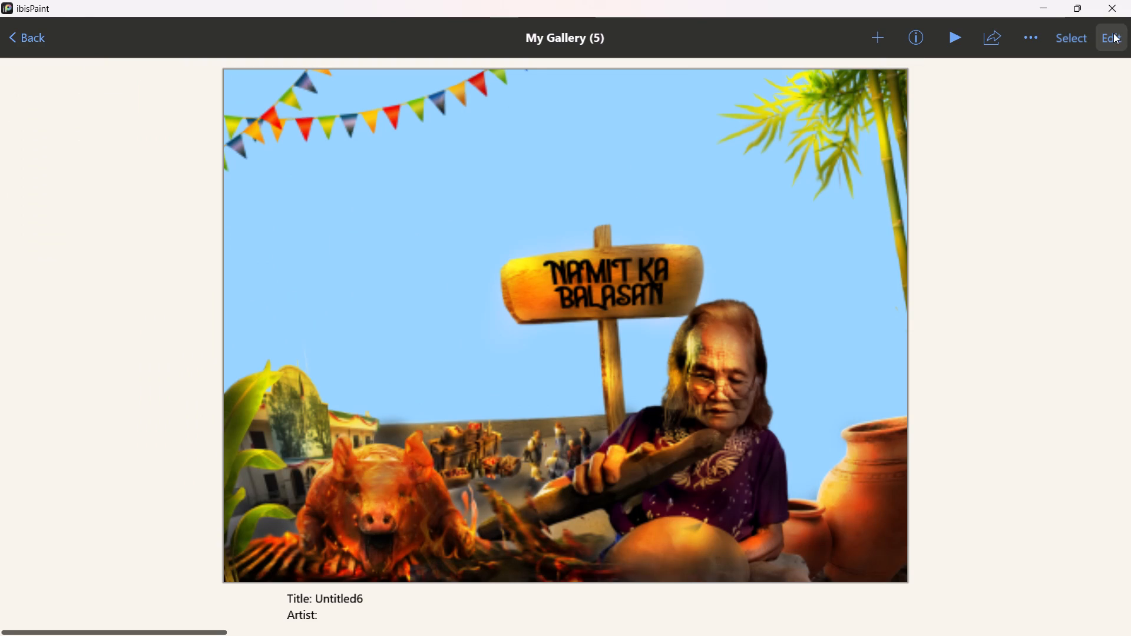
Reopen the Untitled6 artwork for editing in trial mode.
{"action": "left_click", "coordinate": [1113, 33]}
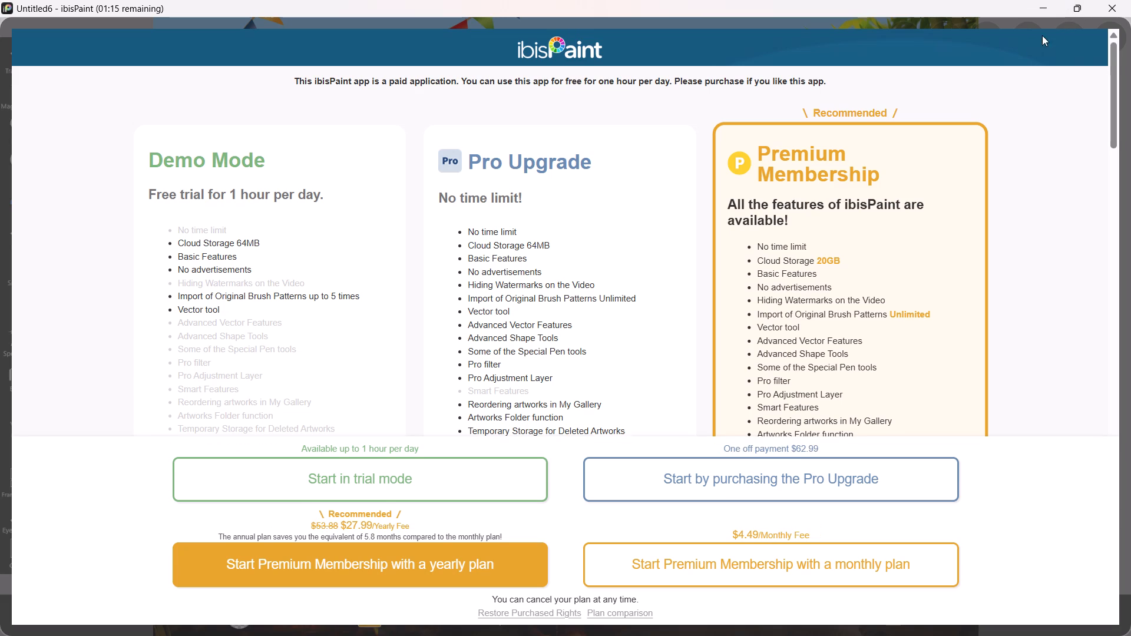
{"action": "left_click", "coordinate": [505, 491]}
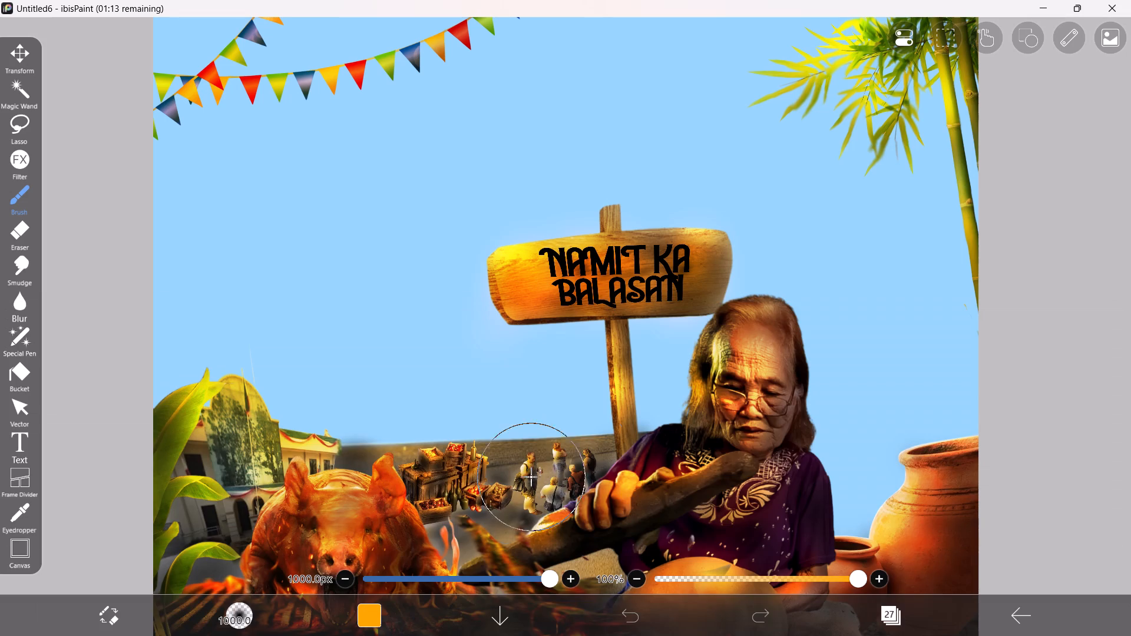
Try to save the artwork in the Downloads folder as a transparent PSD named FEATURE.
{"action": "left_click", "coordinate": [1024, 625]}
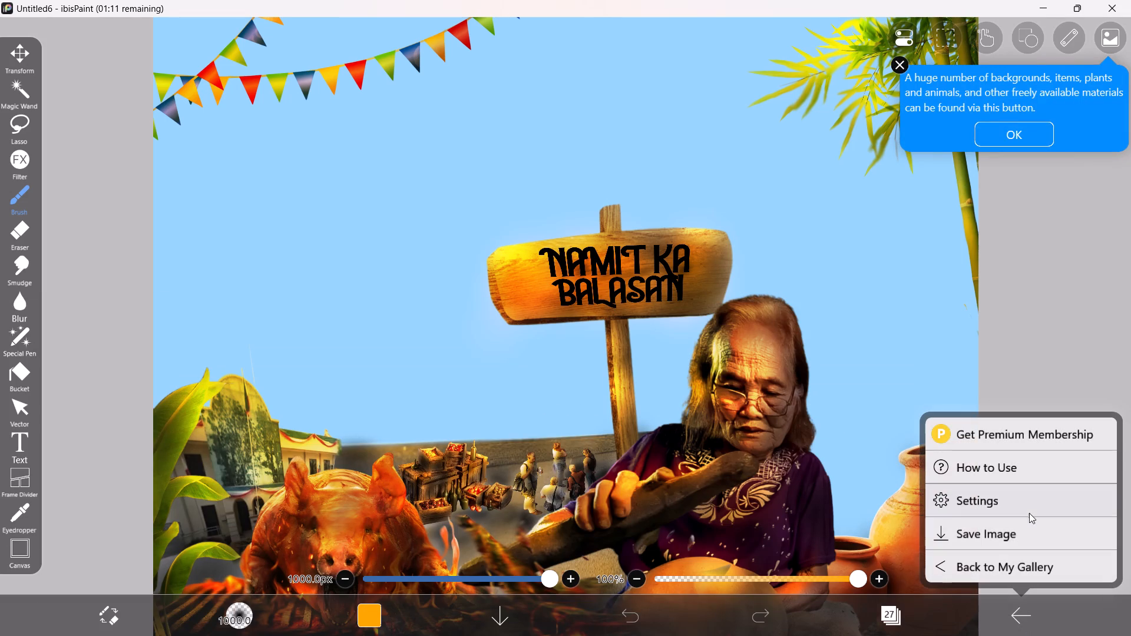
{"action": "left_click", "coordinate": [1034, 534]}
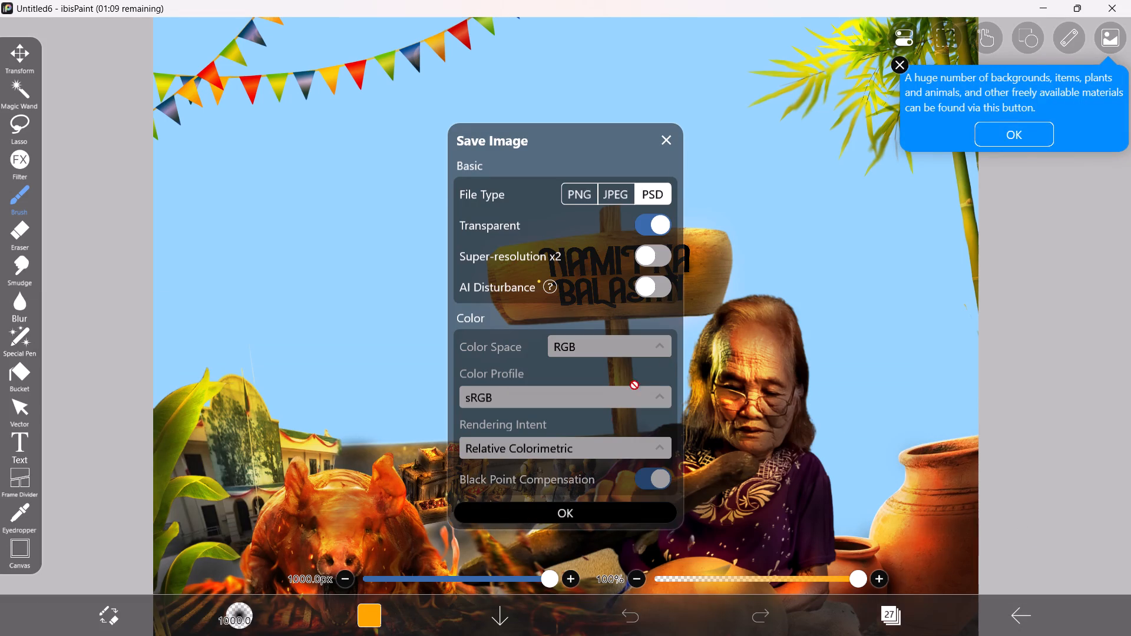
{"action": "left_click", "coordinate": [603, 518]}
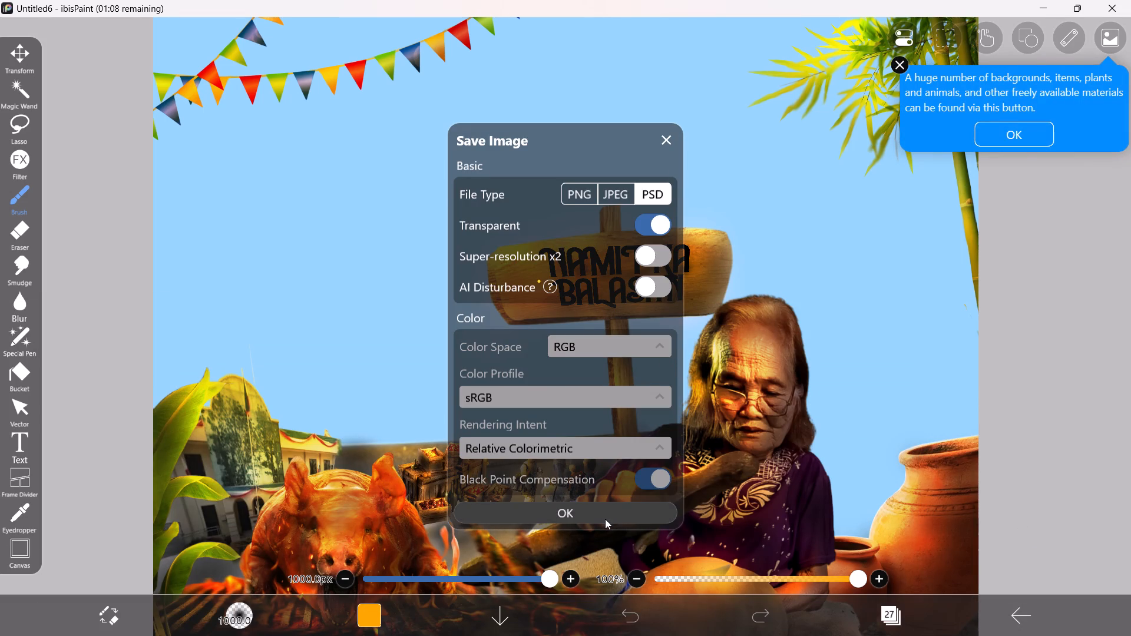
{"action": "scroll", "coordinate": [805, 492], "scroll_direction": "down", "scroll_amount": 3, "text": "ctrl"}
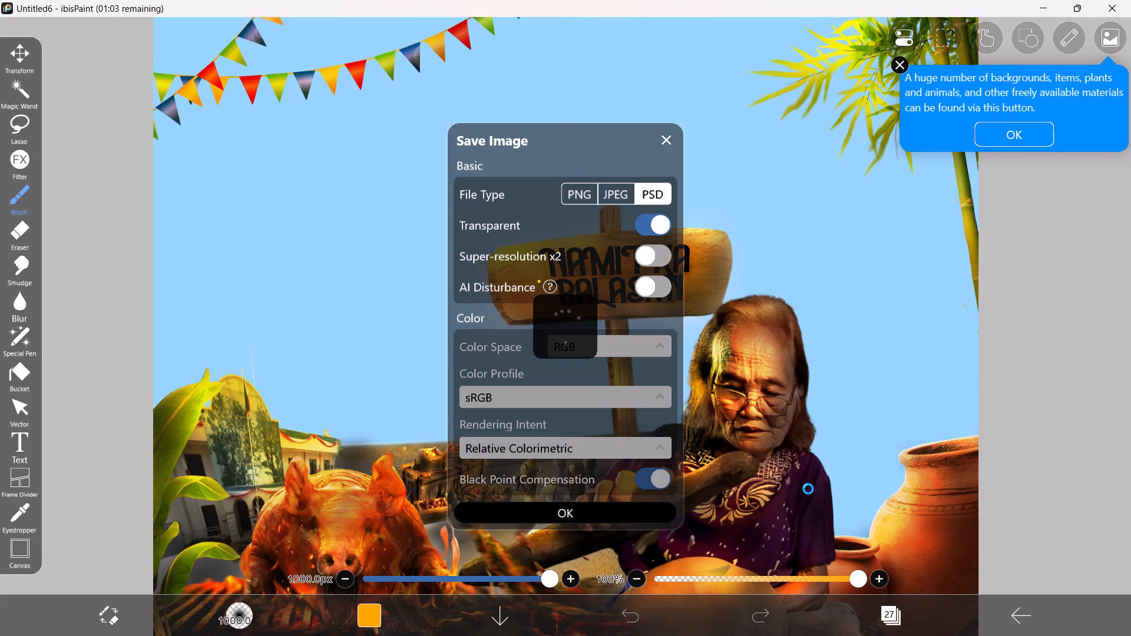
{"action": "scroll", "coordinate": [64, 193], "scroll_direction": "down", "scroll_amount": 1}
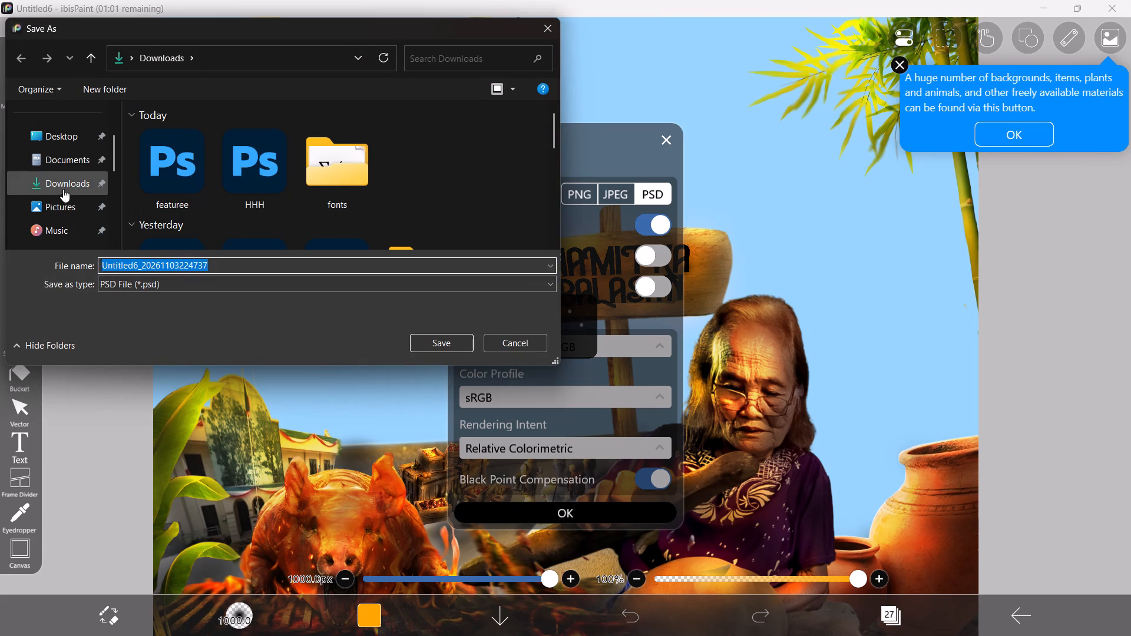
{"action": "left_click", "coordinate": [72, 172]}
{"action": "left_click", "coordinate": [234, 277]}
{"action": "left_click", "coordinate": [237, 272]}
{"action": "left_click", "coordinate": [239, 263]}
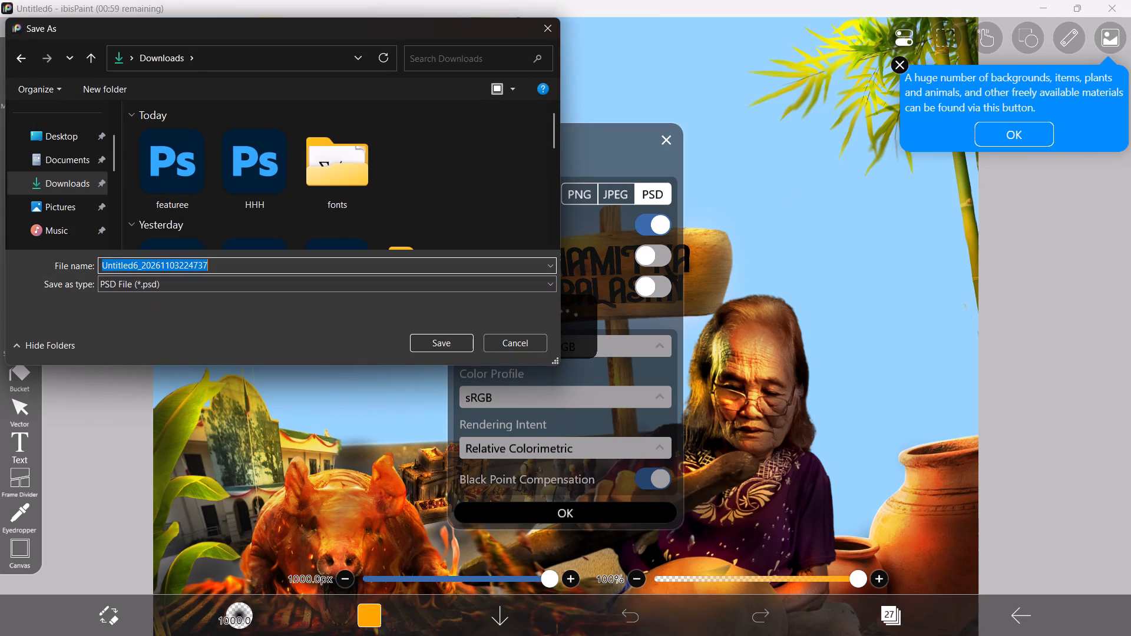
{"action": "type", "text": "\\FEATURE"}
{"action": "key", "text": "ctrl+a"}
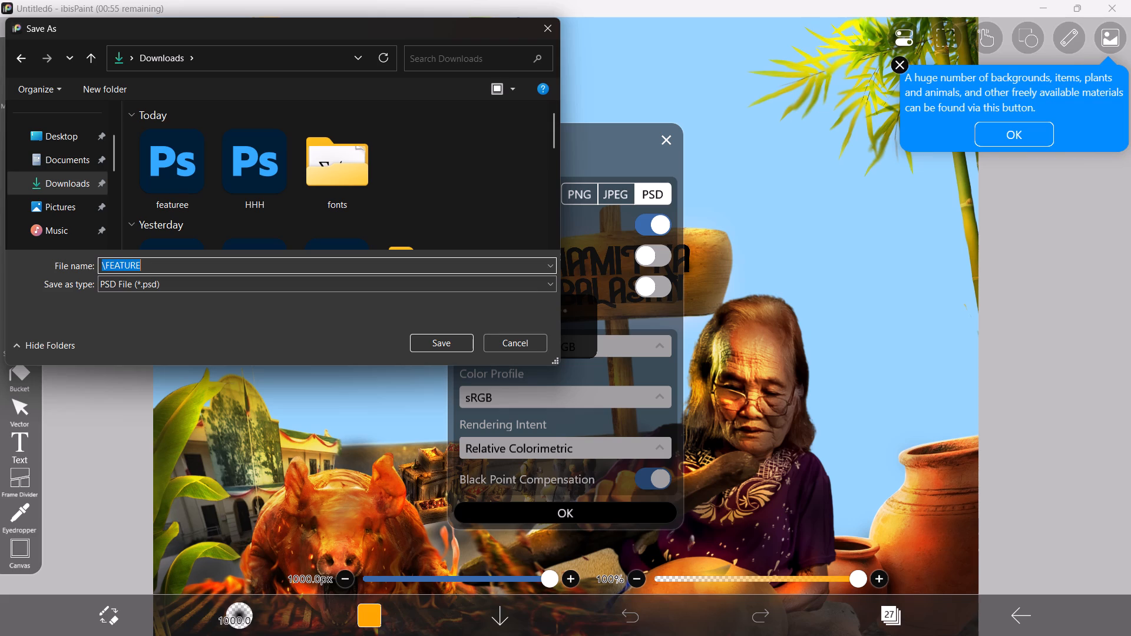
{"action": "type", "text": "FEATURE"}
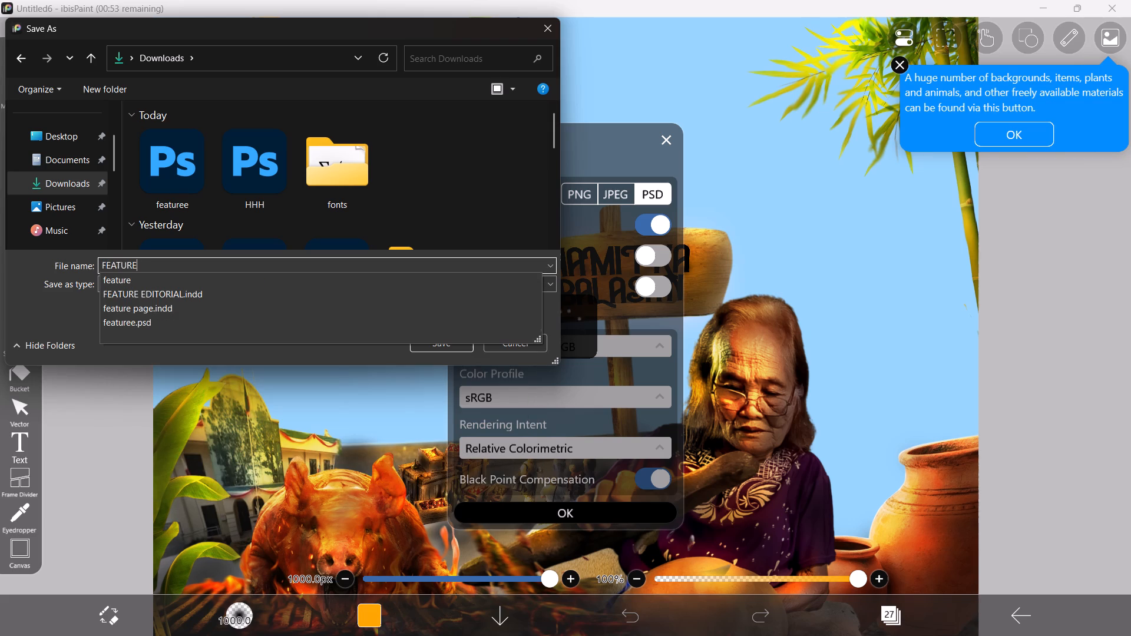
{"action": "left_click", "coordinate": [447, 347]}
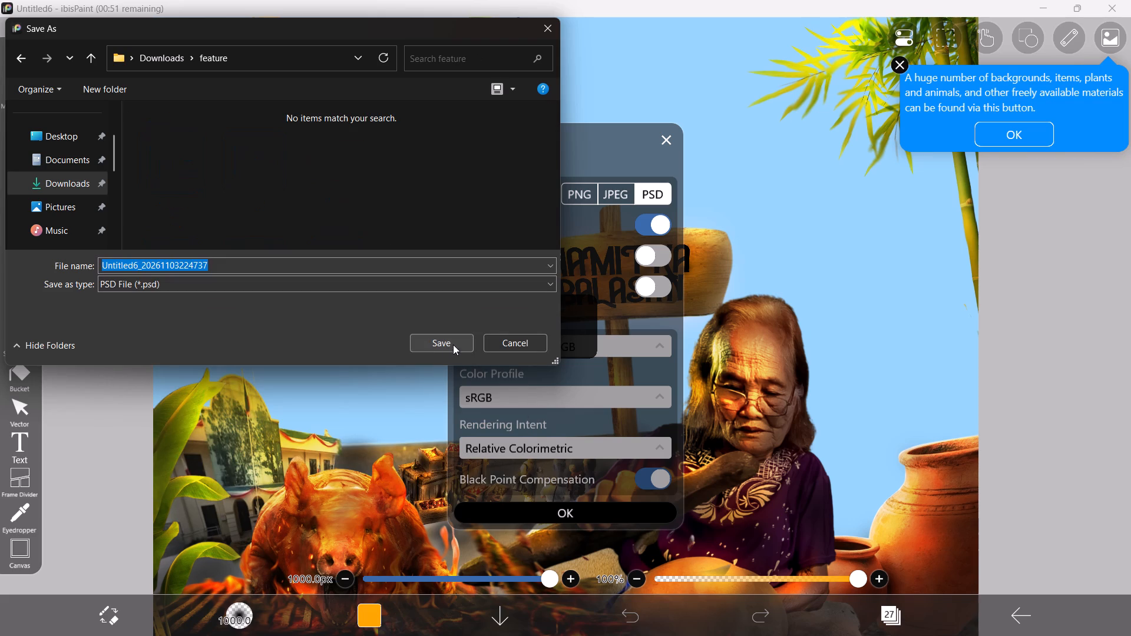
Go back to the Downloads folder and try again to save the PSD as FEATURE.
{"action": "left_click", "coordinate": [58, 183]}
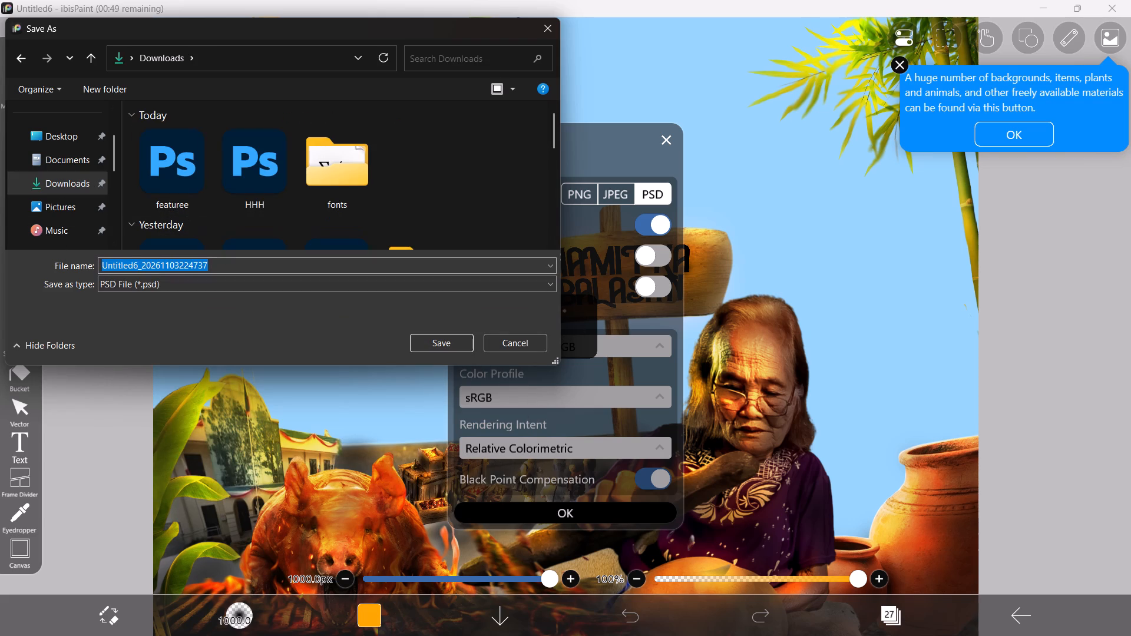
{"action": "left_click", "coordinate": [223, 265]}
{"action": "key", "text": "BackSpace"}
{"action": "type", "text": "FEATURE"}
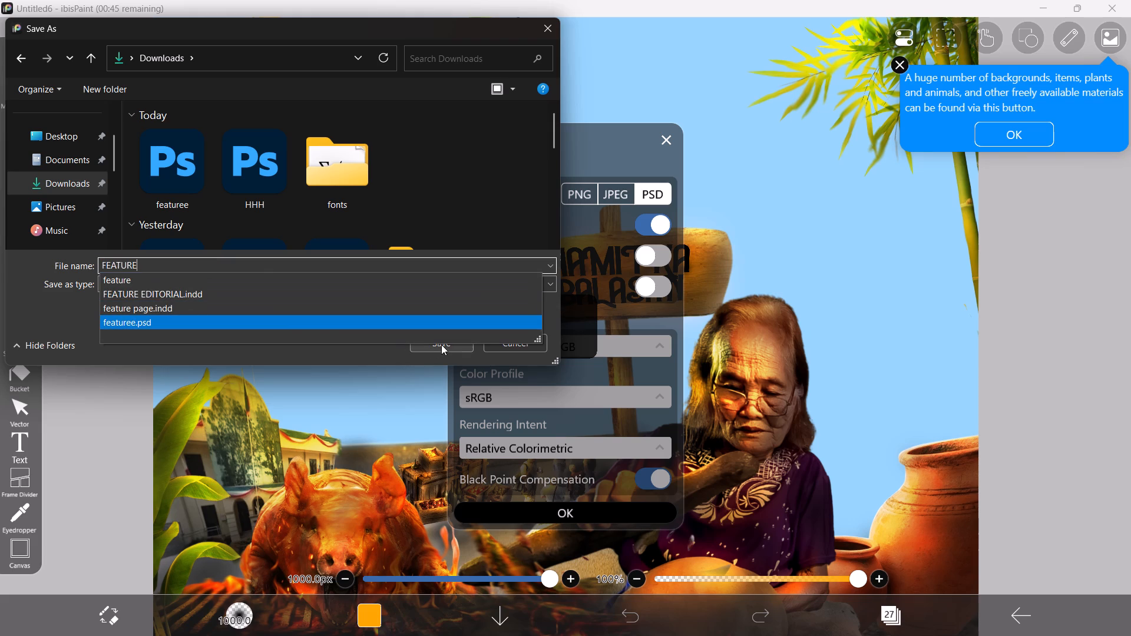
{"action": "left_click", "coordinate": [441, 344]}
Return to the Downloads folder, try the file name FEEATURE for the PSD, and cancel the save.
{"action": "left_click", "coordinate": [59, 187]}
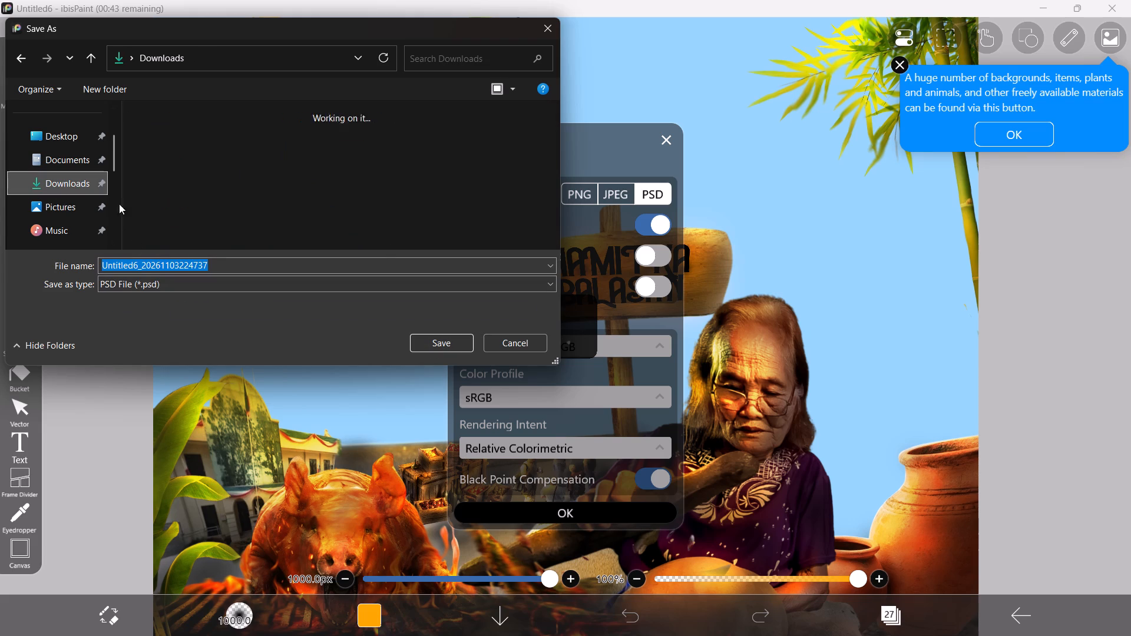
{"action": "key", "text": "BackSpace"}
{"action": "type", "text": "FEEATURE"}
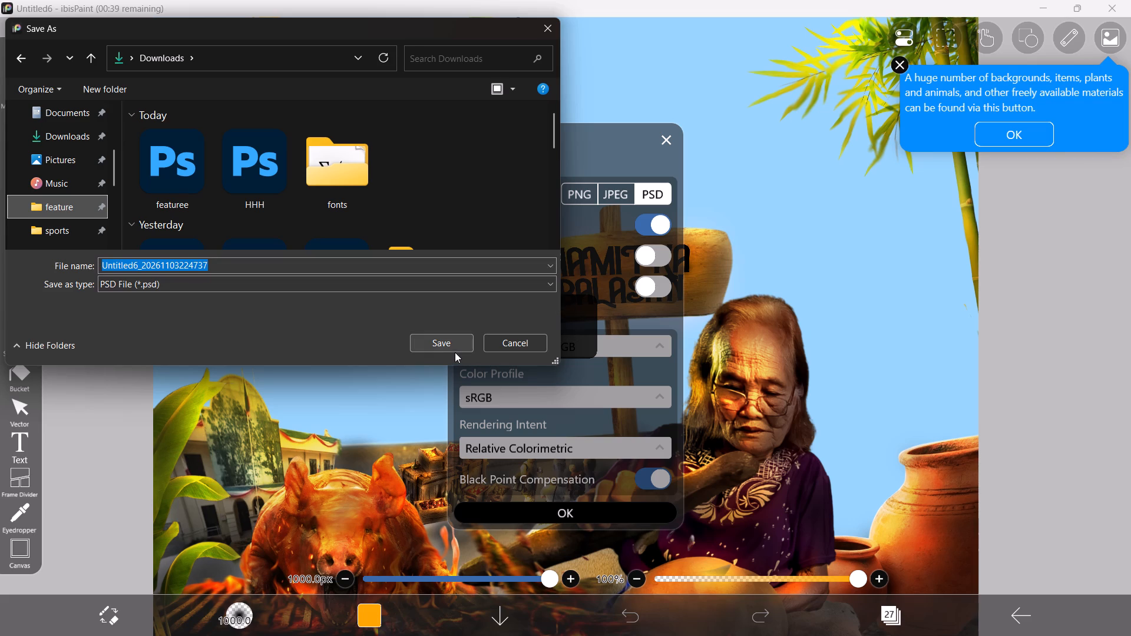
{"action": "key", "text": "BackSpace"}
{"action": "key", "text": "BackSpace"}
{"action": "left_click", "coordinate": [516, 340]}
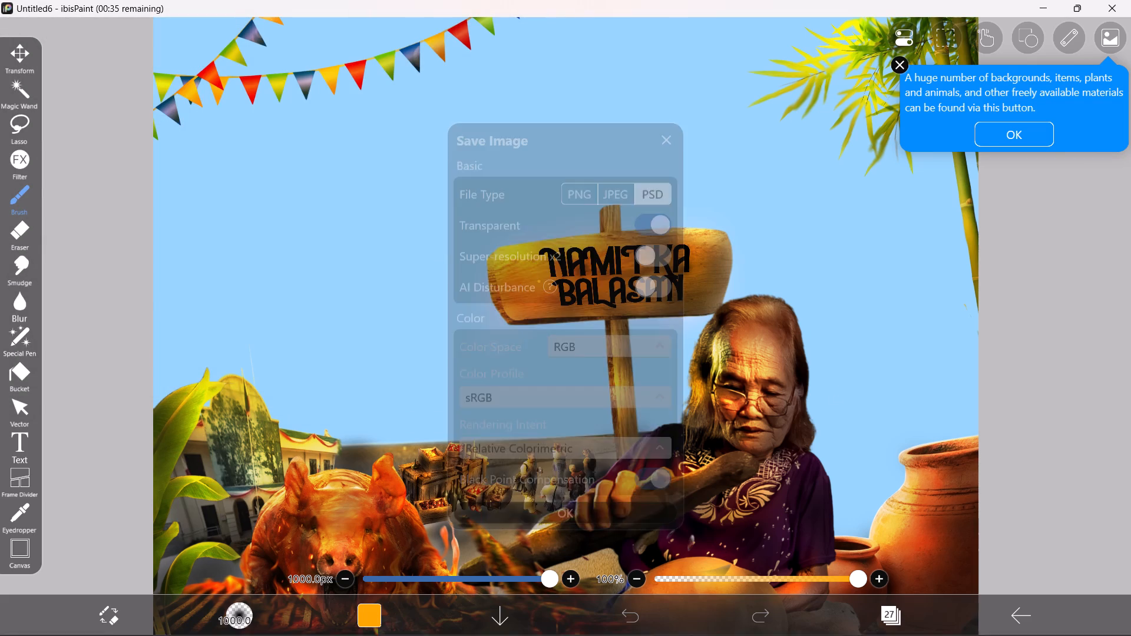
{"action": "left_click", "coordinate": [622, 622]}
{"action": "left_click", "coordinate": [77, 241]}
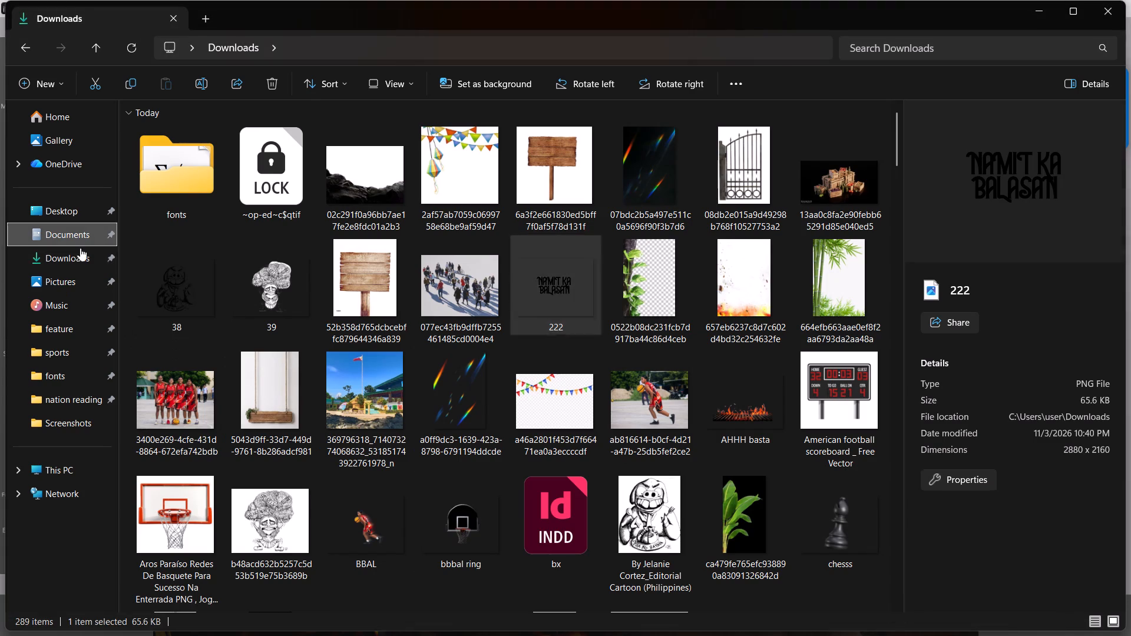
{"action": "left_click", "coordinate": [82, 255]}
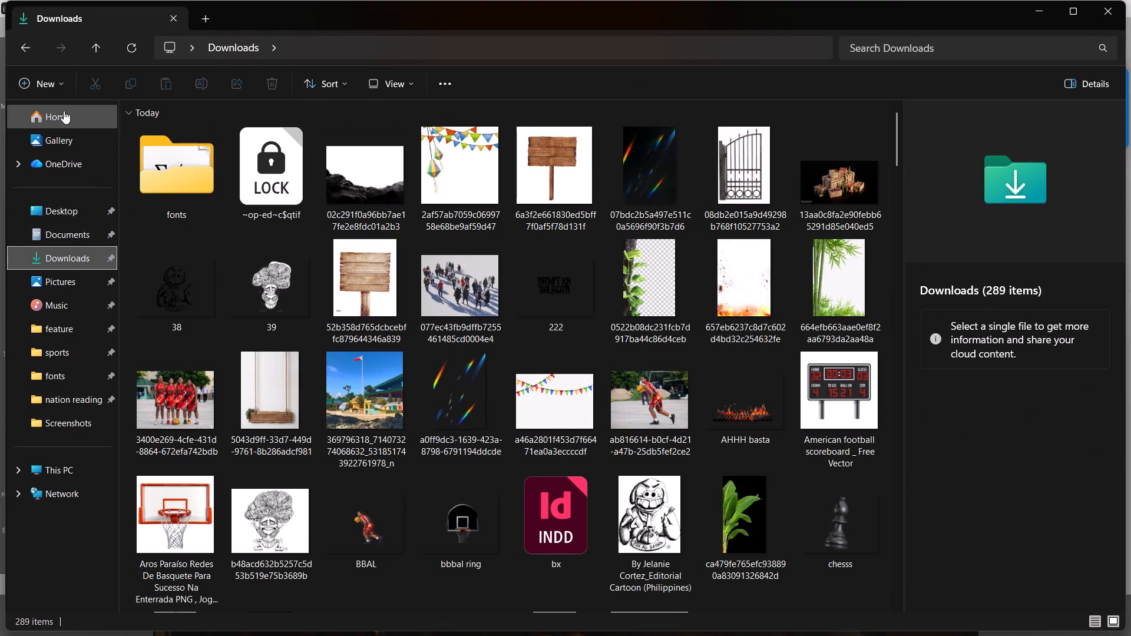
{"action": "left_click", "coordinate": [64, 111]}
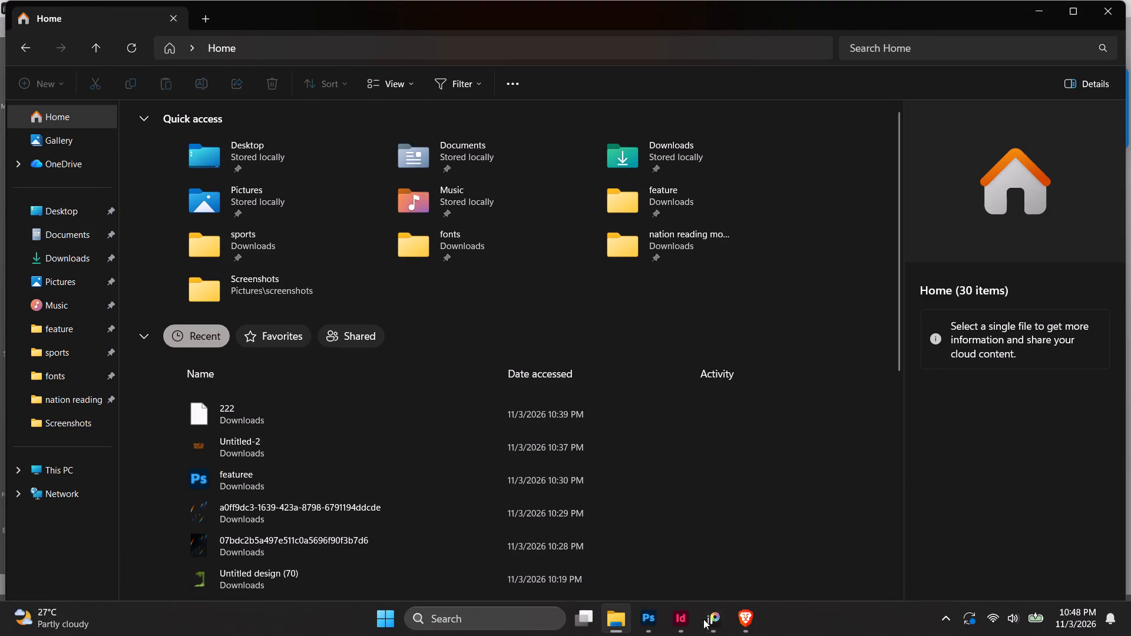
Switch back to ibisPaint and save the artwork in the Downloads folder as a transparent PSD named FEEATURE.
{"action": "left_click", "coordinate": [725, 617]}
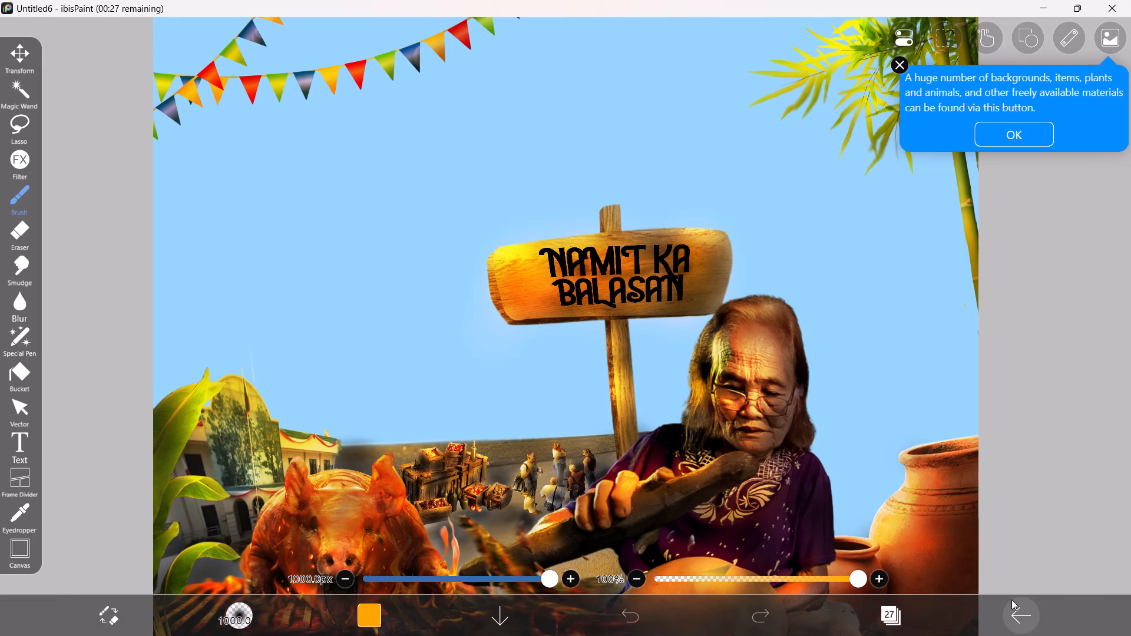
{"action": "left_click", "coordinate": [1014, 612]}
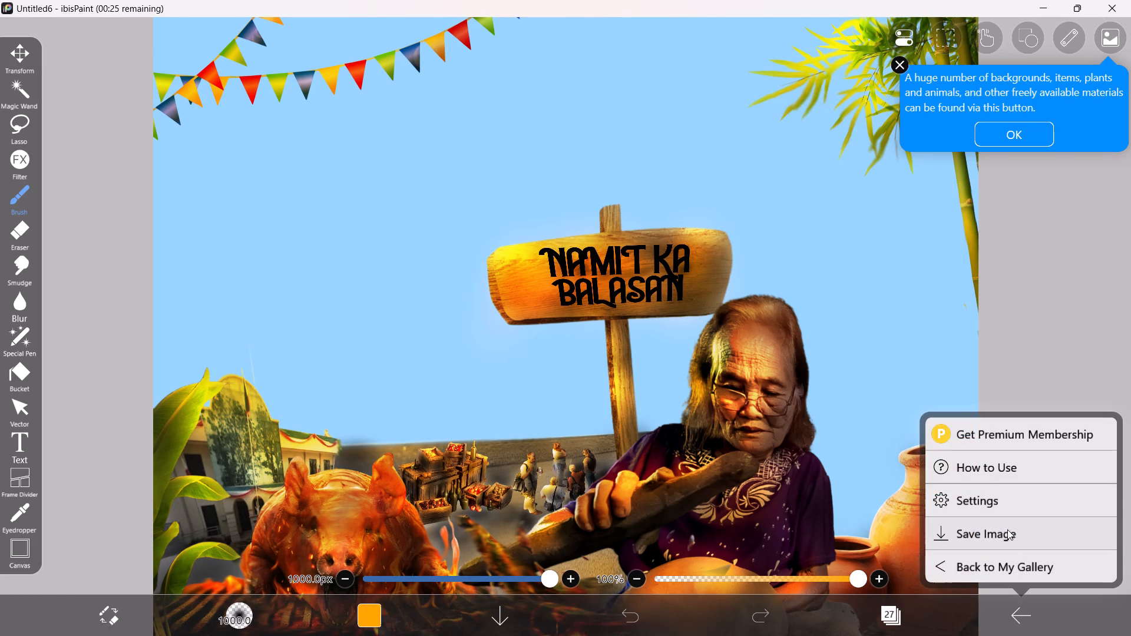
{"action": "left_click", "coordinate": [1007, 529]}
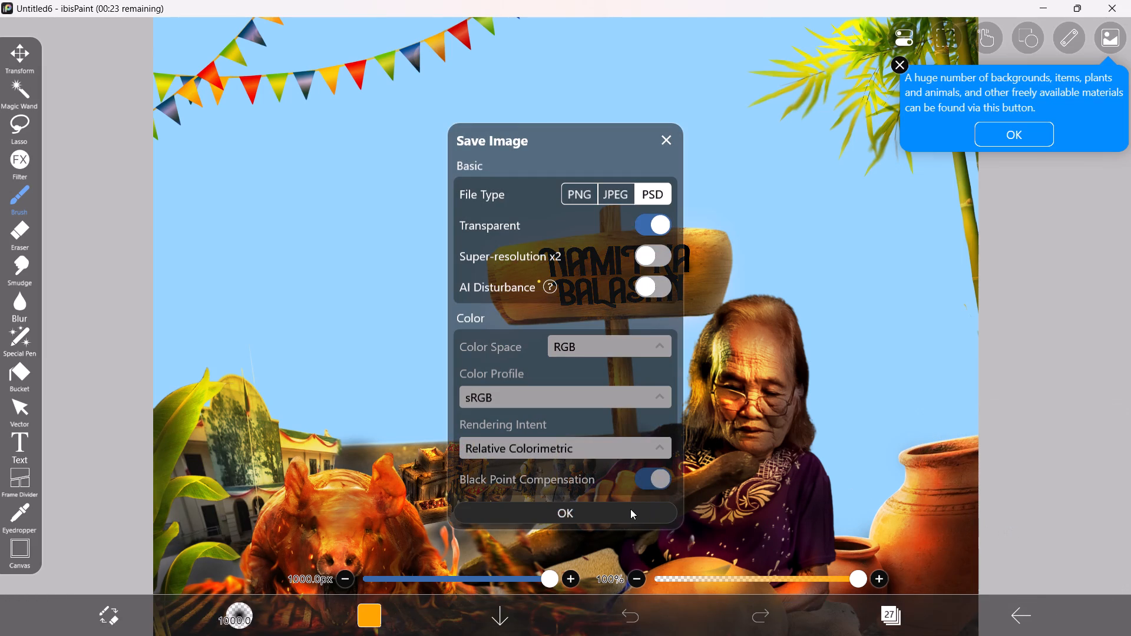
{"action": "left_click", "coordinate": [630, 509]}
{"action": "scroll", "coordinate": [769, 448], "scroll_direction": "down", "scroll_amount": 2, "text": "ctrl"}
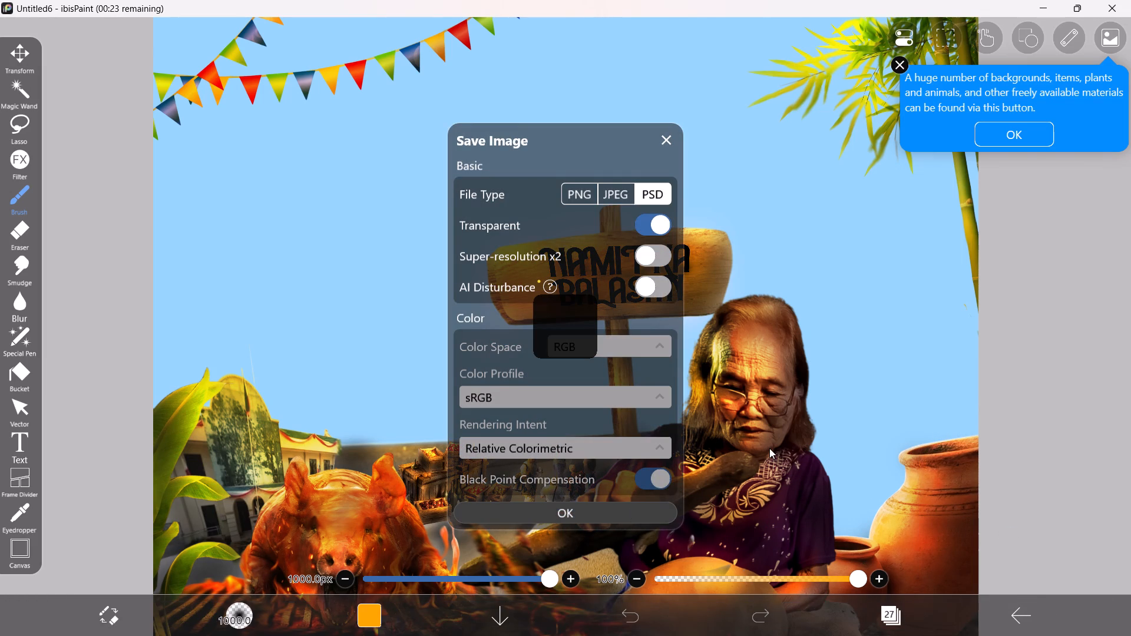
{"action": "scroll", "coordinate": [769, 448], "scroll_direction": "down", "scroll_amount": 2, "text": "ctrl"}
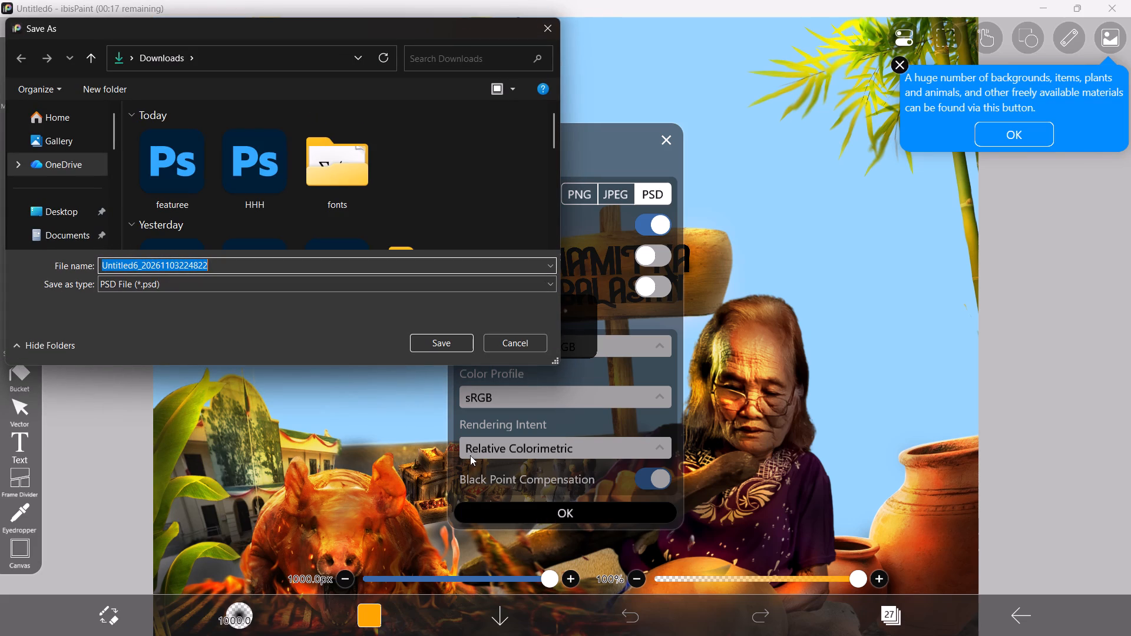
{"action": "scroll", "coordinate": [52, 231], "scroll_direction": "down", "scroll_amount": 2}
{"action": "left_click", "coordinate": [75, 117]}
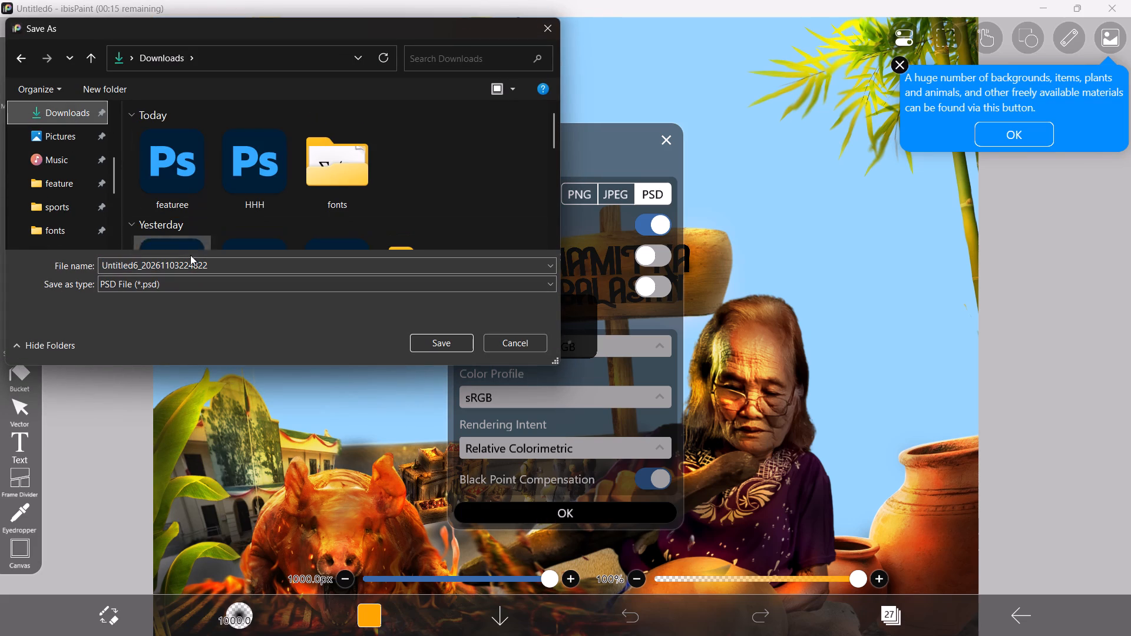
{"action": "left_click", "coordinate": [197, 263]}
{"action": "type", "text": "FEEATURE"}
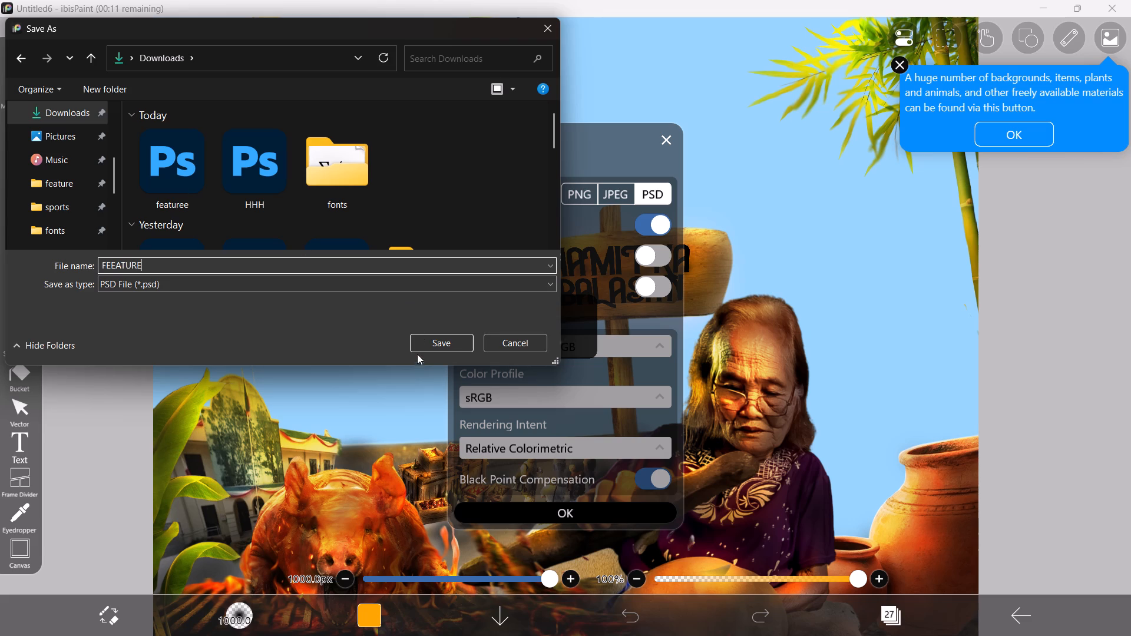
{"action": "left_click", "coordinate": [431, 347]}
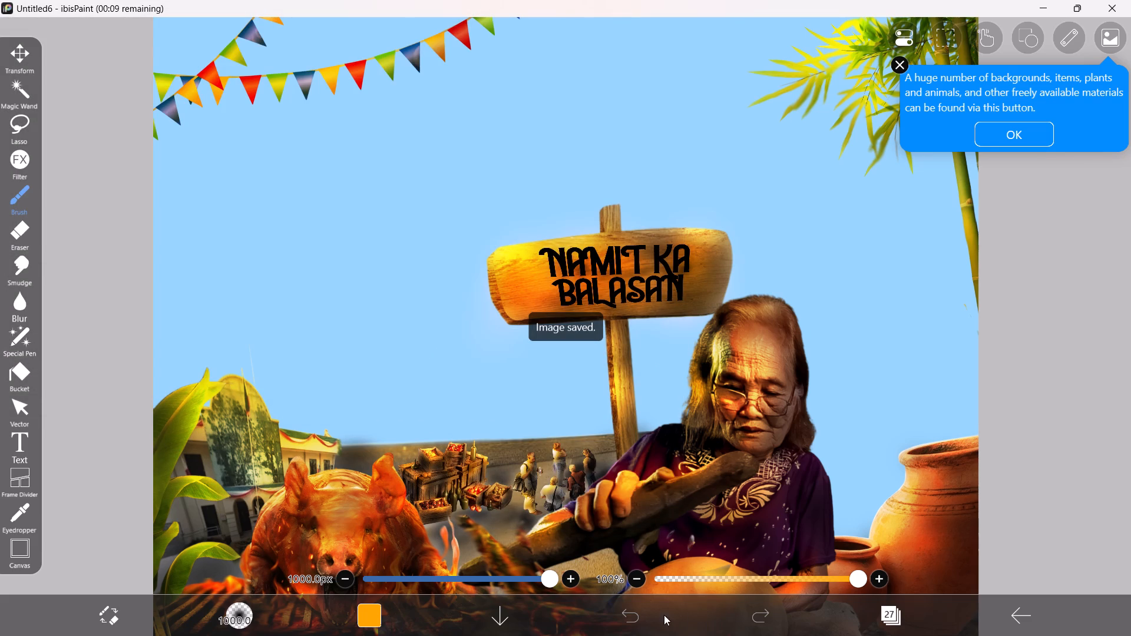
Switch to File Explorer and open the recently saved FEEATURE file in Photoshop.
{"action": "left_click", "coordinate": [624, 630]}
{"action": "double_click", "coordinate": [336, 415]}
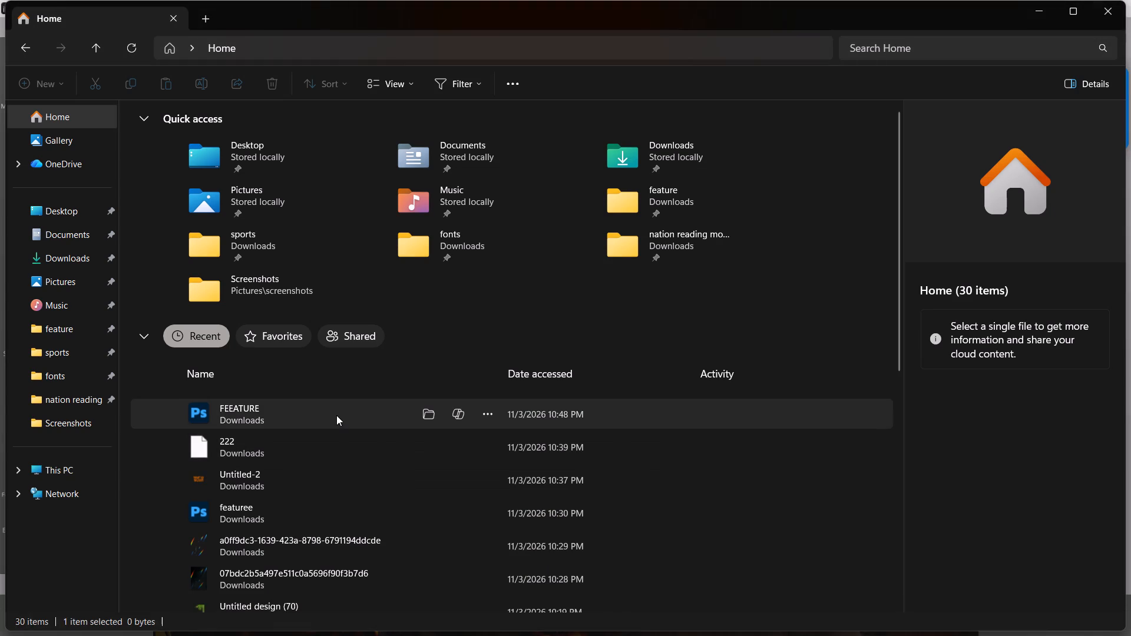
Switch off the computer's Wi-Fi connection.
{"action": "left_click", "coordinate": [997, 617]}
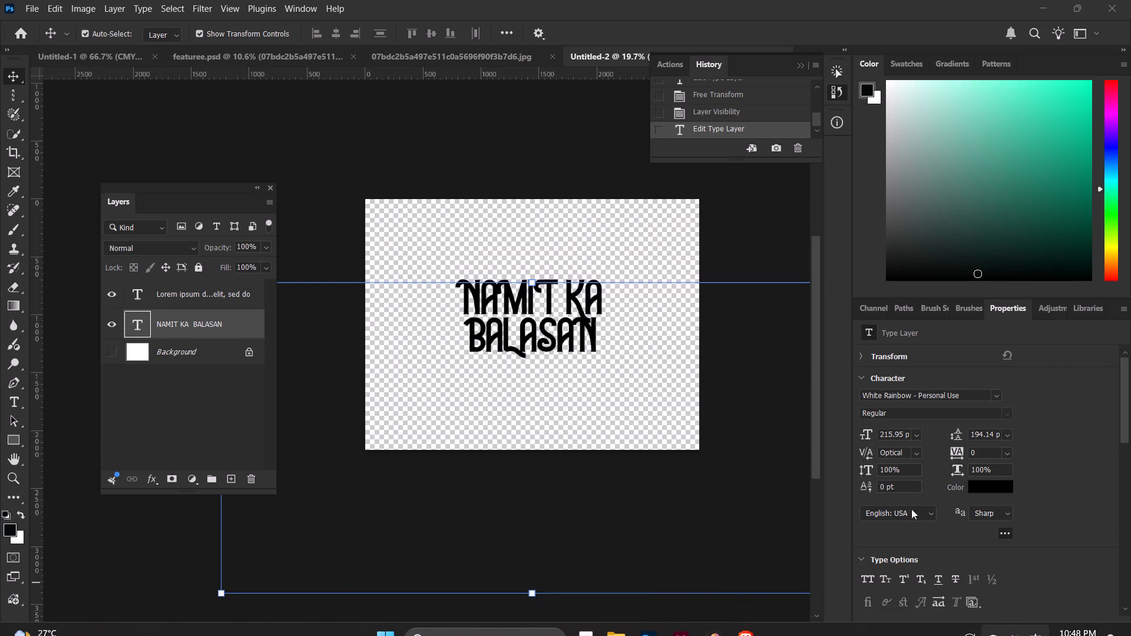
{"action": "left_click", "coordinate": [909, 349]}
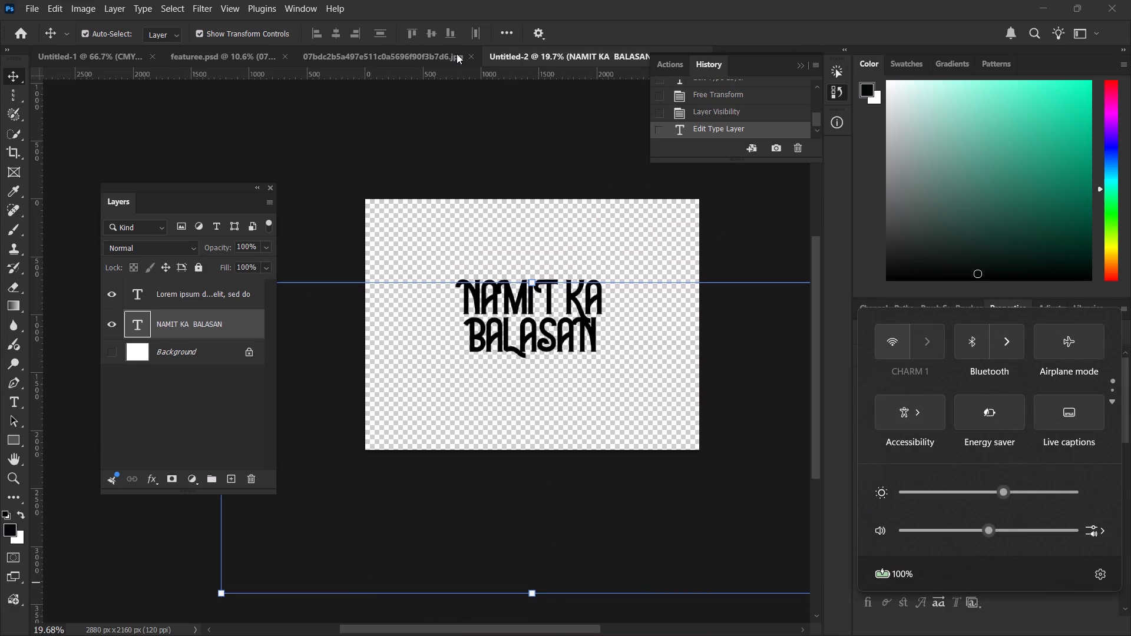
Close the Untitled-2 lettering document without saving it.
{"action": "left_click", "coordinate": [597, 56]}
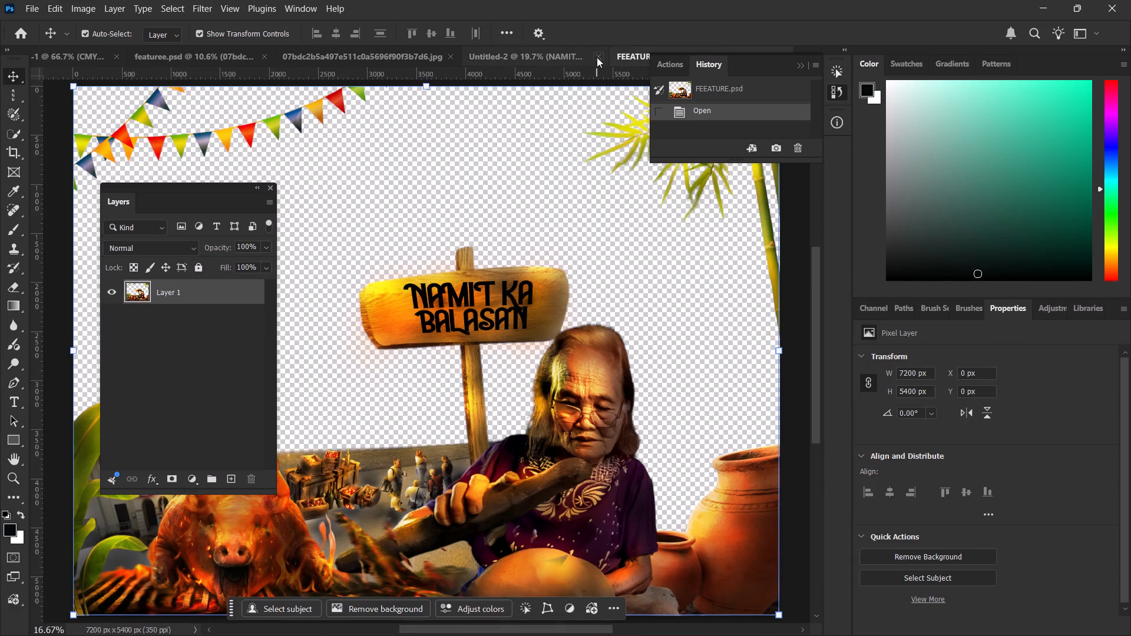
{"action": "left_click", "coordinate": [590, 256]}
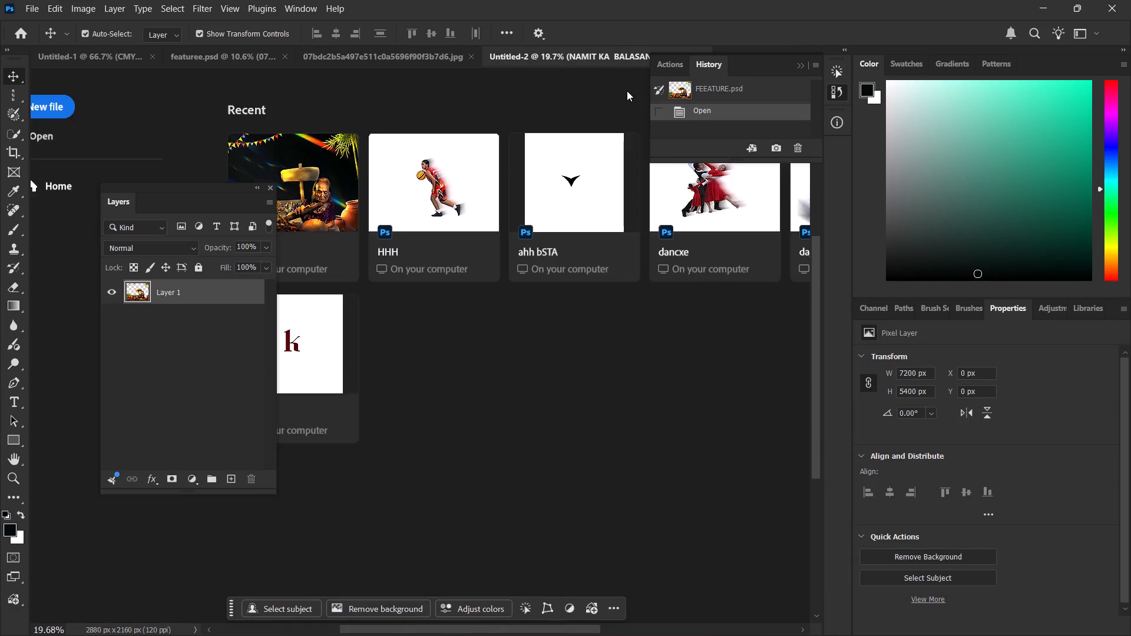
Check the whole FEEATURE artwork, and switch to the featuree.psd document that holds the light flare layers.
{"action": "scroll", "coordinate": [640, 220], "scroll_direction": "down", "scroll_amount": 6, "text": "ctrl"}
{"action": "scroll", "coordinate": [459, 402], "scroll_direction": "down", "scroll_amount": 2, "text": "alt"}
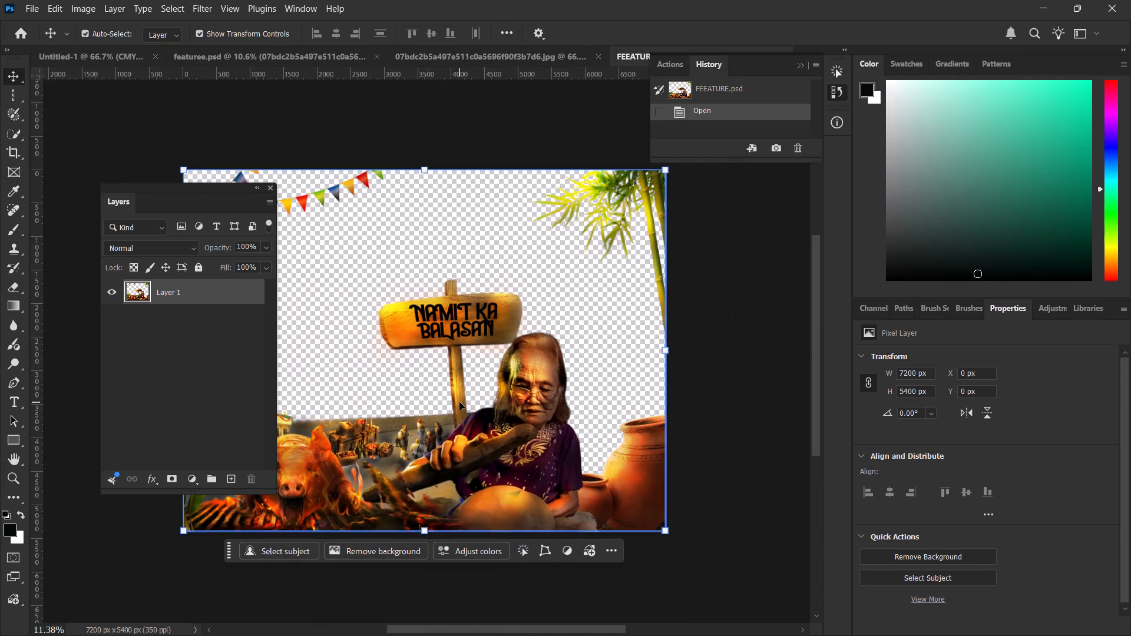
{"action": "scroll", "coordinate": [424, 405], "scroll_direction": "down", "scroll_amount": 3, "text": "ctrl"}
{"action": "scroll", "coordinate": [422, 406], "scroll_direction": "up", "scroll_amount": 9, "text": "ctrl"}
{"action": "scroll", "coordinate": [456, 358], "scroll_direction": "up", "scroll_amount": 3, "text": "ctrl"}
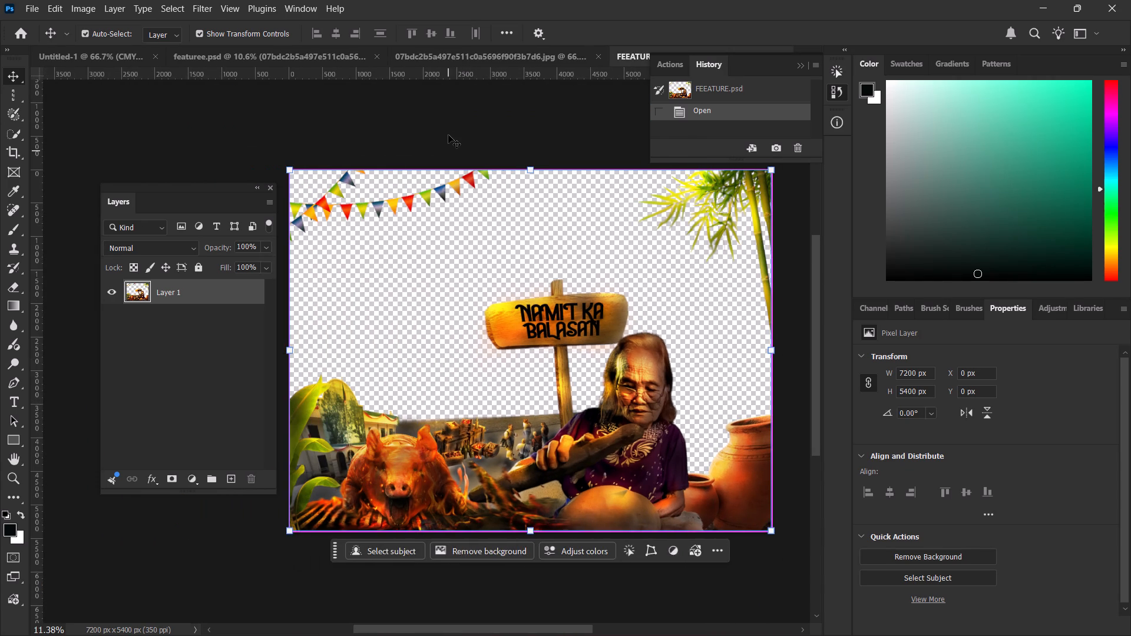
{"action": "left_click", "coordinate": [448, 132]}
{"action": "left_click", "coordinate": [416, 57]}
{"action": "left_click", "coordinate": [319, 58]}
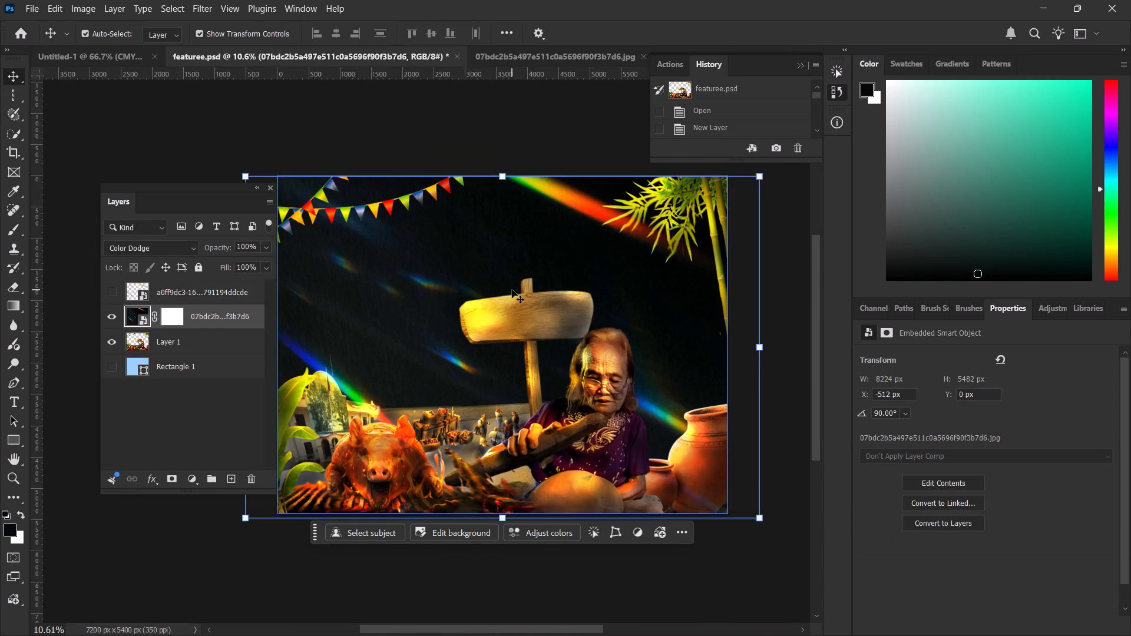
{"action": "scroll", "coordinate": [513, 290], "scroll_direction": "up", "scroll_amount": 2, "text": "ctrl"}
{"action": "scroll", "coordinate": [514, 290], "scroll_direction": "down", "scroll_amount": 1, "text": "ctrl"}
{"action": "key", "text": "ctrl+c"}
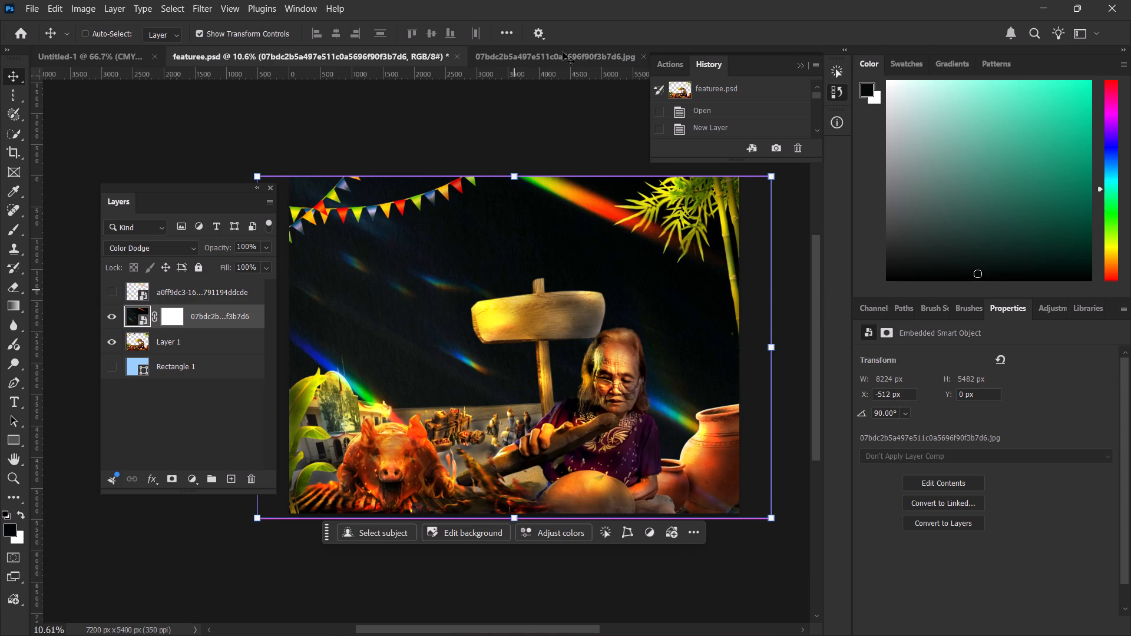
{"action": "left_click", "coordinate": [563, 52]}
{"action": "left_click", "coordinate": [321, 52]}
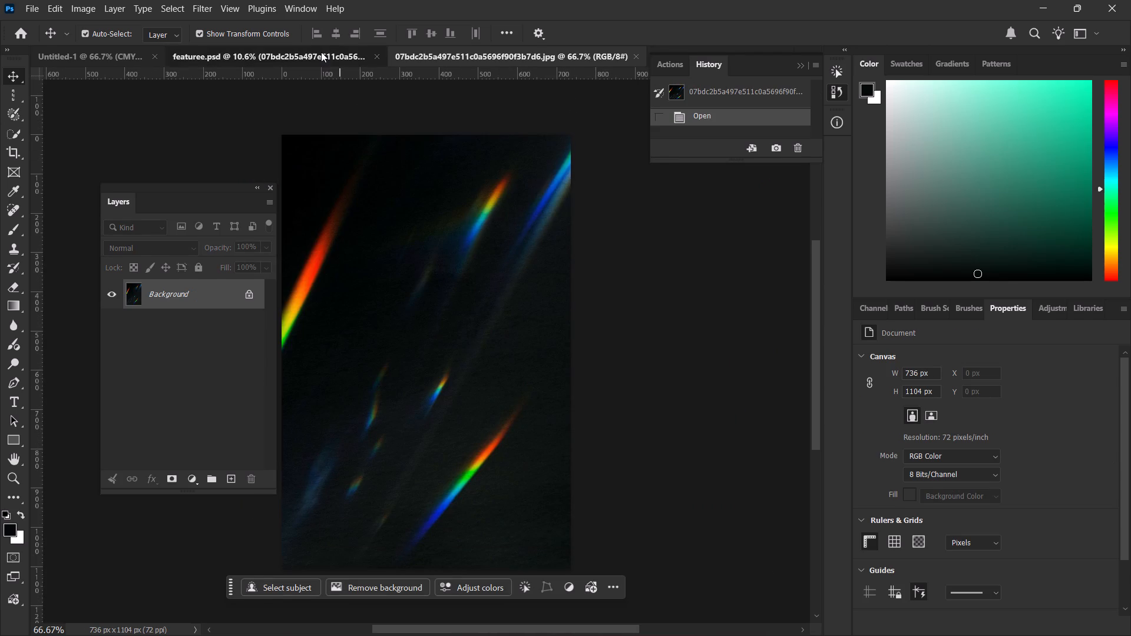
Close the blank Untitled-1 document.
{"action": "left_click", "coordinate": [78, 57]}
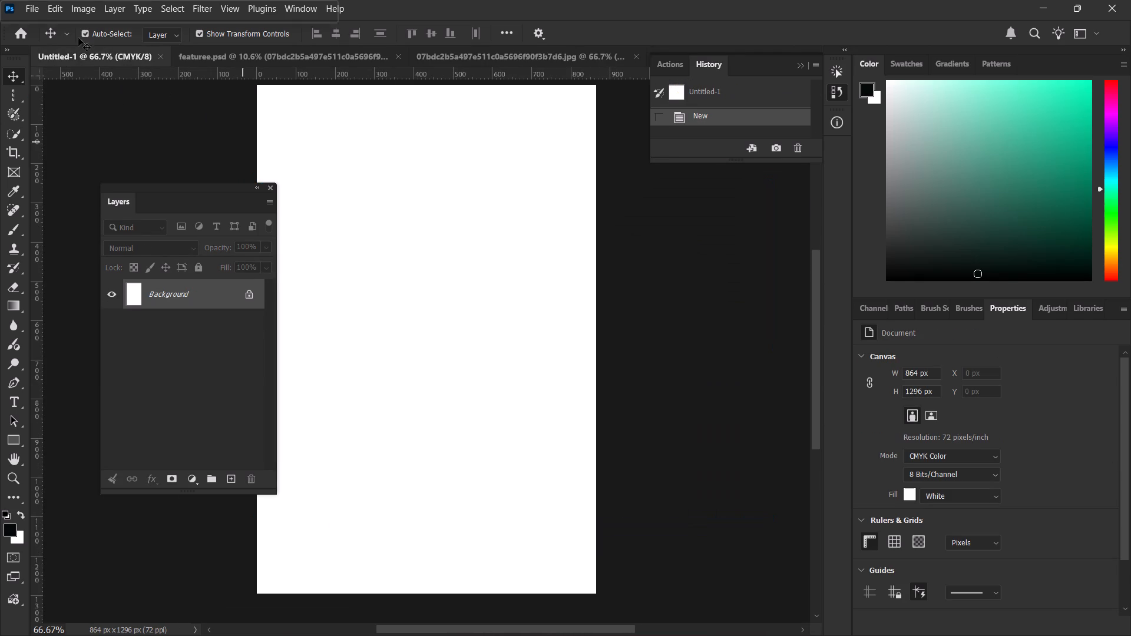
{"action": "left_click", "coordinate": [159, 54]}
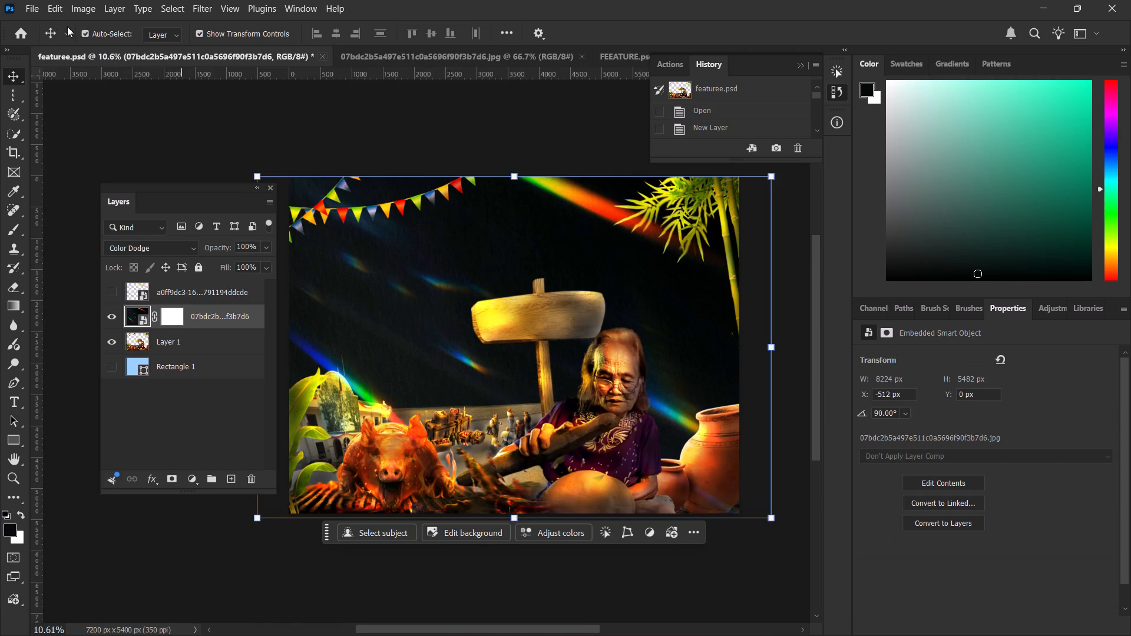
Open the FEEATURE PSD from the Downloads folder.
{"action": "left_click", "coordinate": [34, 6]}
{"action": "left_click", "coordinate": [57, 45]}
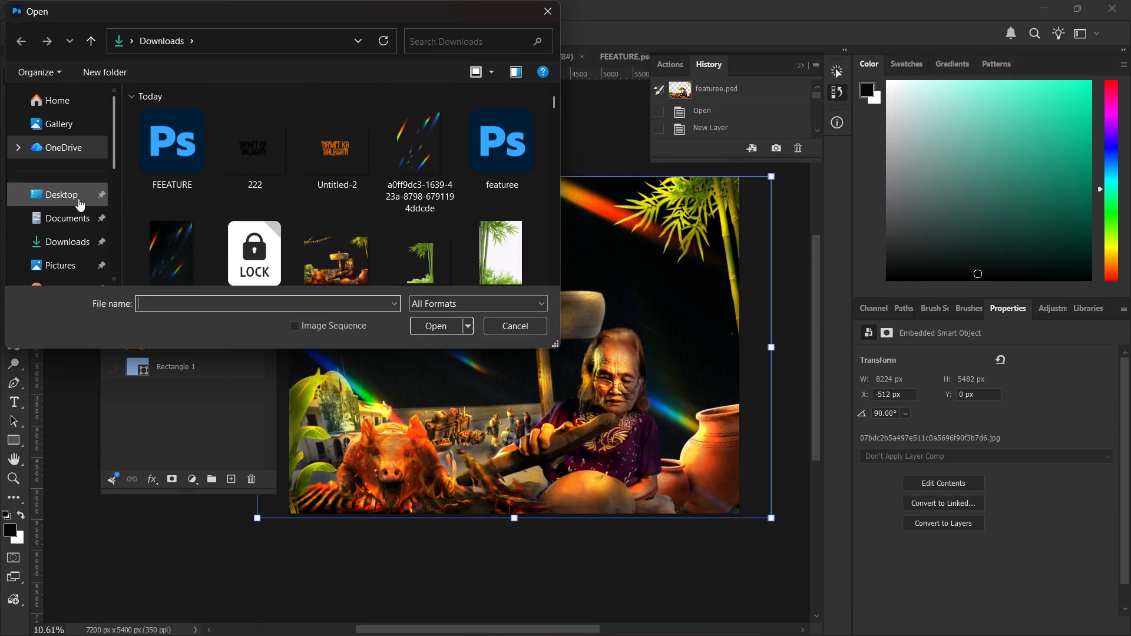
{"action": "left_click", "coordinate": [159, 175]}
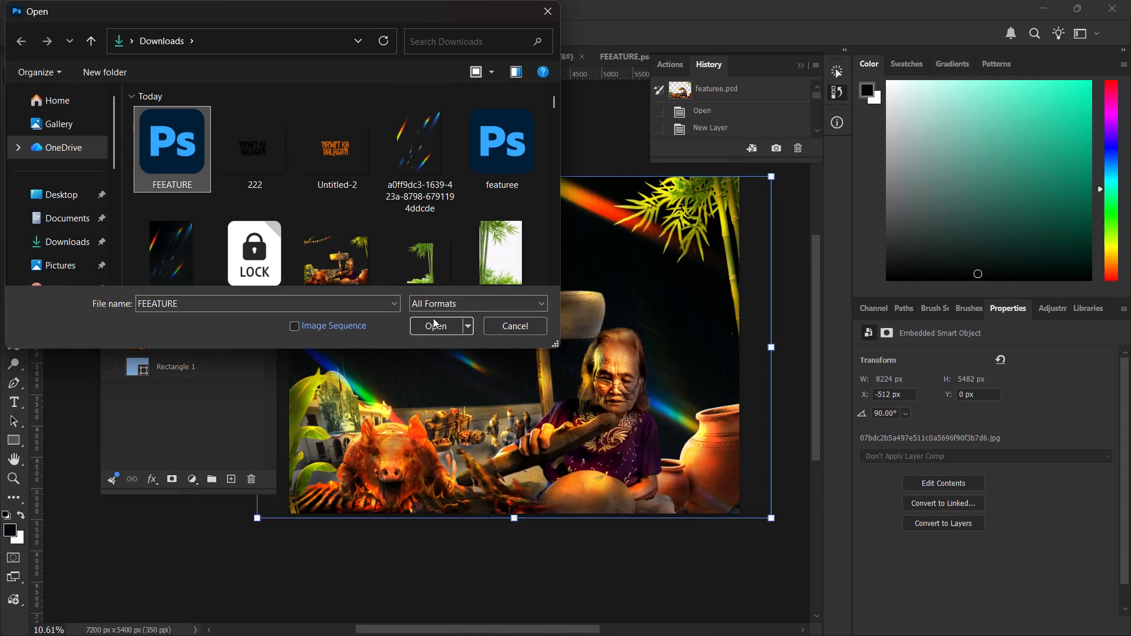
{"action": "left_click", "coordinate": [432, 319]}
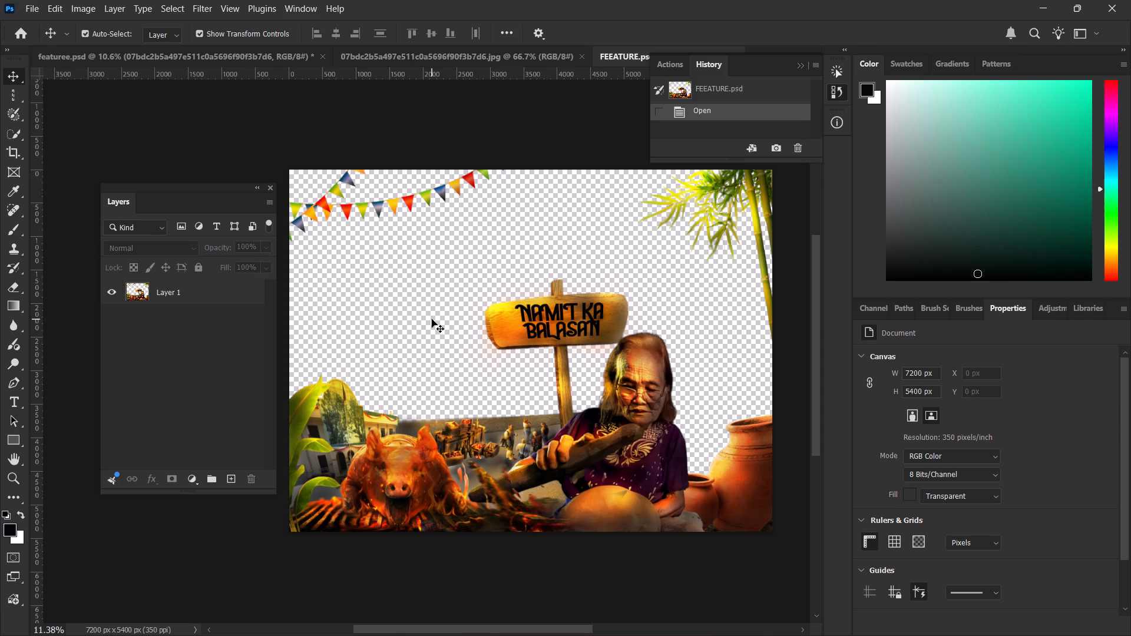
{"action": "left_click_drag", "start_coordinate": [702, 333], "coordinate": [675, 337], "text": "ctrl"}
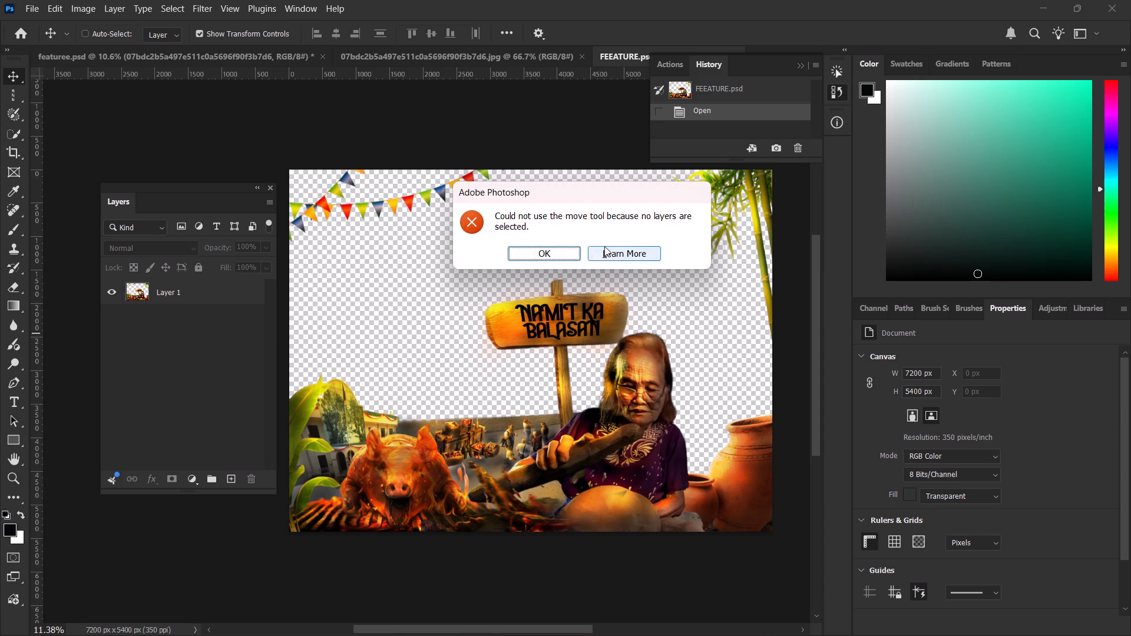
{"action": "left_click", "coordinate": [567, 251]}
Copy the Color Dodge light-streak layer with its mask from featuree.psd and paste it above the artwork in FEEATURE.psd.
{"action": "left_click", "coordinate": [485, 59]}
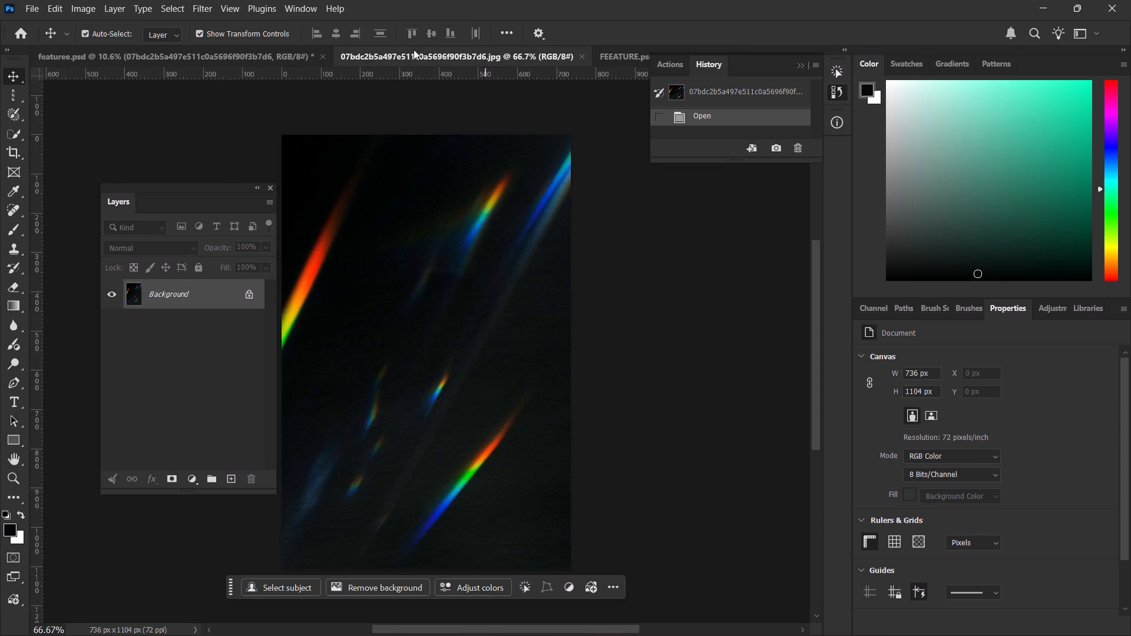
{"action": "left_click", "coordinate": [239, 45]}
{"action": "left_click", "coordinate": [242, 54]}
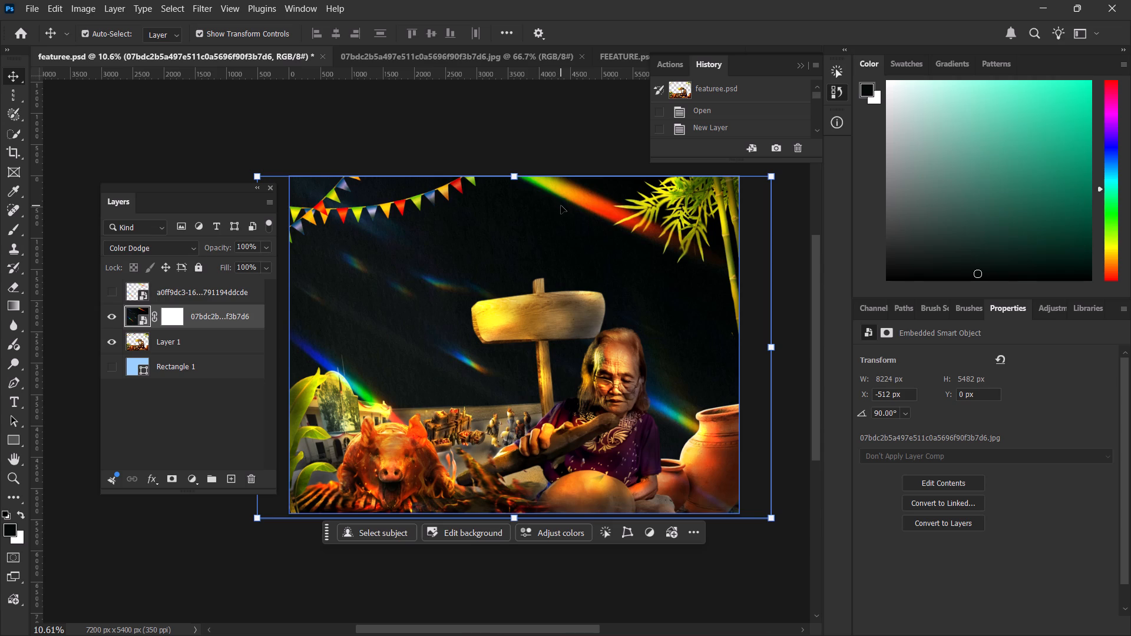
{"action": "key", "text": "ctrl+c"}
{"action": "left_click", "coordinate": [624, 61]}
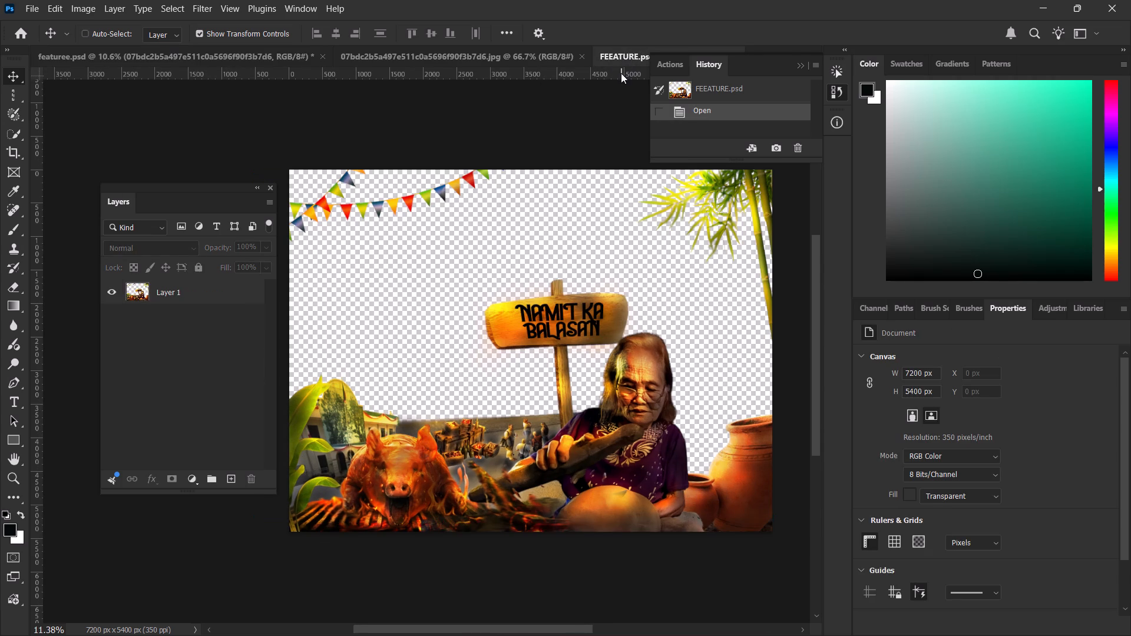
{"action": "key", "text": "ctrl+v"}
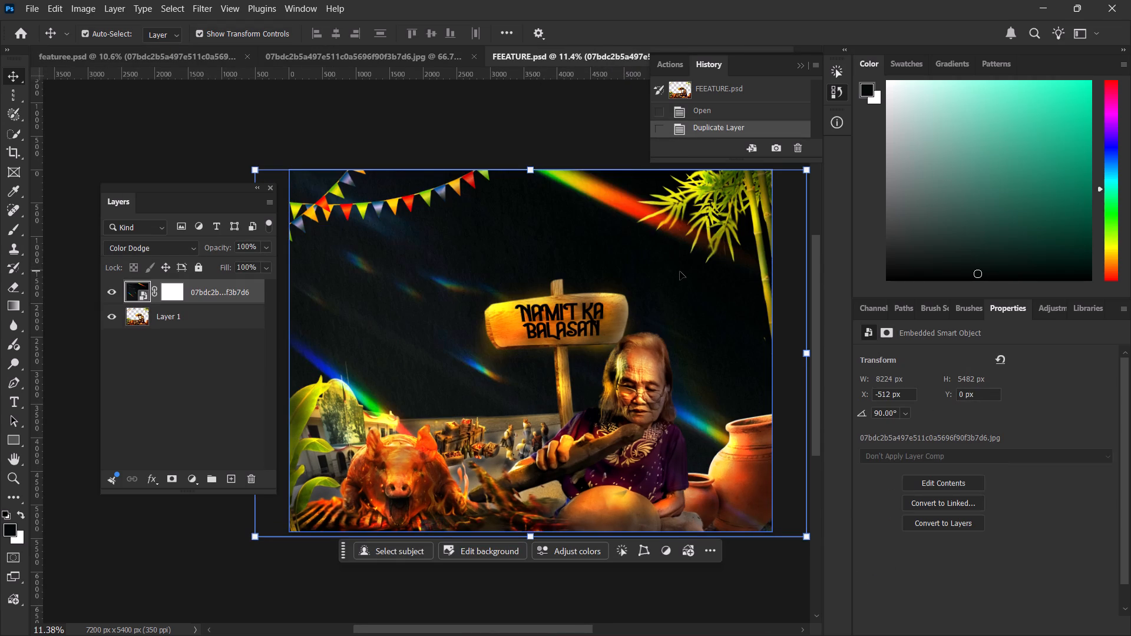
Hide and show the pasted light-streak layer to compare the artwork with and without its effect.
{"action": "scroll", "coordinate": [673, 266], "scroll_direction": "down", "scroll_amount": 4, "text": "ctrl"}
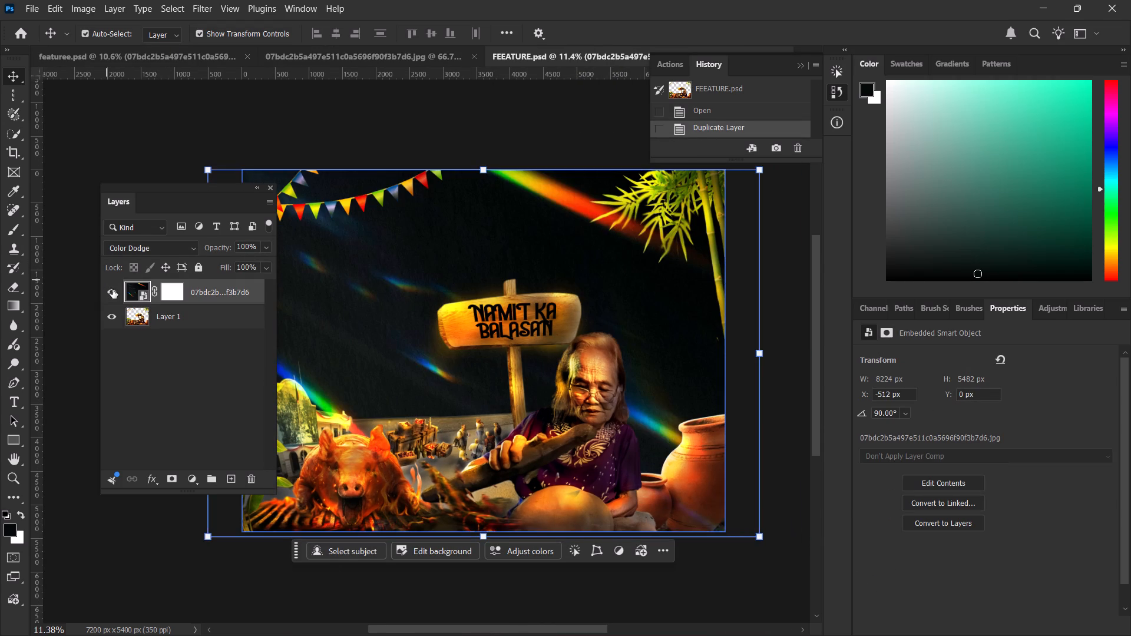
{"action": "left_click", "coordinate": [114, 291]}
{"action": "left_click", "coordinate": [115, 291]}
{"action": "scroll", "coordinate": [497, 394], "scroll_direction": "up", "scroll_amount": 4, "text": "ctrl"}
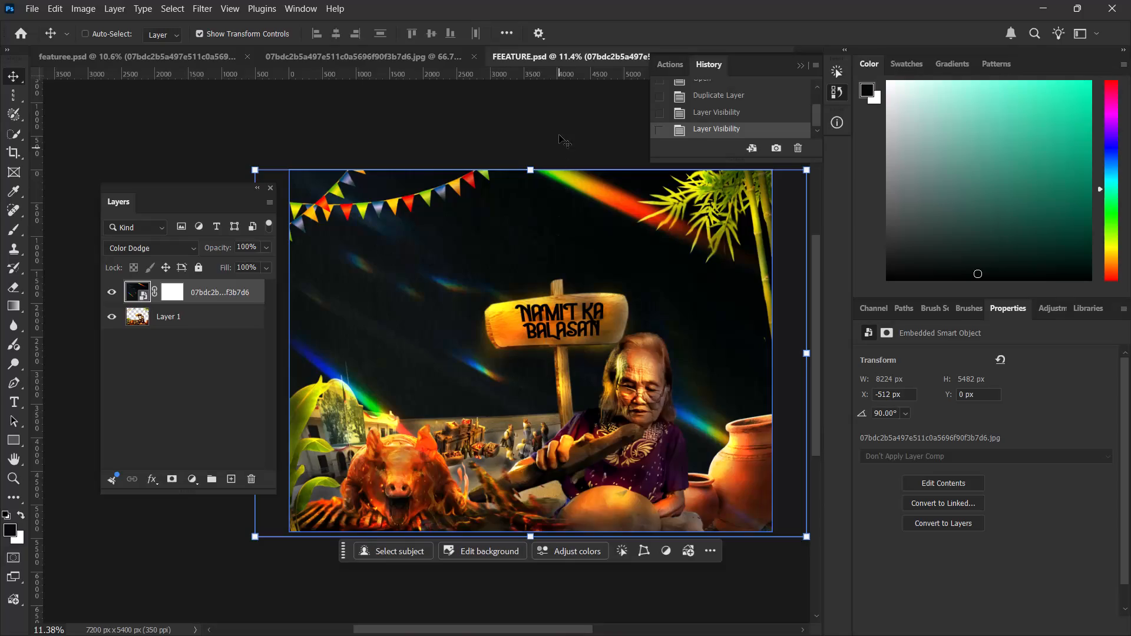
{"action": "left_click", "coordinate": [559, 127], "text": "ctrl"}
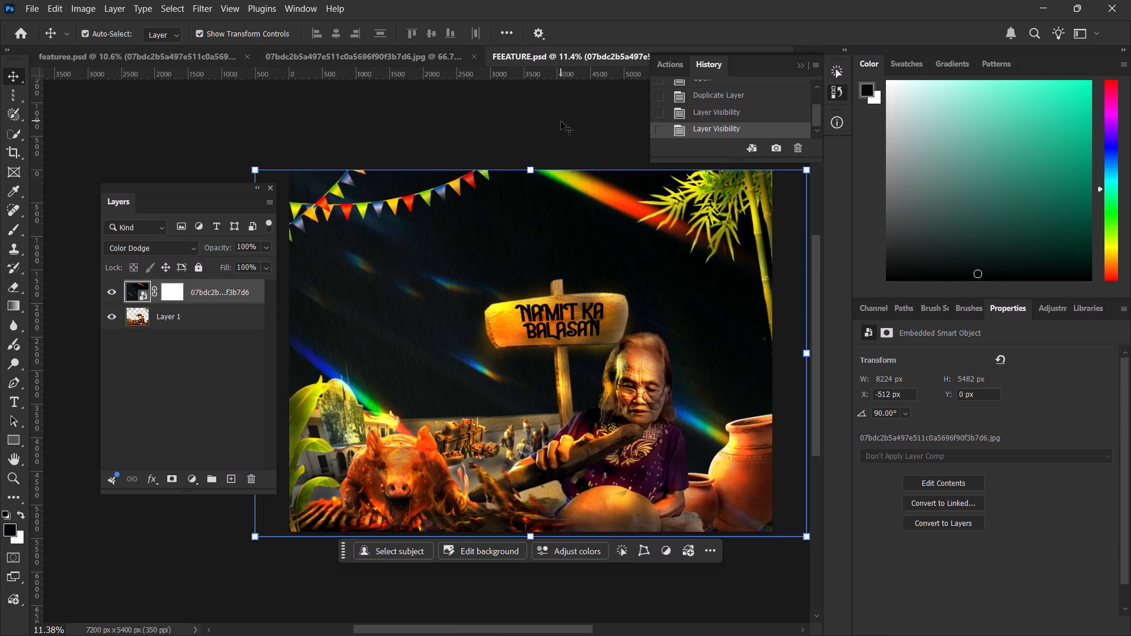
{"action": "left_click", "coordinate": [501, 141]}
Switch to InDesign and look through the OP-ED spreads and the list of recent files.
{"action": "left_click", "coordinate": [414, 52]}
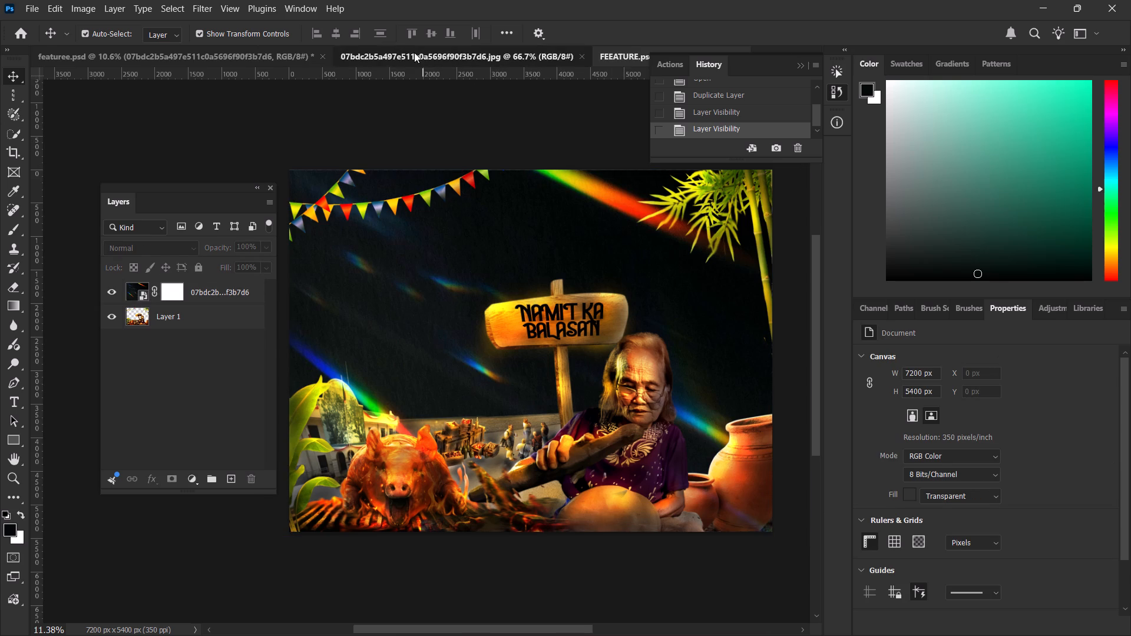
{"action": "left_click", "coordinate": [222, 55]}
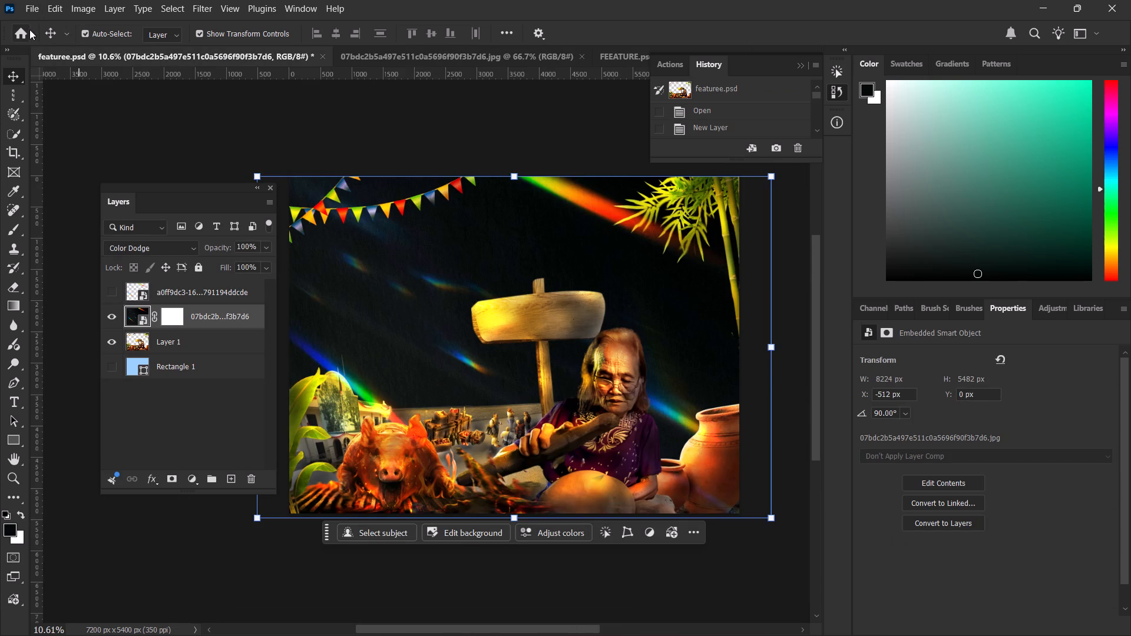
{"action": "left_click", "coordinate": [687, 613]}
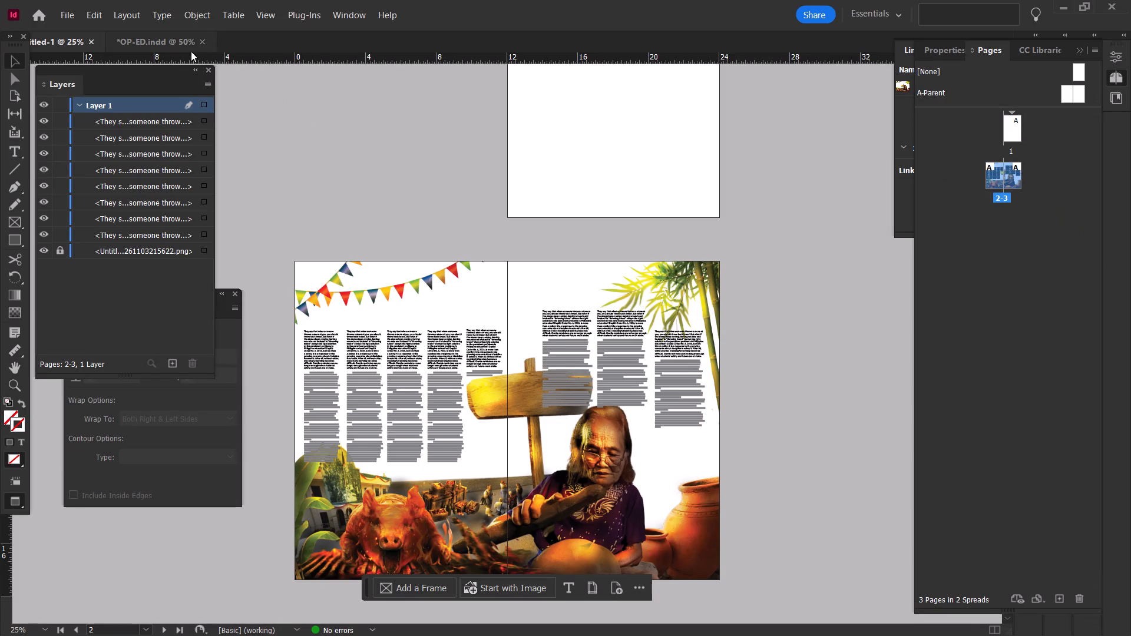
{"action": "left_click", "coordinate": [157, 36]}
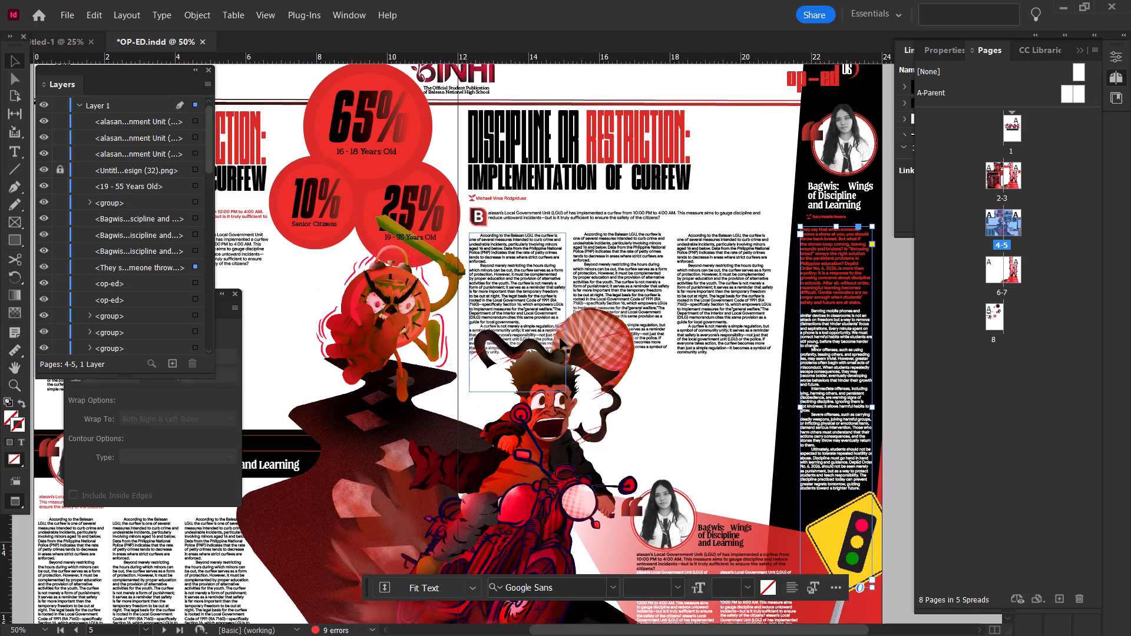
{"action": "scroll", "coordinate": [560, 338], "scroll_direction": "down", "scroll_amount": 2, "text": "ctrl"}
{"action": "scroll", "coordinate": [560, 338], "scroll_direction": "up", "scroll_amount": 4, "text": "ctrl"}
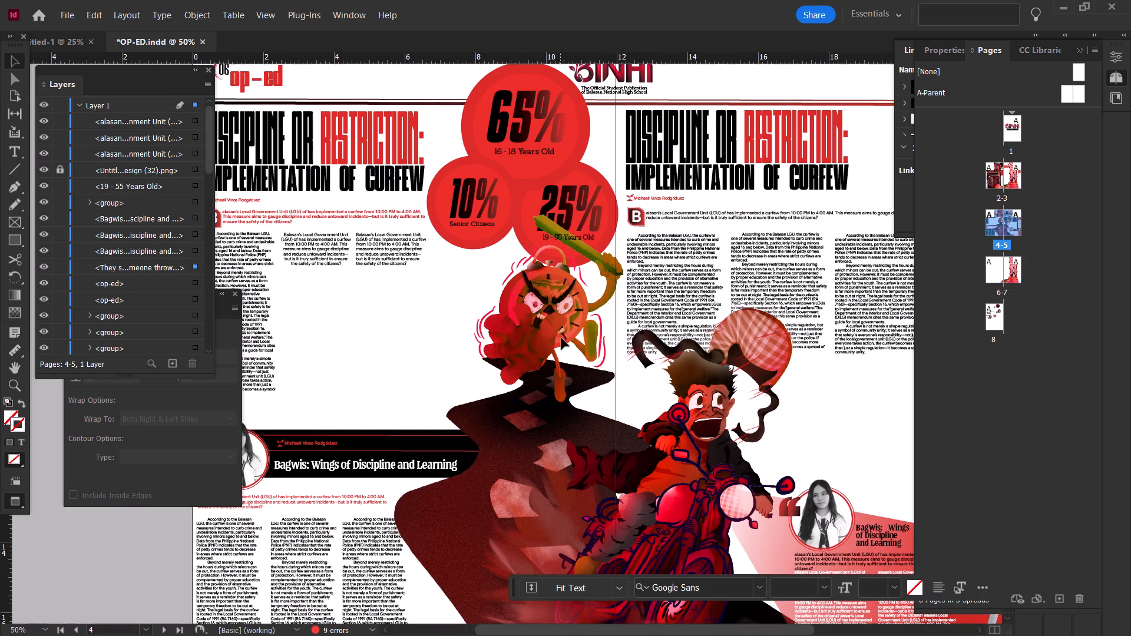
{"action": "scroll", "coordinate": [562, 337], "scroll_direction": "down", "scroll_amount": 1, "text": "alt"}
{"action": "left_click", "coordinate": [42, 9]}
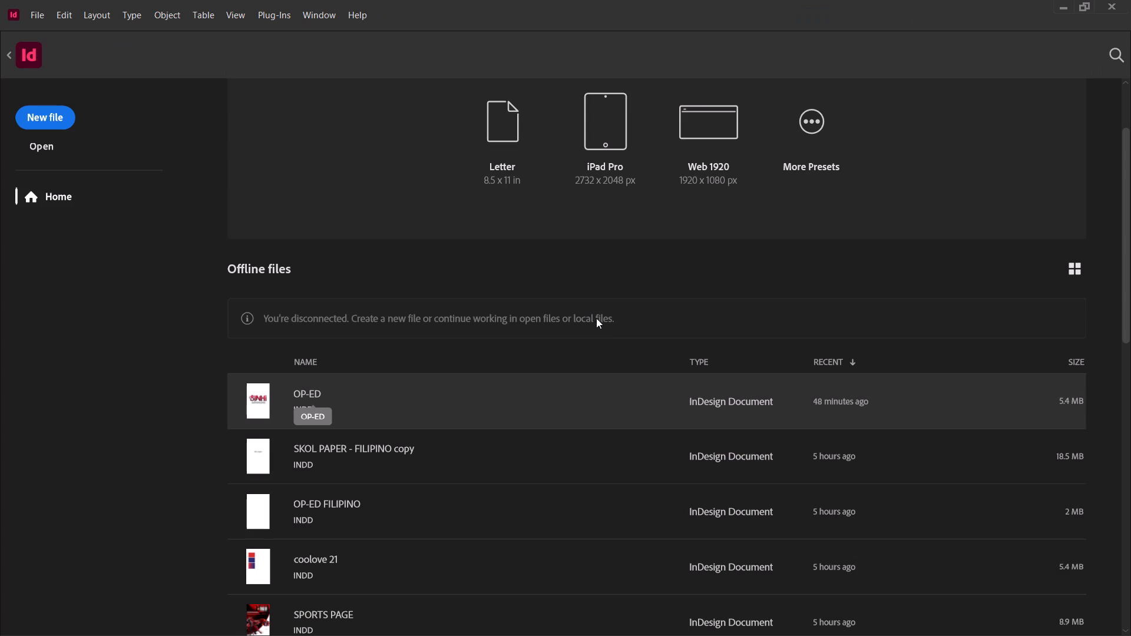
{"action": "scroll", "coordinate": [580, 433], "scroll_direction": "down", "scroll_amount": 10}
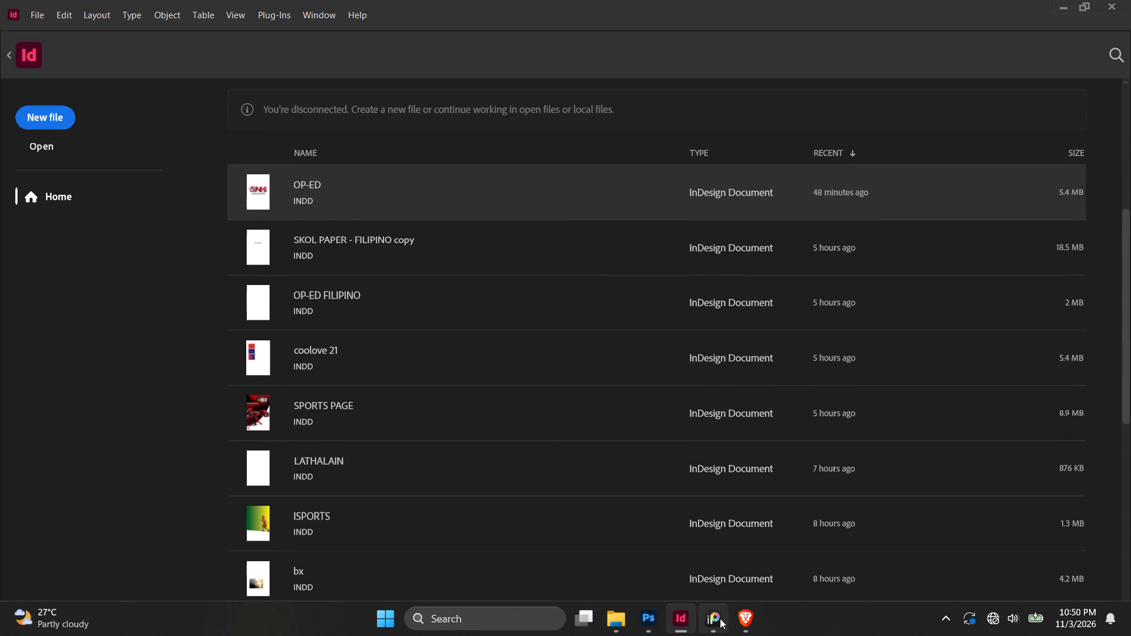
Switch to the Brave browser and check the open Google Drive folder tabs.
{"action": "left_click", "coordinate": [740, 618]}
{"action": "left_click", "coordinate": [246, 4]}
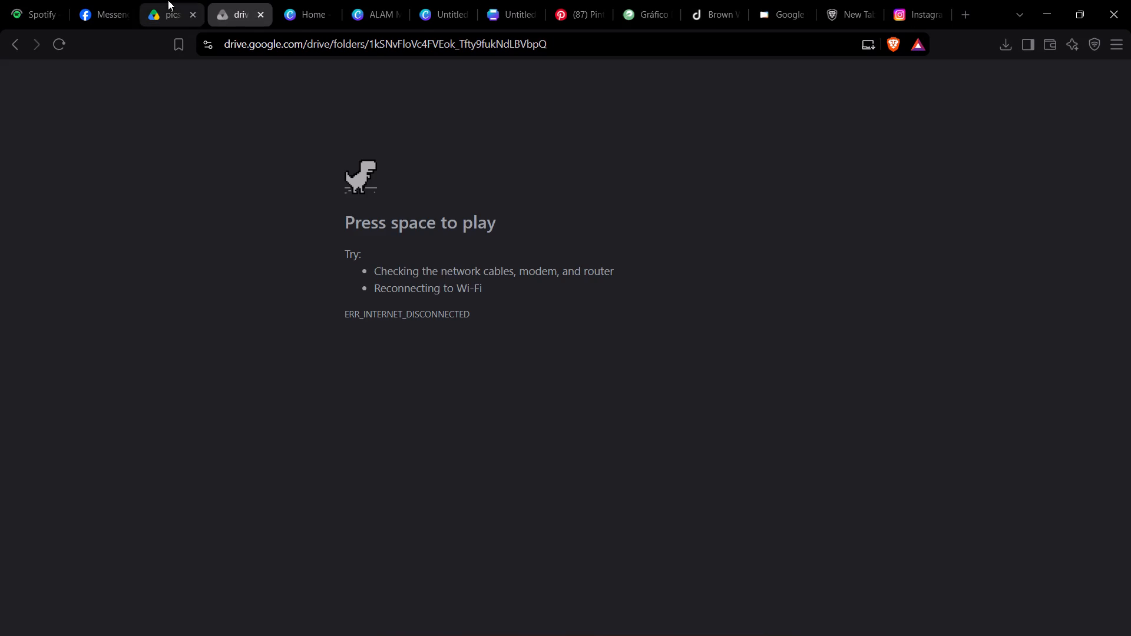
{"action": "left_click", "coordinate": [148, 0]}
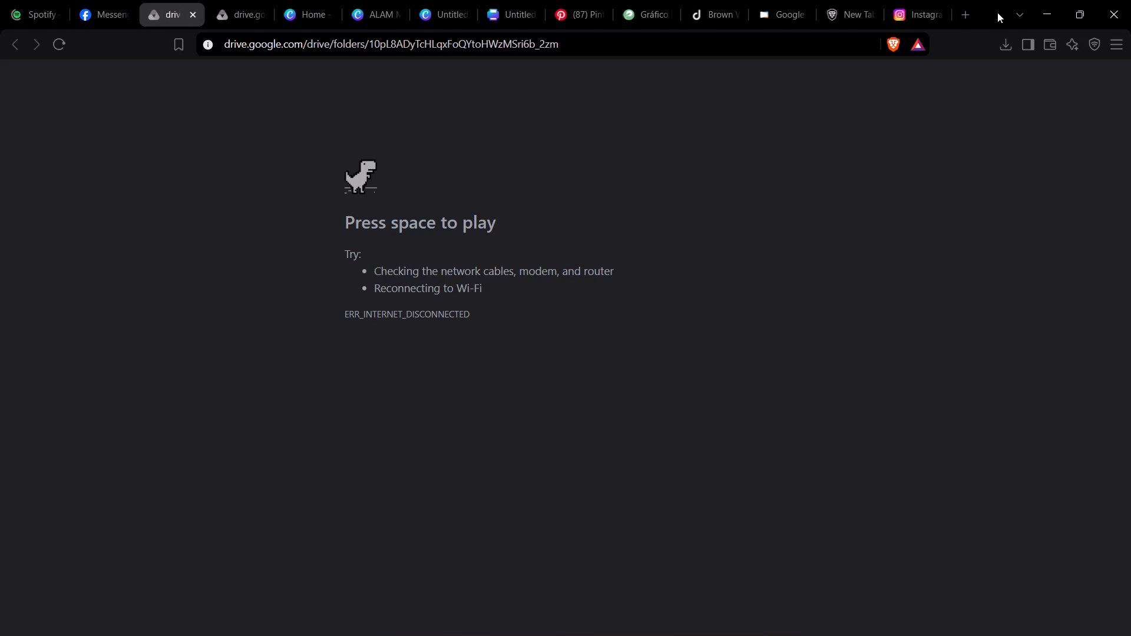
{"action": "left_click", "coordinate": [965, 14]}
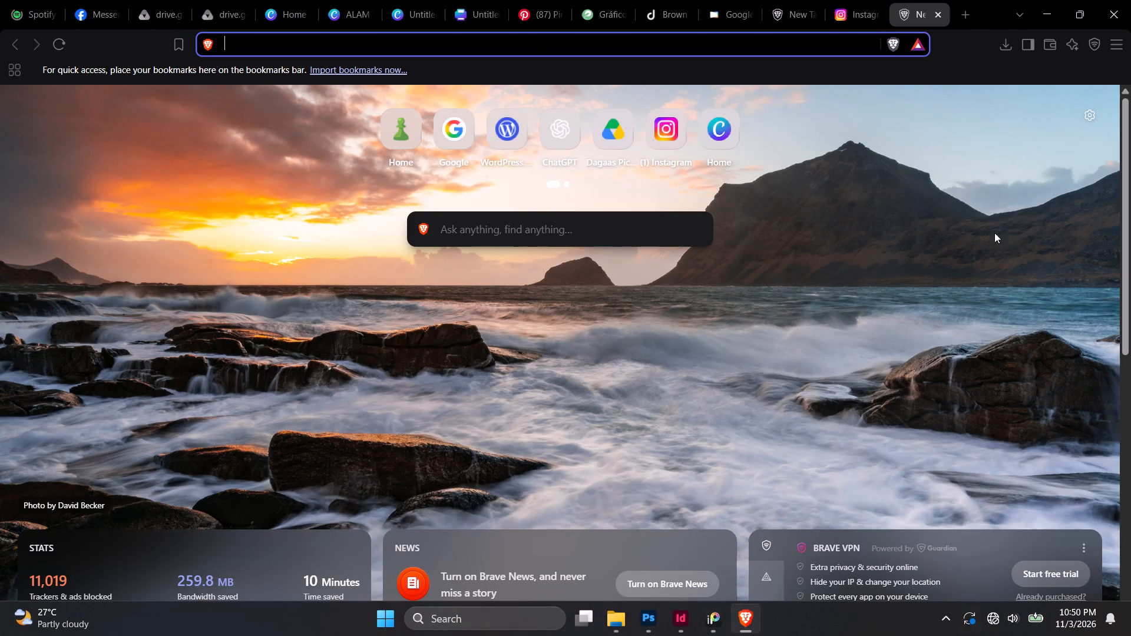
{"action": "left_click", "coordinate": [939, 15]}
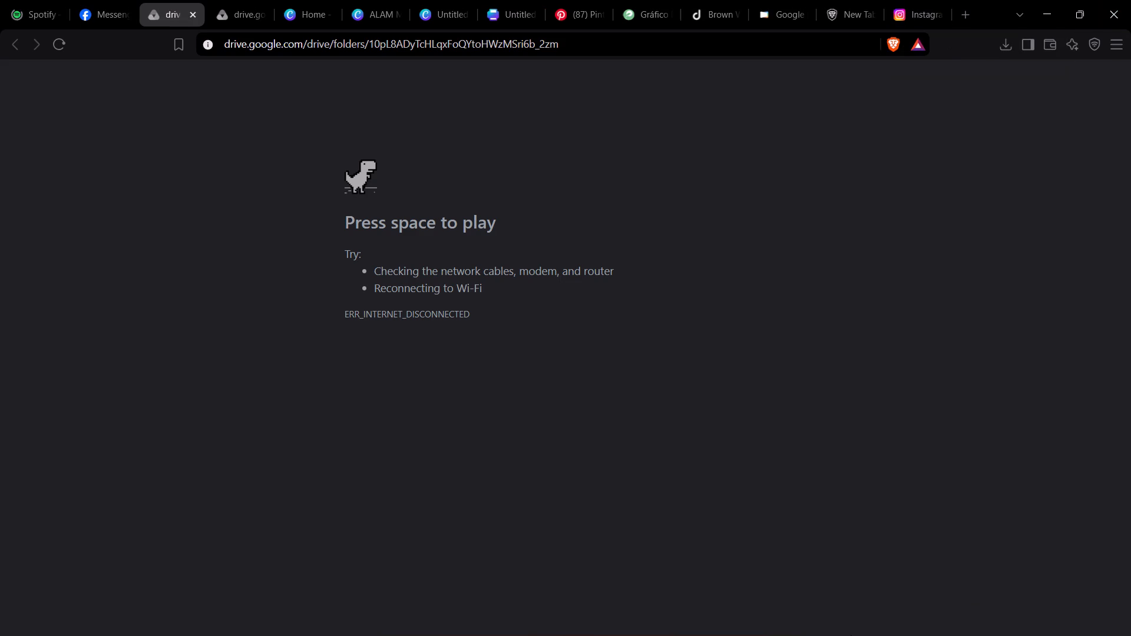
Connect the computer to the CHARM 1 Wi-Fi network.
{"action": "left_click", "coordinate": [991, 621]}
{"action": "left_click", "coordinate": [904, 337]}
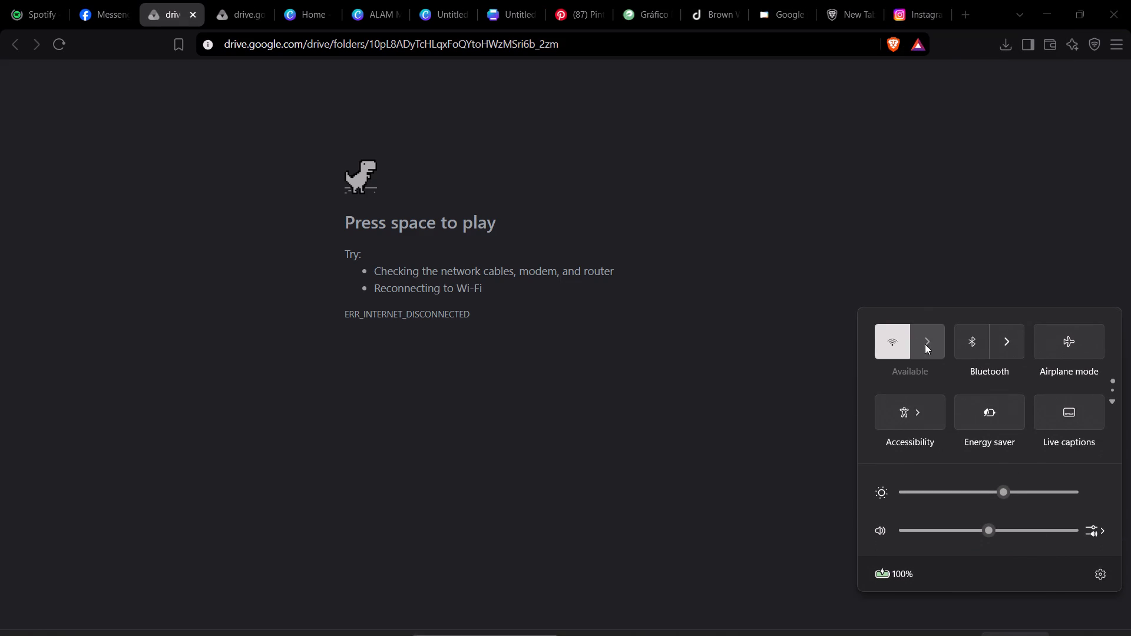
{"action": "left_click", "coordinate": [927, 344]}
{"action": "left_click", "coordinate": [930, 345]}
{"action": "left_click", "coordinate": [932, 356]}
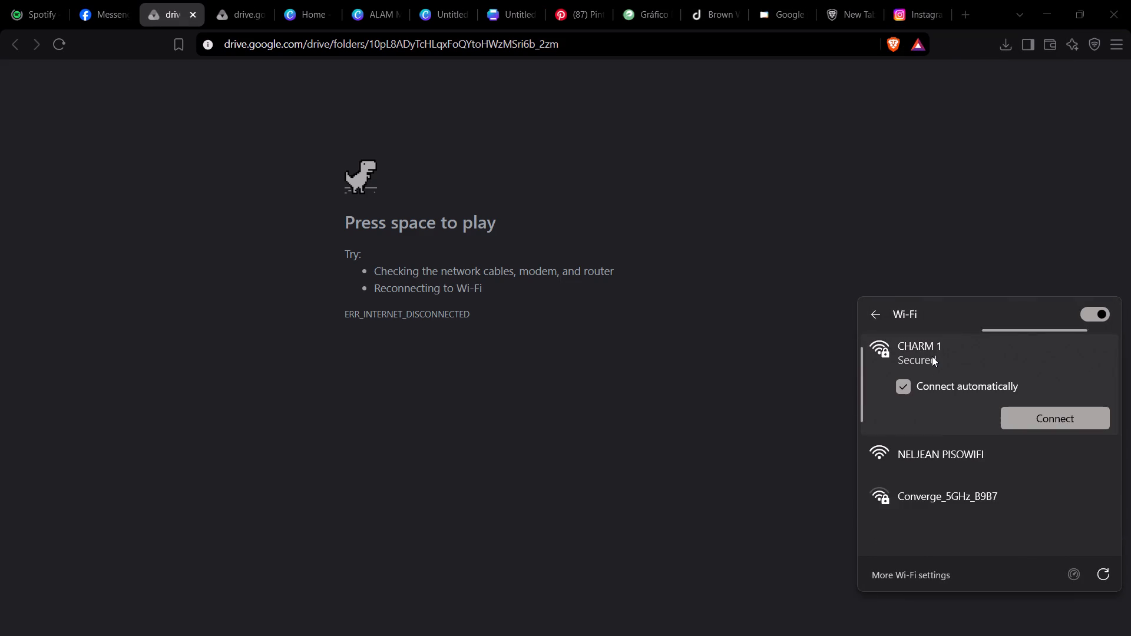
{"action": "left_click", "coordinate": [1070, 418]}
{"action": "left_click", "coordinate": [958, 72]}
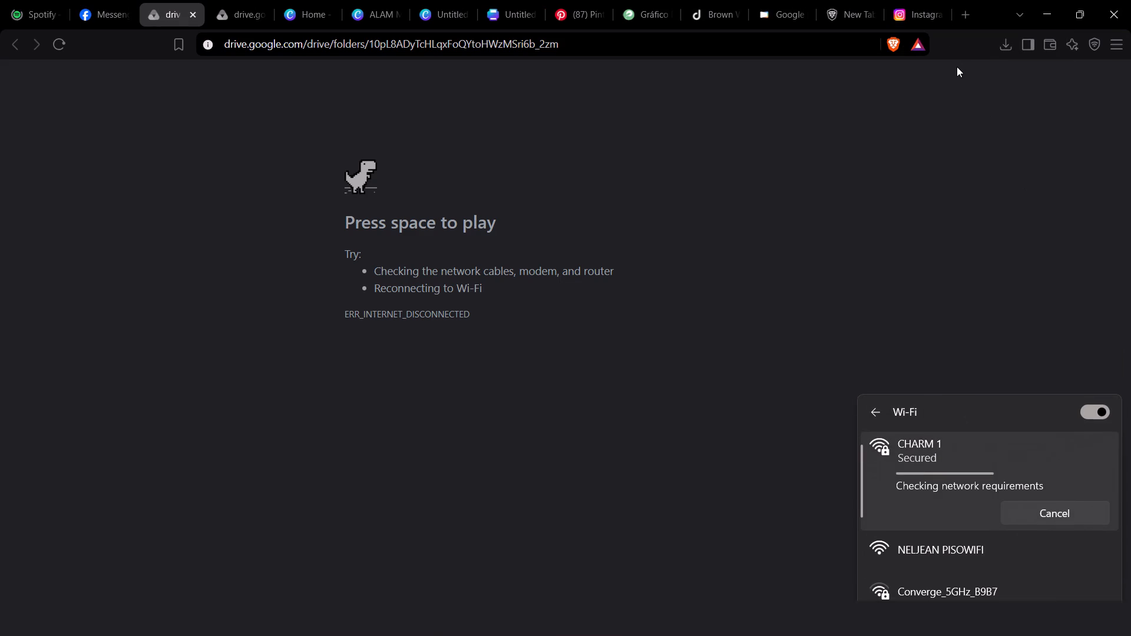
Load Google Drive in a new browser tab and open the editorial page folder in My Drive.
{"action": "left_click", "coordinate": [961, 15]}
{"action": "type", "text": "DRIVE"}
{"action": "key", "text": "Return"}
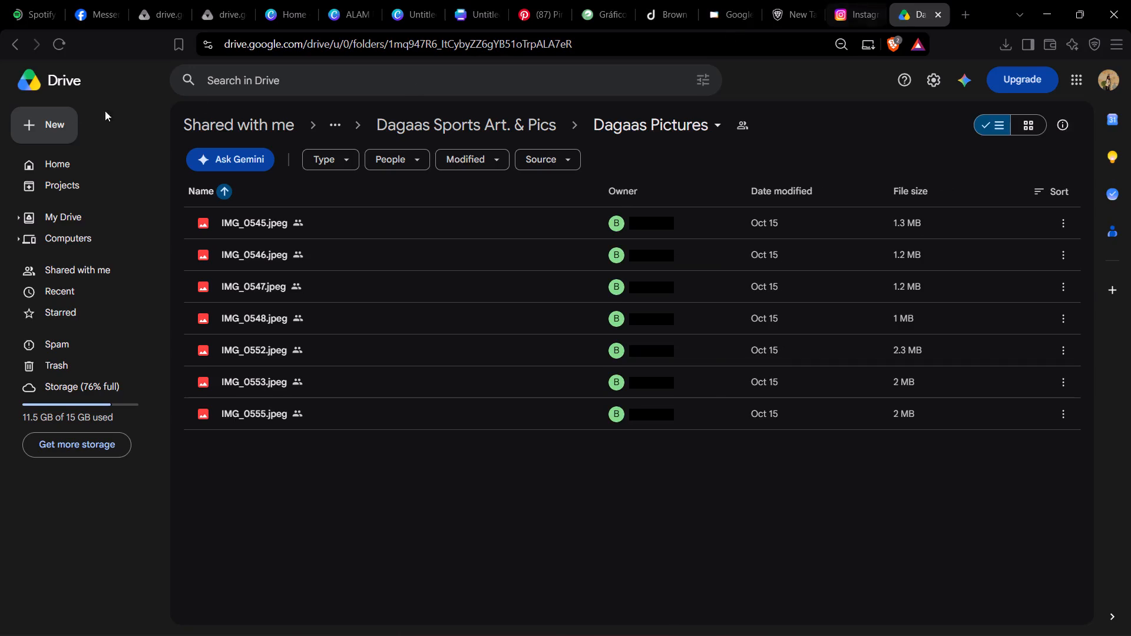
{"action": "left_click", "coordinate": [80, 223]}
{"action": "scroll", "coordinate": [325, 276], "scroll_direction": "down", "scroll_amount": 1}
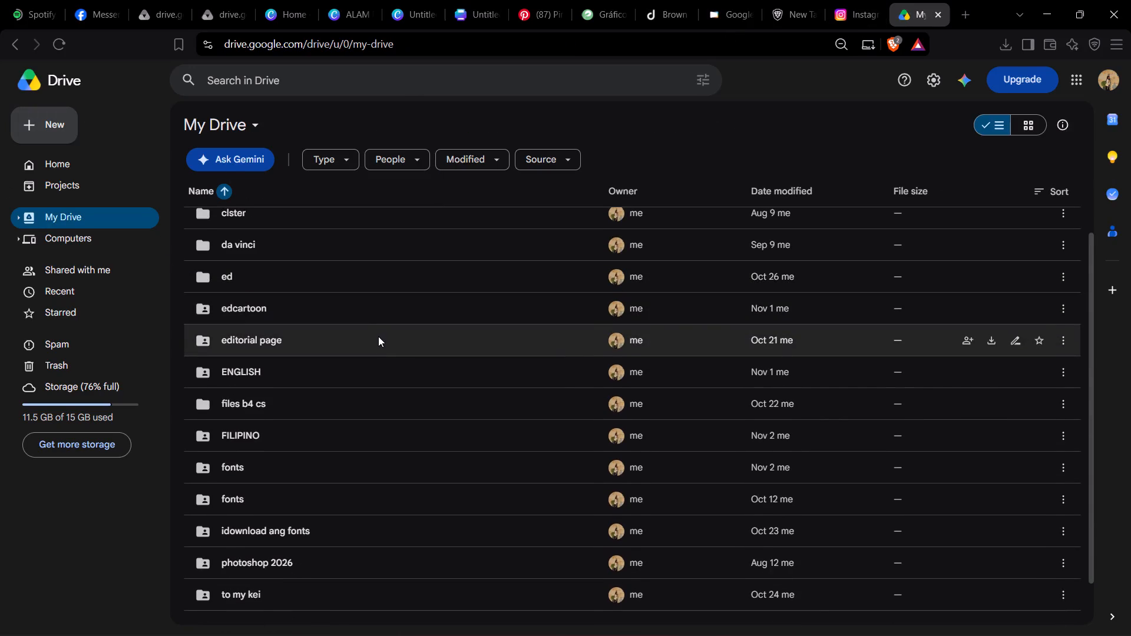
{"action": "scroll", "coordinate": [375, 379], "scroll_direction": "up", "scroll_amount": 1}
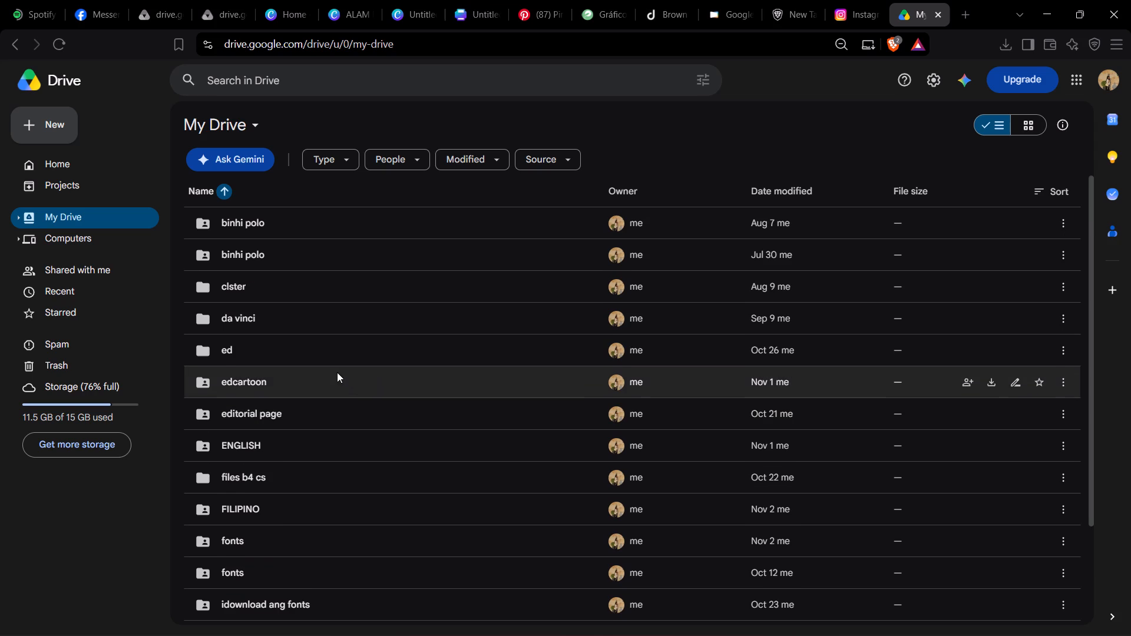
{"action": "double_click", "coordinate": [333, 357]}
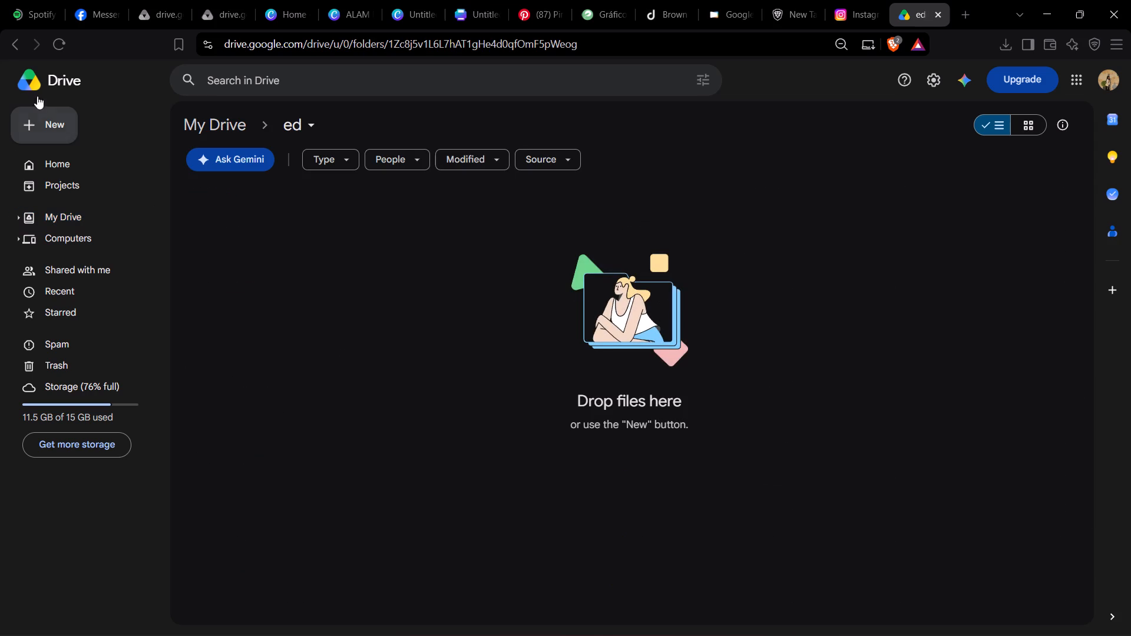
{"action": "left_click", "coordinate": [15, 44]}
{"action": "double_click", "coordinate": [316, 420]}
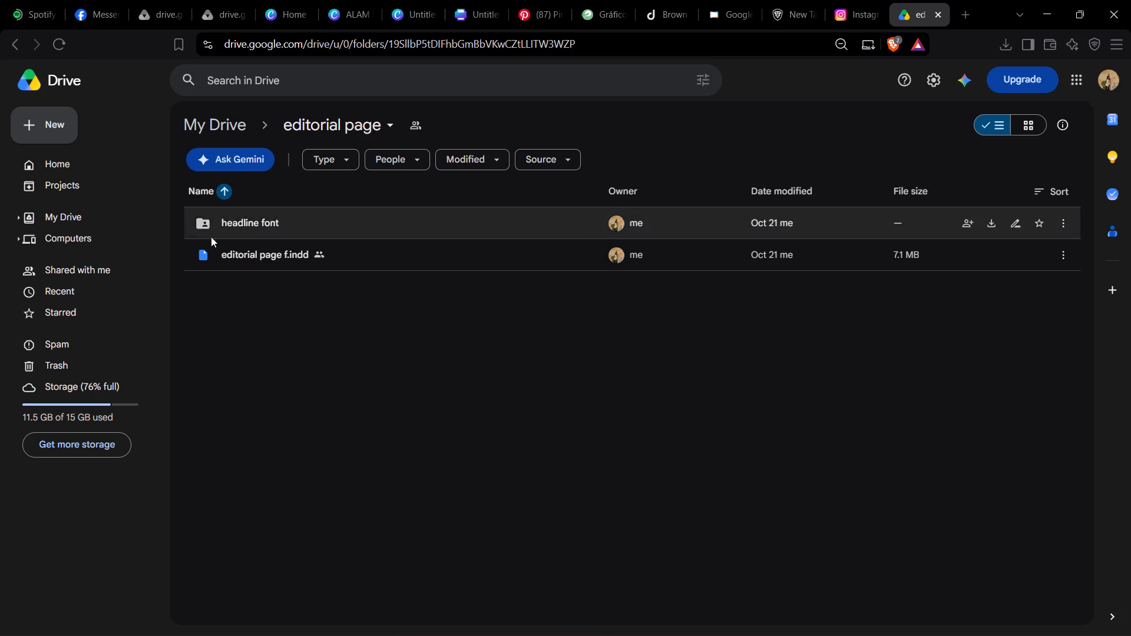
Download the editorial page f.indd file from Drive into the Downloads folder.
{"action": "double_click", "coordinate": [250, 263]}
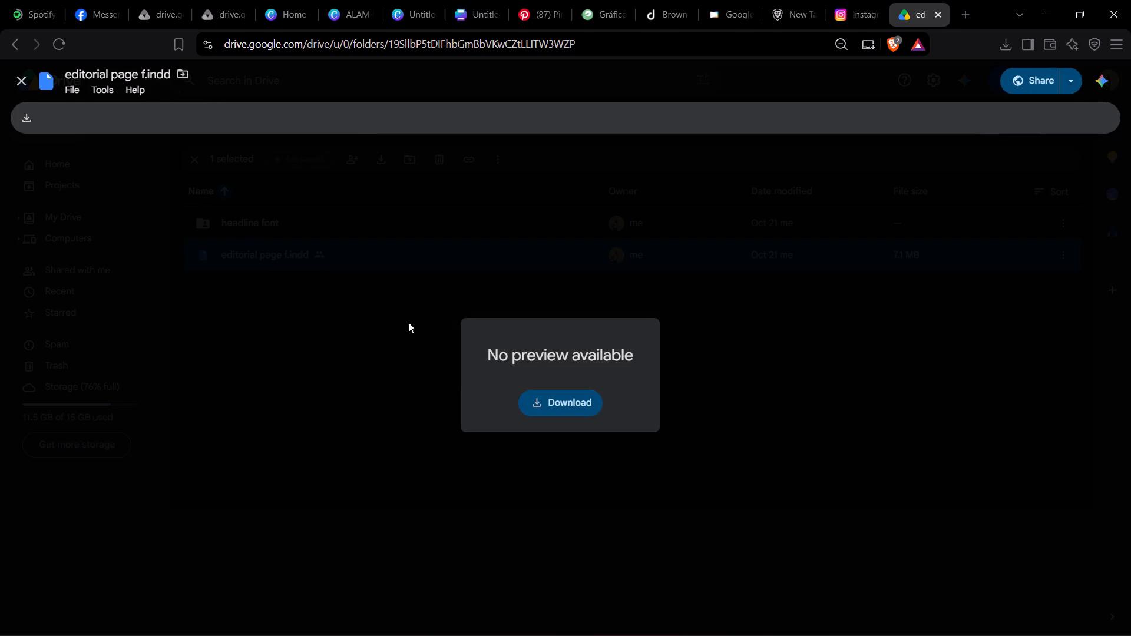
{"action": "left_click", "coordinate": [548, 402]}
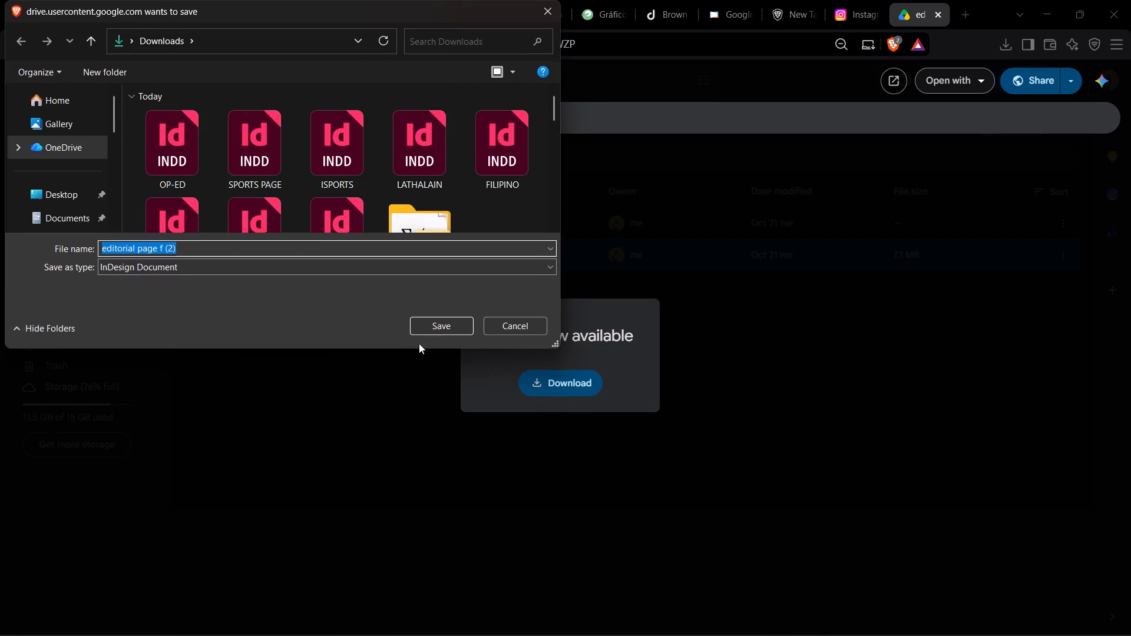
{"action": "left_click", "coordinate": [425, 324]}
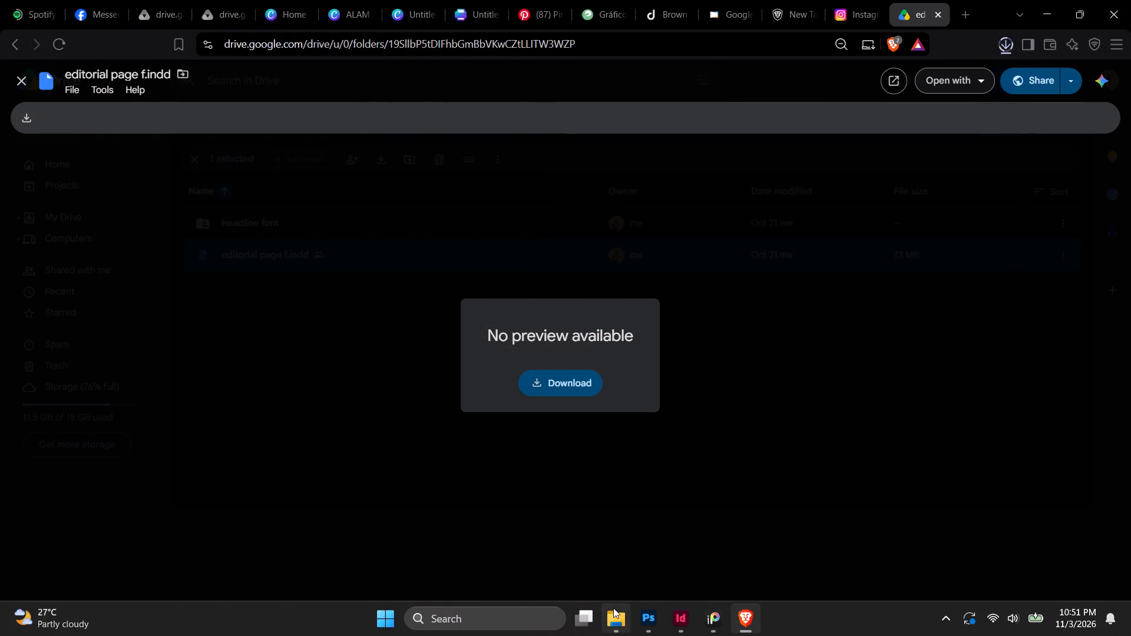
Open the downloaded editorial page document from the Downloads folder in InDesign.
{"action": "left_click", "coordinate": [613, 608]}
{"action": "double_click", "coordinate": [247, 413]}
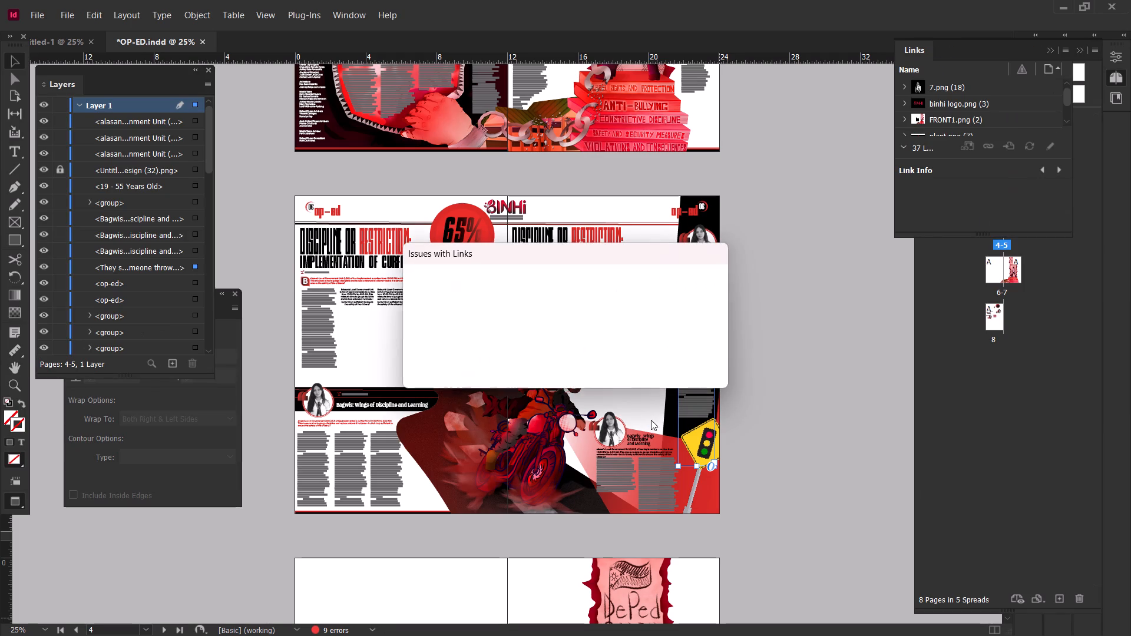
{"action": "left_click", "coordinate": [568, 372]}
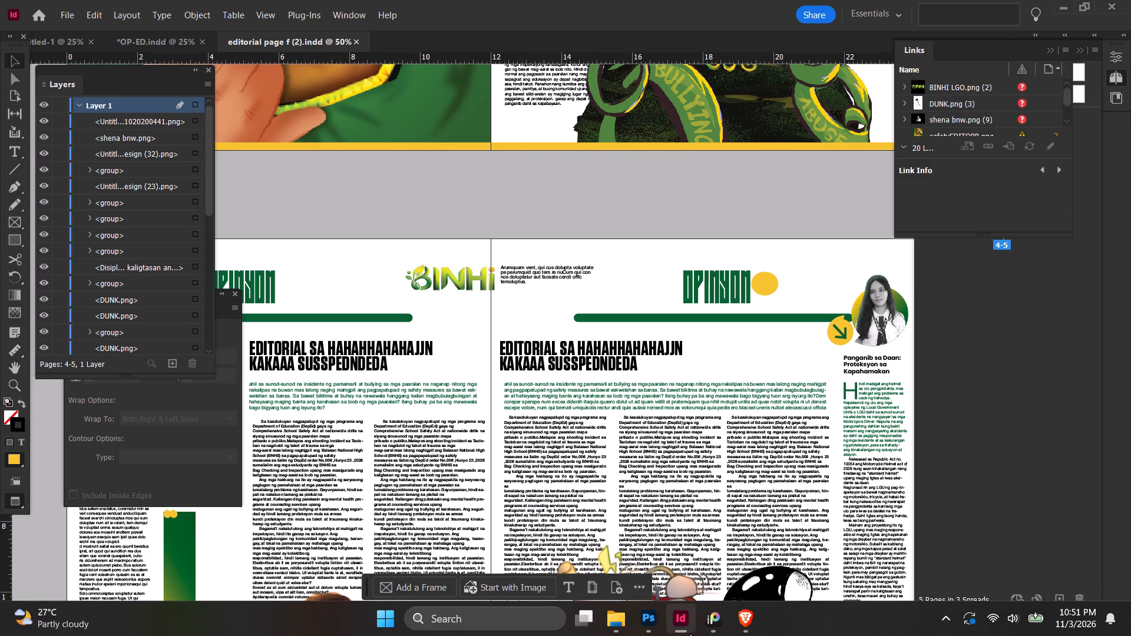
Examine the layout of the Opinyon spreads in the editorial page document, both whole and close up.
{"action": "scroll", "coordinate": [674, 435], "scroll_direction": "up", "scroll_amount": 7}
{"action": "scroll", "coordinate": [682, 413], "scroll_direction": "down", "scroll_amount": 5}
{"action": "scroll", "coordinate": [660, 416], "scroll_direction": "down", "scroll_amount": 3, "text": "alt"}
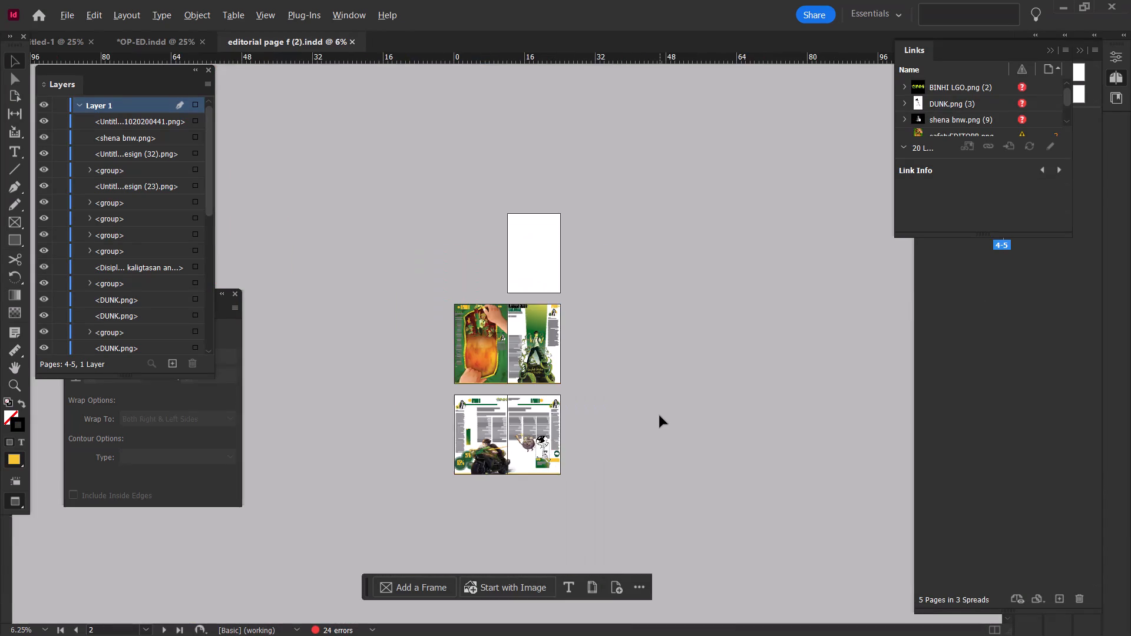
{"action": "scroll", "coordinate": [660, 416], "scroll_direction": "up", "scroll_amount": 1, "text": "alt"}
{"action": "scroll", "coordinate": [660, 416], "scroll_direction": "down", "scroll_amount": 1}
{"action": "scroll", "coordinate": [660, 416], "scroll_direction": "up", "scroll_amount": 1, "text": "alt"}
{"action": "scroll", "coordinate": [660, 416], "scroll_direction": "down", "scroll_amount": 4}
{"action": "scroll", "coordinate": [660, 416], "scroll_direction": "up", "scroll_amount": 1, "text": "alt"}
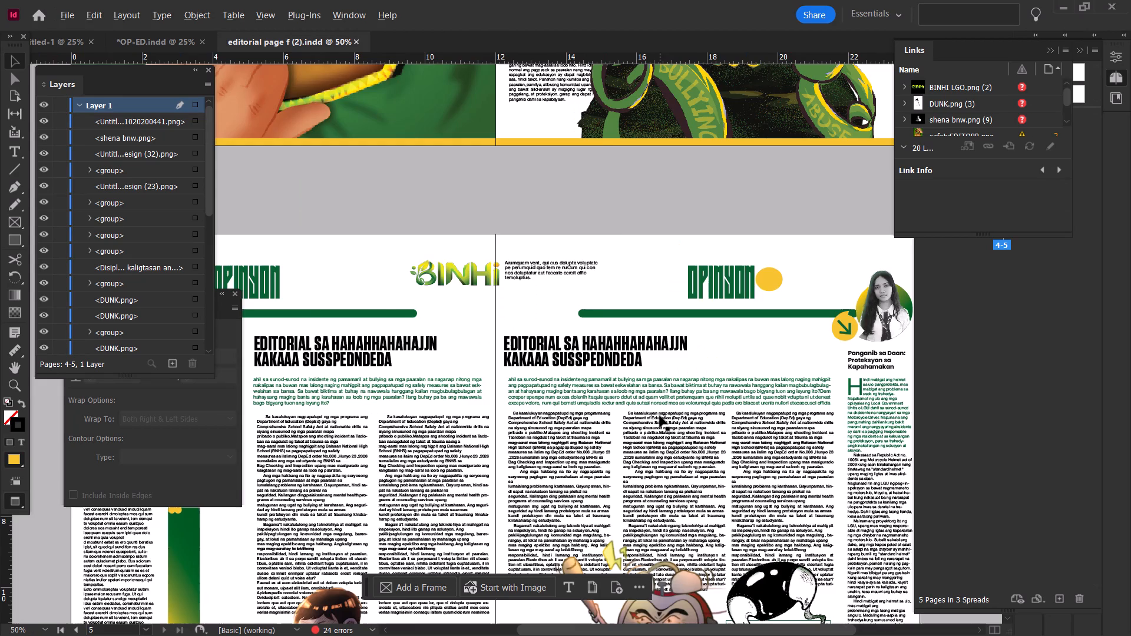
{"action": "scroll", "coordinate": [660, 416], "scroll_direction": "down", "scroll_amount": 1, "text": "alt"}
{"action": "scroll", "coordinate": [659, 421], "scroll_direction": "up", "scroll_amount": 1, "text": "alt"}
{"action": "scroll", "coordinate": [659, 421], "scroll_direction": "down", "scroll_amount": 1, "text": "alt"}
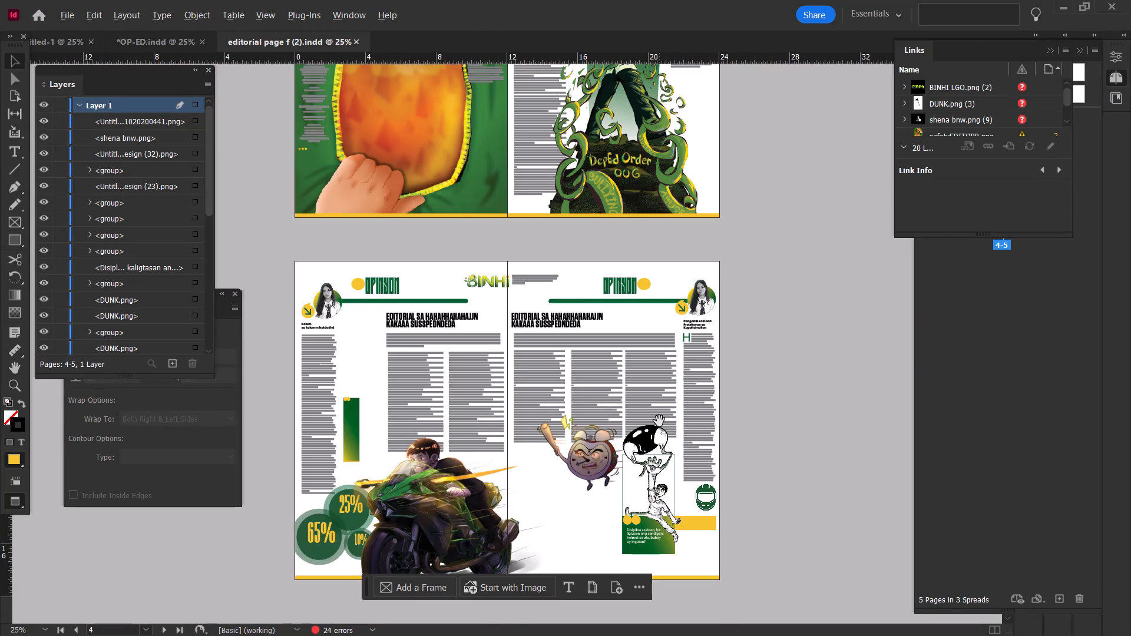
{"action": "scroll", "coordinate": [659, 421], "scroll_direction": "up", "scroll_amount": 1, "text": "alt"}
{"action": "scroll", "coordinate": [659, 421], "scroll_direction": "down", "scroll_amount": 2, "text": "alt"}
{"action": "scroll", "coordinate": [659, 421], "scroll_direction": "up", "scroll_amount": 1, "text": "alt"}
{"action": "scroll", "coordinate": [659, 421], "scroll_direction": "down", "scroll_amount": 4}
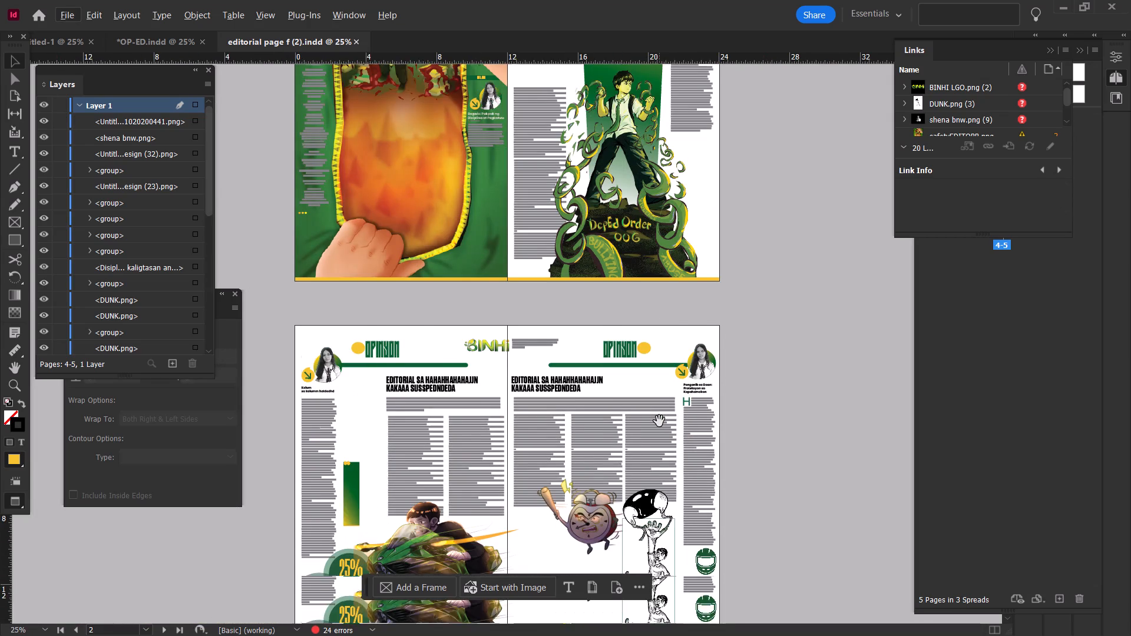
{"action": "scroll", "coordinate": [659, 421], "scroll_direction": "down", "scroll_amount": 1}
View the Opinyon spreads in Presentation mode, and return to the normal view to check the upper spread.
{"action": "left_click", "coordinate": [743, 423]}
{"action": "key", "text": "shift+w"}
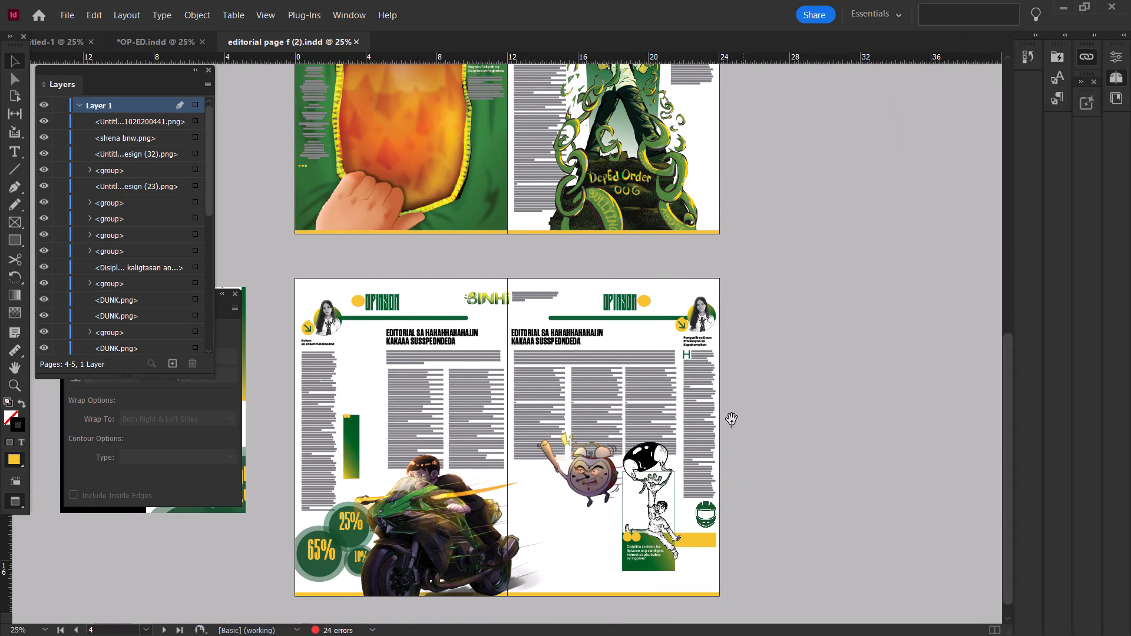
{"action": "key", "text": "shift+w"}
{"action": "key", "text": "shift+w"}
{"action": "key", "text": "shift+w"}
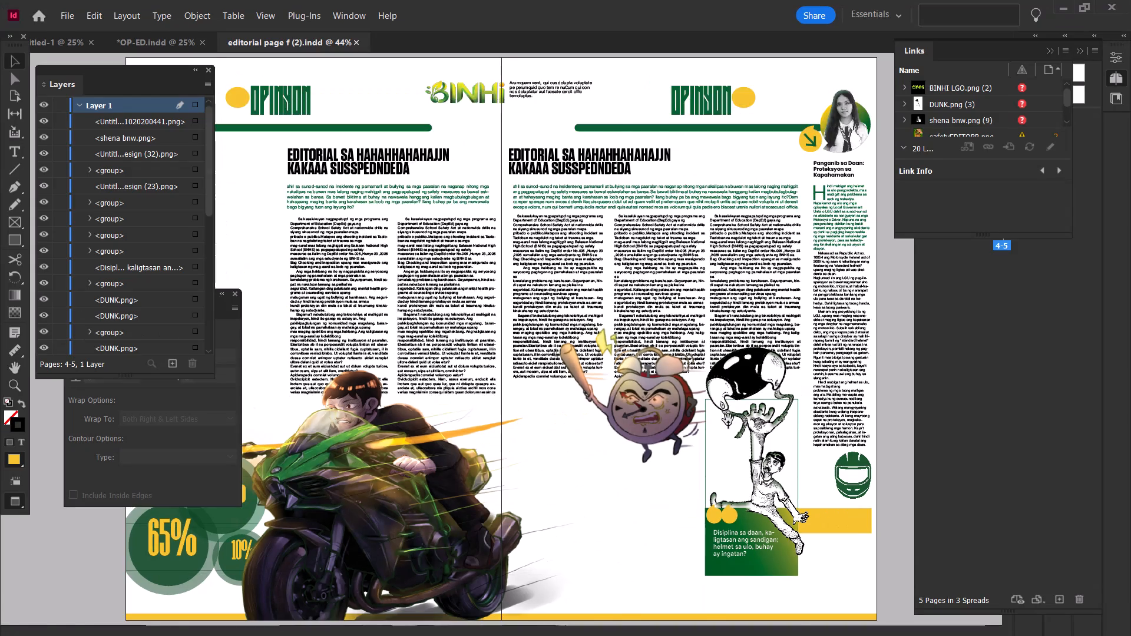
{"action": "scroll", "coordinate": [727, 420], "scroll_direction": "up", "scroll_amount": 7}
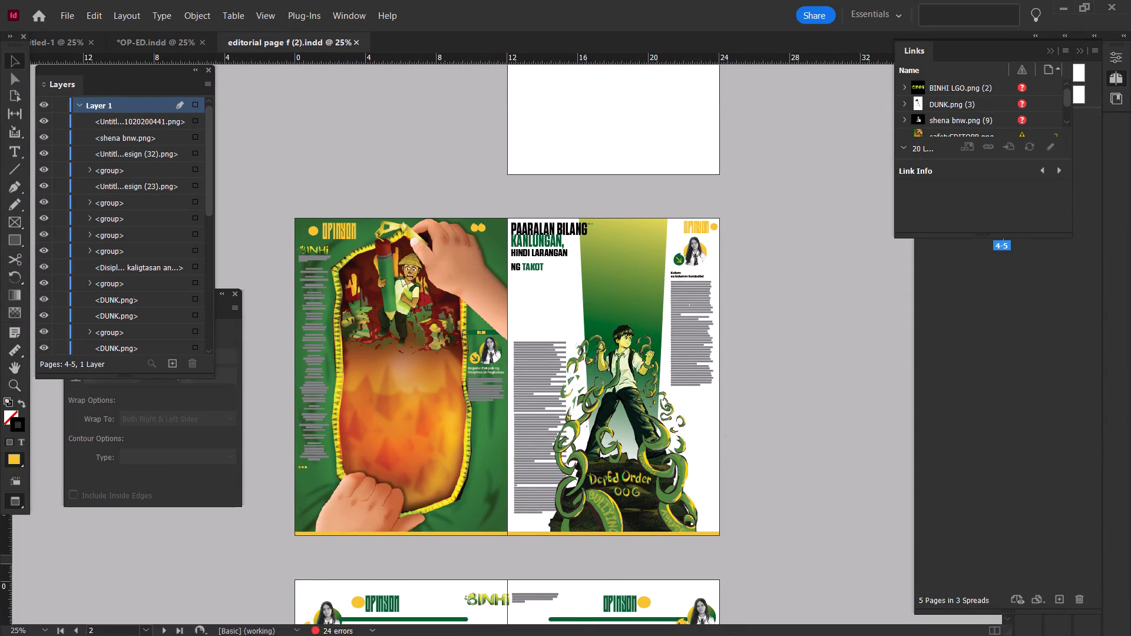
{"action": "left_click", "coordinate": [748, 627]}
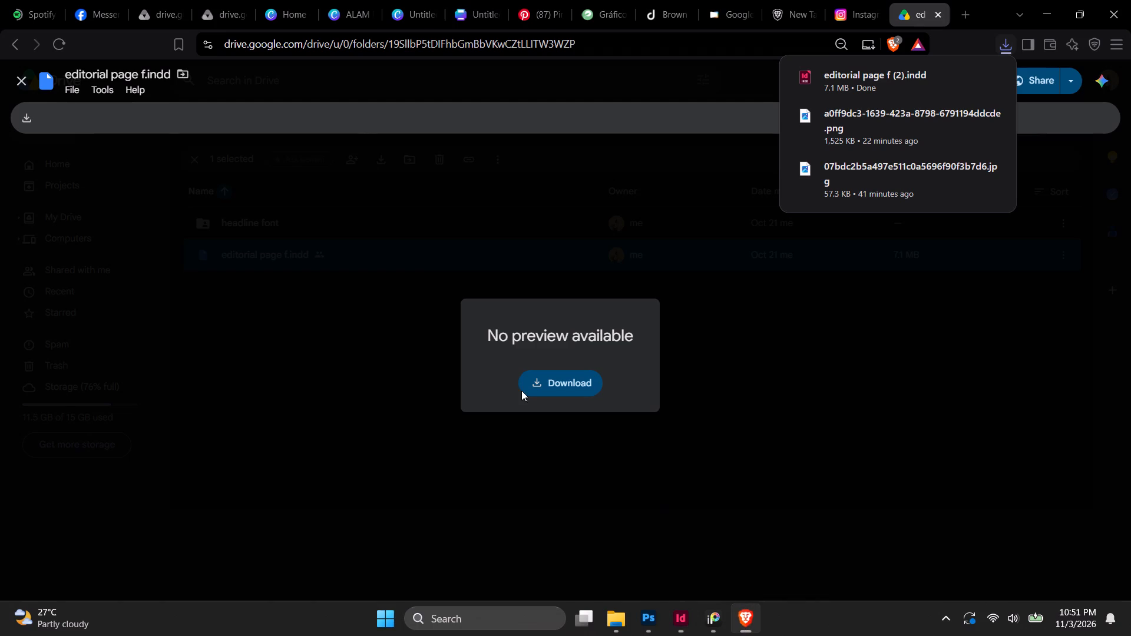
{"action": "left_click", "coordinate": [15, 82]}
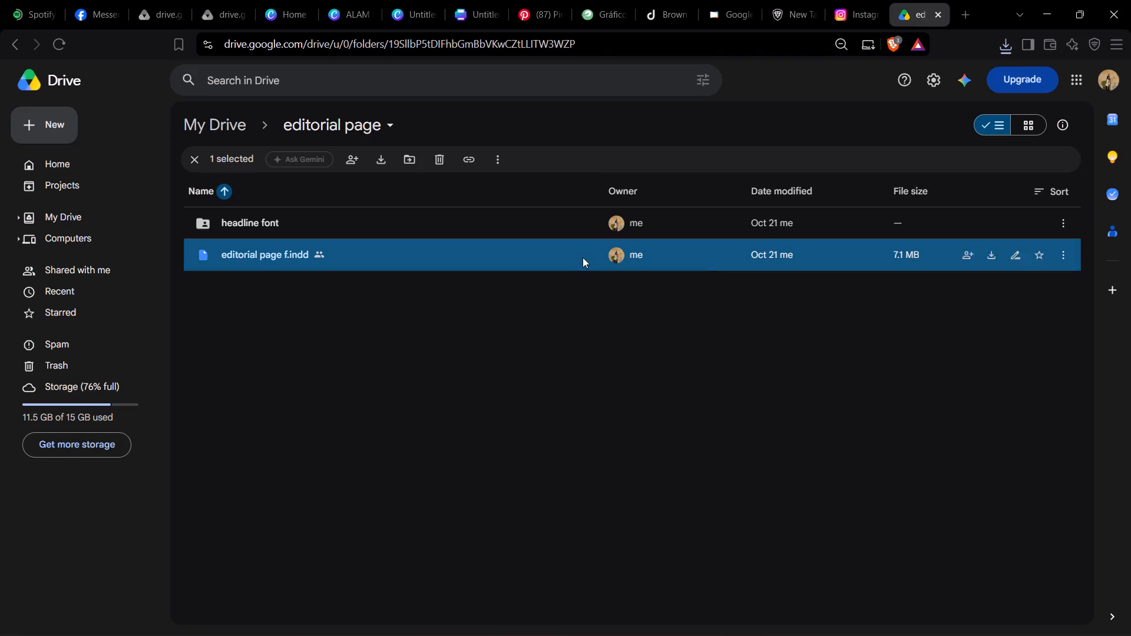
{"action": "left_click", "coordinate": [12, 45]}
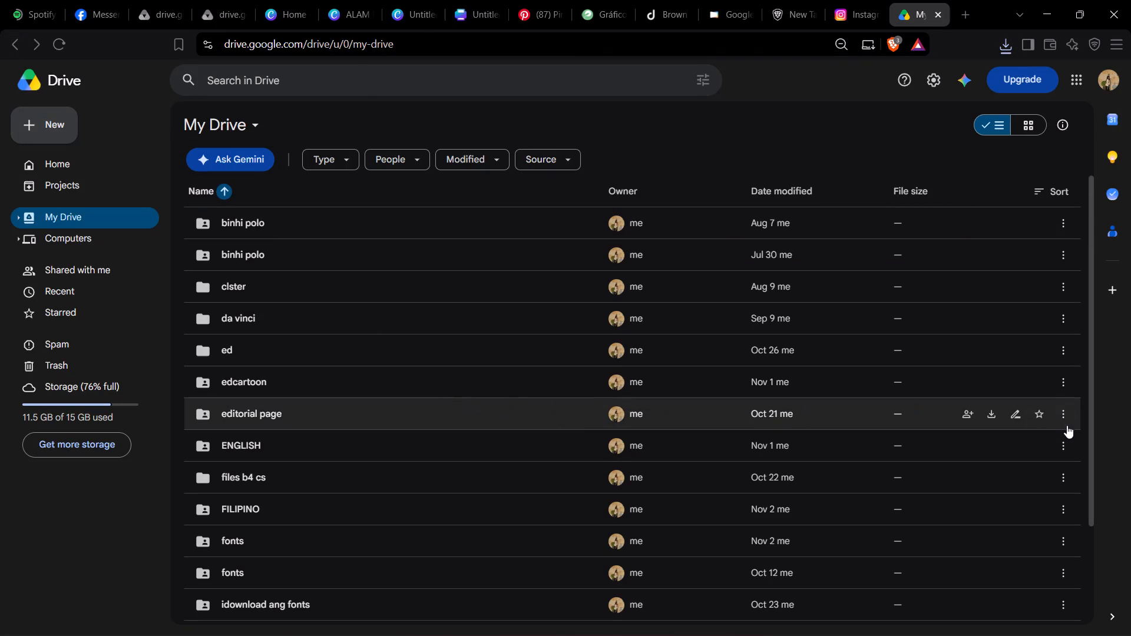
{"action": "left_click", "coordinate": [1069, 414]}
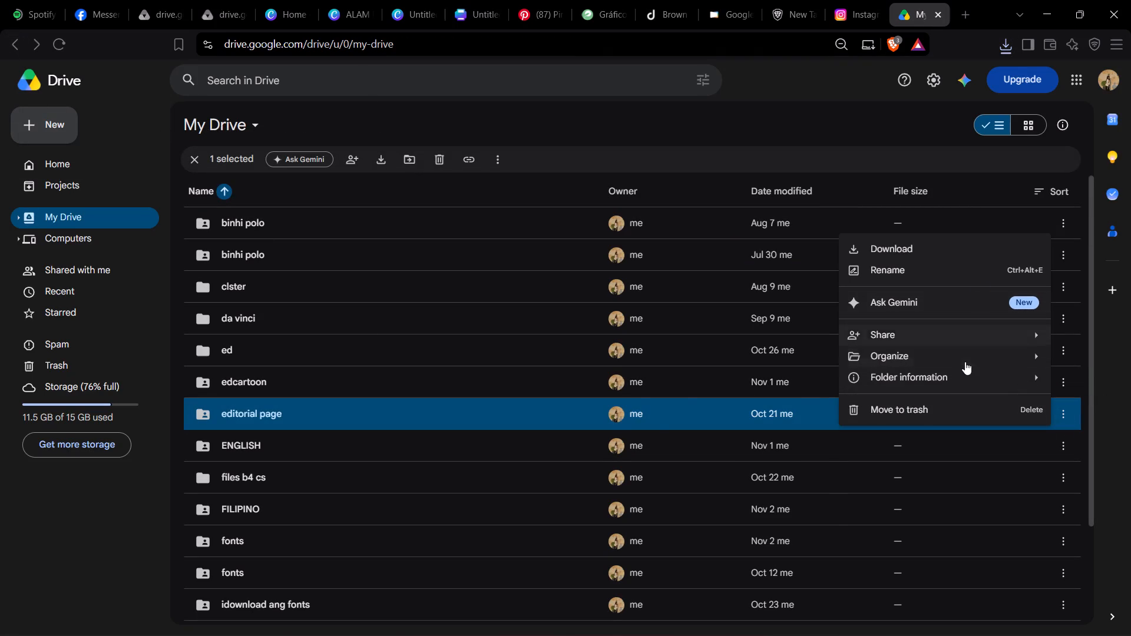
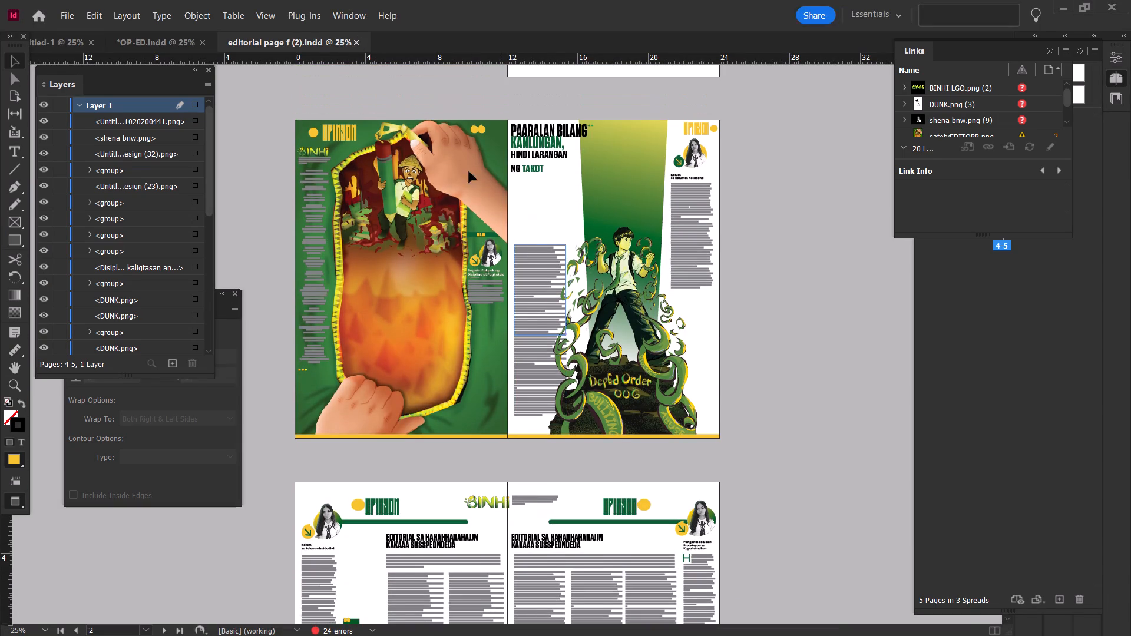
Close the editorial page f (2).indd document, keeping OP-ED.indd open.
{"action": "left_click", "coordinate": [361, 43]}
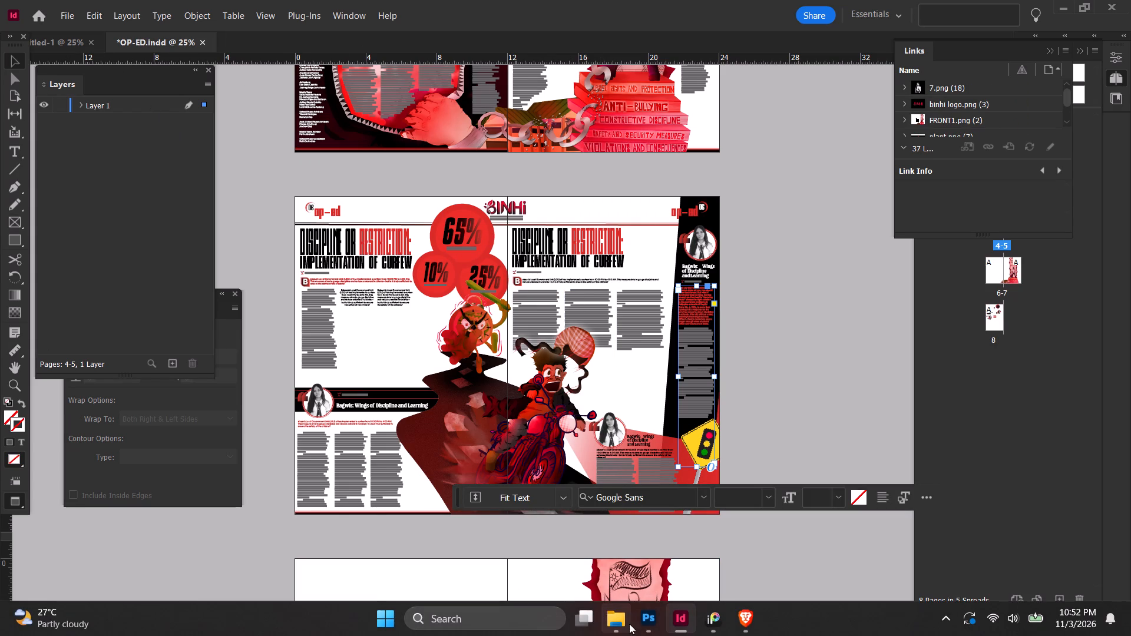
Switch to Photoshop and return to the festival illustration in featuree.psd.
{"action": "left_click", "coordinate": [639, 620]}
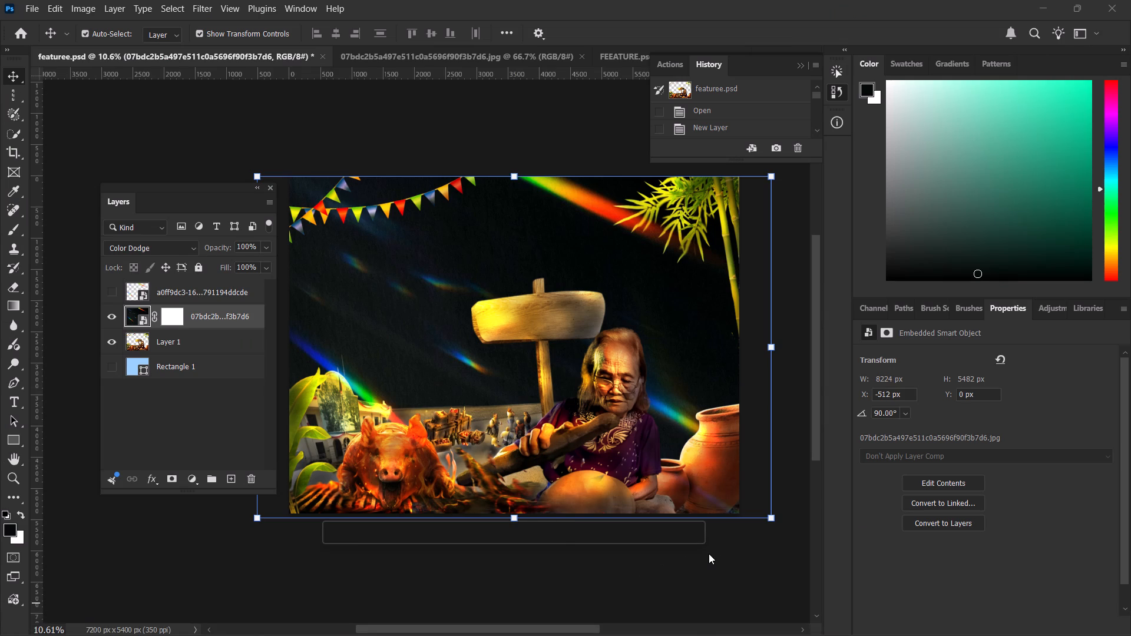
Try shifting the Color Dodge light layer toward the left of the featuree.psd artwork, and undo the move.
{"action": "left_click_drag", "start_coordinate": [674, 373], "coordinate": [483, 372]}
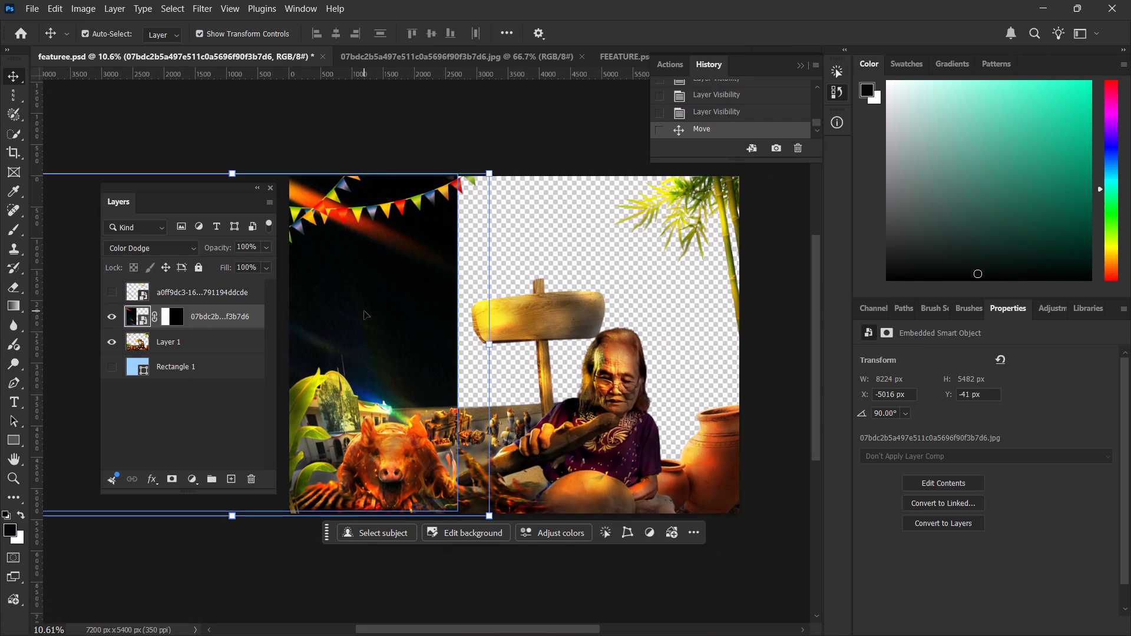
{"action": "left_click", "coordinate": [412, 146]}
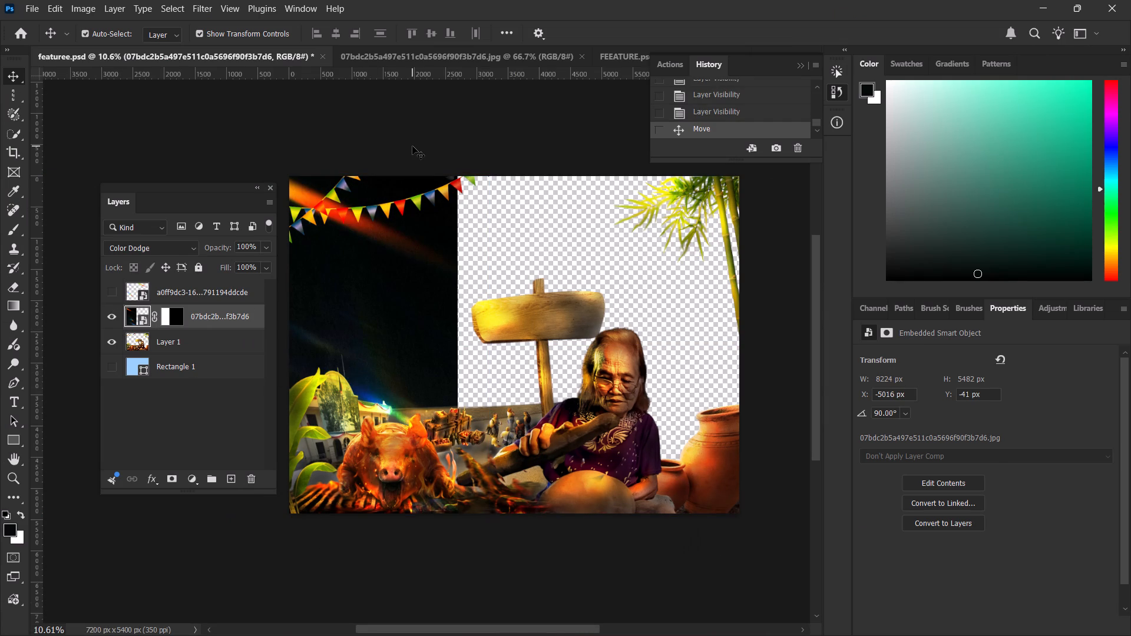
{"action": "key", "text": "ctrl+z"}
After comparing with FEEATURE.psd, show the a0ff9dc3 light-streak layer in featuree.psd and hide the 07bdc2b light layer.
{"action": "left_click", "coordinate": [239, 52]}
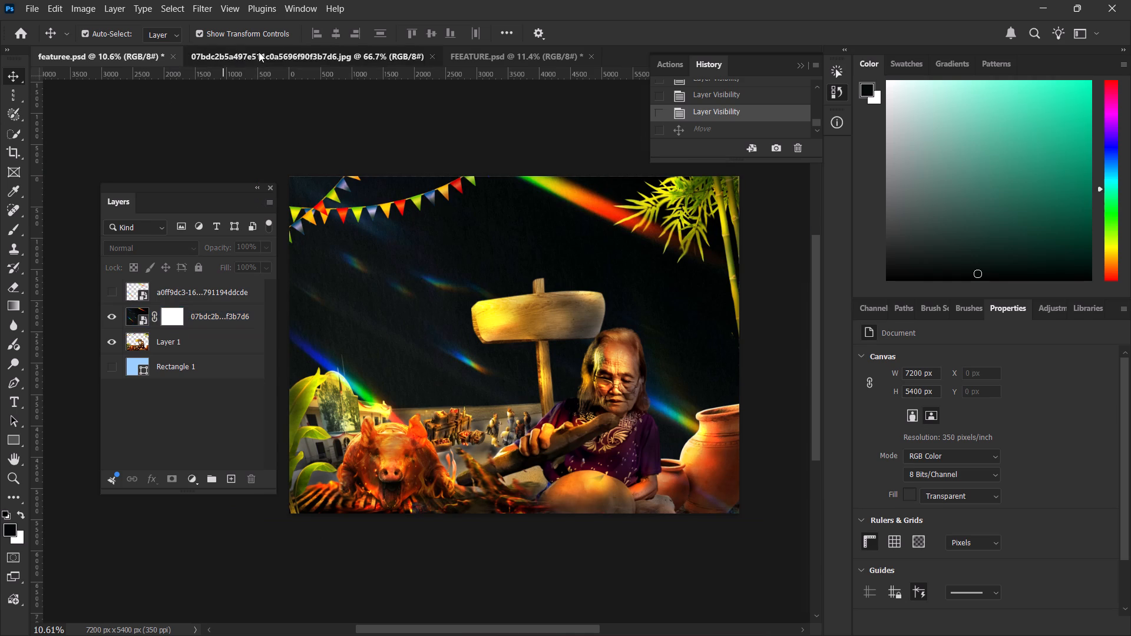
{"action": "left_click", "coordinate": [474, 62]}
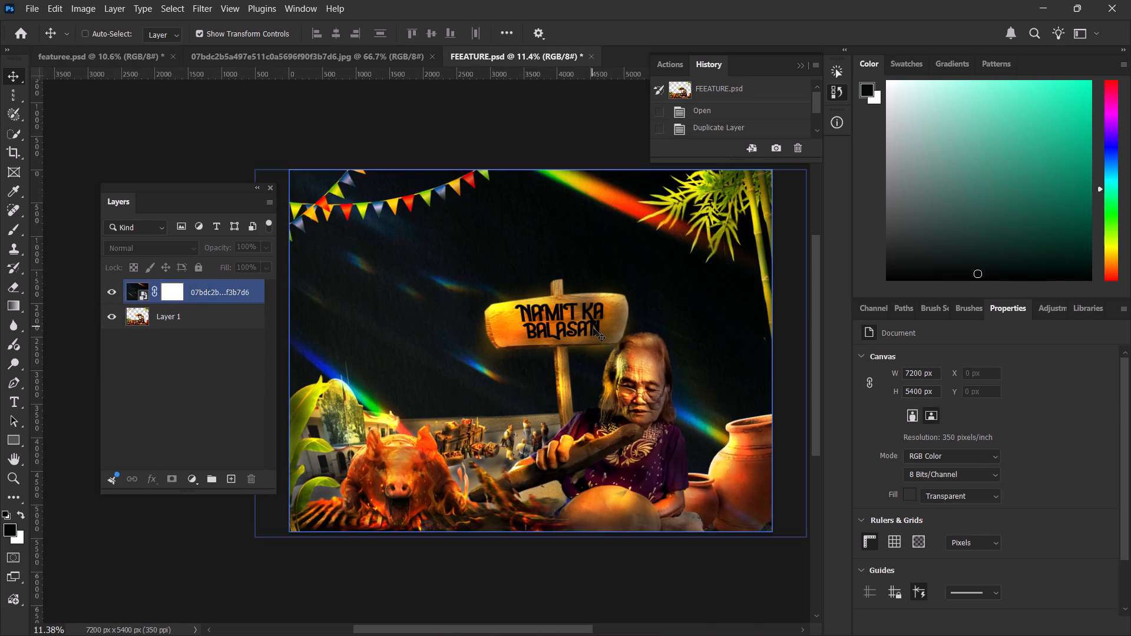
{"action": "scroll", "coordinate": [593, 331], "scroll_direction": "down", "scroll_amount": 2, "text": "ctrl"}
{"action": "scroll", "coordinate": [593, 331], "scroll_direction": "up", "scroll_amount": 3, "text": "ctrl"}
{"action": "left_click", "coordinate": [101, 51]}
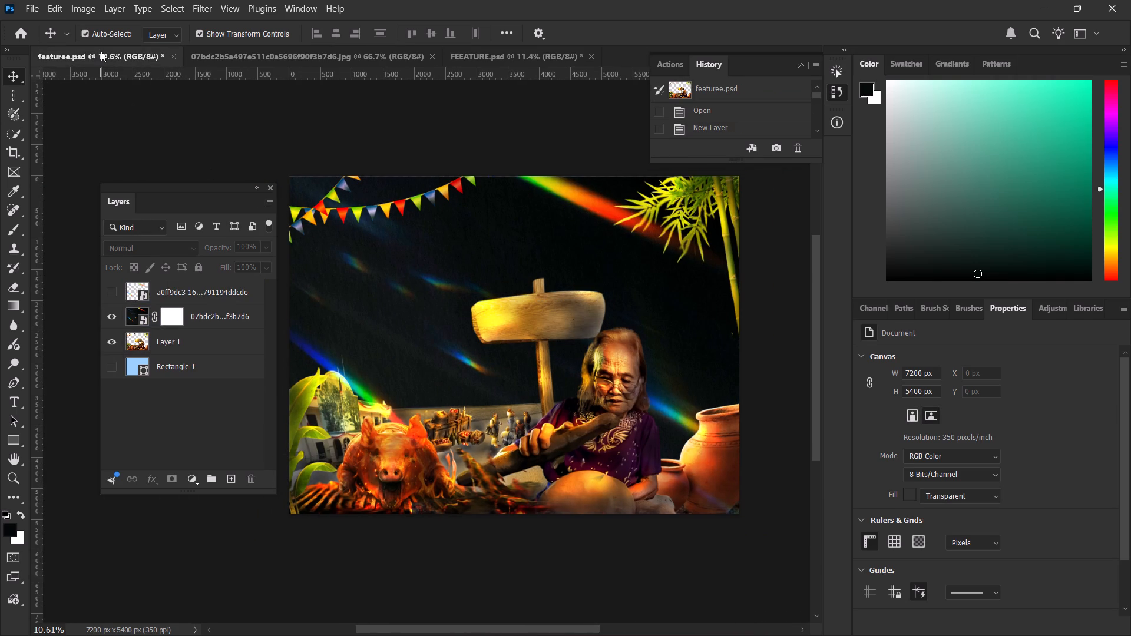
{"action": "left_click", "coordinate": [113, 291]}
{"action": "left_click", "coordinate": [117, 311]}
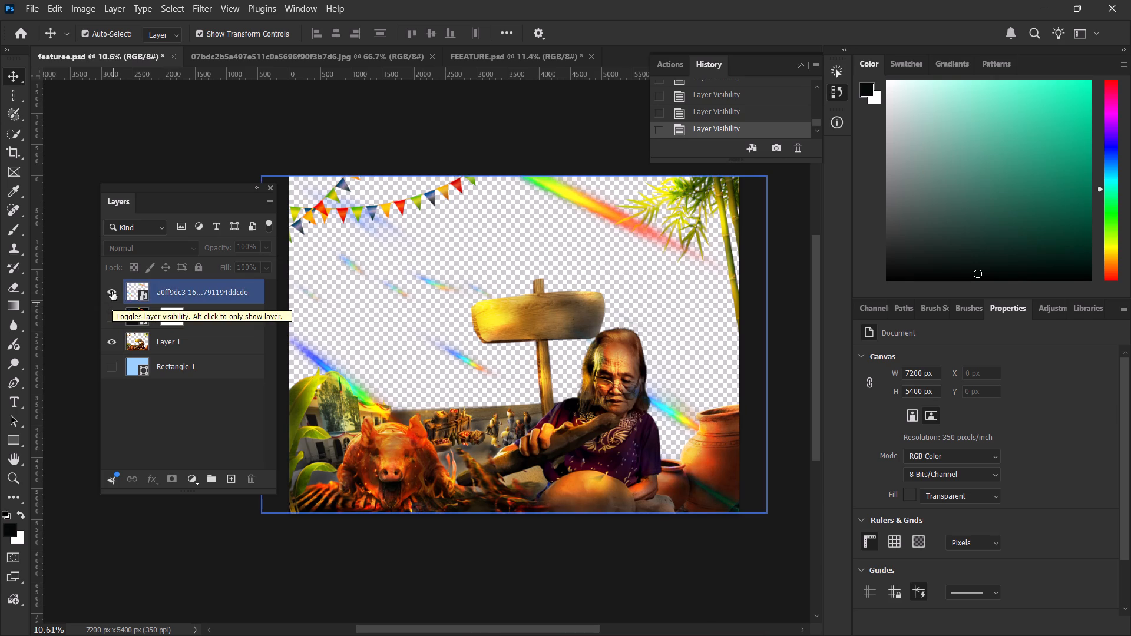
{"action": "left_click", "coordinate": [113, 287]}
{"action": "left_click", "coordinate": [113, 287]}
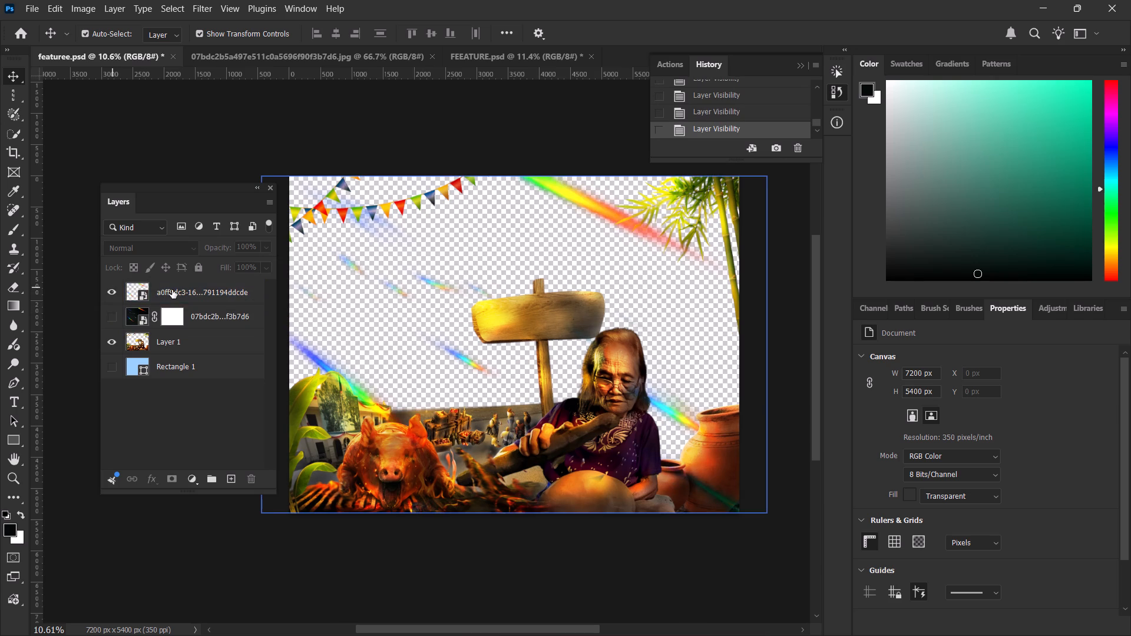
Copy the a0ff9dc3 Overlay light layer into FEEATURE.psd and hide the 07bdc2b light layer there.
{"action": "left_click", "coordinate": [172, 290]}
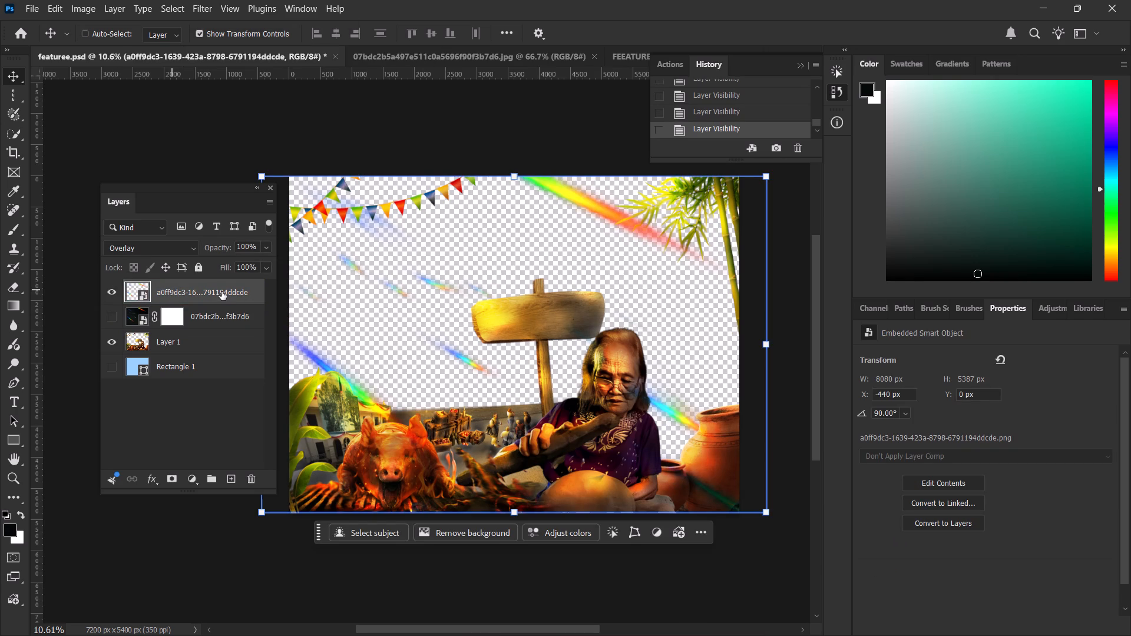
{"action": "key", "text": "ctrl+c"}
{"action": "left_click", "coordinate": [468, 66]}
{"action": "left_click", "coordinate": [624, 59]}
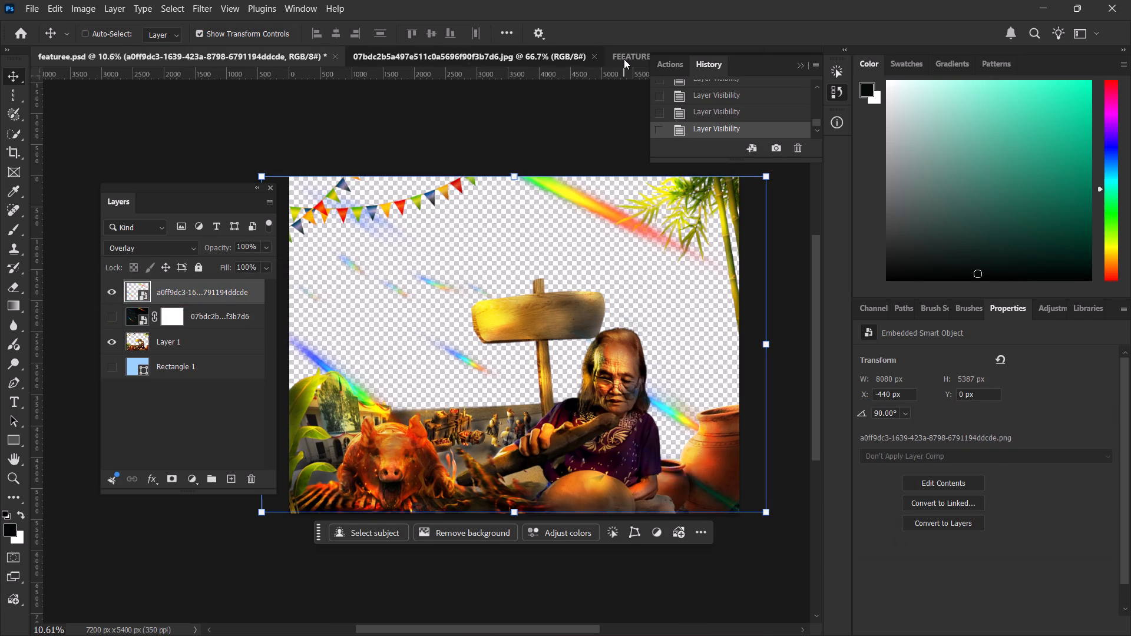
{"action": "left_click", "coordinate": [624, 59]}
{"action": "left_click", "coordinate": [114, 293]}
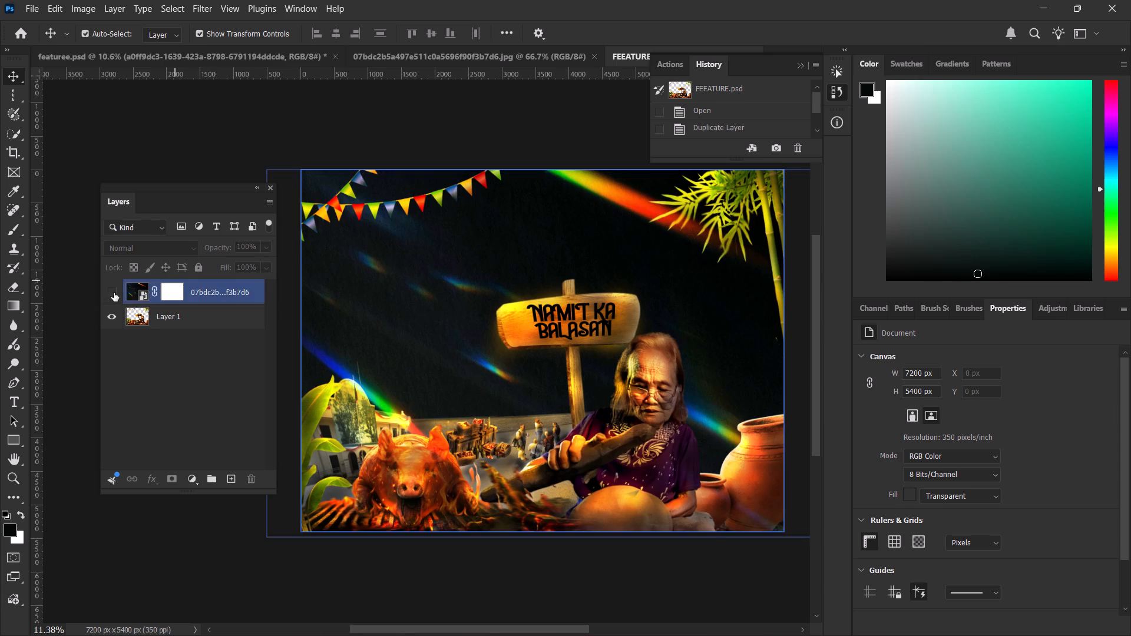
{"action": "key", "text": "ctrl+v"}
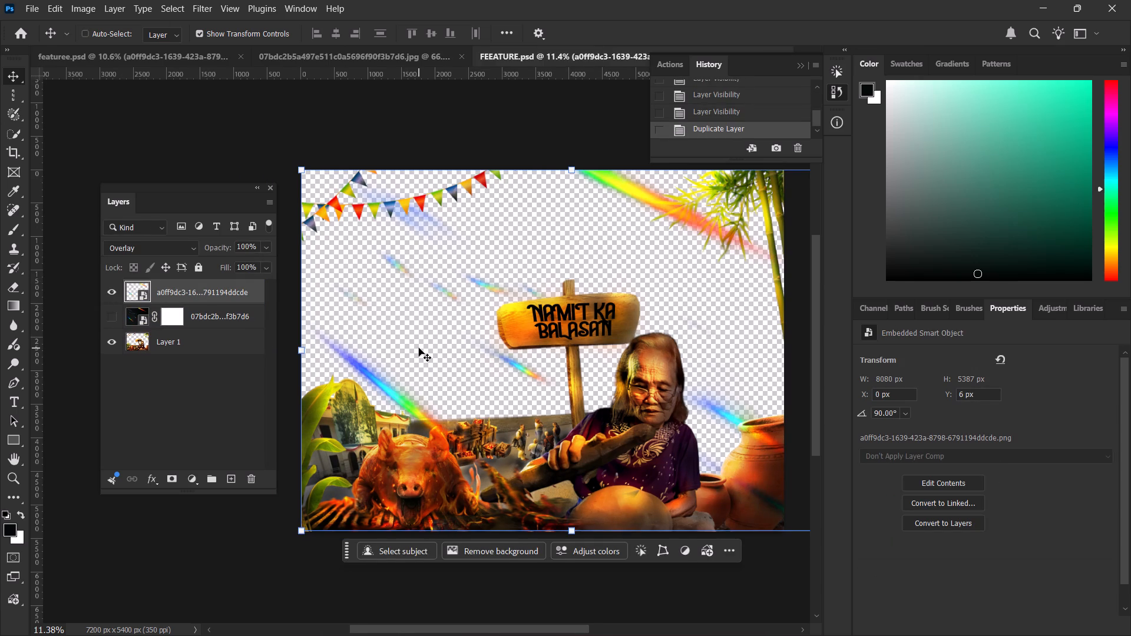
{"action": "scroll", "coordinate": [419, 348], "scroll_direction": "down", "scroll_amount": 4, "text": "ctrl"}
{"action": "scroll", "coordinate": [419, 348], "scroll_direction": "up", "scroll_amount": 3, "text": "ctrl"}
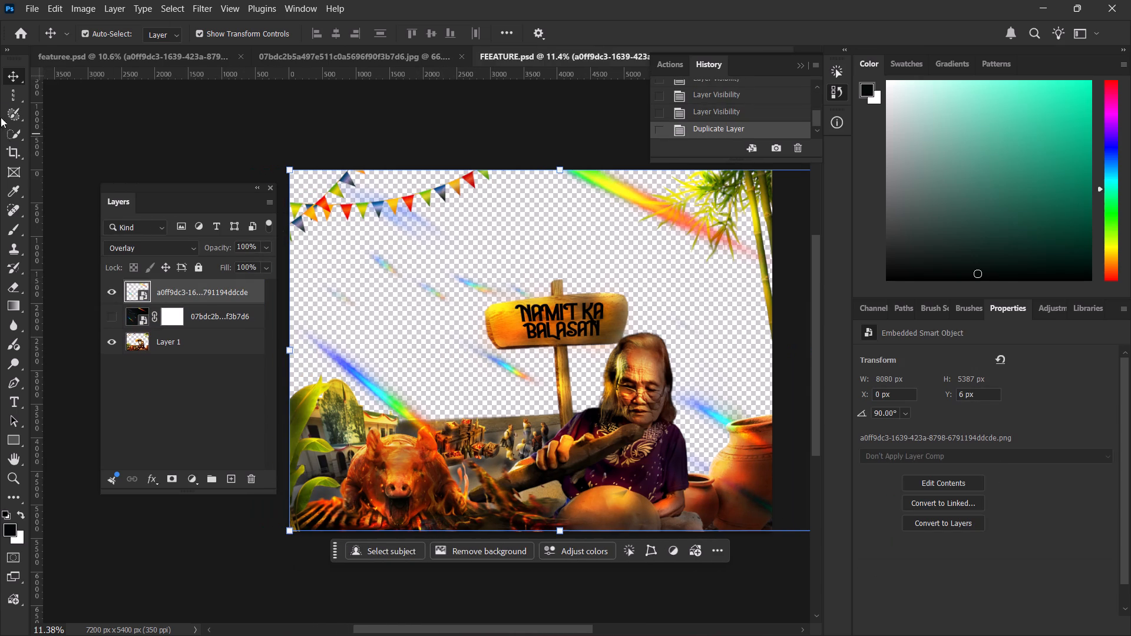
{"action": "left_click", "coordinate": [155, 129]}
{"action": "key", "text": "ctrl+e"}
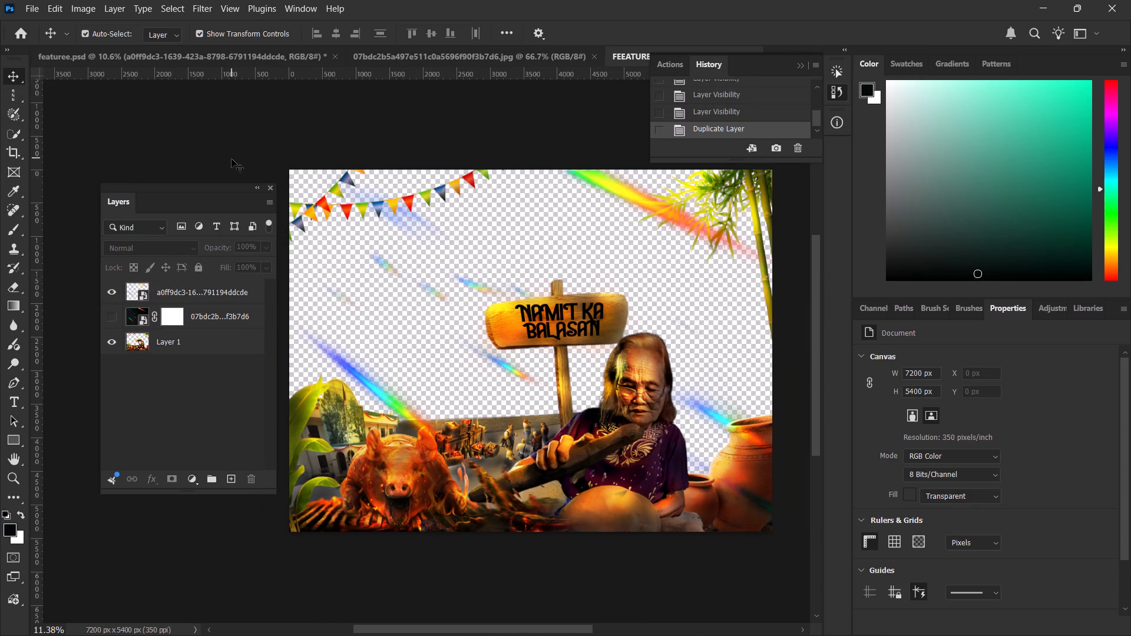
Quick export the FEEATURE artwork as a PNG named FEEATURE into the Downloads folder.
{"action": "left_click", "coordinate": [28, 5]}
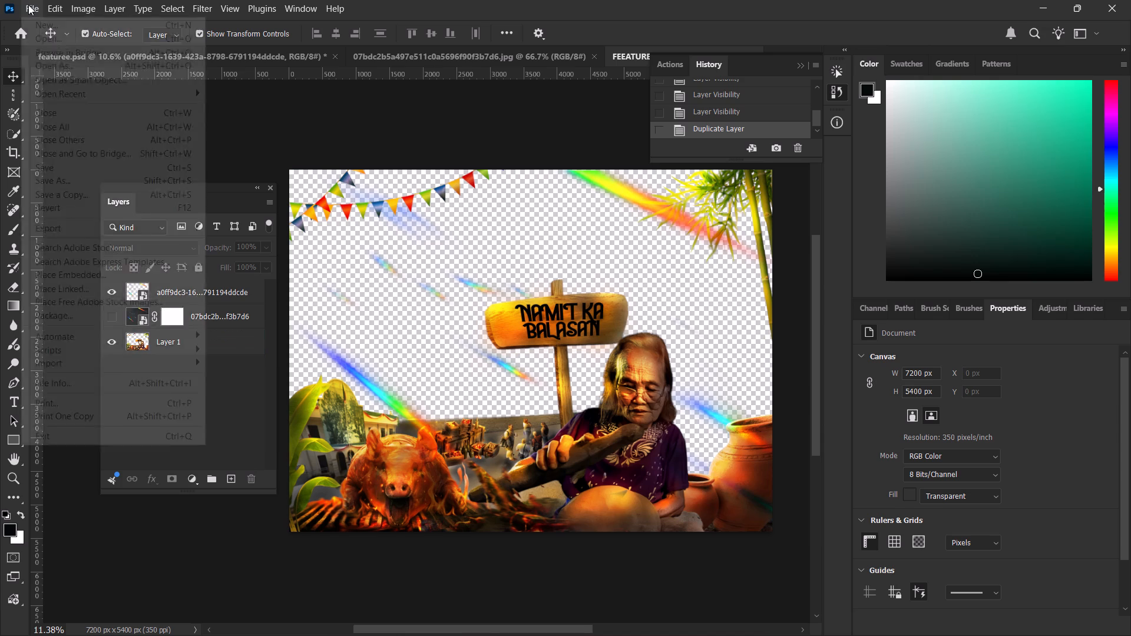
{"action": "left_click", "coordinate": [105, 225]}
{"action": "left_click", "coordinate": [266, 220]}
{"action": "left_click", "coordinate": [270, 227]}
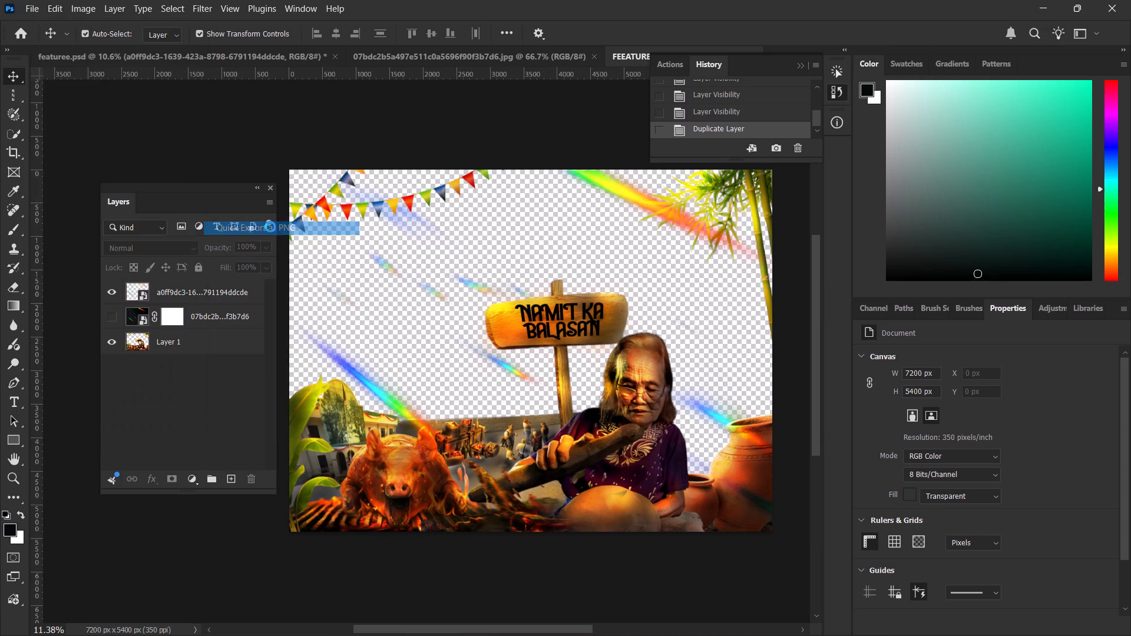
{"action": "scroll", "coordinate": [68, 215], "scroll_direction": "down", "scroll_amount": 1}
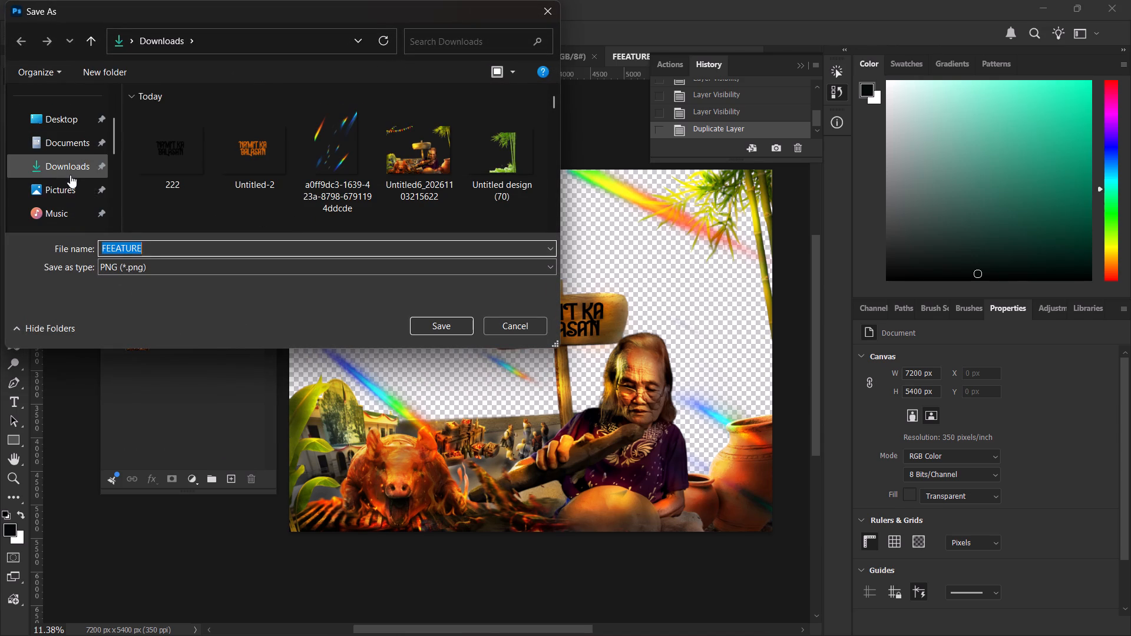
{"action": "left_click", "coordinate": [71, 170]}
{"action": "left_click", "coordinate": [421, 322]}
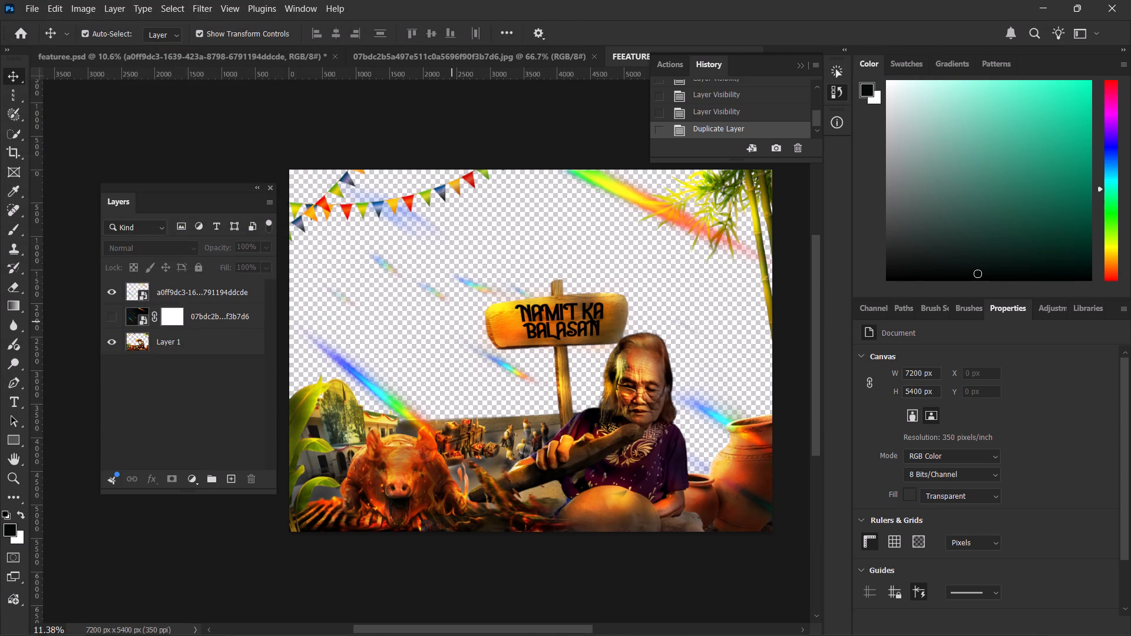
Switch to the Untitled-1 document in InDesign and cut all the text frames from the pages 2-3 spread.
{"action": "left_click", "coordinate": [684, 626]}
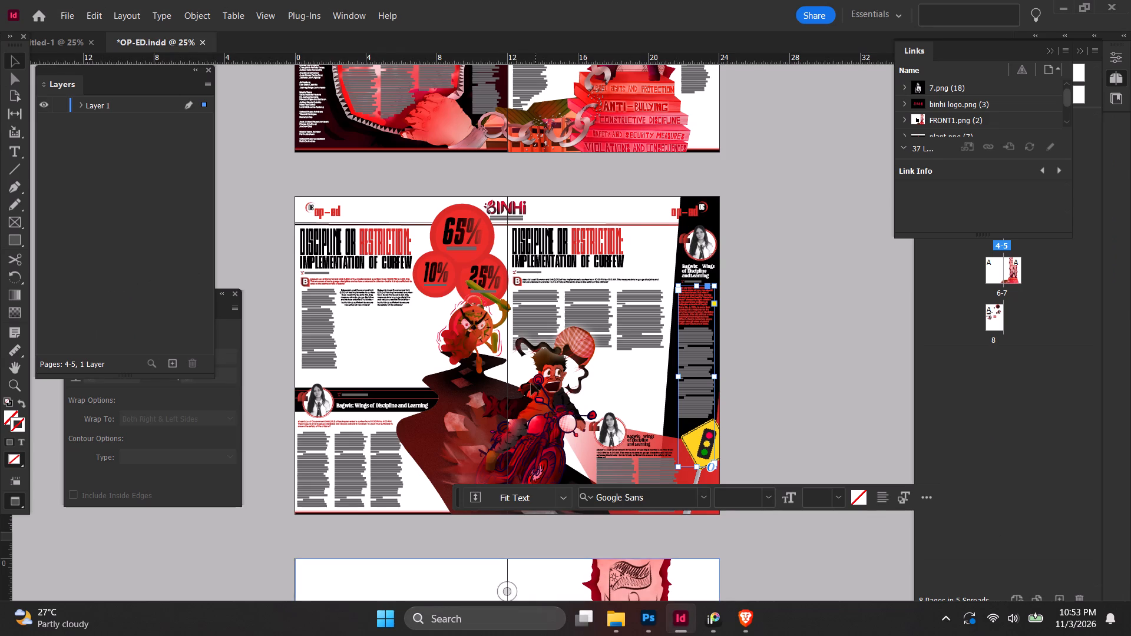
{"action": "left_click", "coordinate": [55, 43]}
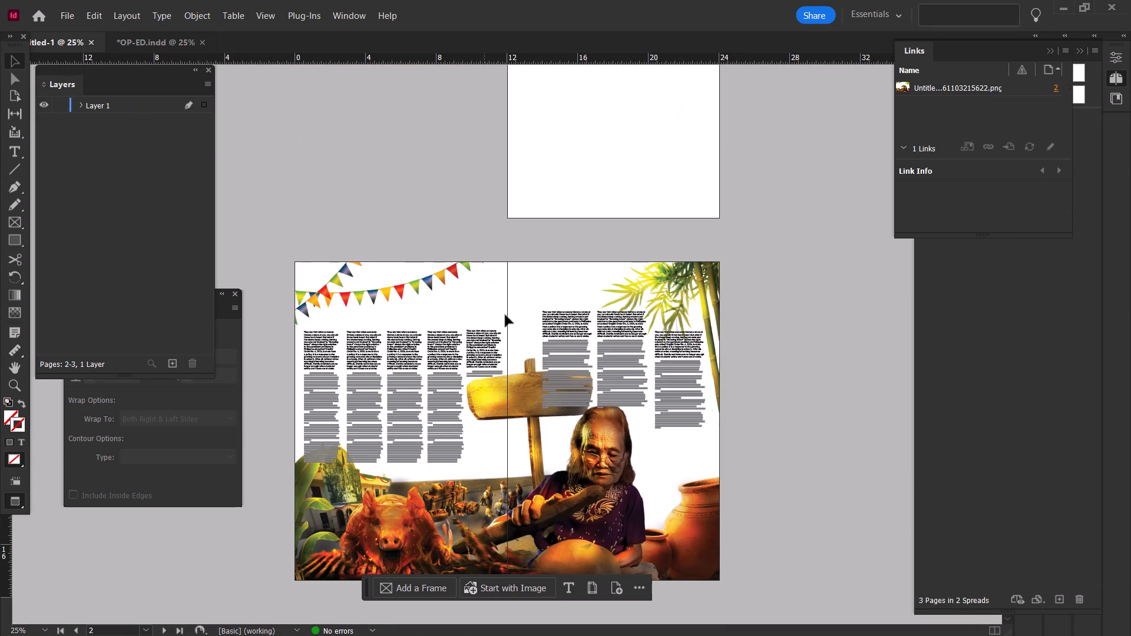
{"action": "left_click_drag", "start_coordinate": [788, 243], "coordinate": [320, 541]}
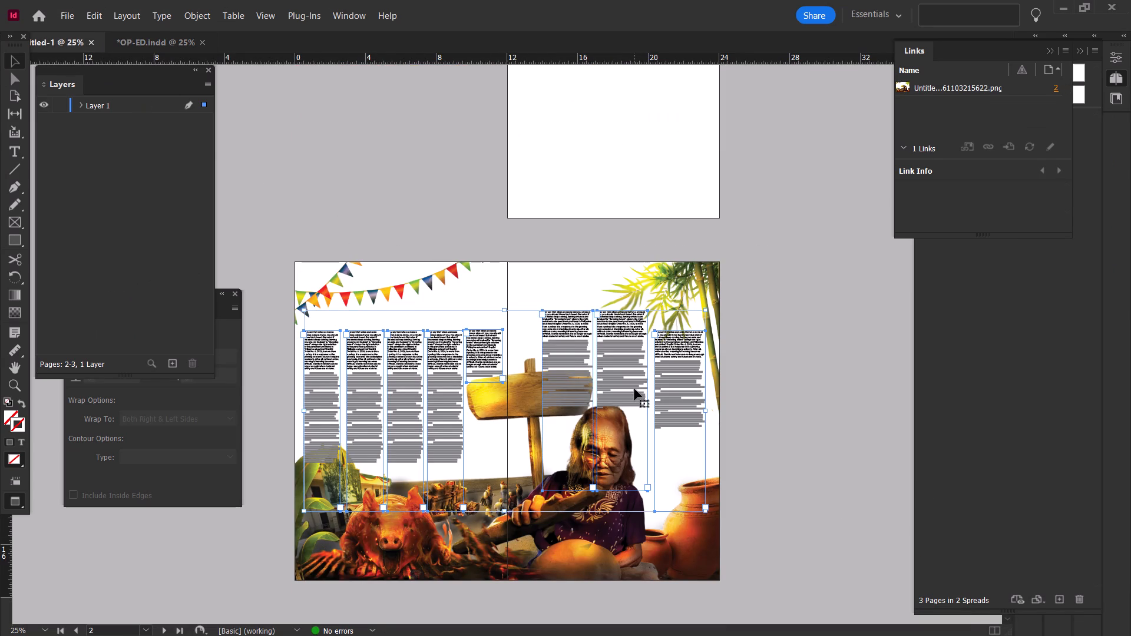
{"action": "key", "text": "ctrl+x"}
Unlock and delete the old festival image from the pages 2-3 spread, and shorten the Layers panel.
{"action": "left_click", "coordinate": [76, 104]}
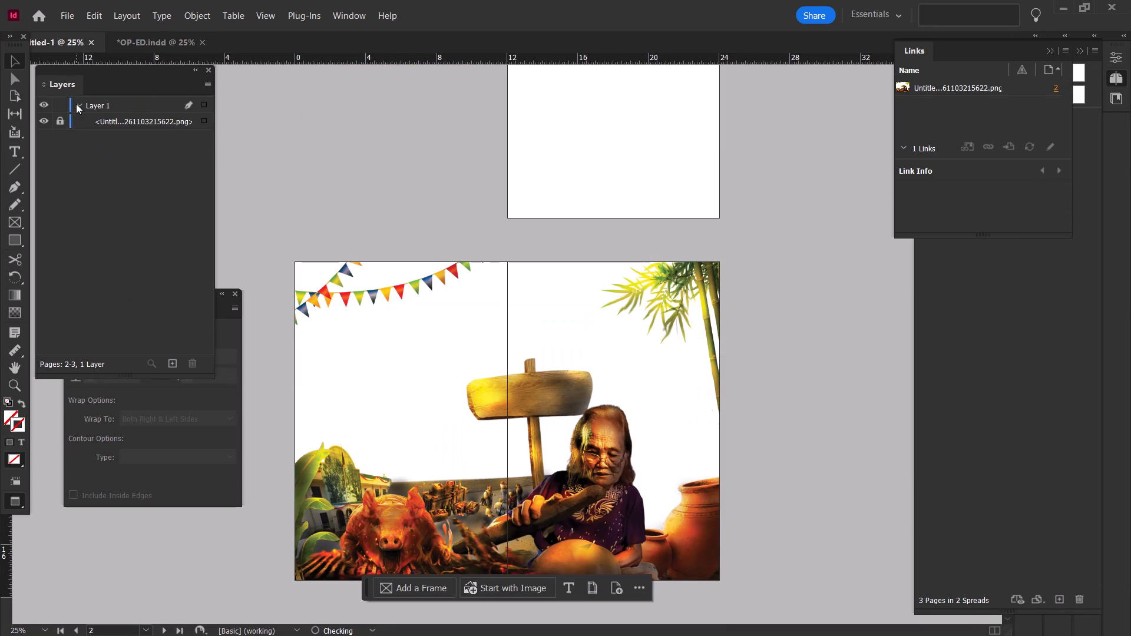
{"action": "left_click", "coordinate": [60, 121]}
{"action": "left_click", "coordinate": [201, 119]}
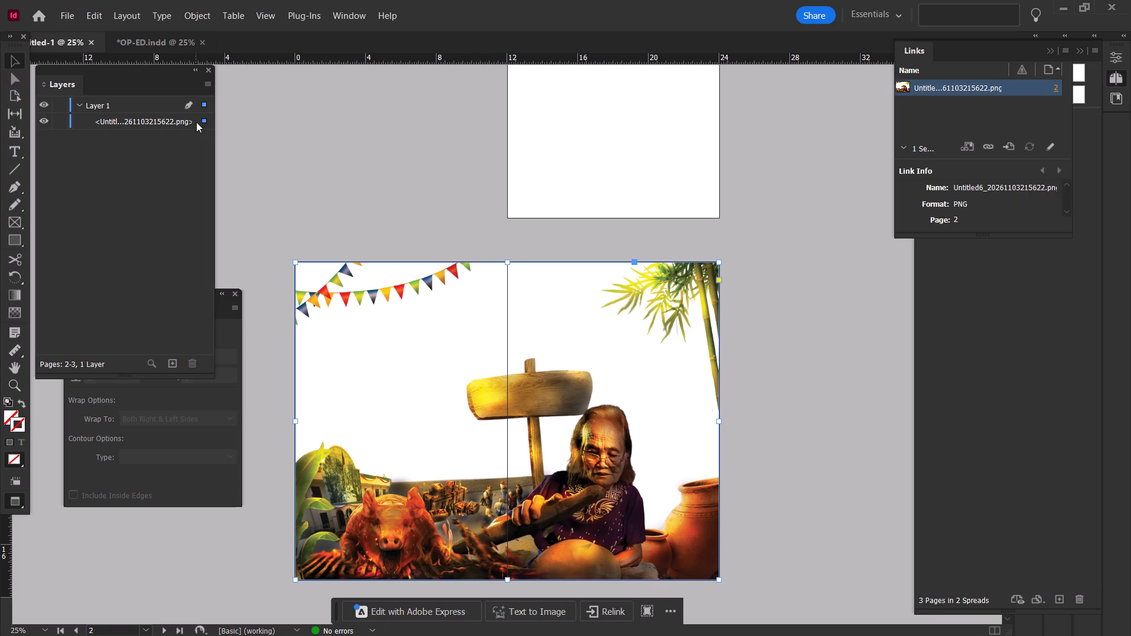
{"action": "left_click", "coordinate": [194, 122]}
{"action": "left_click", "coordinate": [191, 369]}
{"action": "left_click_drag", "start_coordinate": [163, 376], "coordinate": [162, 365]}
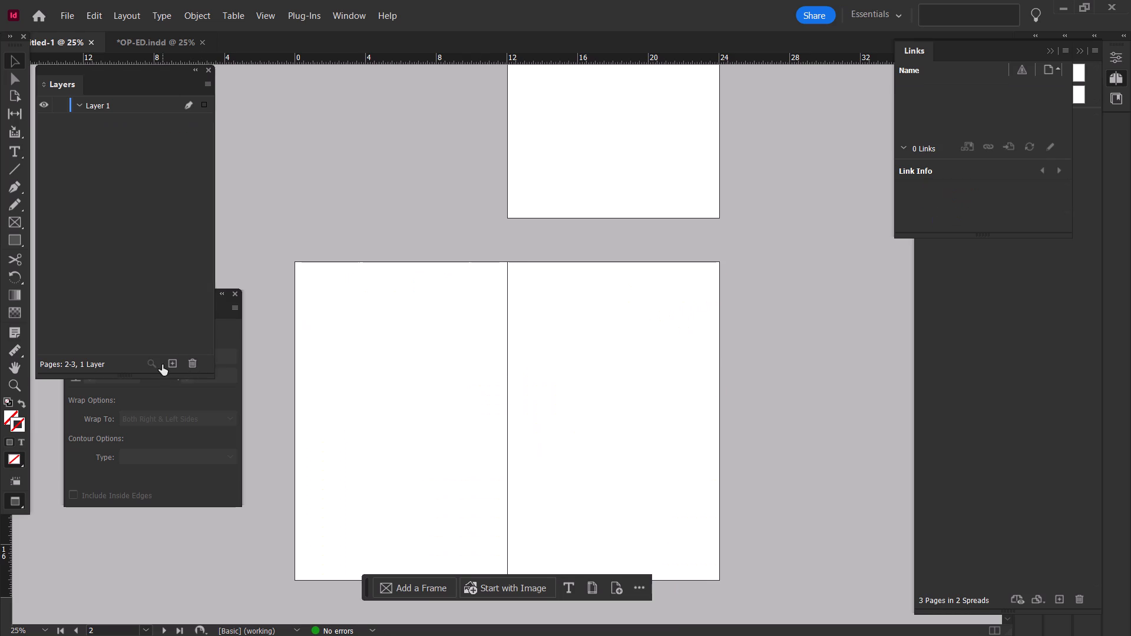
{"action": "left_click_drag", "start_coordinate": [162, 365], "coordinate": [182, 262]}
Place the exported FEEATURE PNG from File Explorer on the pages 2-3 spread and scale it to fill both pages.
{"action": "left_click", "coordinate": [613, 620]}
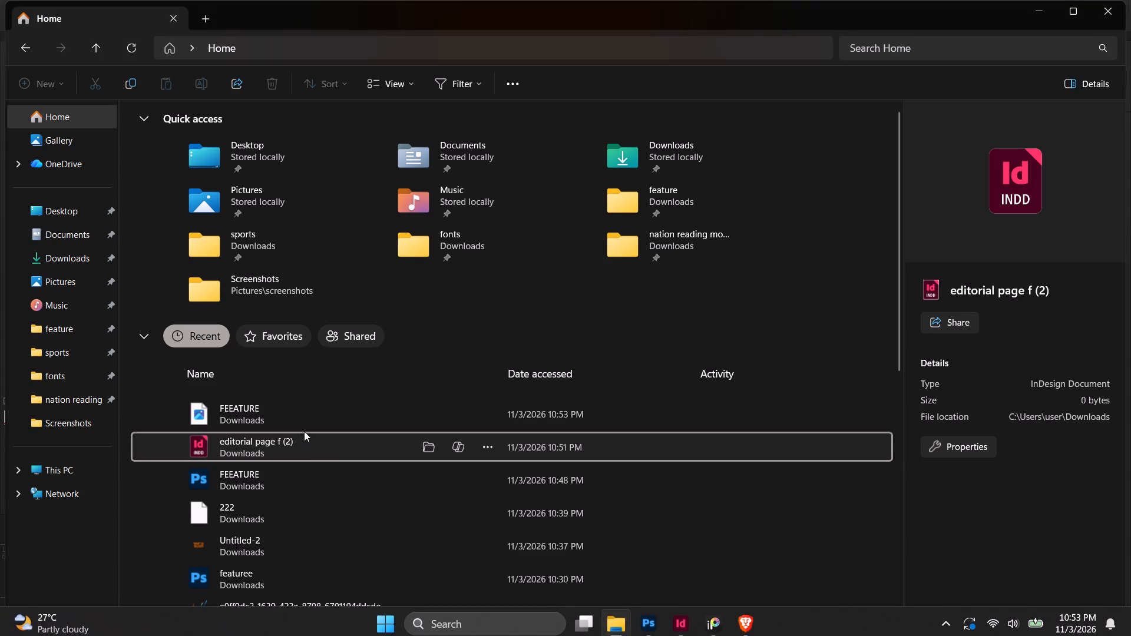
{"action": "left_click", "coordinate": [301, 427]}
{"action": "left_click_drag", "start_coordinate": [210, 413], "coordinate": [727, 635]}
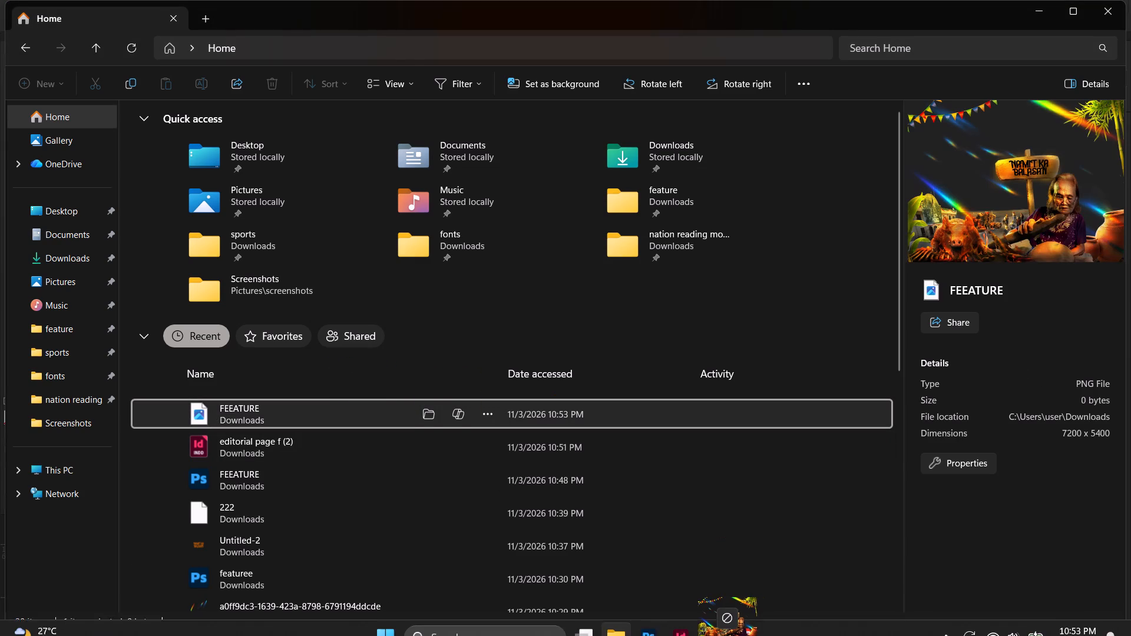
{"action": "left_click_drag", "start_coordinate": [727, 635], "coordinate": [470, 393]}
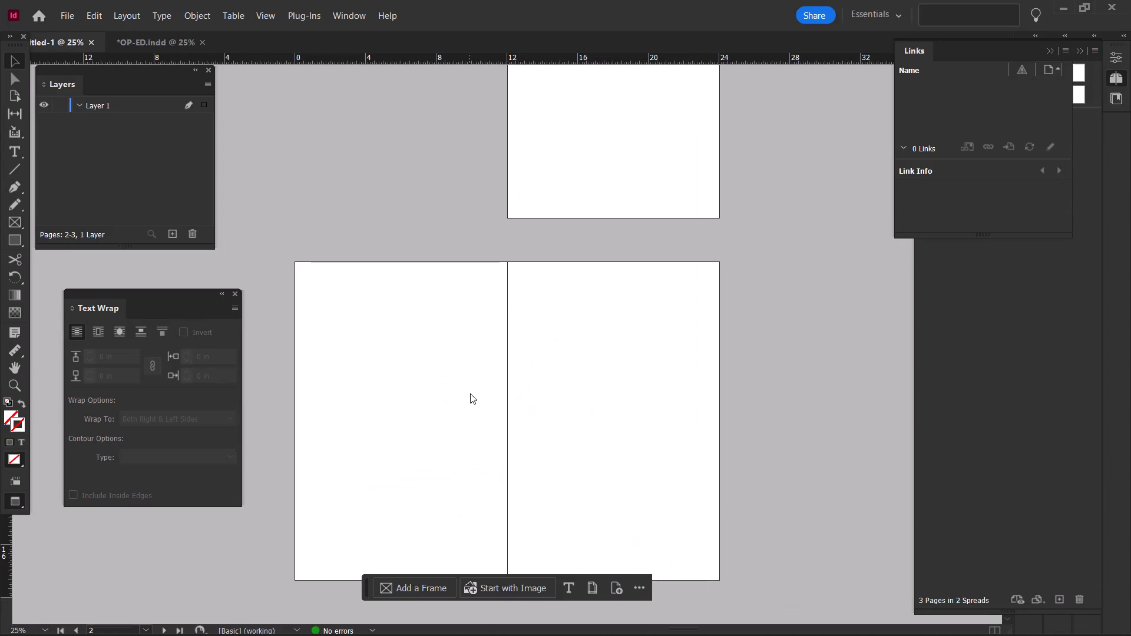
{"action": "left_click", "coordinate": [362, 287]}
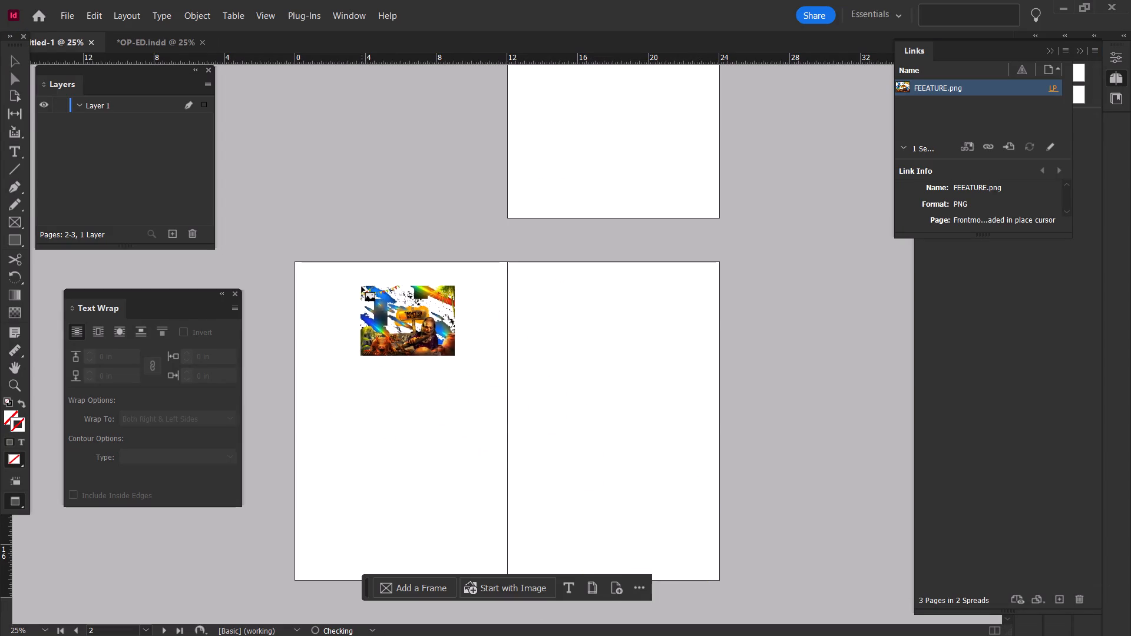
{"action": "left_click_drag", "start_coordinate": [635, 441], "coordinate": [577, 419]}
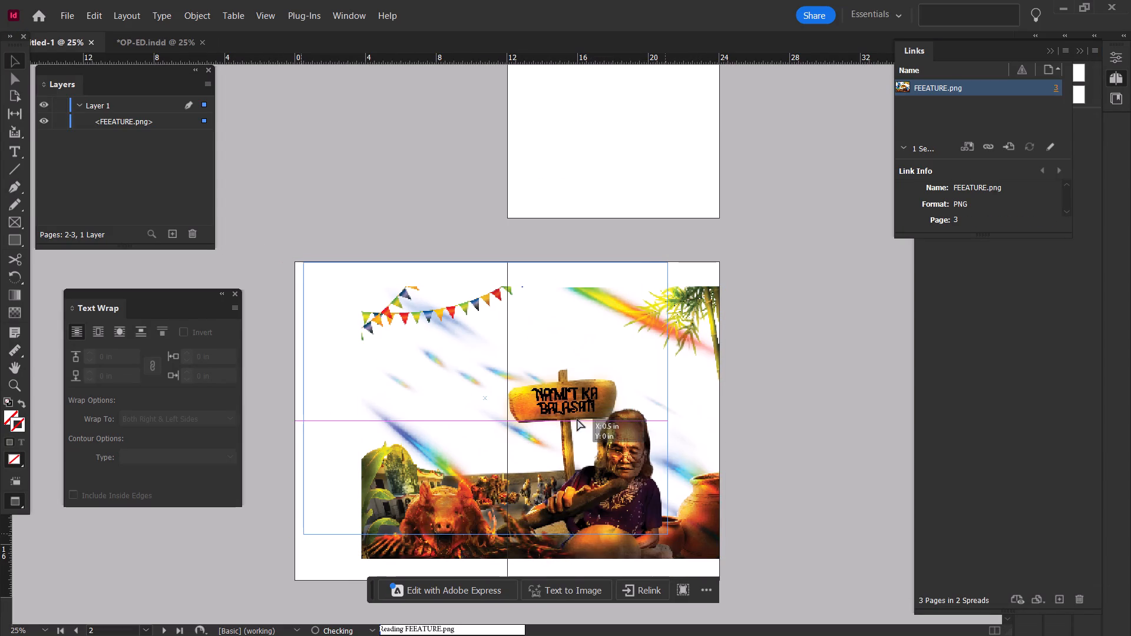
{"action": "left_click_drag", "start_coordinate": [577, 419], "coordinate": [571, 419]}
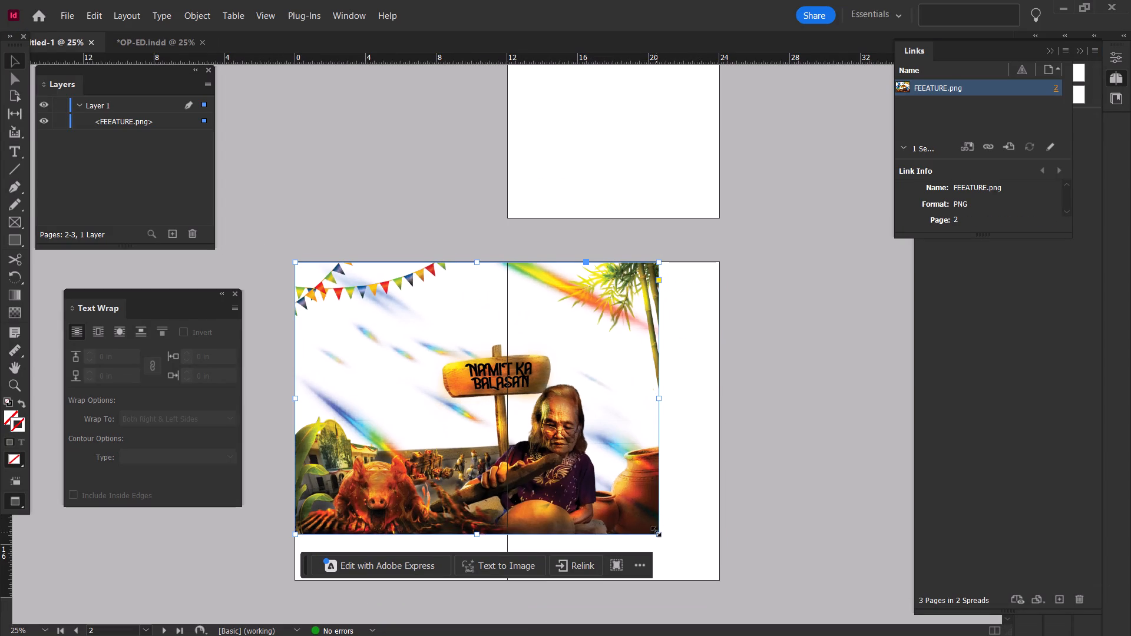
{"action": "left_click_drag", "start_coordinate": [656, 532], "coordinate": [717, 577], "text": "ctrl+shift"}
Change the display performance of the placed FEEATURE artwork and check how it renders.
{"action": "right_click", "coordinate": [698, 481]}
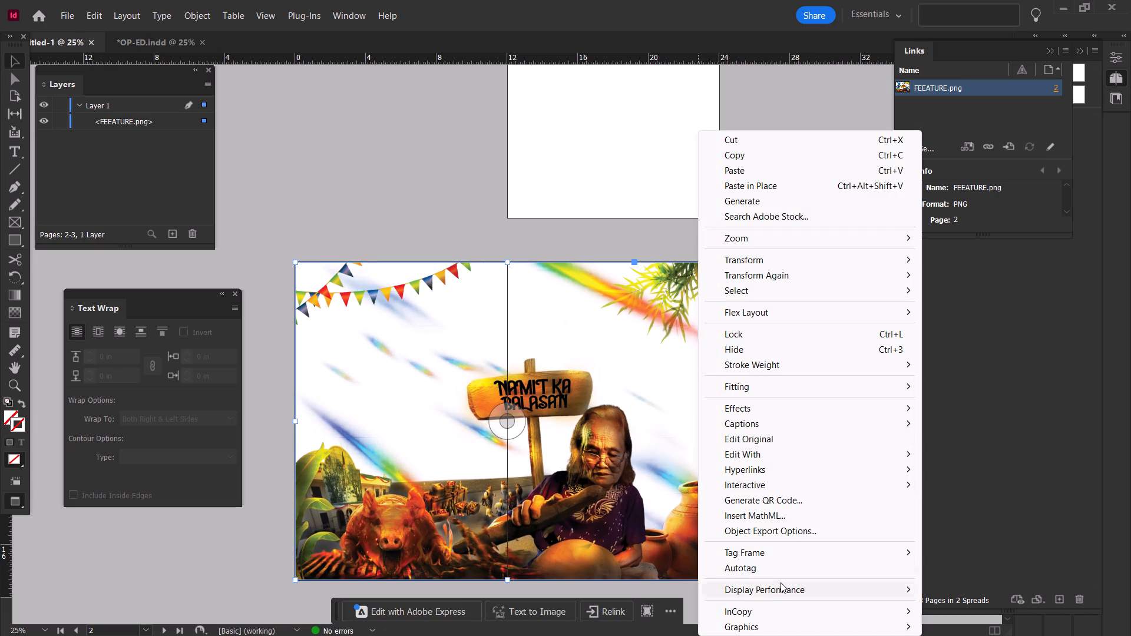
{"action": "left_click", "coordinate": [781, 584]}
{"action": "left_click", "coordinate": [945, 566]}
{"action": "scroll", "coordinate": [629, 486], "scroll_direction": "up", "scroll_amount": 1, "text": "ctrl"}
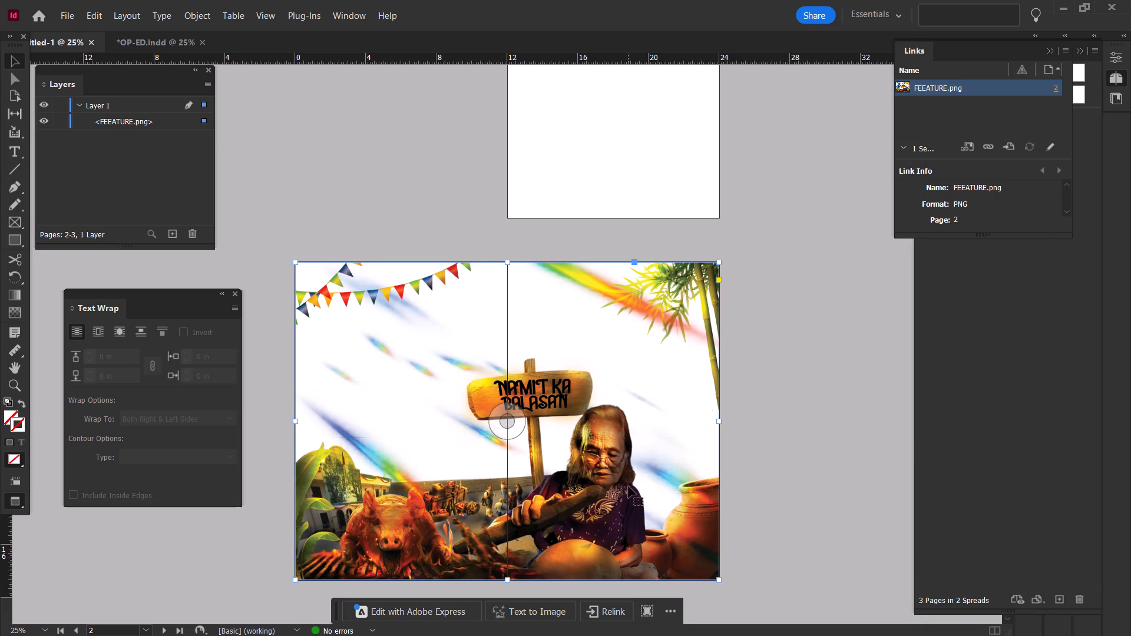
{"action": "scroll", "coordinate": [629, 486], "scroll_direction": "up", "scroll_amount": 2, "text": "ctrl"}
{"action": "scroll", "coordinate": [525, 488], "scroll_direction": "up", "scroll_amount": 3, "text": "alt"}
{"action": "scroll", "coordinate": [525, 488], "scroll_direction": "down", "scroll_amount": 3, "text": "alt"}
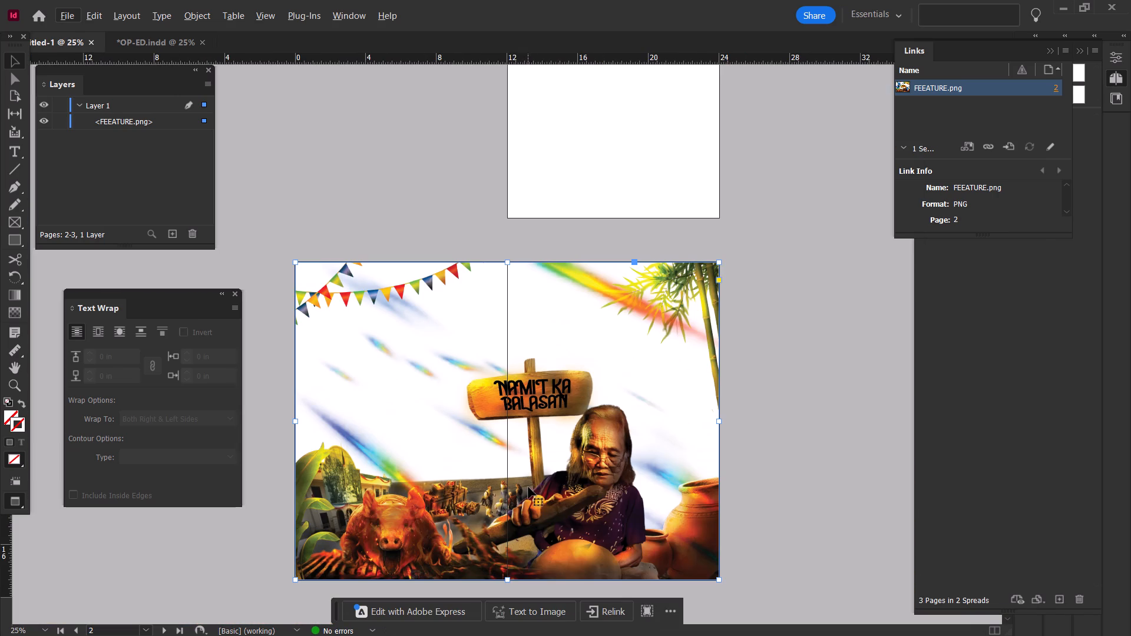
Deselect the placed FEEATURE artwork and lock it in Layer 1.
{"action": "left_click", "coordinate": [746, 370]}
{"action": "left_click", "coordinate": [57, 118]}
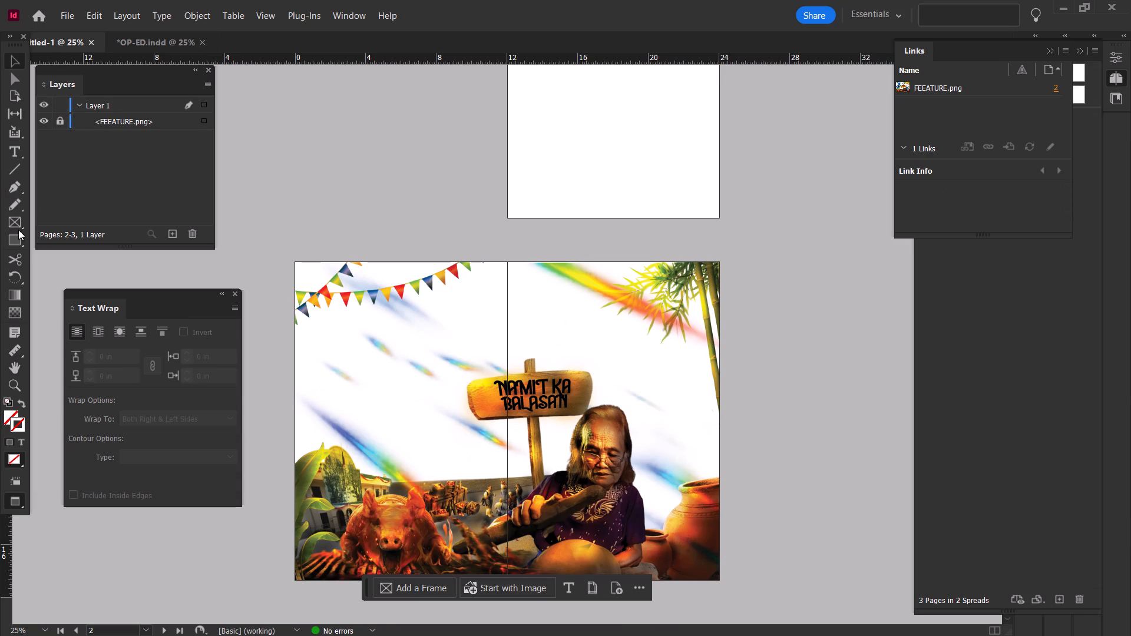
Draw an ellipse about 15.9 by 15 in over page 2 of the spread with the Ellipse Tool.
{"action": "right_click", "coordinate": [9, 240]}
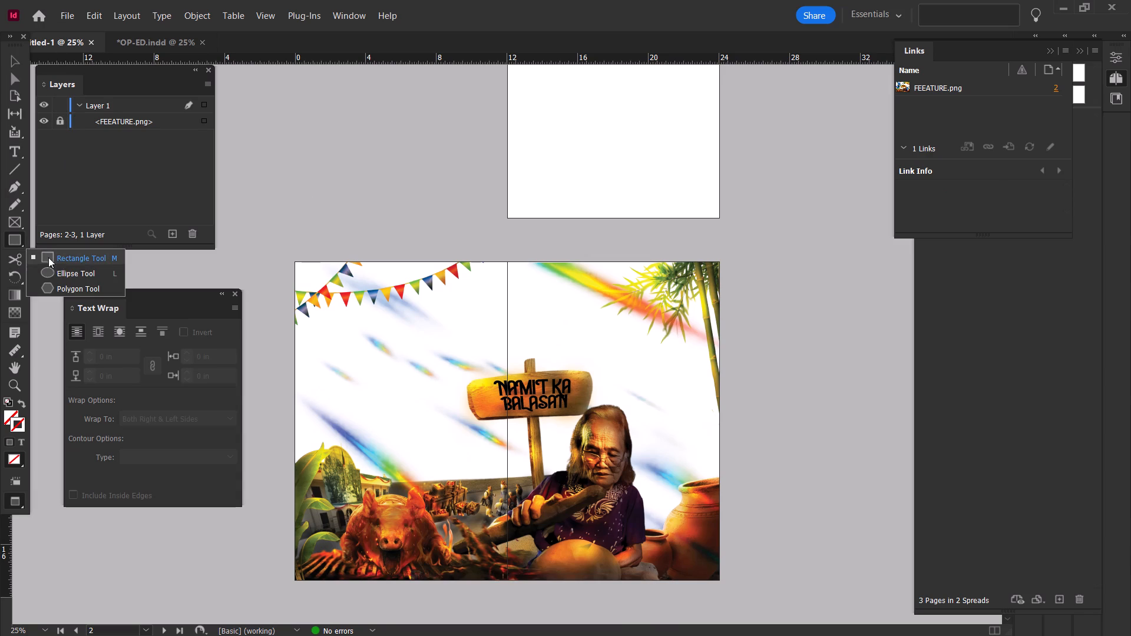
{"action": "left_click", "coordinate": [56, 269]}
{"action": "left_click_drag", "start_coordinate": [279, 253], "coordinate": [566, 516]}
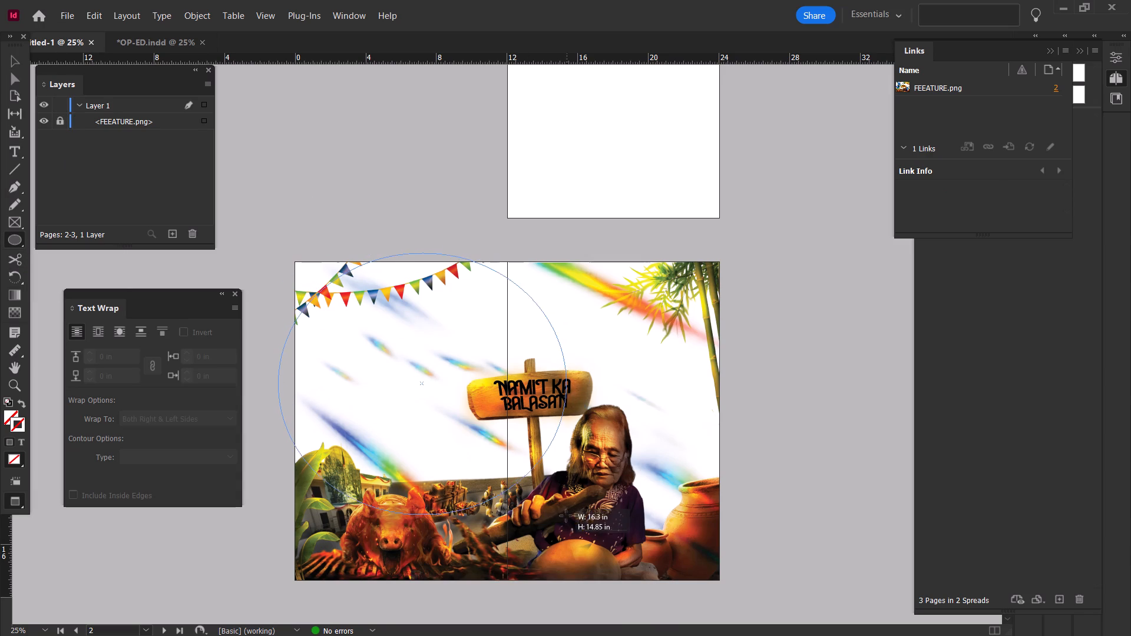
{"action": "left_click_drag", "start_coordinate": [566, 516], "coordinate": [560, 518]}
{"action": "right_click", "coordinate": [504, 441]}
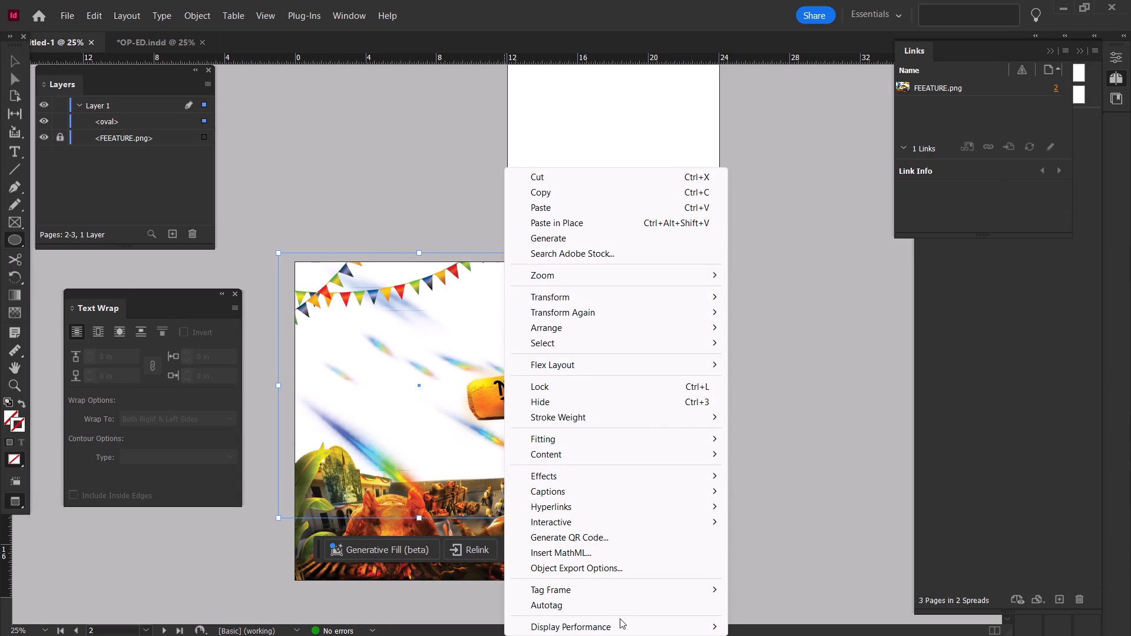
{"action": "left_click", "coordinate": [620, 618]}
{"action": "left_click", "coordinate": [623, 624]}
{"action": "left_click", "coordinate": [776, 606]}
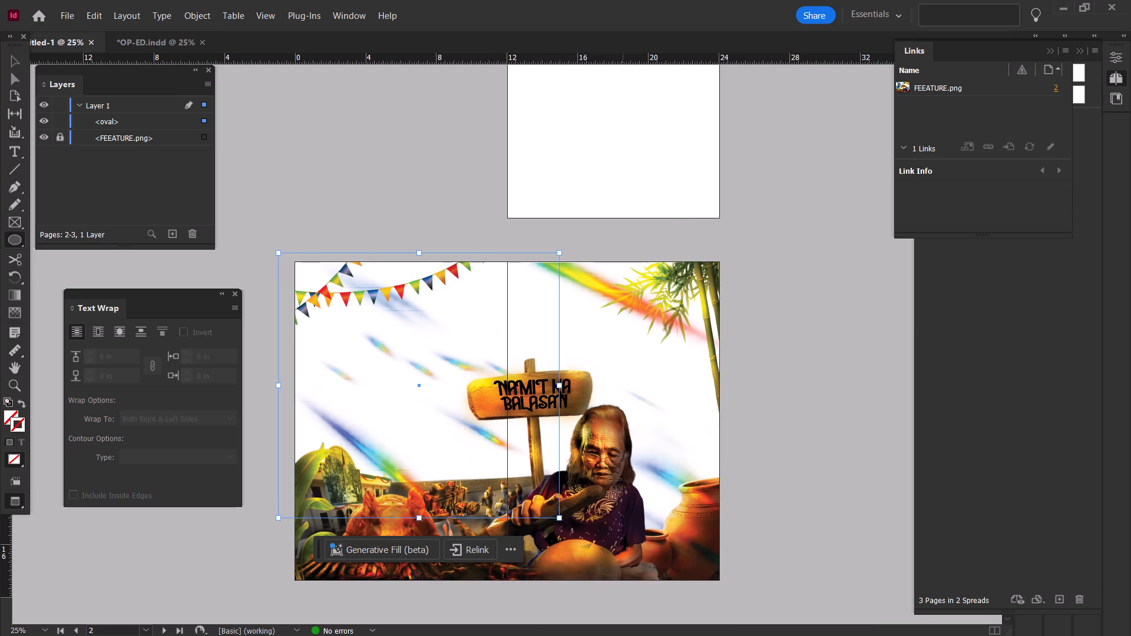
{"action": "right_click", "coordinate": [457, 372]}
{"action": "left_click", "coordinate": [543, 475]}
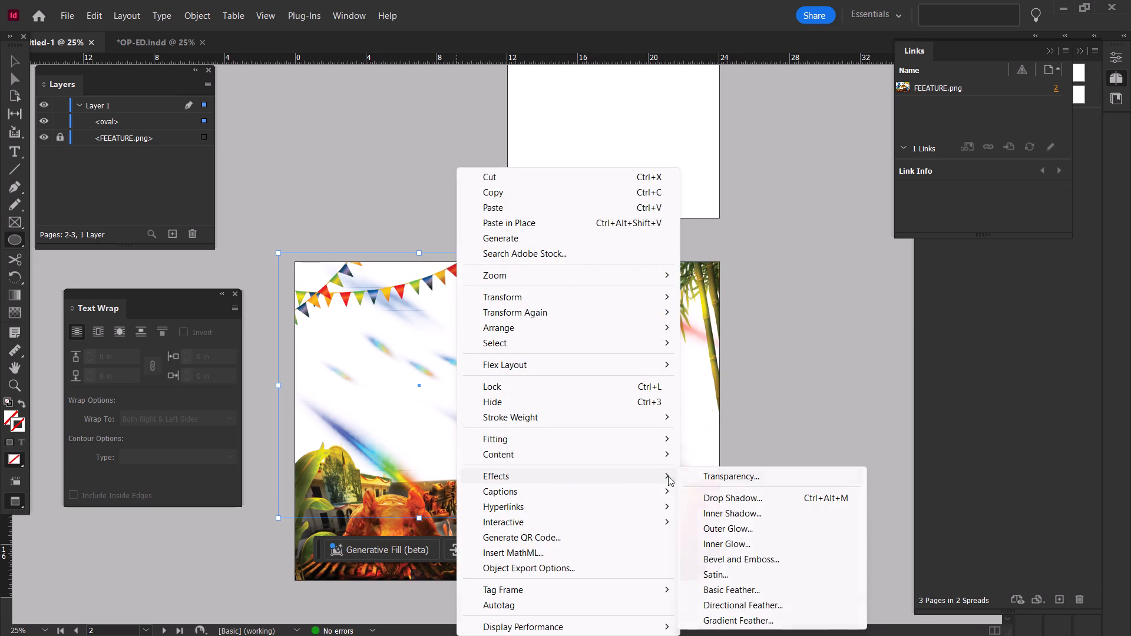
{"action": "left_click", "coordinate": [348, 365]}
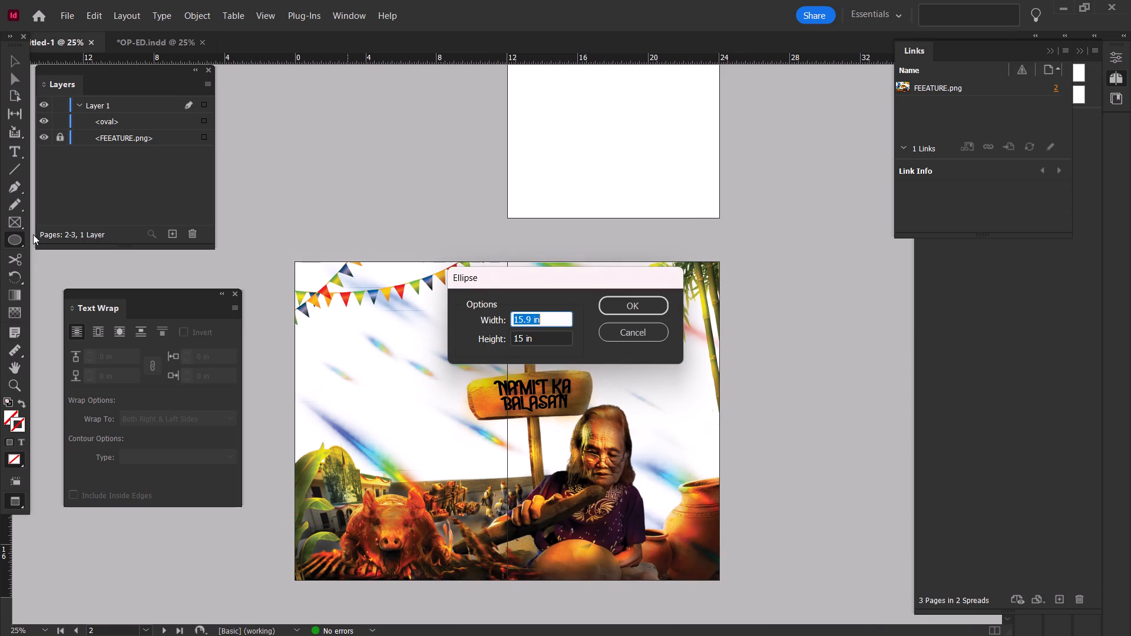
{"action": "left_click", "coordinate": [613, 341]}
Select the oval in Layer 1, collapse the Links panel and fill the oval with the C=100 M=0 Y=0 K=0 swatch.
{"action": "left_click", "coordinate": [11, 59]}
{"action": "left_click", "coordinate": [404, 390]}
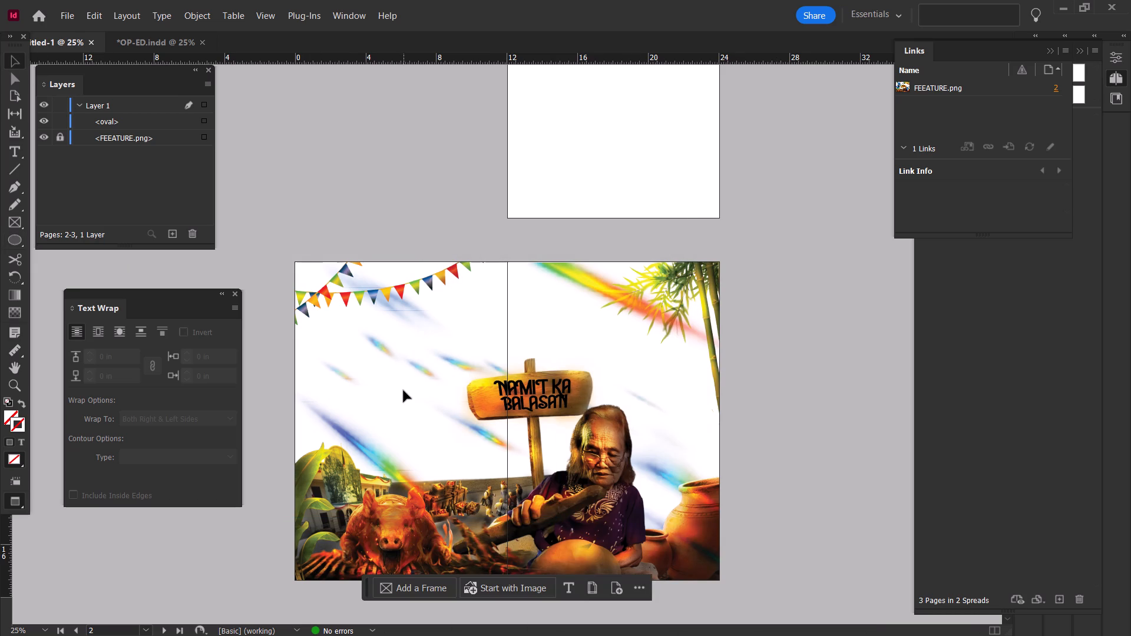
{"action": "left_click", "coordinate": [111, 124]}
{"action": "left_click", "coordinate": [203, 122]}
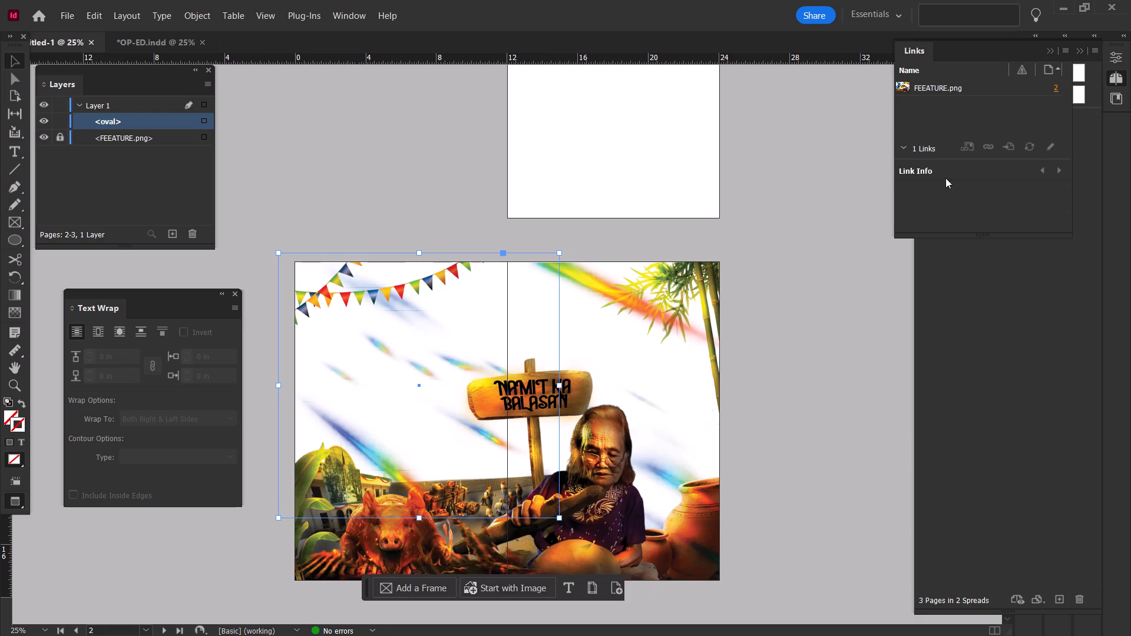
{"action": "left_click", "coordinate": [1110, 54]}
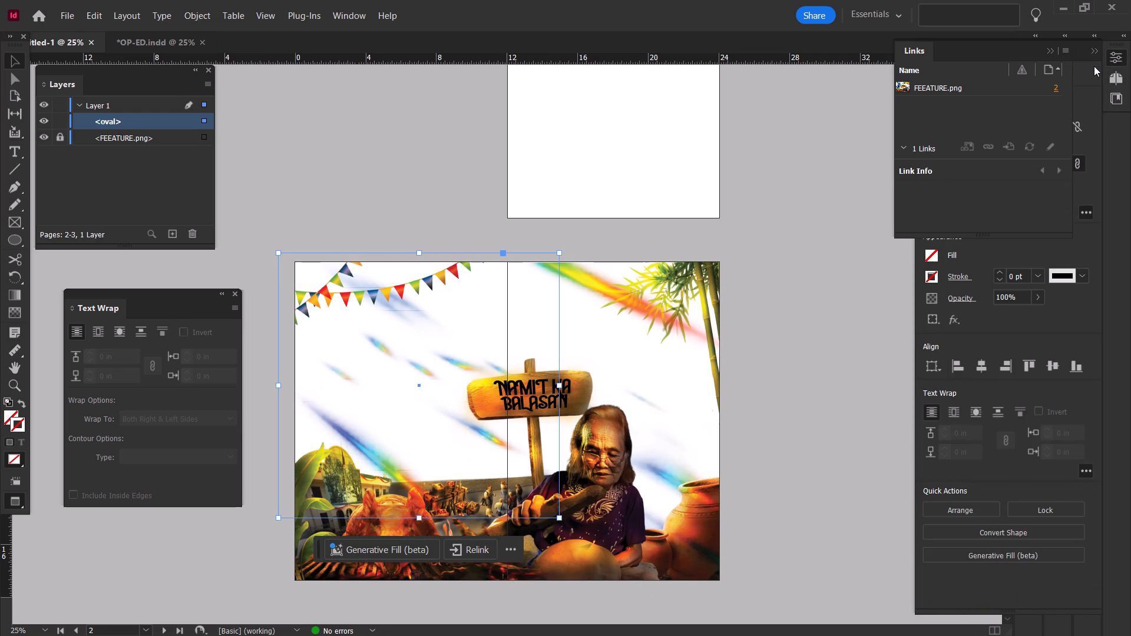
{"action": "left_click", "coordinate": [1051, 51]}
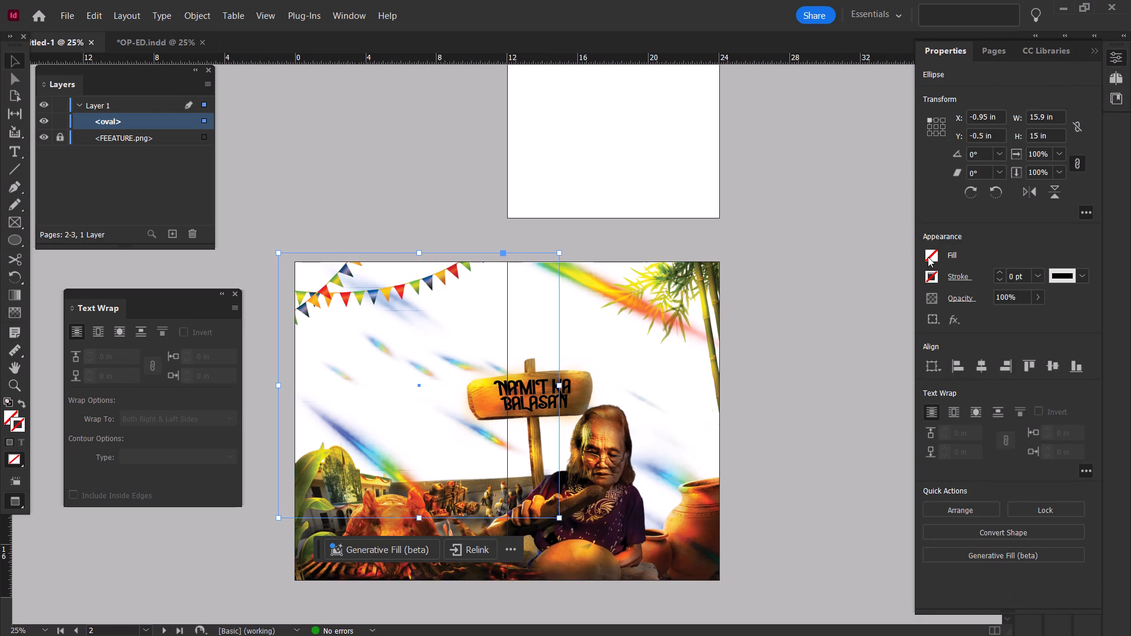
{"action": "left_click", "coordinate": [928, 256]}
{"action": "left_click", "coordinate": [794, 416]}
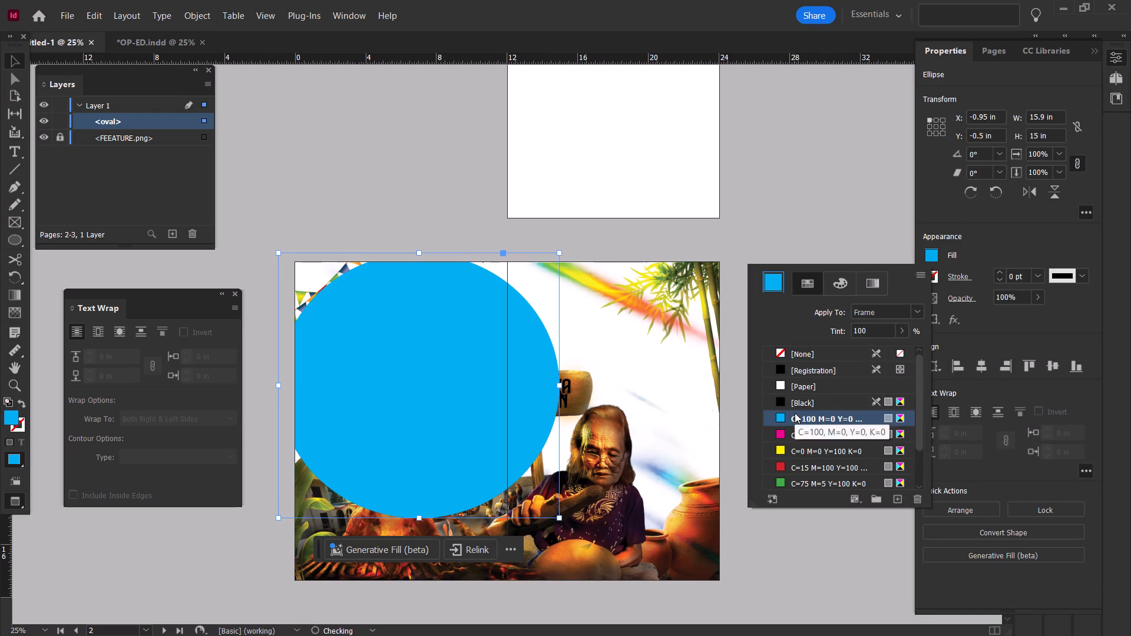
Change the oval's fill to a lighter sky blue using the Color Picker.
{"action": "left_click", "coordinate": [769, 285]}
{"action": "left_click", "coordinate": [773, 284]}
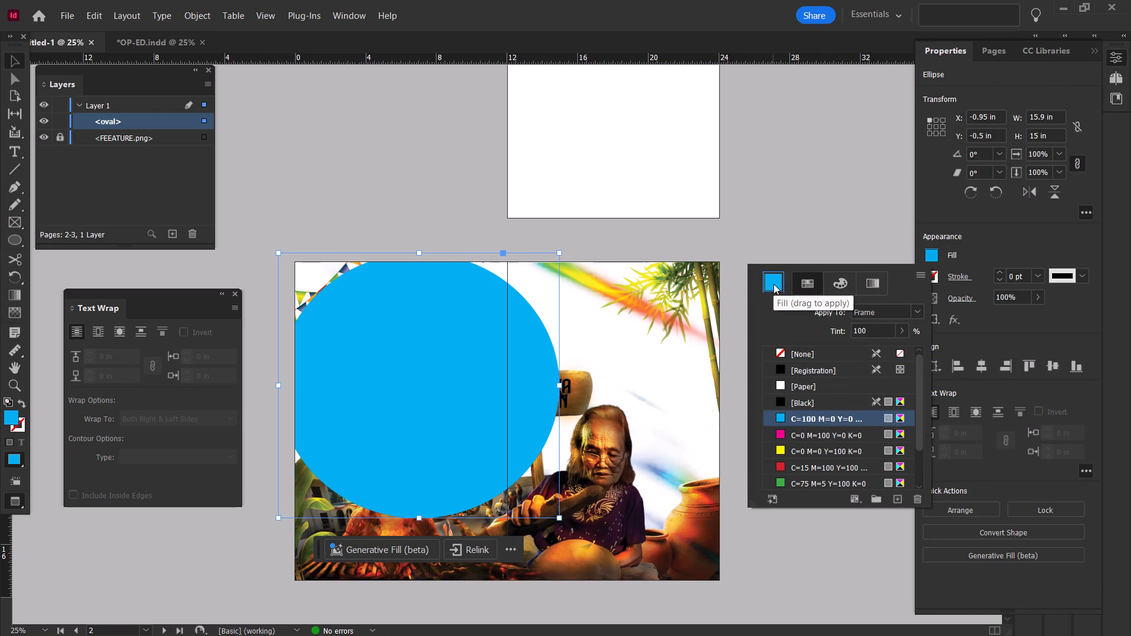
{"action": "double_click", "coordinate": [773, 284]}
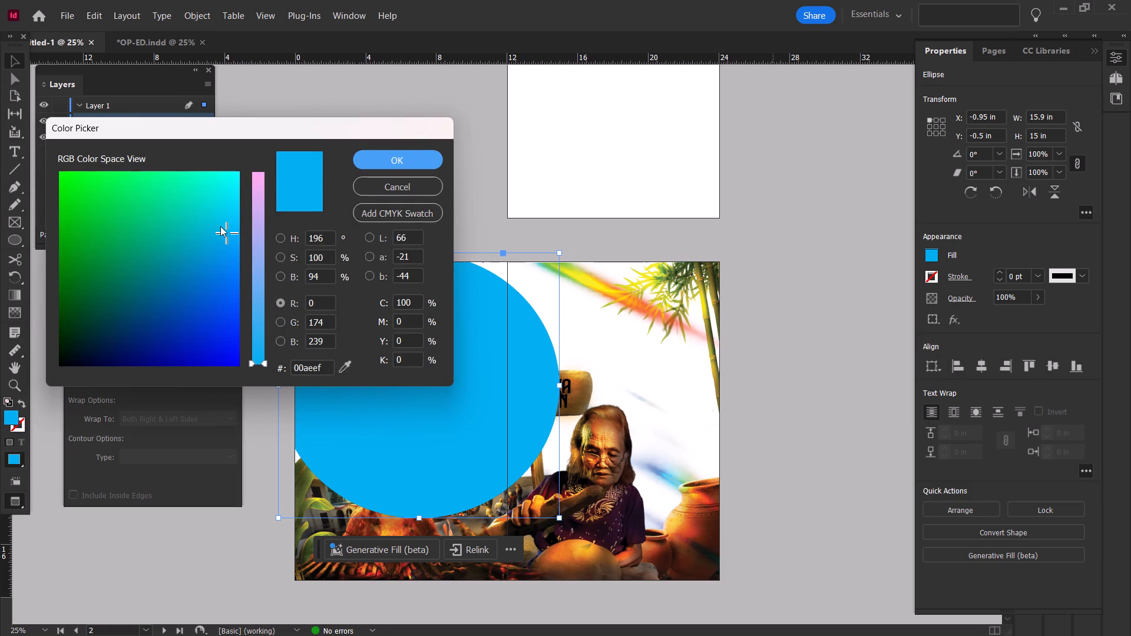
{"action": "left_click_drag", "start_coordinate": [220, 226], "coordinate": [244, 206]}
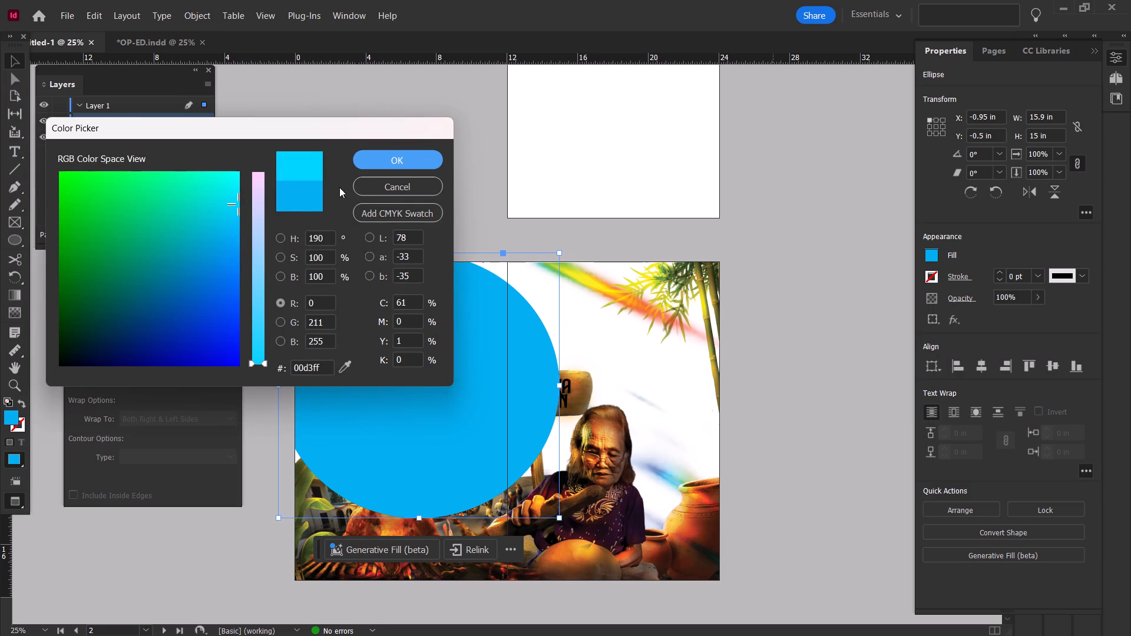
{"action": "left_click_drag", "start_coordinate": [228, 208], "coordinate": [256, 195]}
{"action": "left_click", "coordinate": [390, 165]}
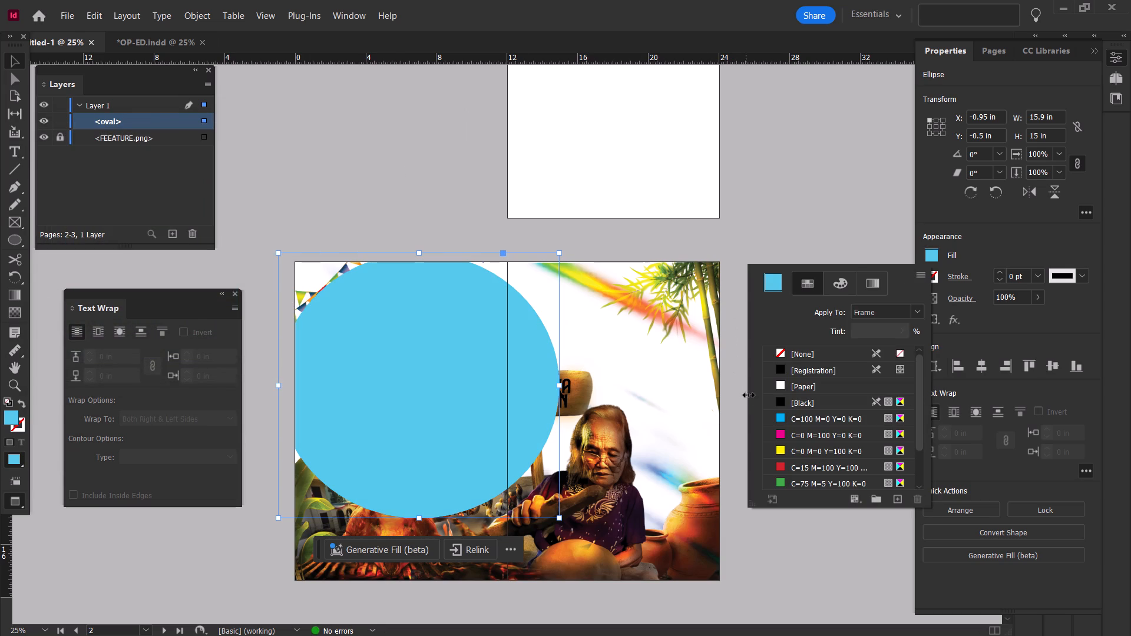
Apply a Radial Gradient Feather to the oval, shifting the gradient midpoint well towards the transparent end stop at 100%.
{"action": "left_click", "coordinate": [514, 418]}
{"action": "right_click", "coordinate": [514, 418]}
{"action": "left_click", "coordinate": [604, 471]}
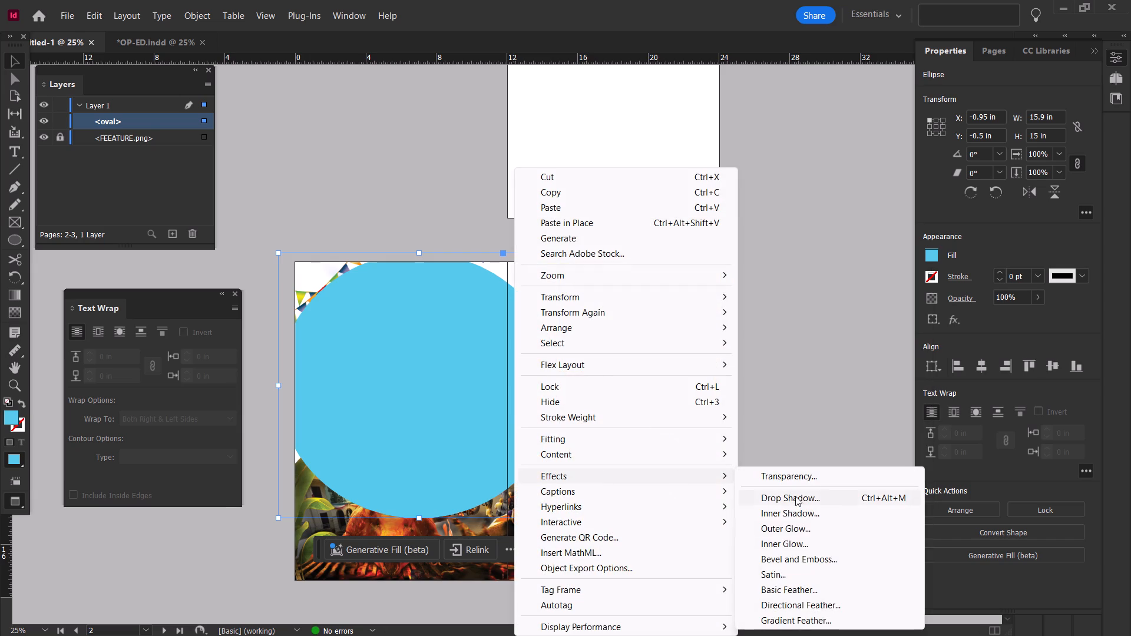
{"action": "left_click", "coordinate": [807, 613]}
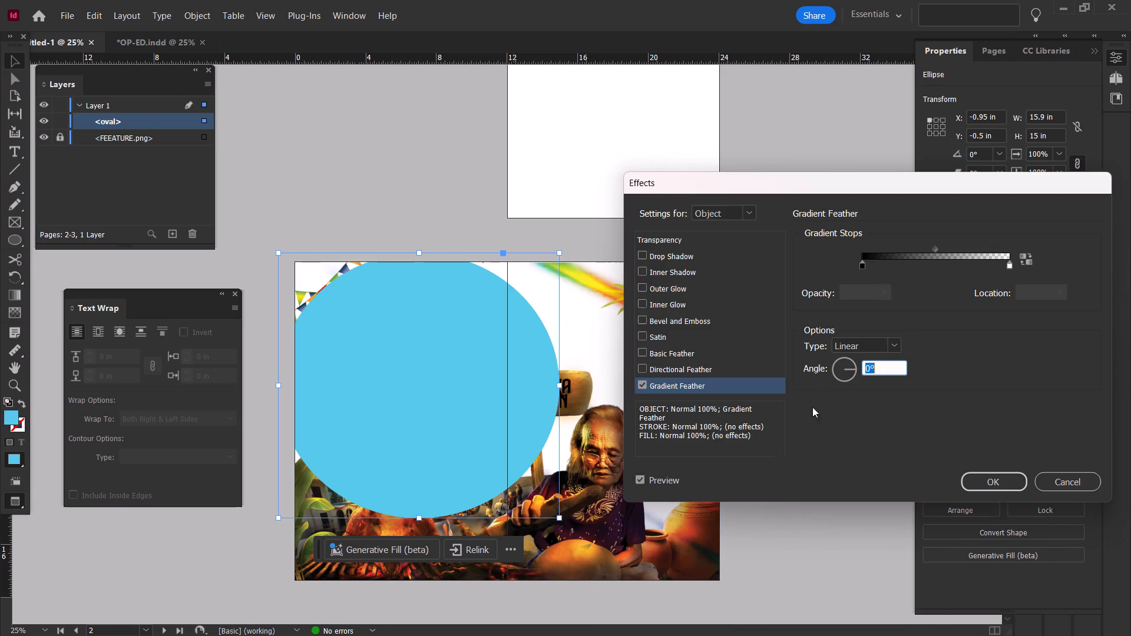
{"action": "left_click", "coordinate": [889, 341]}
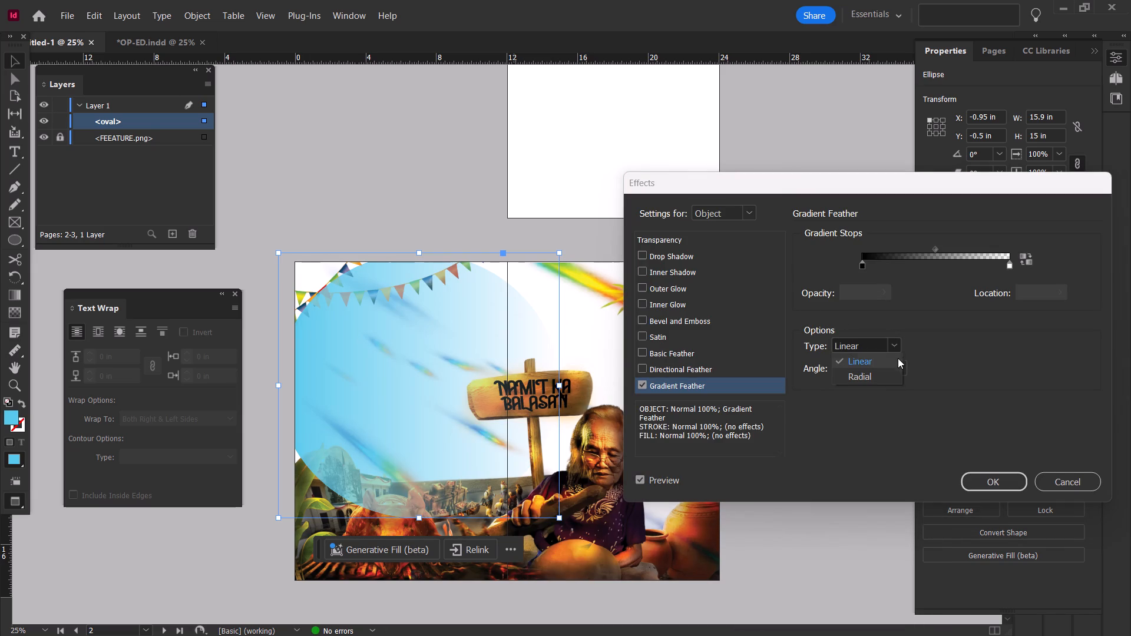
{"action": "left_click", "coordinate": [881, 379]}
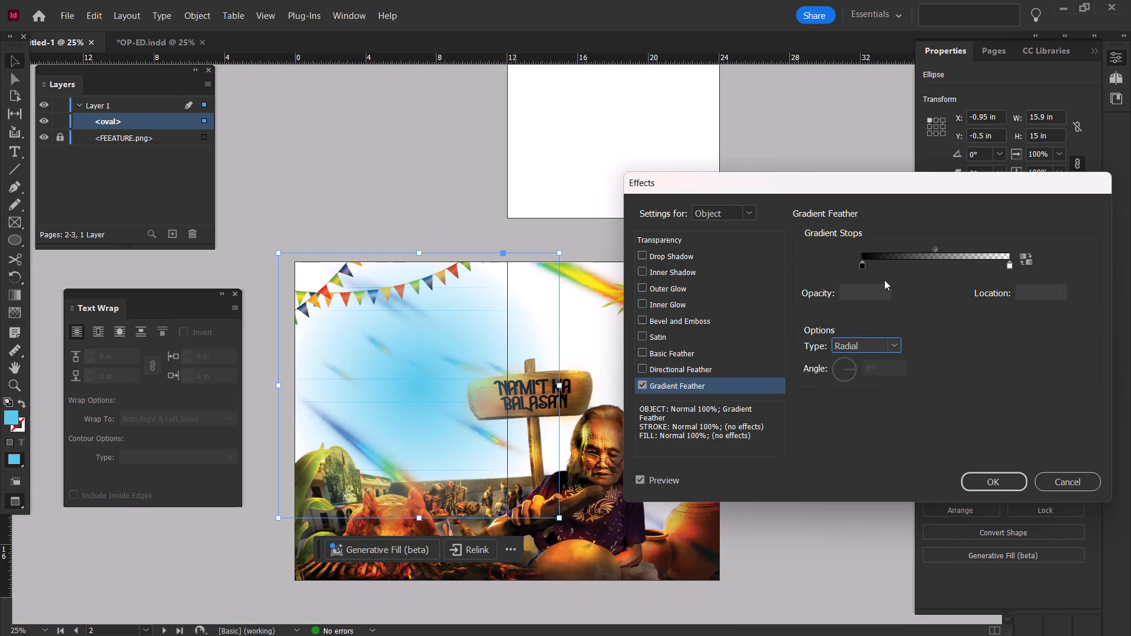
{"action": "left_click_drag", "start_coordinate": [934, 246], "coordinate": [1039, 254]}
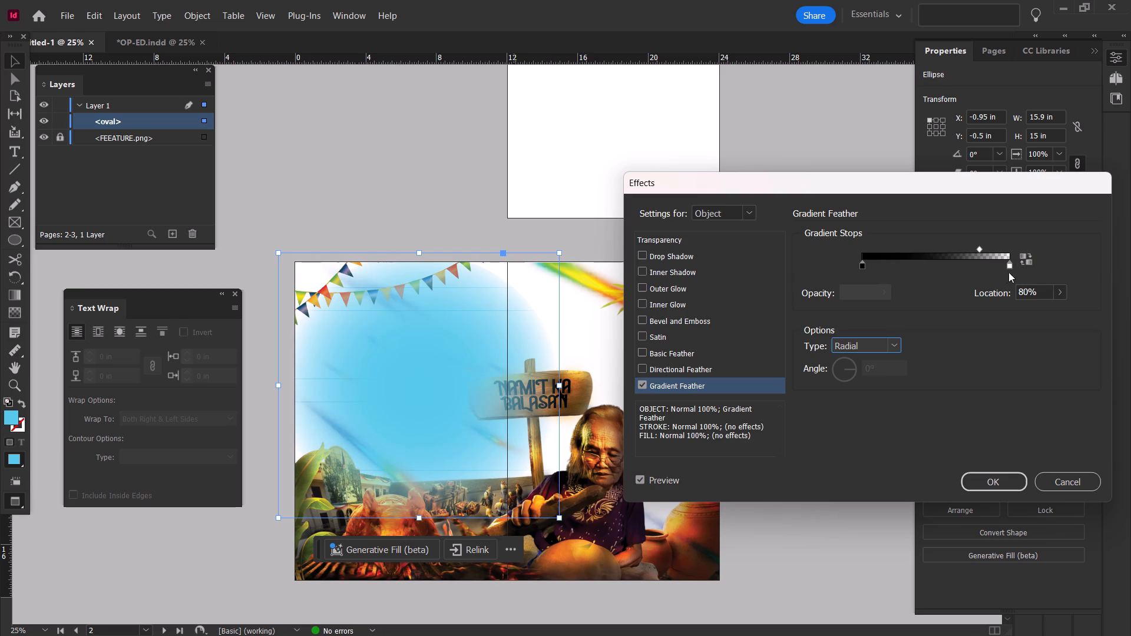
{"action": "left_click_drag", "start_coordinate": [980, 249], "coordinate": [1044, 252]}
{"action": "left_click_drag", "start_coordinate": [1008, 265], "coordinate": [1047, 266]}
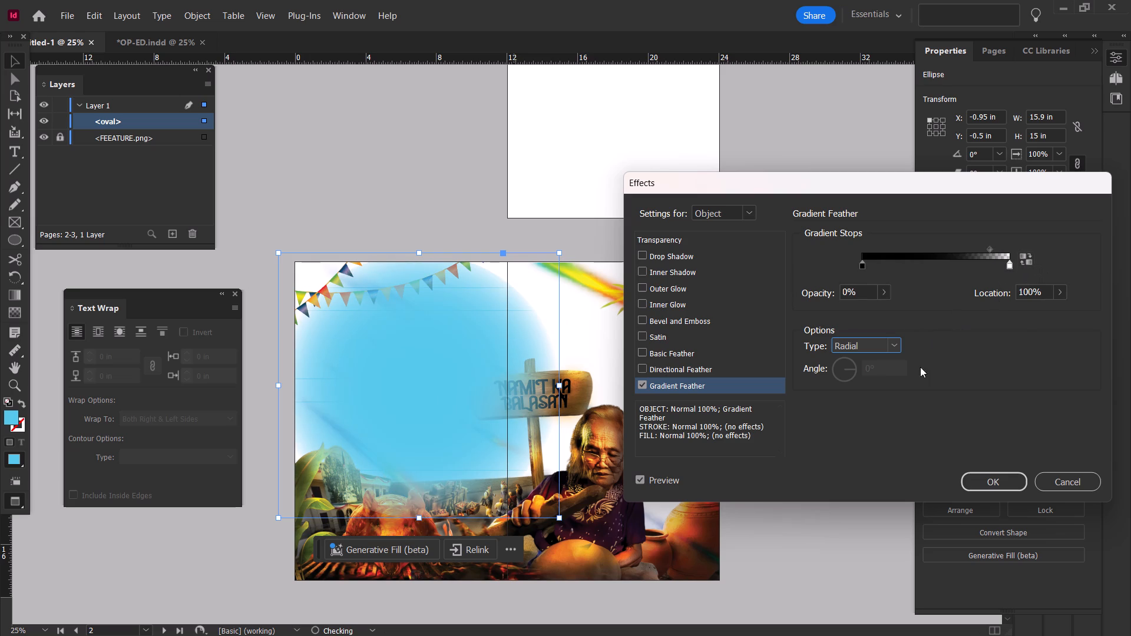
{"action": "left_click", "coordinate": [969, 470]}
{"action": "left_click", "coordinate": [970, 473]}
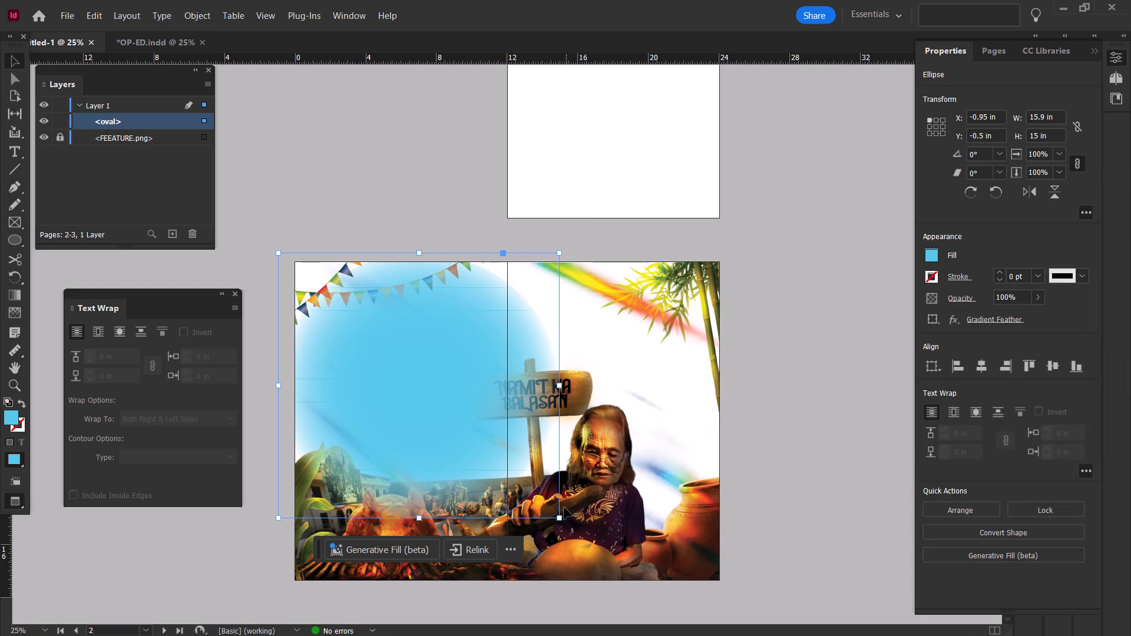
Enlarge the feathered oval to about 20.1 by 18.95 in and move it over page 3, at about X 8.8 in, Y -2.25 in.
{"action": "left_click_drag", "start_coordinate": [557, 515], "coordinate": [633, 588]}
{"action": "left_click_drag", "start_coordinate": [504, 449], "coordinate": [721, 432]}
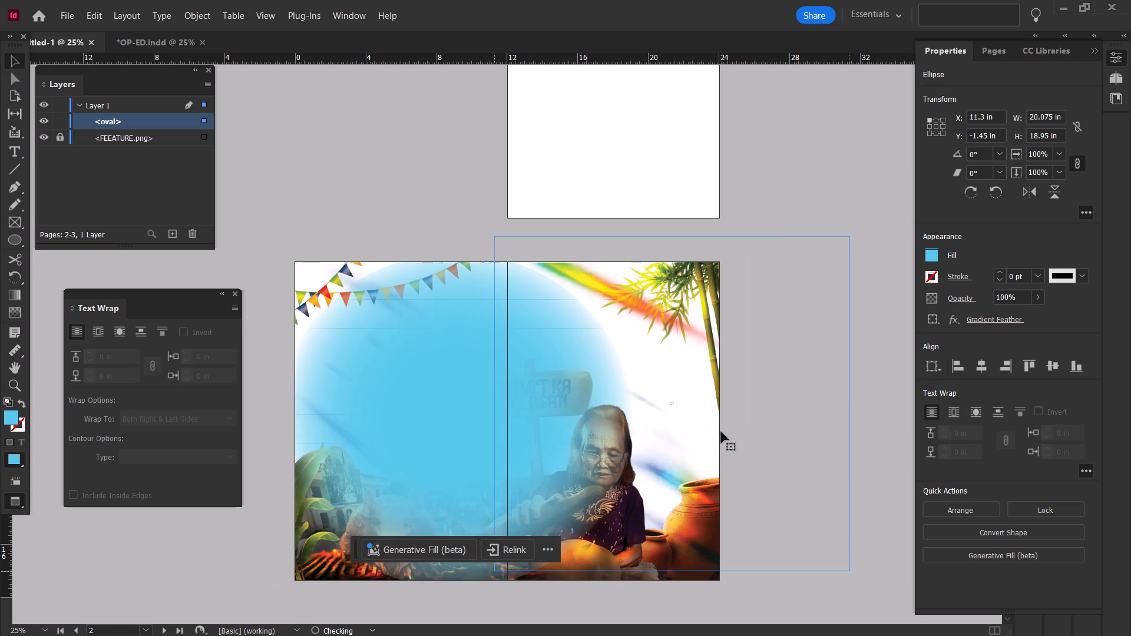
{"action": "left_click_drag", "start_coordinate": [709, 432], "coordinate": [682, 423]}
{"action": "left_click_drag", "start_coordinate": [689, 423], "coordinate": [673, 420]}
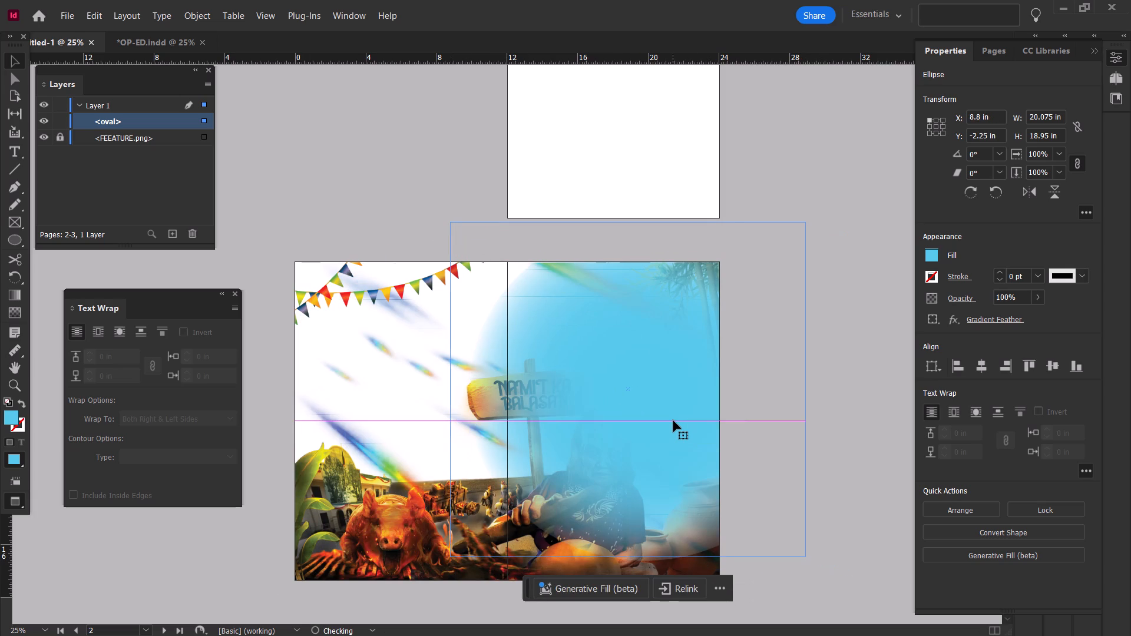
Send the blue oval backward behind the locked FEEATURE artwork.
{"action": "key", "text": "ctrl+bracketleft"}
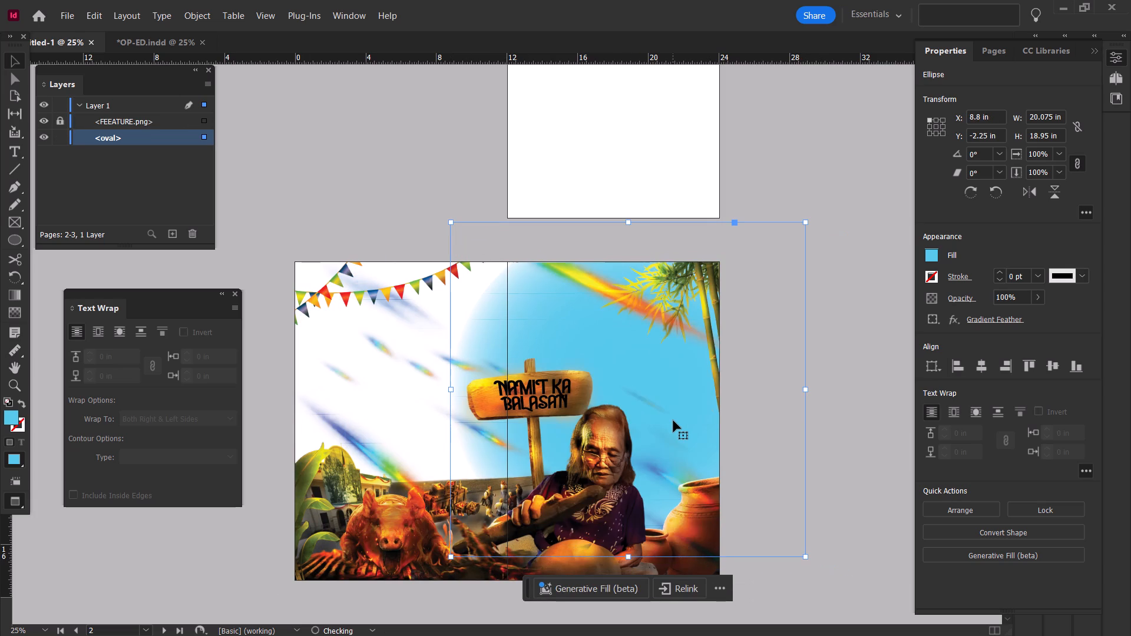
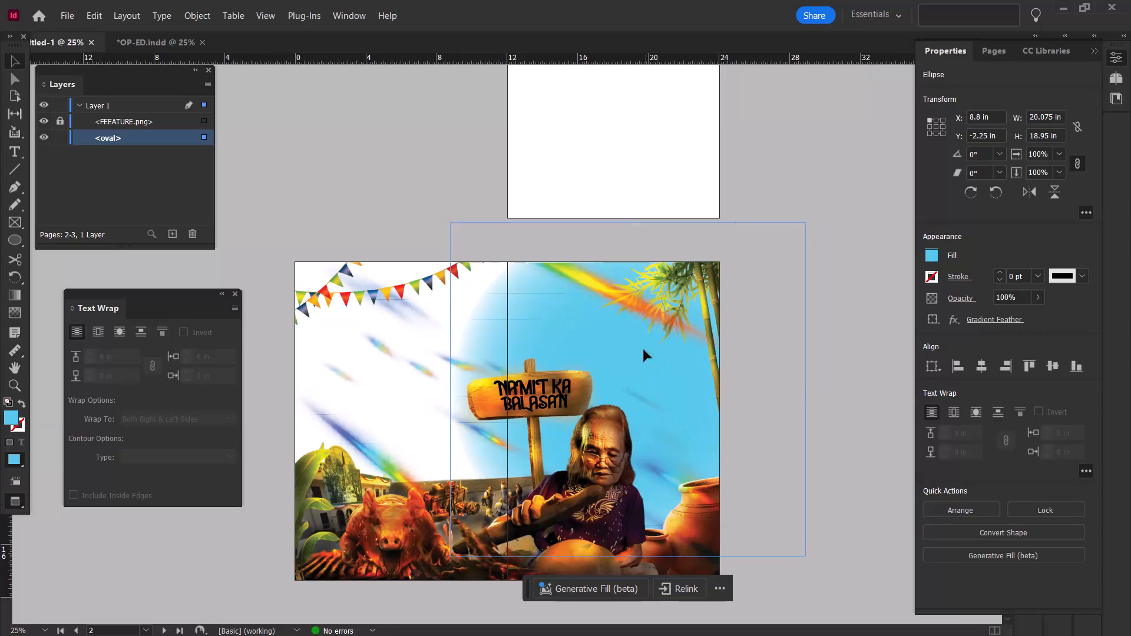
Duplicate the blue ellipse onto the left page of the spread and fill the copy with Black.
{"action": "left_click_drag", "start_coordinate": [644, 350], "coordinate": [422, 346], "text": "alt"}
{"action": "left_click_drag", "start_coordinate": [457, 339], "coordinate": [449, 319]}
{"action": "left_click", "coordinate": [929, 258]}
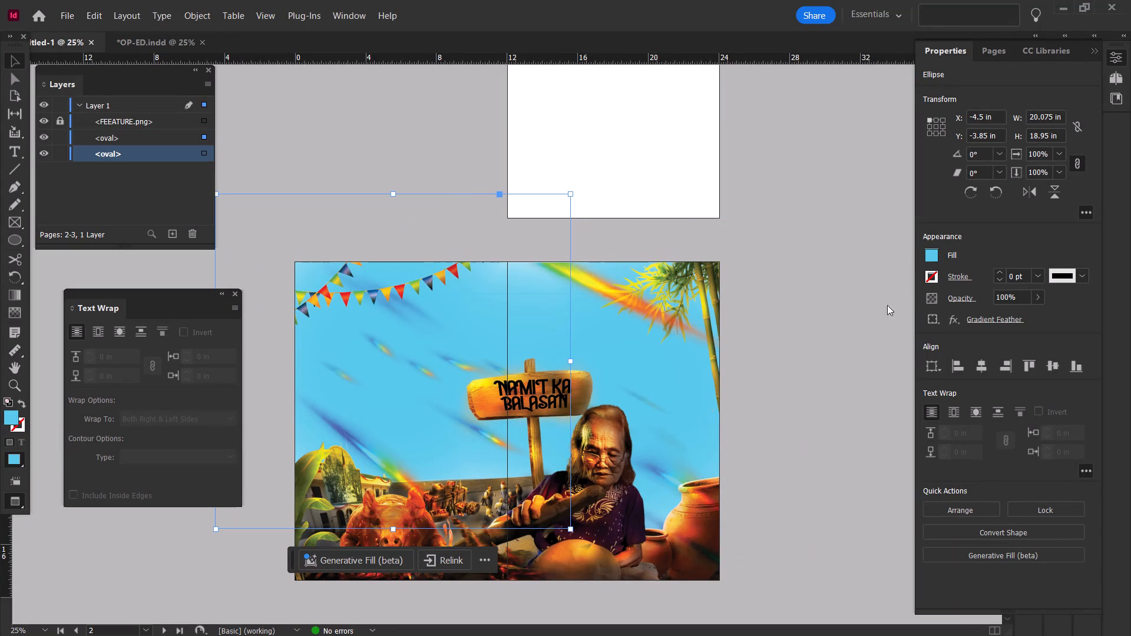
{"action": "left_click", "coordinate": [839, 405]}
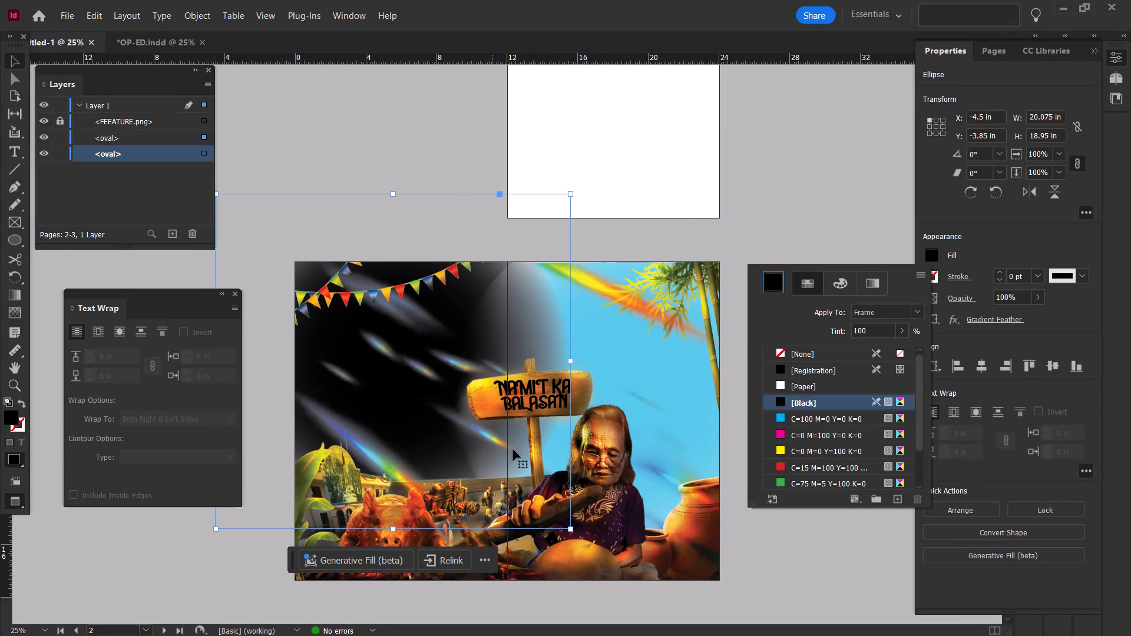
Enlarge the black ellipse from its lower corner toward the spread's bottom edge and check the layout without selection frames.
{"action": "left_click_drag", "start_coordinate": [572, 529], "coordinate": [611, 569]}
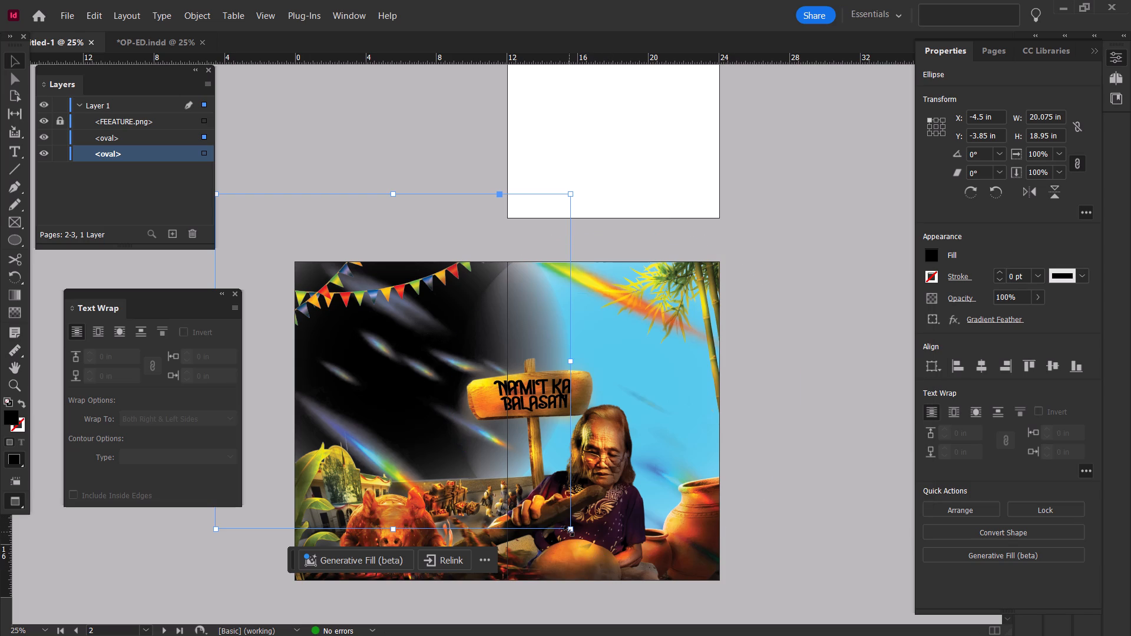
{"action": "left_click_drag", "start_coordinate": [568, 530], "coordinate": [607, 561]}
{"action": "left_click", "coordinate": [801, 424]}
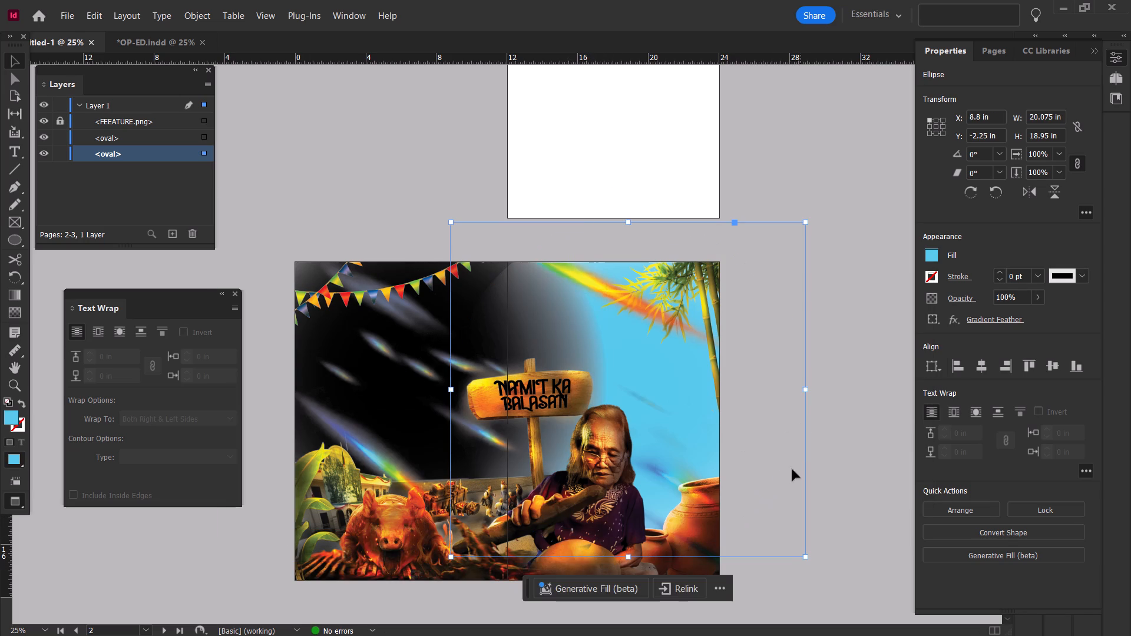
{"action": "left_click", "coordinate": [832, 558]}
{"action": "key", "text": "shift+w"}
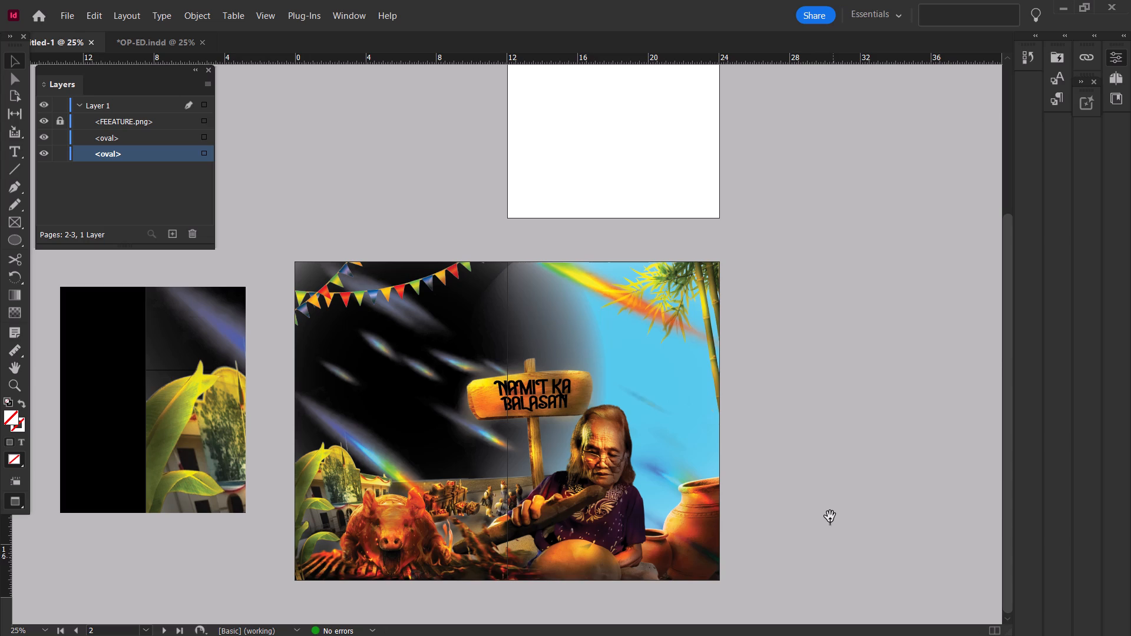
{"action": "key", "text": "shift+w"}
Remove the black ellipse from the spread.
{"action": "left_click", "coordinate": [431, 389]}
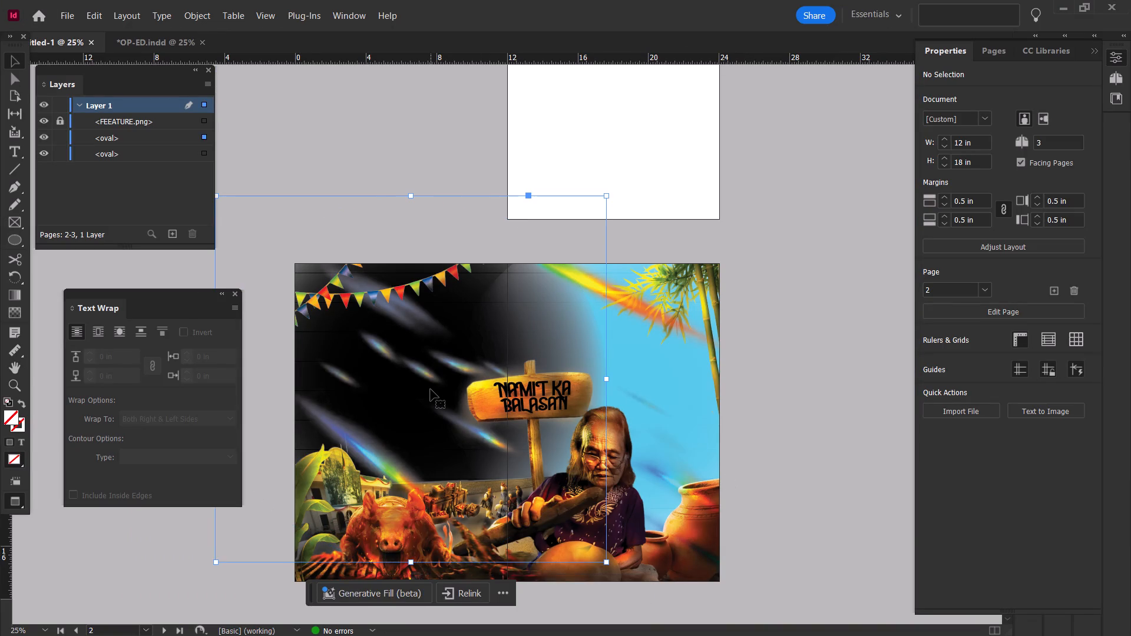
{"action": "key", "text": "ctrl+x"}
Rotate the blue ellipse about 18.9° and enlarge it to about 30.15 × 25.73 in so it covers both pages, checking the result.
{"action": "left_click", "coordinate": [626, 340]}
{"action": "left_click_drag", "start_coordinate": [451, 219], "coordinate": [406, 211]}
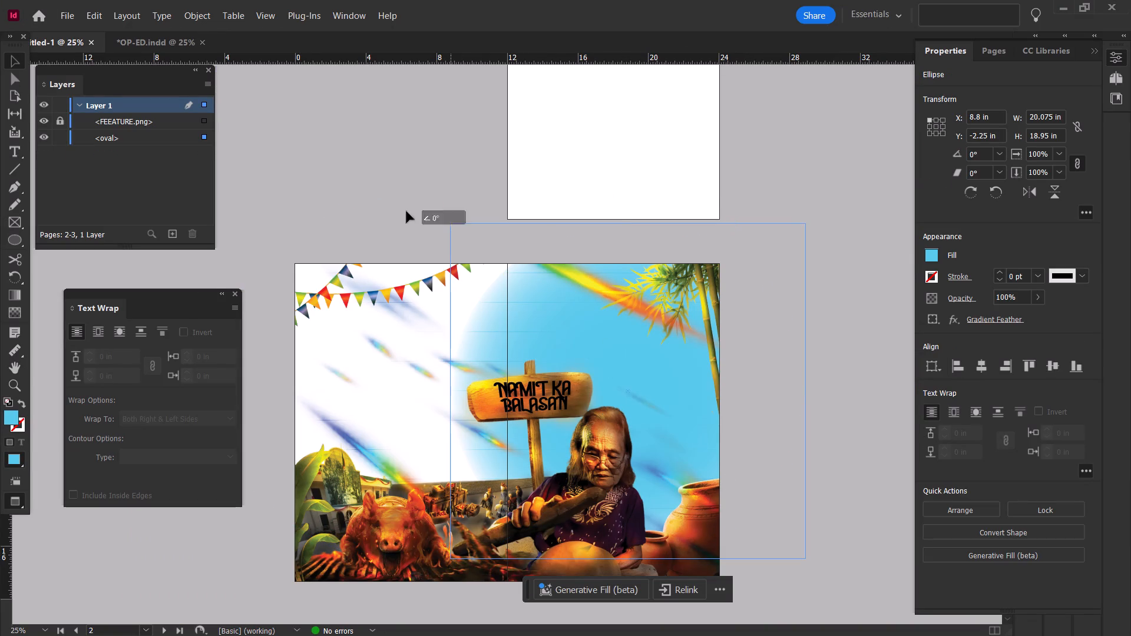
{"action": "left_click_drag", "start_coordinate": [406, 211], "coordinate": [226, 204]}
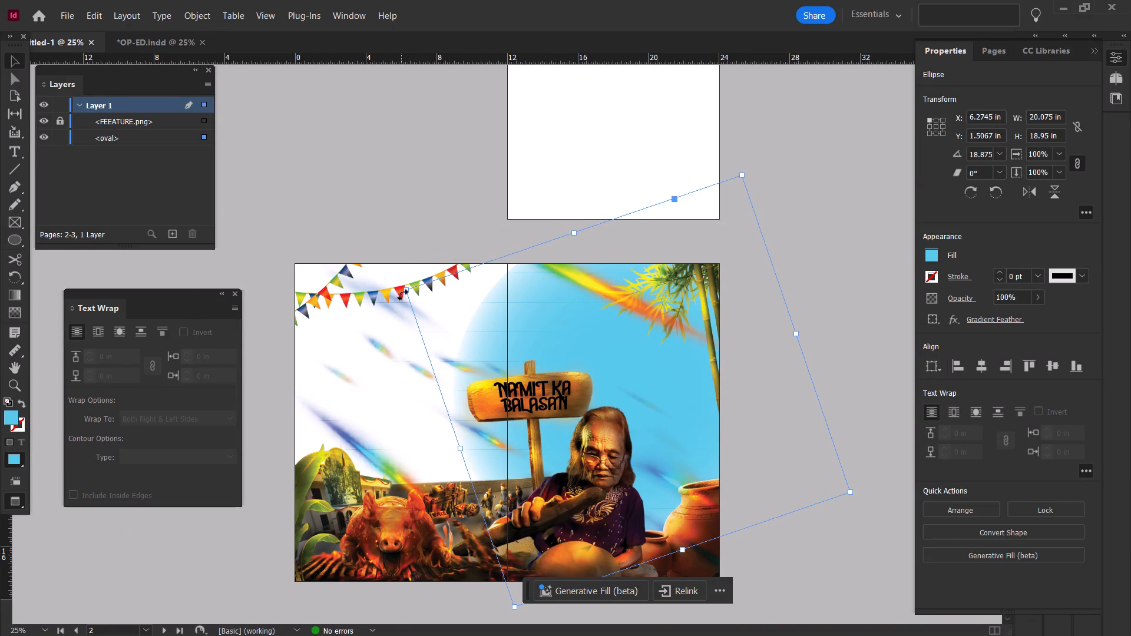
{"action": "left_click_drag", "start_coordinate": [406, 291], "coordinate": [199, 234]}
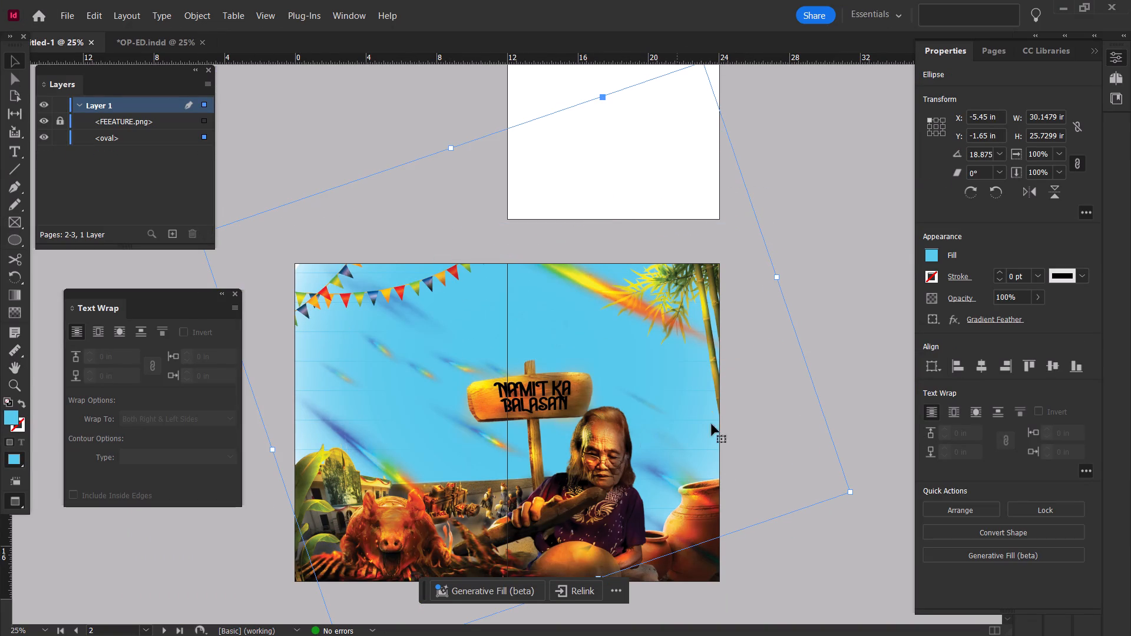
{"action": "left_click", "coordinate": [822, 361]}
{"action": "scroll", "coordinate": [801, 374], "scroll_direction": "up", "scroll_amount": 2, "text": "ctrl"}
{"action": "left_click", "coordinate": [775, 424]}
{"action": "key", "text": "shift+w"}
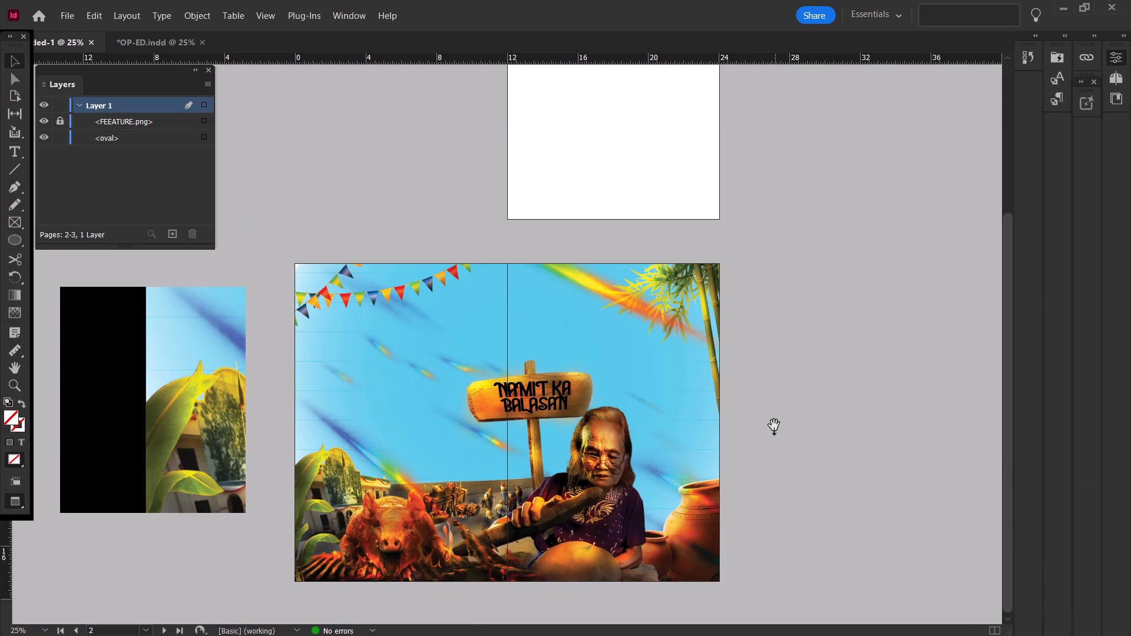
{"action": "key", "text": "shift+w"}
Switch to Photoshop and compare the feature artwork with the dark 07bdc2b...f3b7d6 layer shown and hidden.
{"action": "left_click", "coordinate": [653, 618]}
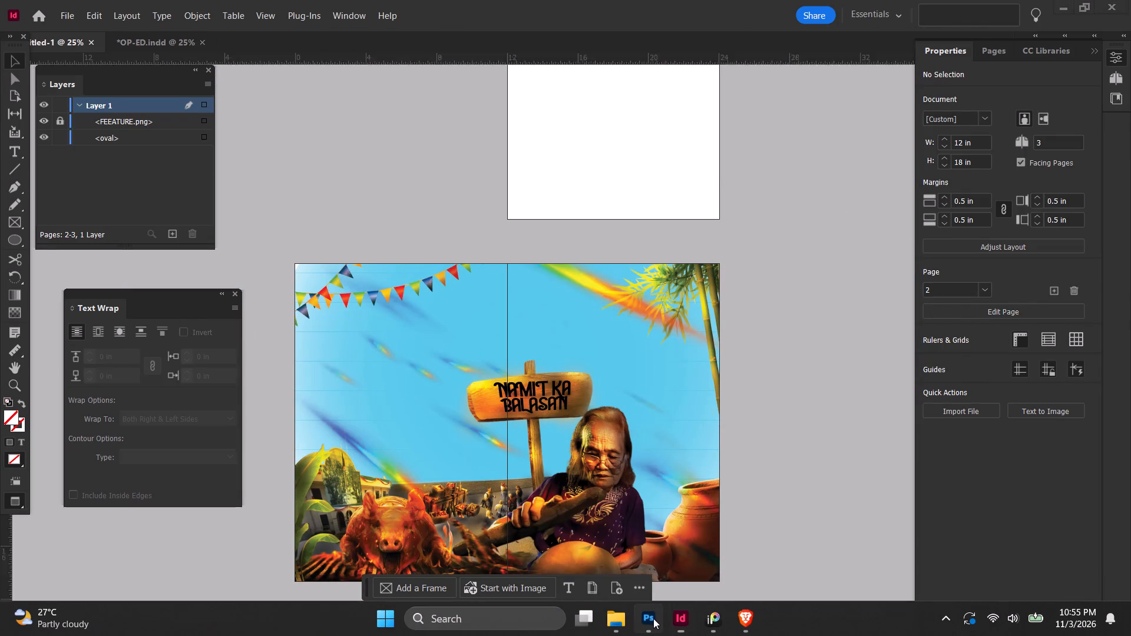
{"action": "left_click", "coordinate": [113, 314]}
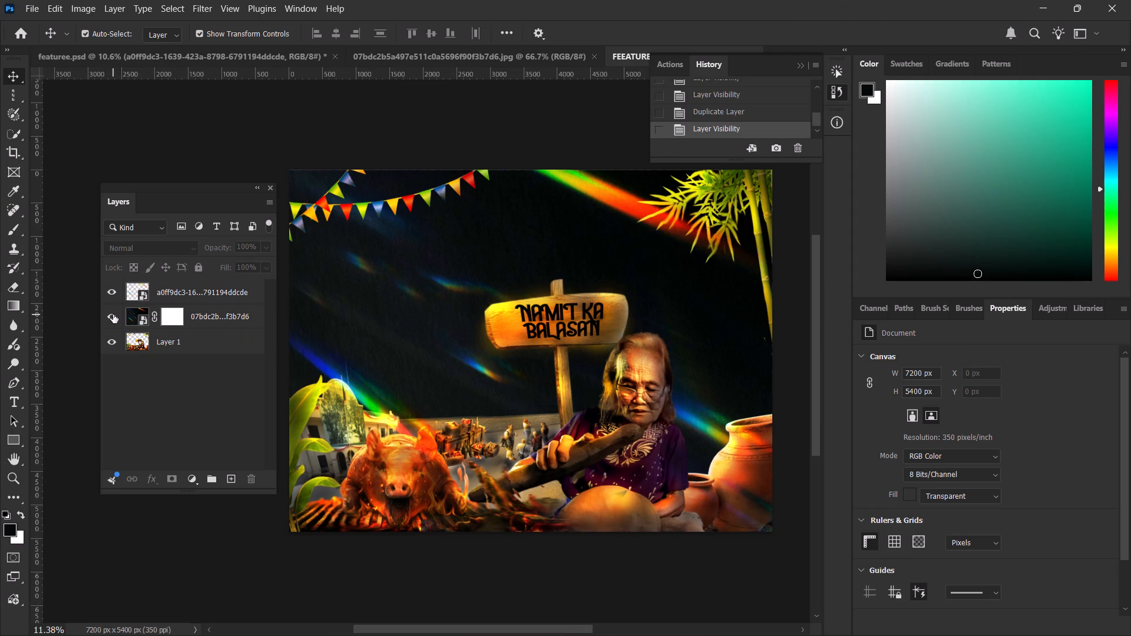
{"action": "left_click", "coordinate": [677, 569]}
{"action": "key", "text": "shift+w"}
{"action": "left_click", "coordinate": [676, 455]}
{"action": "key", "text": "shift+w"}
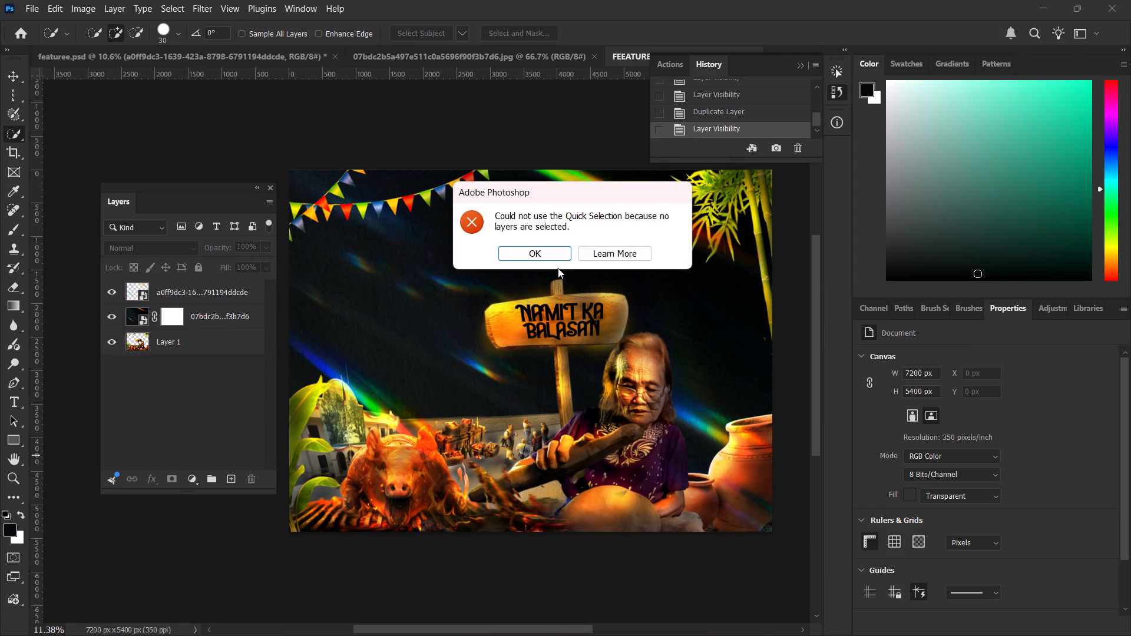
{"action": "left_click", "coordinate": [547, 254]}
{"action": "scroll", "coordinate": [628, 269], "scroll_direction": "down", "scroll_amount": 5, "text": "ctrl"}
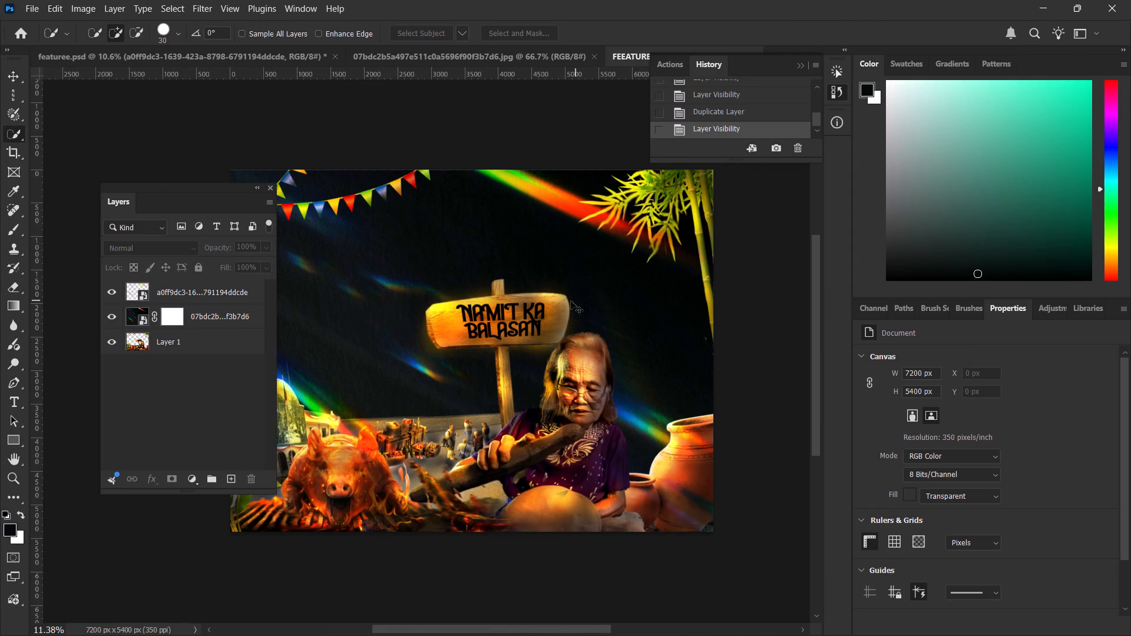
{"action": "left_click", "coordinate": [112, 316]}
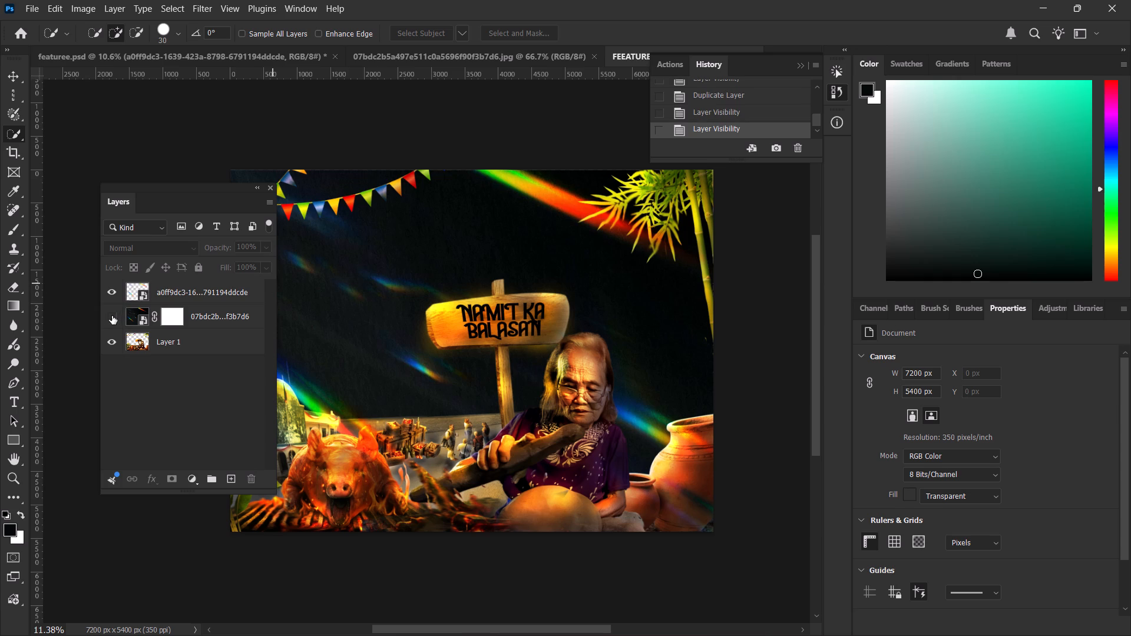
Draw a rectangle about 7230 × 5380 px over the whole canvas and place it beneath all other layers.
{"action": "scroll", "coordinate": [361, 337], "scroll_direction": "up", "scroll_amount": 6, "text": "ctrl"}
{"action": "scroll", "coordinate": [371, 332], "scroll_direction": "down", "scroll_amount": 3, "text": "ctrl"}
{"action": "scroll", "coordinate": [371, 332], "scroll_direction": "up", "scroll_amount": 4, "text": "ctrl"}
{"action": "scroll", "coordinate": [372, 332], "scroll_direction": "down", "scroll_amount": 4, "text": "ctrl"}
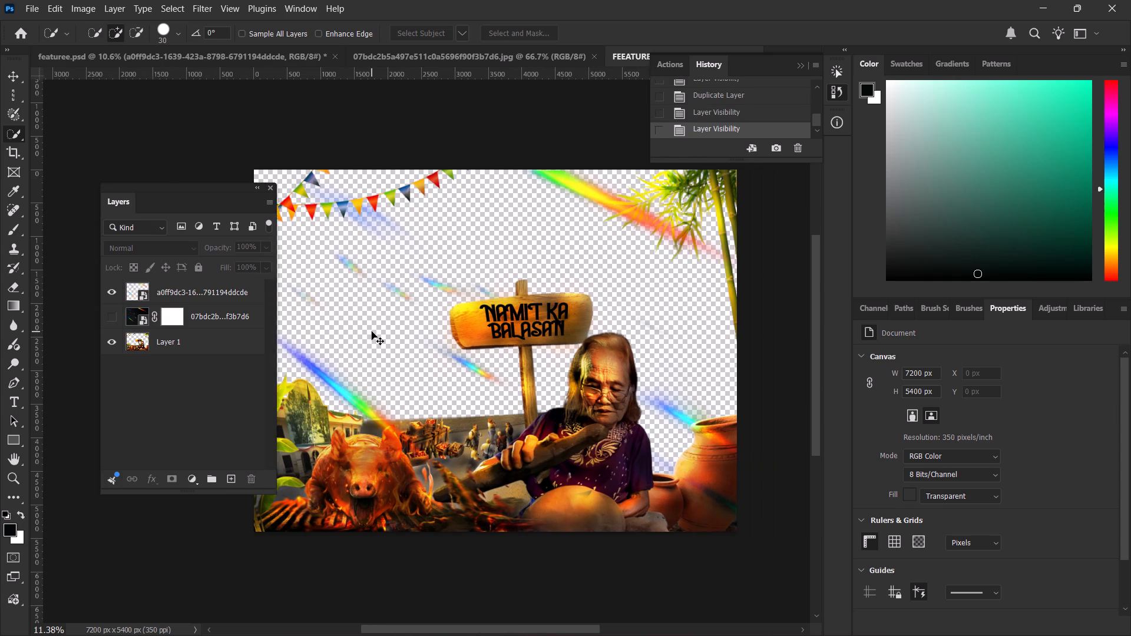
{"action": "scroll", "coordinate": [372, 332], "scroll_direction": "down", "scroll_amount": 2, "text": "ctrl"}
{"action": "scroll", "coordinate": [372, 332], "scroll_direction": "up", "scroll_amount": 10, "text": "ctrl"}
{"action": "scroll", "coordinate": [373, 330], "scroll_direction": "down", "scroll_amount": 6, "text": "ctrl"}
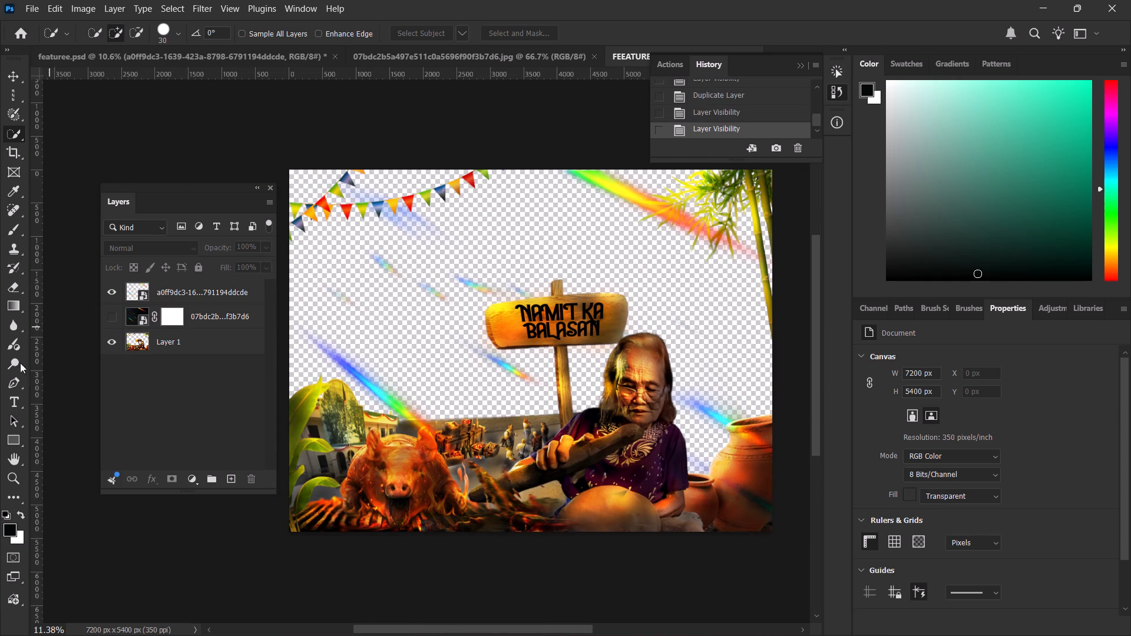
{"action": "left_click", "coordinate": [14, 435]}
{"action": "left_click_drag", "start_coordinate": [289, 170], "coordinate": [359, 201]}
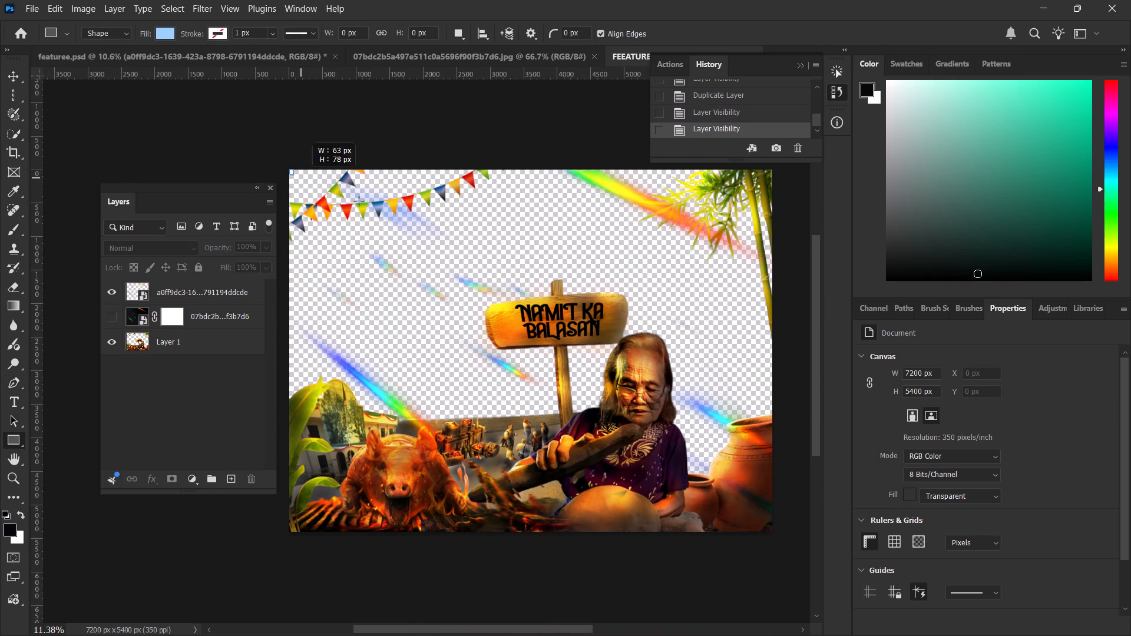
{"action": "left_click_drag", "start_coordinate": [359, 201], "coordinate": [760, 530]}
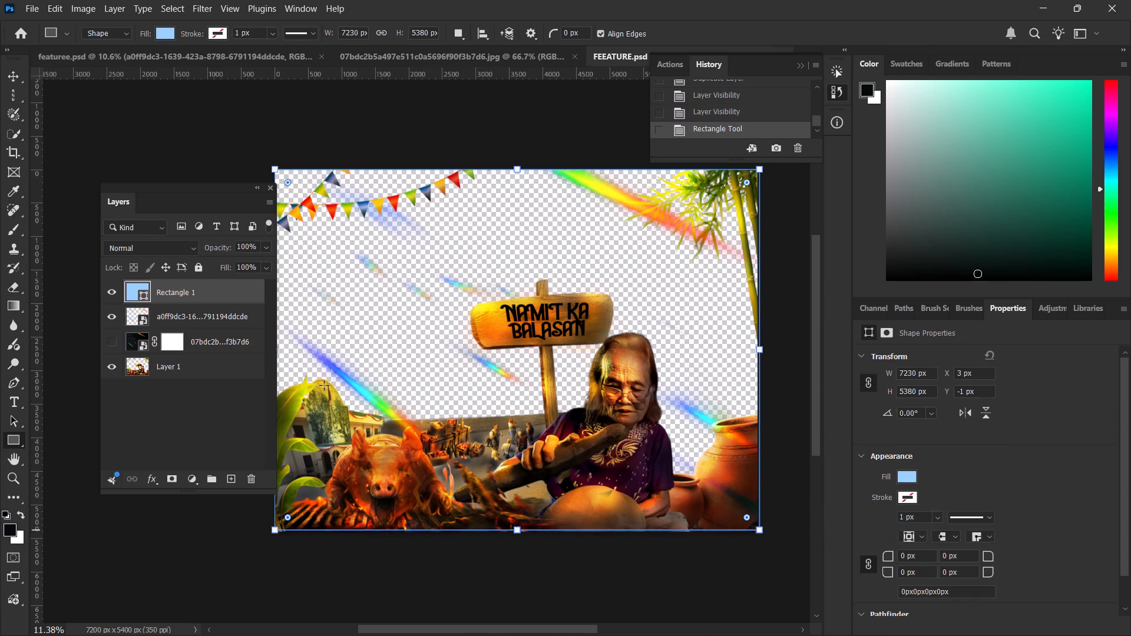
{"action": "left_click_drag", "start_coordinate": [193, 287], "coordinate": [178, 374]}
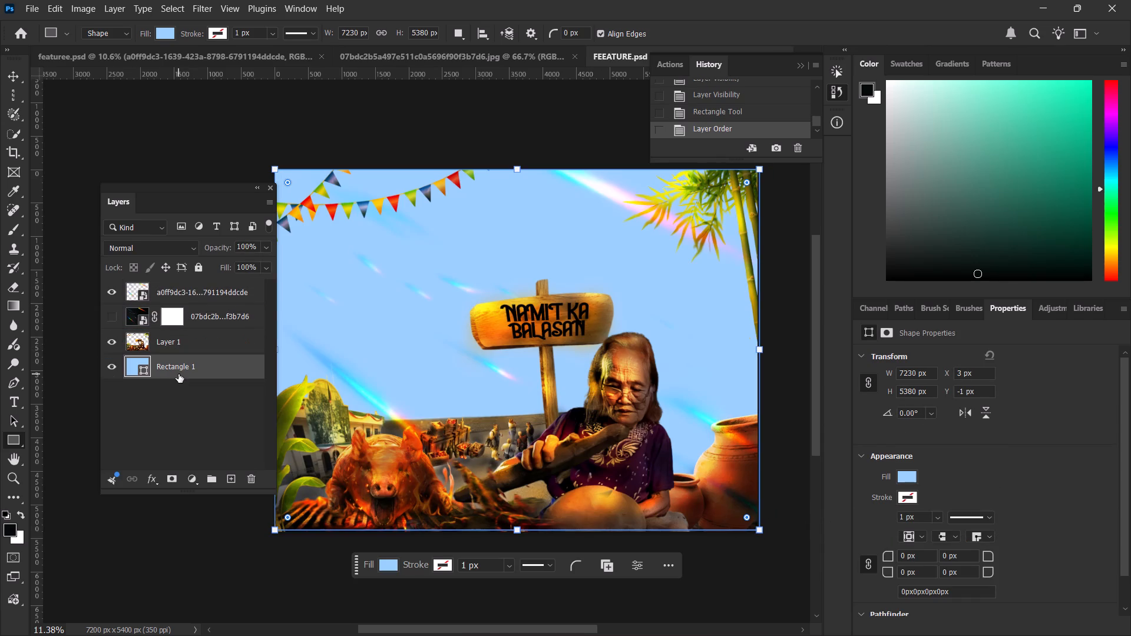
Change the background rectangle's fill to a paler sky blue, close to #a9dcff.
{"action": "double_click", "coordinate": [168, 30]}
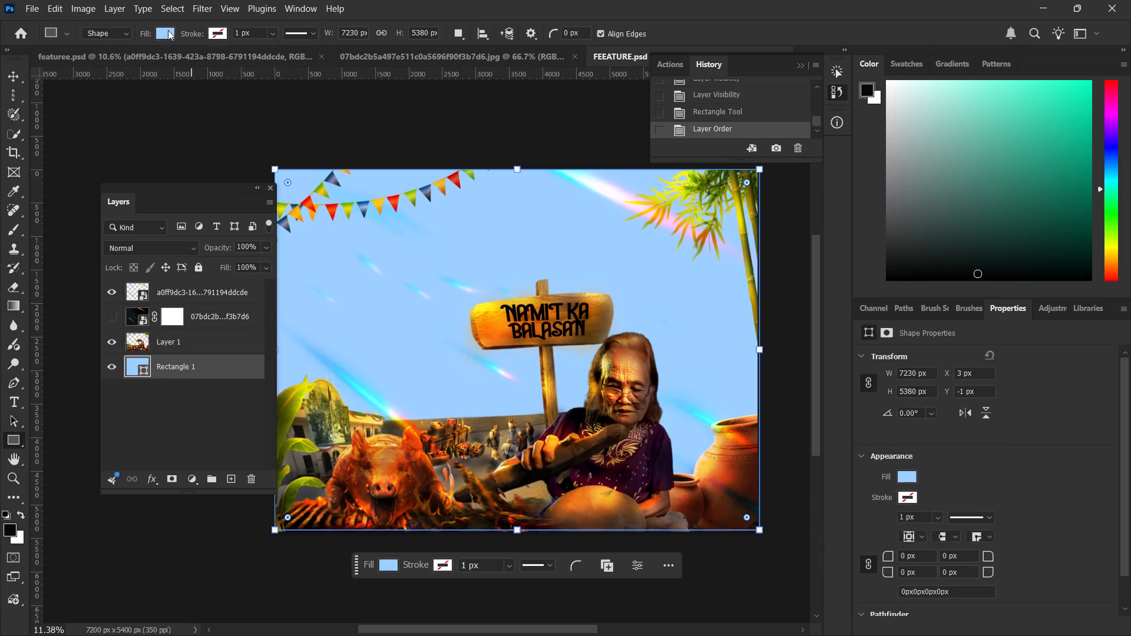
{"action": "left_click", "coordinate": [168, 30]}
{"action": "left_click", "coordinate": [173, 35]}
{"action": "double_click", "coordinate": [256, 61]}
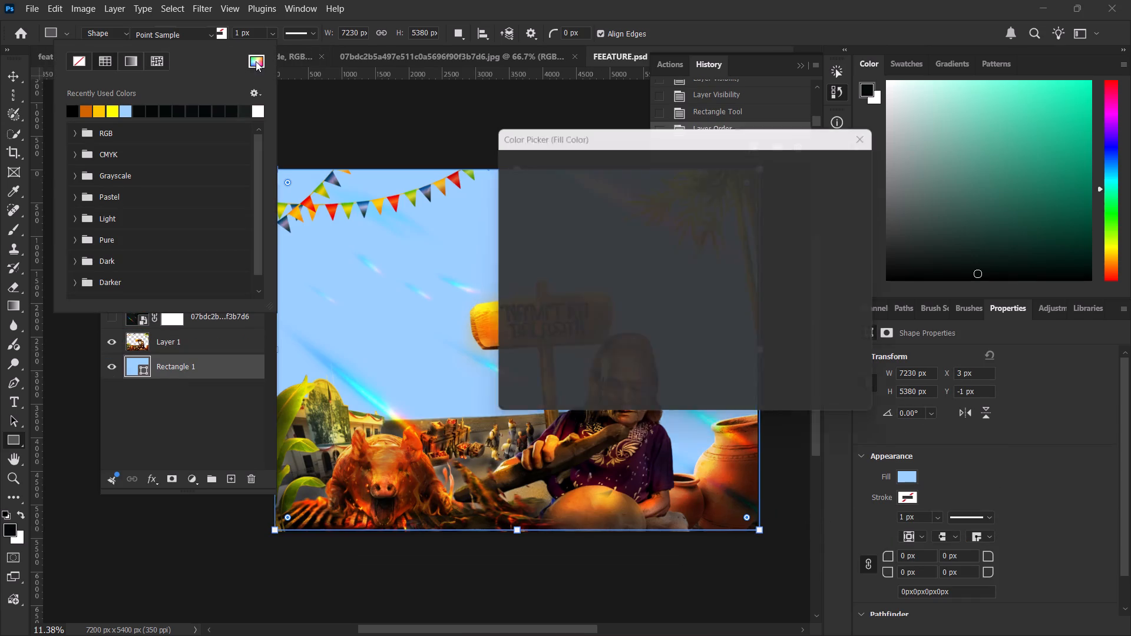
{"action": "left_click_drag", "start_coordinate": [564, 166], "coordinate": [522, 137]}
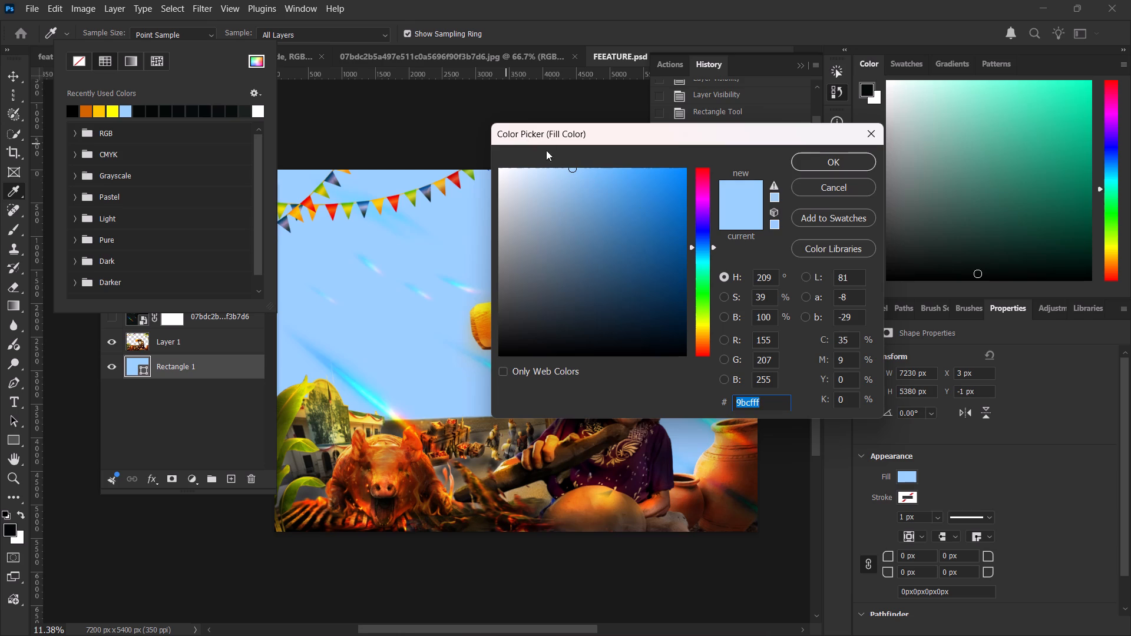
{"action": "left_click_drag", "start_coordinate": [568, 165], "coordinate": [555, 161]}
{"action": "left_click_drag", "start_coordinate": [562, 175], "coordinate": [545, 149]}
{"action": "left_click", "coordinate": [702, 244]}
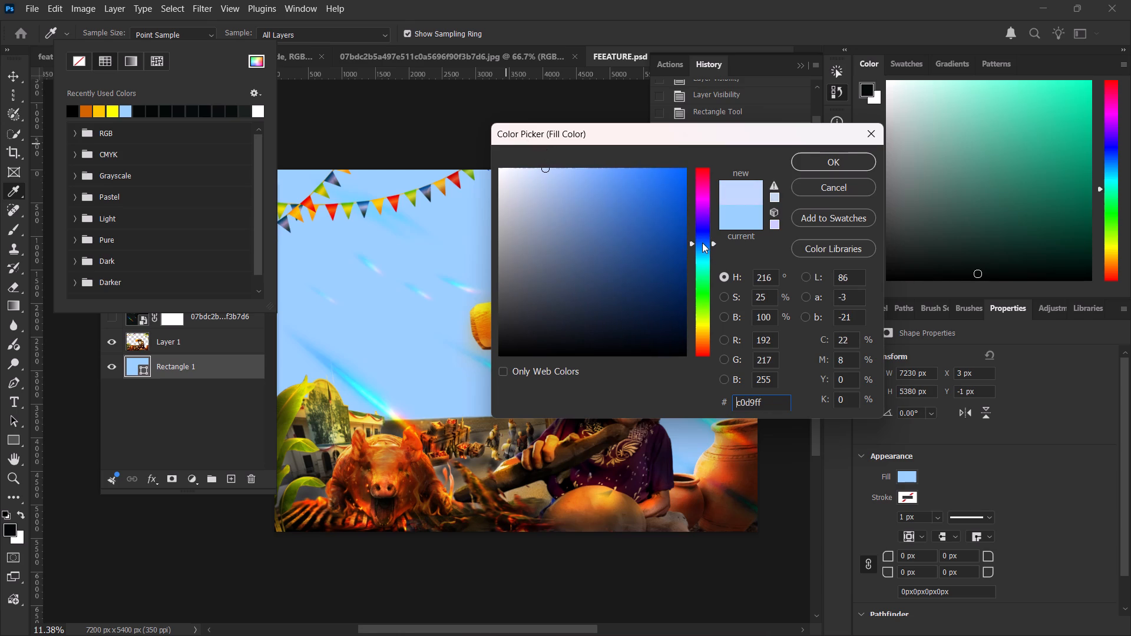
{"action": "left_click_drag", "start_coordinate": [586, 177], "coordinate": [562, 154]}
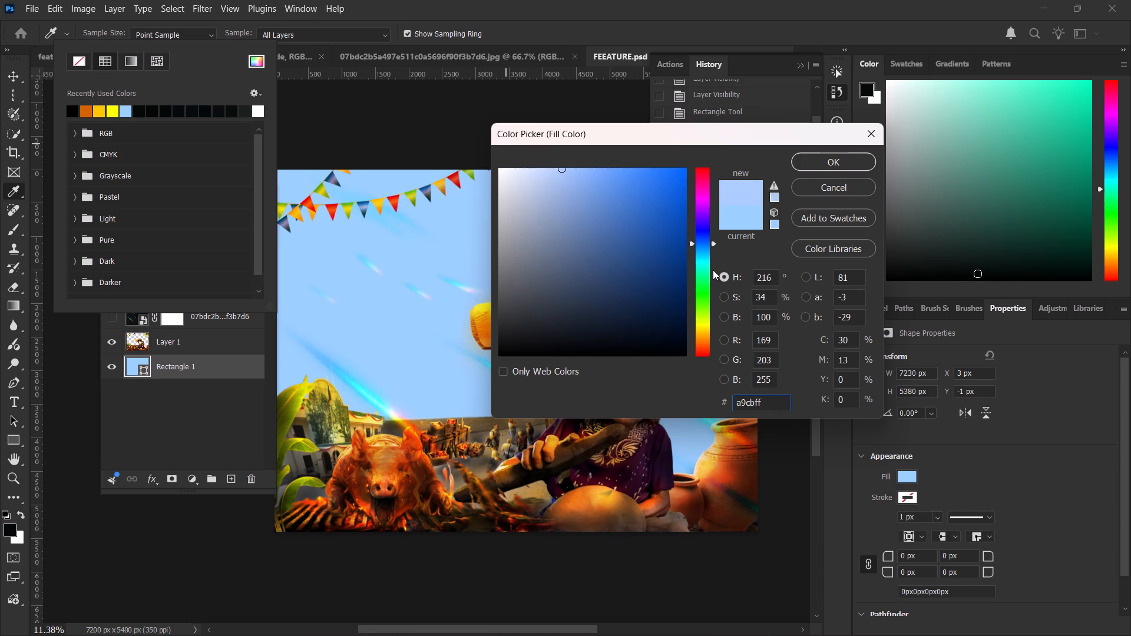
{"action": "left_click", "coordinate": [707, 246]}
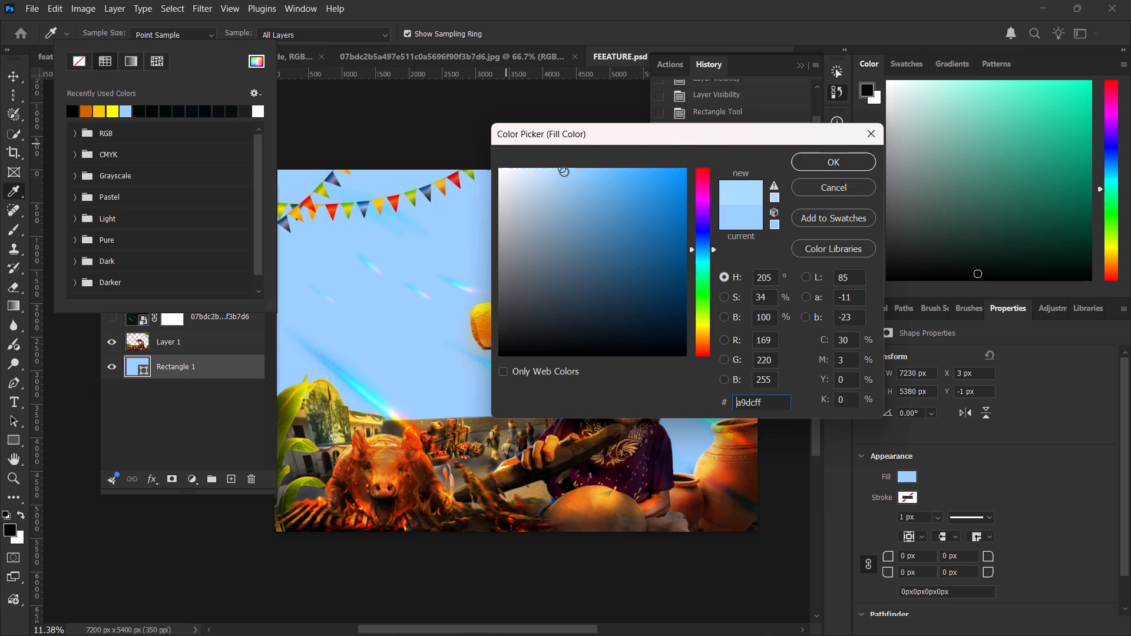
{"action": "left_click_drag", "start_coordinate": [564, 171], "coordinate": [561, 164]}
{"action": "left_click", "coordinate": [836, 165]}
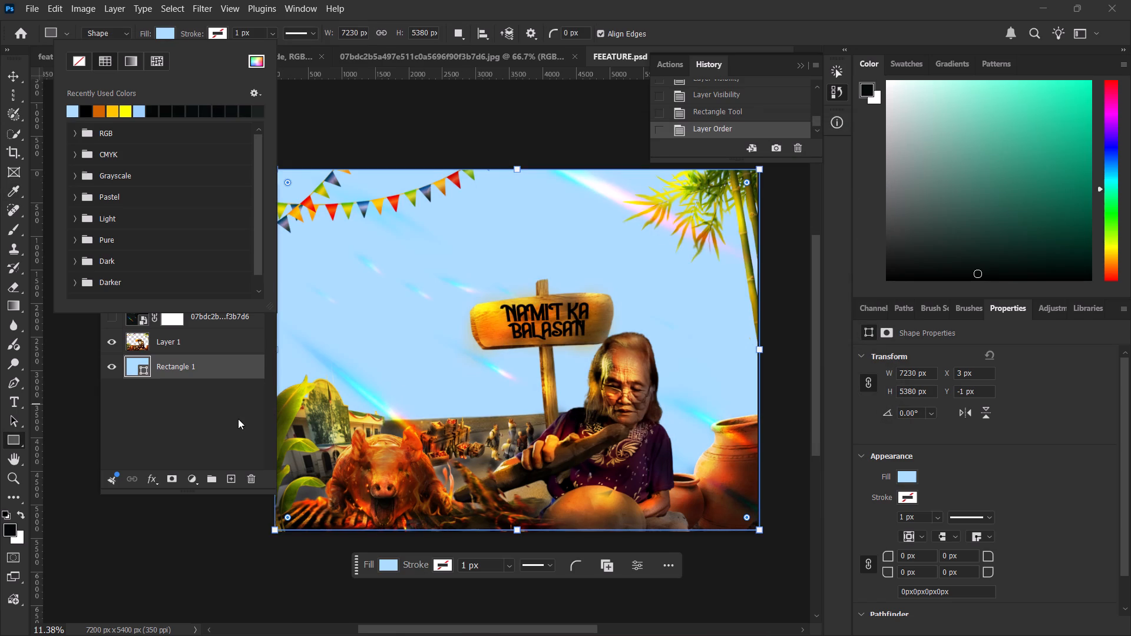
{"action": "scroll", "coordinate": [238, 419], "scroll_direction": "up", "scroll_amount": 4, "text": "ctrl"}
{"action": "left_click", "coordinate": [17, 78]}
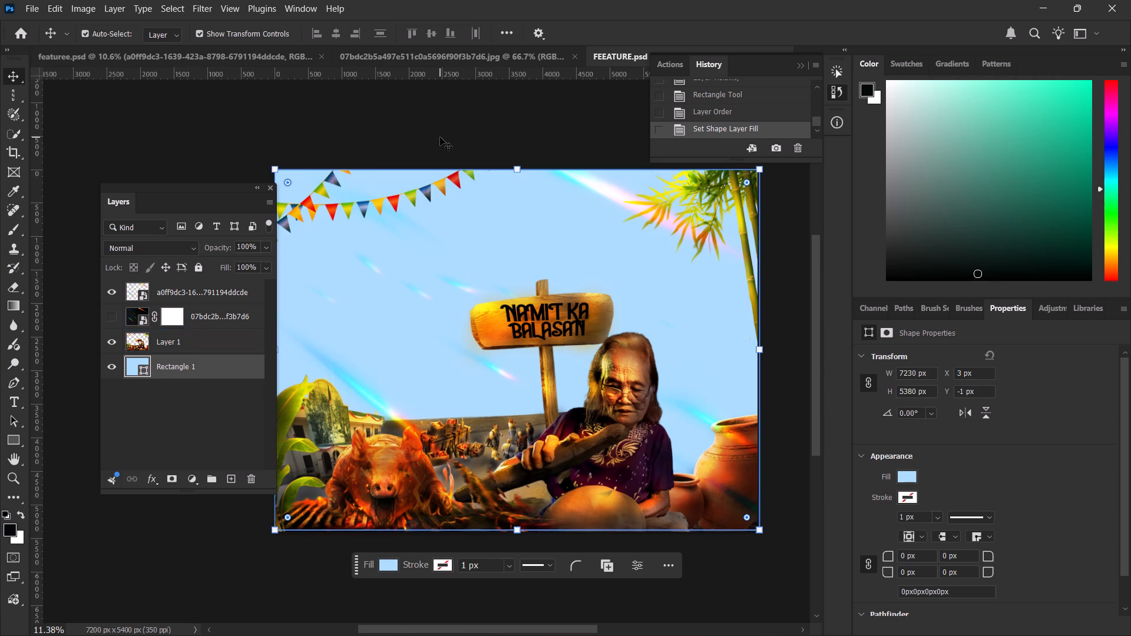
Fully lock the Rectangle 1 background layer and the Layer 1 artwork layer.
{"action": "left_click", "coordinate": [268, 366]}
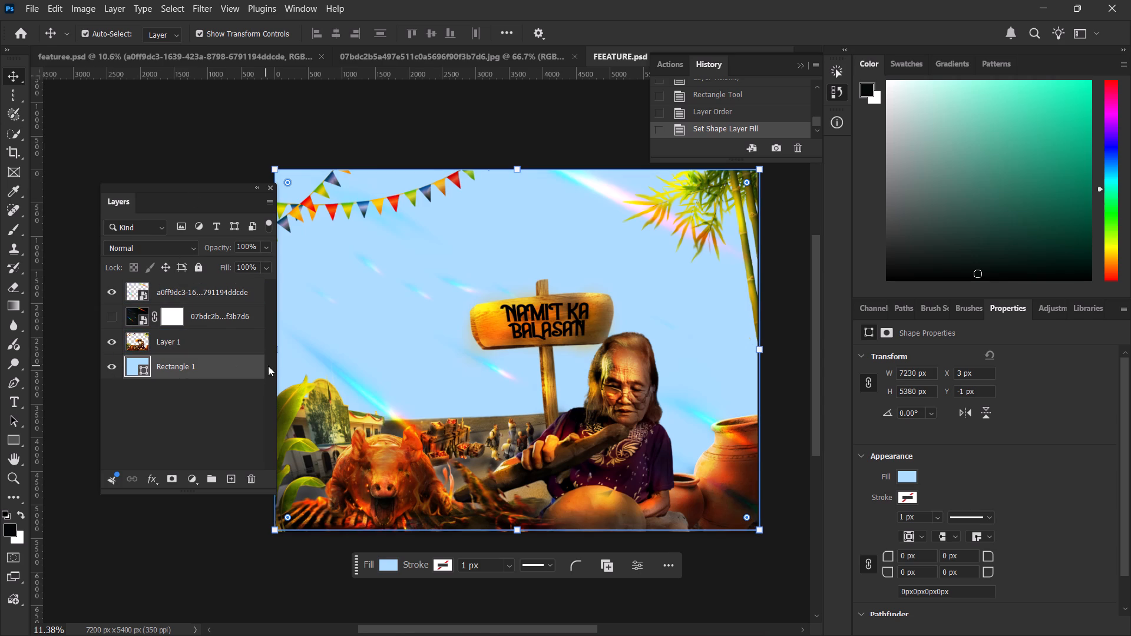
{"action": "left_click", "coordinate": [257, 366]}
{"action": "left_click", "coordinate": [197, 270]}
{"action": "scroll", "coordinate": [381, 539], "scroll_direction": "up", "scroll_amount": 4, "text": "ctrl"}
{"action": "scroll", "coordinate": [531, 452], "scroll_direction": "up", "scroll_amount": 2, "text": "alt"}
{"action": "scroll", "coordinate": [531, 452], "scroll_direction": "down", "scroll_amount": 1, "text": "alt"}
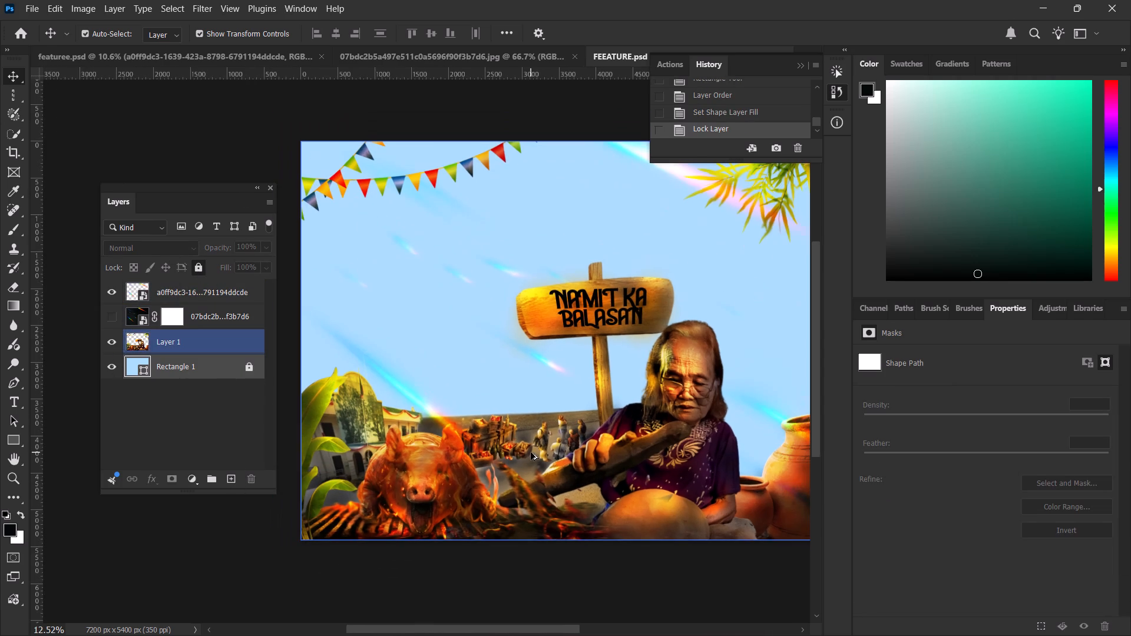
{"action": "left_click", "coordinate": [244, 343]}
{"action": "left_click", "coordinate": [250, 343]}
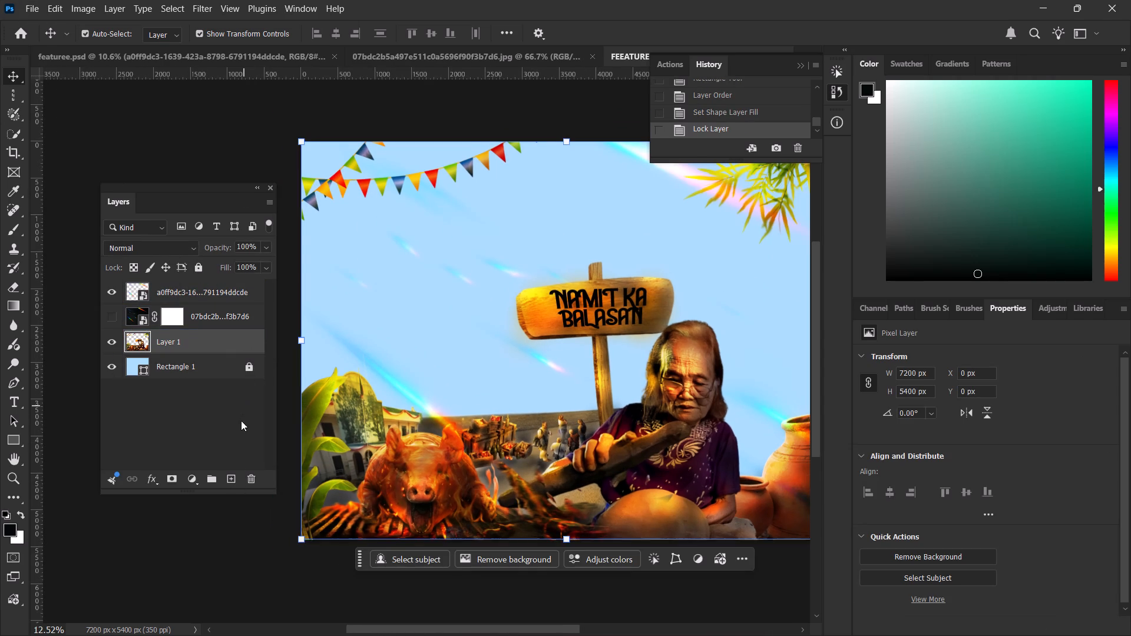
{"action": "left_click", "coordinate": [241, 420]}
{"action": "left_click", "coordinate": [248, 338]}
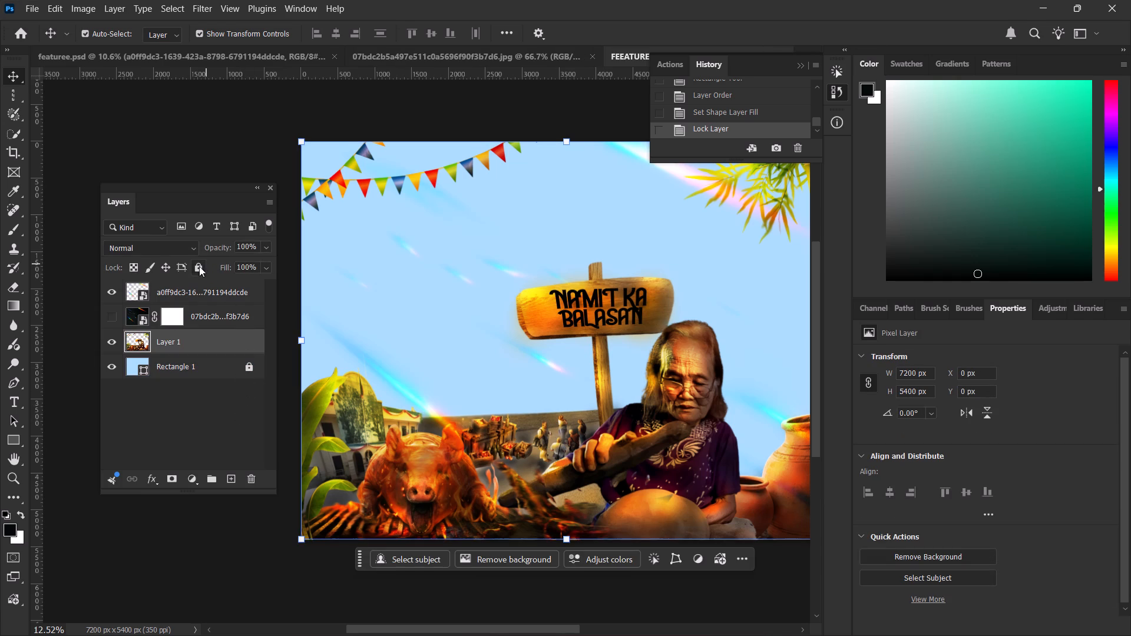
{"action": "left_click", "coordinate": [199, 266]}
{"action": "left_click", "coordinate": [275, 456]}
{"action": "scroll", "coordinate": [275, 452], "scroll_direction": "down", "scroll_amount": 4, "text": "ctrl"}
{"action": "scroll", "coordinate": [275, 451], "scroll_direction": "up", "scroll_amount": 3, "text": "ctrl"}
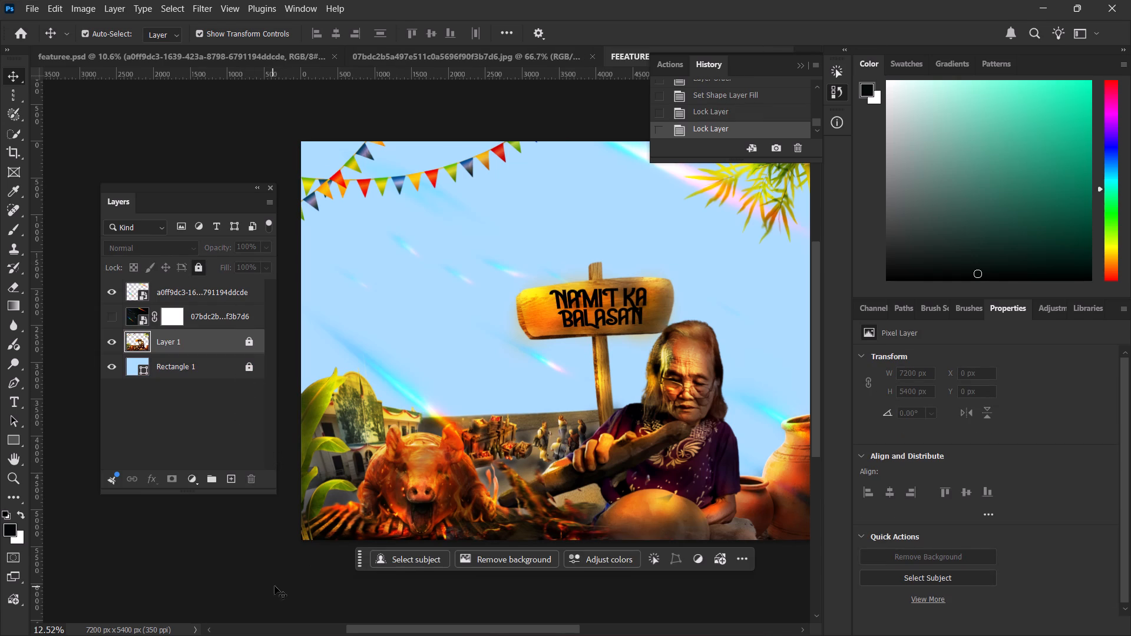
Add a new empty layer at the top of the layer stack.
{"action": "left_click", "coordinate": [197, 410]}
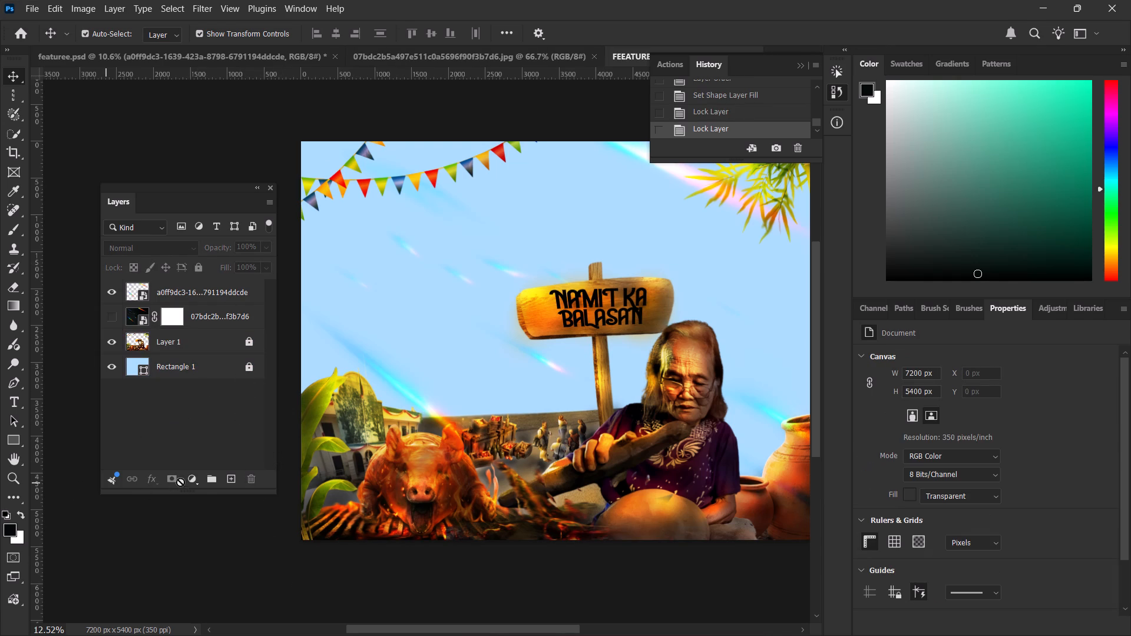
{"action": "left_click", "coordinate": [233, 477]}
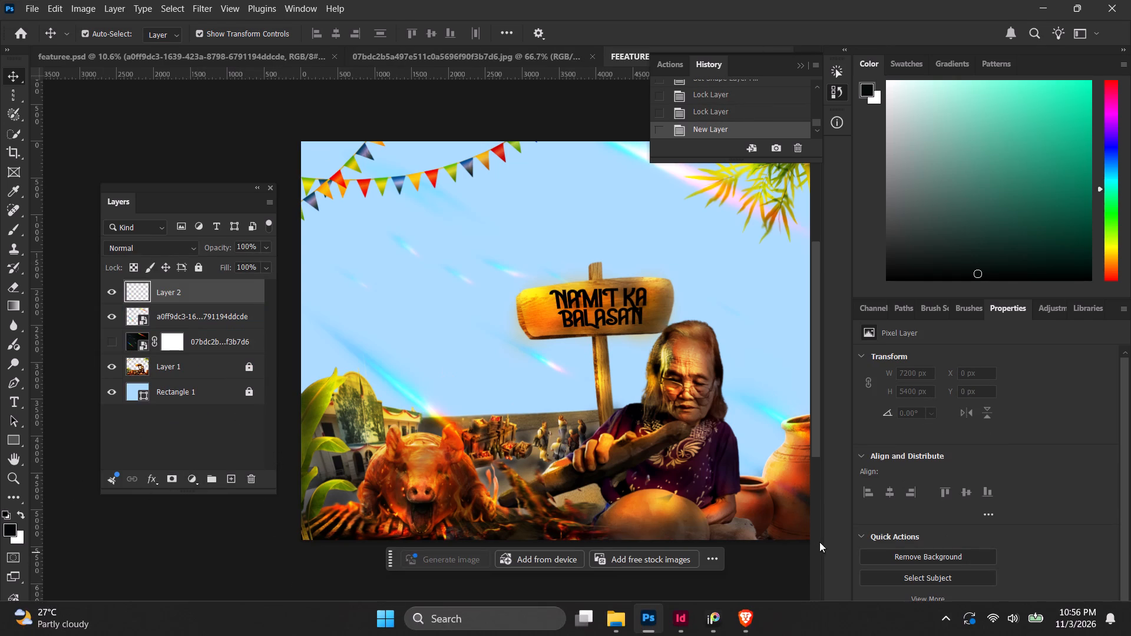
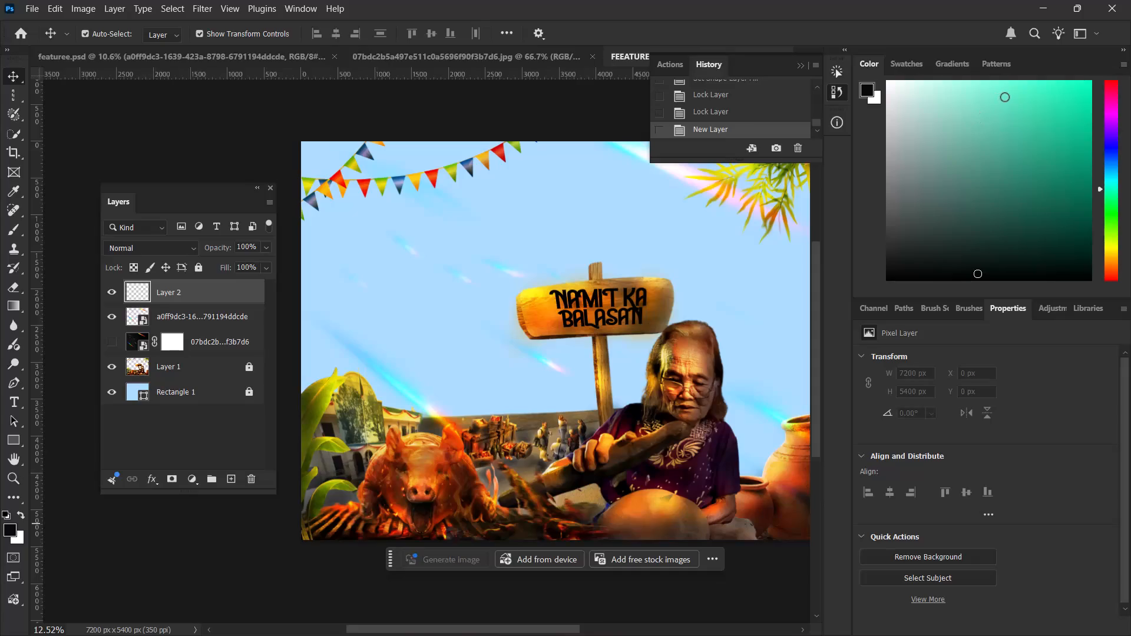
Activate the Brush tool and enable Build-up and Smoothing in its brush settings.
{"action": "scroll", "coordinate": [706, 376], "scroll_direction": "up", "scroll_amount": 1}
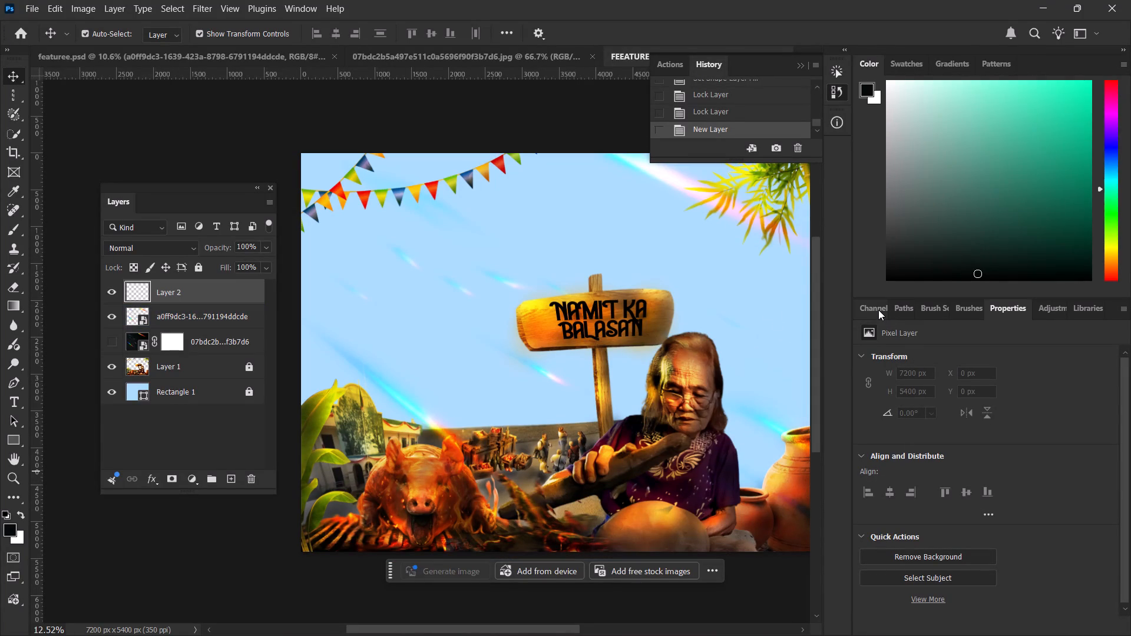
{"action": "left_click", "coordinate": [8, 234]}
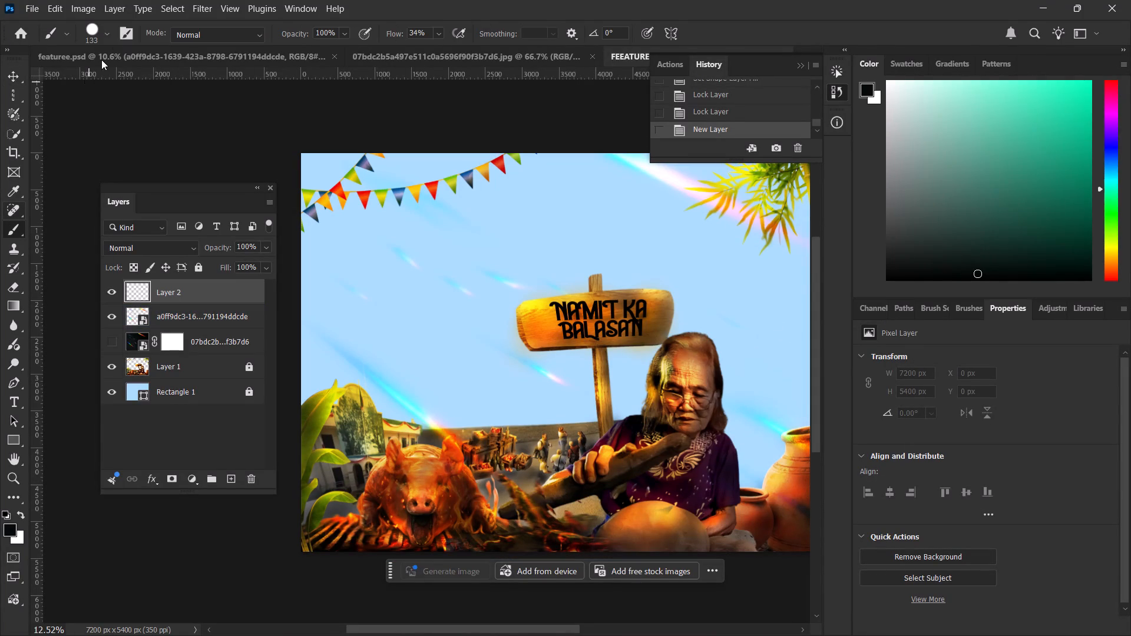
{"action": "left_click", "coordinate": [909, 309]}
{"action": "left_click", "coordinate": [940, 309]}
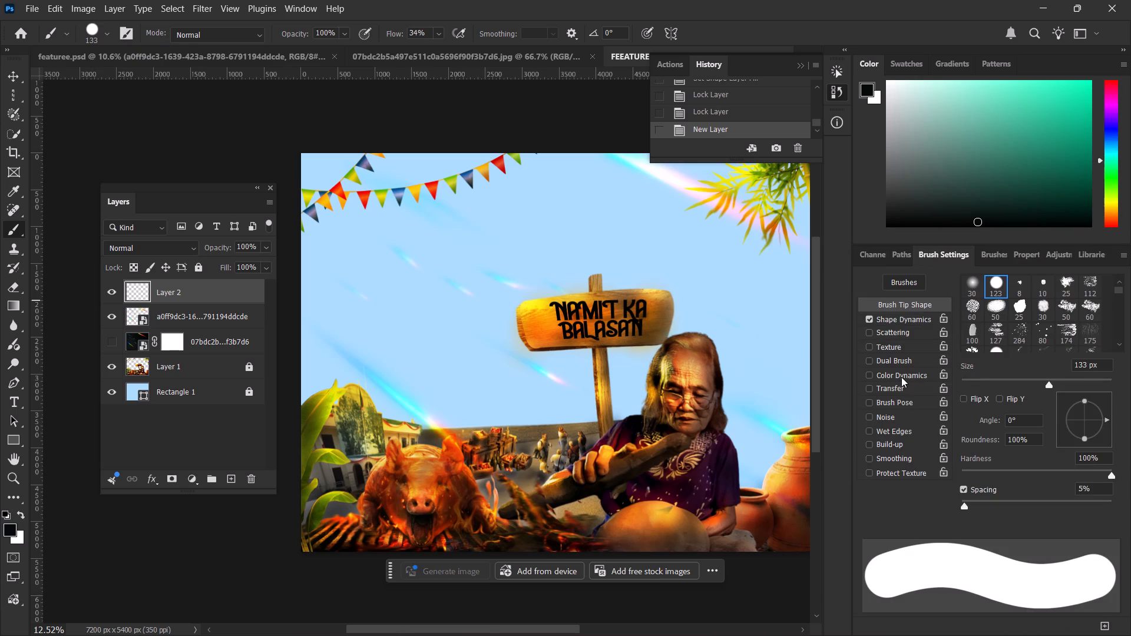
{"action": "left_click", "coordinate": [871, 442]}
{"action": "left_click", "coordinate": [871, 458]}
Browse the brush tip thumbnails in the brush settings for a suitable cloud tip.
{"action": "scroll", "coordinate": [1034, 319], "scroll_direction": "down", "scroll_amount": 10}
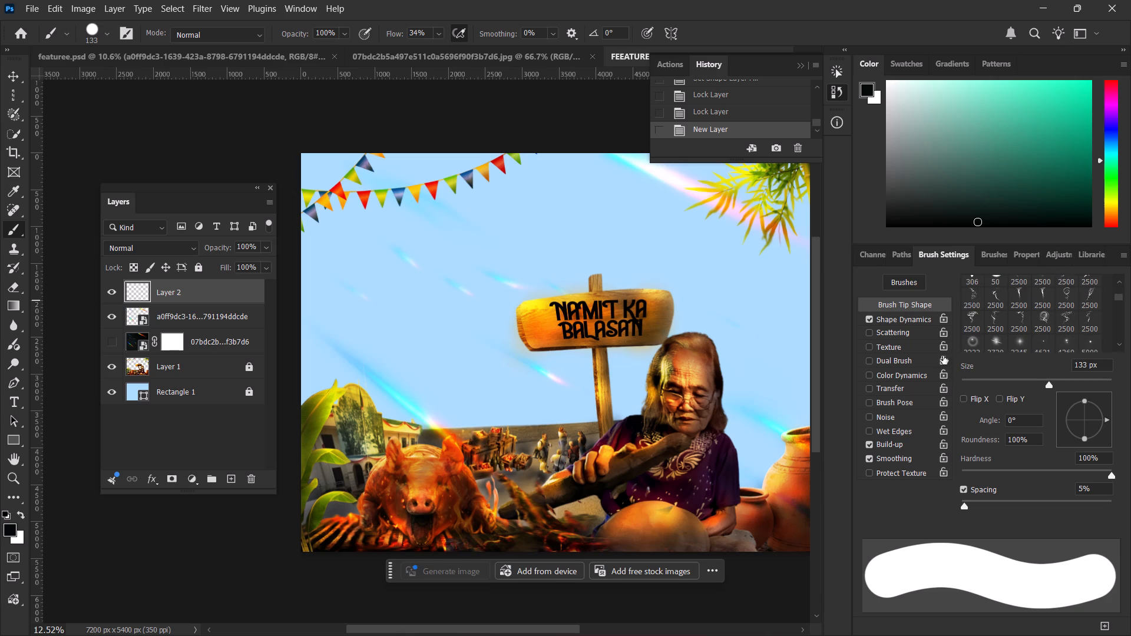
{"action": "scroll", "coordinate": [1023, 325], "scroll_direction": "down", "scroll_amount": 3}
{"action": "scroll", "coordinate": [1036, 327], "scroll_direction": "up", "scroll_amount": 5}
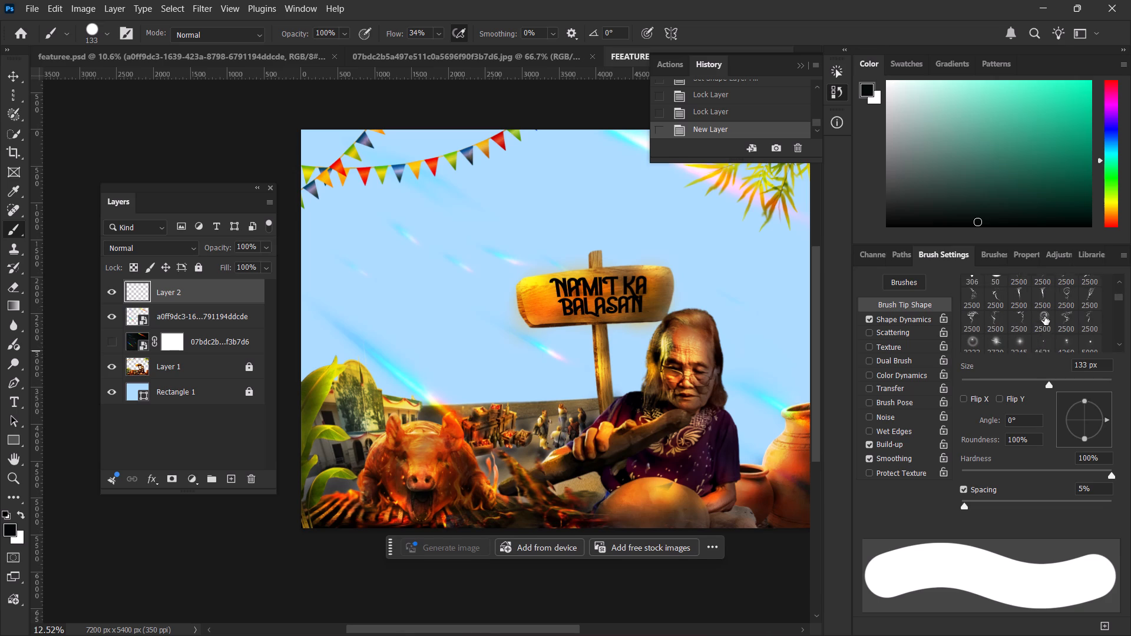
{"action": "scroll", "coordinate": [1044, 316], "scroll_direction": "up", "scroll_amount": 3}
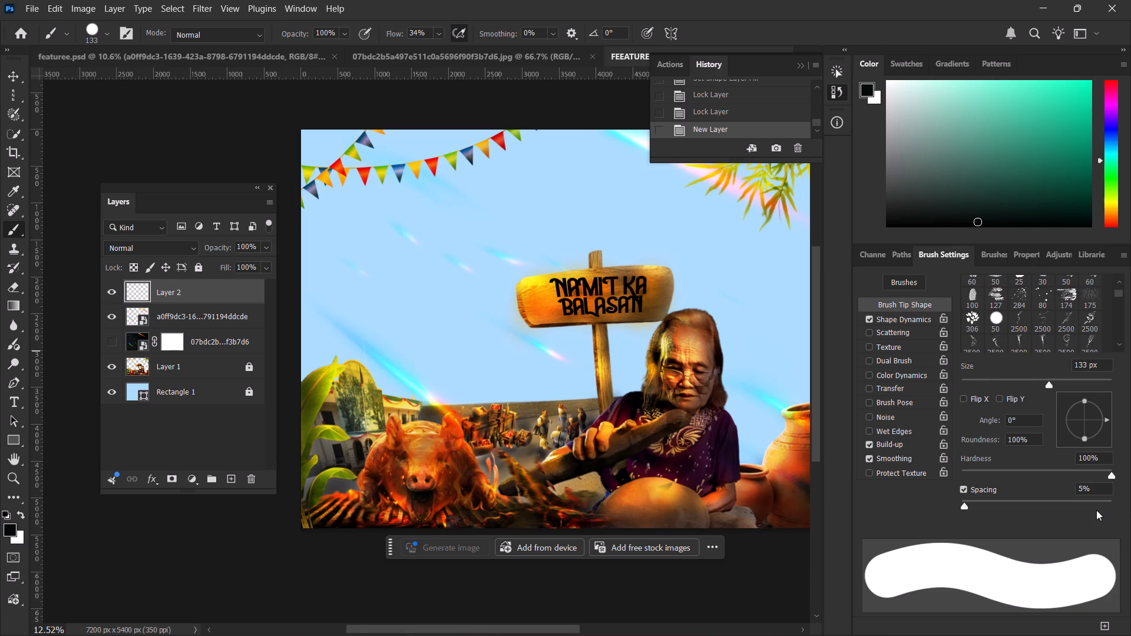
{"action": "scroll", "coordinate": [1096, 510], "scroll_direction": "down", "scroll_amount": 3, "text": "ctrl"}
{"action": "left_click_drag", "start_coordinate": [1117, 297], "coordinate": [1117, 329]}
{"action": "scroll", "coordinate": [1087, 491], "scroll_direction": "down", "scroll_amount": 3}
{"action": "left_click", "coordinate": [1047, 572]}
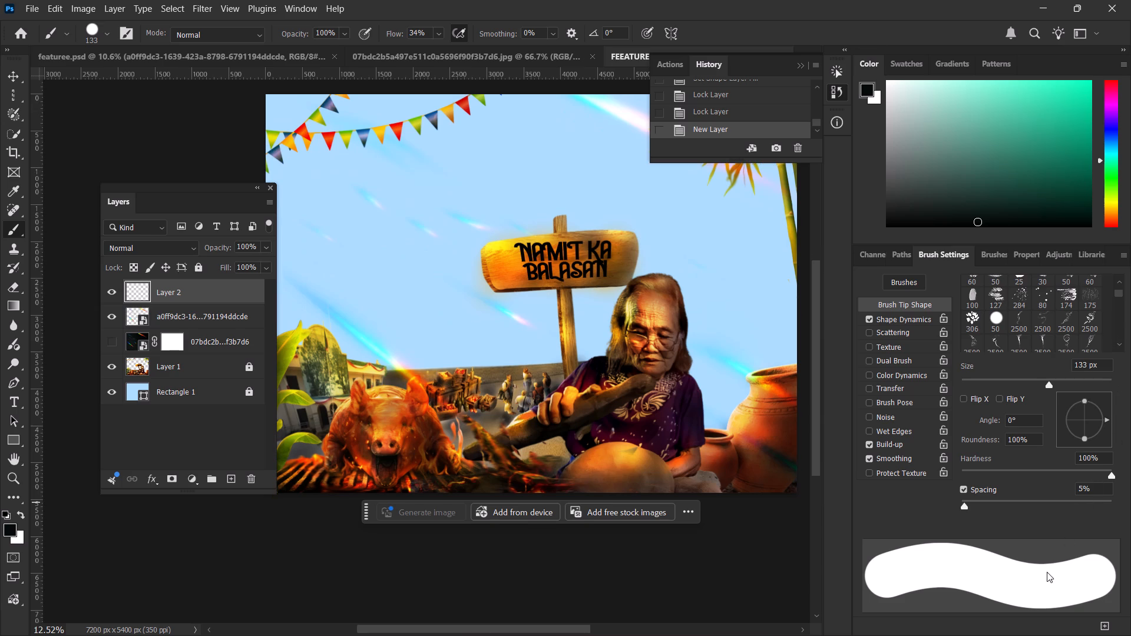
{"action": "scroll", "coordinate": [1050, 568], "scroll_direction": "down", "scroll_amount": 4}
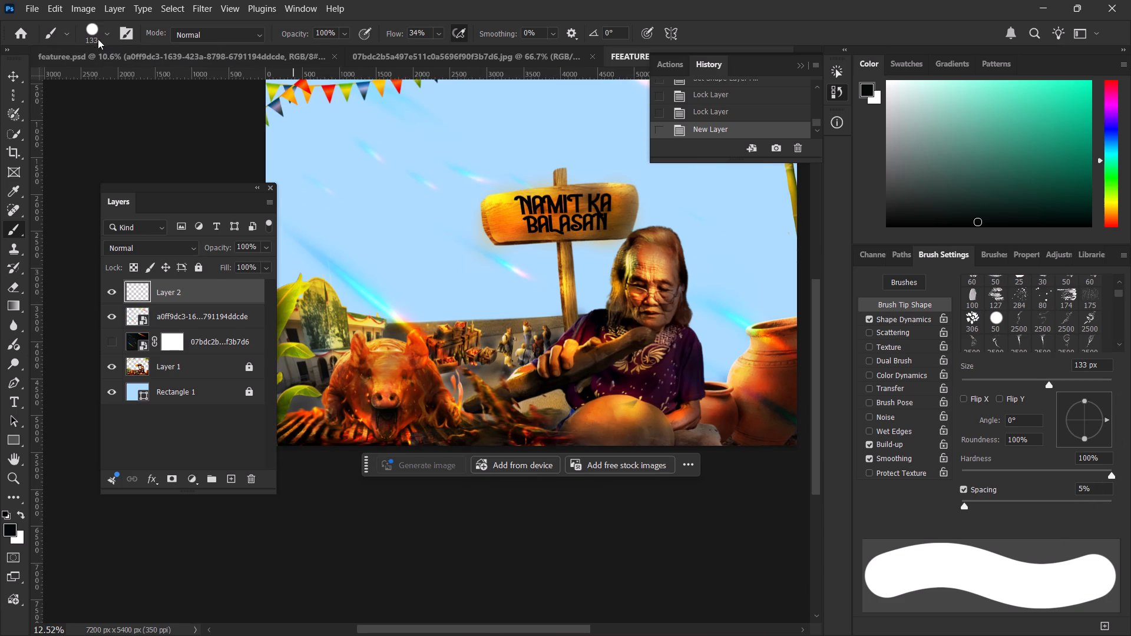
Collapse the General Brushes and Free Lens Flares groups in the brush preset list.
{"action": "left_click", "coordinate": [95, 37]}
{"action": "scroll", "coordinate": [139, 247], "scroll_direction": "up", "scroll_amount": 4}
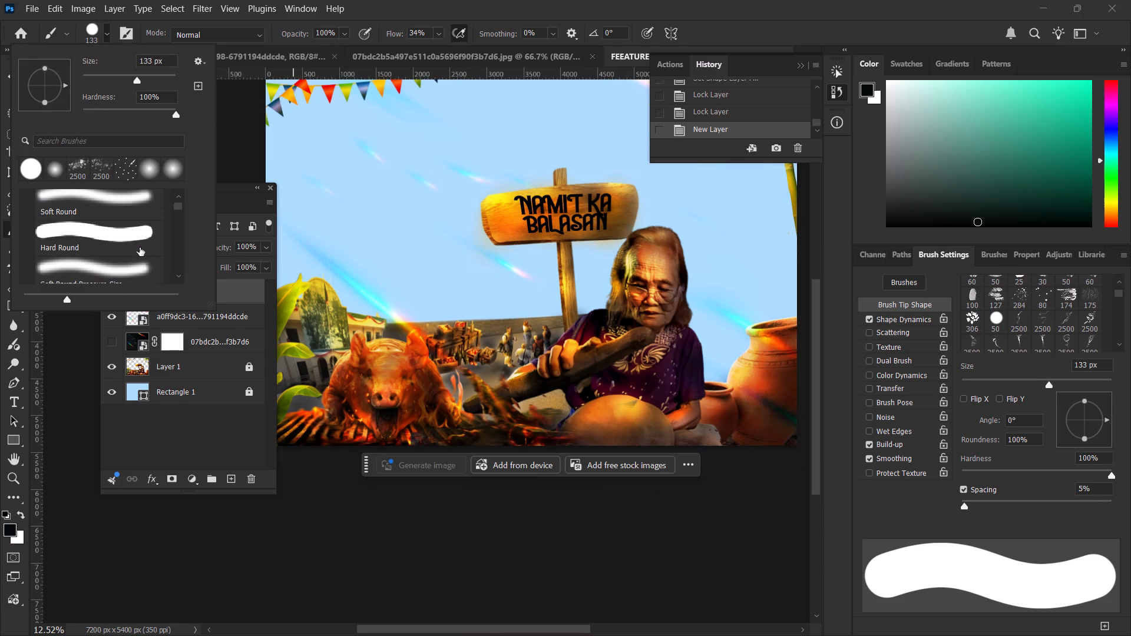
{"action": "scroll", "coordinate": [140, 247], "scroll_direction": "up", "scroll_amount": 4}
{"action": "scroll", "coordinate": [122, 283], "scroll_direction": "down", "scroll_amount": 2}
{"action": "scroll", "coordinate": [128, 279], "scroll_direction": "up", "scroll_amount": 3}
{"action": "left_click", "coordinate": [28, 202]}
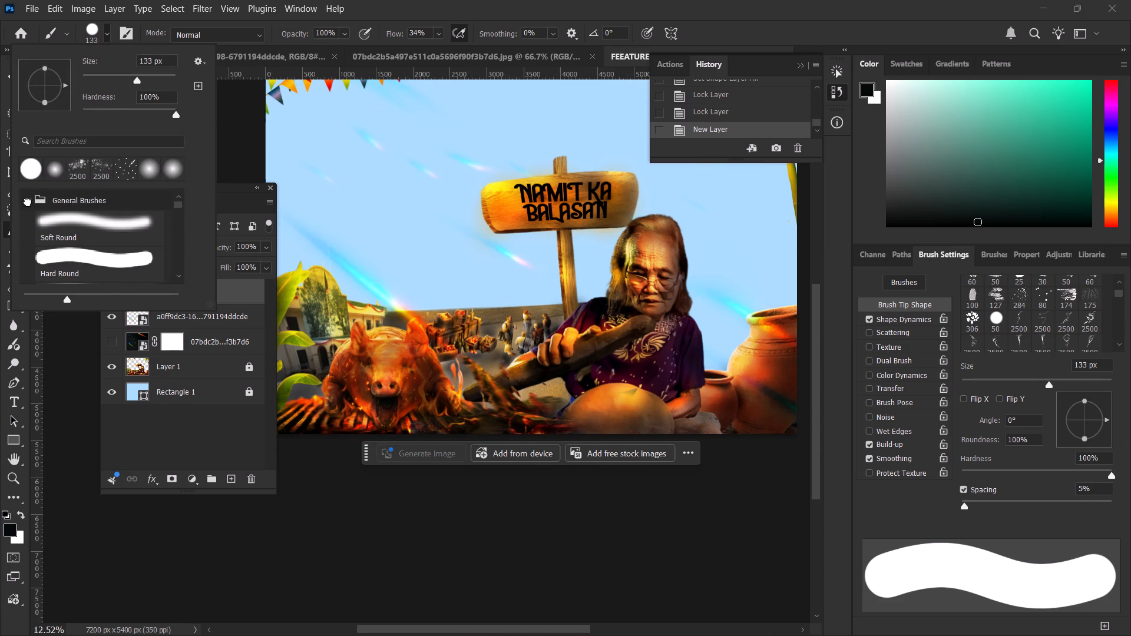
{"action": "scroll", "coordinate": [117, 241], "scroll_direction": "down", "scroll_amount": 8}
{"action": "scroll", "coordinate": [120, 241], "scroll_direction": "up", "scroll_amount": 5}
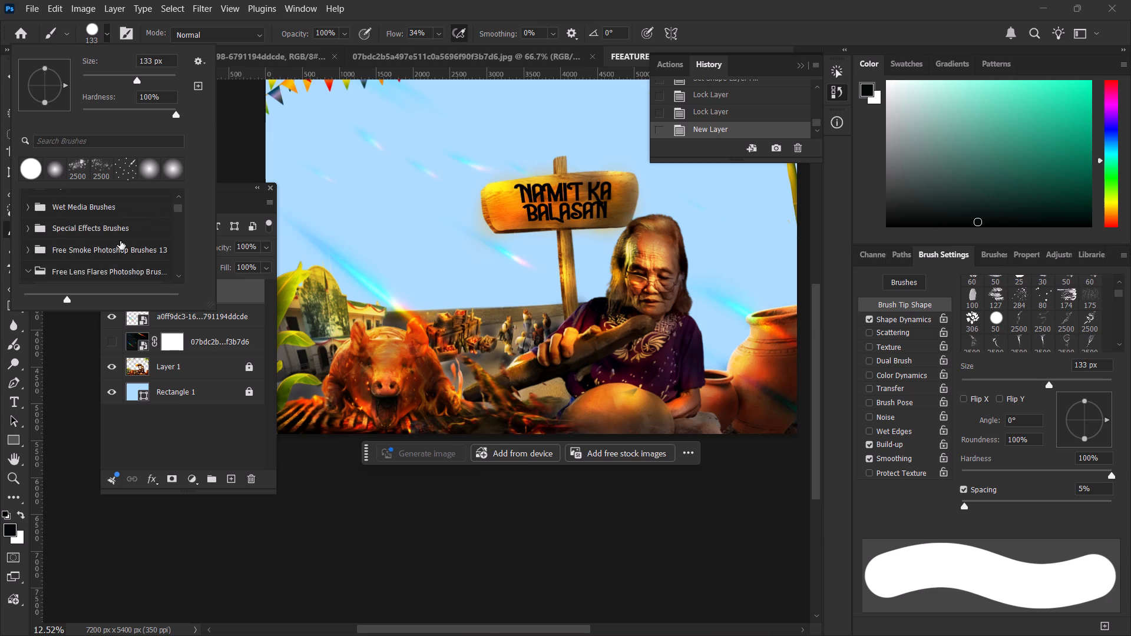
{"action": "scroll", "coordinate": [120, 241], "scroll_direction": "up", "scroll_amount": 3}
{"action": "scroll", "coordinate": [120, 241], "scroll_direction": "down", "scroll_amount": 9}
{"action": "scroll", "coordinate": [121, 239], "scroll_direction": "up", "scroll_amount": 1}
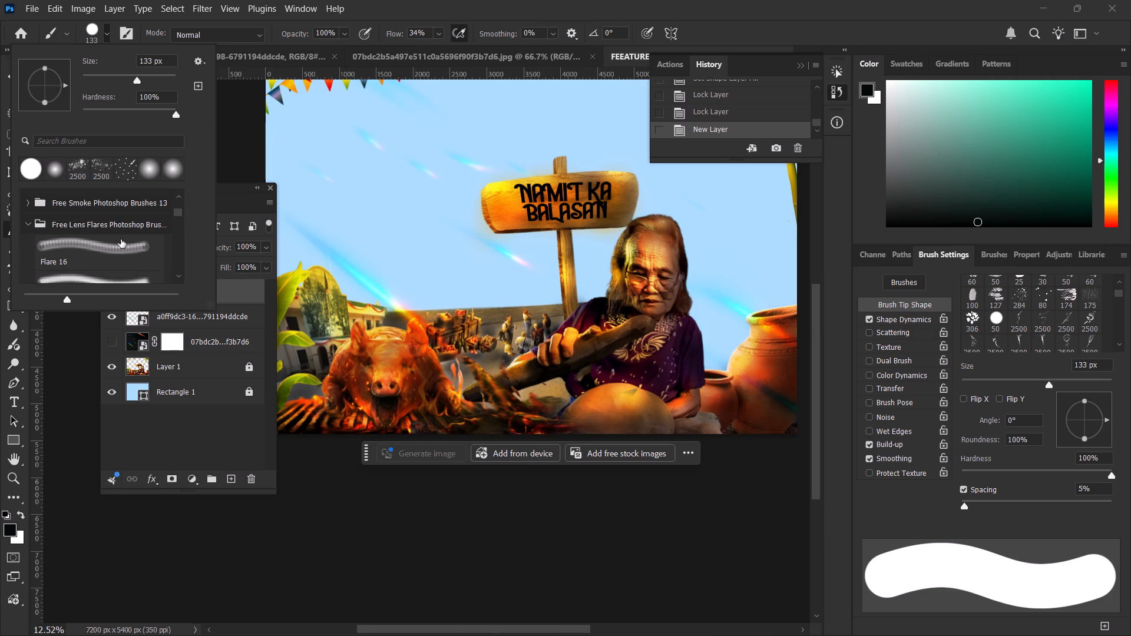
{"action": "scroll", "coordinate": [121, 239], "scroll_direction": "up", "scroll_amount": 1}
{"action": "left_click", "coordinate": [27, 221]}
{"action": "left_click", "coordinate": [34, 201]}
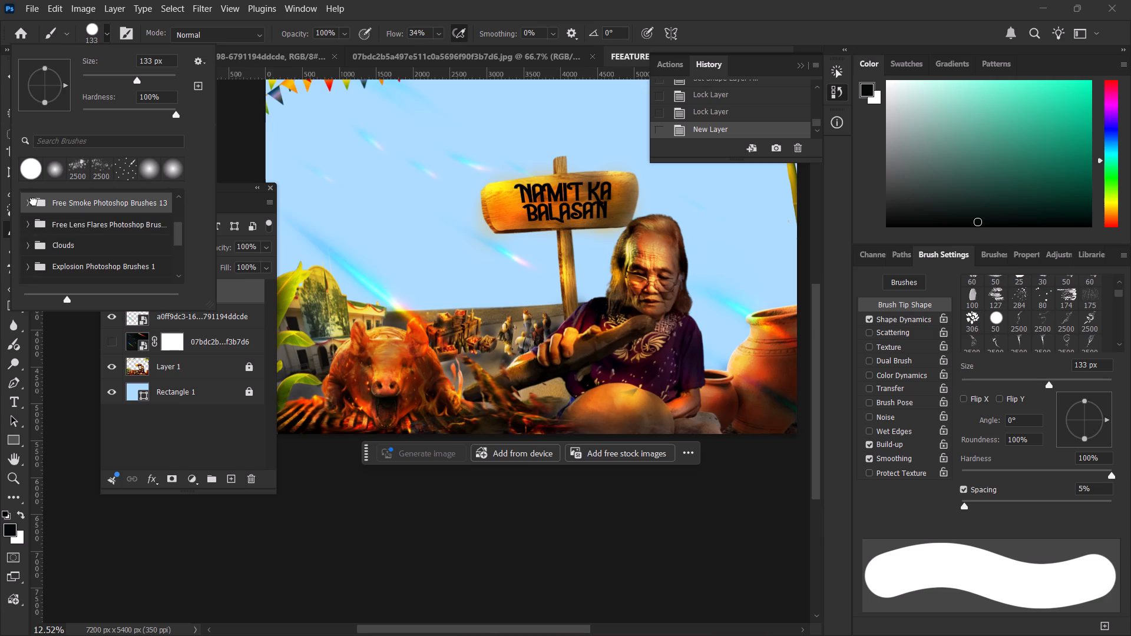
{"action": "left_click", "coordinate": [31, 204]}
{"action": "left_click", "coordinate": [31, 204]}
Choose the Cloud2 brush from the Clouds preset group at its 2500 px size.
{"action": "scroll", "coordinate": [80, 220], "scroll_direction": "up", "scroll_amount": 9}
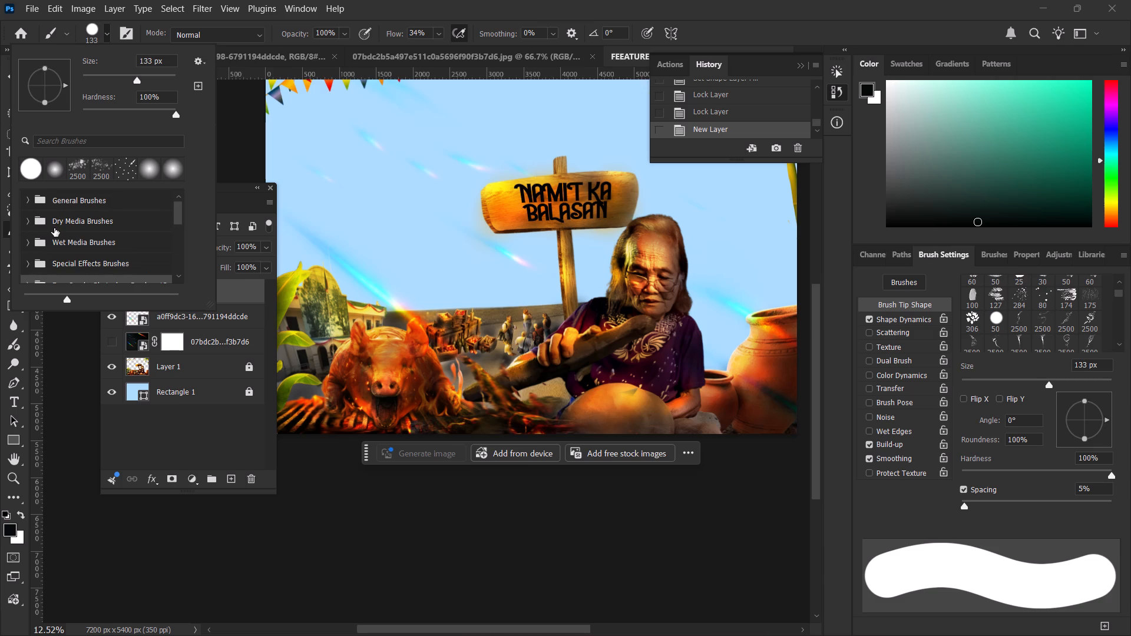
{"action": "scroll", "coordinate": [54, 228], "scroll_direction": "up", "scroll_amount": 2}
{"action": "scroll", "coordinate": [54, 228], "scroll_direction": "down", "scroll_amount": 9}
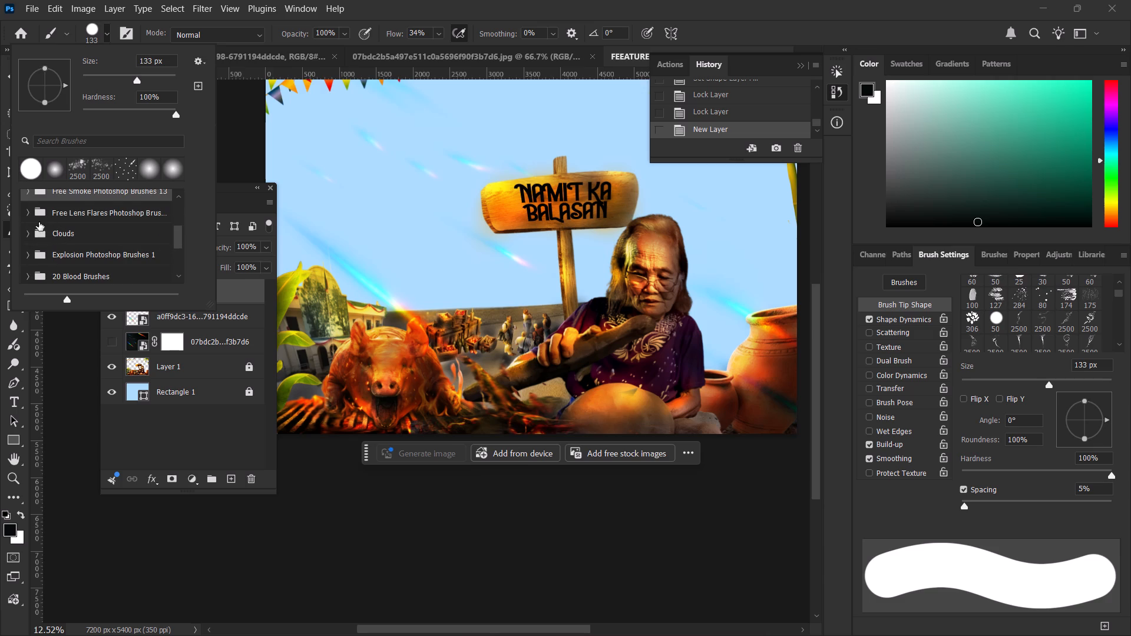
{"action": "left_click", "coordinate": [32, 220]}
{"action": "left_click", "coordinate": [72, 240]}
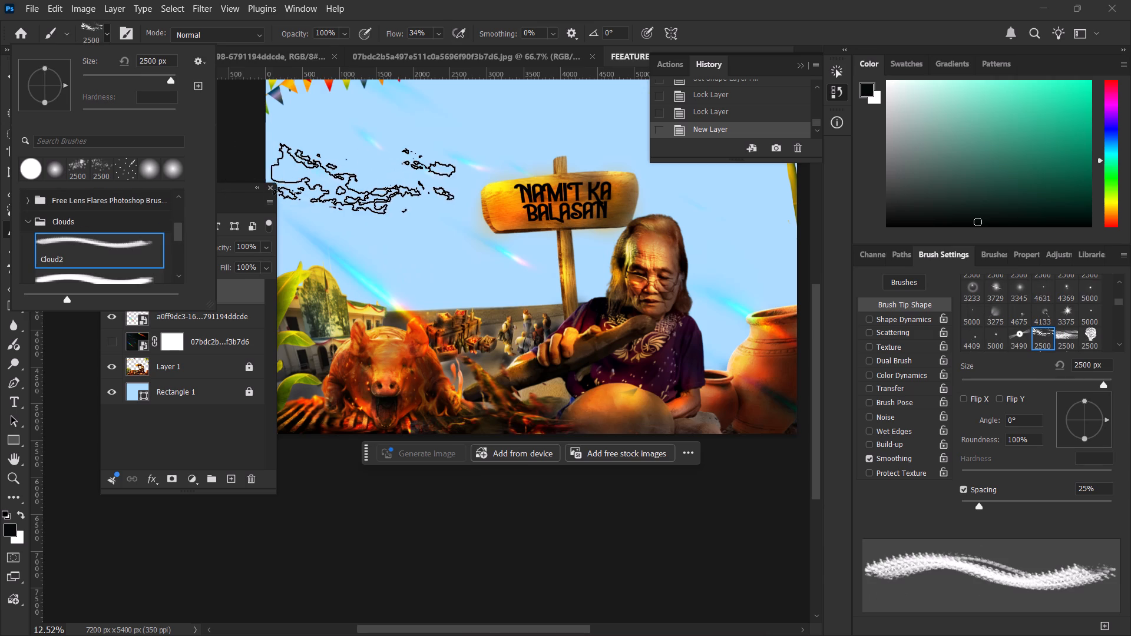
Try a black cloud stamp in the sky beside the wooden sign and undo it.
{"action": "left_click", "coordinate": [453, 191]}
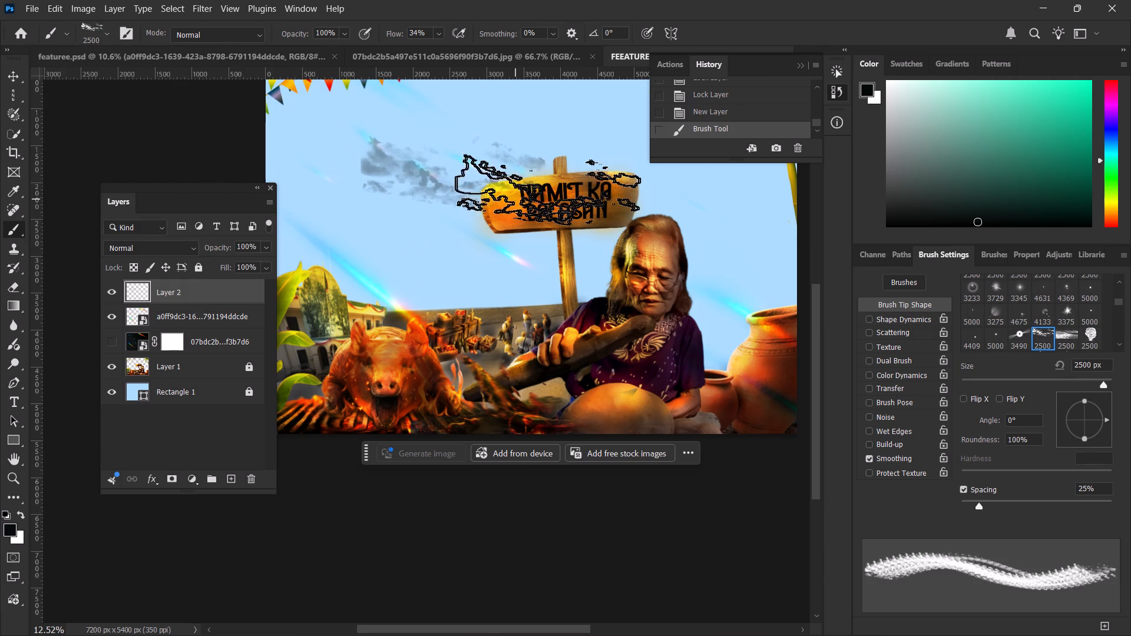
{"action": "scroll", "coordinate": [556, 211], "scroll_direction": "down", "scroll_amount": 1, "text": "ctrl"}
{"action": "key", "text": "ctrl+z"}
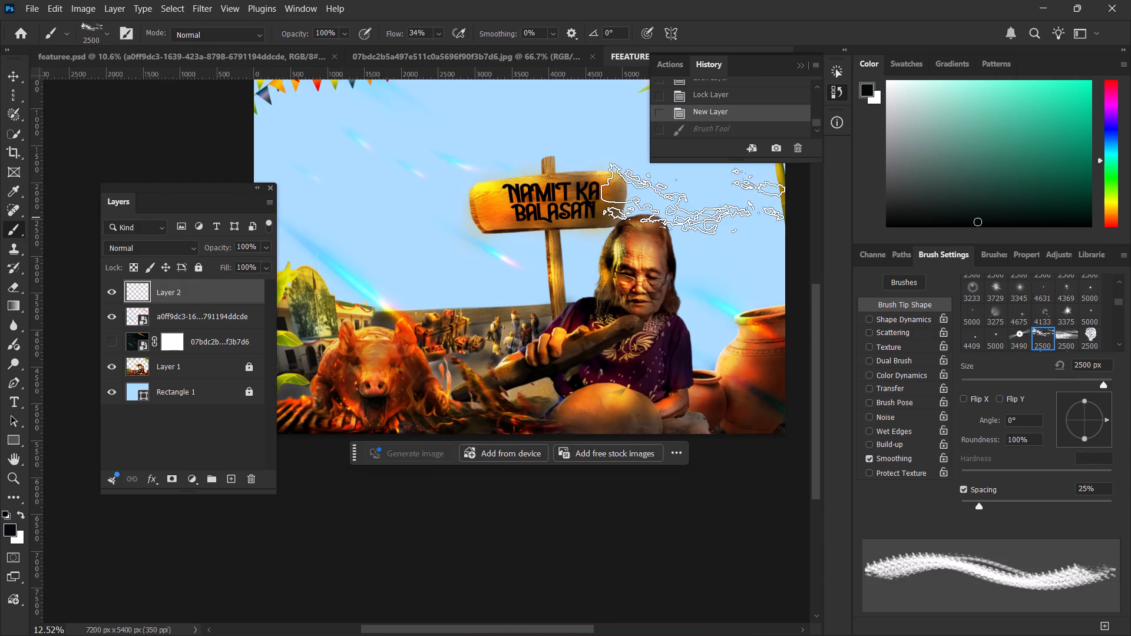
Set the foreground colour to white, enable Build-up and test a cloud stamp beside the sign, undoing the stamp.
{"action": "left_click_drag", "start_coordinate": [940, 168], "coordinate": [836, 29]}
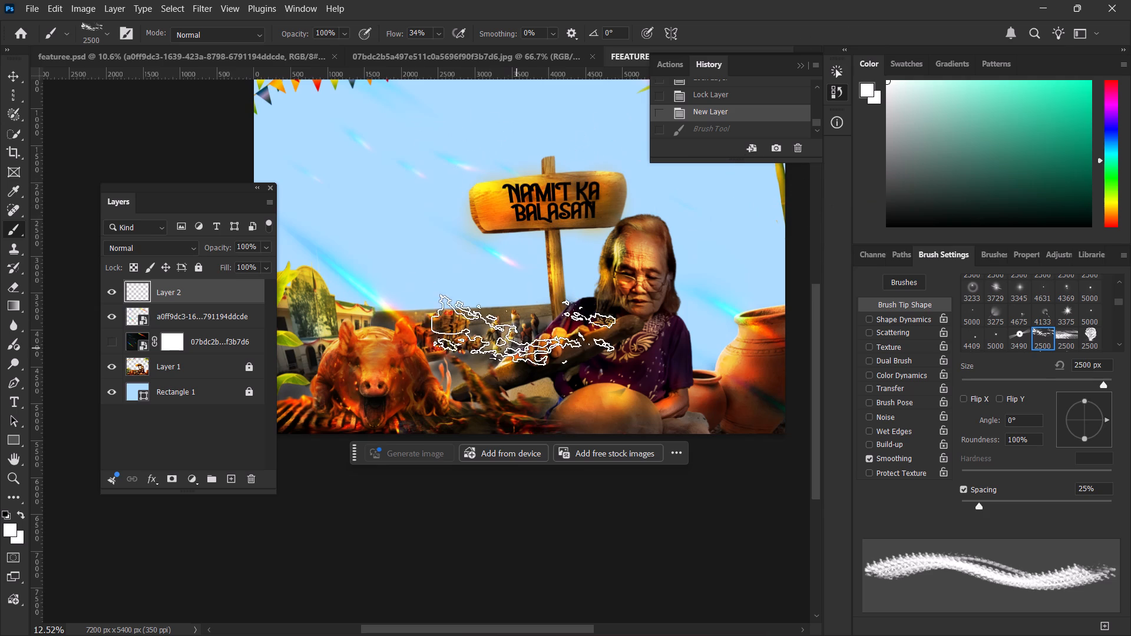
{"action": "left_click", "coordinate": [868, 443]}
{"action": "left_click", "coordinate": [464, 201]}
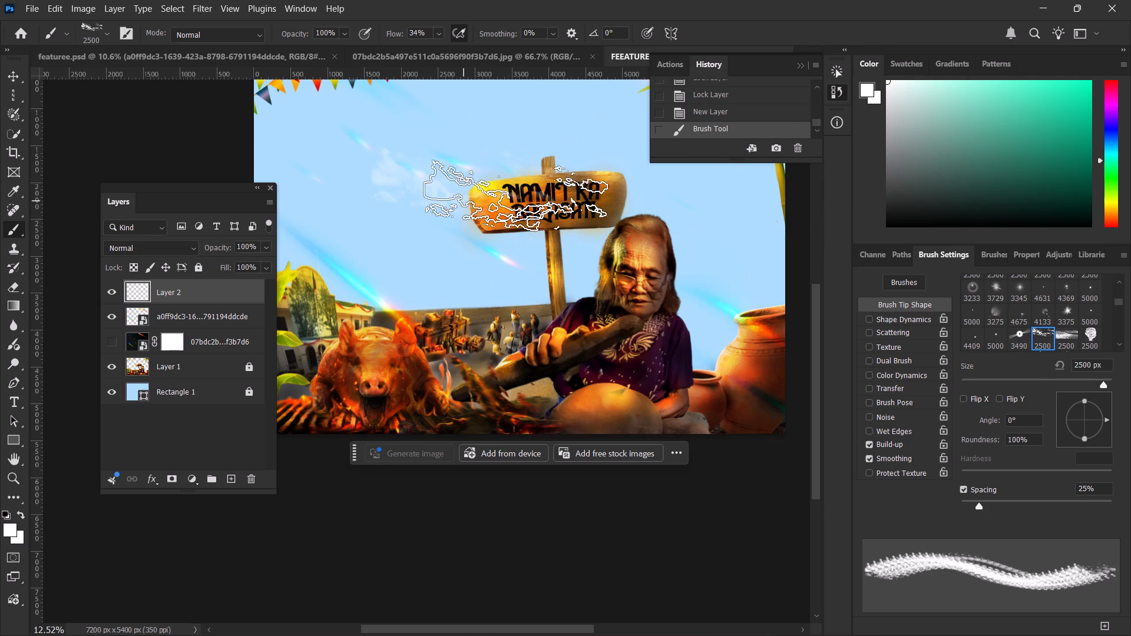
{"action": "key", "text": "ctrl+z"}
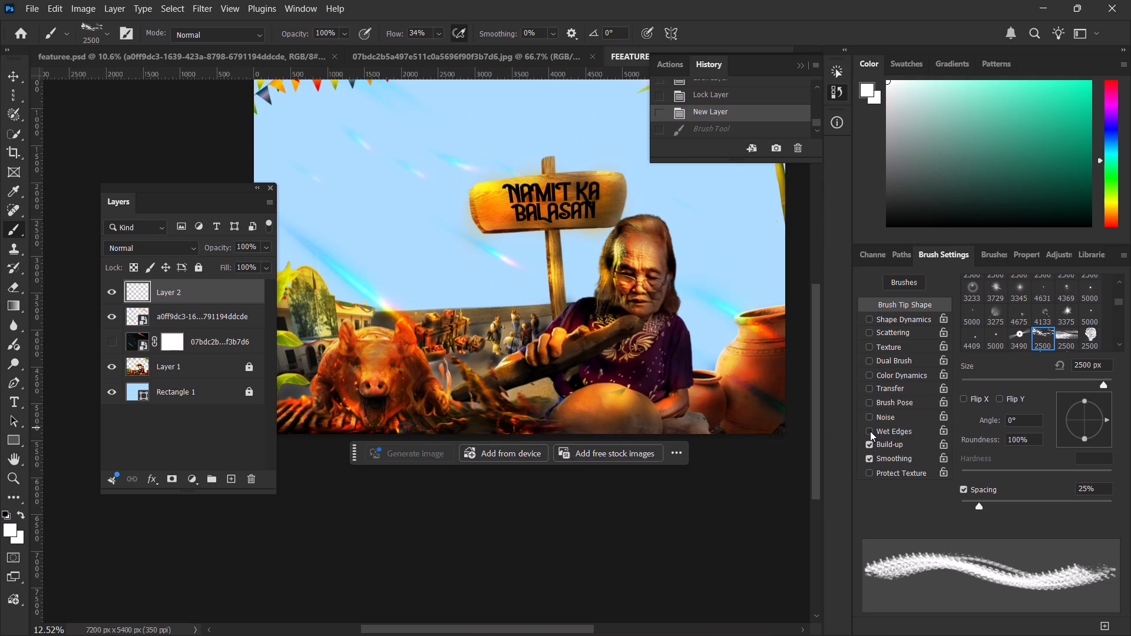
Enable Wet Edges for the cloud brush and test a white stamp beside the sign, undoing it.
{"action": "left_click", "coordinate": [870, 431]}
{"action": "left_click", "coordinate": [487, 213]}
{"action": "key", "text": "ctrl+z"}
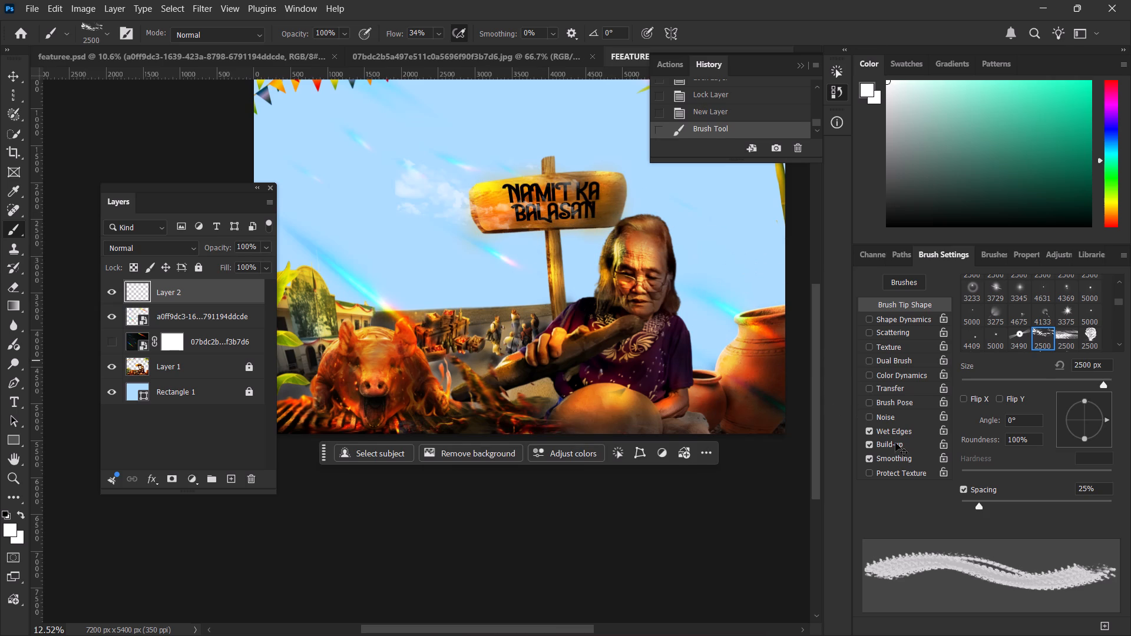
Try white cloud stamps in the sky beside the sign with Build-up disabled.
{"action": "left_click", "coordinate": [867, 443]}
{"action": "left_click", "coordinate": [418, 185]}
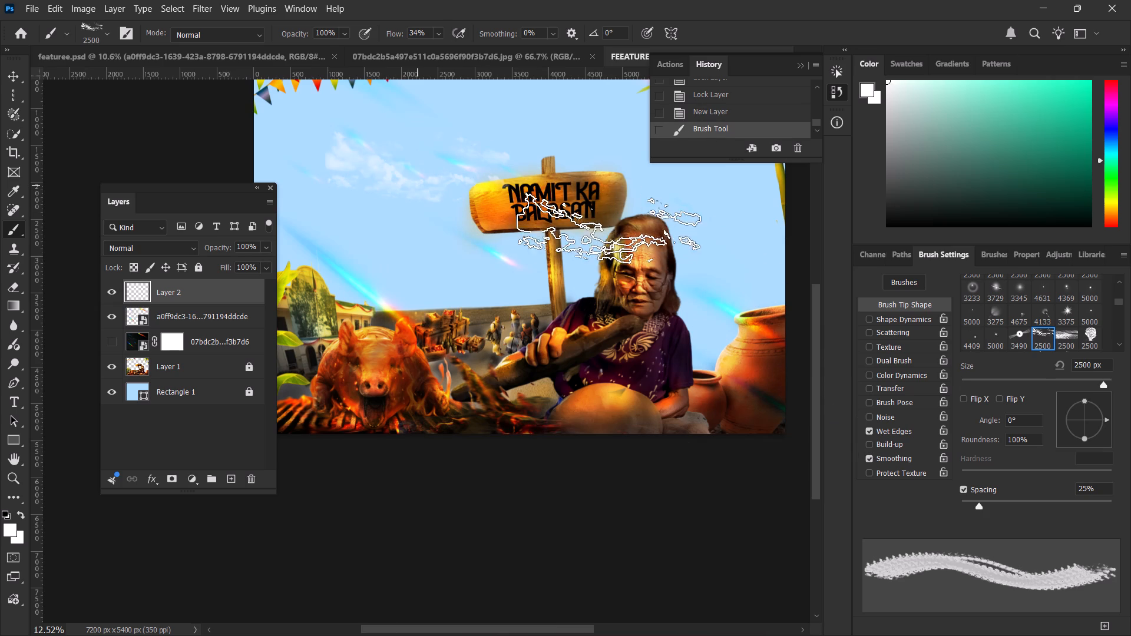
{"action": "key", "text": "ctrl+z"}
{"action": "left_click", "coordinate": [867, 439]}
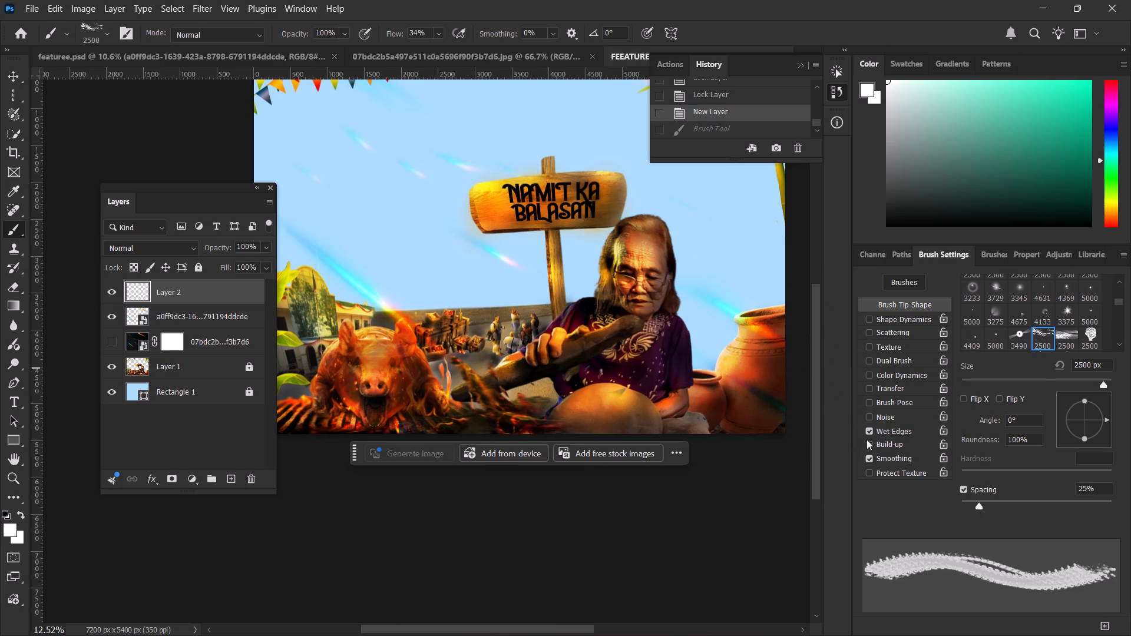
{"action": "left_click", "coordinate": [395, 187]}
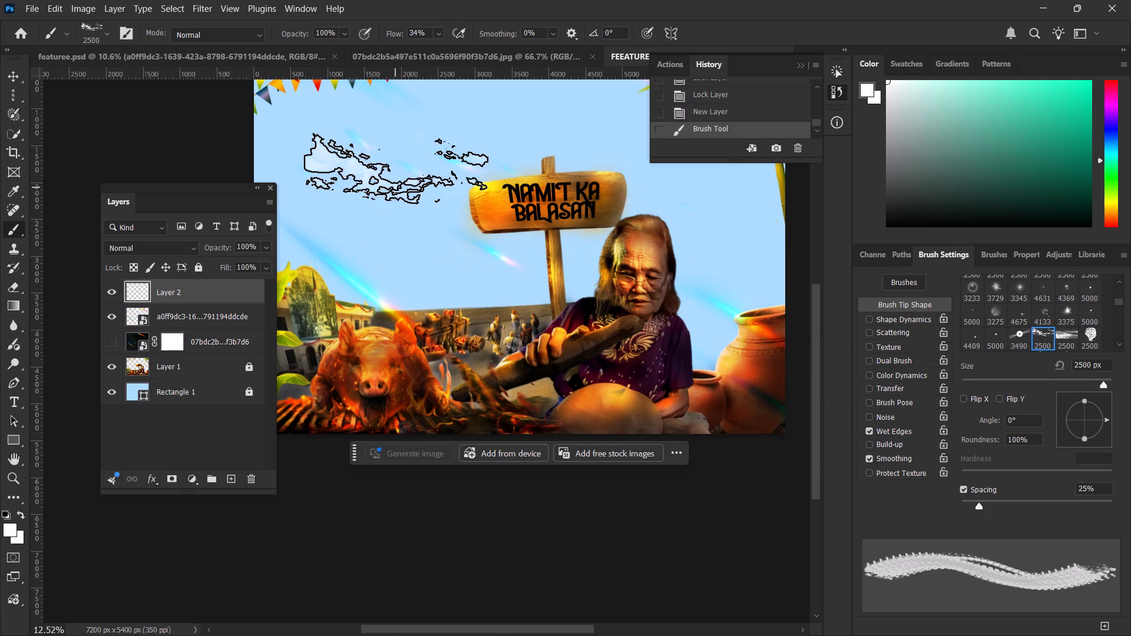
Disable Smoothing and enable Build-up for the cloud brush, test a stamp below the clouds, and undo the test stamps.
{"action": "left_click", "coordinate": [871, 456]}
{"action": "left_click", "coordinate": [872, 446]}
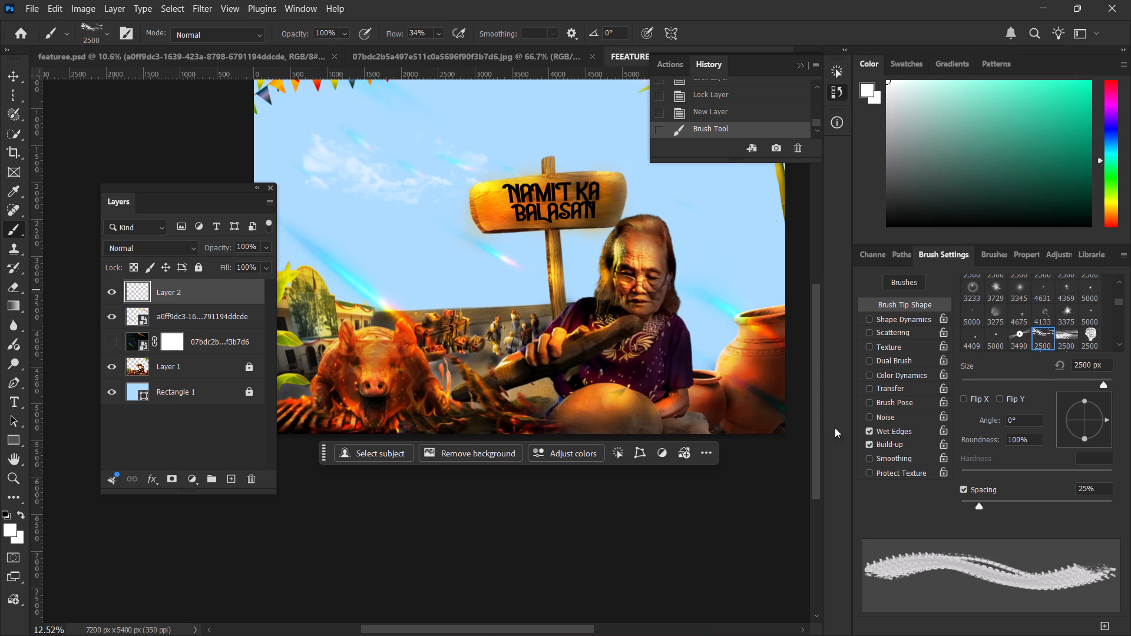
{"action": "left_click", "coordinate": [439, 253]}
{"action": "key", "text": "ctrl+z"}
{"action": "key", "text": "ctrl+z"}
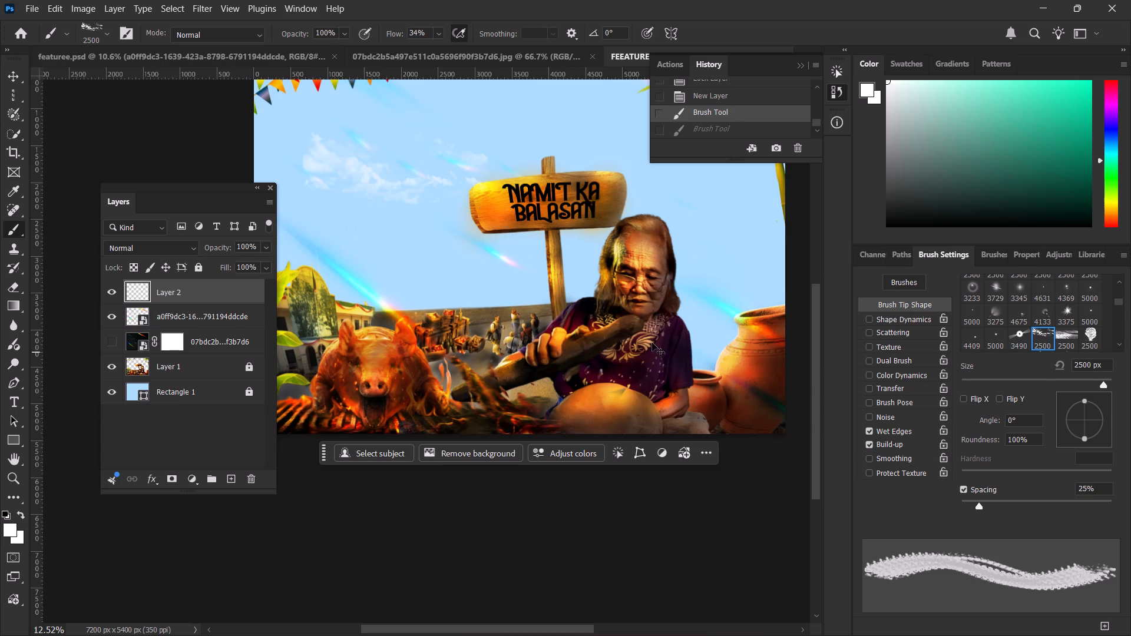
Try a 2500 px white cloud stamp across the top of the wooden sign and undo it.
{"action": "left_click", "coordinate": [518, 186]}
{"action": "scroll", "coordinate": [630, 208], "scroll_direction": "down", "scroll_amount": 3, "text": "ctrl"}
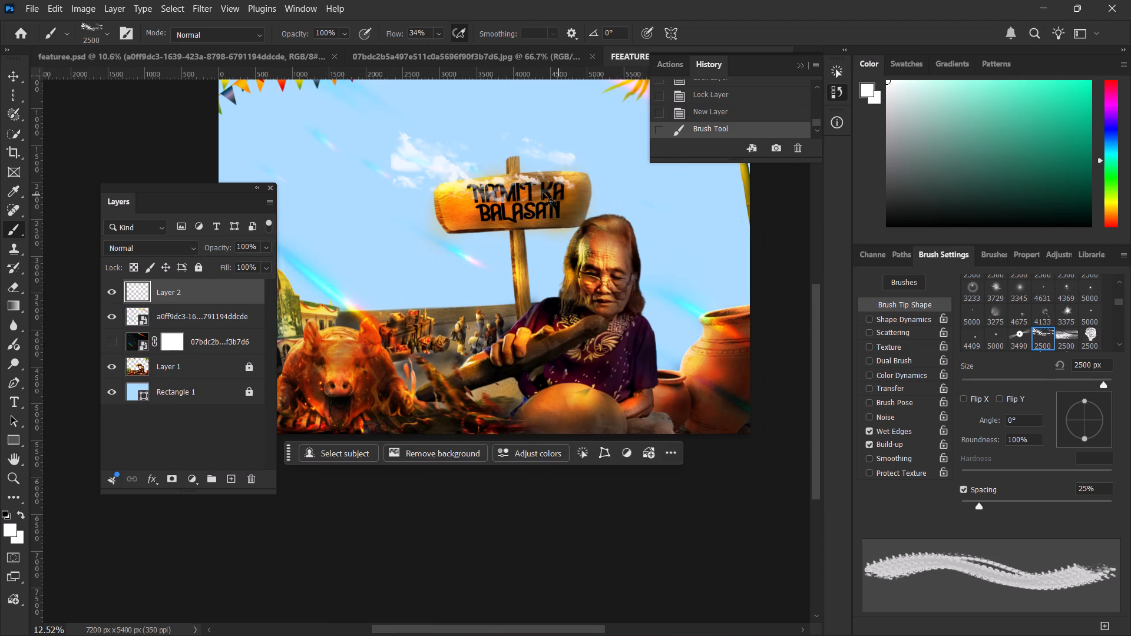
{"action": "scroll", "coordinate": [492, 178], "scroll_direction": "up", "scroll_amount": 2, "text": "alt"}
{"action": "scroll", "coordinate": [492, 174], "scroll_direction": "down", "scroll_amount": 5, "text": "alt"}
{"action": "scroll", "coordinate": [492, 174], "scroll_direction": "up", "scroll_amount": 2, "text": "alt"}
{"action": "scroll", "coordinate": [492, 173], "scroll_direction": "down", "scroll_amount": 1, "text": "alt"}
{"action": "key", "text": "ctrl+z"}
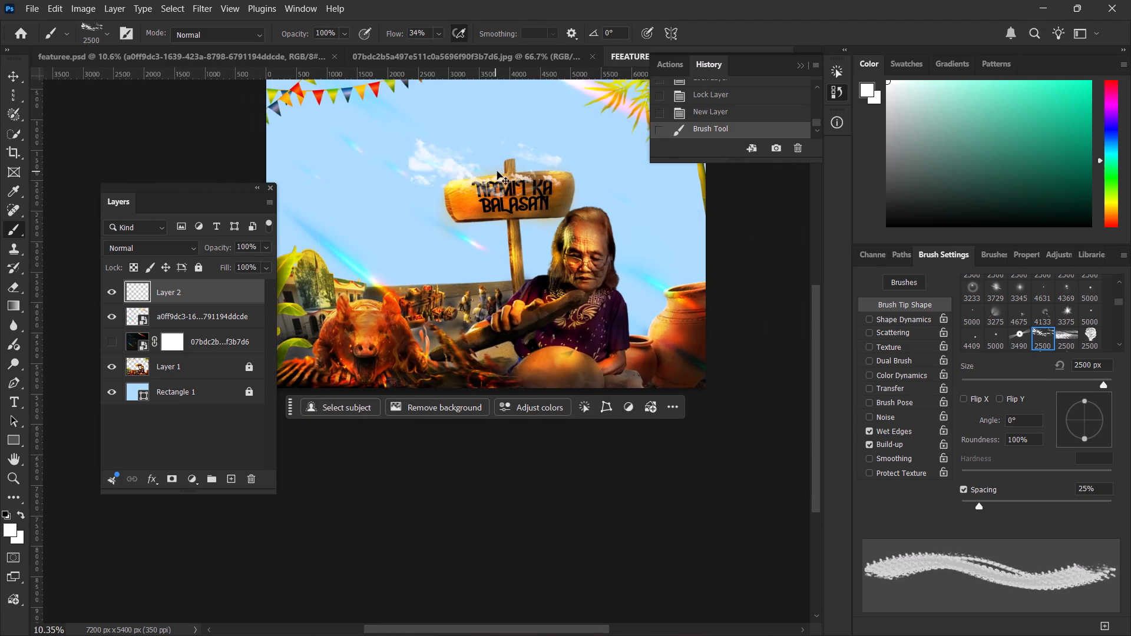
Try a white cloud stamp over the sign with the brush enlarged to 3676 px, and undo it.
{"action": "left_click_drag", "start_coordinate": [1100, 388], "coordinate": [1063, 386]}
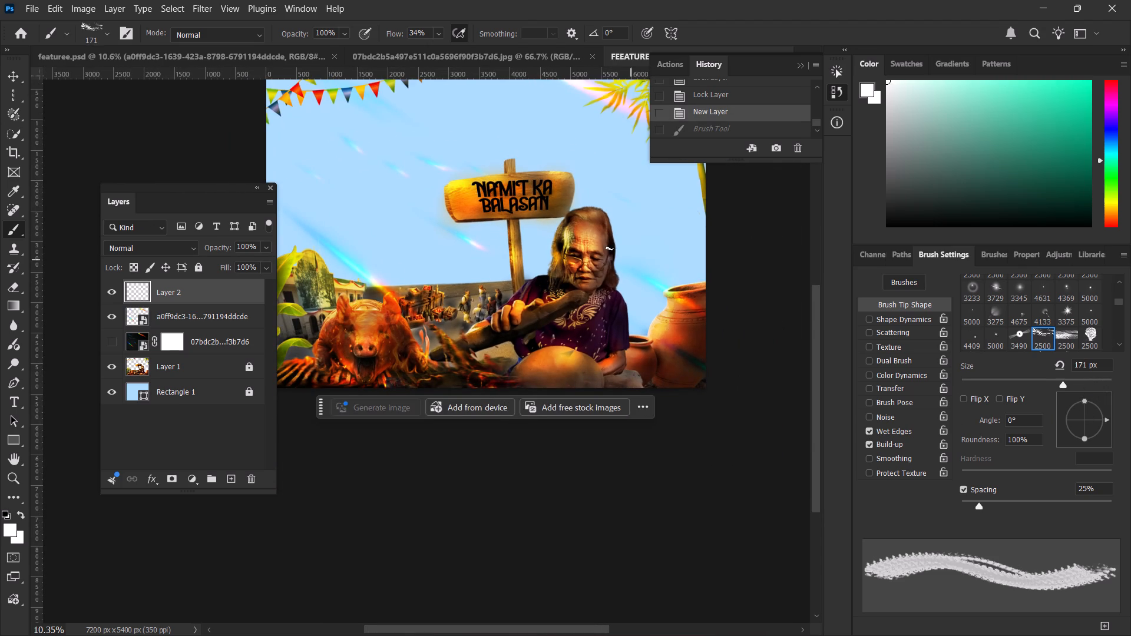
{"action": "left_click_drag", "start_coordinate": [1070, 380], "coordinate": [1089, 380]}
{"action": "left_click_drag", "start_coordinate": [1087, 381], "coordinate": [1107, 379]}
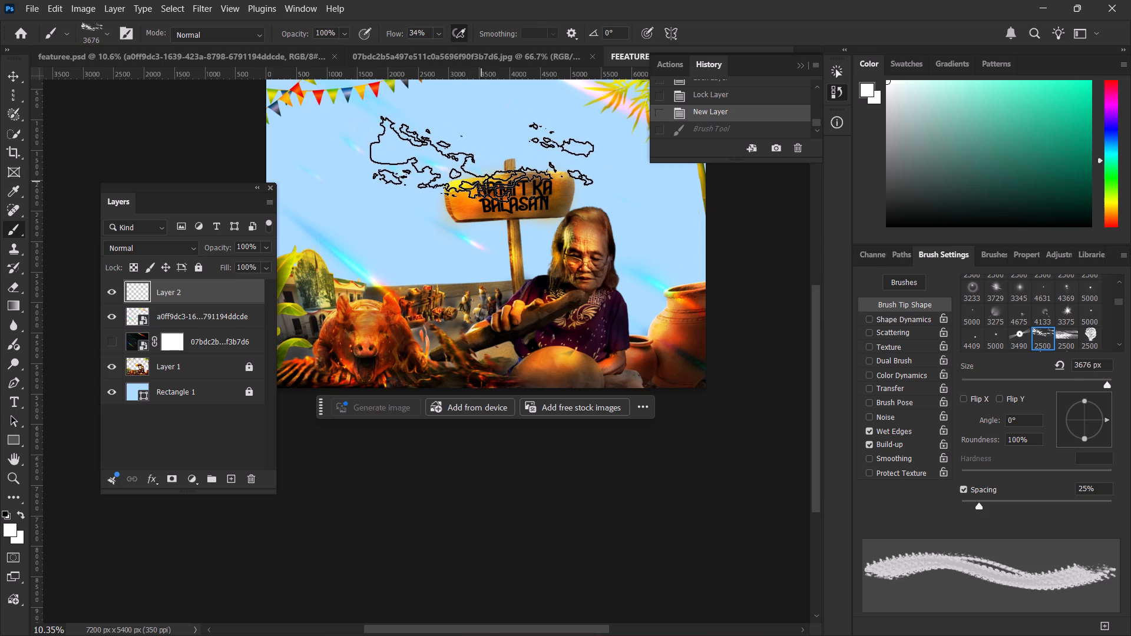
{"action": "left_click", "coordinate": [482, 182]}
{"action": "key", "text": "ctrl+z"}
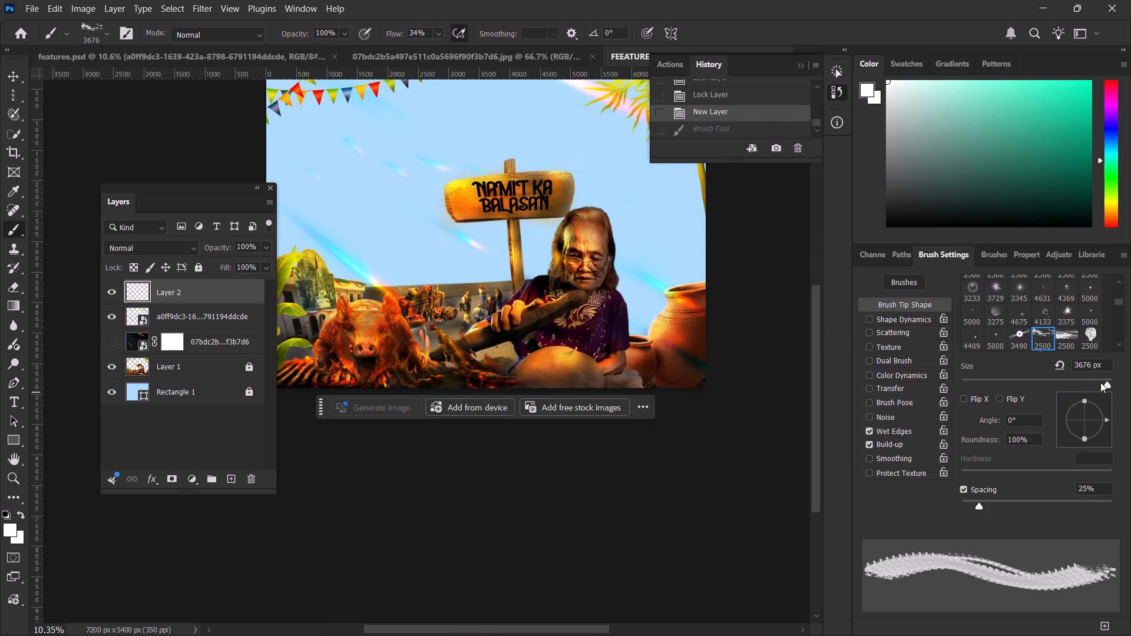
Reduce the cloud brush size to about 425 px.
{"action": "left_click_drag", "start_coordinate": [1108, 385], "coordinate": [1091, 382]}
Enlarge the cloud brush size to 1912 px.
{"action": "left_click_drag", "start_coordinate": [1090, 382], "coordinate": [1101, 382]}
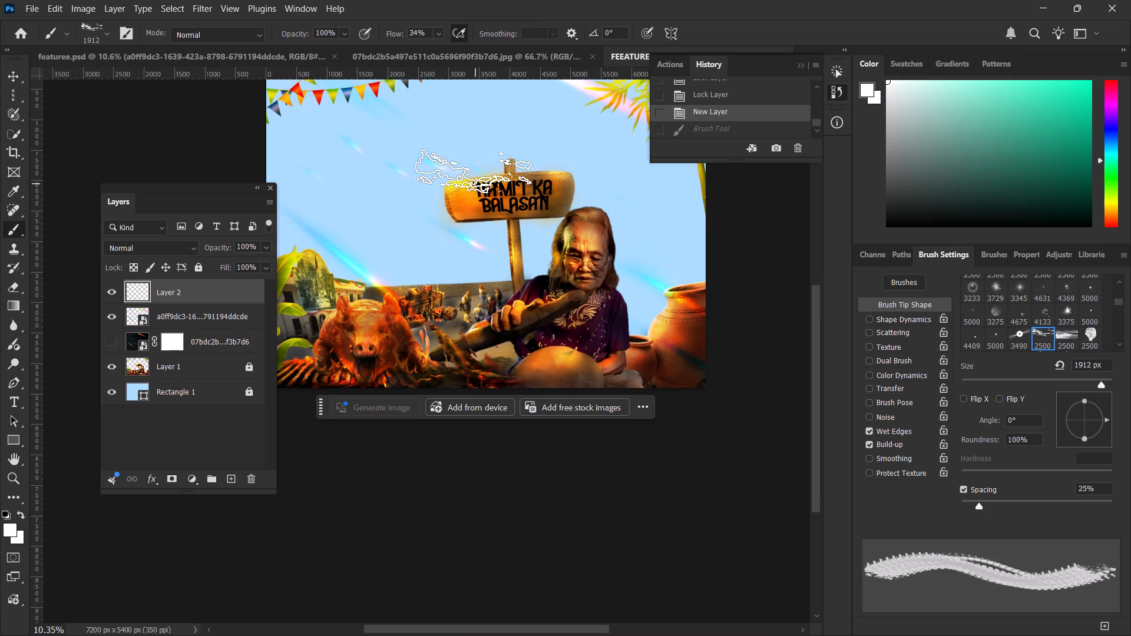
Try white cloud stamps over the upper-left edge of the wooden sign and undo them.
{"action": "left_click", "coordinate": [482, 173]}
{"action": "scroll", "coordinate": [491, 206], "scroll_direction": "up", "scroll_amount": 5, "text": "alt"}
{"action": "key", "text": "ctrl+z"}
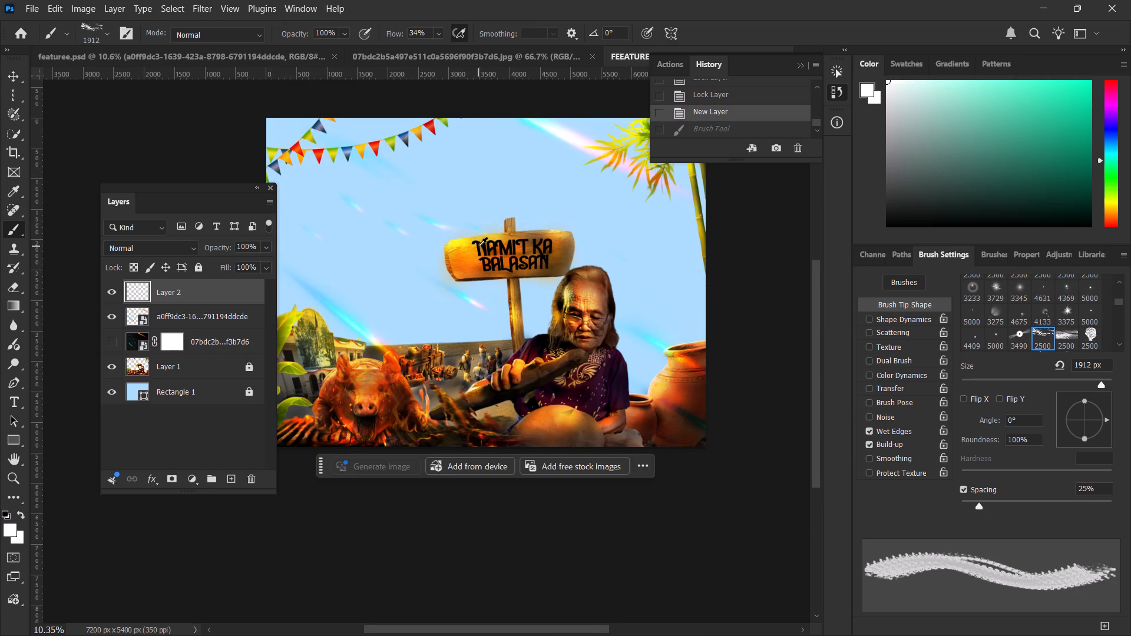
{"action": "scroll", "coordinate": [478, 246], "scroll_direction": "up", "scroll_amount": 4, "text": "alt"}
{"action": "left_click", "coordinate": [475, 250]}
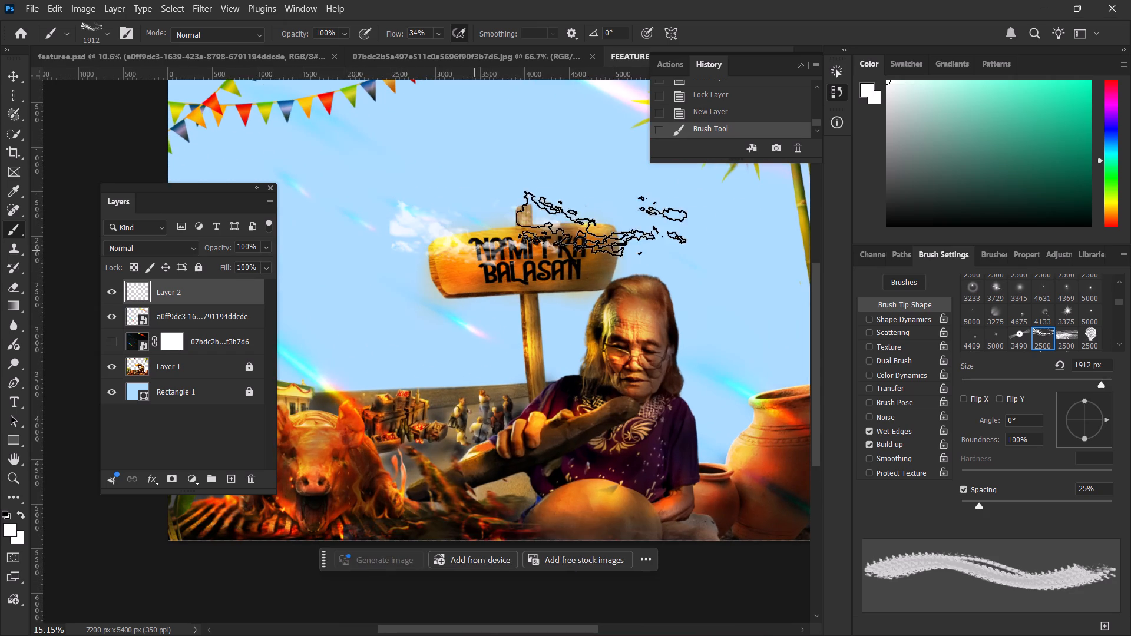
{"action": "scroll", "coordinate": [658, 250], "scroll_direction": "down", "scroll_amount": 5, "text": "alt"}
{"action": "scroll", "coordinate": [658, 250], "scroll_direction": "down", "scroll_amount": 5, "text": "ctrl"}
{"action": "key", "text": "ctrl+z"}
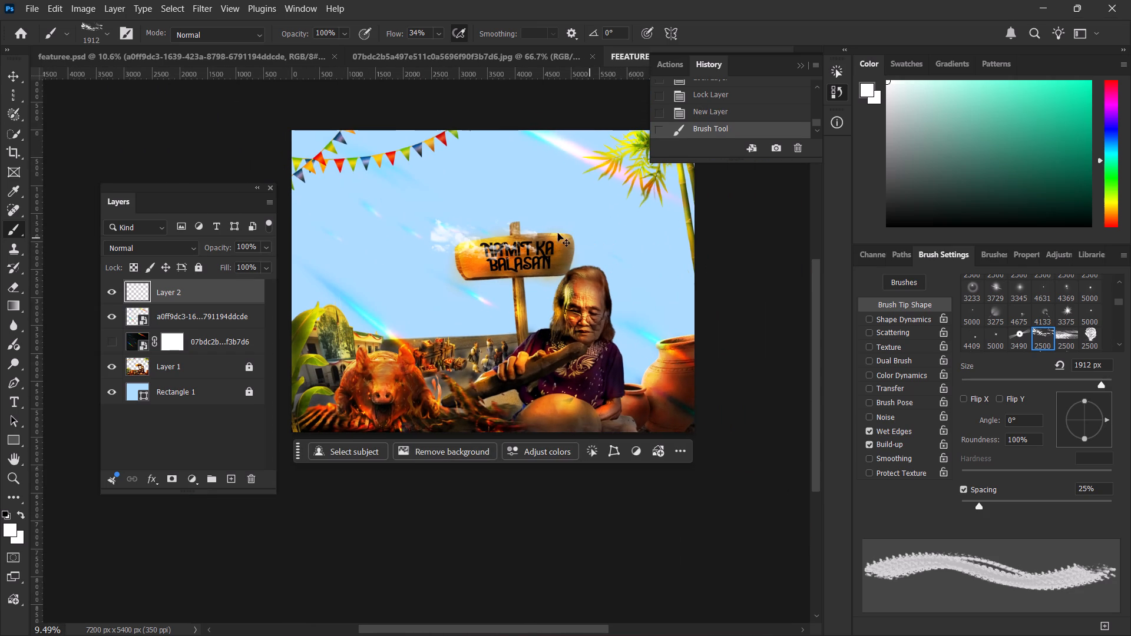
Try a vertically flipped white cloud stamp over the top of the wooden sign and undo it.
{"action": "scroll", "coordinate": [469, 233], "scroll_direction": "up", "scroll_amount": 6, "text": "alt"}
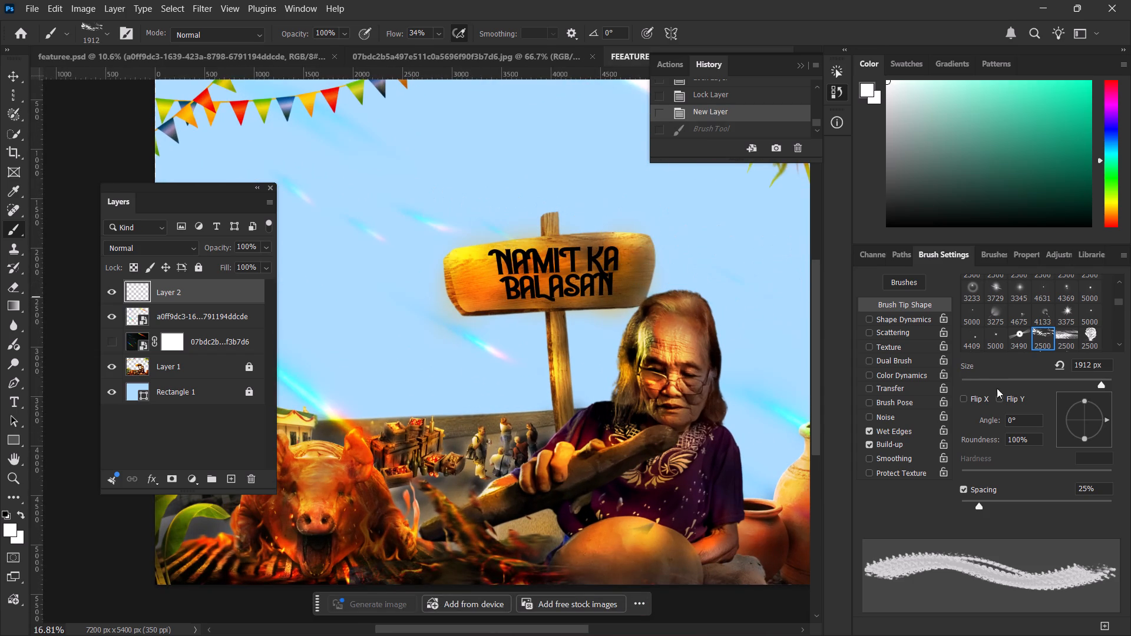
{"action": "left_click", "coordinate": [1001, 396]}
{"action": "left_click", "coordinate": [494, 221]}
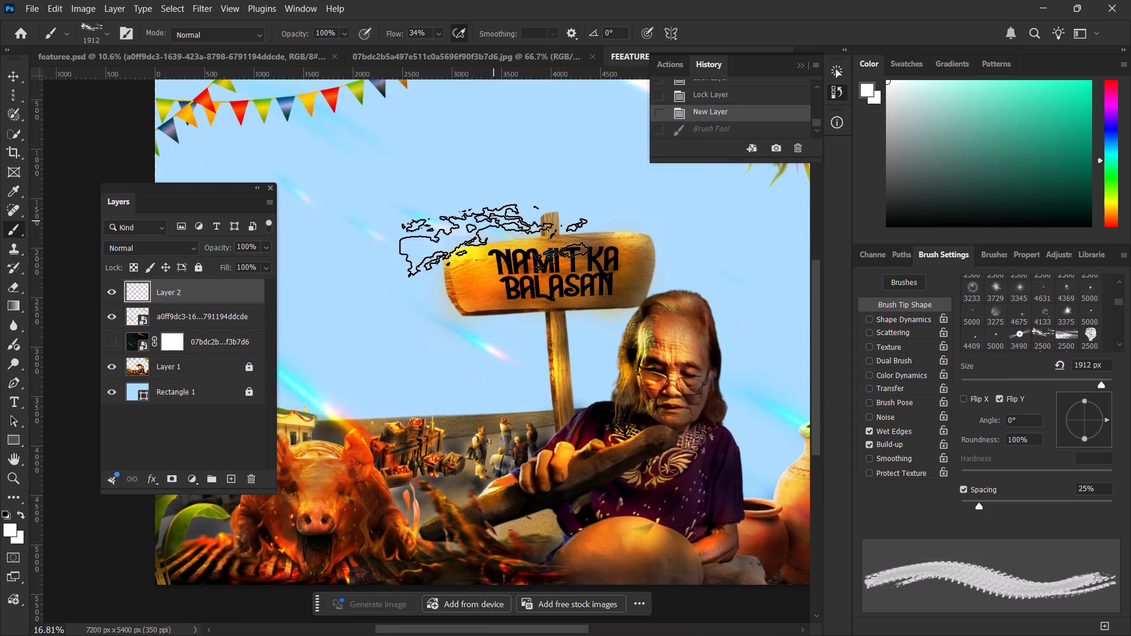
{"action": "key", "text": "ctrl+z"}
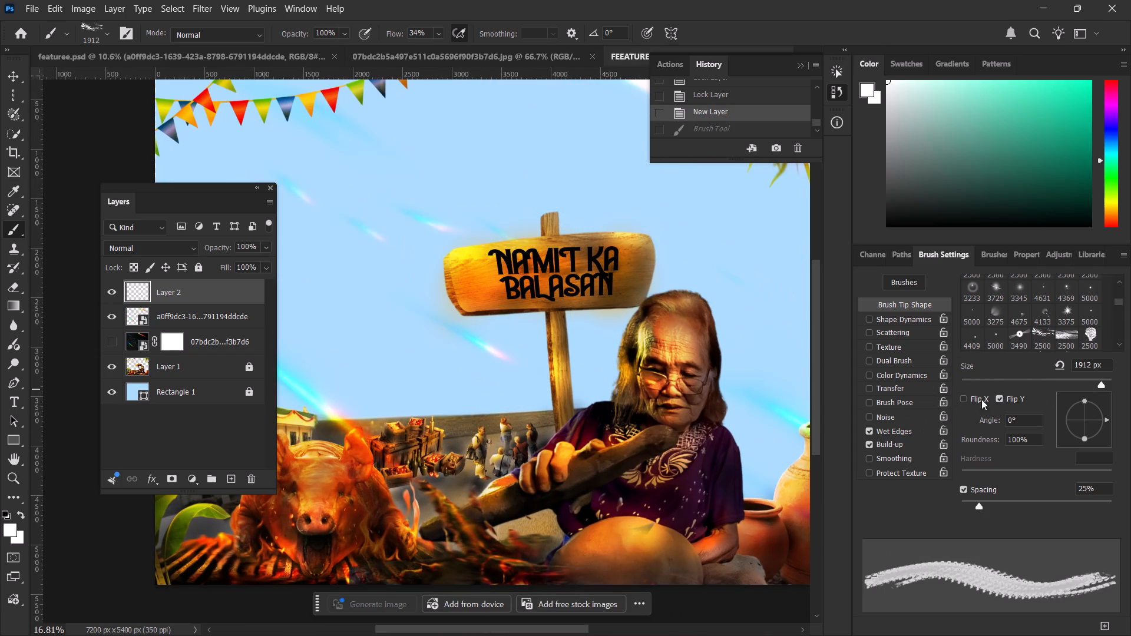
Flip the cloud brush along X only and stamp a white cloud along the top of the wooden sign, redoing misplaced stamps.
{"action": "left_click", "coordinate": [969, 397]}
{"action": "left_click", "coordinate": [998, 397]}
{"action": "left_click", "coordinate": [452, 259]}
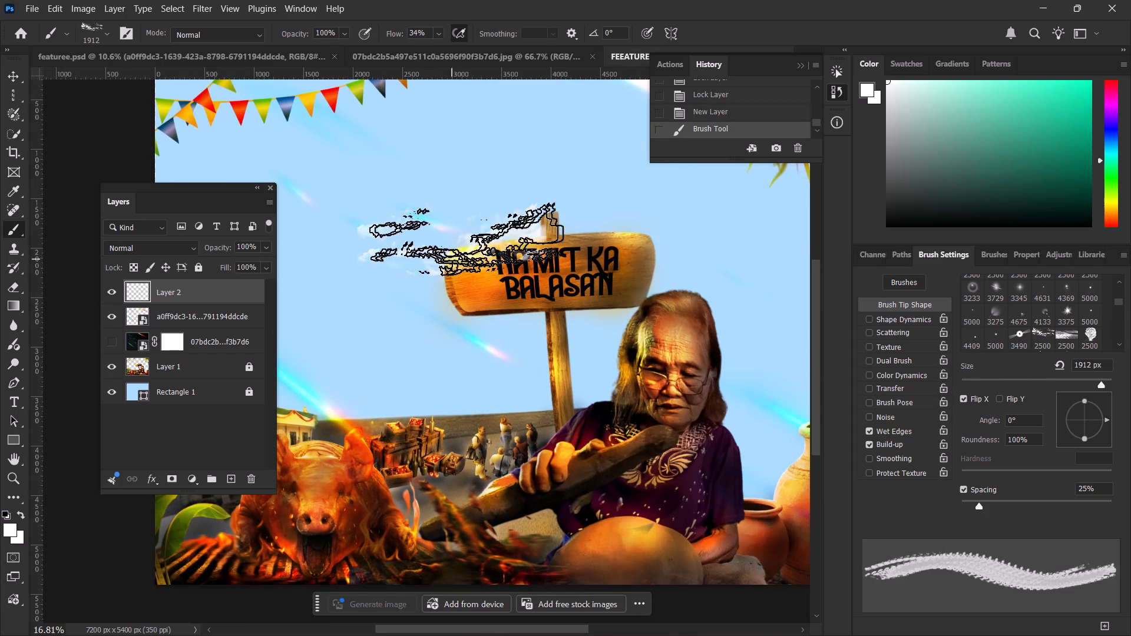
{"action": "key", "text": "ctrl+z"}
{"action": "left_click", "coordinate": [498, 241]}
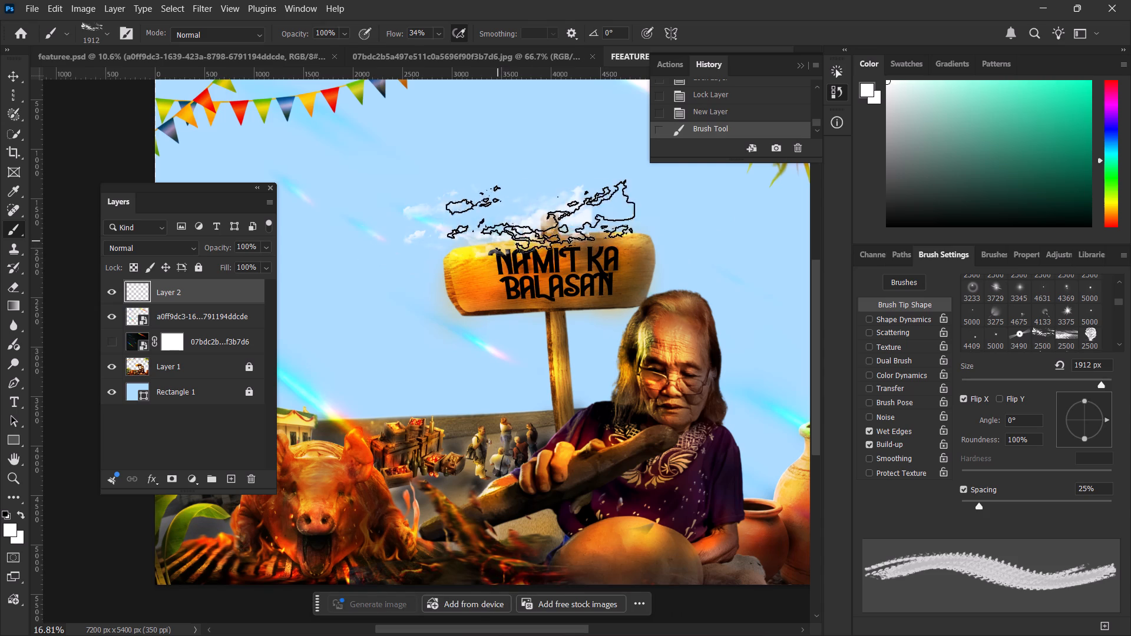
{"action": "key", "text": "ctrl+z"}
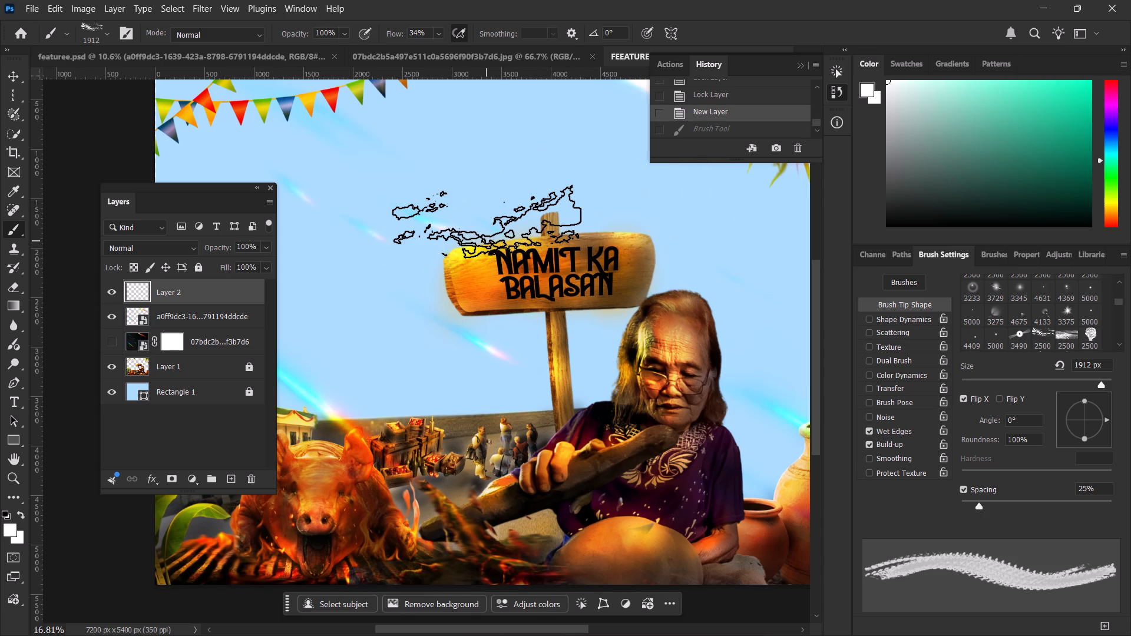
{"action": "left_click", "coordinate": [487, 246]}
{"action": "scroll", "coordinate": [610, 233], "scroll_direction": "down", "scroll_amount": 6, "text": "alt"}
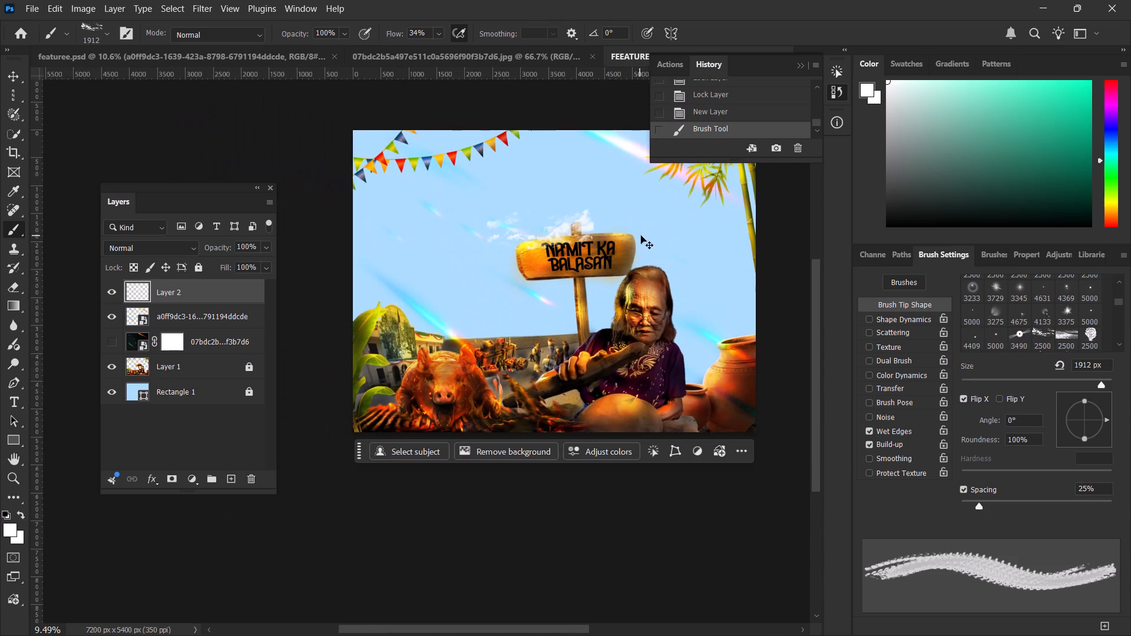
{"action": "scroll", "coordinate": [641, 236], "scroll_direction": "down", "scroll_amount": 5, "text": "ctrl"}
Stamp a white cloud in the artwork's top-left corner behind the bunting, undoing the first try and placing it closer to the corner.
{"action": "scroll", "coordinate": [643, 263], "scroll_direction": "up", "scroll_amount": 4, "text": "ctrl"}
{"action": "scroll", "coordinate": [417, 156], "scroll_direction": "up", "scroll_amount": 4, "text": "alt"}
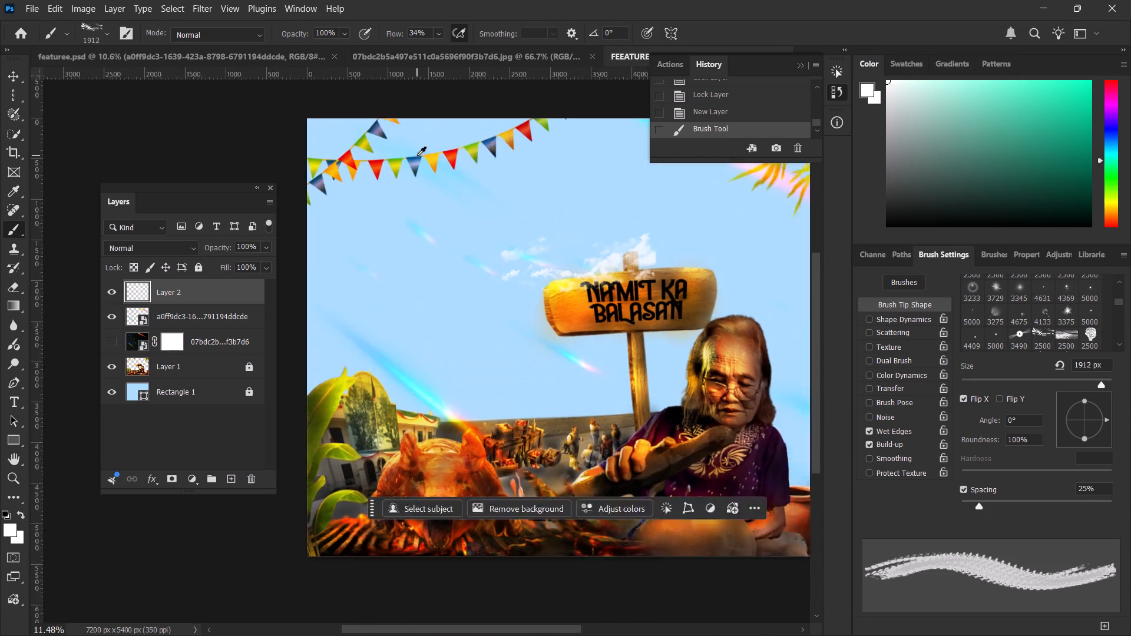
{"action": "scroll", "coordinate": [417, 155], "scroll_direction": "up", "scroll_amount": 1, "text": "alt"}
{"action": "left_click", "coordinate": [361, 135]}
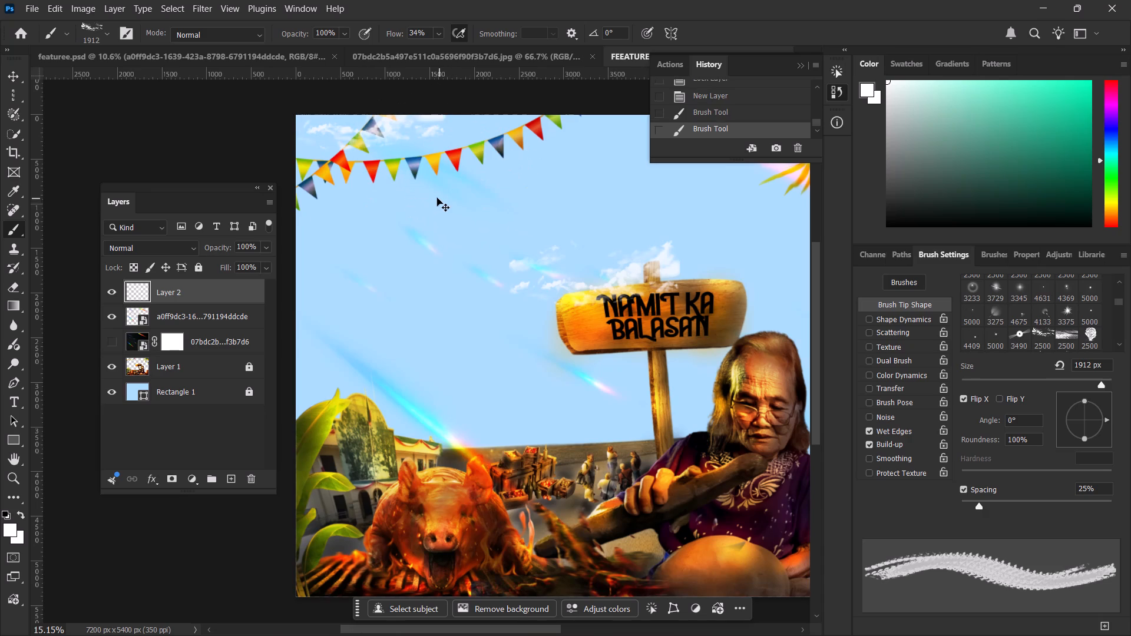
{"action": "key", "text": "ctrl+z"}
{"action": "left_click", "coordinate": [337, 135]}
Stamp a white cloud over the bamboo leaves in the artwork's top-right corner.
{"action": "scroll", "coordinate": [459, 194], "scroll_direction": "down", "scroll_amount": 5, "text": "ctrl"}
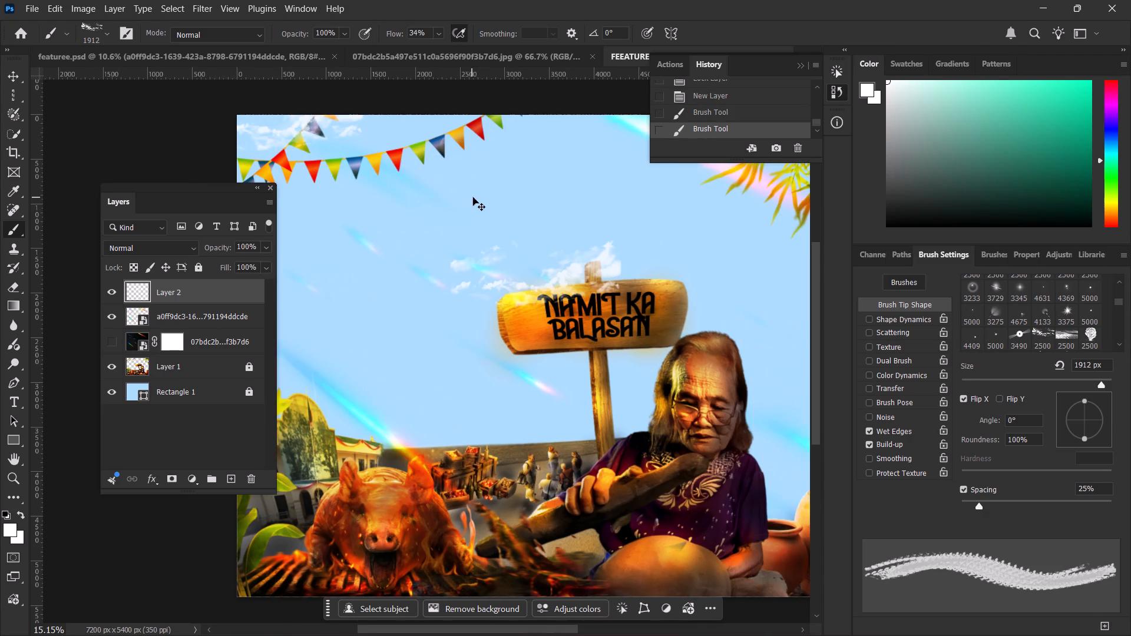
{"action": "scroll", "coordinate": [482, 197], "scroll_direction": "down", "scroll_amount": 5, "text": "alt"}
{"action": "scroll", "coordinate": [561, 207], "scroll_direction": "down", "scroll_amount": 11, "text": "ctrl"}
{"action": "scroll", "coordinate": [613, 197], "scroll_direction": "up", "scroll_amount": 5, "text": "alt"}
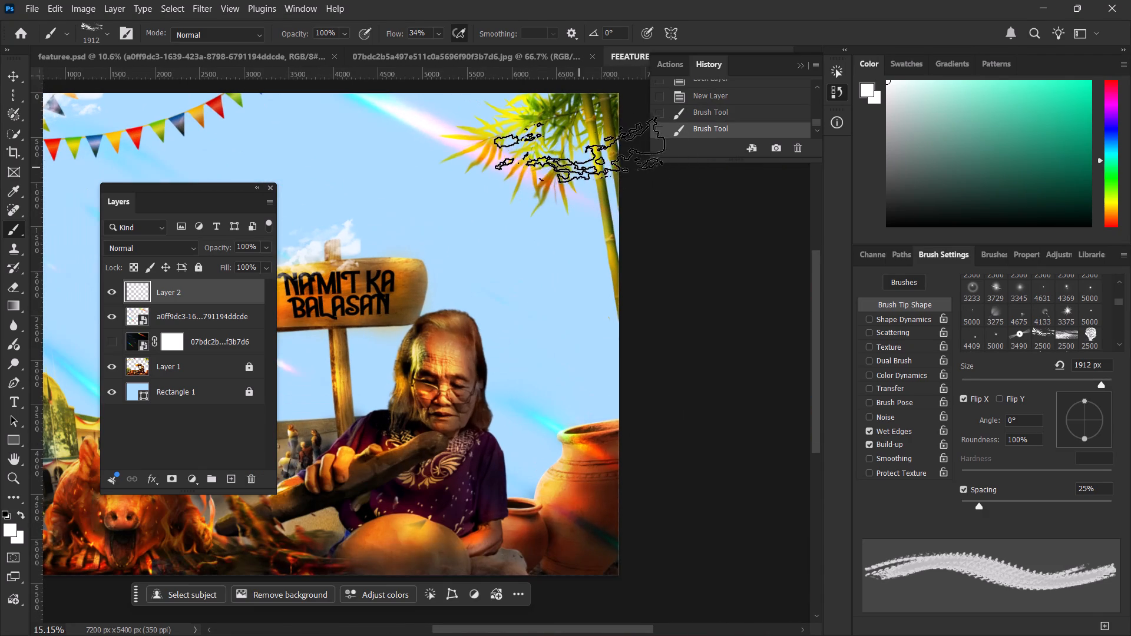
{"action": "left_click", "coordinate": [552, 161]}
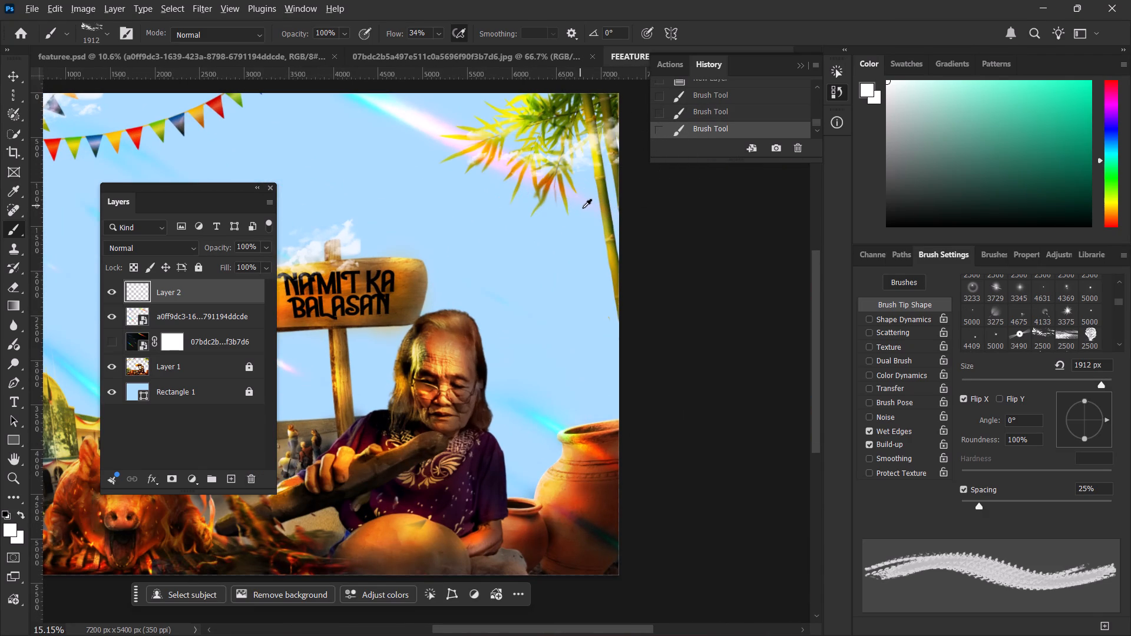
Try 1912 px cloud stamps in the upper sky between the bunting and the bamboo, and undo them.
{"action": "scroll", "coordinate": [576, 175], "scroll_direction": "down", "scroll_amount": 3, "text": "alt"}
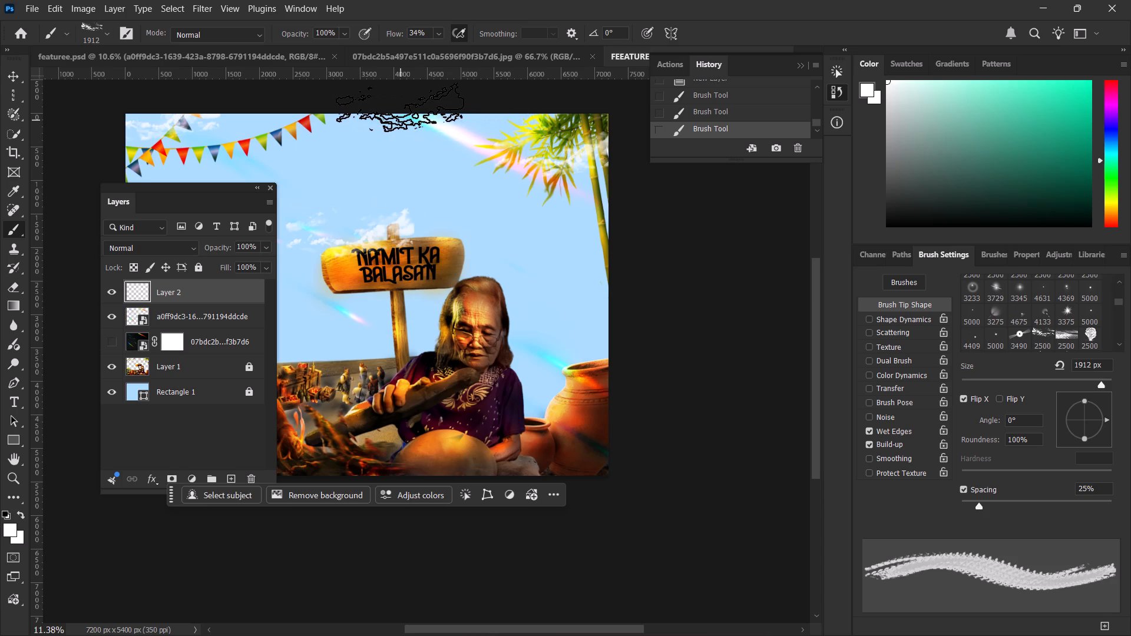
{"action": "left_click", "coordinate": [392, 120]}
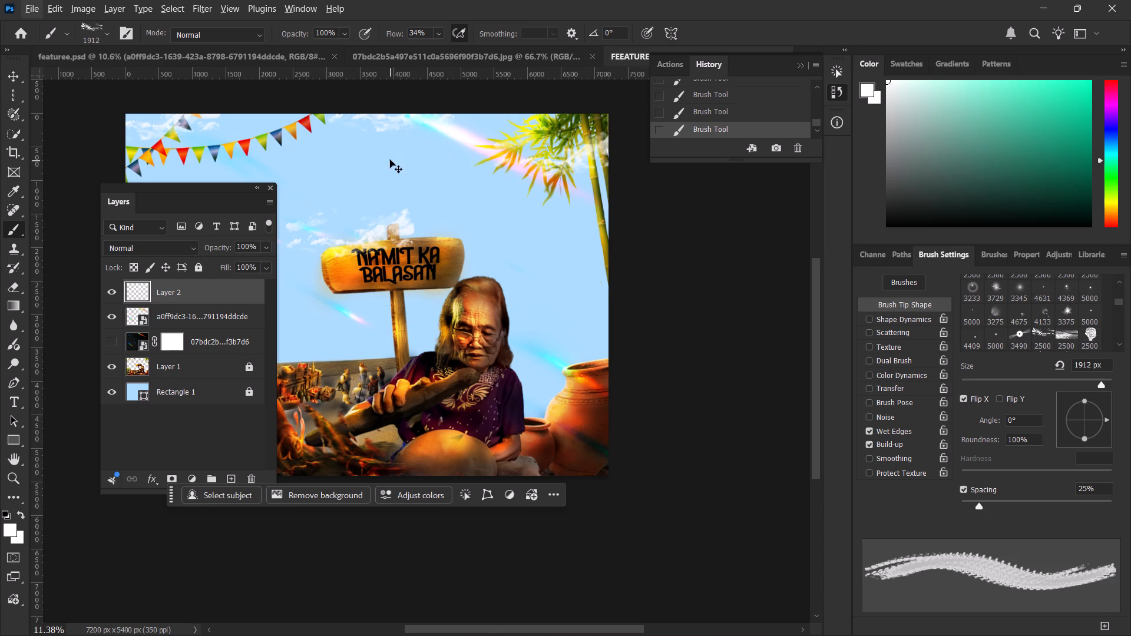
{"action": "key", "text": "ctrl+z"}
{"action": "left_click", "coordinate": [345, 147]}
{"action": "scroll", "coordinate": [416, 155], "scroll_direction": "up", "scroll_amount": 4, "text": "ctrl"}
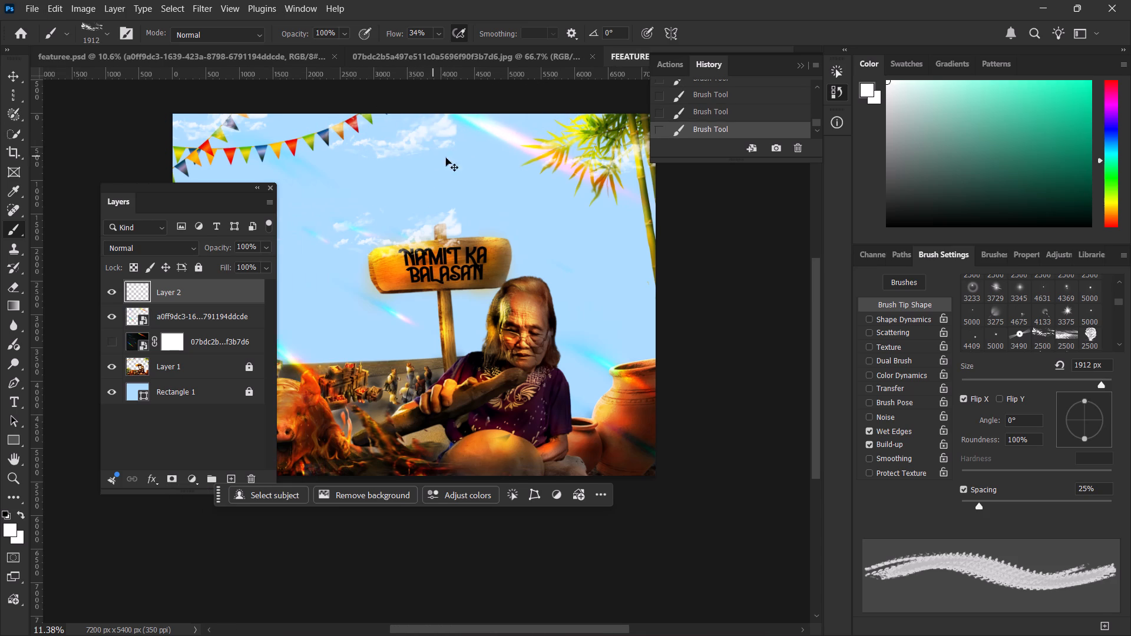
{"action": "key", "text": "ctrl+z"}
Reduce the cloud brush to 1471 px and stamp a small white cloud at the artwork's top edge beside the bunting.
{"action": "left_click_drag", "start_coordinate": [1099, 383], "coordinate": [1093, 382]}
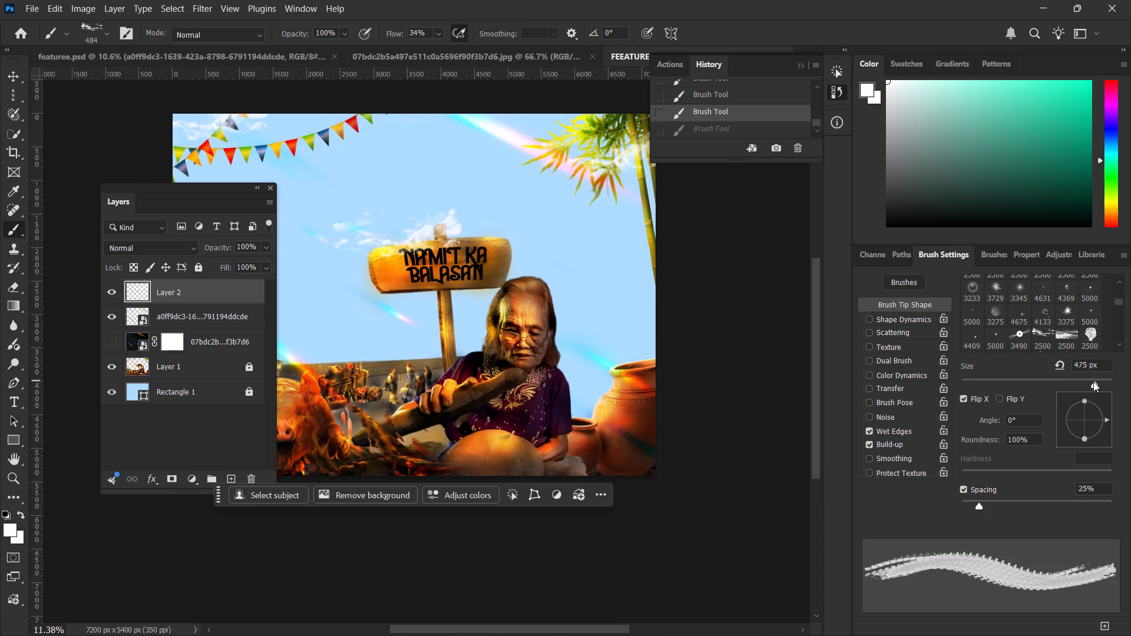
{"action": "left_click_drag", "start_coordinate": [1093, 382], "coordinate": [1083, 380]}
{"action": "left_click_drag", "start_coordinate": [1084, 382], "coordinate": [1092, 383]}
{"action": "left_click", "coordinate": [1095, 382]}
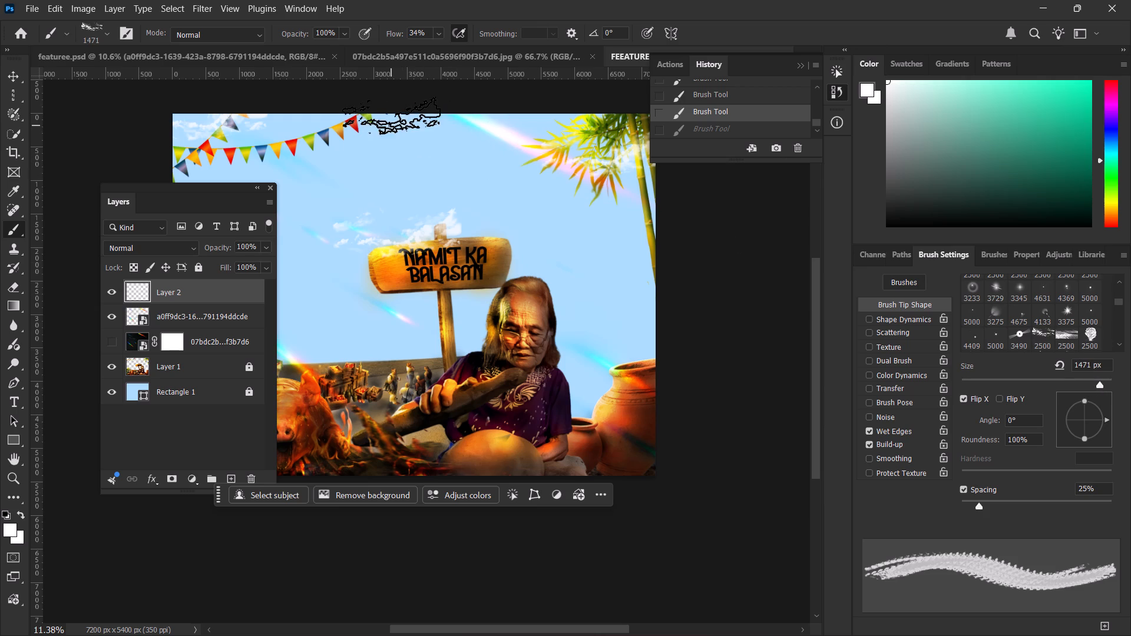
{"action": "left_click", "coordinate": [391, 125]}
{"action": "scroll", "coordinate": [530, 158], "scroll_direction": "up", "scroll_amount": 5, "text": "ctrl"}
{"action": "scroll", "coordinate": [544, 140], "scroll_direction": "down", "scroll_amount": 6, "text": "ctrl"}
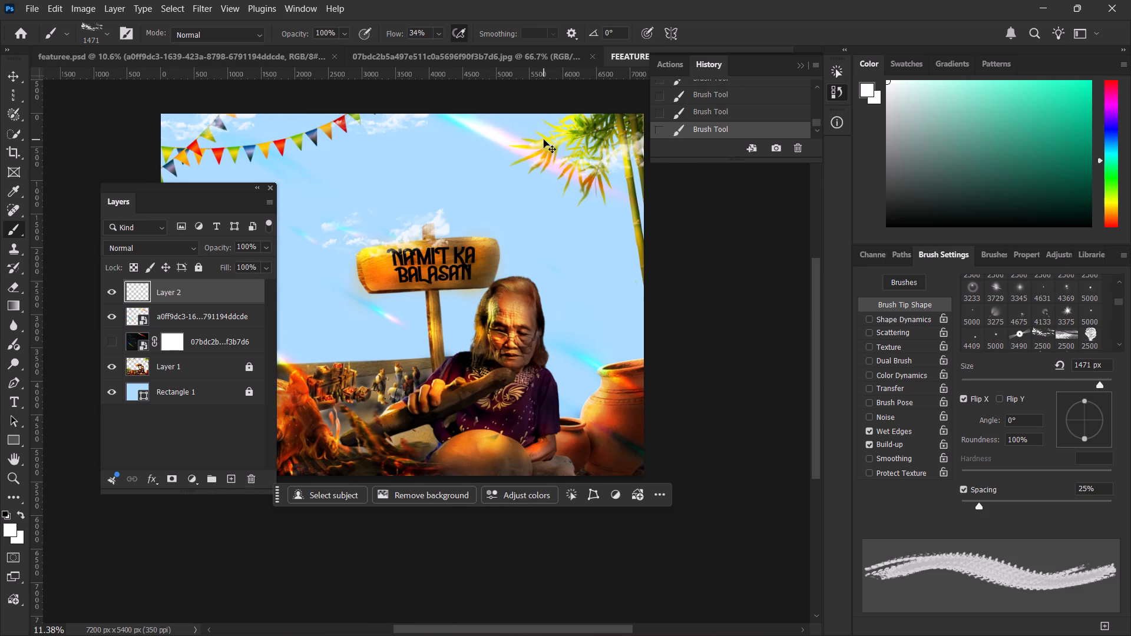
{"action": "scroll", "coordinate": [547, 154], "scroll_direction": "down", "scroll_amount": 4, "text": "alt"}
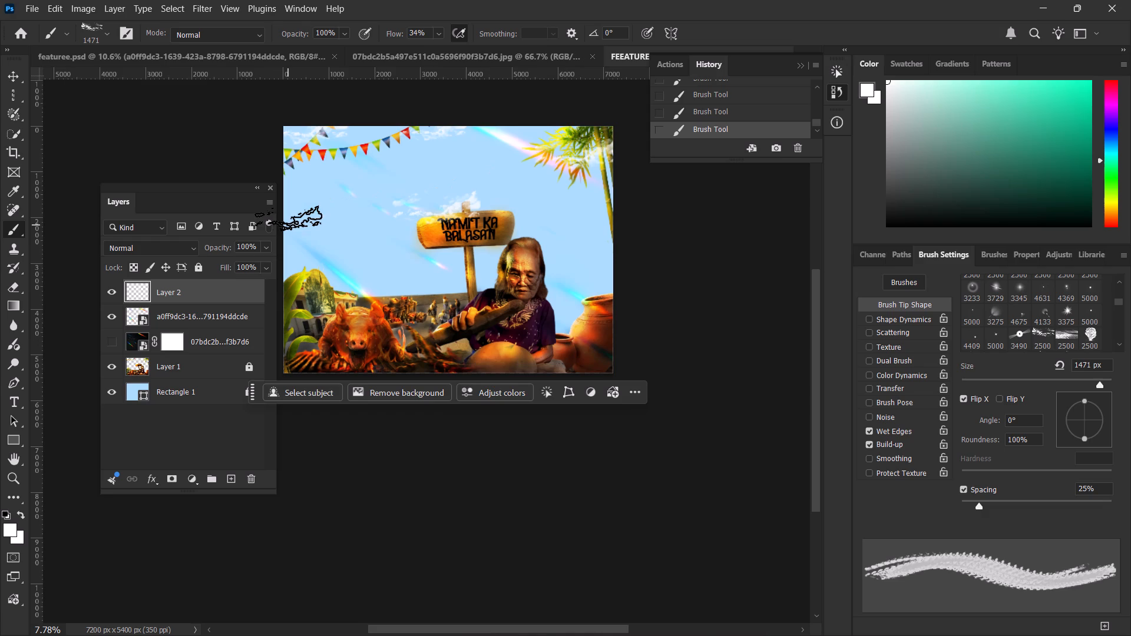
Enlarge the cloud brush to 2794 px, disable Flip X, and stamp a white cloud at the artwork's left edge above the leaves, replacing a flipped try.
{"action": "scroll", "coordinate": [292, 225], "scroll_direction": "up", "scroll_amount": 6, "text": "ctrl"}
{"action": "scroll", "coordinate": [352, 273], "scroll_direction": "up", "scroll_amount": 7, "text": "ctrl"}
{"action": "left_click_drag", "start_coordinate": [1099, 382], "coordinate": [1103, 382]}
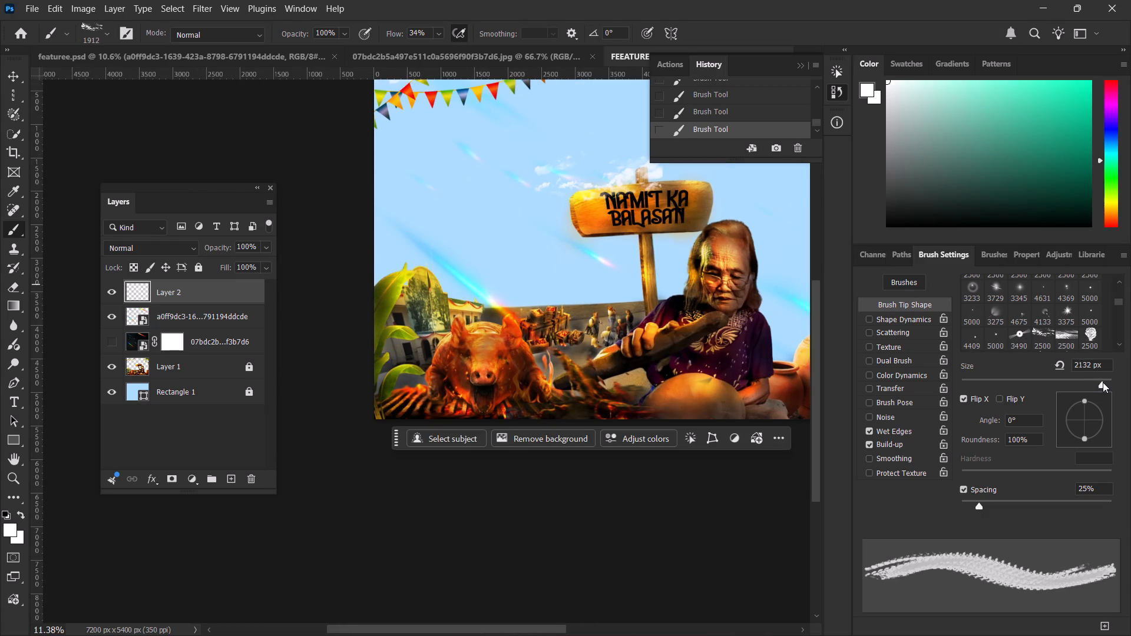
{"action": "left_click_drag", "start_coordinate": [1103, 382], "coordinate": [1104, 382]}
{"action": "left_click", "coordinate": [356, 277]}
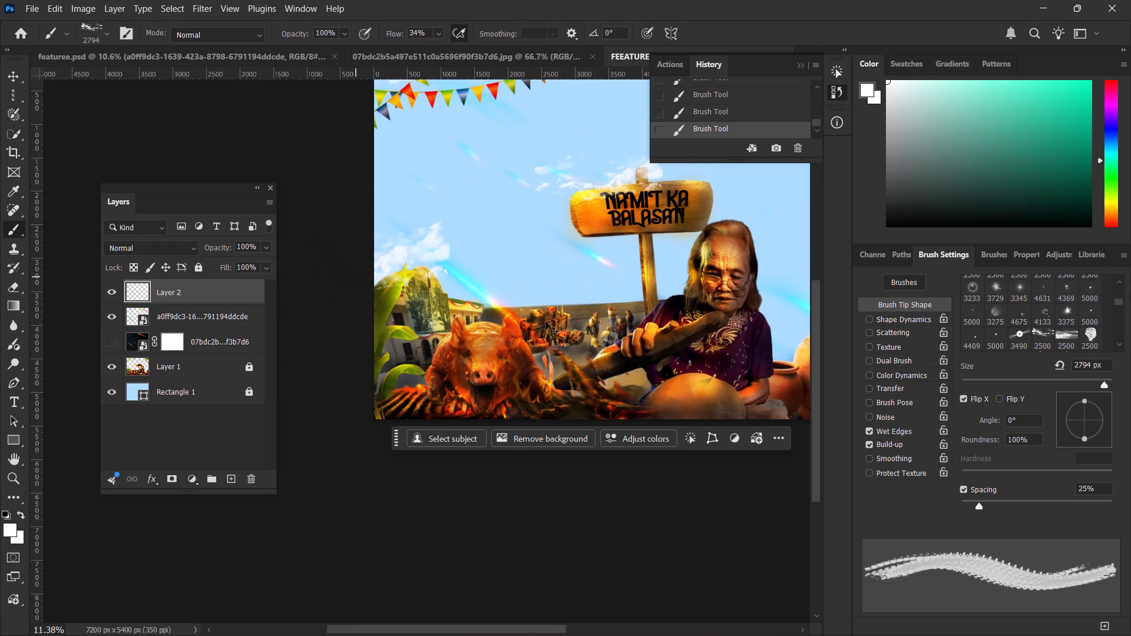
{"action": "scroll", "coordinate": [545, 322], "scroll_direction": "down", "scroll_amount": 2, "text": "ctrl"}
{"action": "scroll", "coordinate": [352, 286], "scroll_direction": "up", "scroll_amount": 3, "text": "alt"}
{"action": "key", "text": "ctrl+z"}
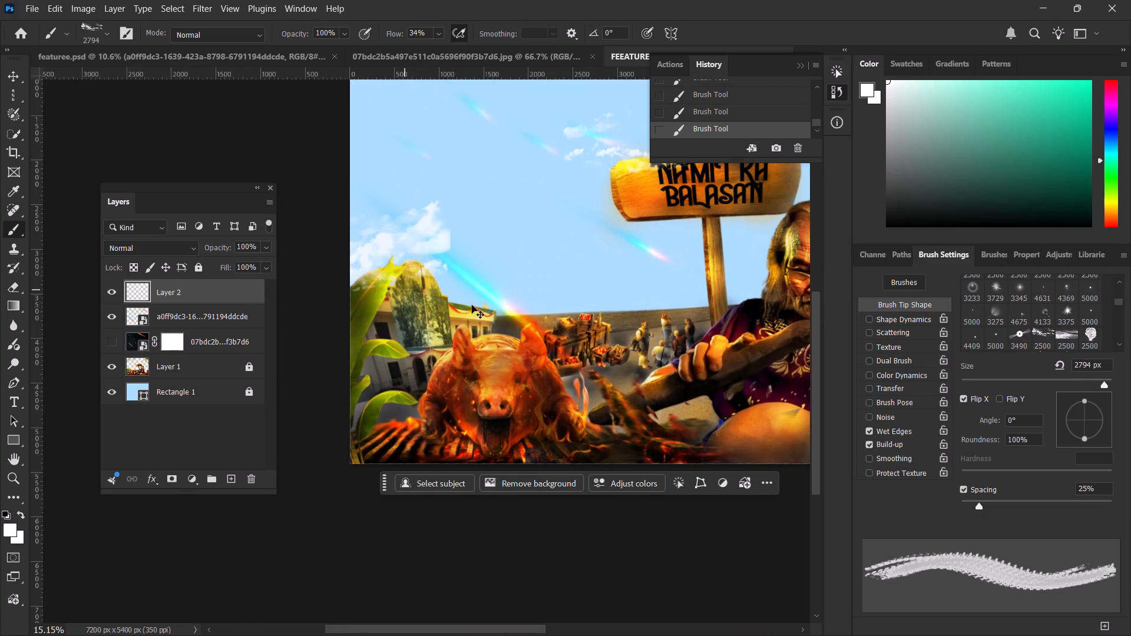
{"action": "left_click", "coordinate": [965, 395]}
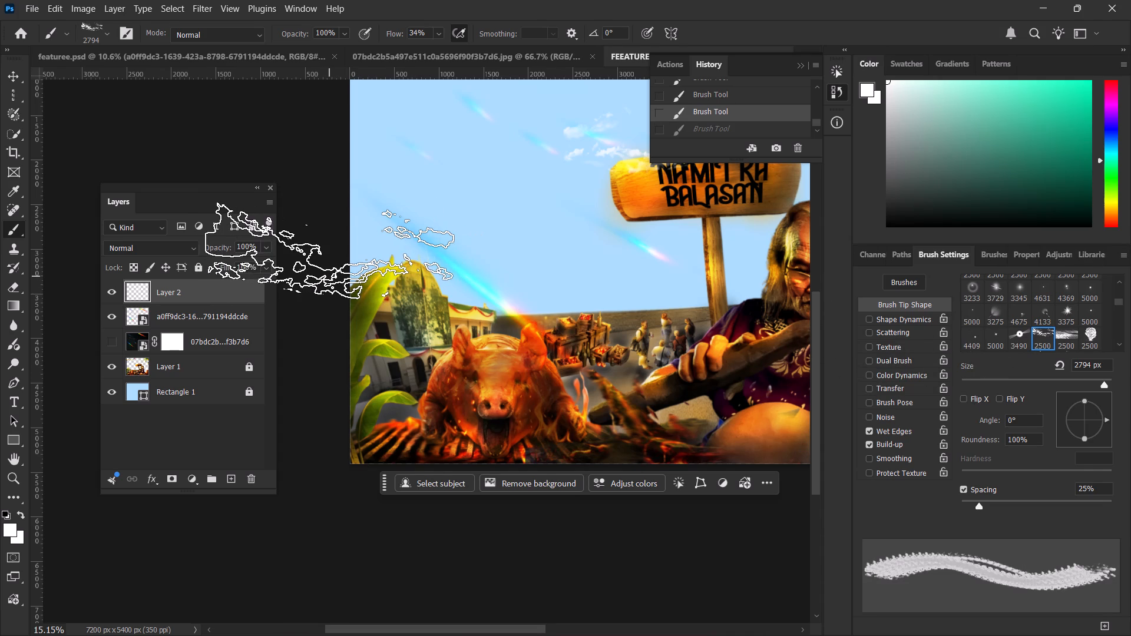
{"action": "left_click", "coordinate": [333, 276]}
{"action": "scroll", "coordinate": [471, 280], "scroll_direction": "down", "scroll_amount": 6, "text": "ctrl"}
{"action": "scroll", "coordinate": [483, 279], "scroll_direction": "down", "scroll_amount": 5, "text": "alt"}
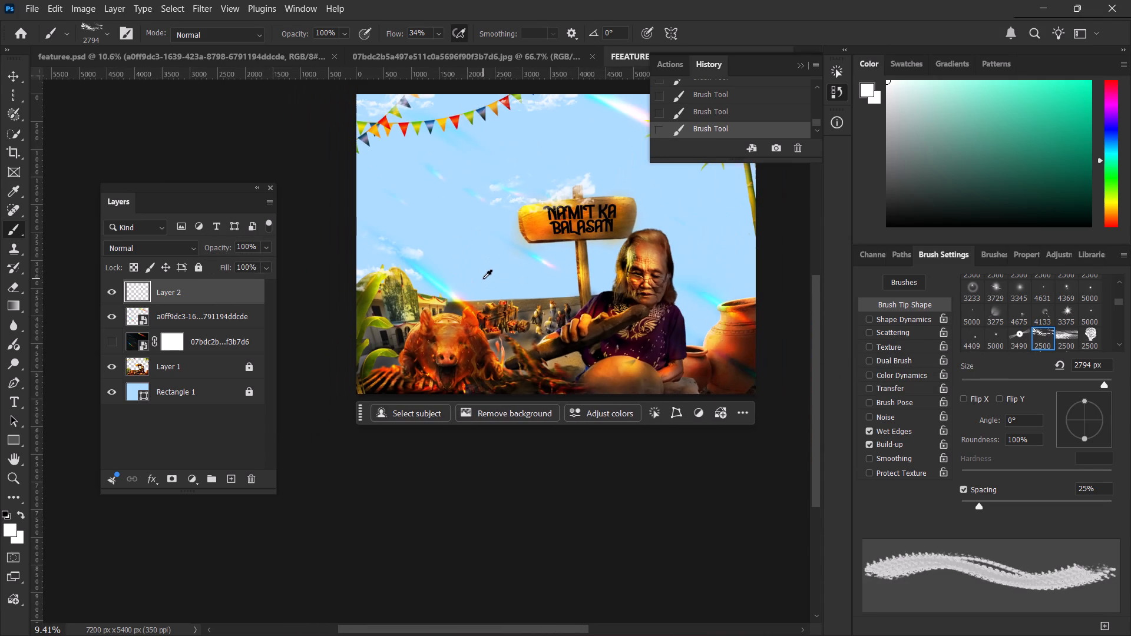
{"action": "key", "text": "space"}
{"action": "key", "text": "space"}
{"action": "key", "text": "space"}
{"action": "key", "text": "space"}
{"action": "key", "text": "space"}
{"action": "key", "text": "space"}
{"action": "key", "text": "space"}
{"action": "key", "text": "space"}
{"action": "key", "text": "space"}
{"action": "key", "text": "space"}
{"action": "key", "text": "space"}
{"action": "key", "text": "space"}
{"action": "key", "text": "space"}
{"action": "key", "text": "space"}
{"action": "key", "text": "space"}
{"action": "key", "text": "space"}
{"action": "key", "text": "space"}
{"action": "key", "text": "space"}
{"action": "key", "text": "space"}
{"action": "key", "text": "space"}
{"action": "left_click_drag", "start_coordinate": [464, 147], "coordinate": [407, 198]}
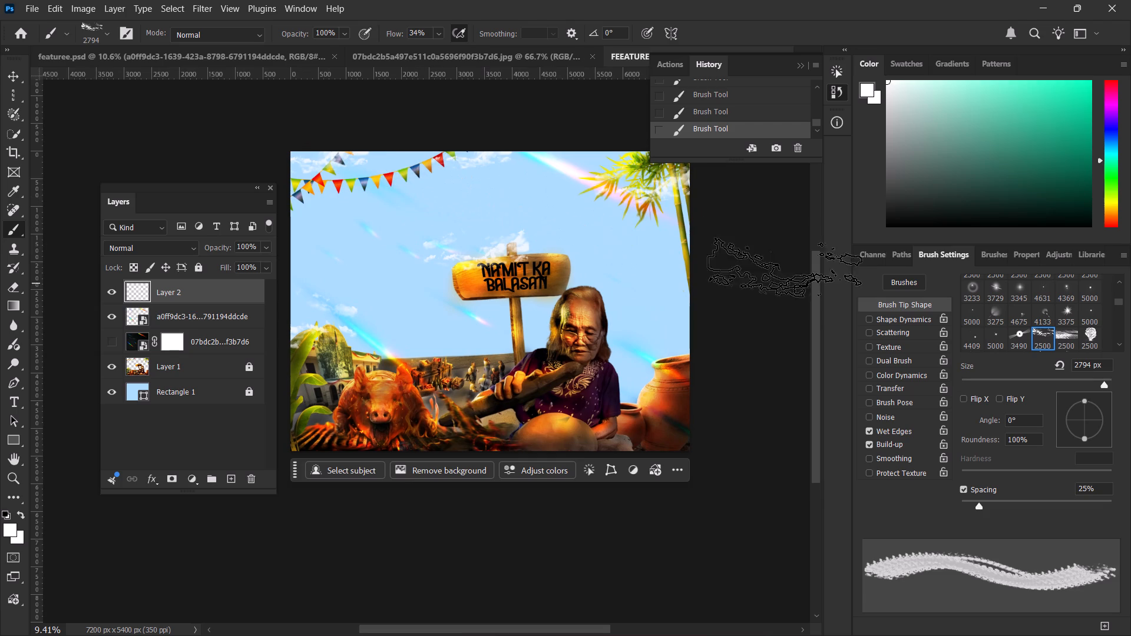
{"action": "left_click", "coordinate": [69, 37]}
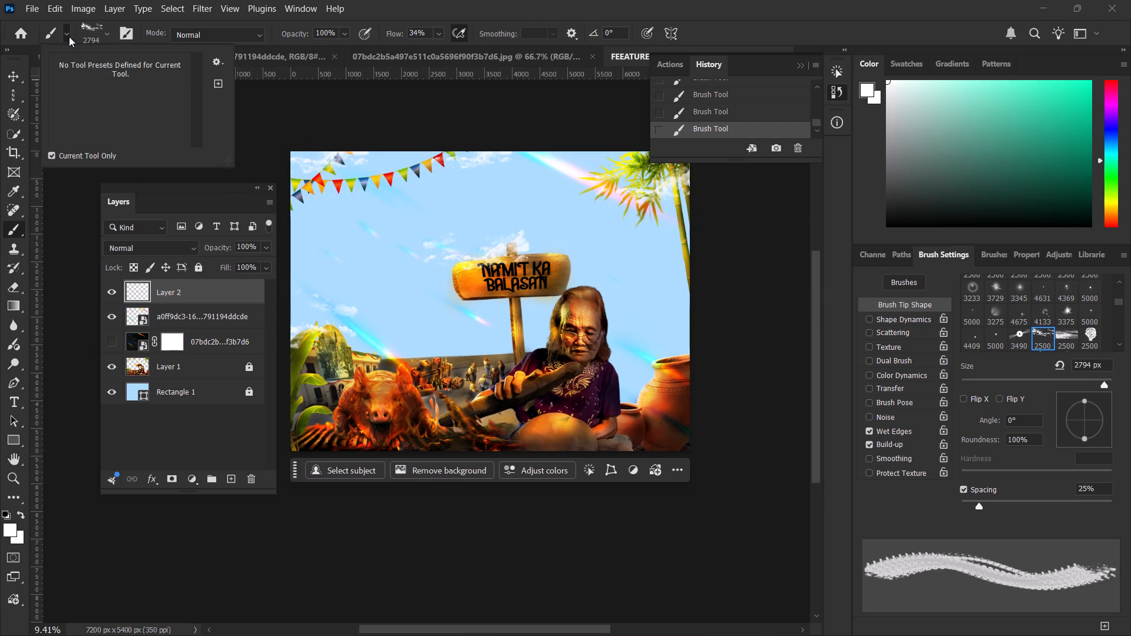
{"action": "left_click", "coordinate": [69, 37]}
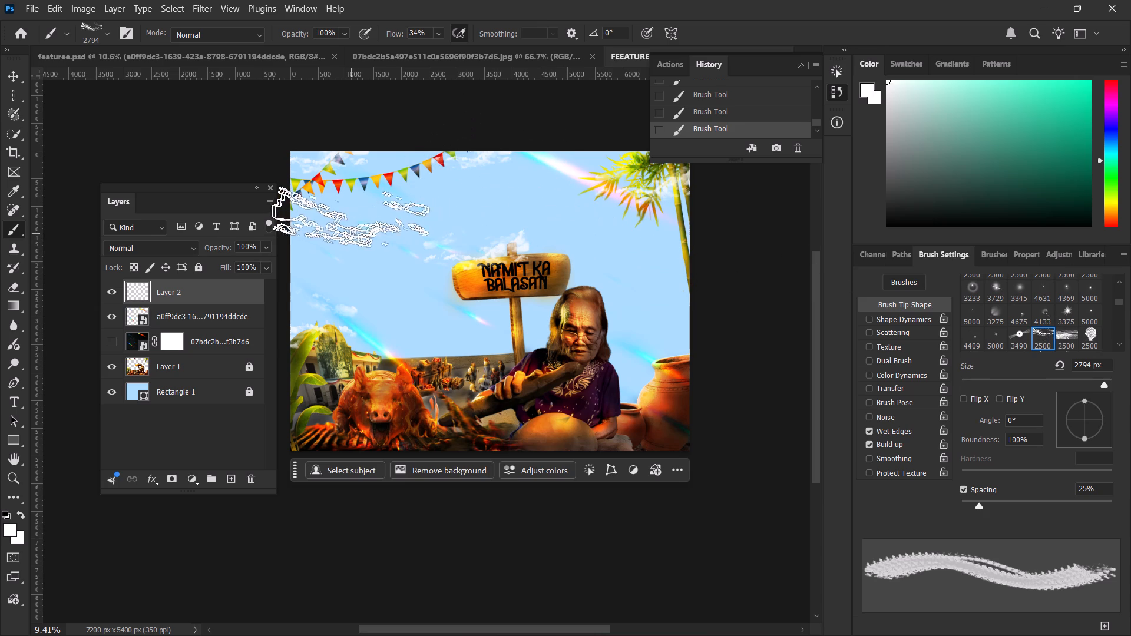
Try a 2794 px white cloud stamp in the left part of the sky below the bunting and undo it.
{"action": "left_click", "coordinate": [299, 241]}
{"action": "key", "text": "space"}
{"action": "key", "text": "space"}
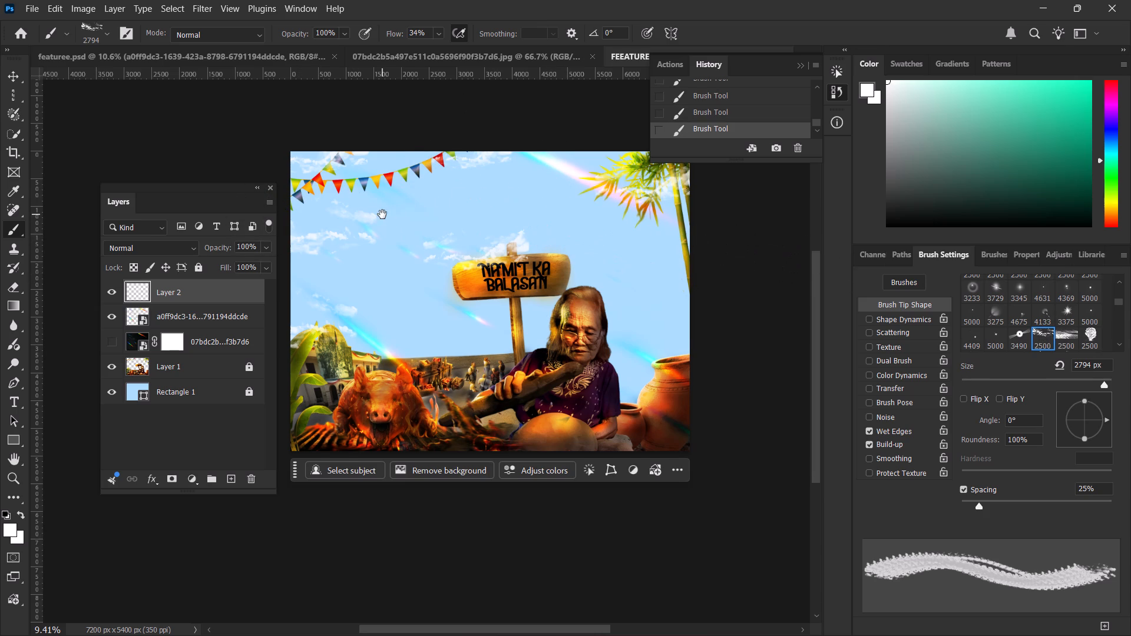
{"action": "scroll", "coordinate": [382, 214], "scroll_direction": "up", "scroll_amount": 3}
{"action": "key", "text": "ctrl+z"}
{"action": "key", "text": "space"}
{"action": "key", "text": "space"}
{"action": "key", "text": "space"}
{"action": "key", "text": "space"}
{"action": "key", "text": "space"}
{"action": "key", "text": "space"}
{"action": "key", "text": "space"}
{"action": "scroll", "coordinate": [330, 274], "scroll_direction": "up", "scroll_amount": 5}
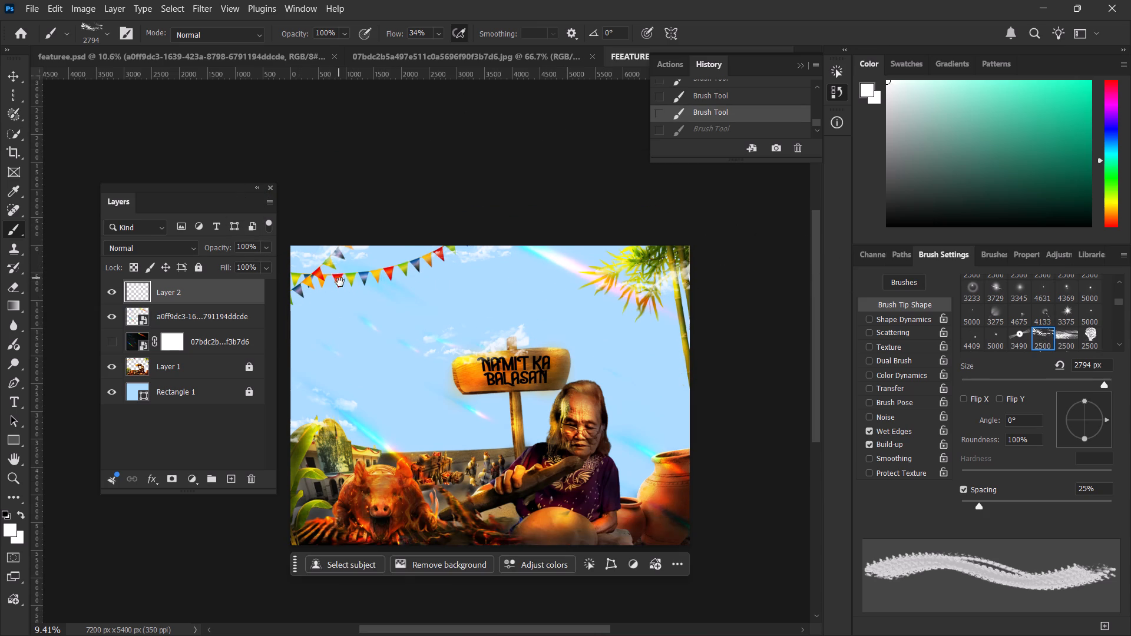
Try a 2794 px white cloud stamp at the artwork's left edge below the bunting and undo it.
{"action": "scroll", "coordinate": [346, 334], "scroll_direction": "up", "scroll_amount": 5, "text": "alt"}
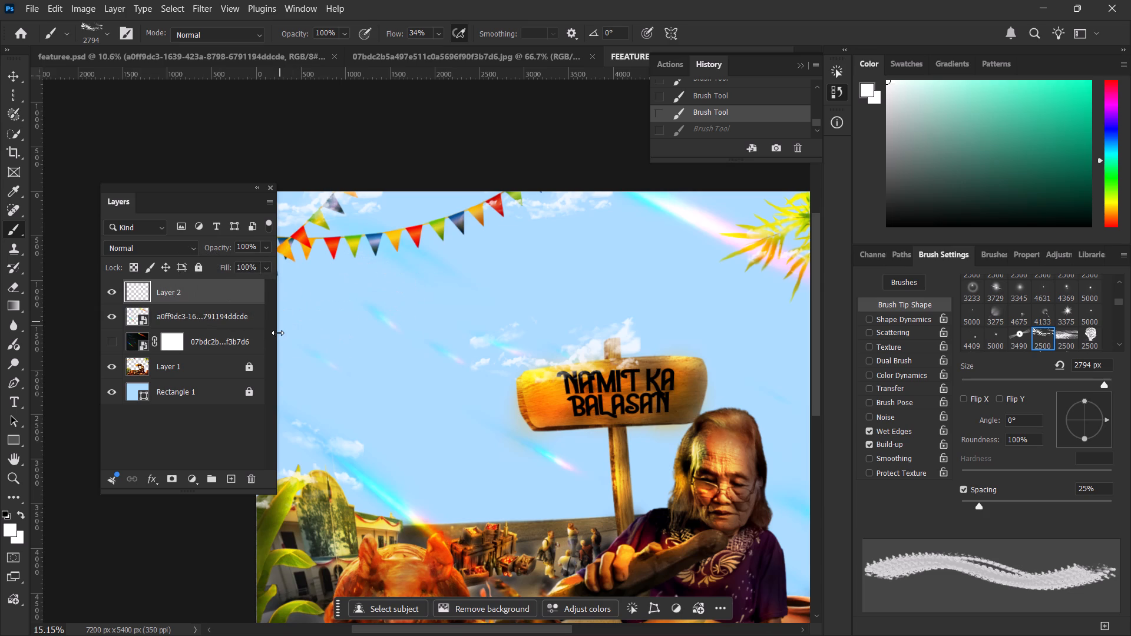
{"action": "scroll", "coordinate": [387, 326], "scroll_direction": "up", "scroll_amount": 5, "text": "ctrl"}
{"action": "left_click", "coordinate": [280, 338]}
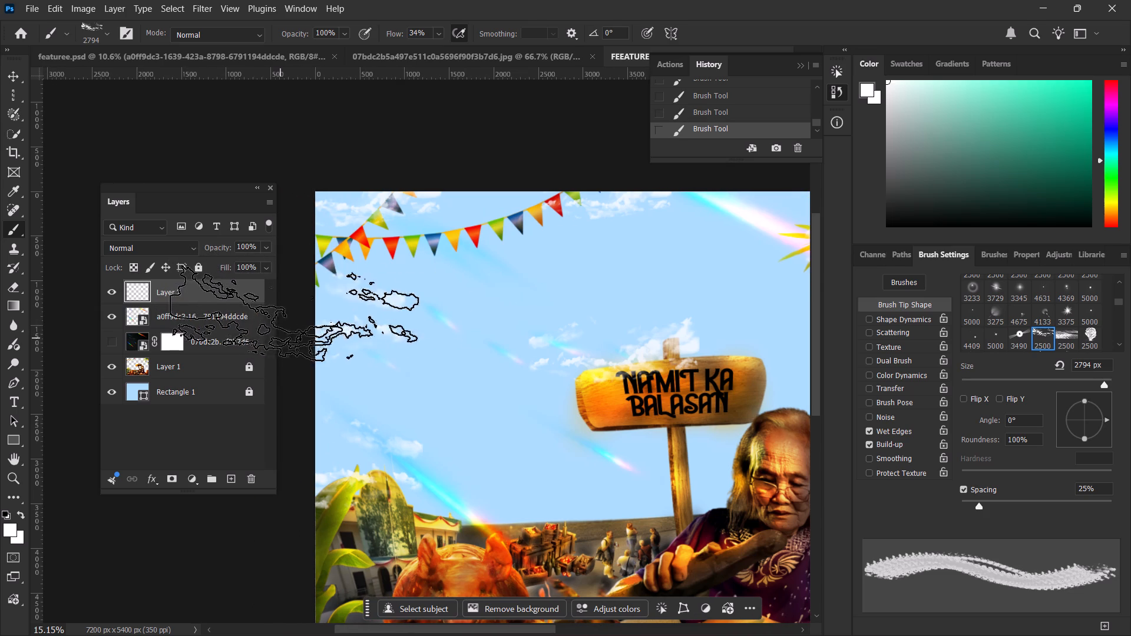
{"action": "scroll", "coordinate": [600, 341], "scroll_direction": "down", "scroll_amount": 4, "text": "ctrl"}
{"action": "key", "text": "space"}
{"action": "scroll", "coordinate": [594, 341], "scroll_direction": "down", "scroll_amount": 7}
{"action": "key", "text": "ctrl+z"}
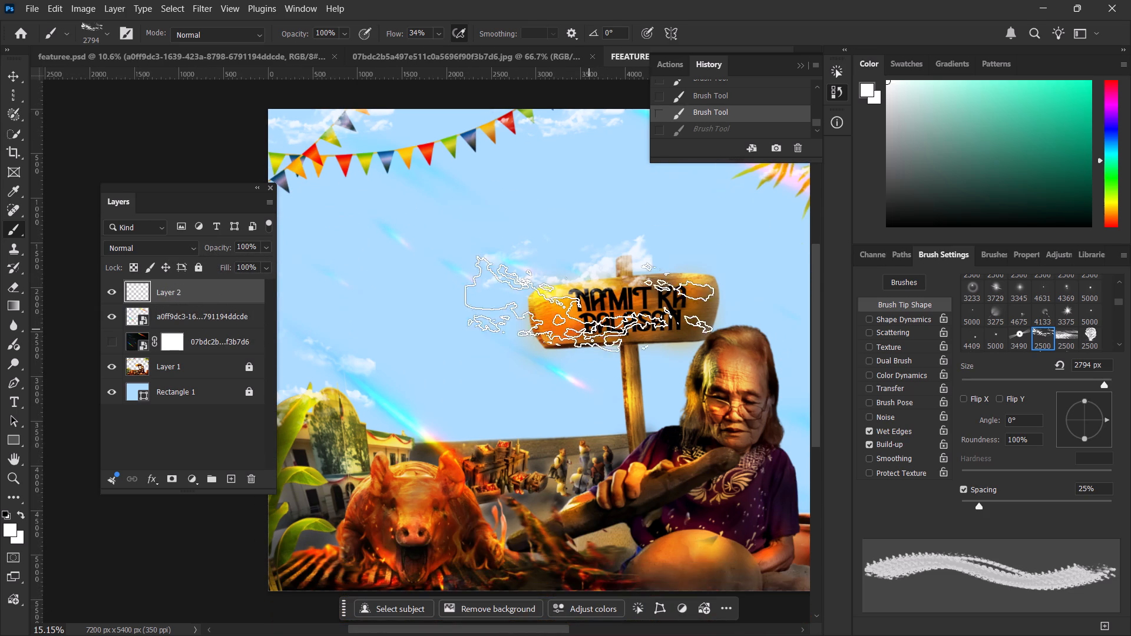
Enable Flip X and stamp a 2794 px white cloud at the artwork's right edge above the clay pots, replacing a first try.
{"action": "key", "text": "space"}
{"action": "key", "text": "space"}
{"action": "key", "text": "space"}
{"action": "key", "text": "space"}
{"action": "key", "text": "space"}
{"action": "key", "text": "space"}
{"action": "key", "text": "space"}
{"action": "key", "text": "space"}
{"action": "key", "text": "space"}
{"action": "key", "text": "space"}
{"action": "key", "text": "space"}
{"action": "key", "text": "space"}
{"action": "key", "text": "space"}
{"action": "key", "text": "space"}
{"action": "key", "text": "space"}
{"action": "scroll", "coordinate": [589, 329], "scroll_direction": "down", "scroll_amount": 2}
{"action": "scroll", "coordinate": [577, 327], "scroll_direction": "down", "scroll_amount": 4, "text": "alt"}
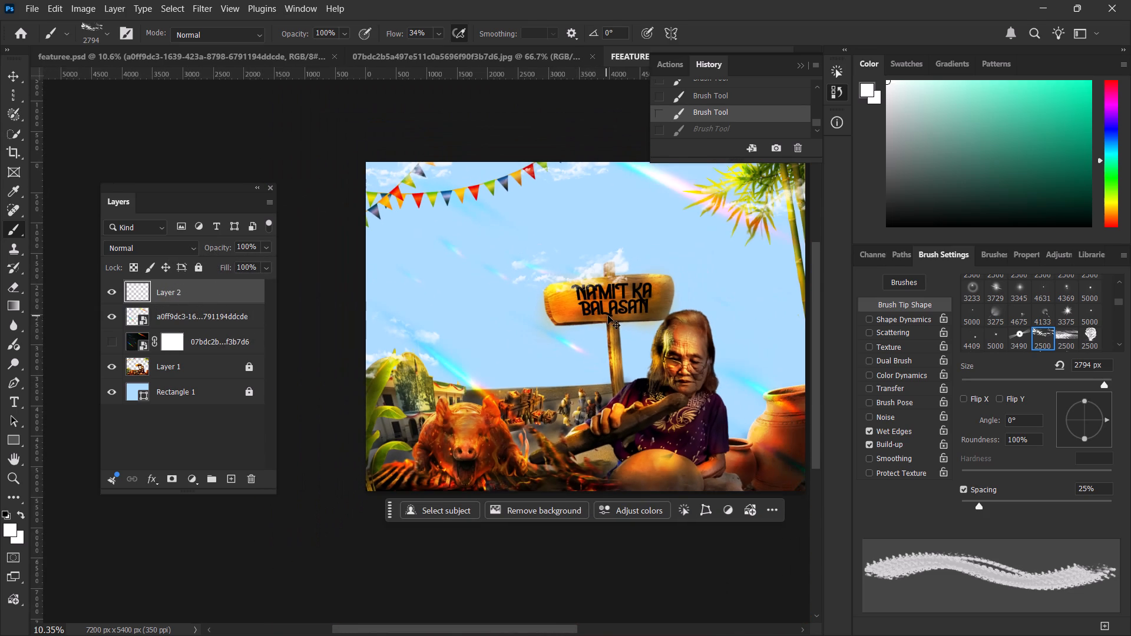
{"action": "scroll", "coordinate": [608, 316], "scroll_direction": "down", "scroll_amount": 5, "text": "ctrl"}
{"action": "scroll", "coordinate": [696, 314], "scroll_direction": "down", "scroll_amount": 6, "text": "ctrl"}
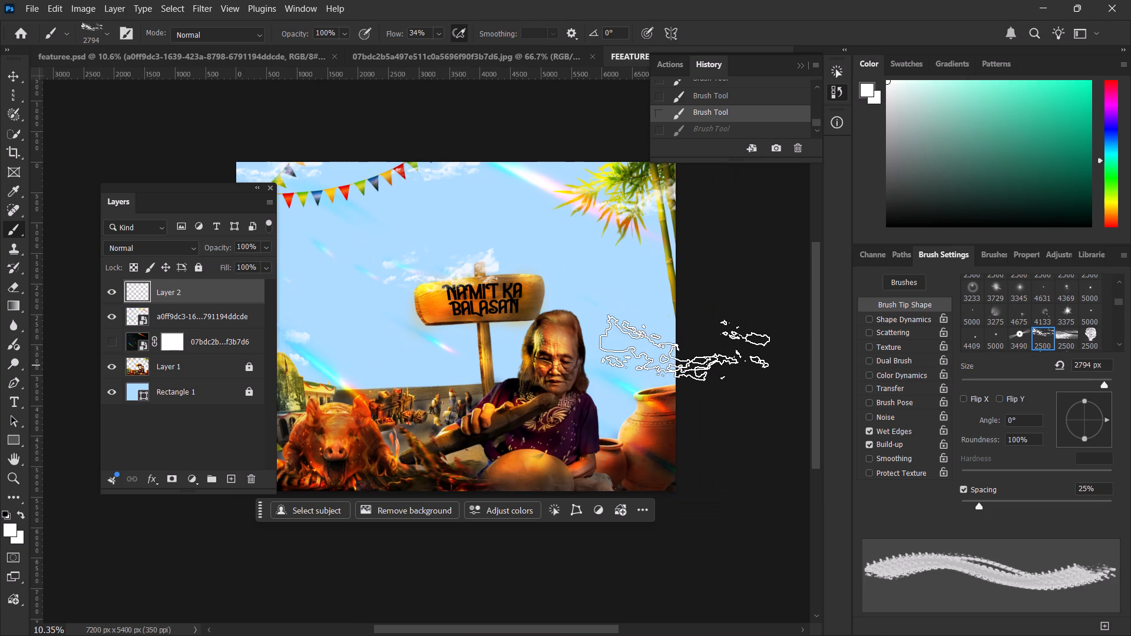
{"action": "left_click", "coordinate": [963, 398]}
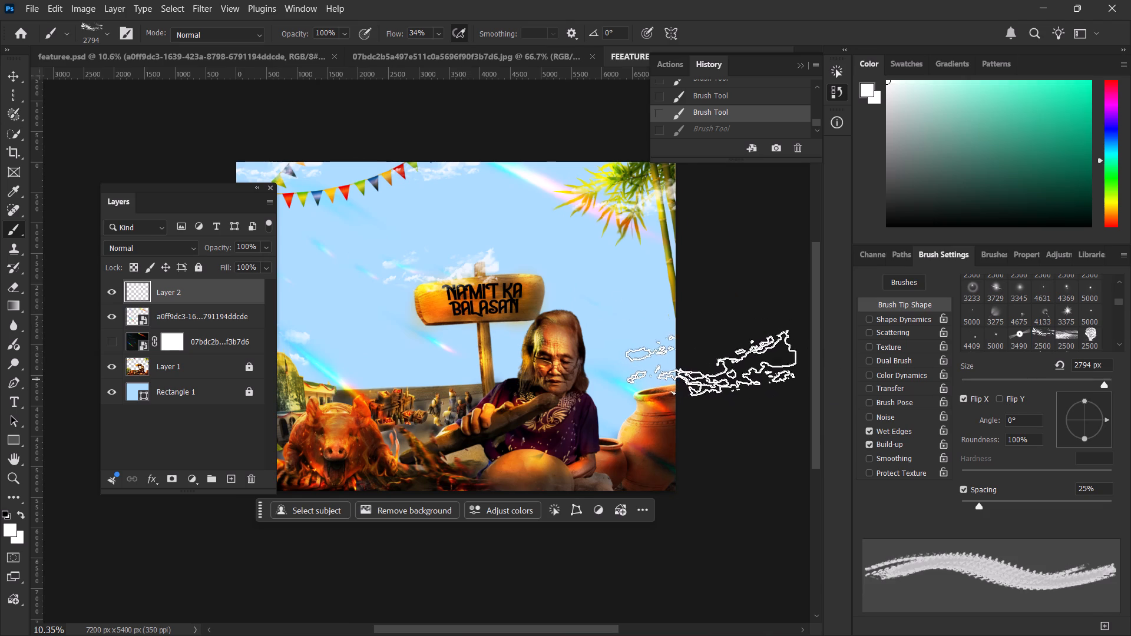
{"action": "left_click", "coordinate": [720, 389]}
{"action": "scroll", "coordinate": [769, 342], "scroll_direction": "up", "scroll_amount": 4, "text": "ctrl"}
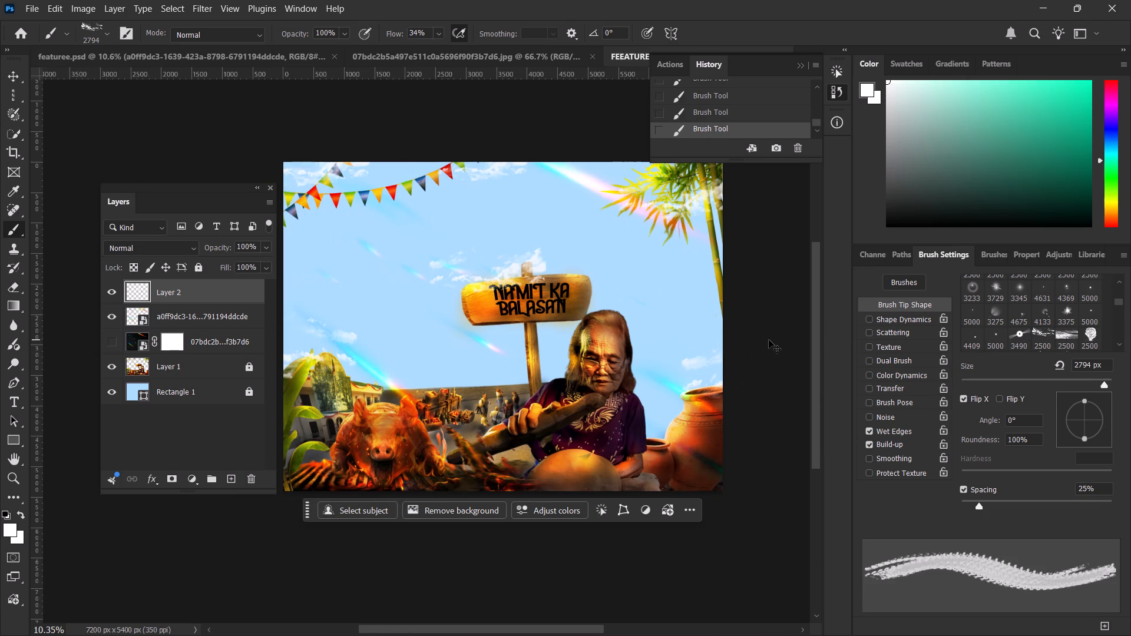
{"action": "key", "text": "ctrl+z"}
{"action": "left_click", "coordinate": [786, 362]}
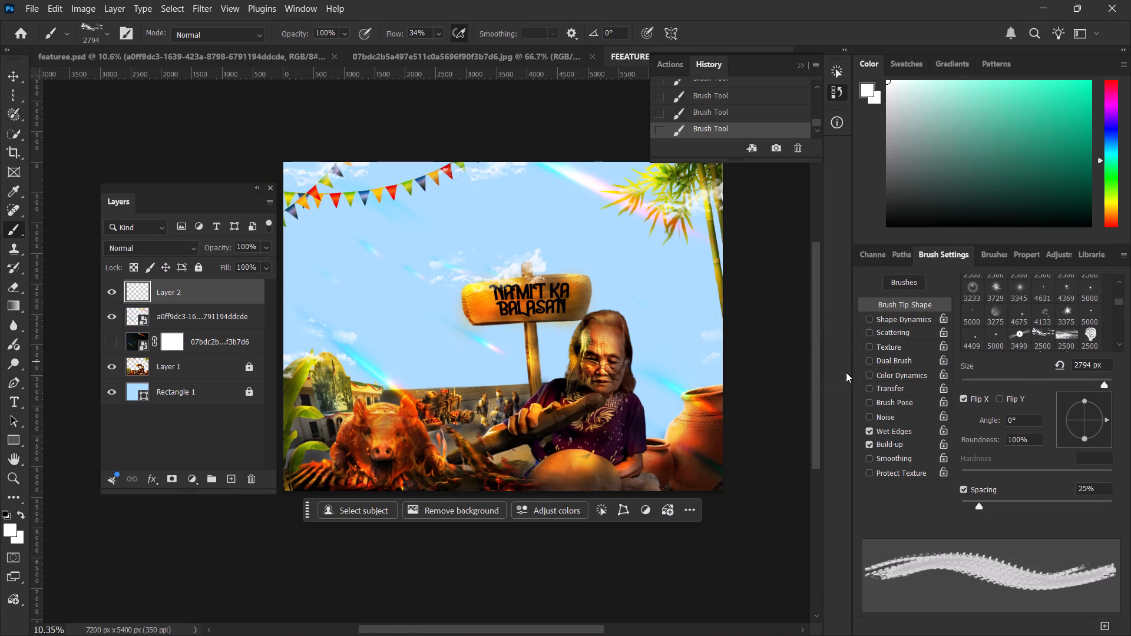
{"action": "left_click", "coordinate": [638, 242]}
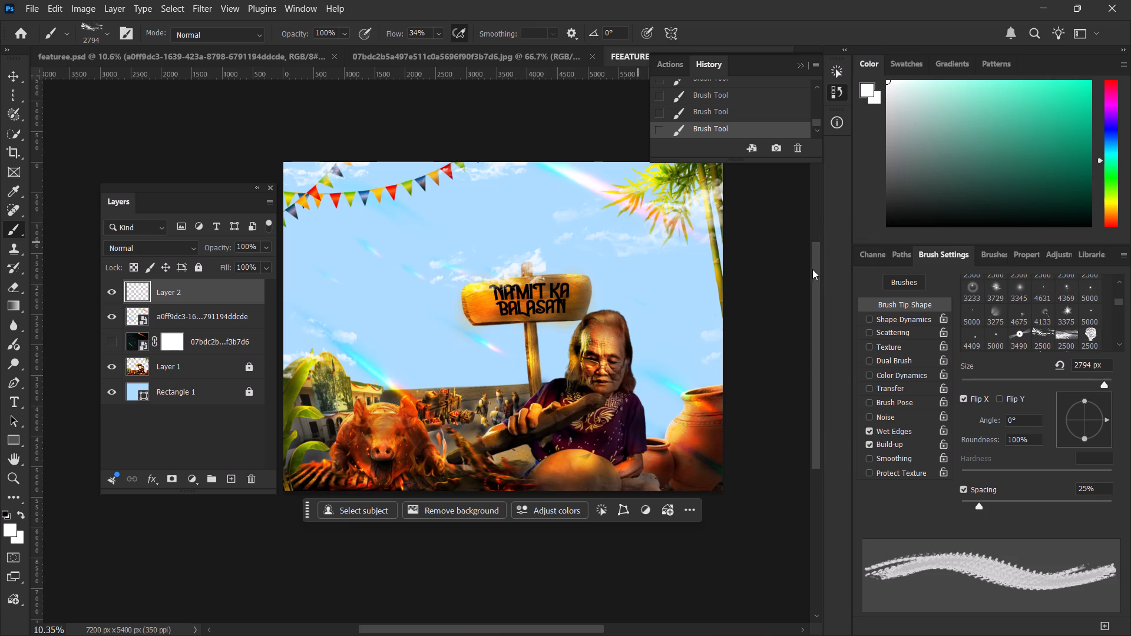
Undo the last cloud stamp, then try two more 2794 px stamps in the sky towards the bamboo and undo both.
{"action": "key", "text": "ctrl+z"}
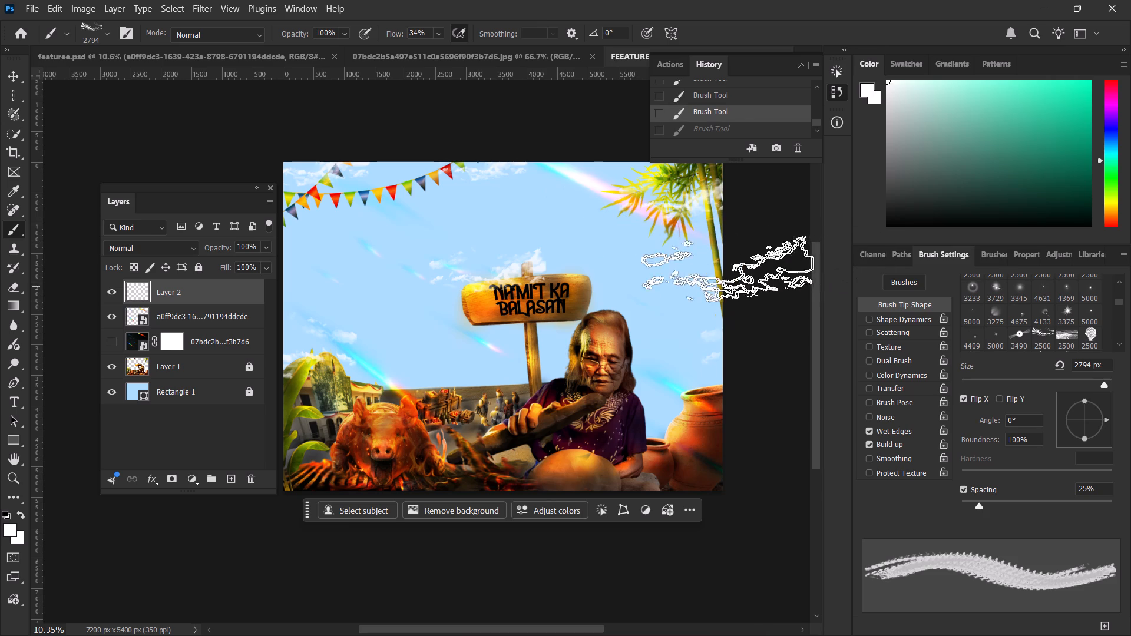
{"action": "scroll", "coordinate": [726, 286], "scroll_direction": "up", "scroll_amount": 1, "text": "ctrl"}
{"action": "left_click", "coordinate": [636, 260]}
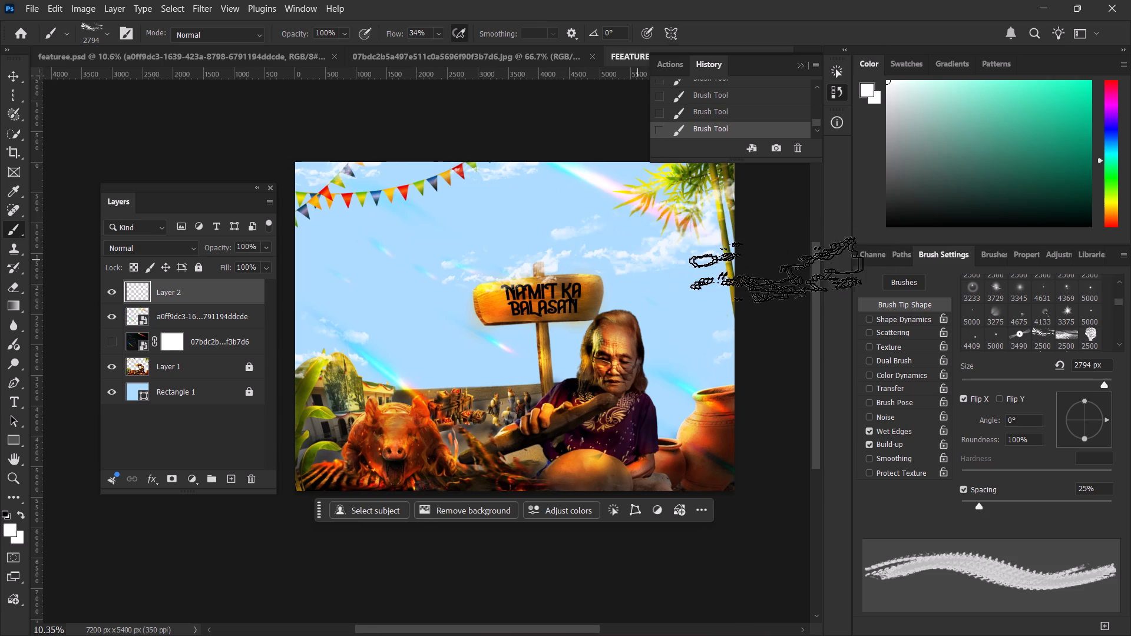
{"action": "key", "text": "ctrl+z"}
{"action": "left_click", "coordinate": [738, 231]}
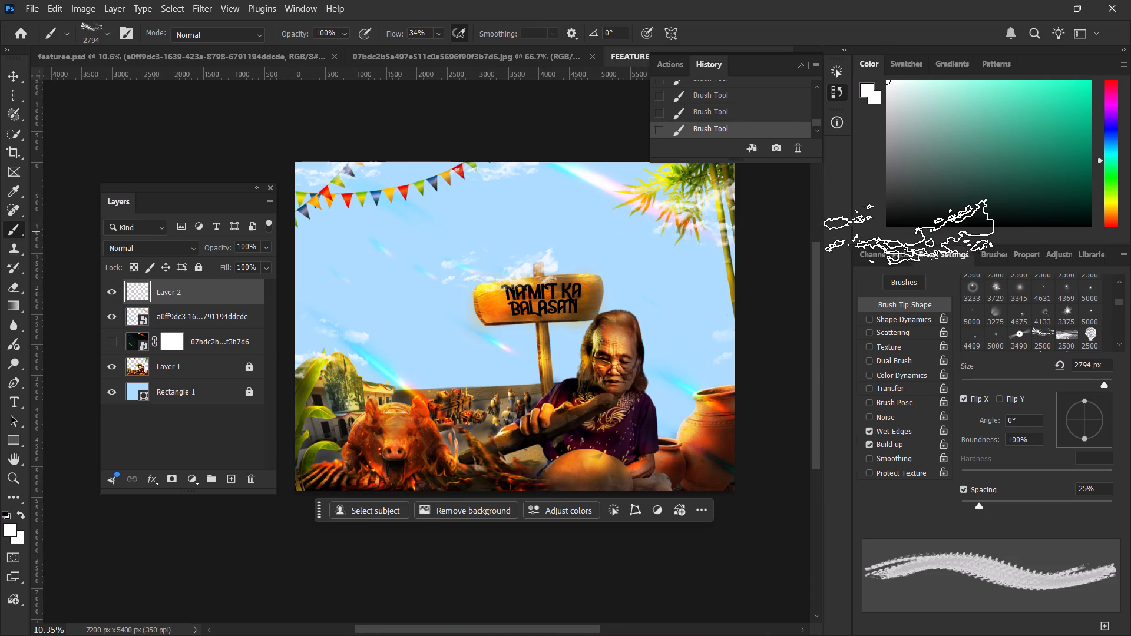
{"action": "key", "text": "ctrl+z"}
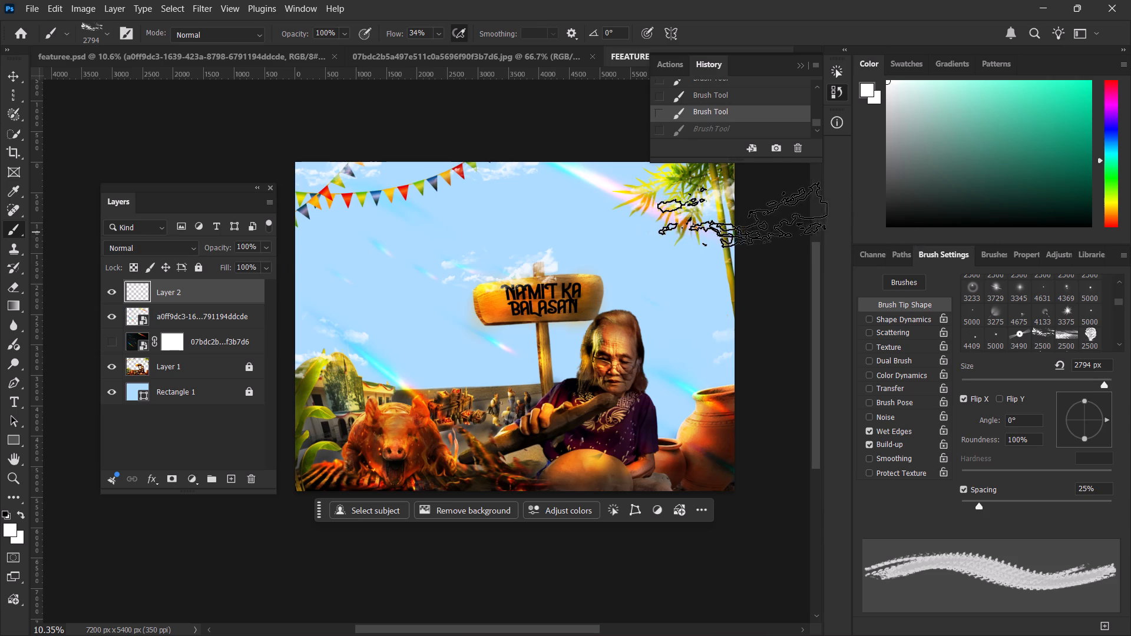
Erase a thin stroke through the white cloud at the artwork's top edge beside the bunting with the 13 px eraser.
{"action": "left_click", "coordinate": [18, 287]}
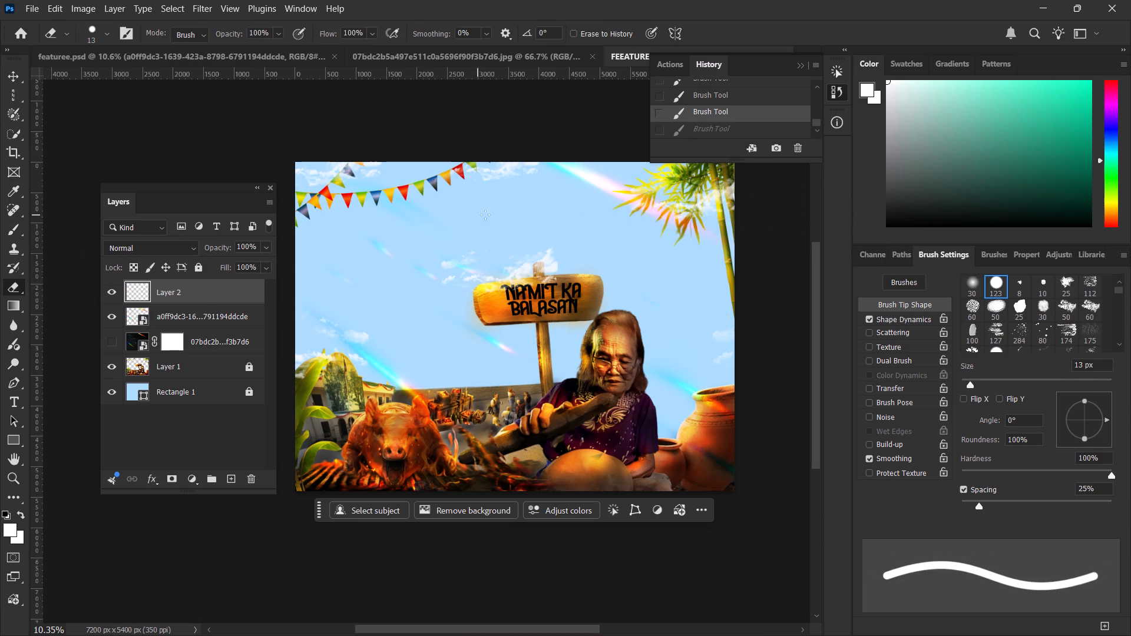
{"action": "left_click_drag", "start_coordinate": [485, 174], "coordinate": [547, 155]}
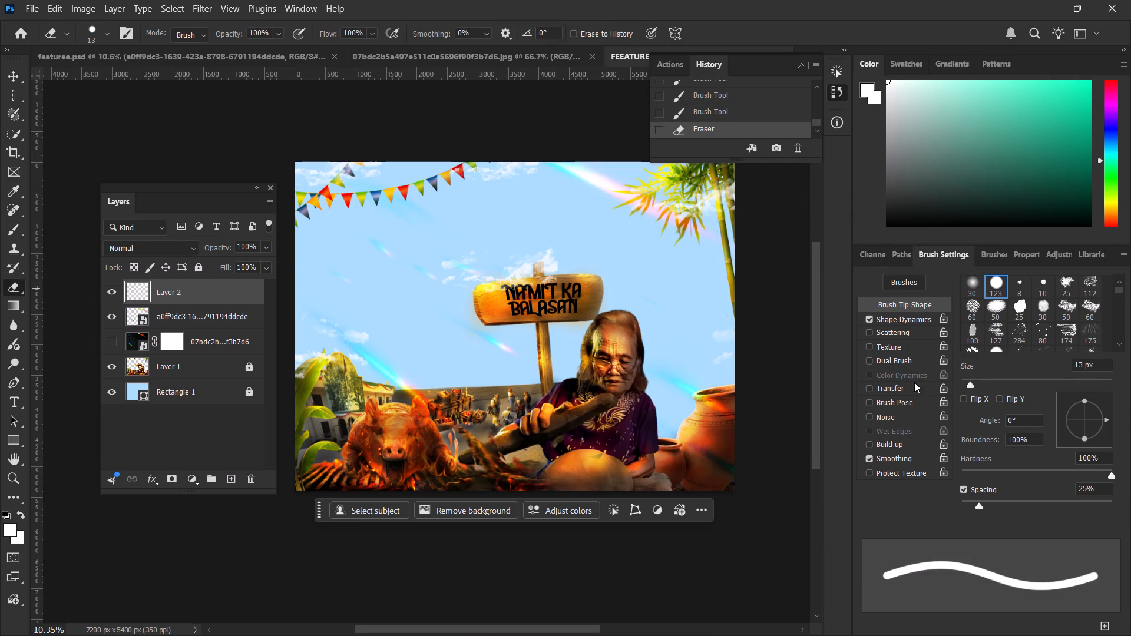
{"action": "left_click_drag", "start_coordinate": [976, 382], "coordinate": [1106, 379]}
{"action": "left_click_drag", "start_coordinate": [978, 380], "coordinate": [1053, 379]}
{"action": "left_click_drag", "start_coordinate": [979, 382], "coordinate": [1008, 383]}
{"action": "left_click_drag", "start_coordinate": [517, 157], "coordinate": [536, 145]}
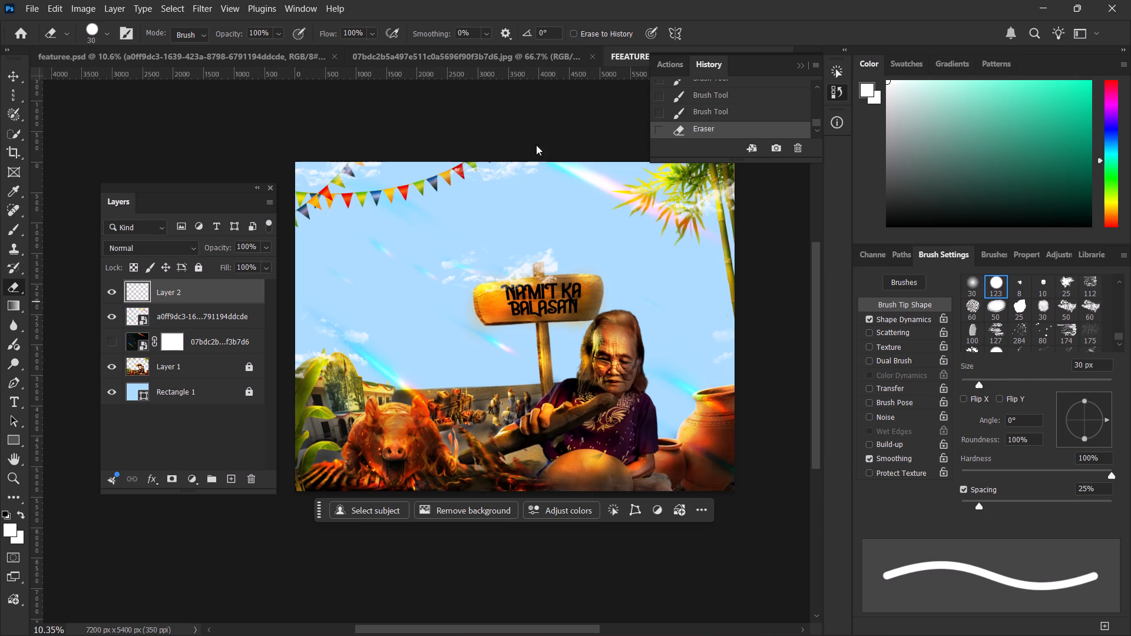
{"action": "left_click_drag", "start_coordinate": [536, 145], "coordinate": [557, 241]}
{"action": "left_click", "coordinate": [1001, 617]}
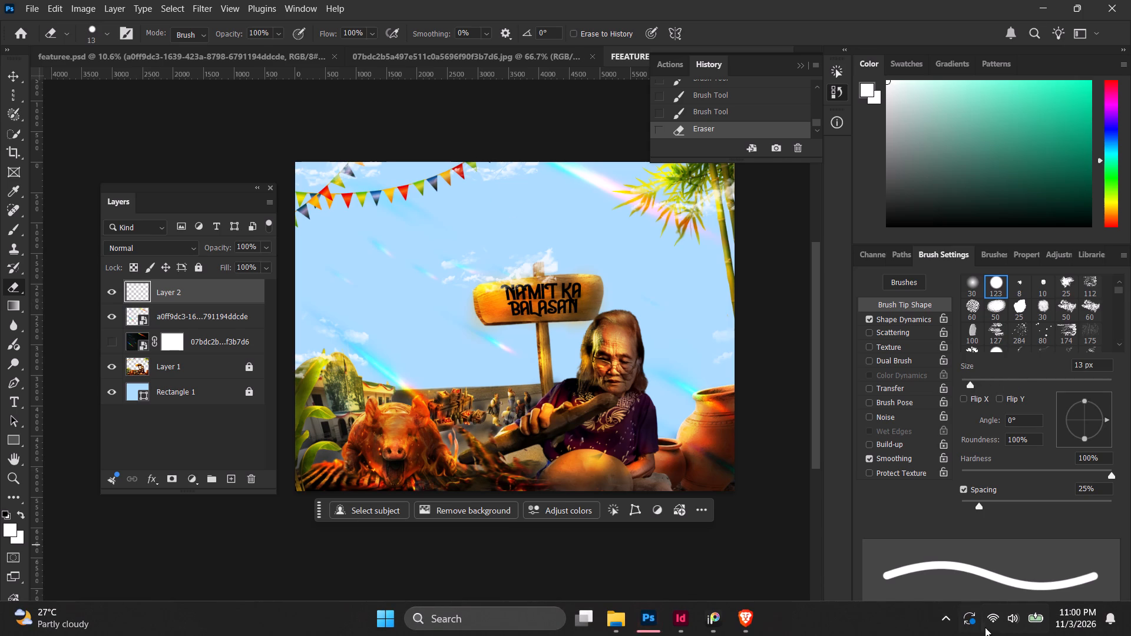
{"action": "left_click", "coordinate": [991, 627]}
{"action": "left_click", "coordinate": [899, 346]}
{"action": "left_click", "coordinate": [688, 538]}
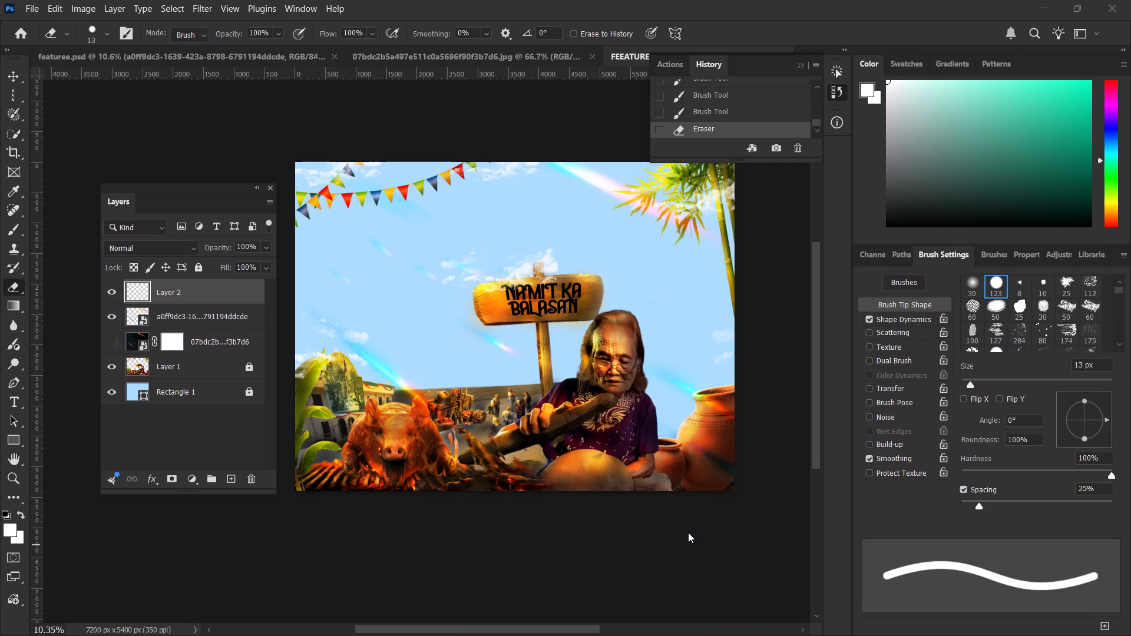
Save the FEEATURE.psd document.
{"action": "key", "text": "ctrl+s"}
{"action": "key", "text": "ctrl+s"}
{"action": "key", "text": "ctrl+s"}
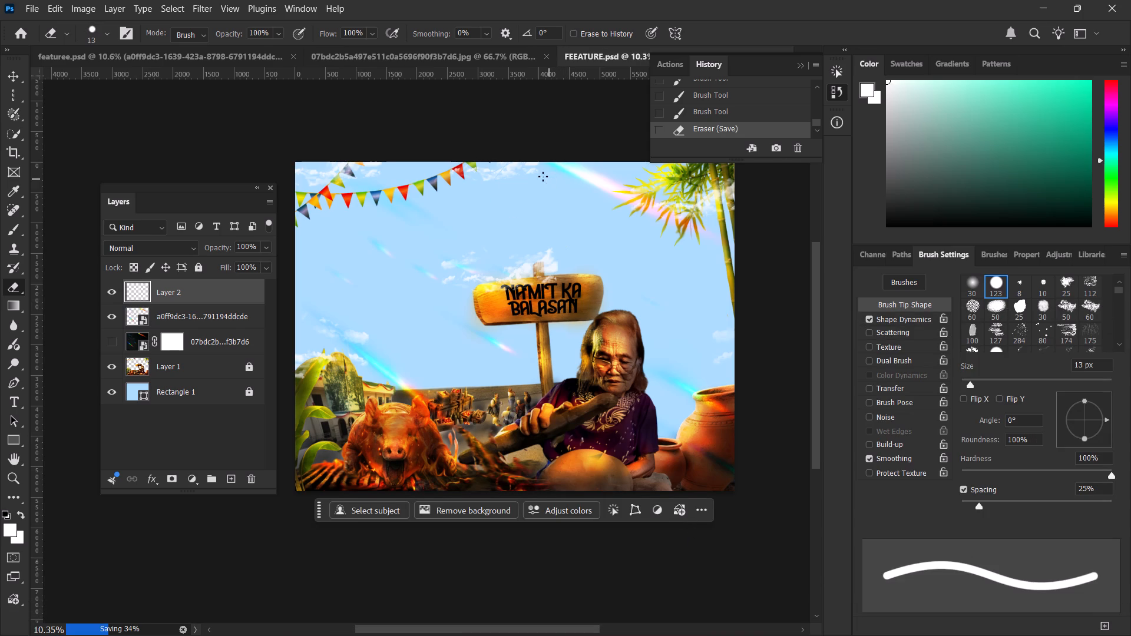
Enlarge the eraser to 173 px and erase the white cloud at the artwork's top edge, just right of the bunting.
{"action": "left_click_drag", "start_coordinate": [538, 166], "coordinate": [522, 177]}
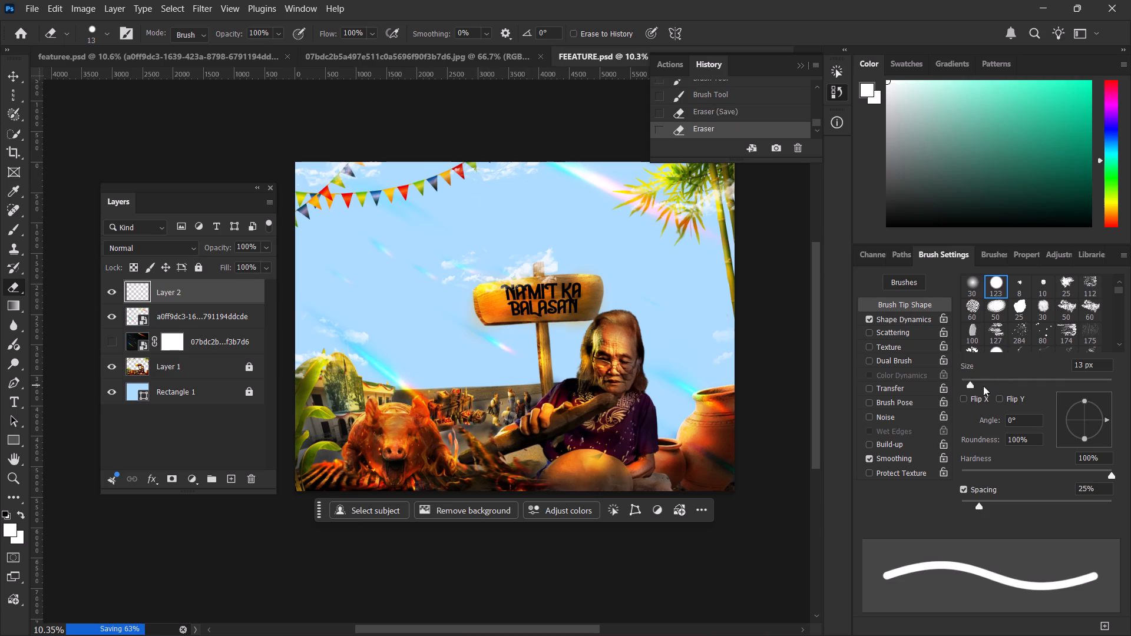
{"action": "left_click_drag", "start_coordinate": [973, 383], "coordinate": [1064, 392]}
{"action": "left_click_drag", "start_coordinate": [538, 163], "coordinate": [551, 166]}
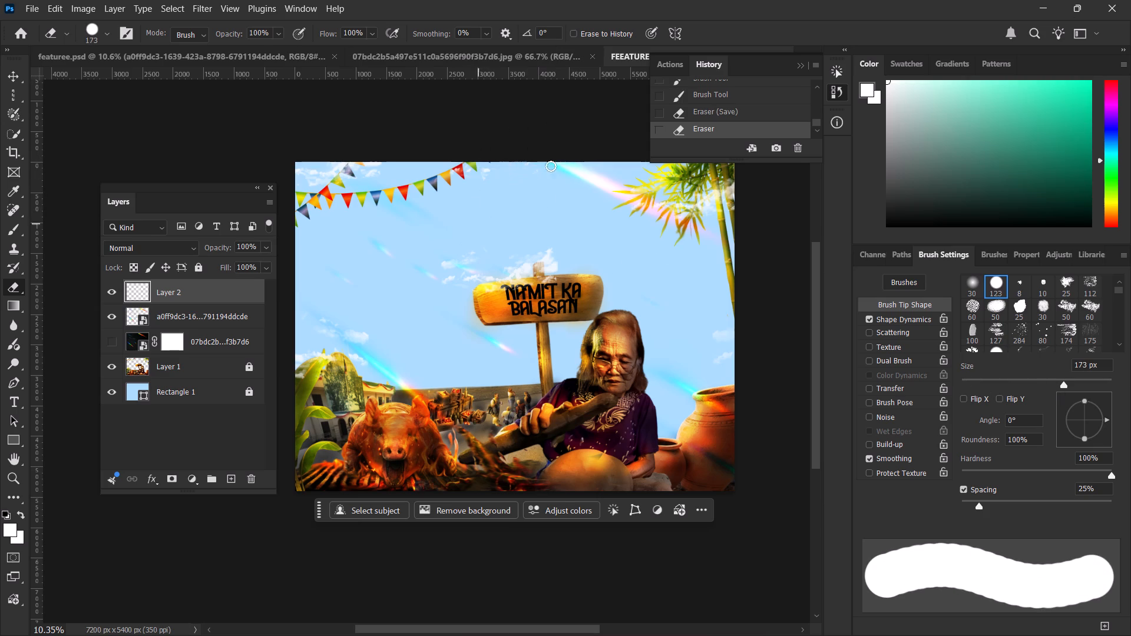
{"action": "left_click_drag", "start_coordinate": [551, 166], "coordinate": [497, 150]}
Examine the whole illustration, checking the clouds around the bunting, sign and bamboo from close and far.
{"action": "scroll", "coordinate": [525, 164], "scroll_direction": "up", "scroll_amount": 2, "text": "ctrl"}
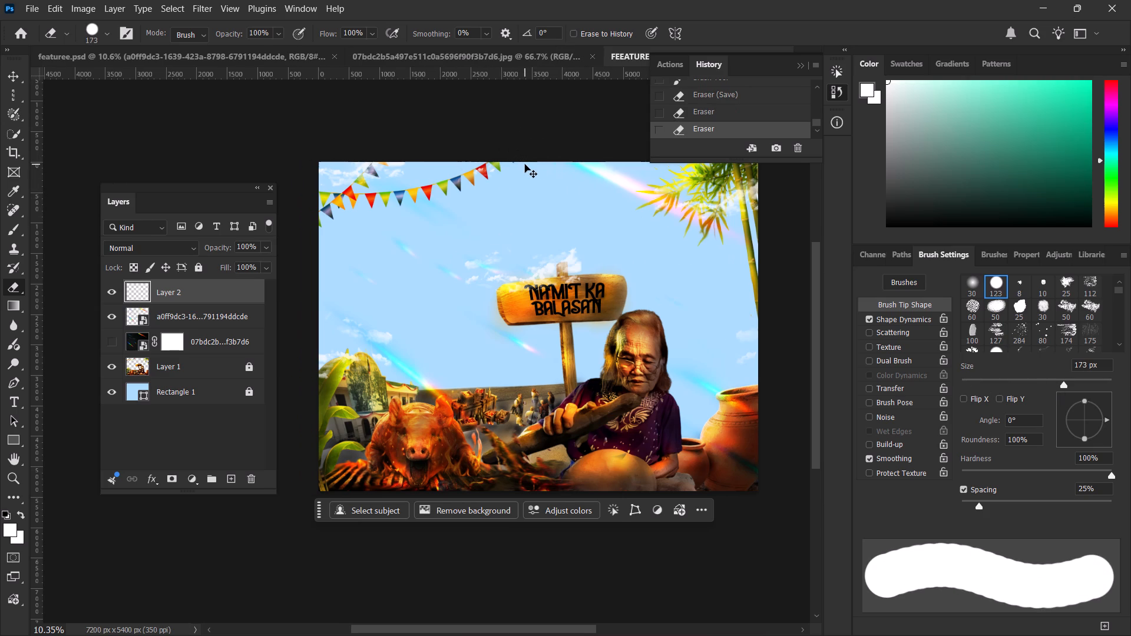
{"action": "scroll", "coordinate": [528, 168], "scroll_direction": "up", "scroll_amount": 1, "text": "alt"}
{"action": "scroll", "coordinate": [530, 168], "scroll_direction": "down", "scroll_amount": 3, "text": "alt"}
{"action": "scroll", "coordinate": [592, 201], "scroll_direction": "up", "scroll_amount": 2, "text": "alt"}
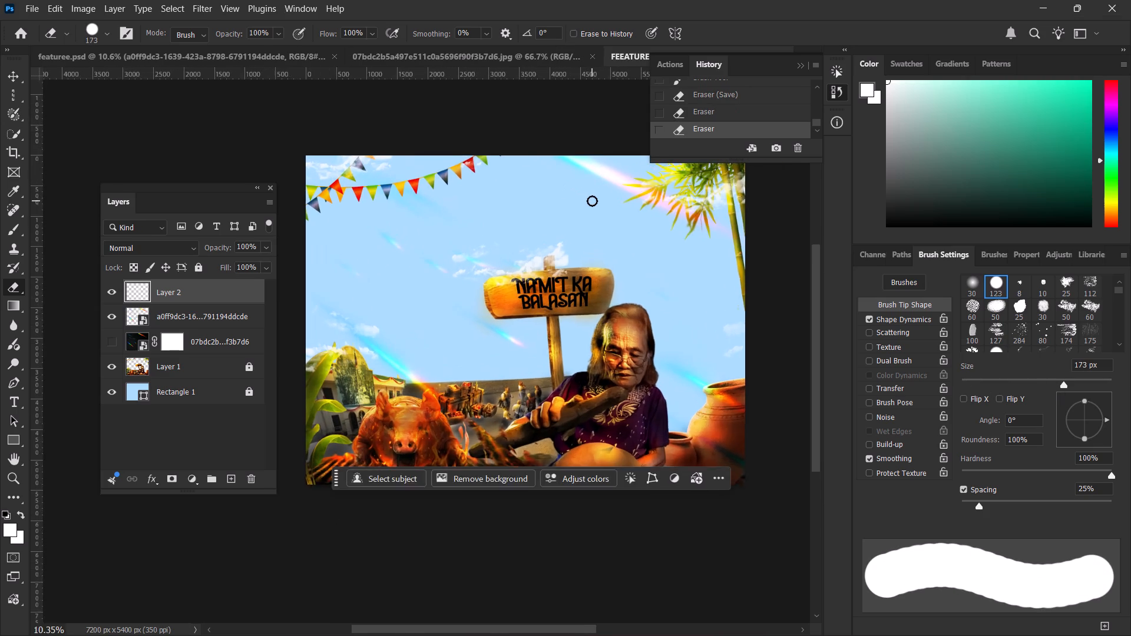
{"action": "scroll", "coordinate": [592, 201], "scroll_direction": "up", "scroll_amount": 1, "text": "alt"}
{"action": "scroll", "coordinate": [593, 201], "scroll_direction": "down", "scroll_amount": 4, "text": "alt"}
{"action": "scroll", "coordinate": [689, 369], "scroll_direction": "up", "scroll_amount": 4, "text": "alt"}
{"action": "scroll", "coordinate": [697, 354], "scroll_direction": "down", "scroll_amount": 2, "text": "ctrl"}
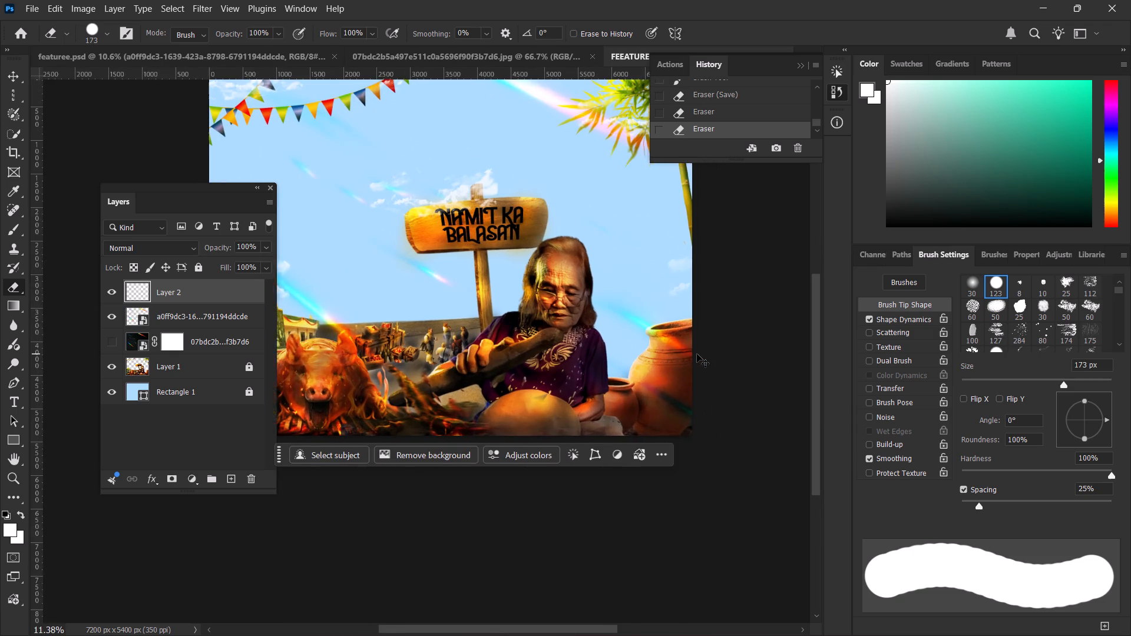
{"action": "scroll", "coordinate": [697, 354], "scroll_direction": "down", "scroll_amount": 3, "text": "ctrl"}
{"action": "scroll", "coordinate": [598, 328], "scroll_direction": "up", "scroll_amount": 1, "text": "alt"}
{"action": "scroll", "coordinate": [598, 322], "scroll_direction": "down", "scroll_amount": 5, "text": "alt"}
{"action": "scroll", "coordinate": [502, 281], "scroll_direction": "down", "scroll_amount": 3, "text": "alt"}
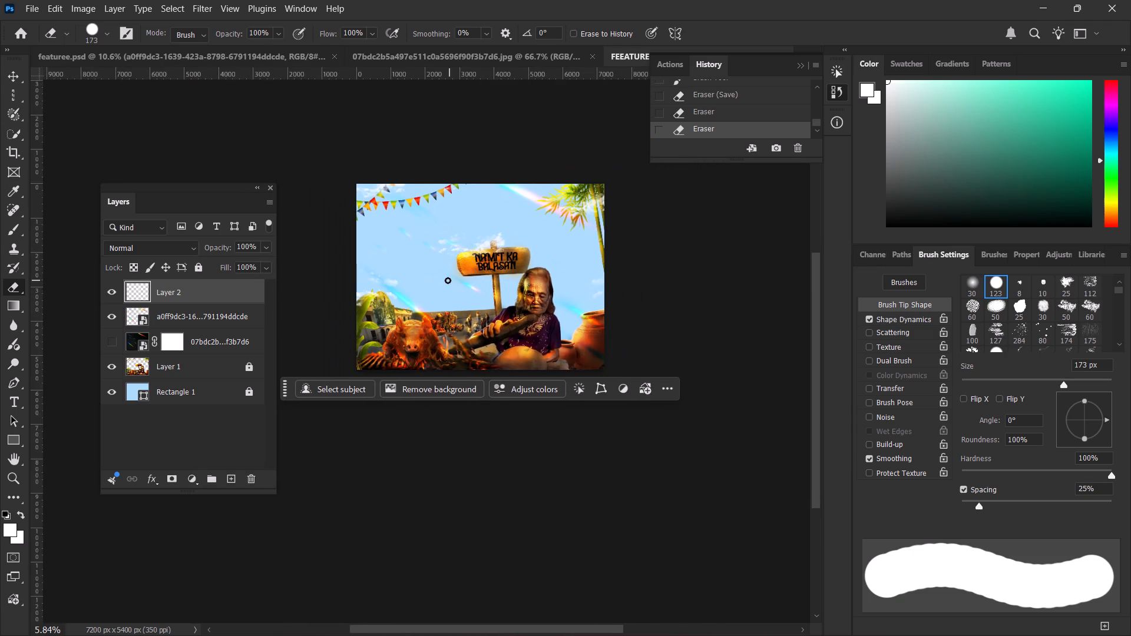
{"action": "scroll", "coordinate": [448, 280], "scroll_direction": "up", "scroll_amount": 4, "text": "alt"}
{"action": "scroll", "coordinate": [461, 277], "scroll_direction": "down", "scroll_amount": 4, "text": "alt"}
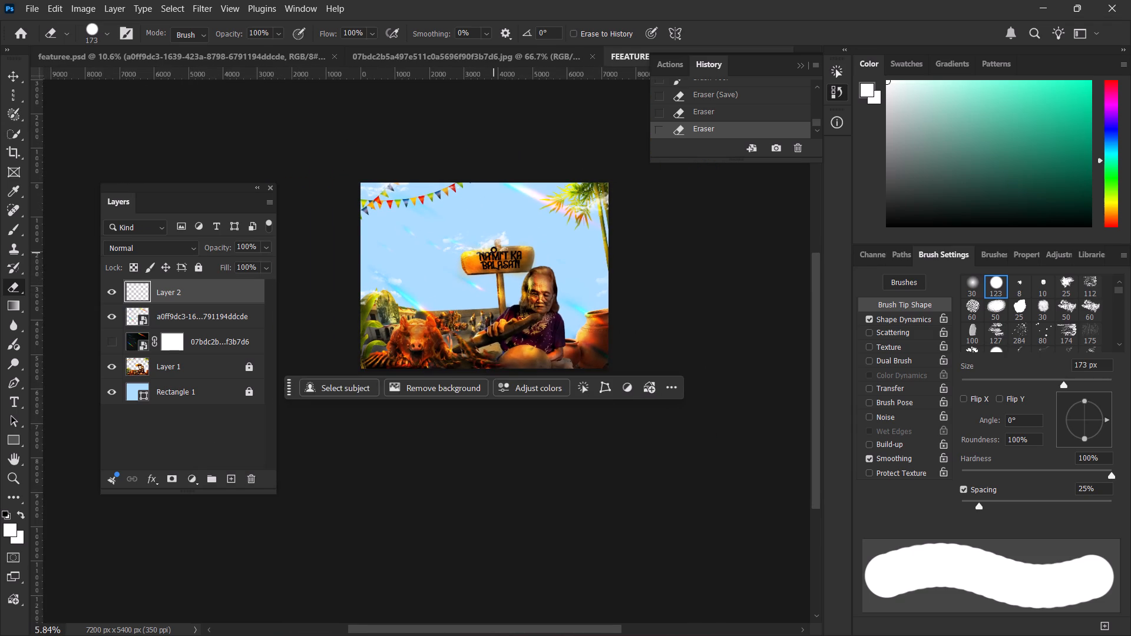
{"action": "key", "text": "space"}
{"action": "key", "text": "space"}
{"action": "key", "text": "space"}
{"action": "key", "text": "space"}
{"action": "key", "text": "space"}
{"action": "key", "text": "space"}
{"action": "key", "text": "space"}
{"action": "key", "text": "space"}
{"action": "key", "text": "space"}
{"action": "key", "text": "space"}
{"action": "left_click_drag", "start_coordinate": [442, 223], "coordinate": [470, 333]}
{"action": "scroll", "coordinate": [569, 445], "scroll_direction": "up", "scroll_amount": 3, "text": "alt"}
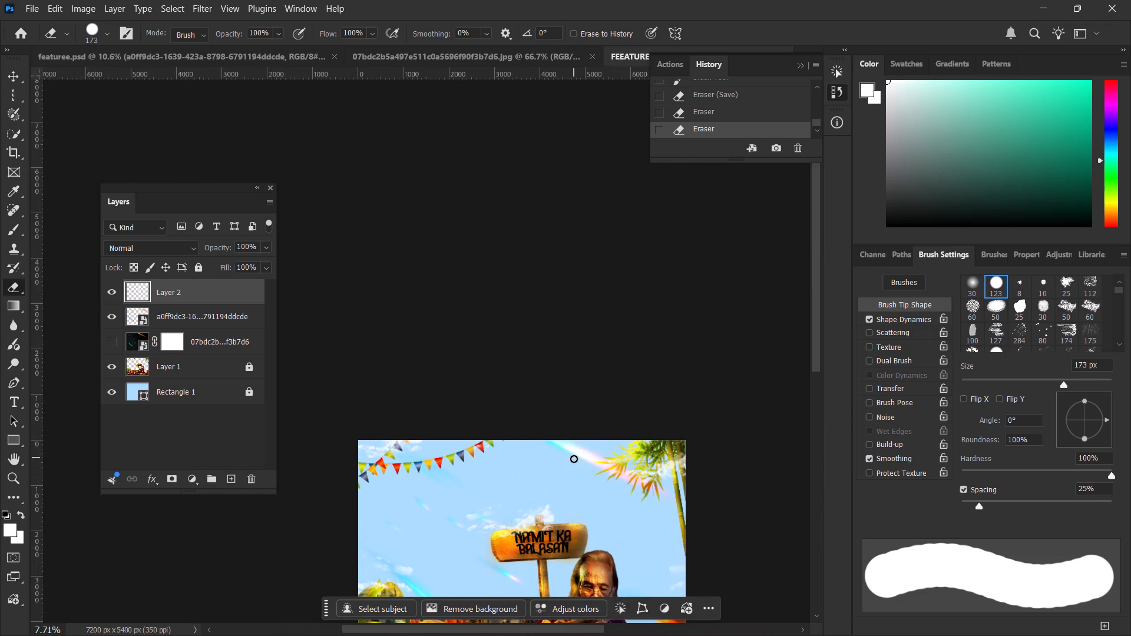
Examine the whole artwork and its brushed clouds across the sky.
{"action": "key", "text": "space"}
{"action": "key", "text": "space"}
{"action": "key", "text": "space"}
{"action": "key", "text": "space"}
{"action": "key", "text": "space"}
{"action": "key", "text": "space"}
{"action": "key", "text": "space"}
{"action": "key", "text": "space"}
{"action": "key", "text": "space"}
{"action": "left_click_drag", "start_coordinate": [550, 485], "coordinate": [522, 343]}
{"action": "scroll", "coordinate": [522, 343], "scroll_direction": "up", "scroll_amount": 2, "text": "alt"}
{"action": "scroll", "coordinate": [523, 343], "scroll_direction": "down", "scroll_amount": 1}
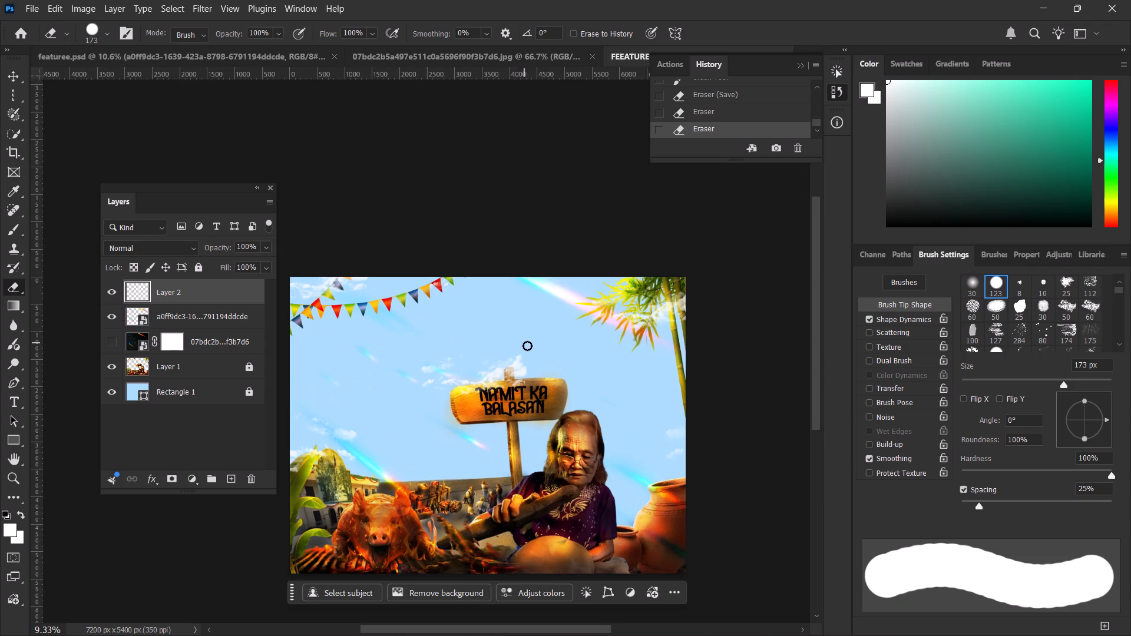
{"action": "key", "text": "space"}
{"action": "key", "text": "space"}
{"action": "key", "text": "space"}
{"action": "key", "text": "space"}
{"action": "key", "text": "space"}
{"action": "key", "text": "space"}
{"action": "key", "text": "space"}
{"action": "key", "text": "space"}
{"action": "key", "text": "space"}
{"action": "key", "text": "space"}
{"action": "key", "text": "space"}
{"action": "key", "text": "space"}
{"action": "key", "text": "space"}
{"action": "left_click_drag", "start_coordinate": [550, 426], "coordinate": [554, 384]}
{"action": "scroll", "coordinate": [557, 377], "scroll_direction": "up", "scroll_amount": 1}
{"action": "scroll", "coordinate": [545, 384], "scroll_direction": "up", "scroll_amount": 2, "text": "alt"}
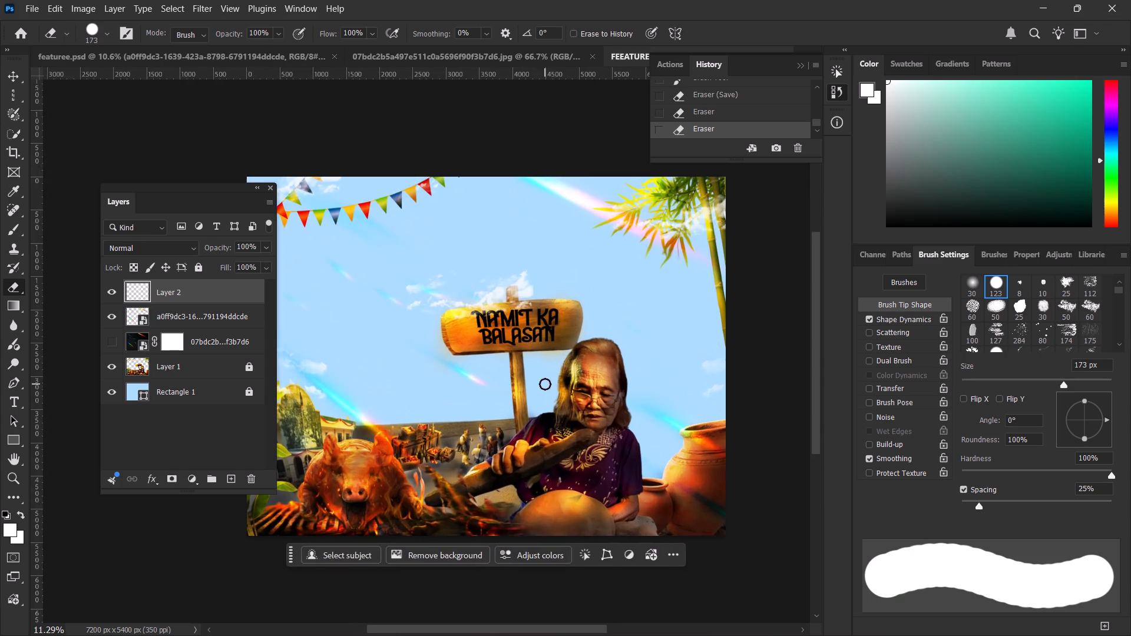
{"action": "scroll", "coordinate": [545, 384], "scroll_direction": "up", "scroll_amount": 1, "text": "alt"}
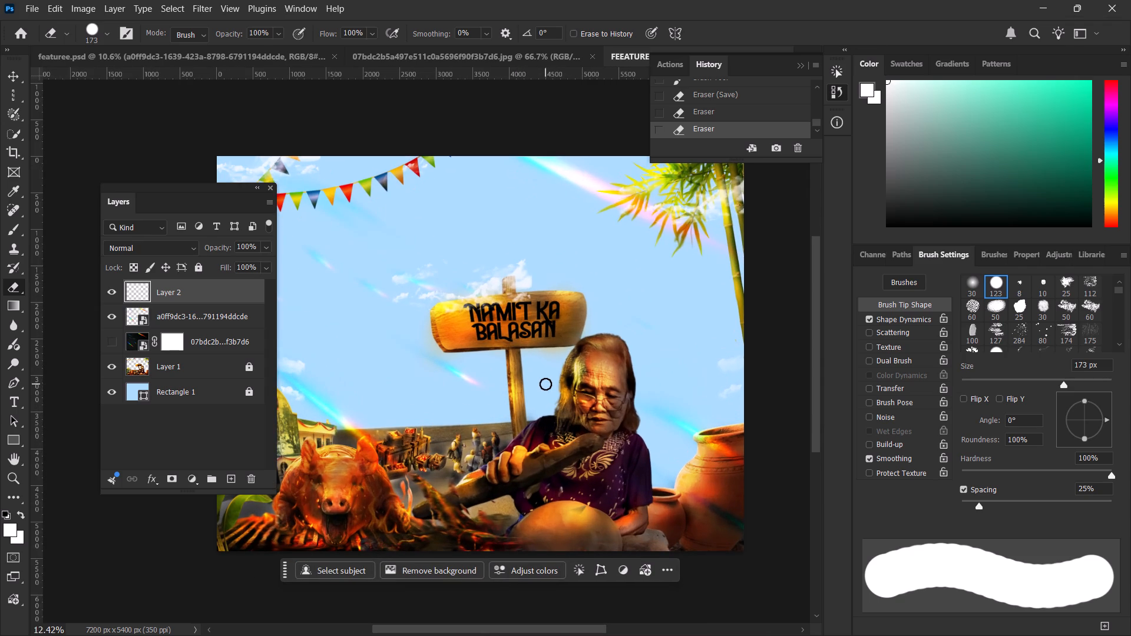
{"action": "scroll", "coordinate": [550, 383], "scroll_direction": "up", "scroll_amount": 4, "text": "ctrl"}
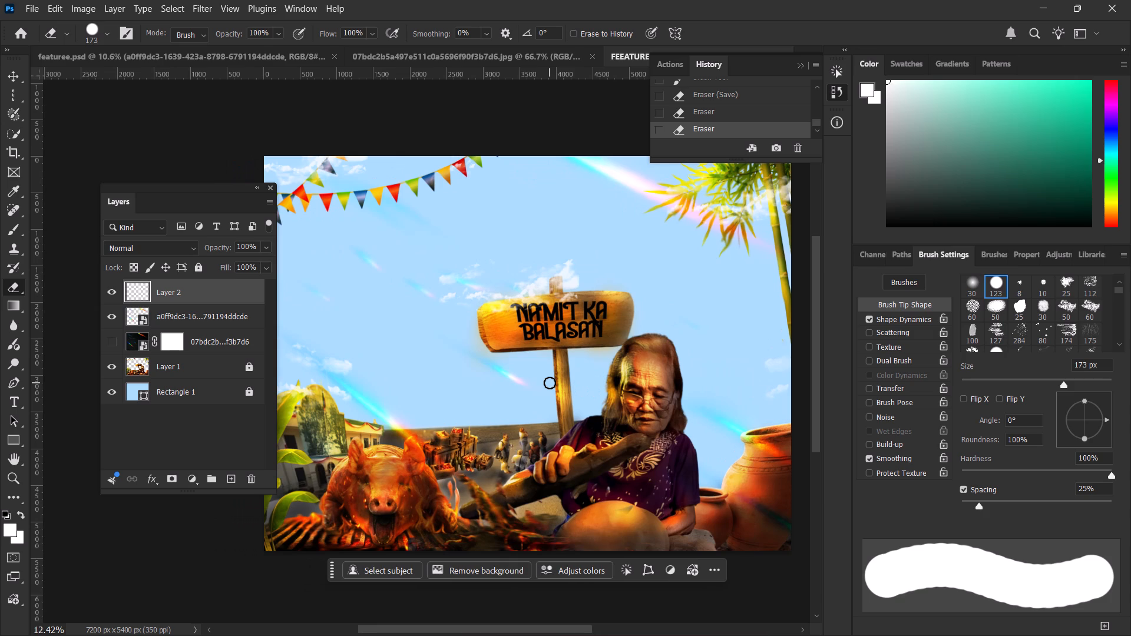
Quick-export the artwork as a PNG named FEEATURE in the Downloads folder, replacing the existing file.
{"action": "left_click", "coordinate": [37, 8]}
{"action": "left_click", "coordinate": [108, 227]}
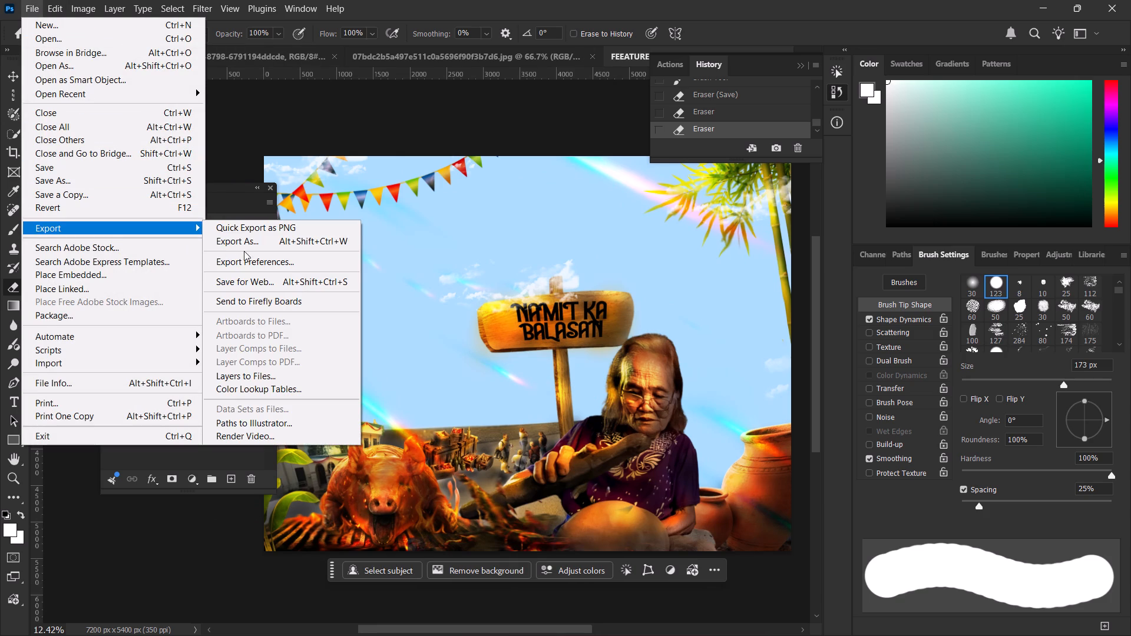
{"action": "left_click", "coordinate": [254, 232]}
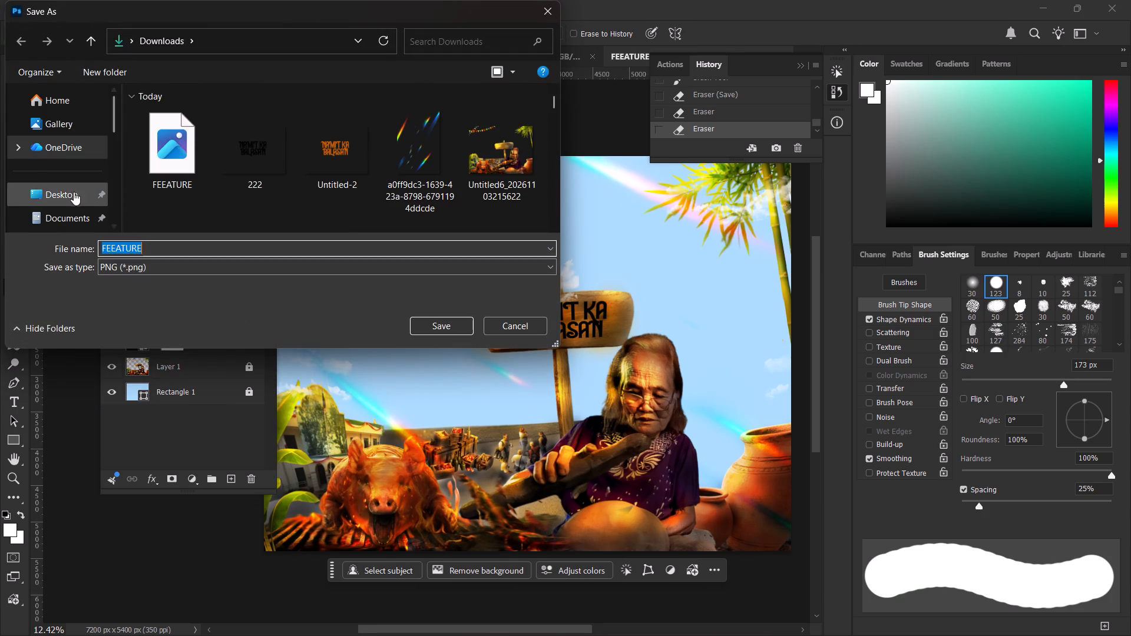
{"action": "scroll", "coordinate": [73, 191], "scroll_direction": "down", "scroll_amount": 1}
{"action": "left_click", "coordinate": [73, 165]}
{"action": "left_click", "coordinate": [439, 329]}
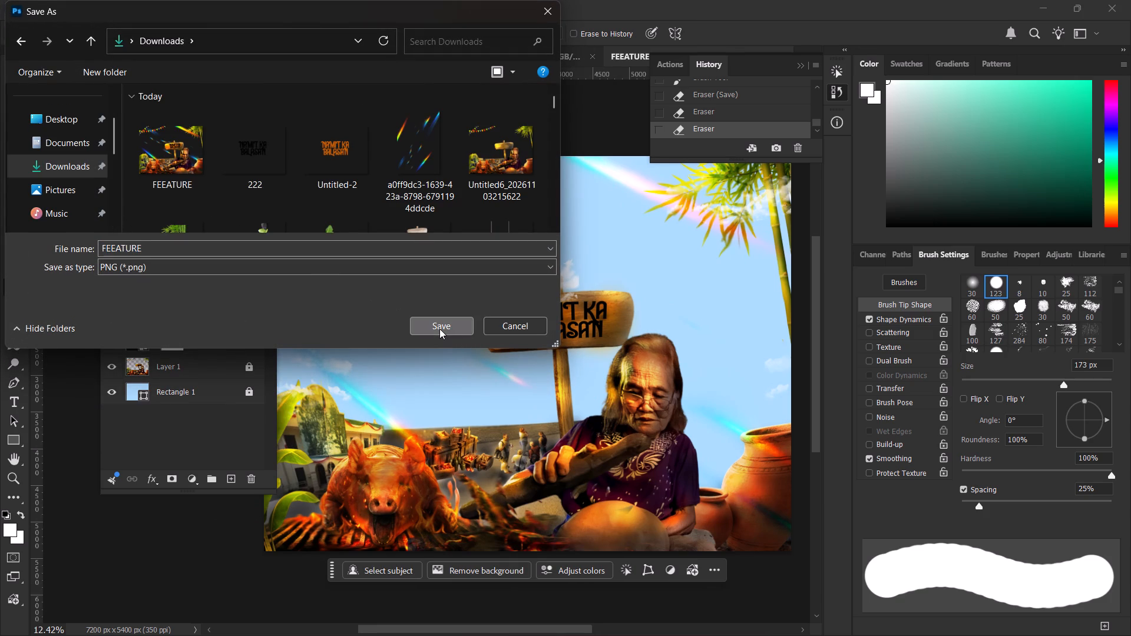
{"action": "left_click", "coordinate": [330, 283]}
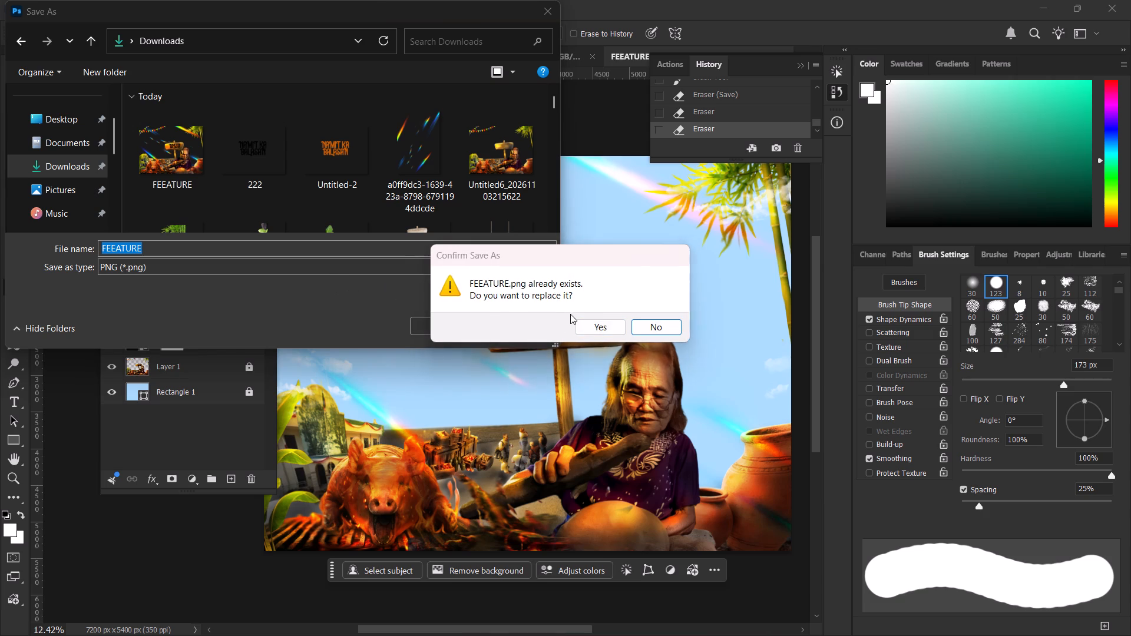
{"action": "left_click", "coordinate": [588, 327]}
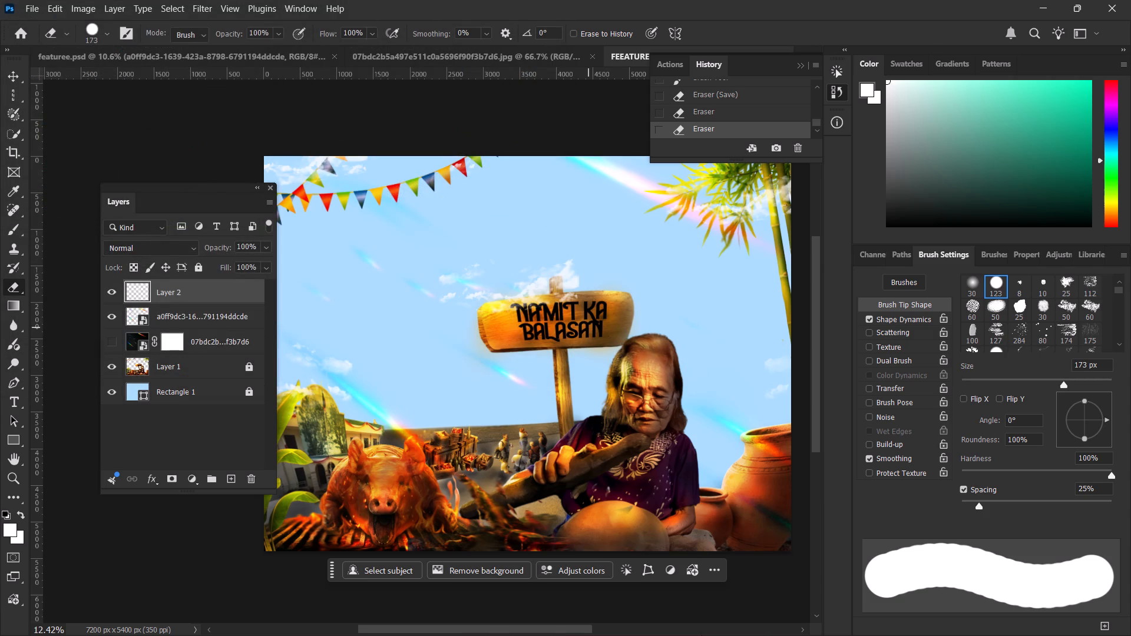
Switch to InDesign and cut the blue oval behind the feature image out of the spread.
{"action": "left_click", "coordinate": [683, 622]}
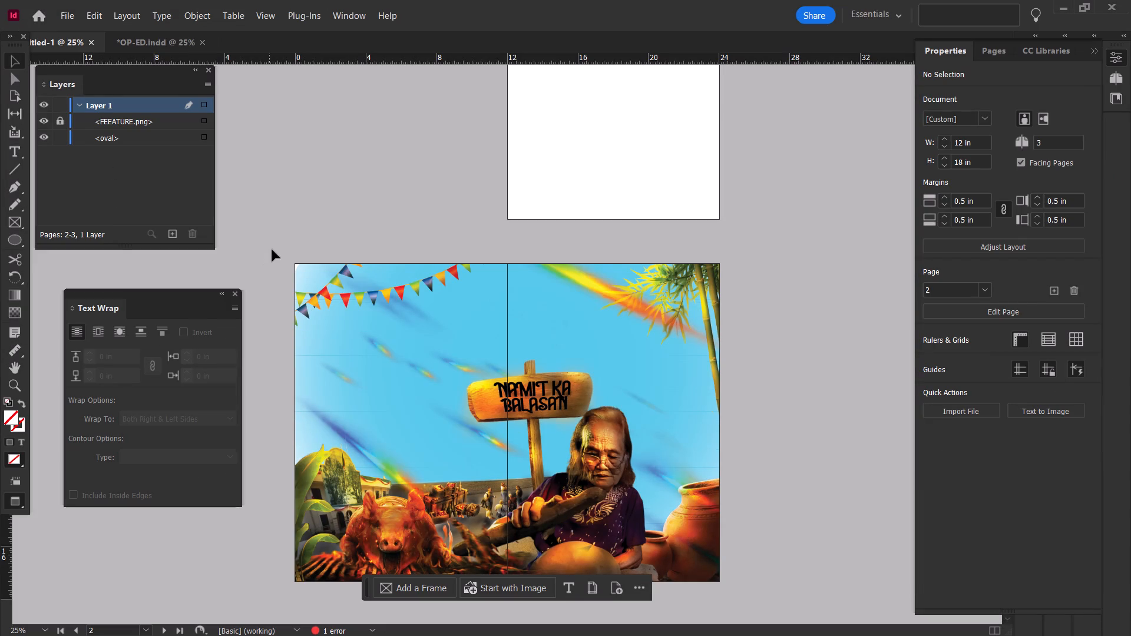
{"action": "left_click_drag", "start_coordinate": [272, 250], "coordinate": [768, 574]}
{"action": "key", "text": "ctrl+x"}
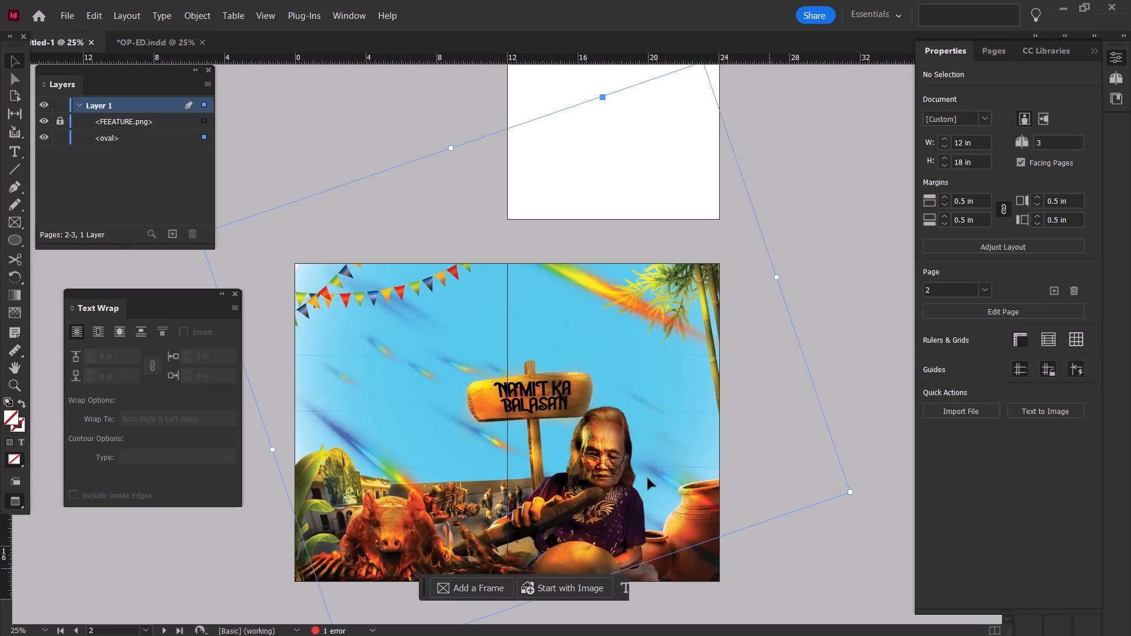
Unlock and select the placed FEEATURE.png on Layer 1, and try to delete it.
{"action": "left_click", "coordinate": [61, 122]}
{"action": "left_click", "coordinate": [206, 121]}
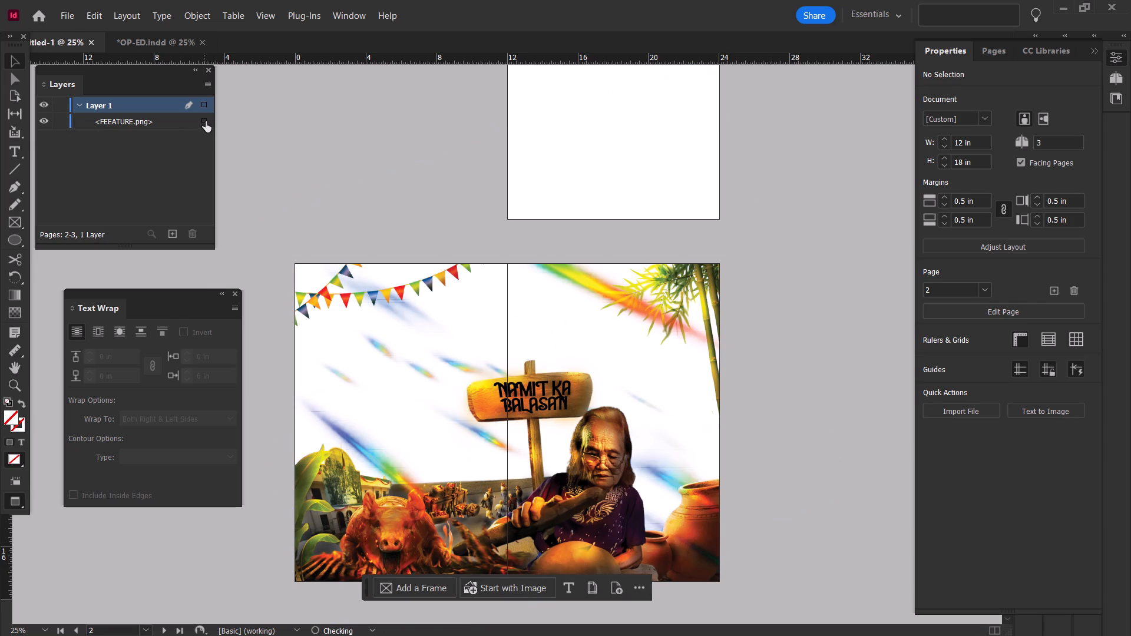
{"action": "left_click", "coordinate": [191, 238]}
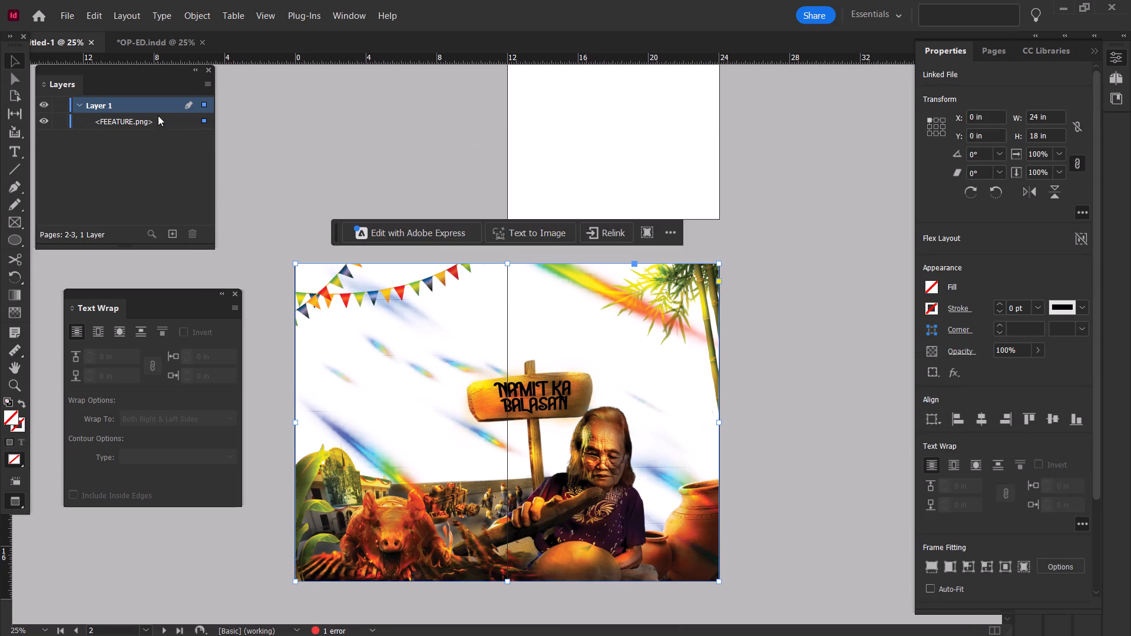
{"action": "left_click", "coordinate": [158, 115]}
{"action": "left_click", "coordinate": [193, 233]}
Switch to File Explorer and preview the recent FEEATURE PNG from Downloads.
{"action": "left_click", "coordinate": [610, 626]}
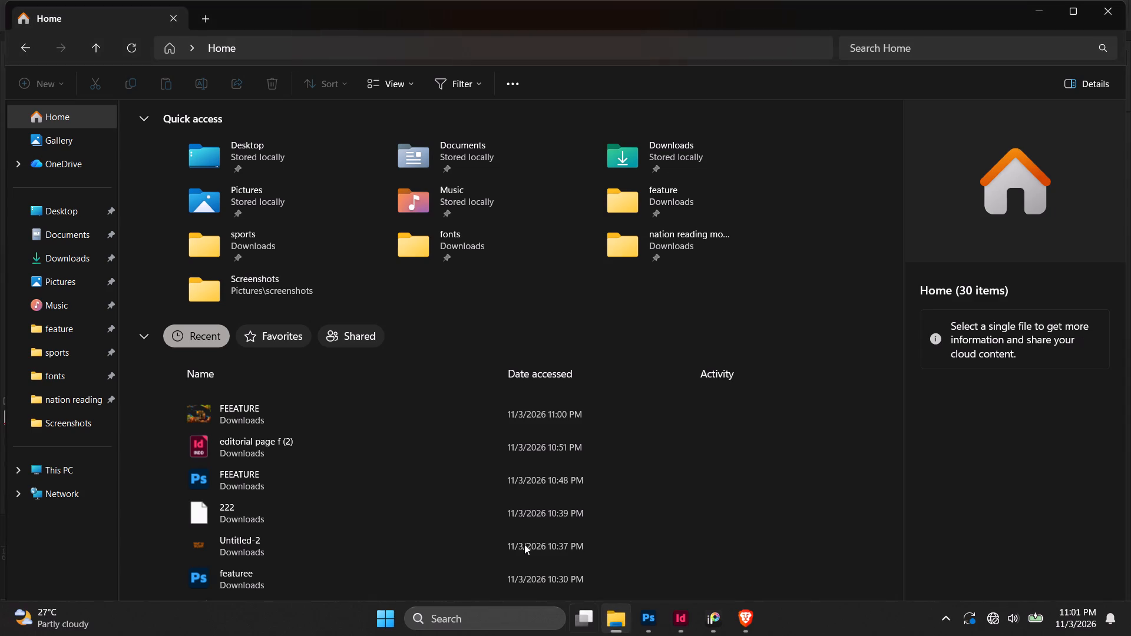
{"action": "left_click", "coordinate": [311, 419]}
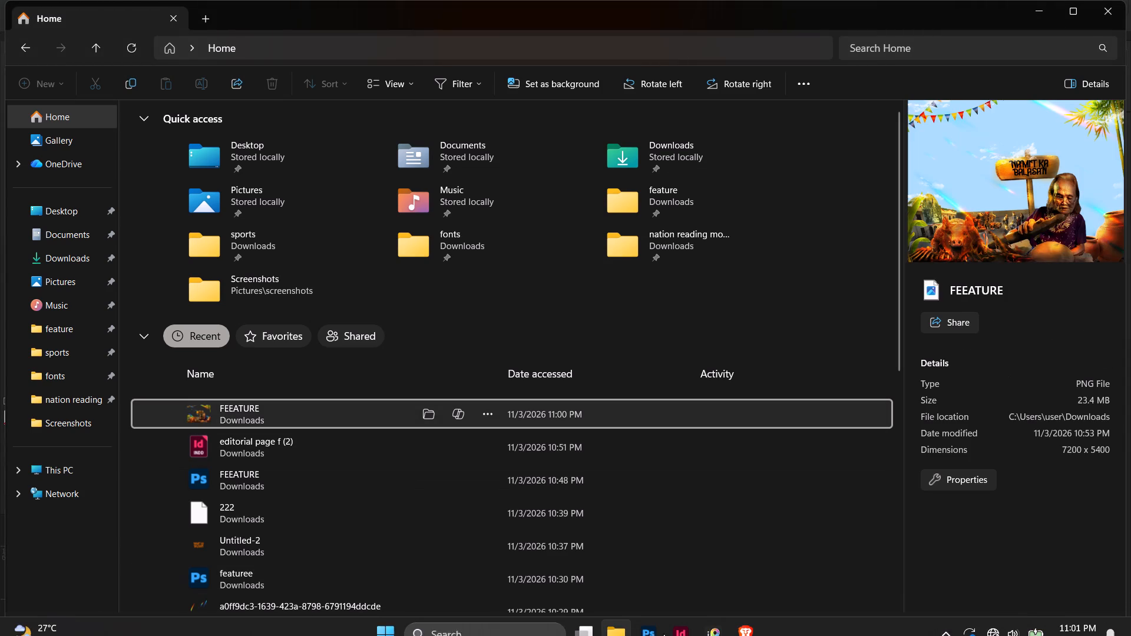
Switch to Photoshop and hide and reshow the Rectangle 1 layer to check the sky background.
{"action": "left_click", "coordinate": [650, 620]}
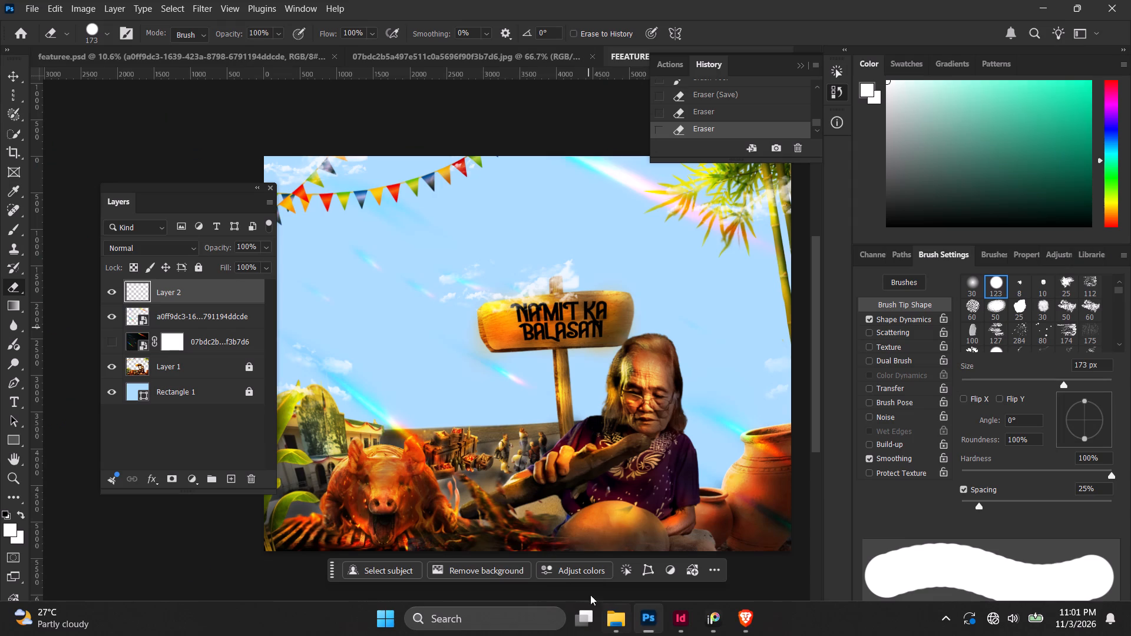
{"action": "left_click", "coordinate": [116, 390]}
{"action": "left_click", "coordinate": [112, 390]}
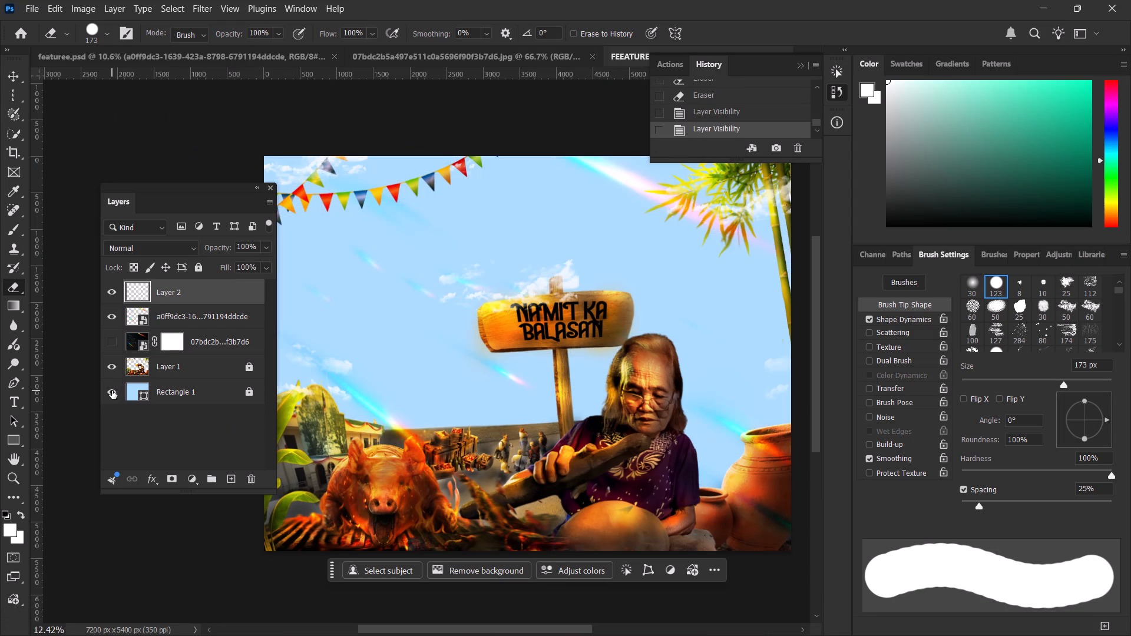
{"action": "key", "text": "ctrl+e"}
Save the FEEATURE.psd document.
{"action": "key", "text": "ctrl+s"}
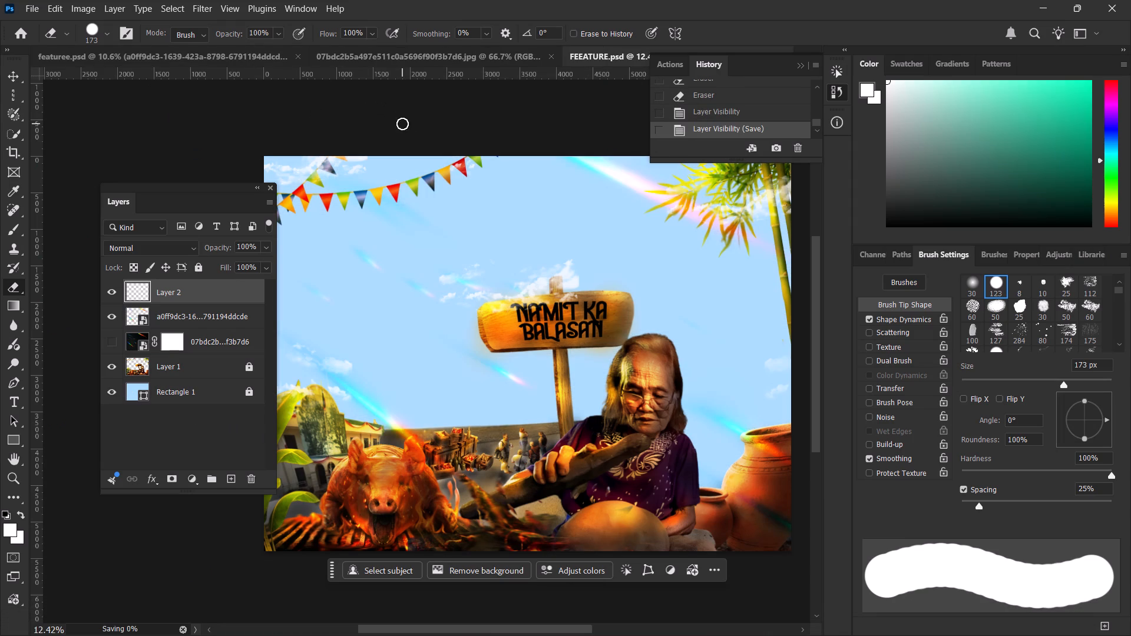
Export the artwork as a 7200 x 5400 px PNG without transparency, named FEEATURE, into the Pictures folder.
{"action": "left_click", "coordinate": [32, 9]}
{"action": "left_click", "coordinate": [161, 222]}
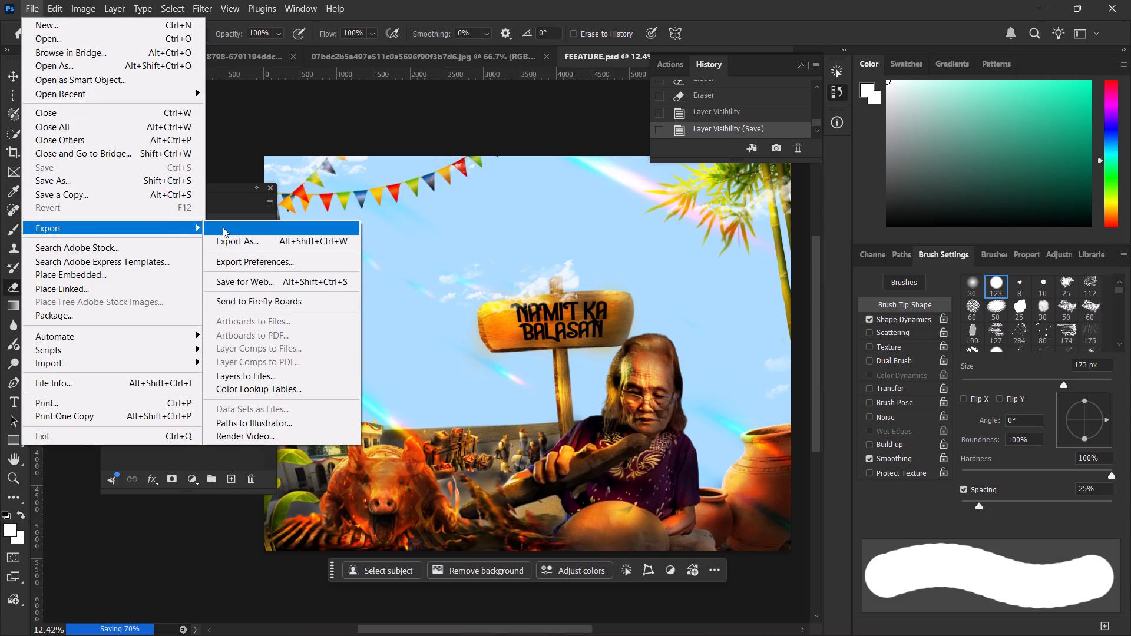
{"action": "left_click", "coordinate": [224, 238]}
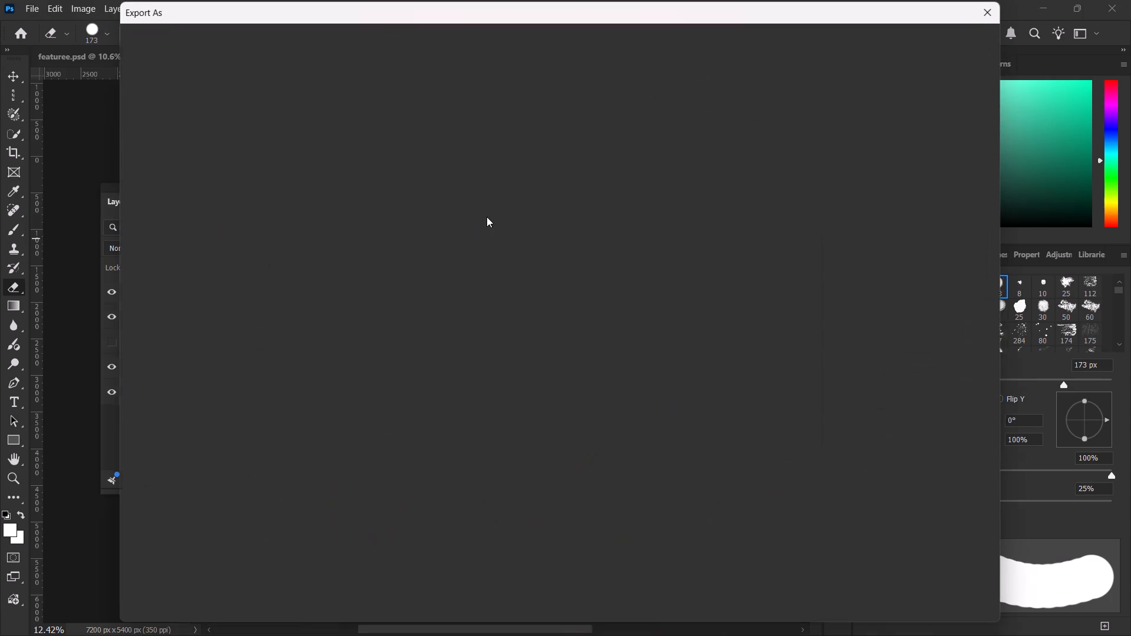
{"action": "left_click", "coordinate": [899, 601]}
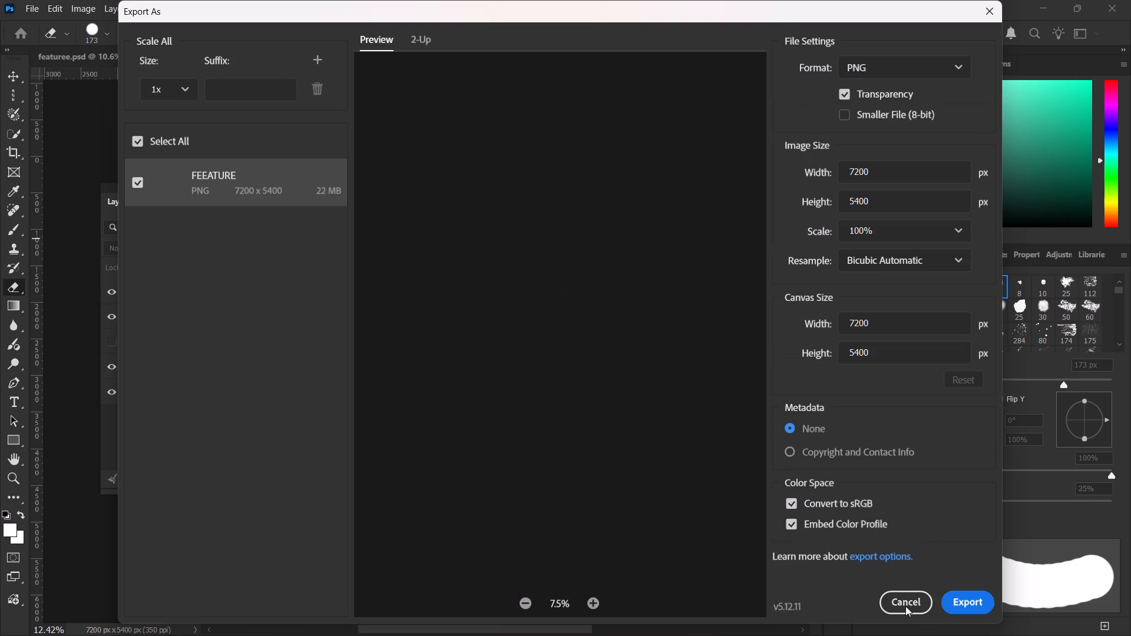
{"action": "left_click_drag", "start_coordinate": [905, 606], "coordinate": [960, 433]}
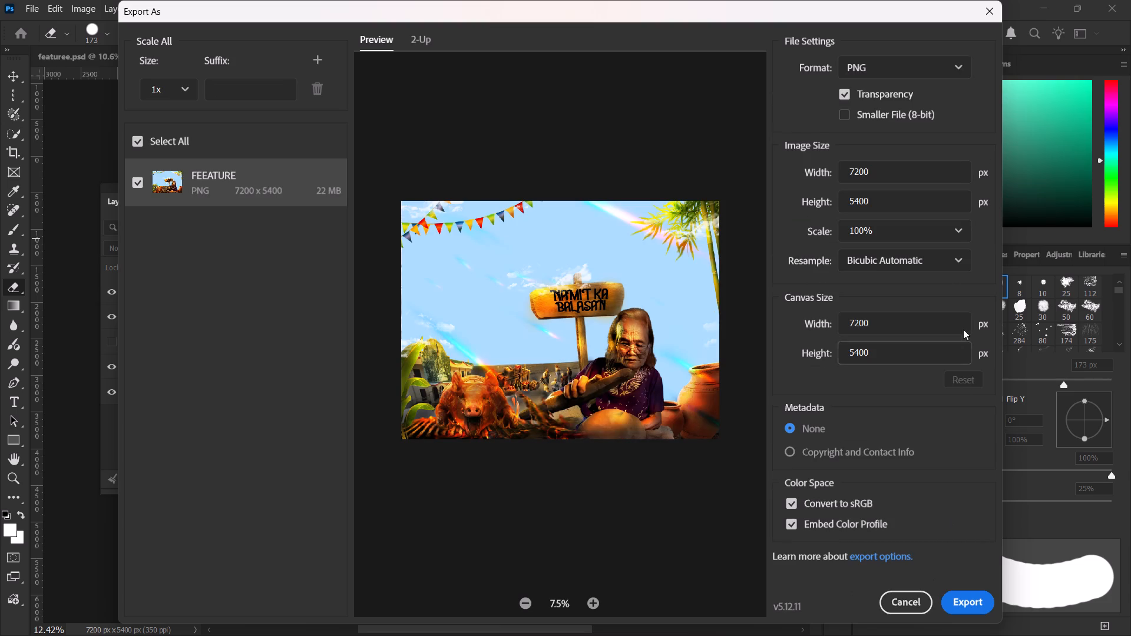
{"action": "left_click", "coordinate": [847, 96]}
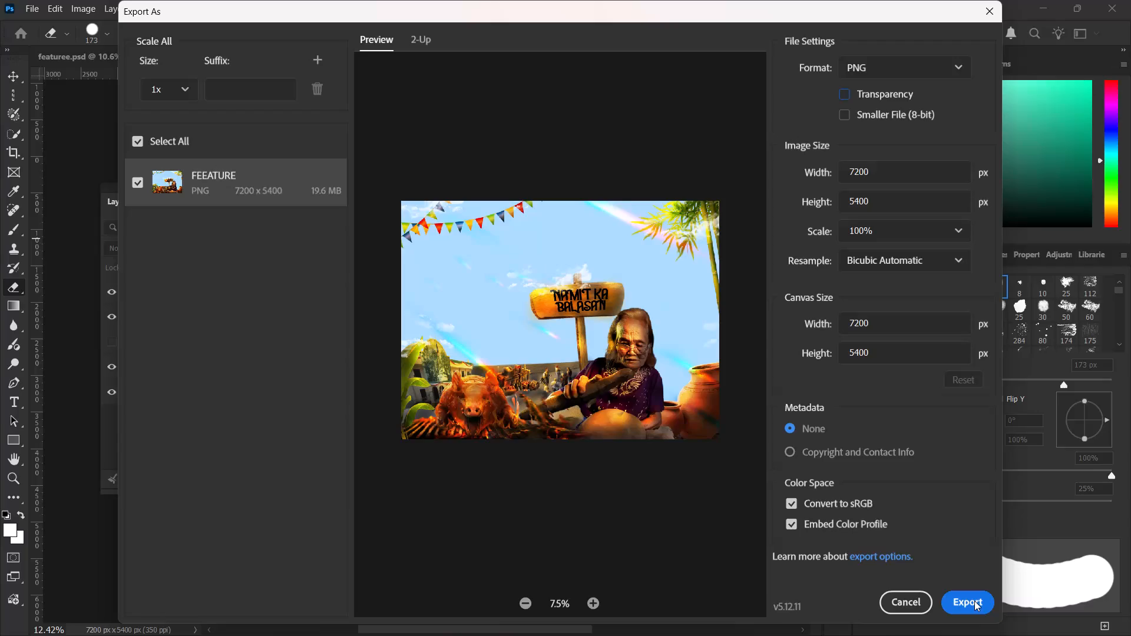
{"action": "left_click", "coordinate": [977, 600]}
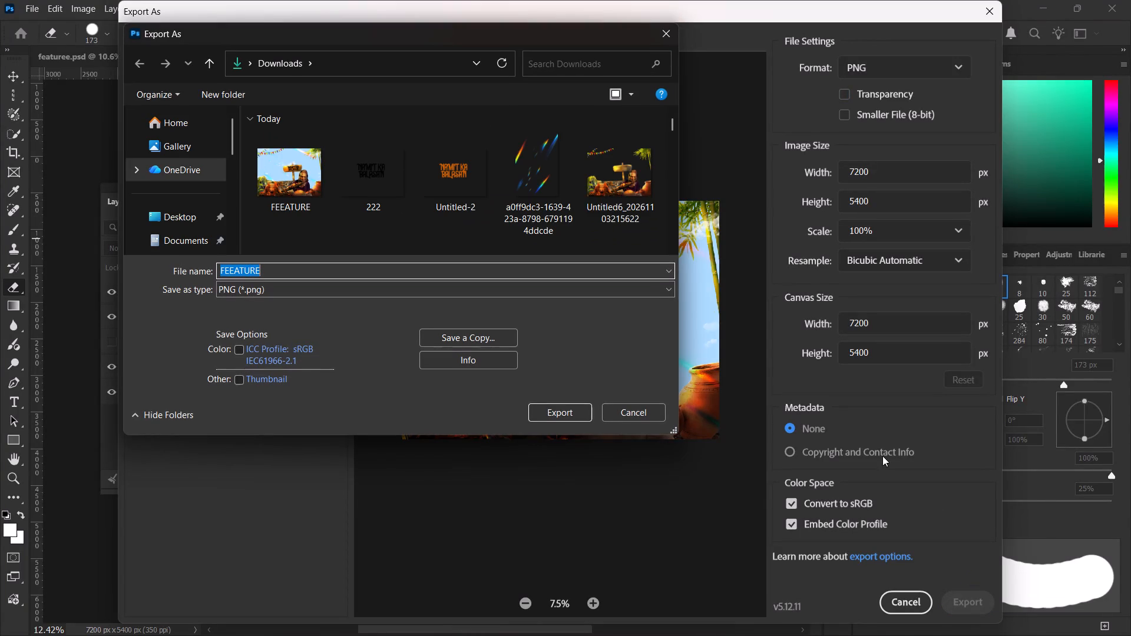
{"action": "scroll", "coordinate": [245, 194], "scroll_direction": "down", "scroll_amount": 1}
{"action": "scroll", "coordinate": [201, 231], "scroll_direction": "down", "scroll_amount": 1}
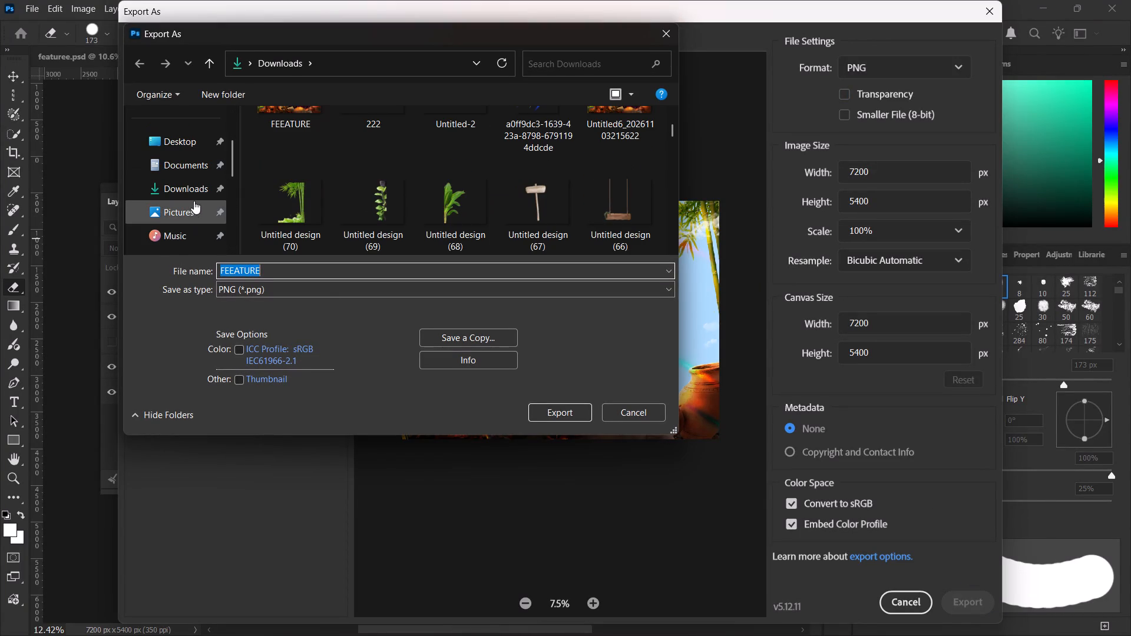
{"action": "left_click", "coordinate": [194, 201]}
{"action": "left_click", "coordinate": [561, 418]}
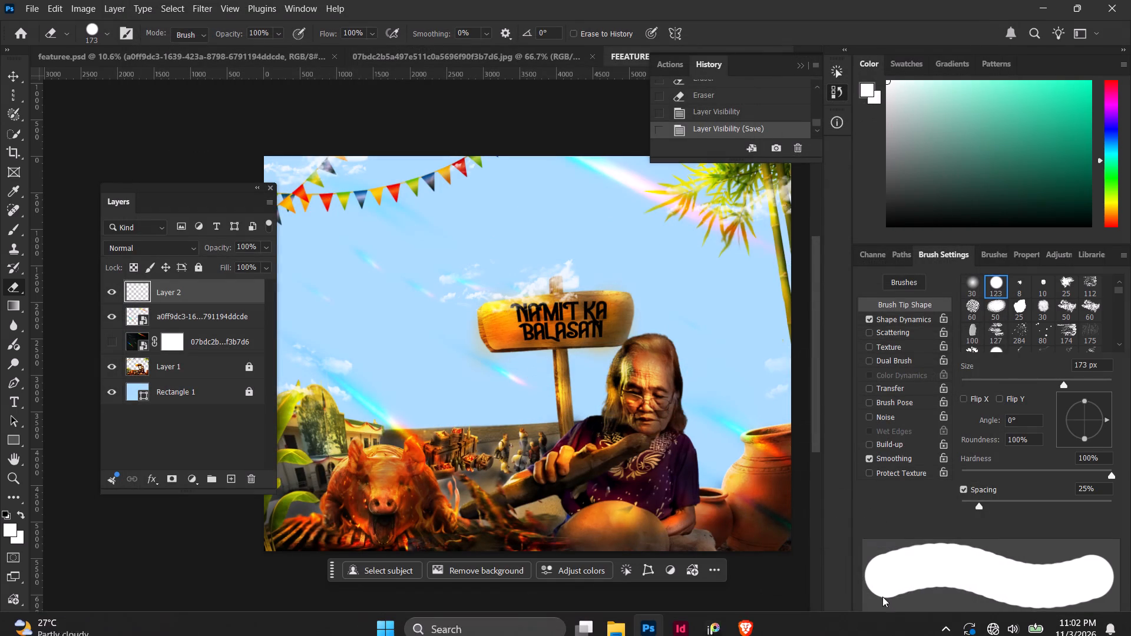
Switch to InDesign and place the recent FEEATURE PNG from Pictures, using File Explorer, on the blank pages 2-3 spread.
{"action": "left_click", "coordinate": [677, 615]}
{"action": "scroll", "coordinate": [554, 481], "scroll_direction": "up", "scroll_amount": 1, "text": "ctrl"}
{"action": "scroll", "coordinate": [557, 469], "scroll_direction": "down", "scroll_amount": 4}
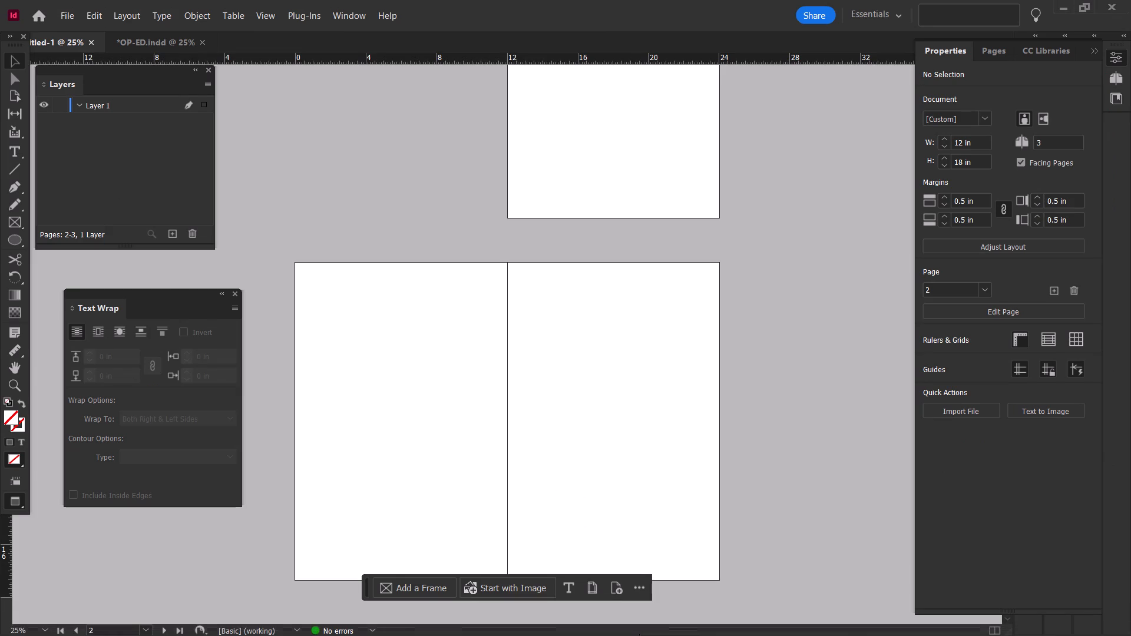
{"action": "left_click", "coordinate": [620, 620]}
{"action": "left_click", "coordinate": [273, 419]}
{"action": "left_click_drag", "start_coordinate": [204, 419], "coordinate": [251, 397]}
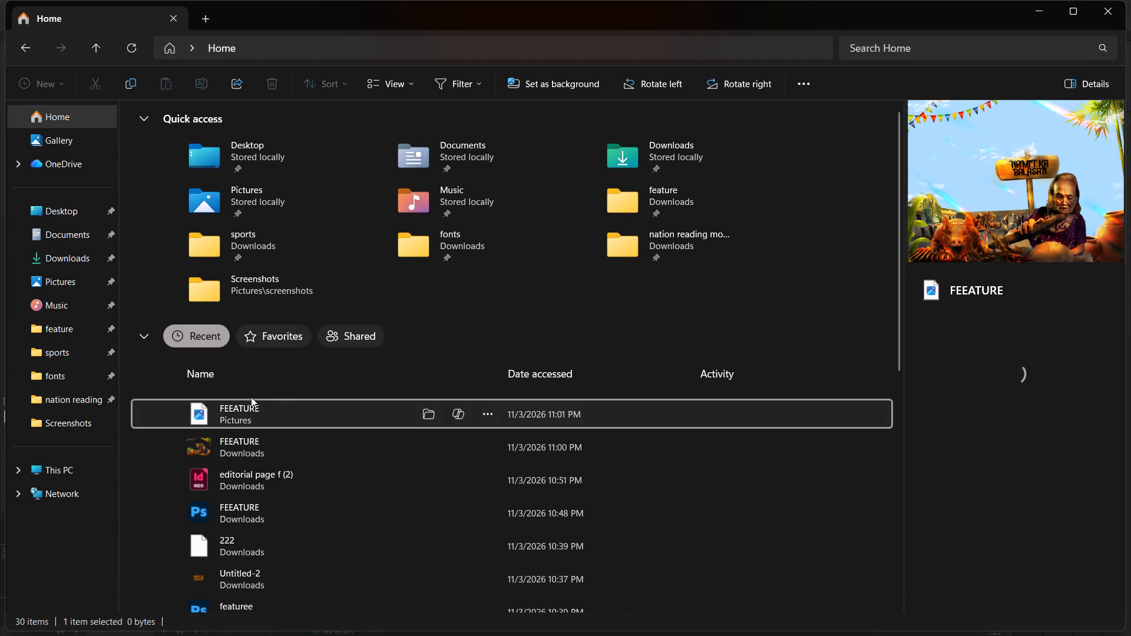
{"action": "left_click_drag", "start_coordinate": [251, 397], "coordinate": [441, 347]}
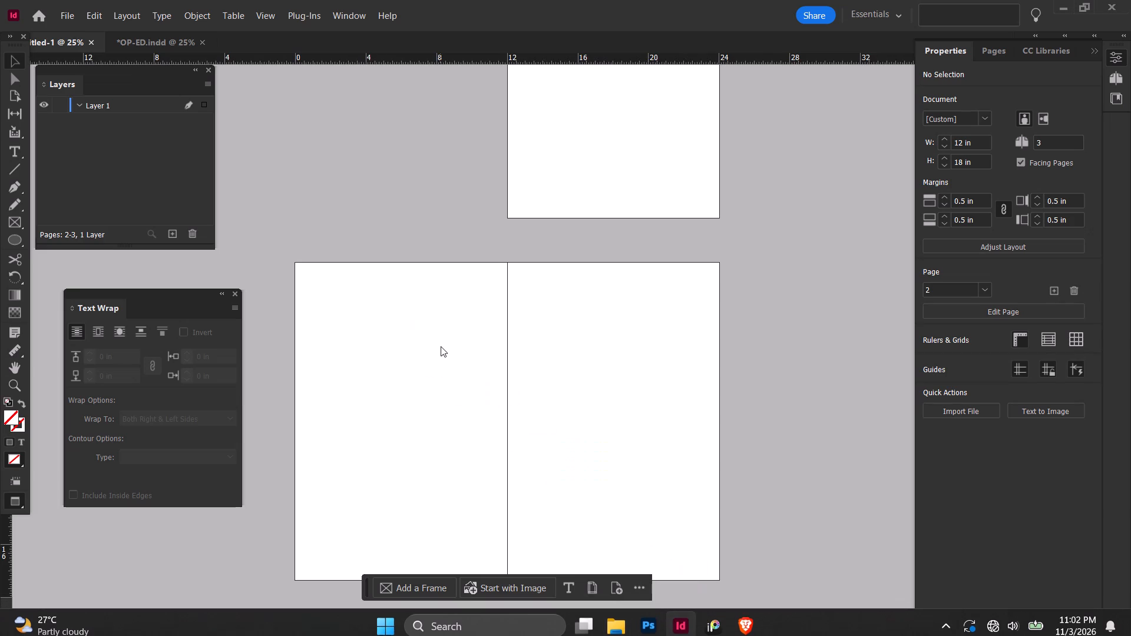
{"action": "left_click", "coordinate": [343, 271]}
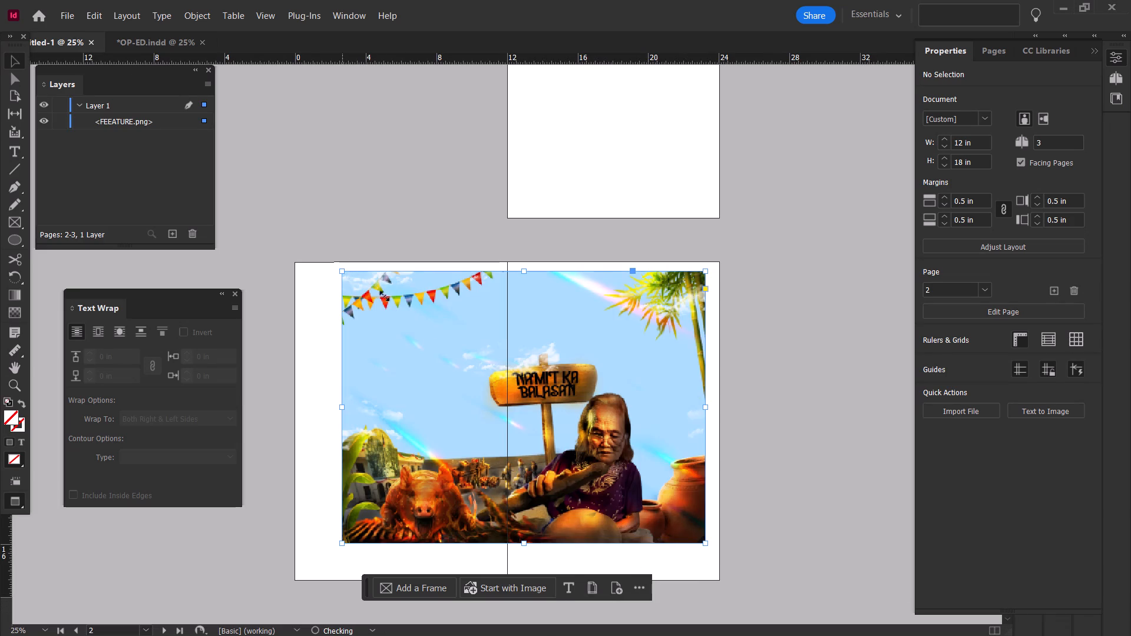
Align the placed image to the spread's upper-left corner and scale it to 24 x 18 in, undoing any stray nudge.
{"action": "left_click_drag", "start_coordinate": [487, 340], "coordinate": [444, 332]}
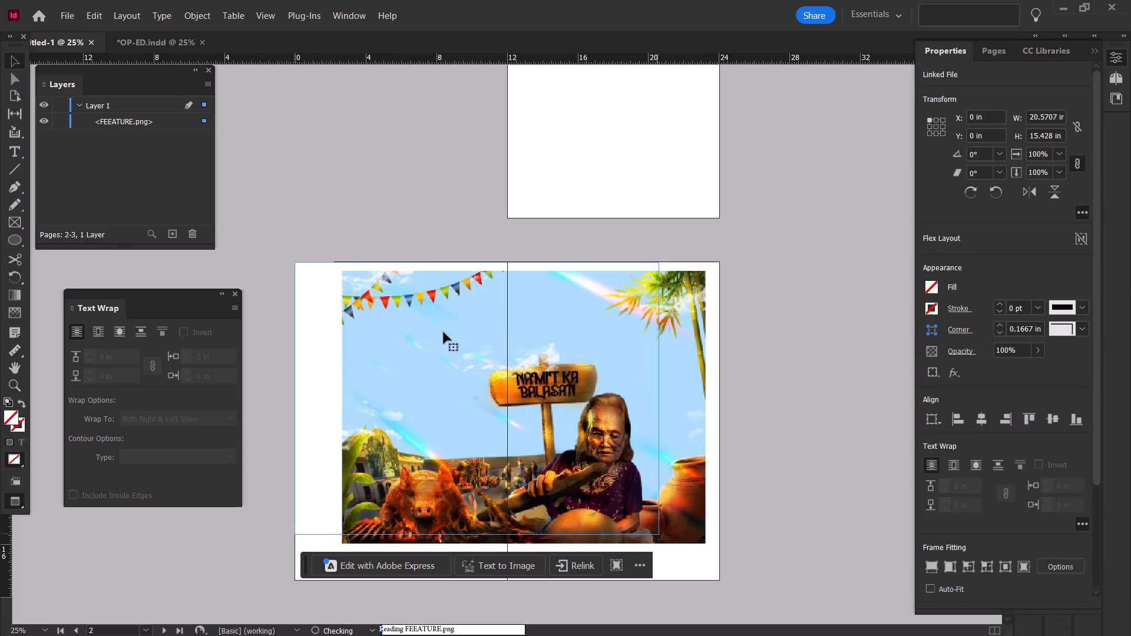
{"action": "left_click_drag", "start_coordinate": [660, 534], "coordinate": [700, 573], "text": "ctrl+shift"}
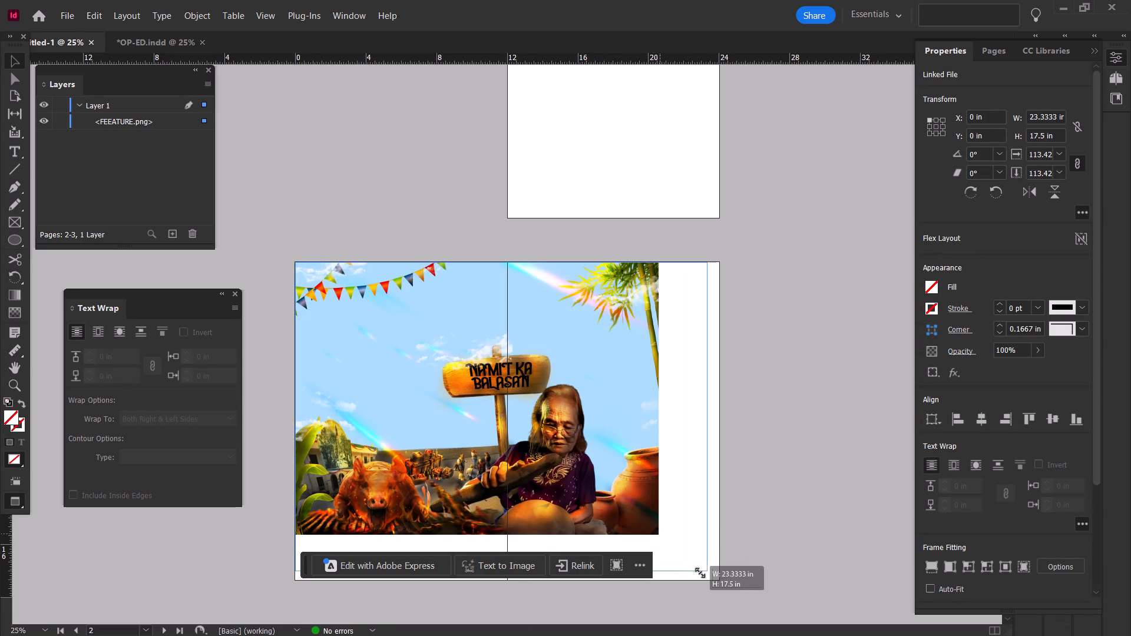
{"action": "left_click_drag", "start_coordinate": [700, 573], "coordinate": [709, 579], "text": "ctrl+shift"}
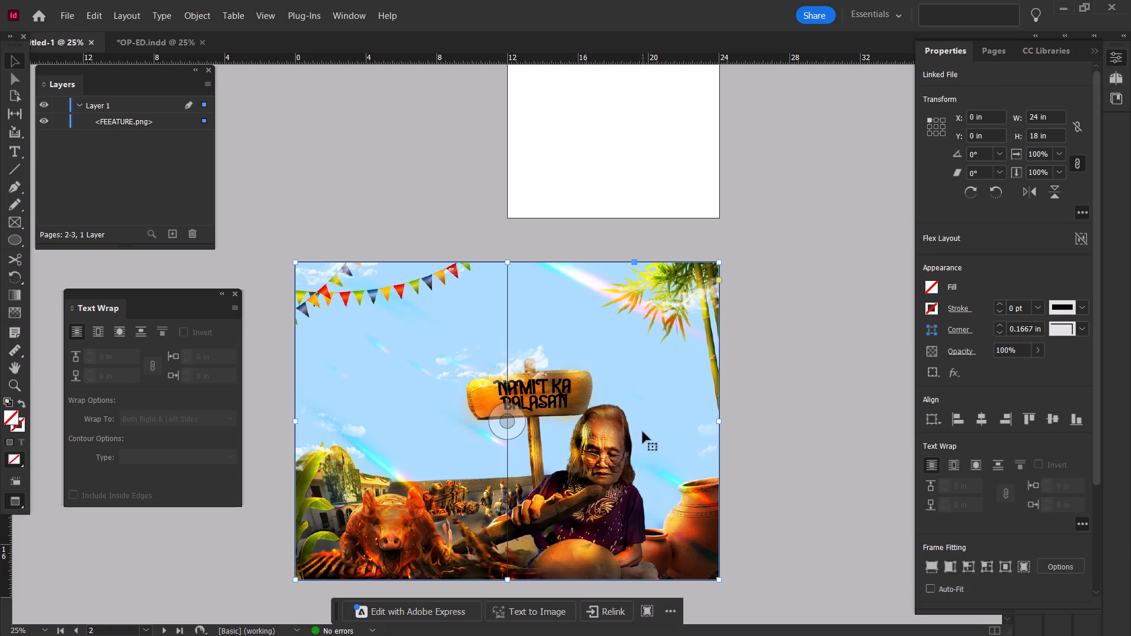
{"action": "left_click_drag", "start_coordinate": [632, 380], "coordinate": [636, 387]}
{"action": "key", "text": "ctrl+z"}
Examine the placed image's upper-left corner up close against the page edge.
{"action": "scroll", "coordinate": [406, 319], "scroll_direction": "up", "scroll_amount": 3, "text": "alt"}
{"action": "scroll", "coordinate": [404, 310], "scroll_direction": "up", "scroll_amount": 1, "text": "ctrl"}
{"action": "right_click", "coordinate": [404, 307]}
{"action": "left_click", "coordinate": [355, 257]}
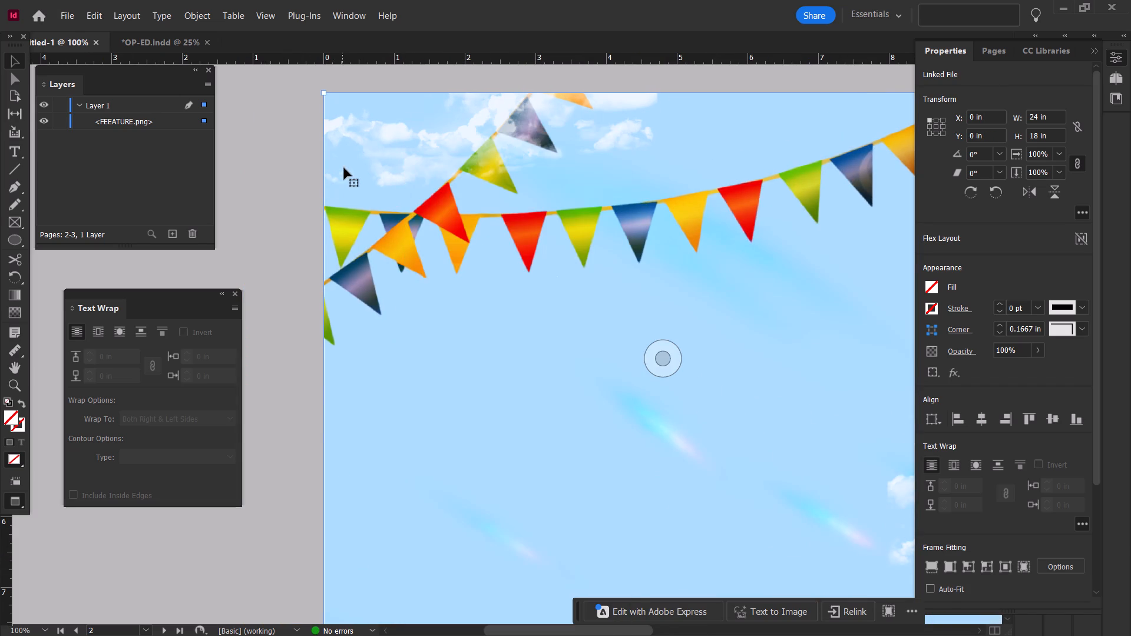
{"action": "scroll", "coordinate": [369, 142], "scroll_direction": "up", "scroll_amount": 2}
{"action": "scroll", "coordinate": [383, 193], "scroll_direction": "up", "scroll_amount": 2, "text": "alt"}
{"action": "scroll", "coordinate": [383, 193], "scroll_direction": "up", "scroll_amount": 1, "text": "ctrl"}
{"action": "left_click", "coordinate": [400, 199]}
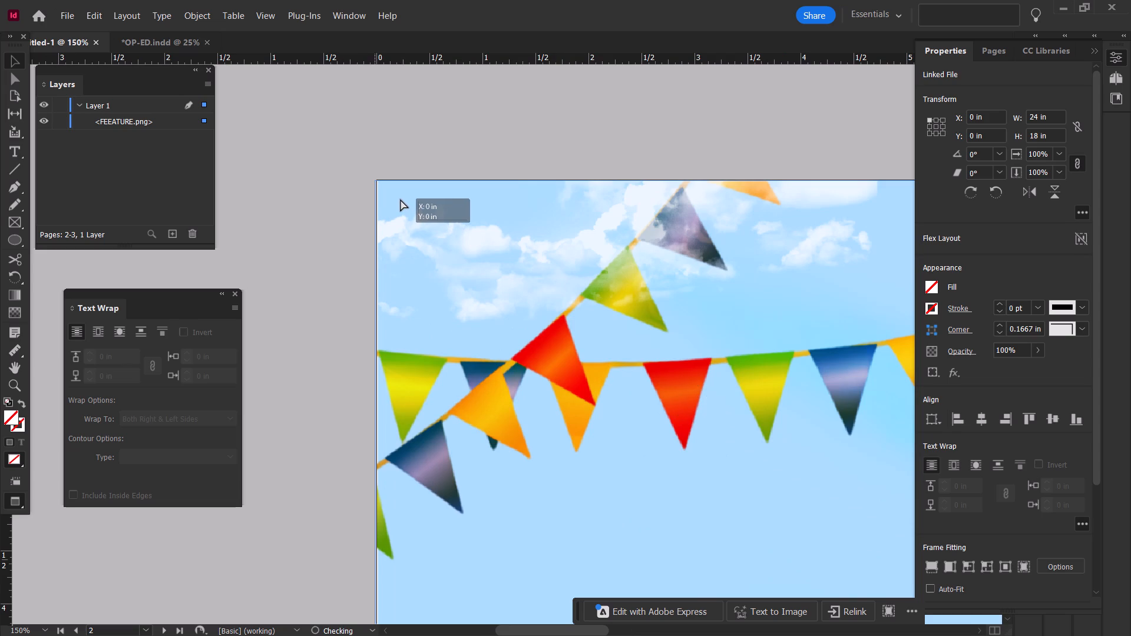
{"action": "scroll", "coordinate": [400, 200], "scroll_direction": "up", "scroll_amount": 5, "text": "alt"}
{"action": "scroll", "coordinate": [399, 200], "scroll_direction": "up", "scroll_amount": 1, "text": "ctrl"}
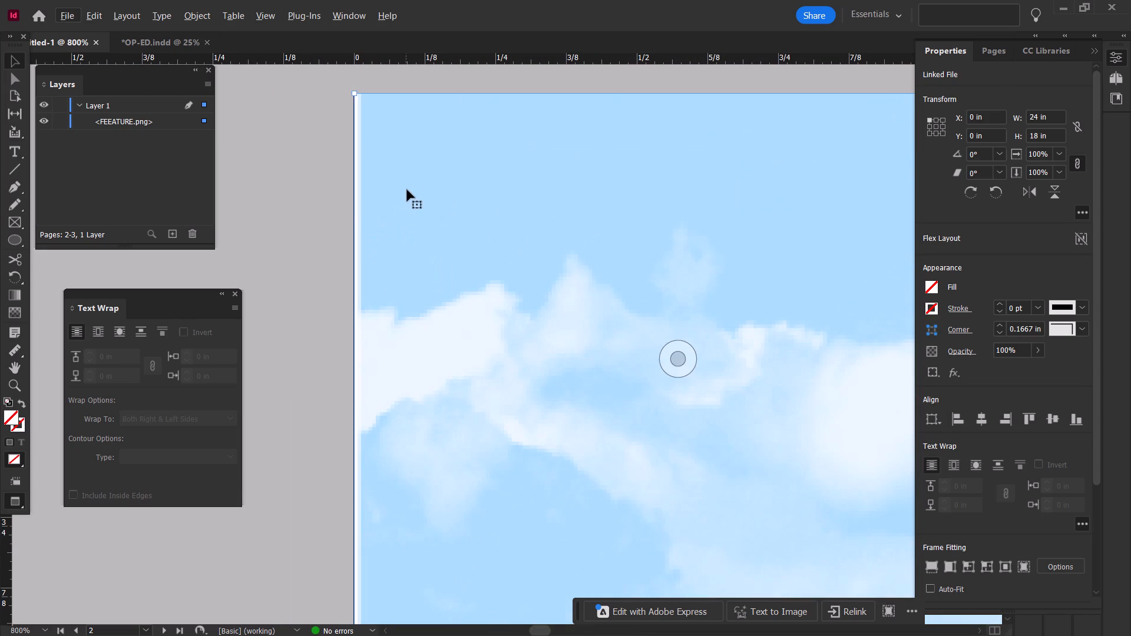
{"action": "left_click", "coordinate": [407, 190]}
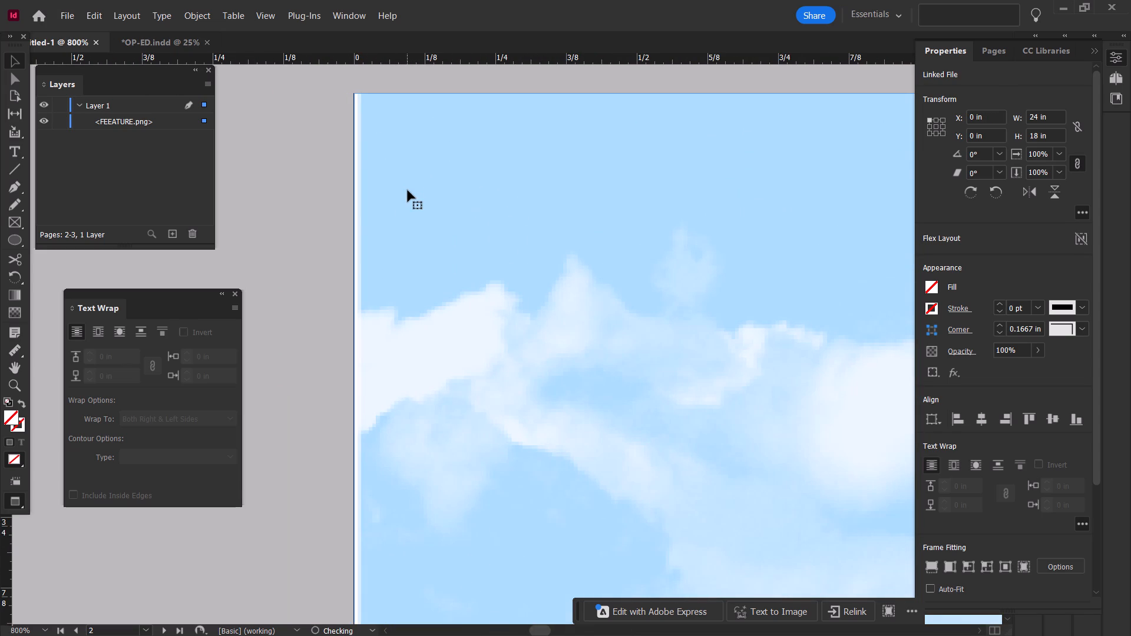
{"action": "scroll", "coordinate": [389, 191], "scroll_direction": "up", "scroll_amount": 5, "text": "alt"}
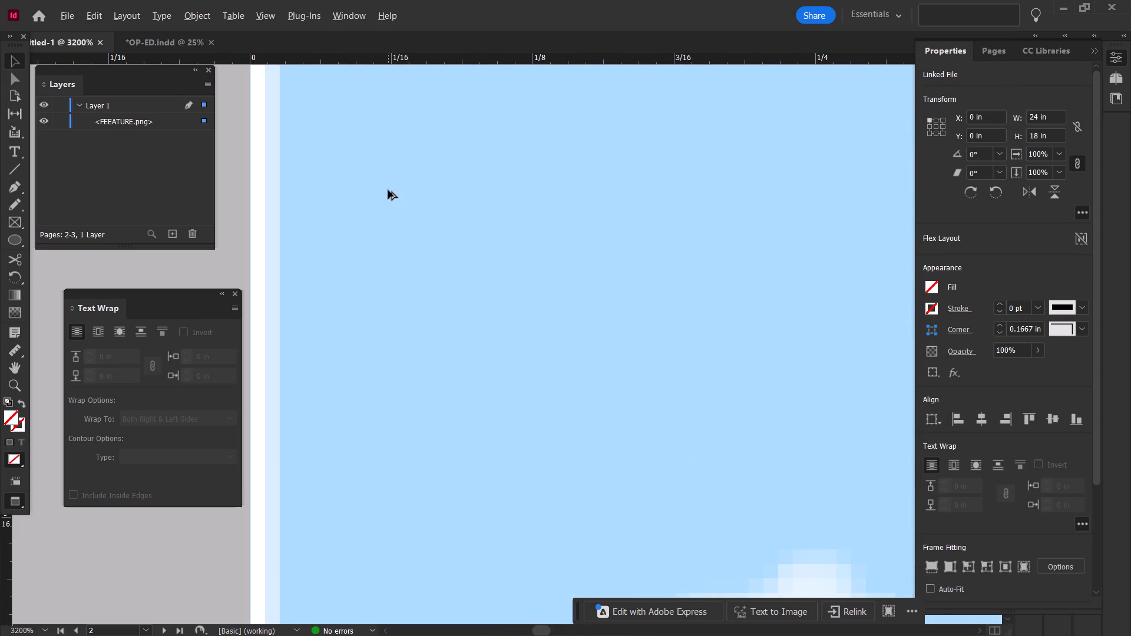
{"action": "scroll", "coordinate": [388, 190], "scroll_direction": "down", "scroll_amount": 13, "text": "alt"}
{"action": "scroll", "coordinate": [398, 192], "scroll_direction": "down", "scroll_amount": 8, "text": "alt"}
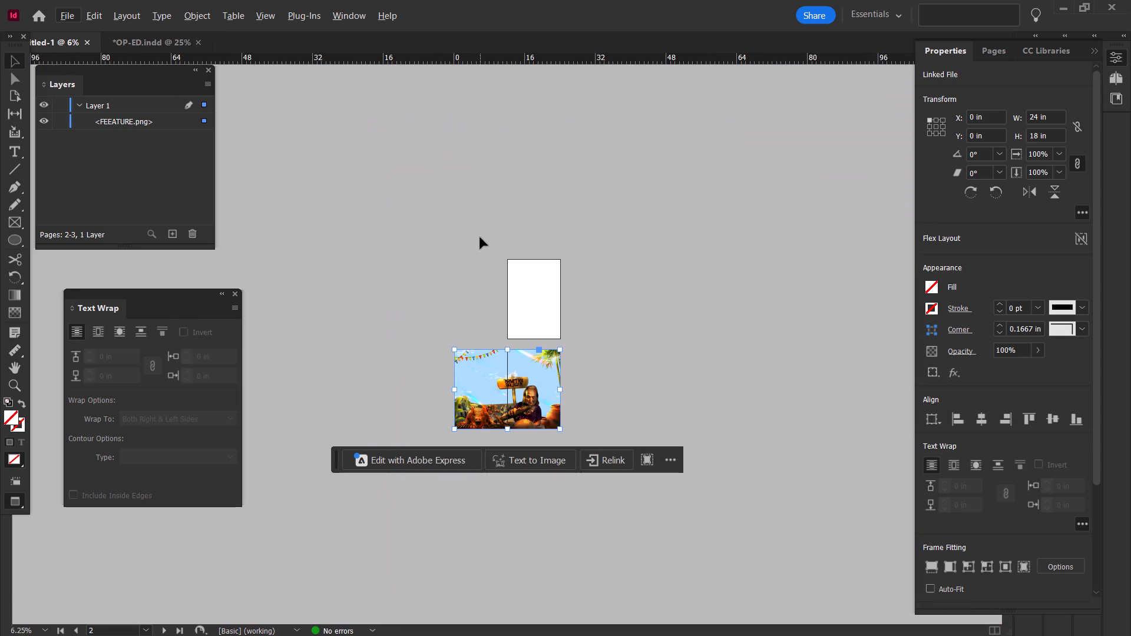
Change the display performance setting of the placed FEEATURE.png.
{"action": "left_click", "coordinate": [541, 385]}
{"action": "right_click", "coordinate": [541, 385]}
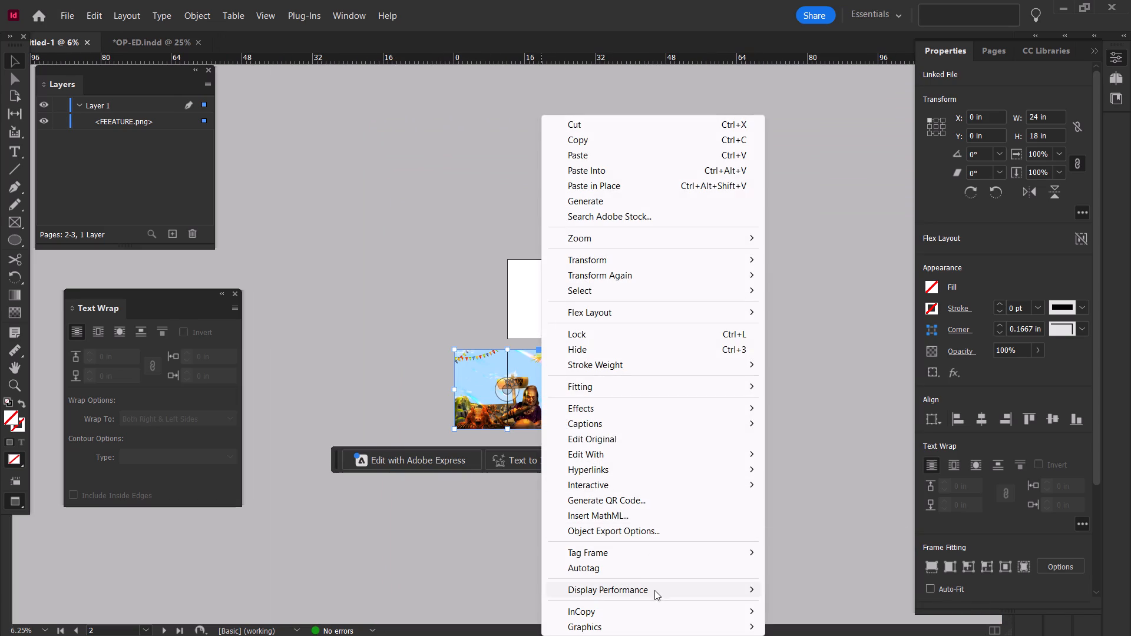
{"action": "left_click", "coordinate": [654, 590]}
{"action": "left_click", "coordinate": [794, 569]}
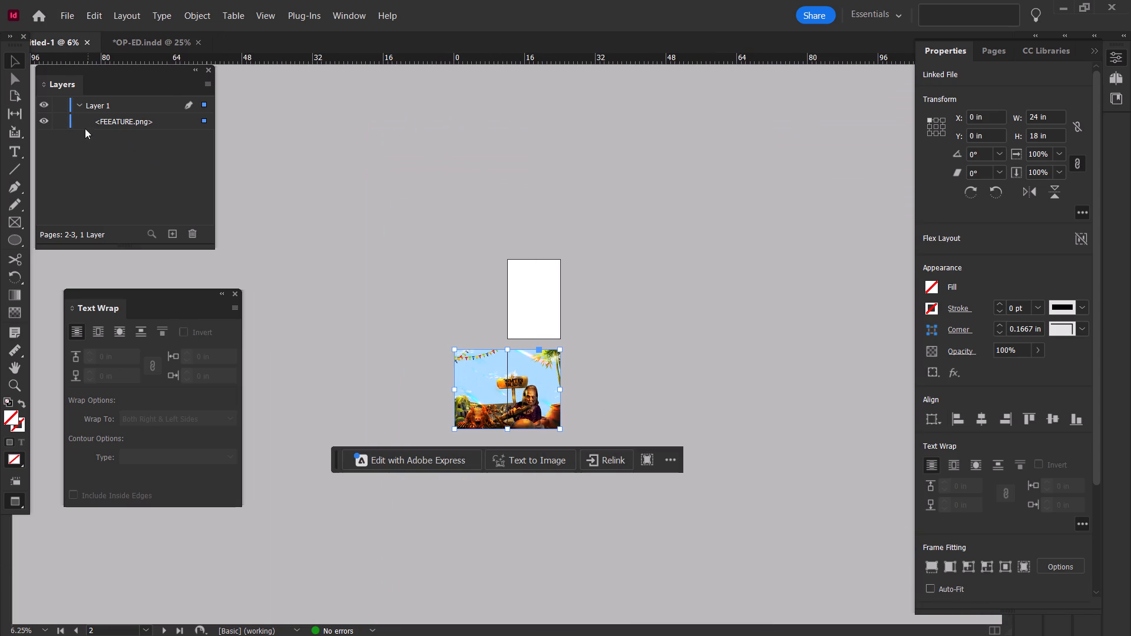
Lock the FEEATURE.png item on Layer 1.
{"action": "left_click", "coordinate": [64, 120]}
{"action": "scroll", "coordinate": [600, 389], "scroll_direction": "up", "scroll_amount": 4, "text": "alt"}
{"action": "scroll", "coordinate": [600, 386], "scroll_direction": "down", "scroll_amount": 8}
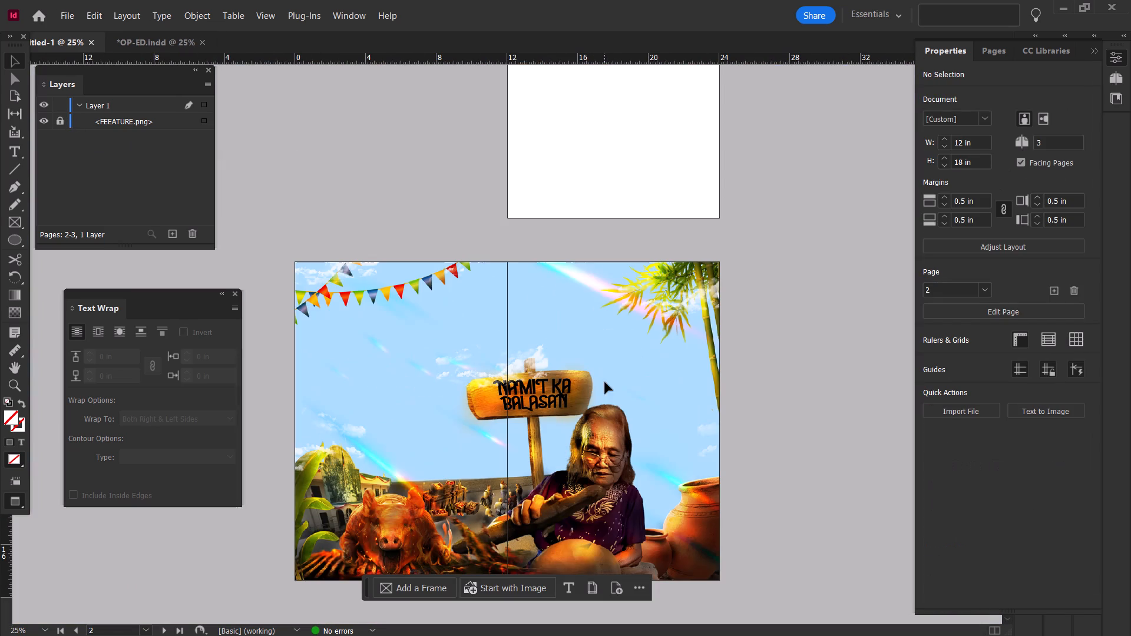
Examine the full spread in presentation mode and return to the normal view.
{"action": "left_click", "coordinate": [721, 395]}
{"action": "key", "text": "shift+w"}
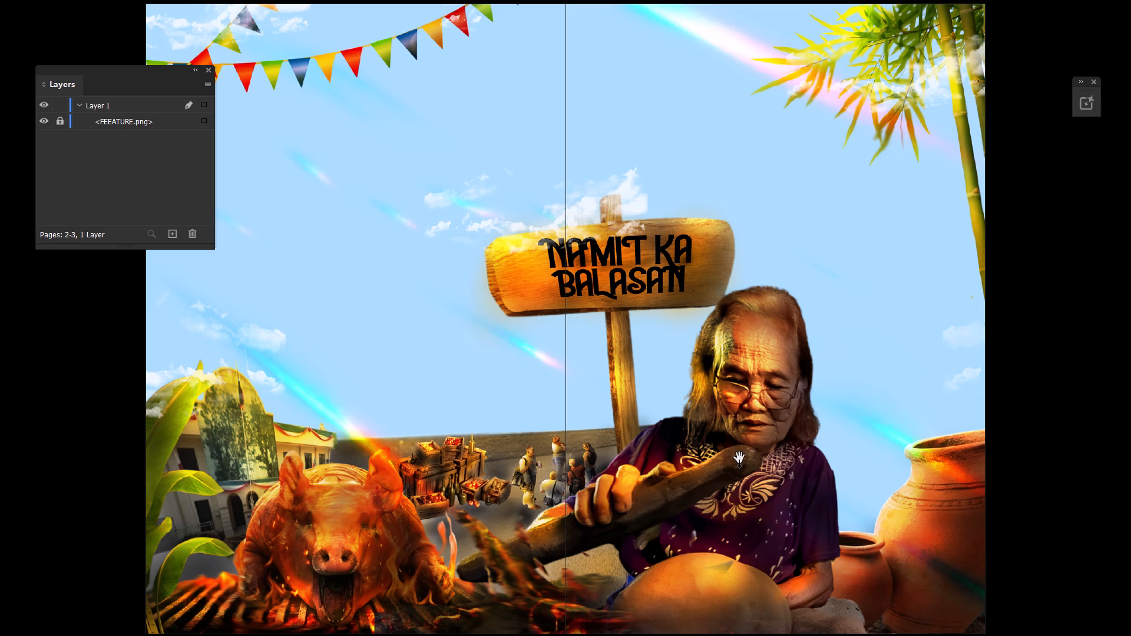
{"action": "scroll", "coordinate": [740, 462], "scroll_direction": "up", "scroll_amount": 2}
{"action": "key", "text": "shift+w"}
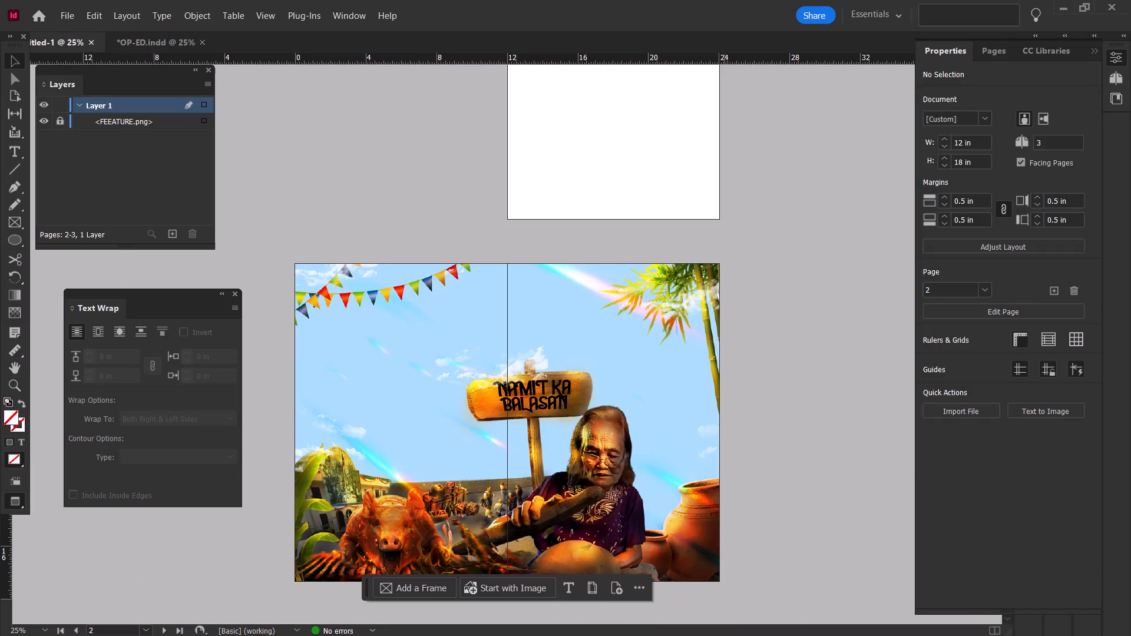
{"action": "key", "text": "shift+w"}
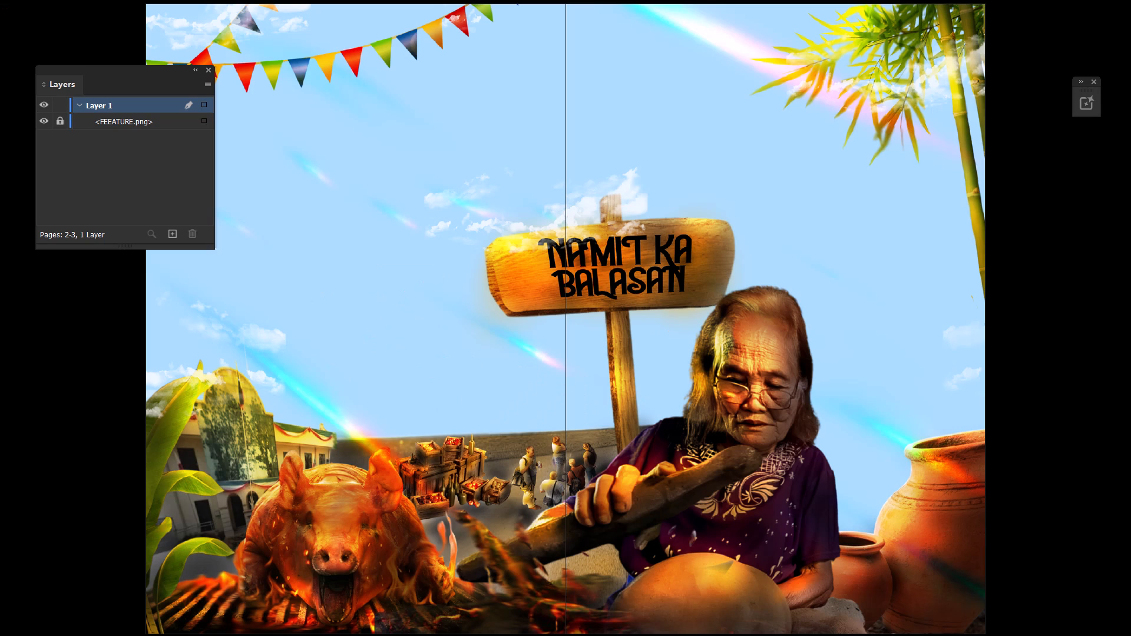
{"action": "key", "text": "shift+w"}
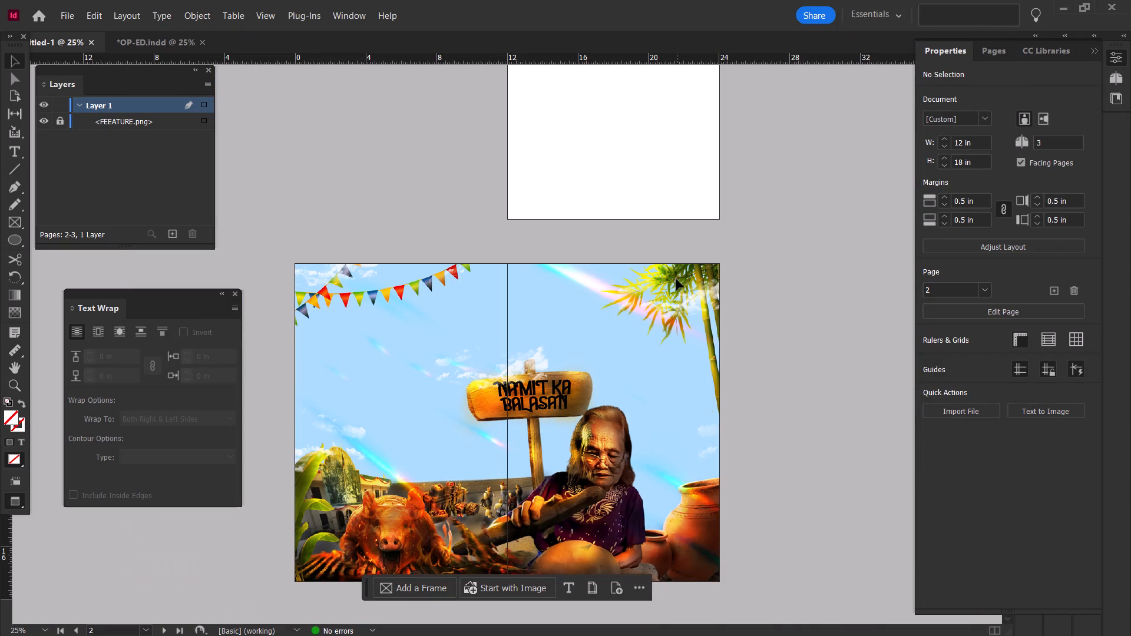
Set up an Adobe PDF (Print) export in the Downloads folder with the file name FEEATURE.
{"action": "key", "text": "ctrl+e"}
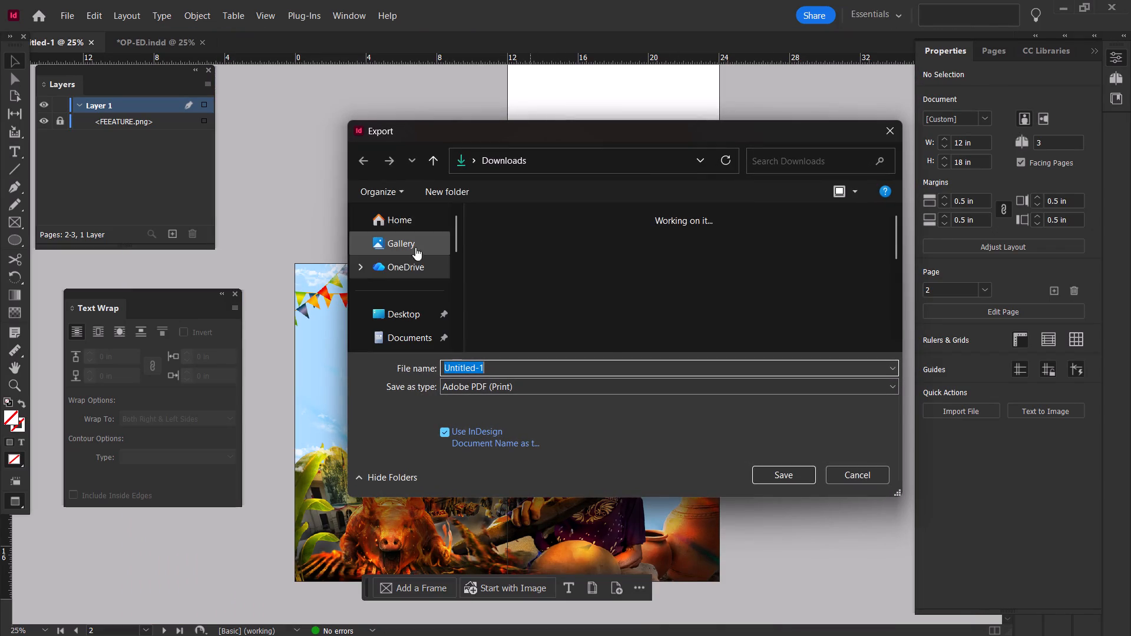
{"action": "scroll", "coordinate": [419, 255], "scroll_direction": "down", "scroll_amount": 1}
{"action": "left_click", "coordinate": [414, 285]}
{"action": "left_click", "coordinate": [510, 370]}
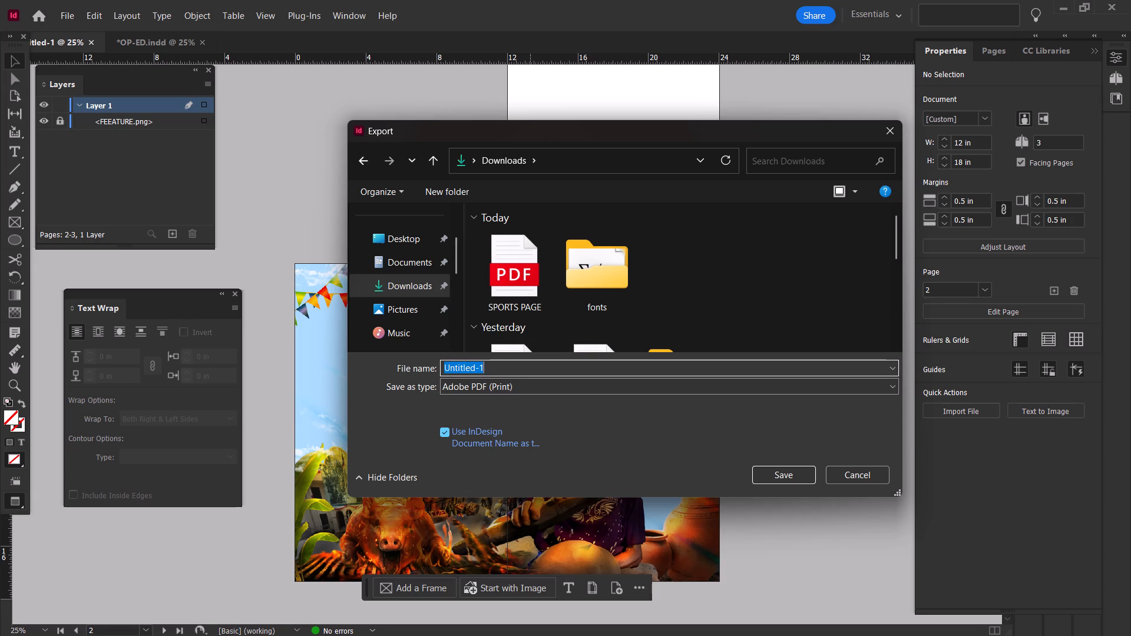
{"action": "key", "text": "BackSpace"}
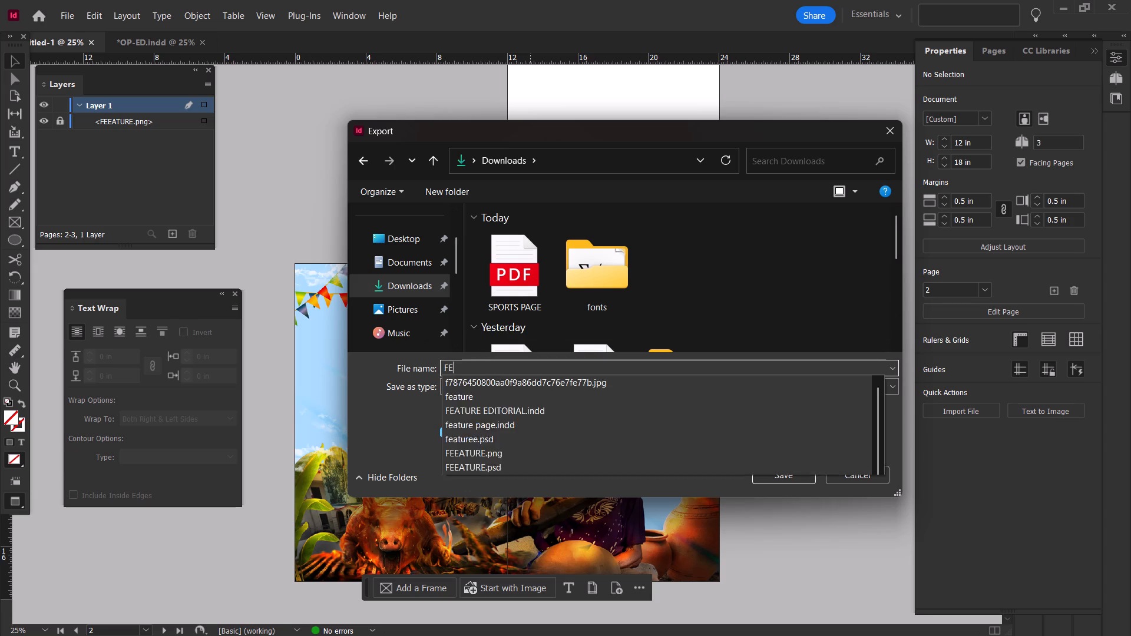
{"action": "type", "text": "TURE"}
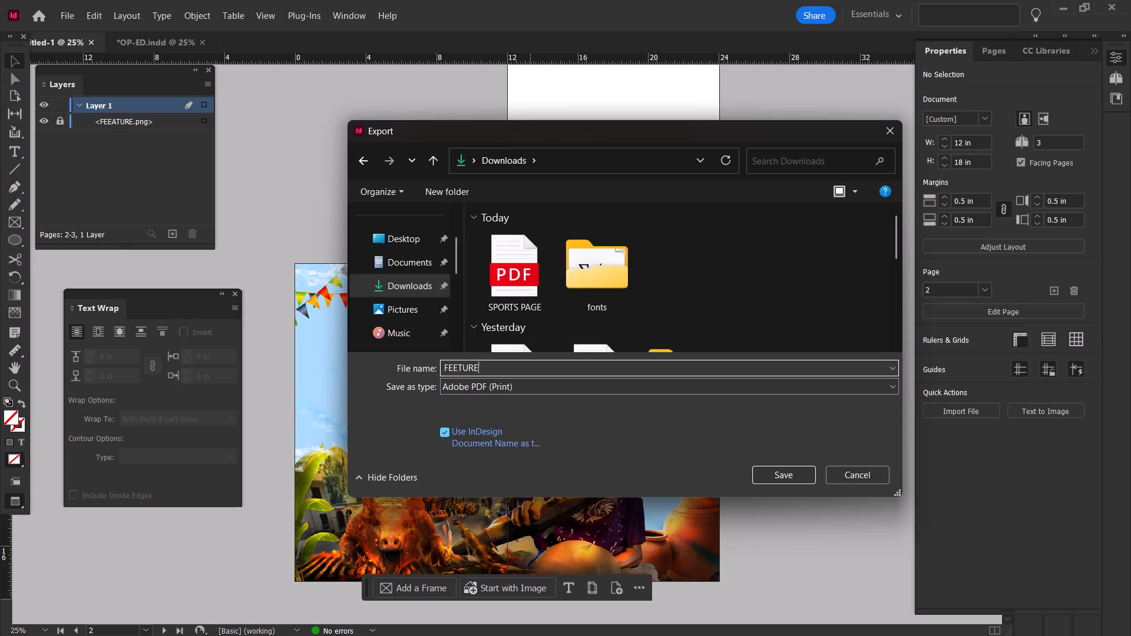
{"action": "left_click", "coordinate": [451, 361]}
{"action": "left_click", "coordinate": [457, 365]}
{"action": "key", "text": "a"}
Finish the file name and export all pages to a PDF in Downloads using the High Quality Print preset.
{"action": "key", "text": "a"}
{"action": "left_click", "coordinate": [789, 469]}
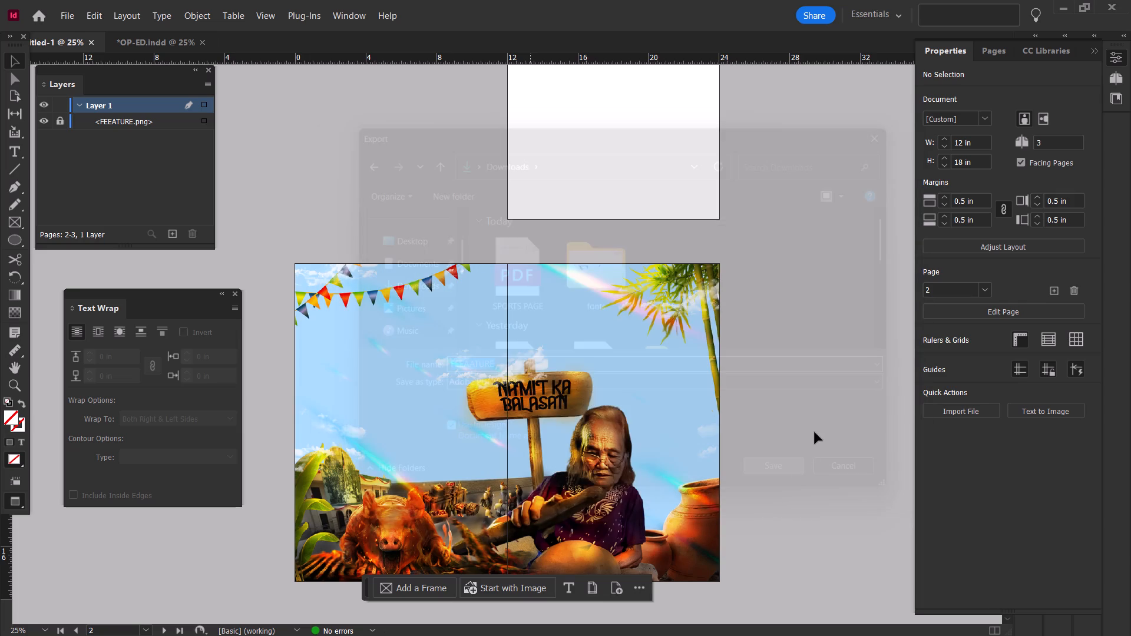
{"action": "left_click", "coordinate": [715, 547]}
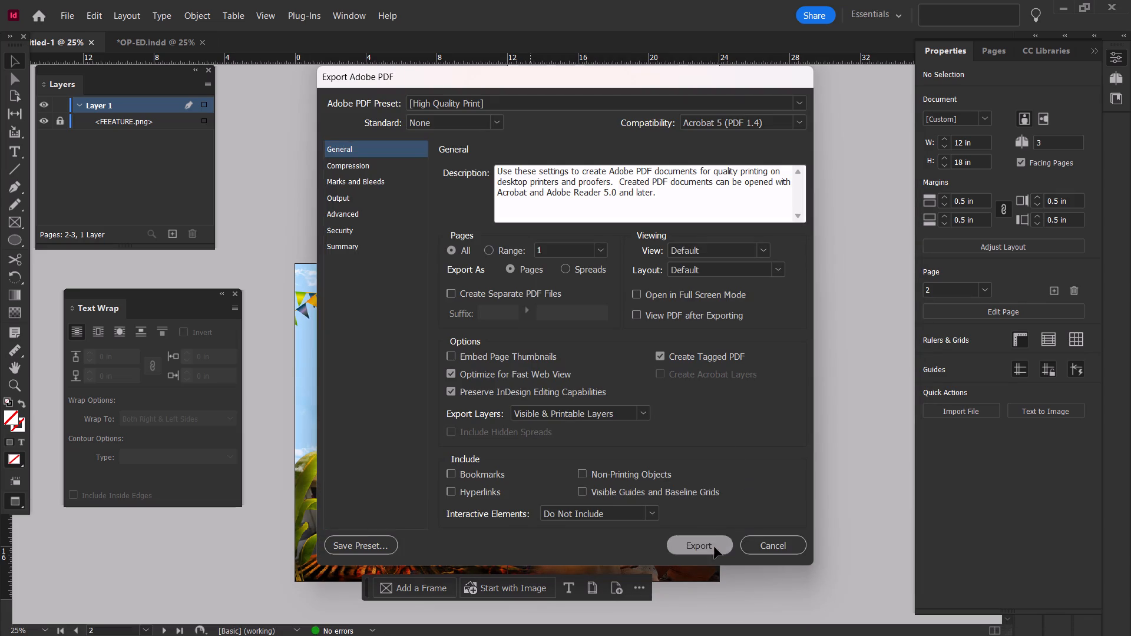
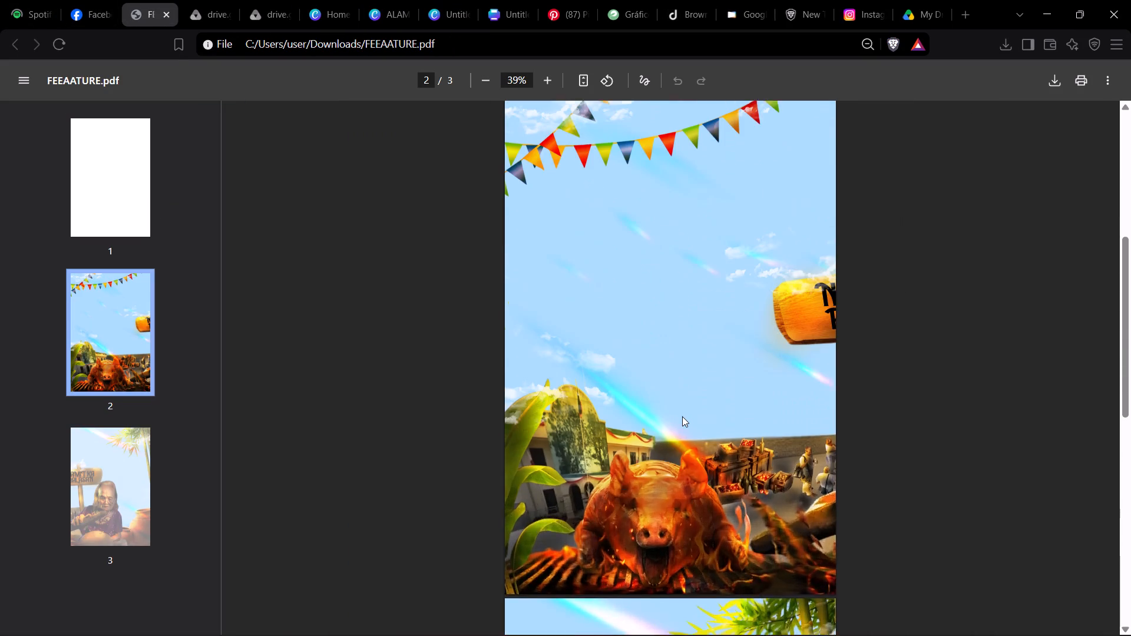
Examine pages 2 and 3 of the exported FEEAATURE.pdf in the browser.
{"action": "scroll", "coordinate": [682, 416], "scroll_direction": "up", "scroll_amount": 4, "text": "ctrl"}
{"action": "scroll", "coordinate": [682, 416], "scroll_direction": "down", "scroll_amount": 8}
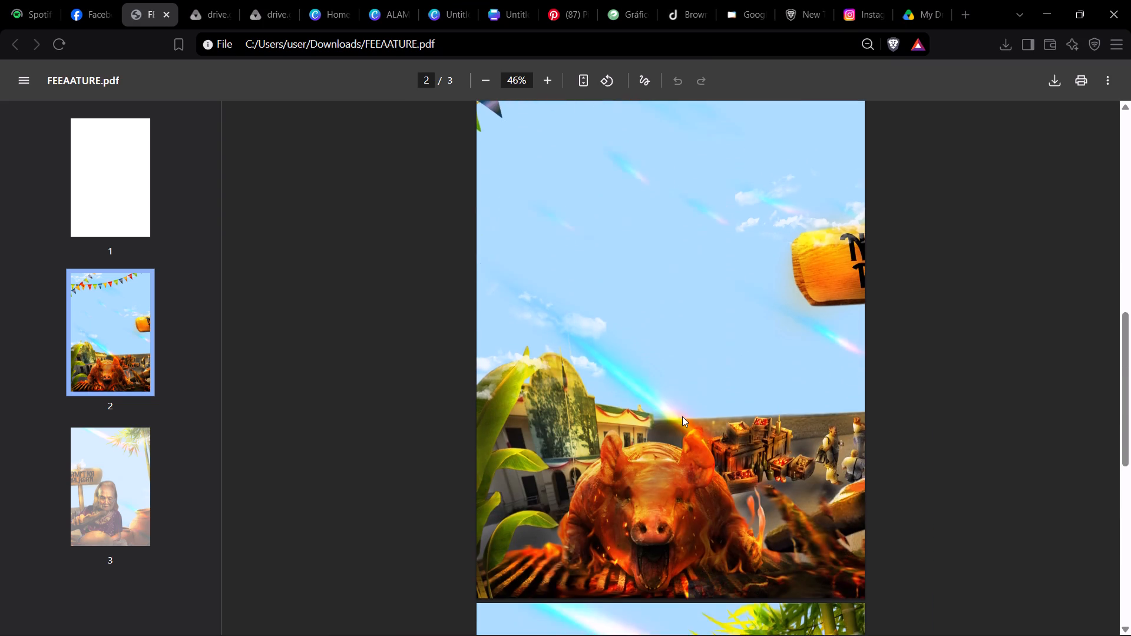
{"action": "scroll", "coordinate": [682, 416], "scroll_direction": "down", "scroll_amount": 4}
{"action": "scroll", "coordinate": [682, 416], "scroll_direction": "up", "scroll_amount": 9}
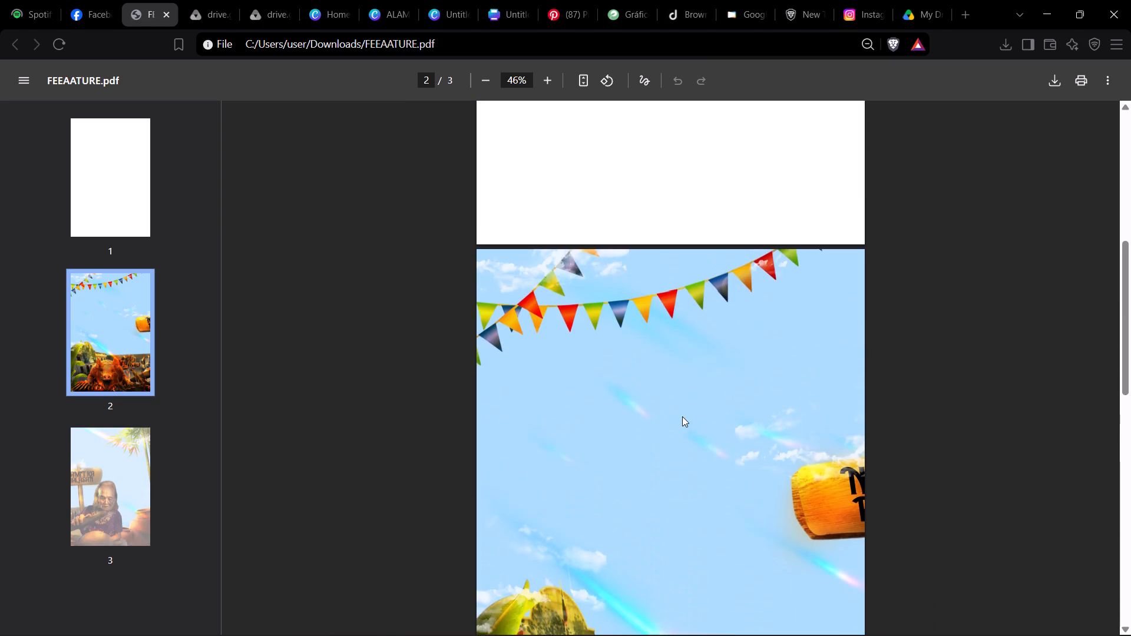
{"action": "scroll", "coordinate": [682, 416], "scroll_direction": "down", "scroll_amount": 7}
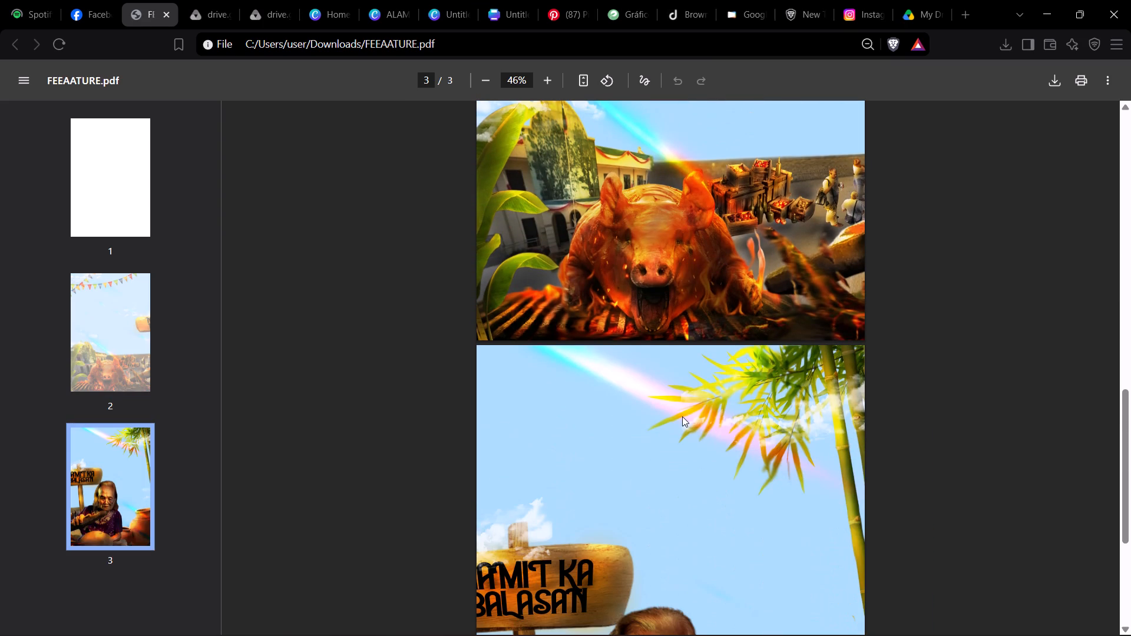
{"action": "scroll", "coordinate": [682, 416], "scroll_direction": "down", "scroll_amount": 8}
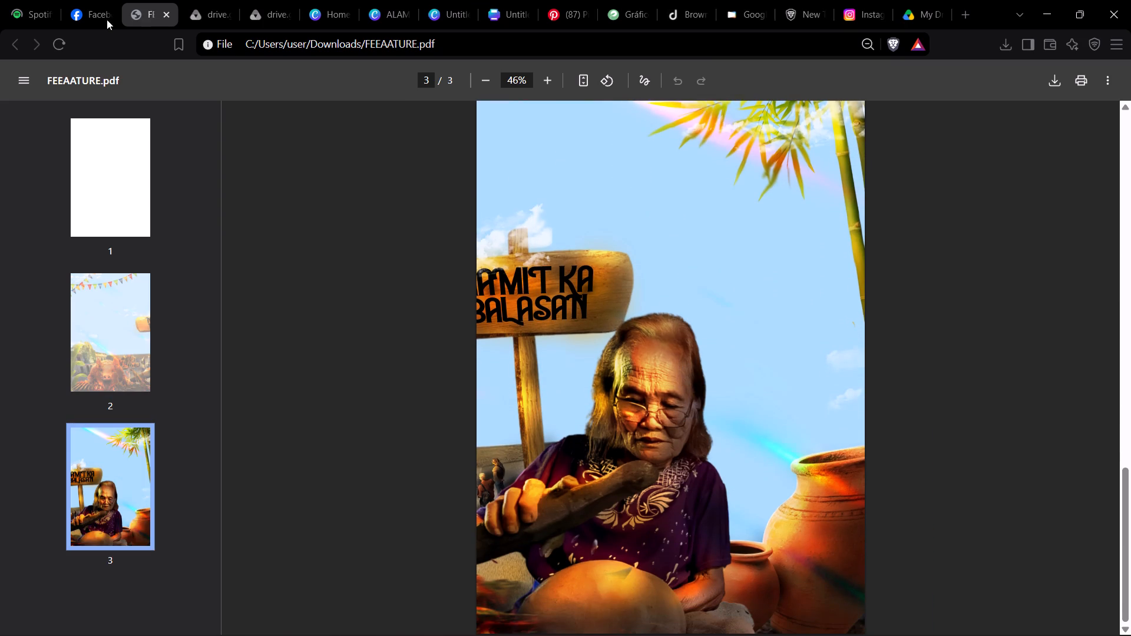
Switch to Facebook and open the Messenger chat list.
{"action": "left_click", "coordinate": [71, 4]}
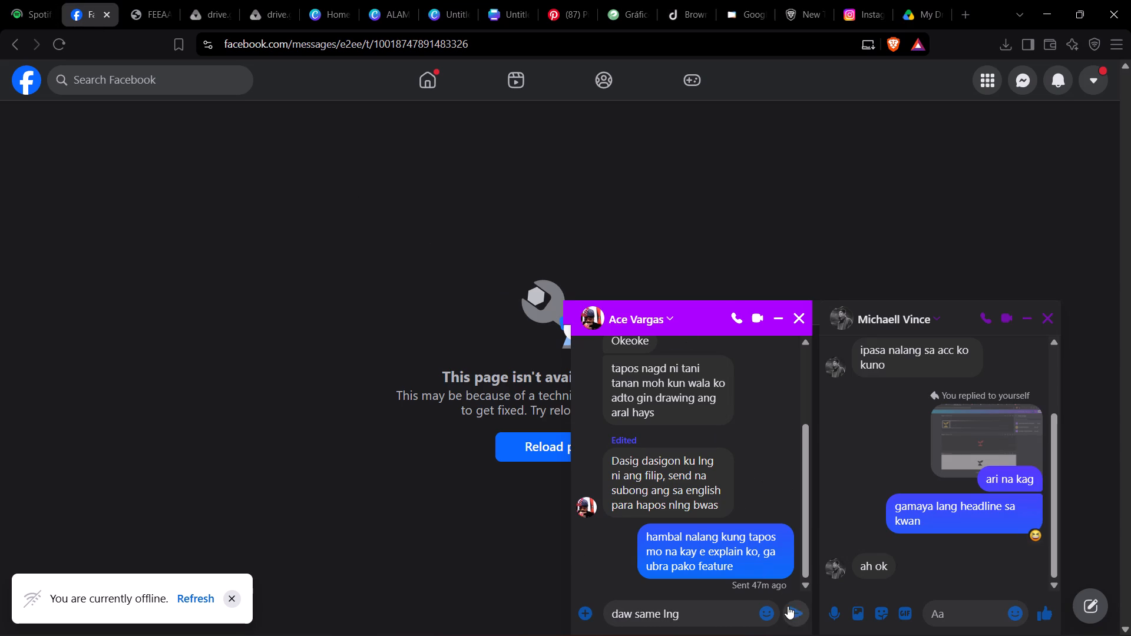
{"action": "left_click", "coordinate": [1018, 85]}
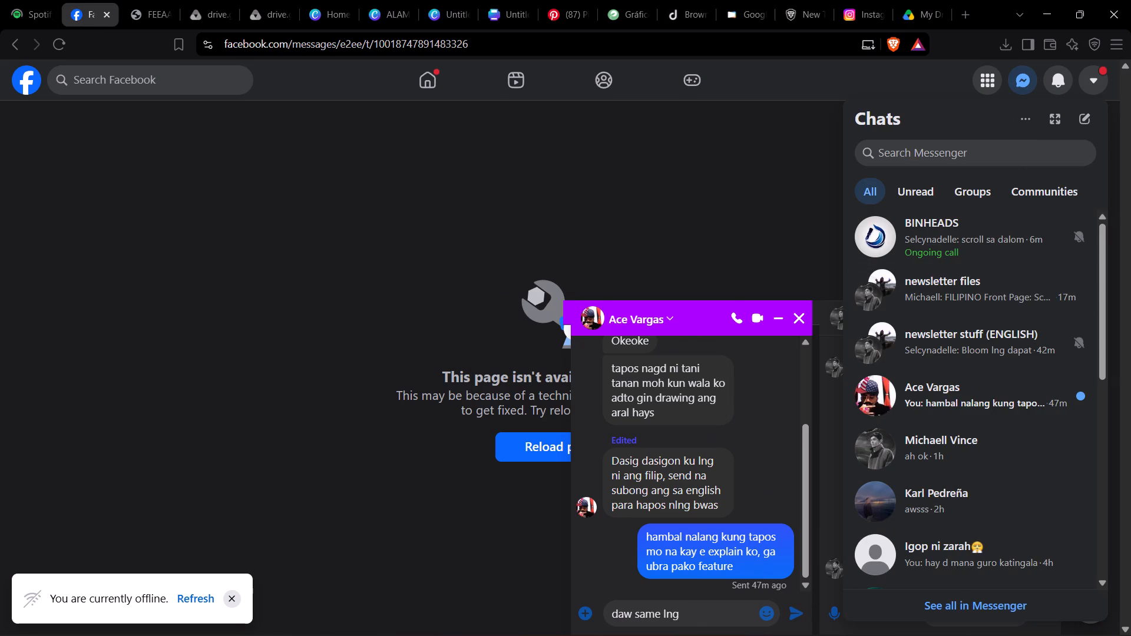
Turn on Wi-Fi and connect to the CHARM 1 network.
{"action": "left_click", "coordinate": [998, 615]}
{"action": "left_click", "coordinate": [888, 336]}
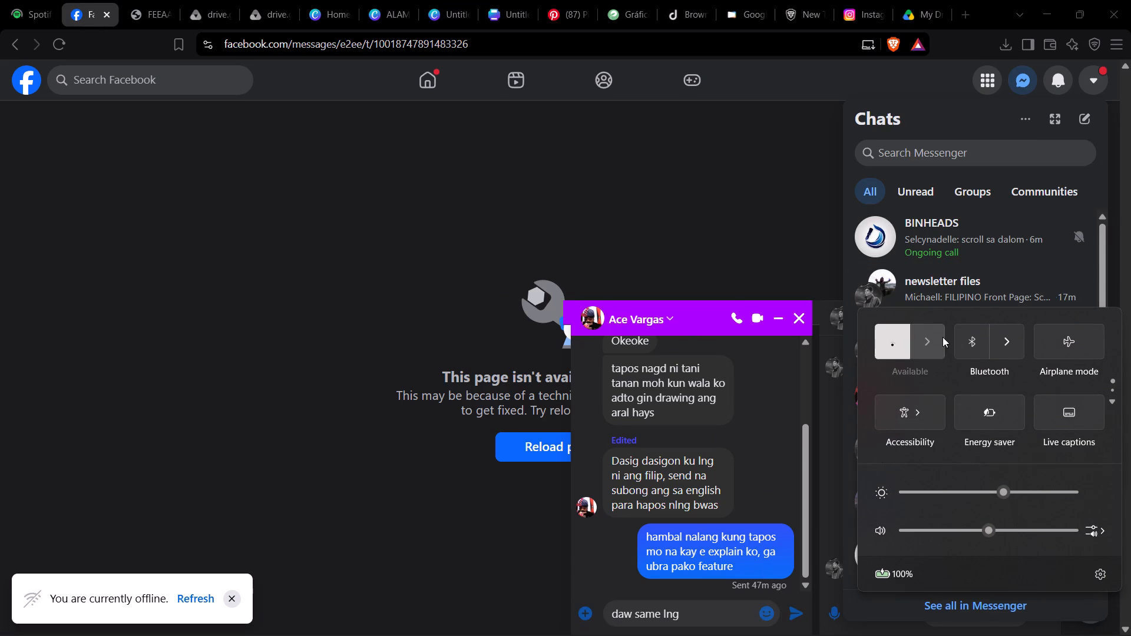
{"action": "left_click", "coordinate": [943, 337]}
{"action": "left_click", "coordinate": [915, 337]}
{"action": "left_click", "coordinate": [946, 352]}
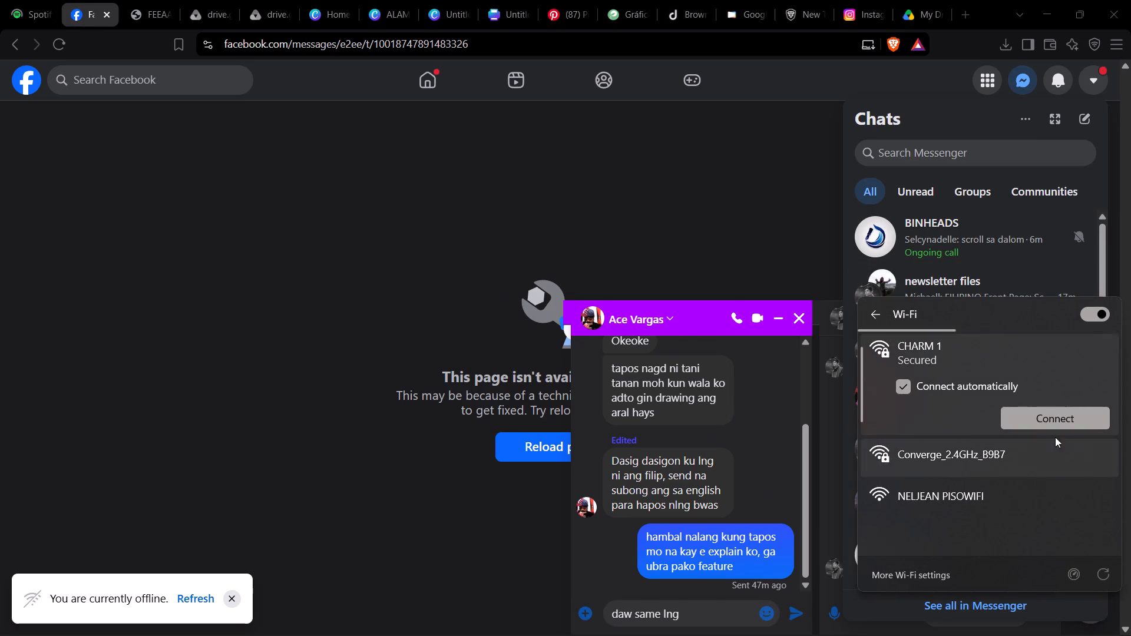
{"action": "left_click", "coordinate": [1053, 420]}
Search Messenger for KEI and open the chat with the first matching contact.
{"action": "left_click", "coordinate": [943, 149]}
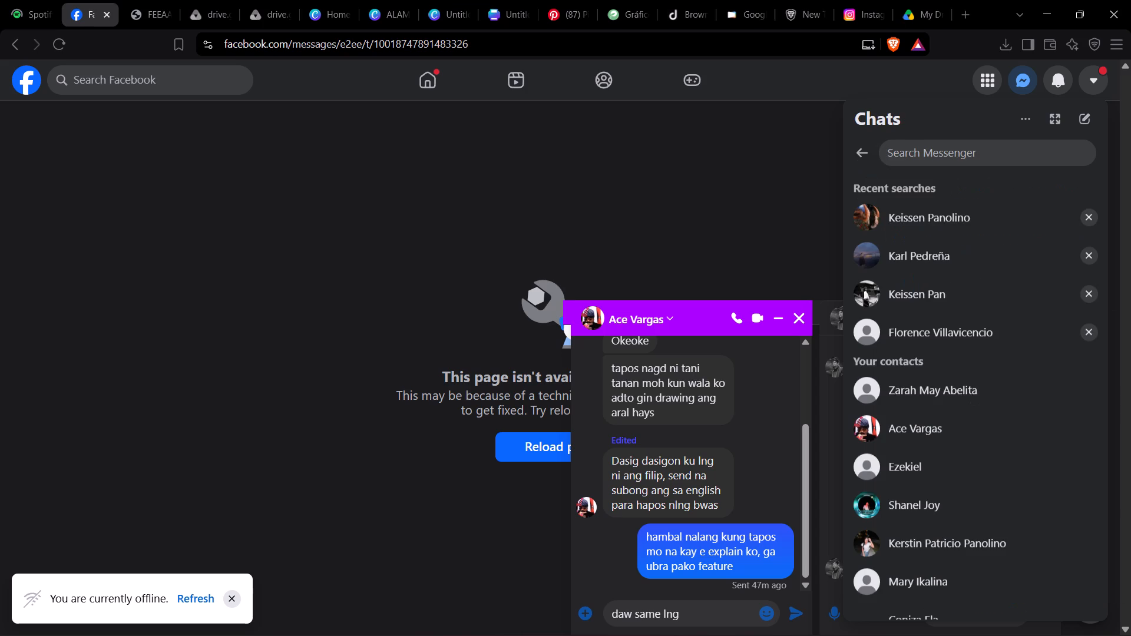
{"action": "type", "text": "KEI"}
{"action": "left_click", "coordinate": [947, 223]}
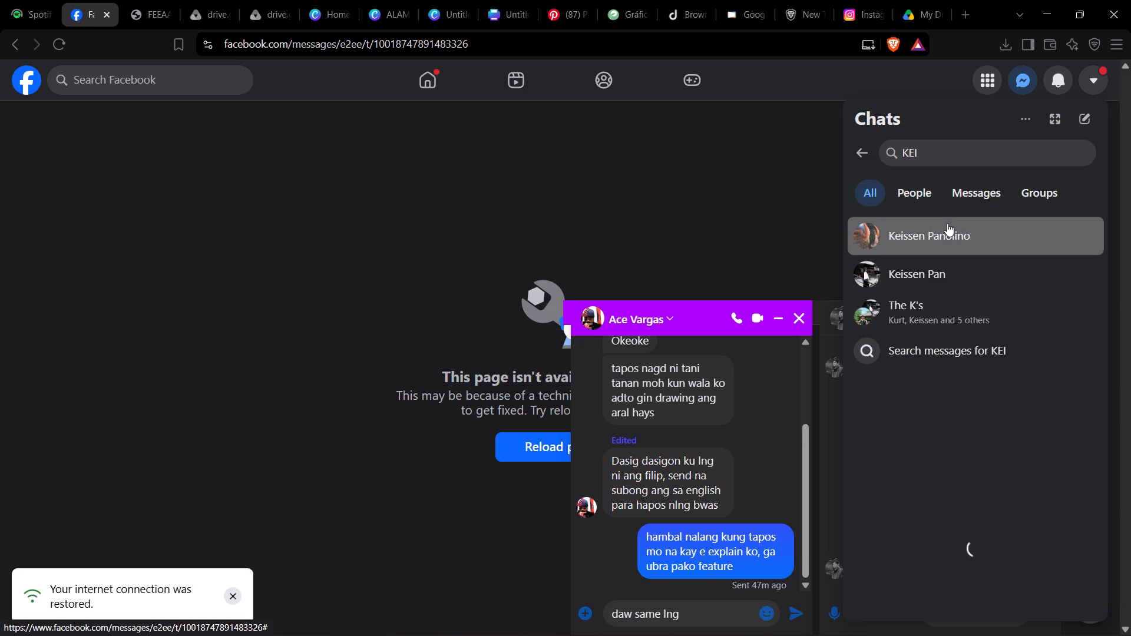
Attach the FEEAATURE PDF from File Explorer's recent files to the newly opened chat and send it.
{"action": "left_click", "coordinate": [626, 624]}
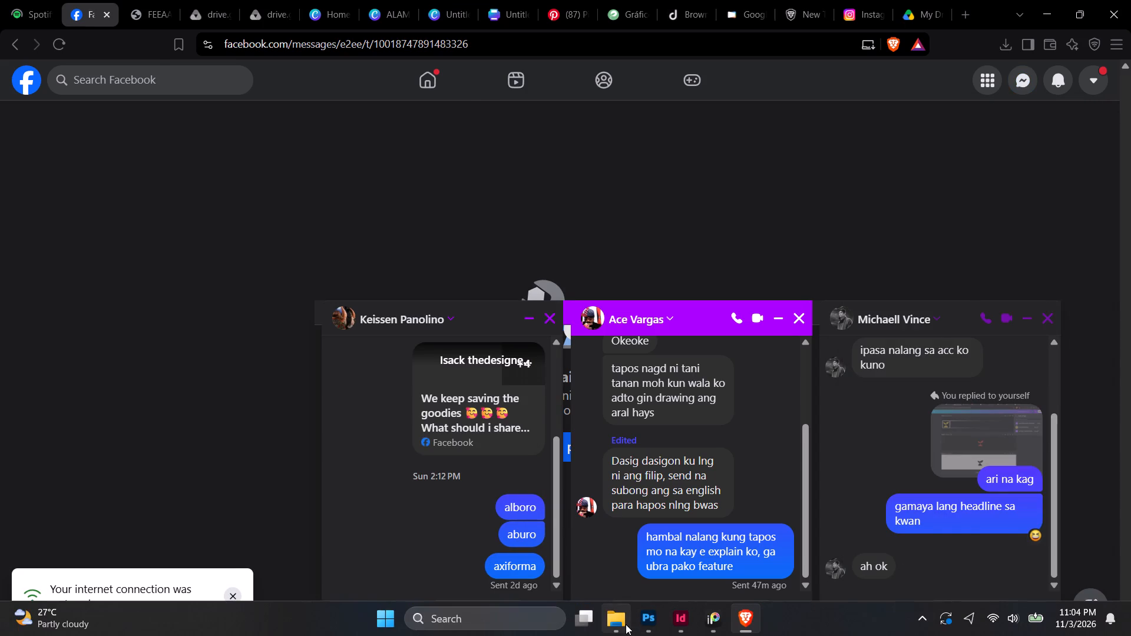
{"action": "left_click_drag", "start_coordinate": [279, 405], "coordinate": [757, 613]}
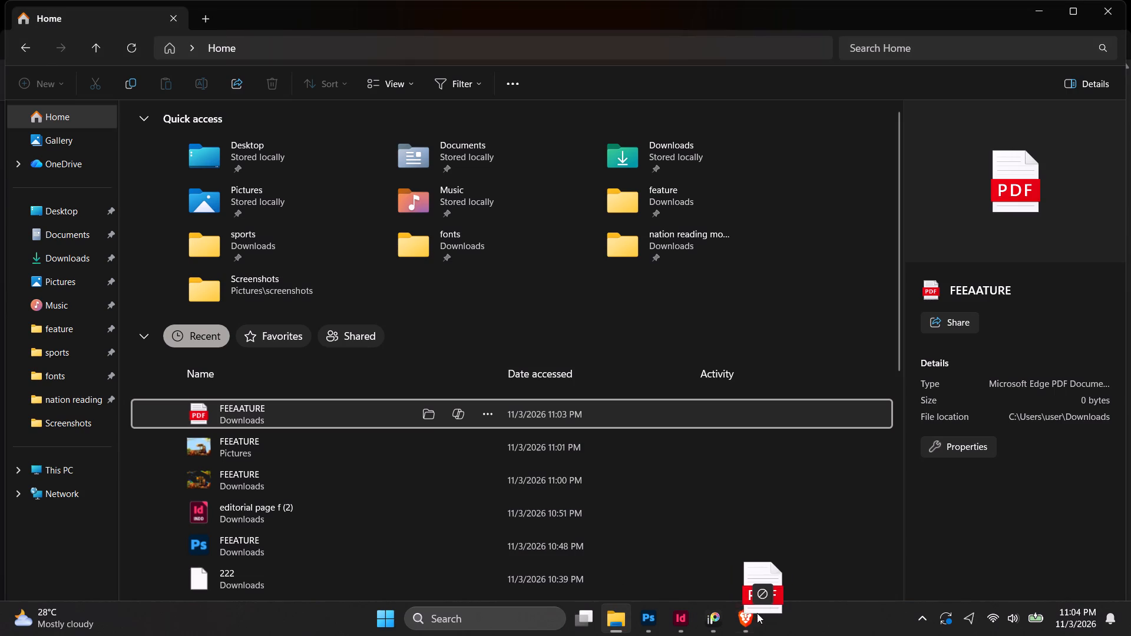
{"action": "left_click_drag", "start_coordinate": [757, 613], "coordinate": [426, 475]}
{"action": "left_click", "coordinate": [543, 602]}
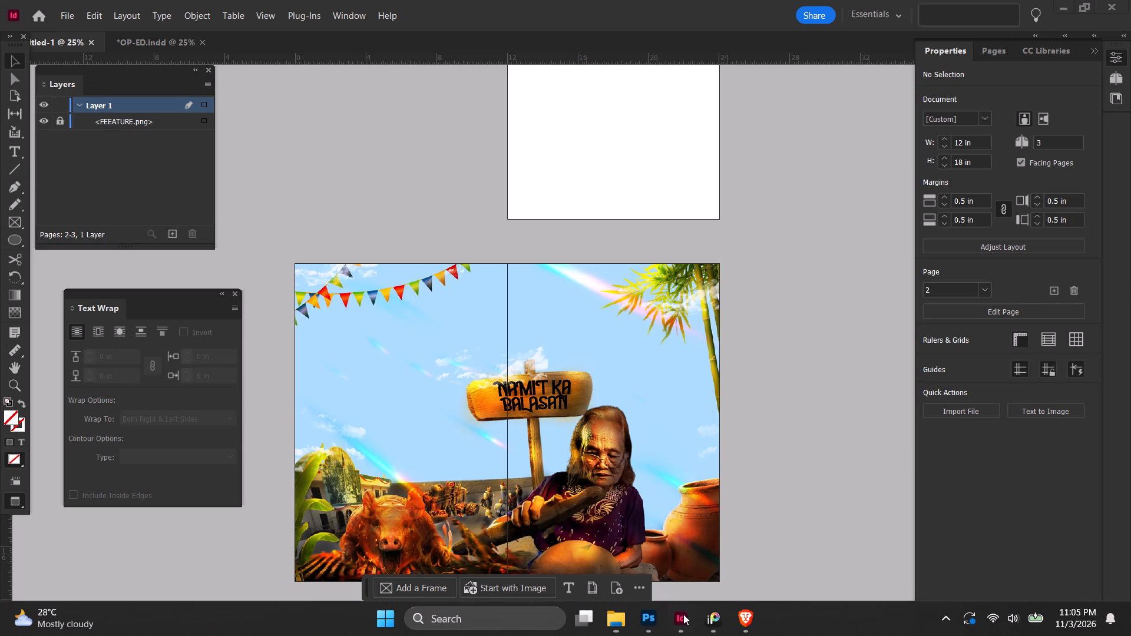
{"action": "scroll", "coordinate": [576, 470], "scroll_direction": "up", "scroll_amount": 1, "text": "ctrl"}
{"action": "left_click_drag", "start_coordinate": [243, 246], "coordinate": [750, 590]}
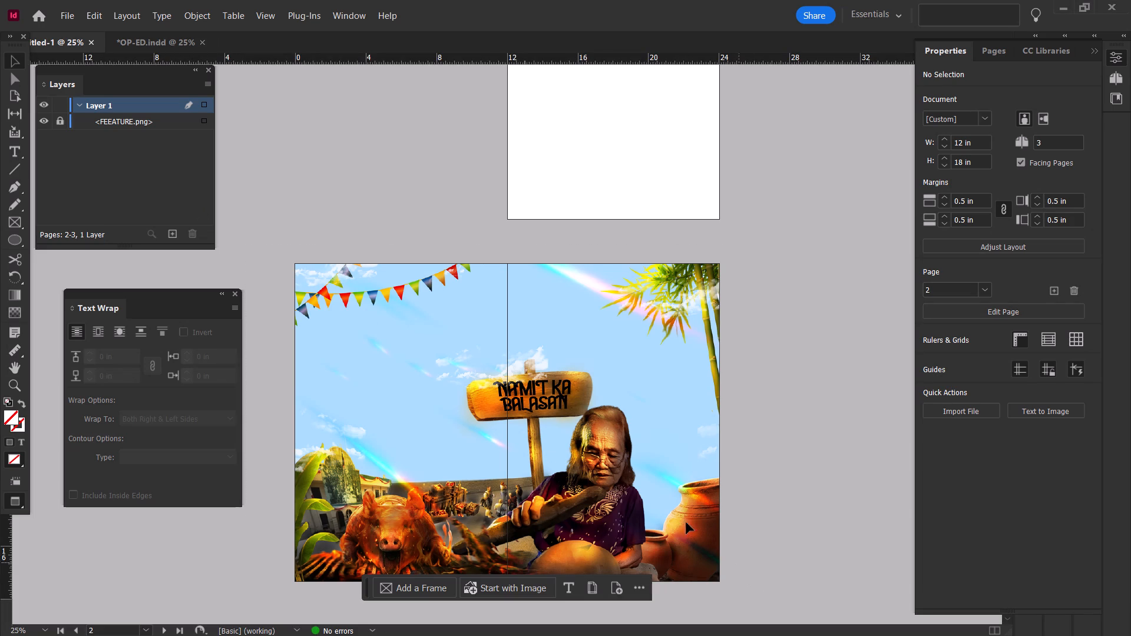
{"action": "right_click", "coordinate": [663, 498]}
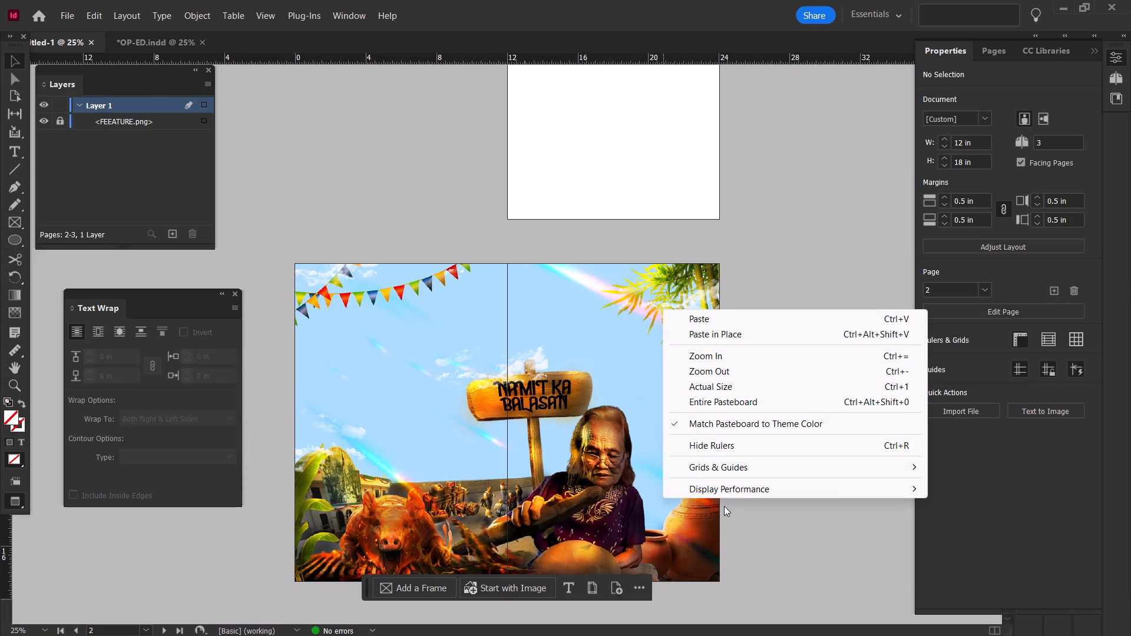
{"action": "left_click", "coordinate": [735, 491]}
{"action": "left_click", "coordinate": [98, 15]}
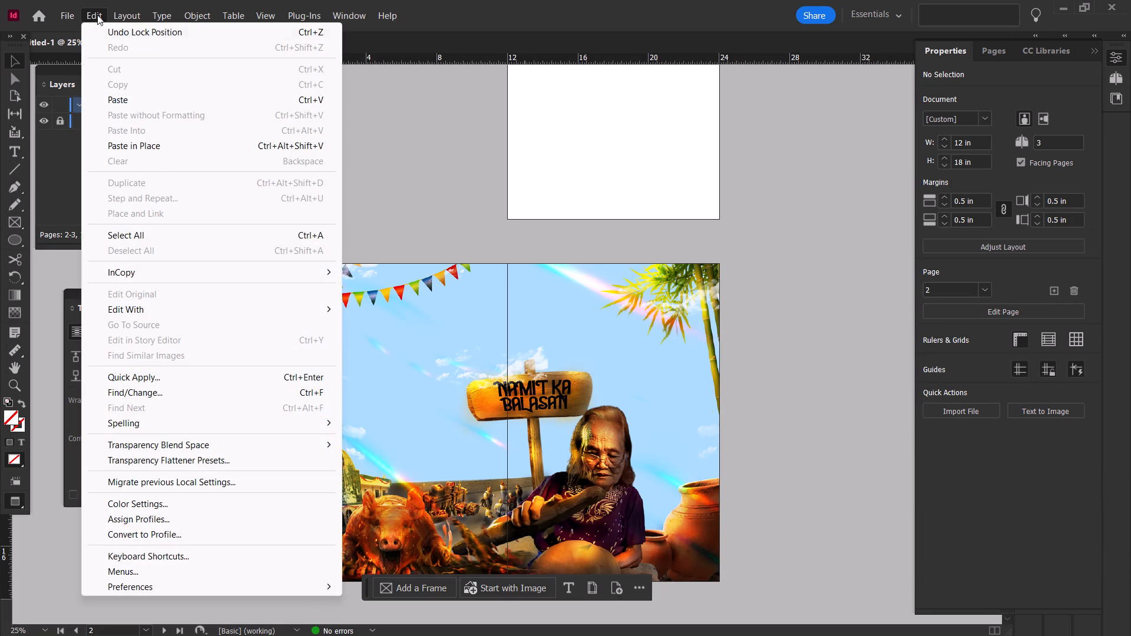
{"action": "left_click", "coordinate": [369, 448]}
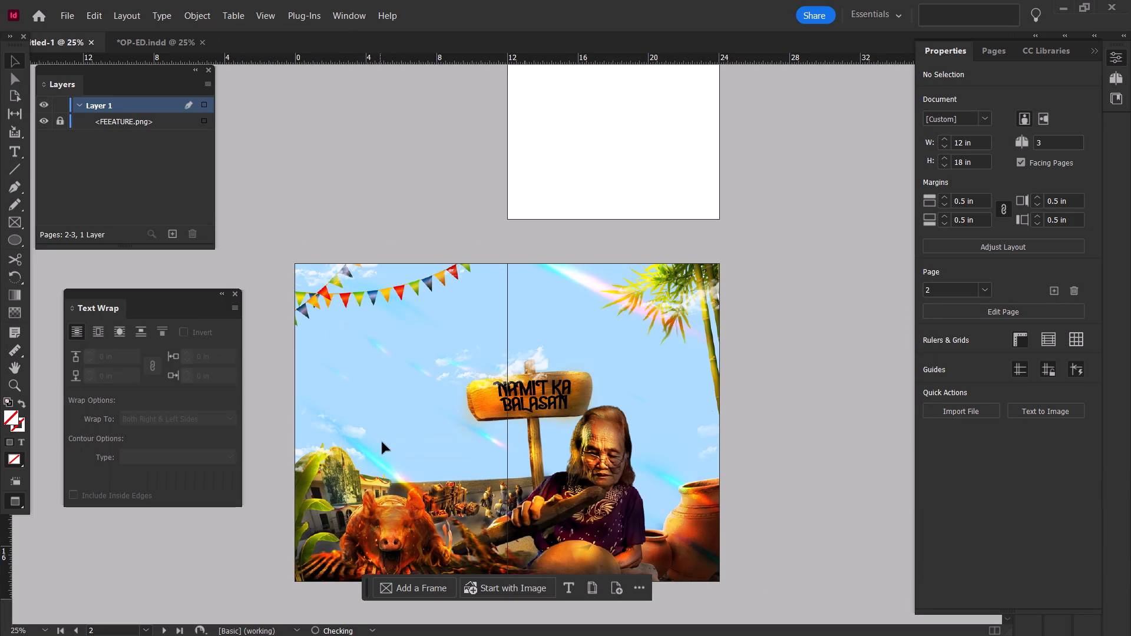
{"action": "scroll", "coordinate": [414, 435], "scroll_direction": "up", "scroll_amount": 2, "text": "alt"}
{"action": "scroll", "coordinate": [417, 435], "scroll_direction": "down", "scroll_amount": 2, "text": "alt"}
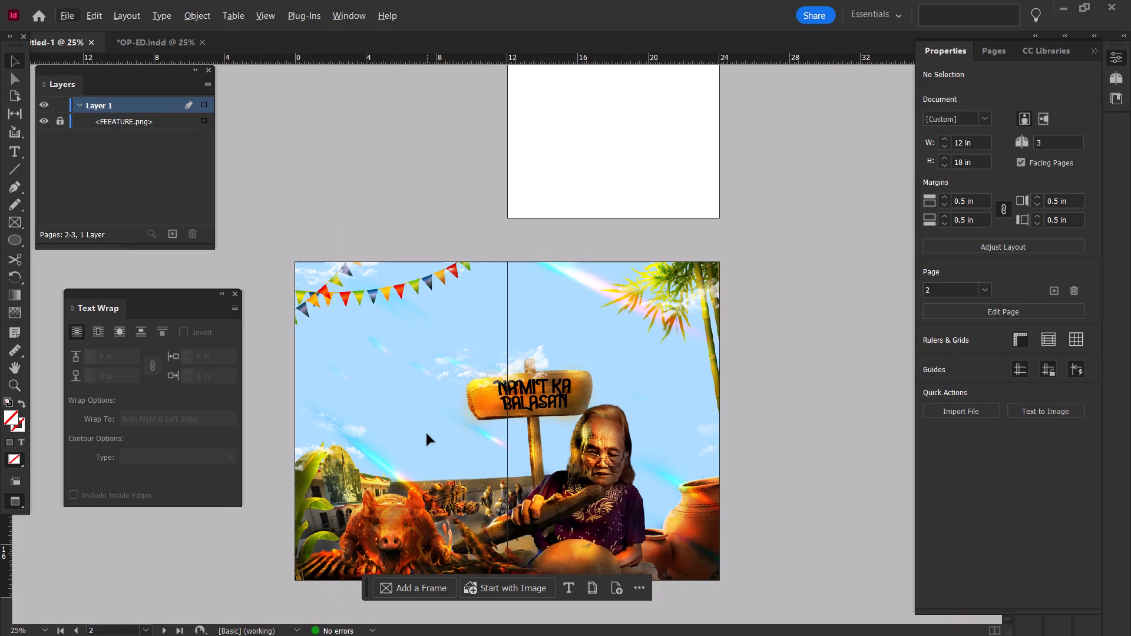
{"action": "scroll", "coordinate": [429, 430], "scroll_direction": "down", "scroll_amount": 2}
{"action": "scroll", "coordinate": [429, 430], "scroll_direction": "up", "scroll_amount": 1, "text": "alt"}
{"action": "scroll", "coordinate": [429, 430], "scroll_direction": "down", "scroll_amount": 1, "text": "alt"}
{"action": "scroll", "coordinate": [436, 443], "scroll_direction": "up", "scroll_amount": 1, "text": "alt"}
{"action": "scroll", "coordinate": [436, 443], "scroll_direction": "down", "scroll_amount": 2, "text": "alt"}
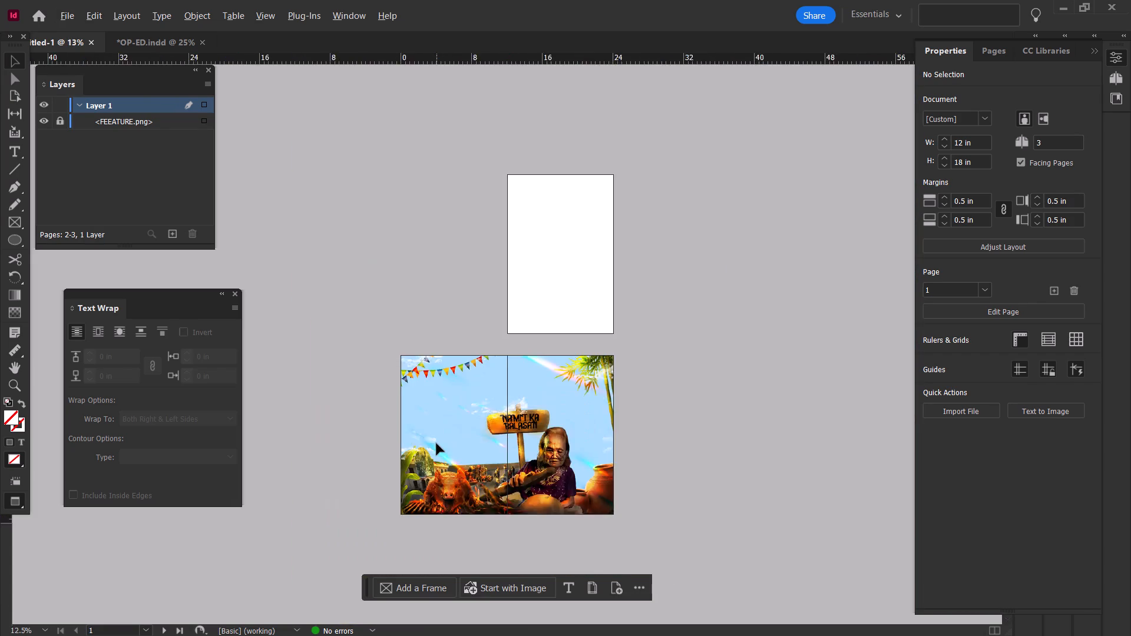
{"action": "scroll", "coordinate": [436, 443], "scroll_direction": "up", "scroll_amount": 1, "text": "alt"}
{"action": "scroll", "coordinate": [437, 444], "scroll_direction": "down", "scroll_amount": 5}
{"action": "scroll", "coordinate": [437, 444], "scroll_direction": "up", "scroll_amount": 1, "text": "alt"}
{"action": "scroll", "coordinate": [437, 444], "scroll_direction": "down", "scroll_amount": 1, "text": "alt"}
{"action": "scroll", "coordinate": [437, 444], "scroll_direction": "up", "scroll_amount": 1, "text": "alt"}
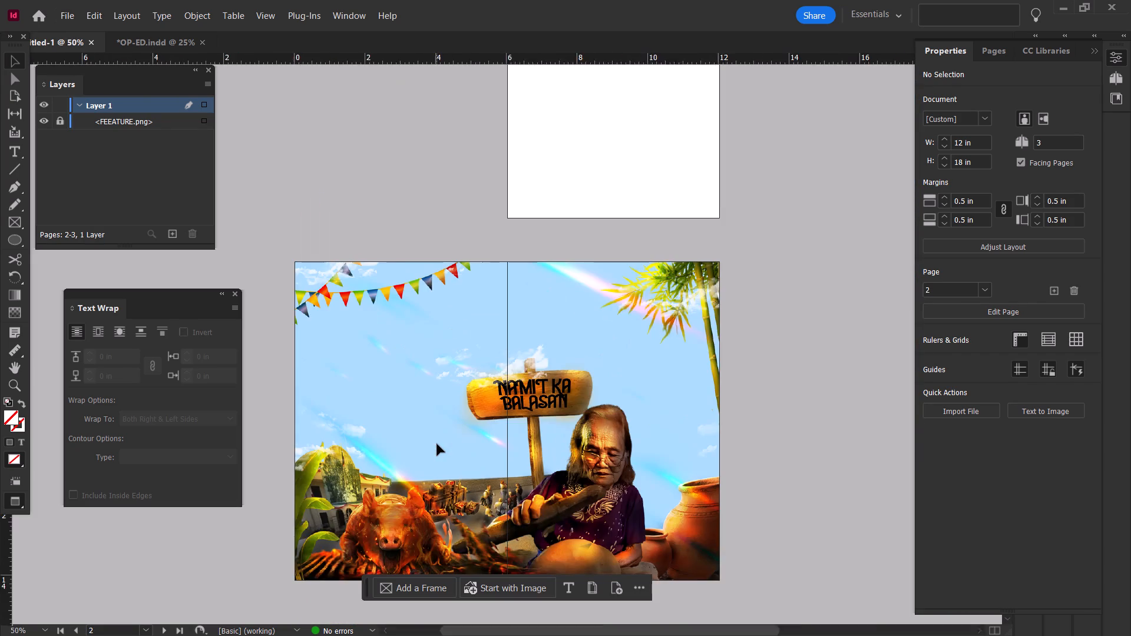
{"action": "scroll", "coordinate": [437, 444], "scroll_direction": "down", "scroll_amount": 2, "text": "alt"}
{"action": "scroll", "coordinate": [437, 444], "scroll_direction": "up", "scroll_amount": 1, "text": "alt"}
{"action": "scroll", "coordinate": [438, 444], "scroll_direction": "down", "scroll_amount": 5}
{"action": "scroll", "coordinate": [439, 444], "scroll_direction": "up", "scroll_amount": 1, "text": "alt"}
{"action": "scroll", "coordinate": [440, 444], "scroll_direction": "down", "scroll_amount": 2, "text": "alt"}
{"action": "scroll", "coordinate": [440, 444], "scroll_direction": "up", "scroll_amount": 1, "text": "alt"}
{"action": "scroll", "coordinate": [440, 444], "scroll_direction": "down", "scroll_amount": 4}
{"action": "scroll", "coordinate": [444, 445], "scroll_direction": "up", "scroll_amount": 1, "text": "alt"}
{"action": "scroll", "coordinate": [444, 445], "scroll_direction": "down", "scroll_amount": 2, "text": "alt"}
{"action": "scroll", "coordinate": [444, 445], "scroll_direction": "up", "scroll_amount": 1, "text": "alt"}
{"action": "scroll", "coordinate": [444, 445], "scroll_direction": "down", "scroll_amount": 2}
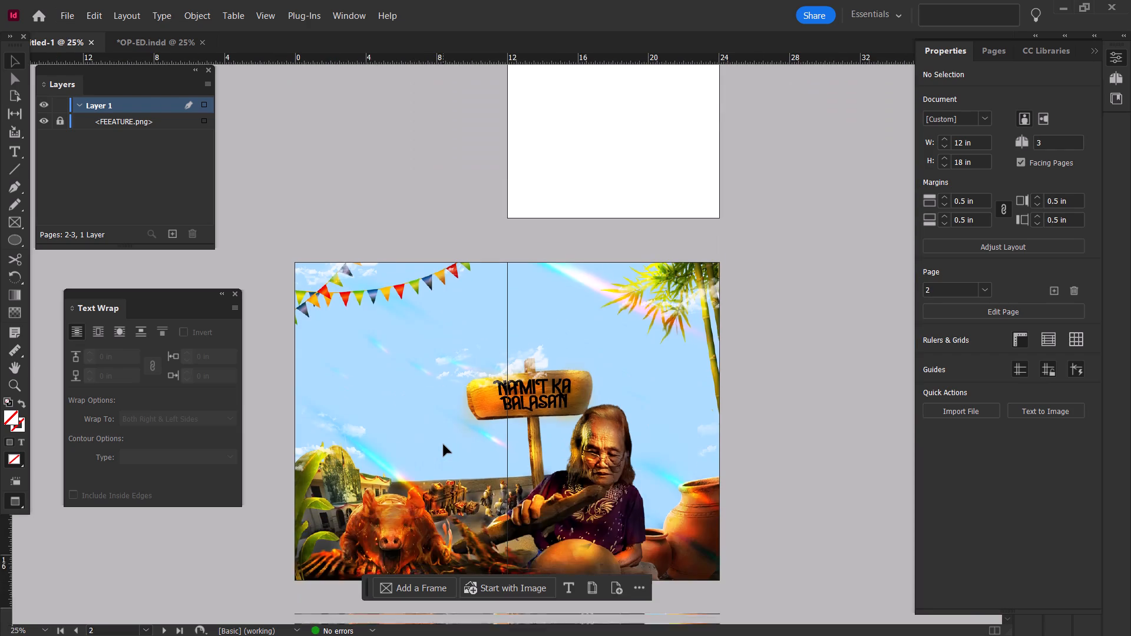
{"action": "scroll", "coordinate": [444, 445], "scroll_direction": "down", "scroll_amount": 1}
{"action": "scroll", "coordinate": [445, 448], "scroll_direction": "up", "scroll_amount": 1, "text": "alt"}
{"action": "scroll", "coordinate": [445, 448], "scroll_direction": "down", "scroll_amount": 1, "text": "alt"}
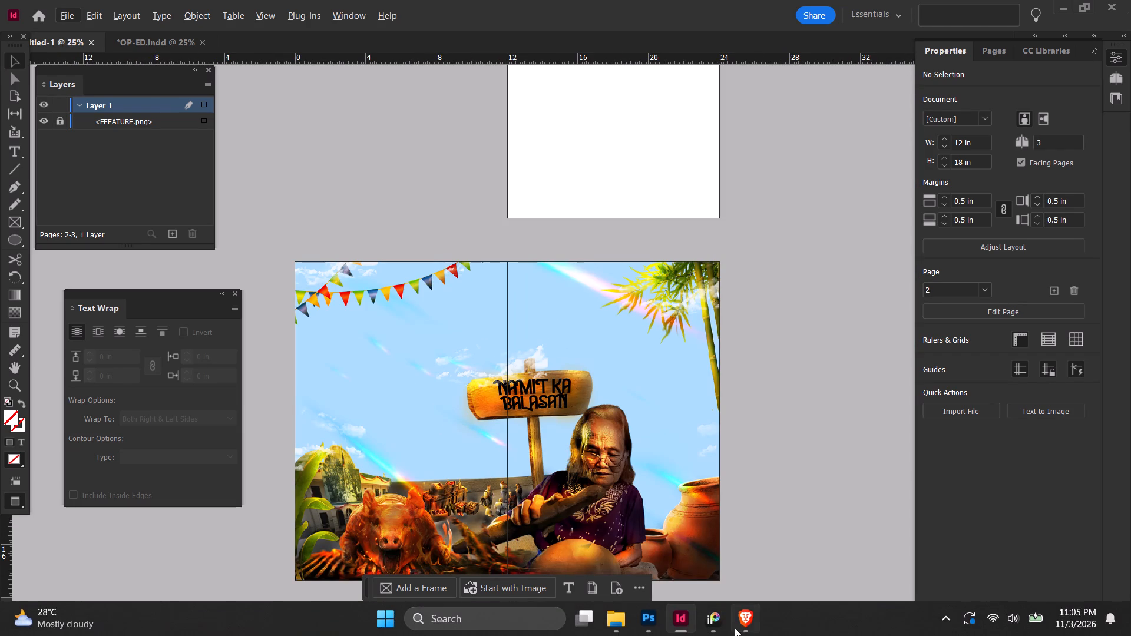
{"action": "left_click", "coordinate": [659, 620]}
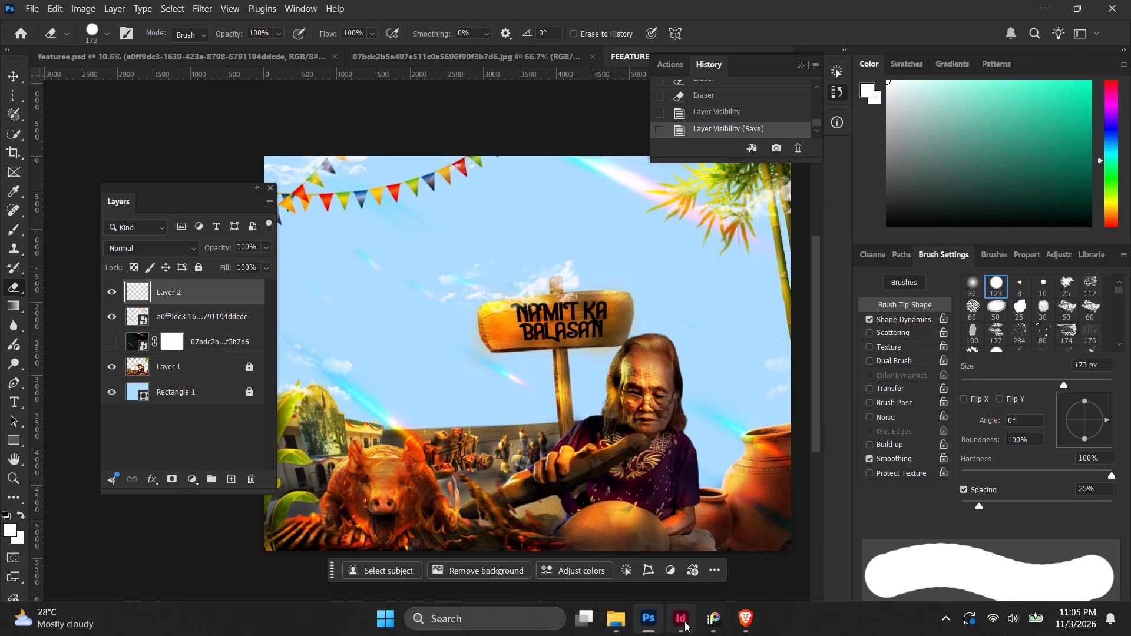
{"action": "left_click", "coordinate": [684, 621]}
Export the document as spreads to Adobe PDF (Print) in Downloads under the file name FEEAATURE, replacing the existing file.
{"action": "key", "text": "ctrl+e"}
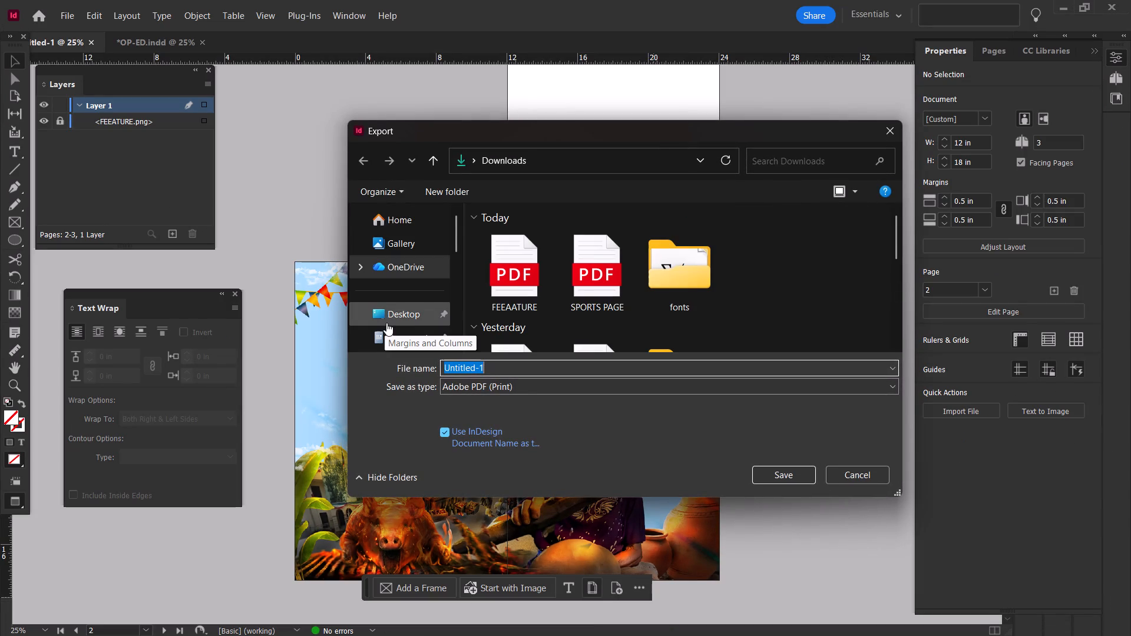
{"action": "scroll", "coordinate": [395, 317], "scroll_direction": "down", "scroll_amount": 1}
{"action": "left_click", "coordinate": [398, 294]}
{"action": "left_click", "coordinate": [741, 366]}
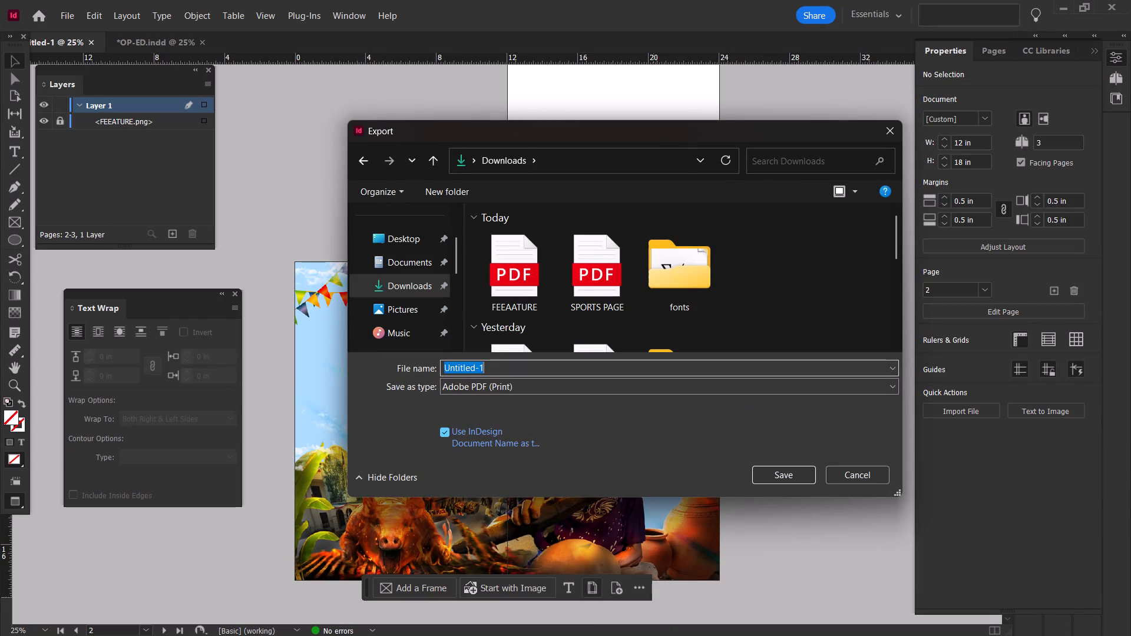
{"action": "key", "text": "BackSpace"}
{"action": "type", "text": "FEEAATURE"}
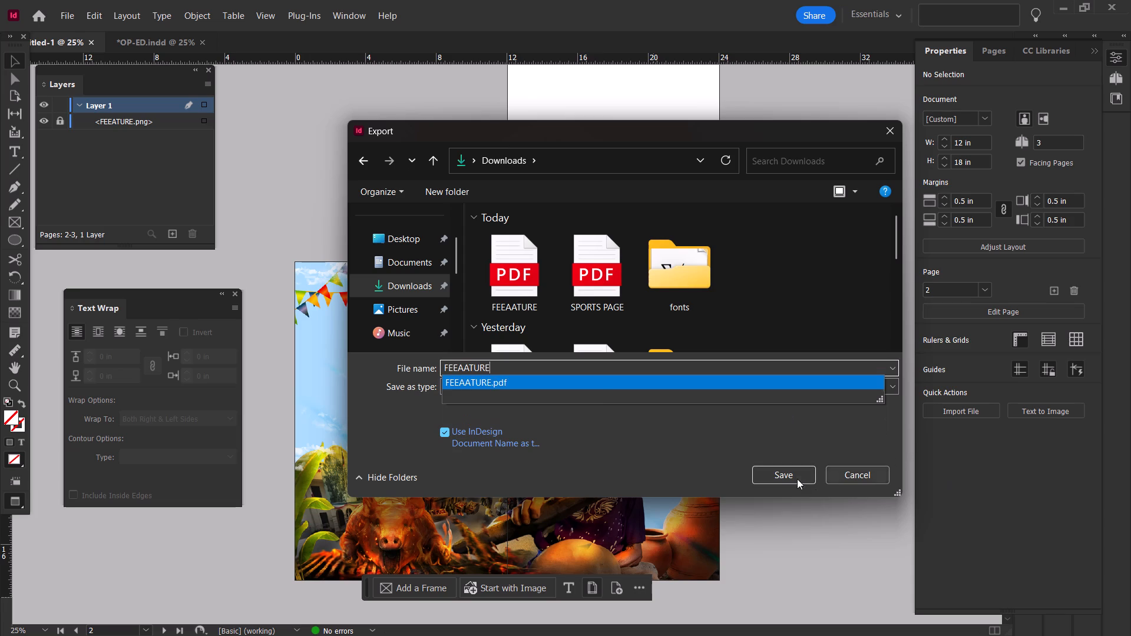
{"action": "left_click", "coordinate": [796, 477]}
{"action": "left_click", "coordinate": [606, 327]}
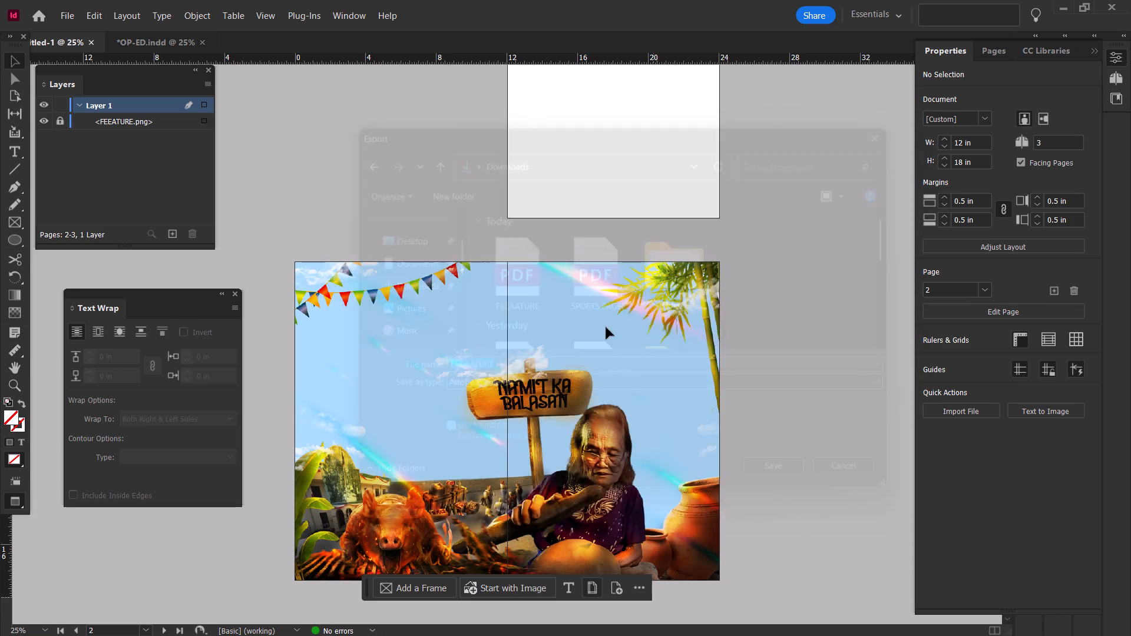
{"action": "left_click", "coordinate": [566, 273]}
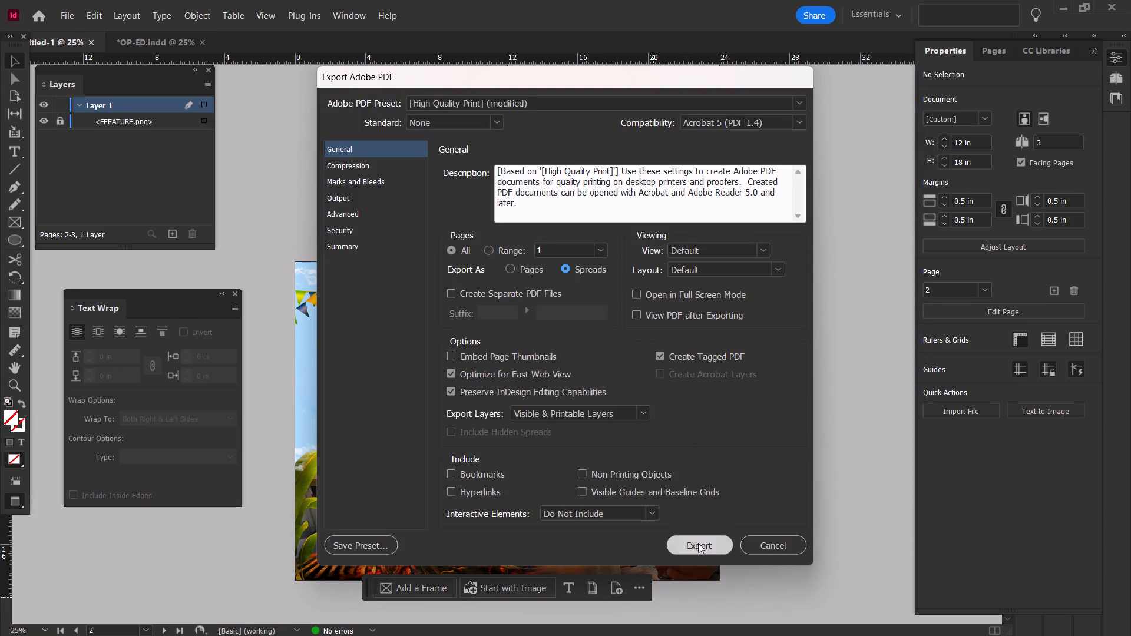
{"action": "left_click_drag", "start_coordinate": [698, 543], "coordinate": [776, 234]}
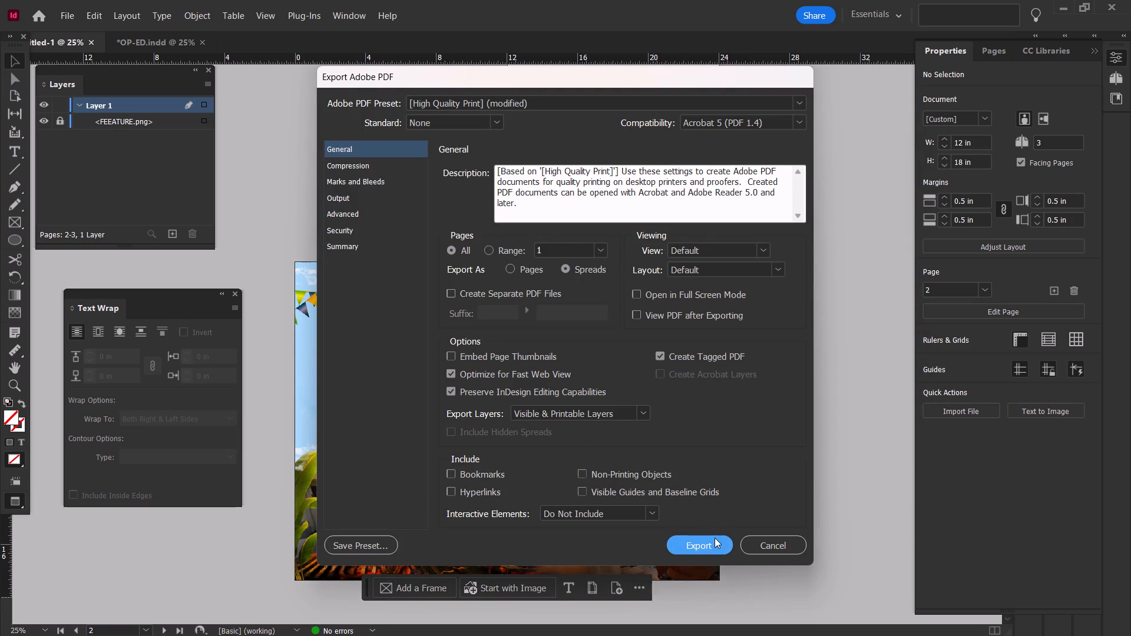
{"action": "left_click", "coordinate": [714, 546]}
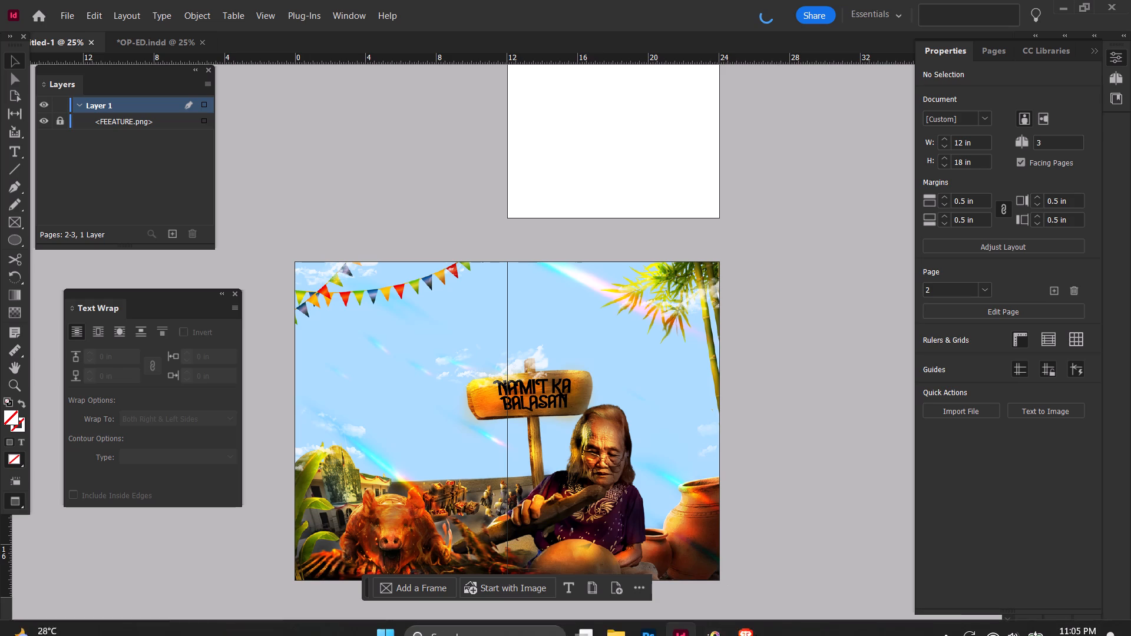
Attach the newly exported FEEAATURE PDF from File Explorer's recent files to the Messenger chat containing the earlier FEEAATURE.pdf and send it.
{"action": "left_click", "coordinate": [750, 627]}
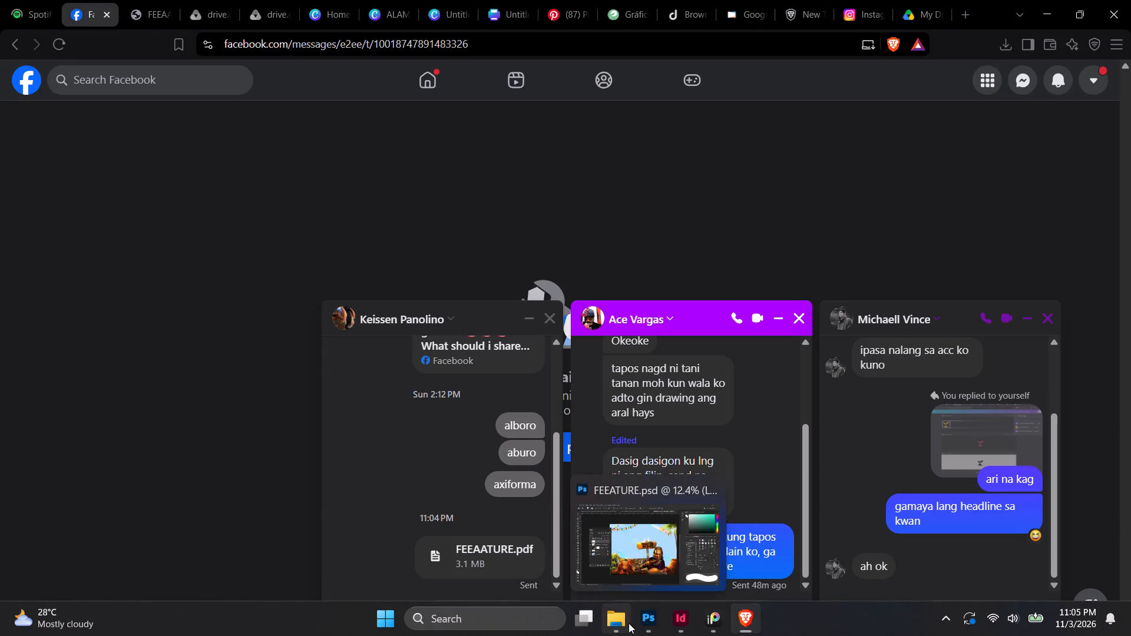
{"action": "left_click", "coordinate": [629, 623]}
{"action": "double_click", "coordinate": [128, 48]}
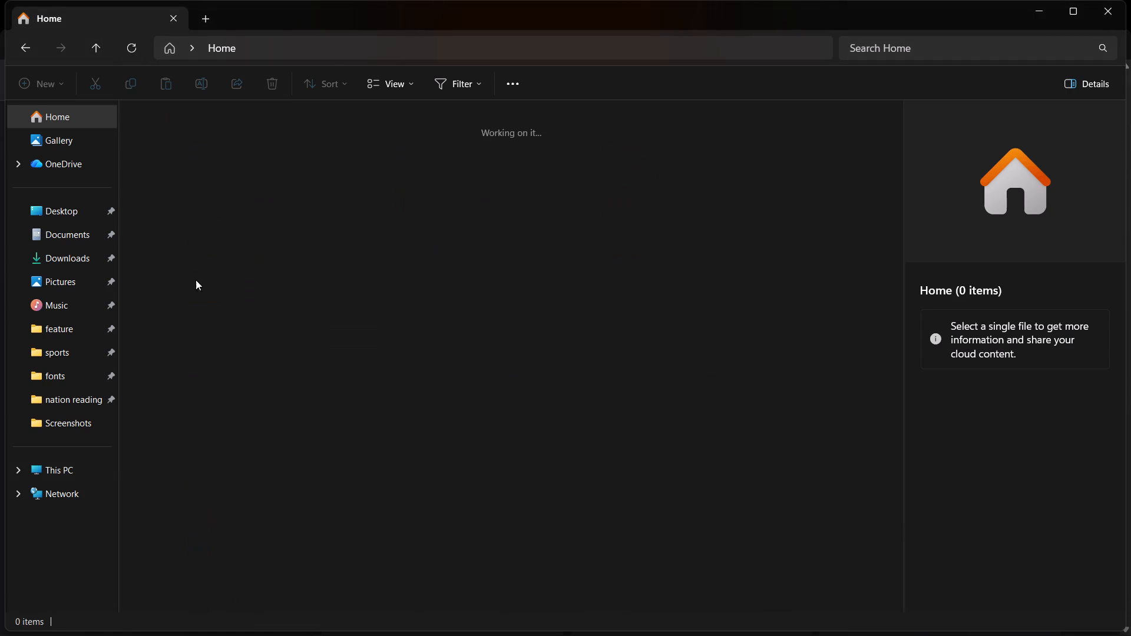
{"action": "left_click", "coordinate": [248, 418]}
{"action": "left_click_drag", "start_coordinate": [235, 412], "coordinate": [604, 635]}
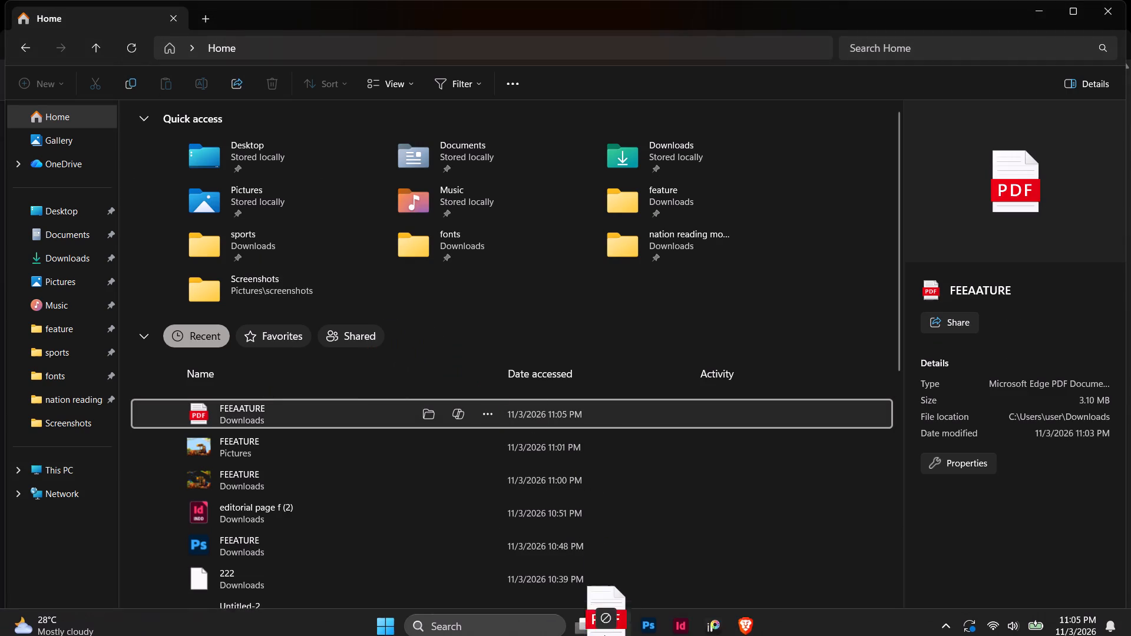
{"action": "left_click_drag", "start_coordinate": [604, 635], "coordinate": [456, 526]}
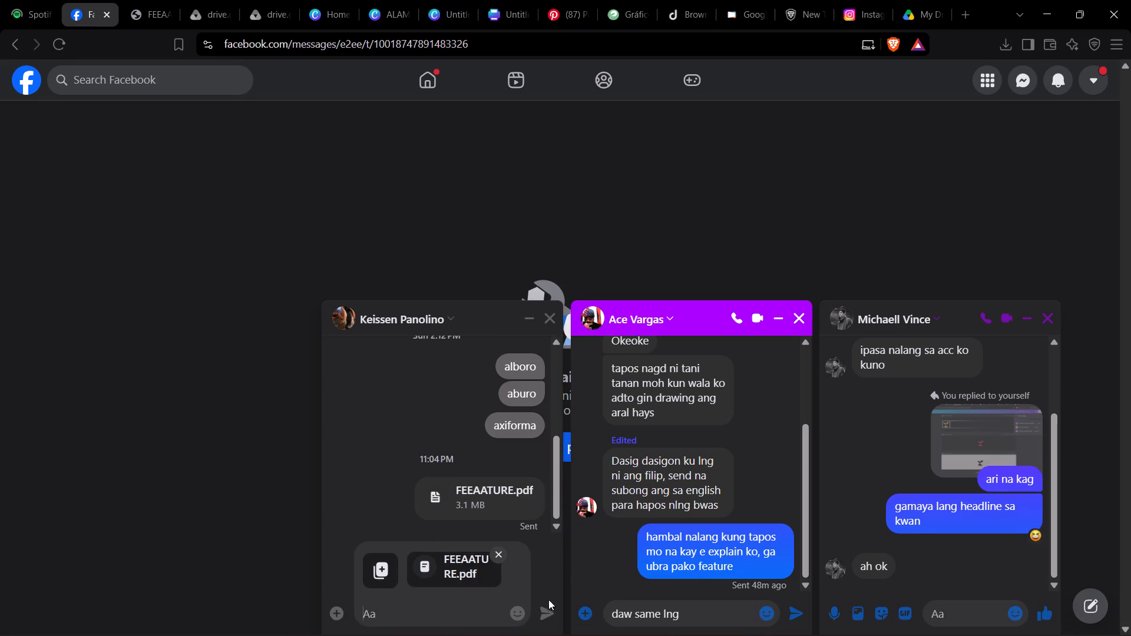
{"action": "left_click", "coordinate": [543, 610]}
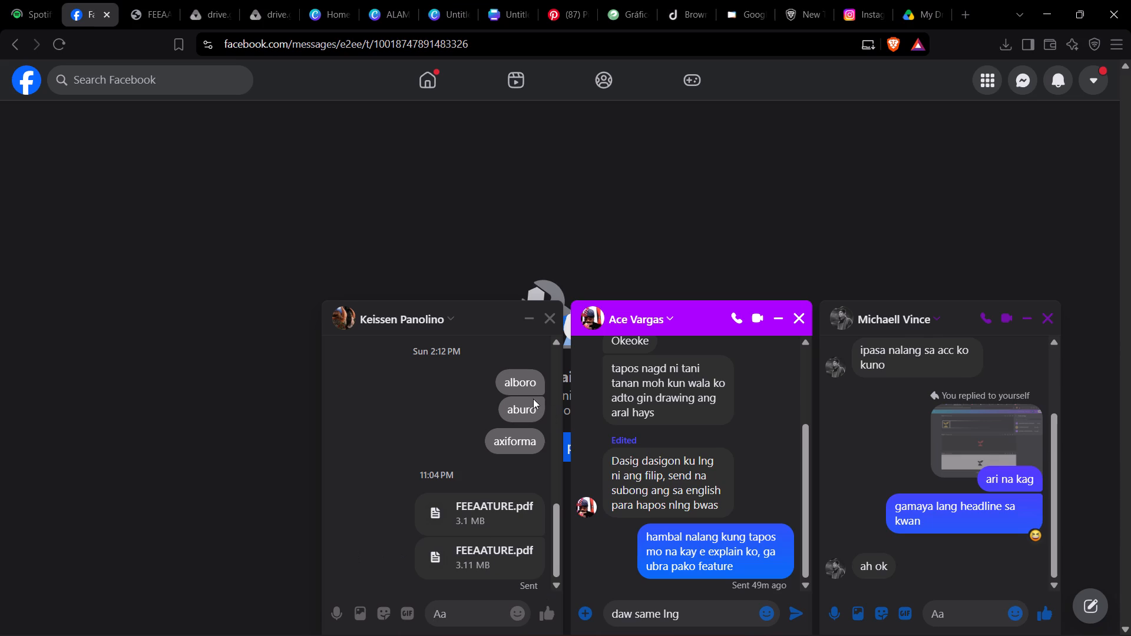
Switch to FEEATURE.psd in Photoshop and select the Rectangle 1 background layer with the Rectangle tool active.
{"action": "key", "text": "alt+Tab"}
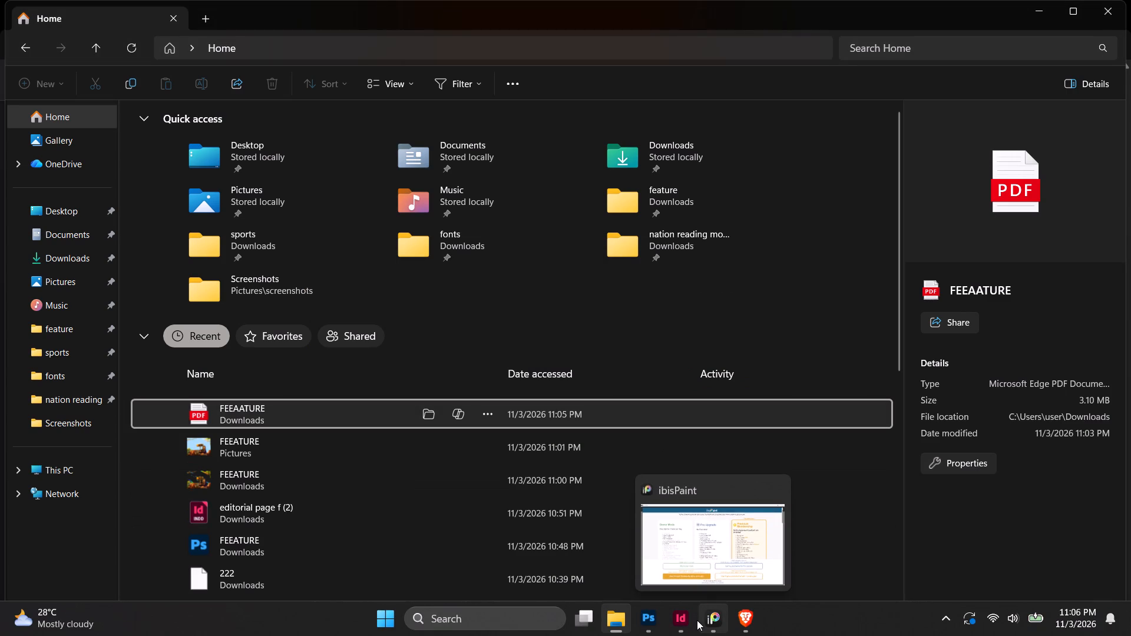
{"action": "left_click", "coordinate": [663, 618]}
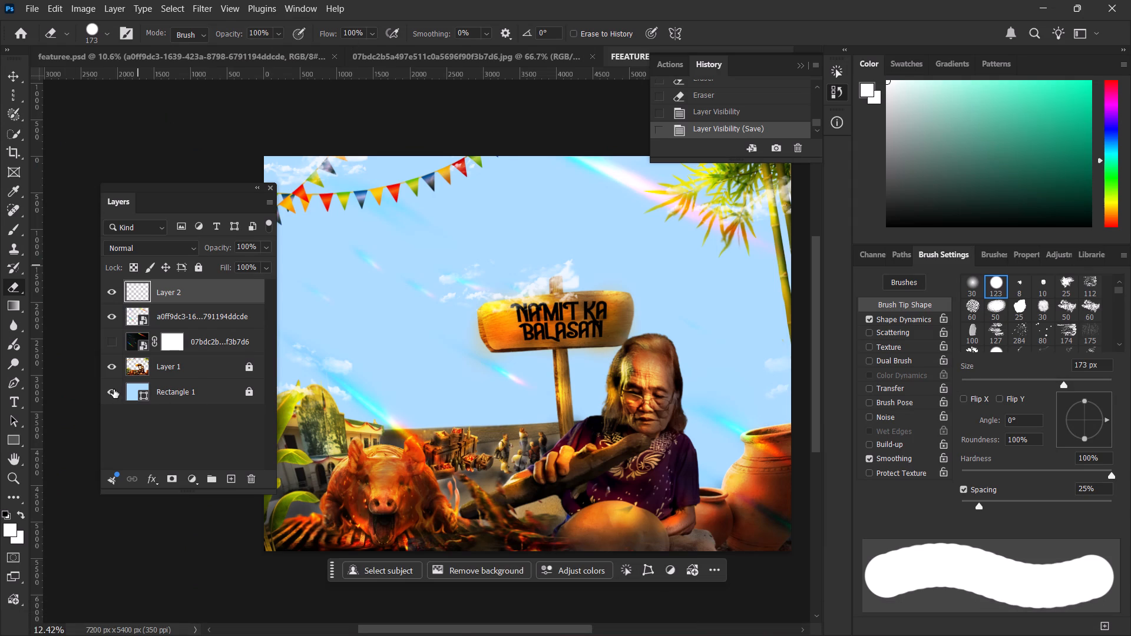
{"action": "double_click", "coordinate": [133, 389]}
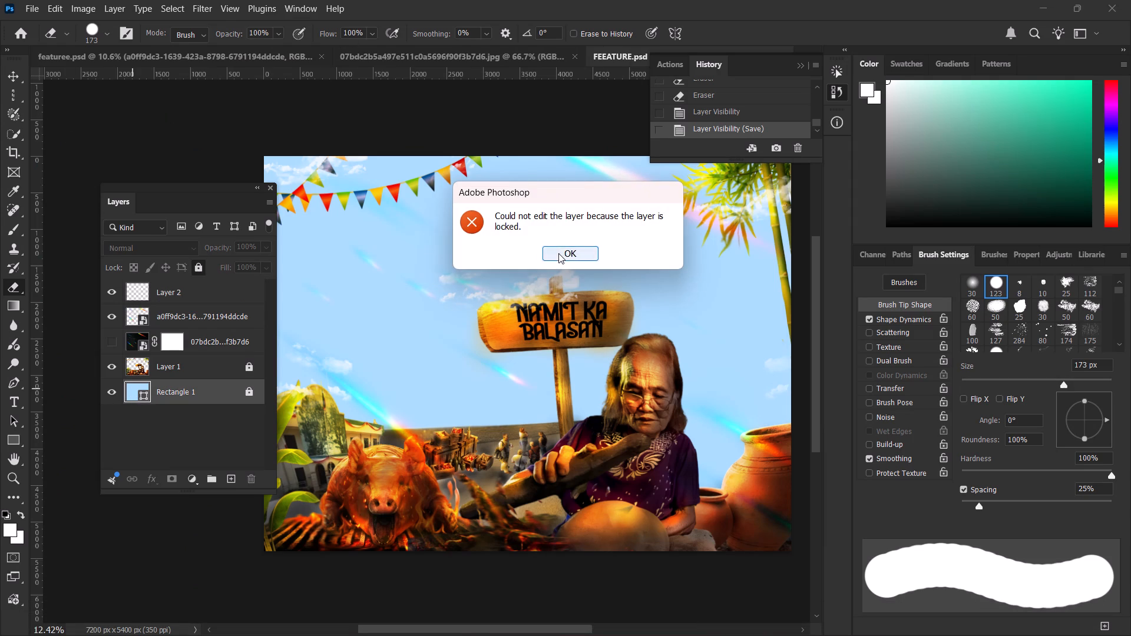
{"action": "left_click", "coordinate": [558, 253]}
{"action": "left_click", "coordinate": [11, 436]}
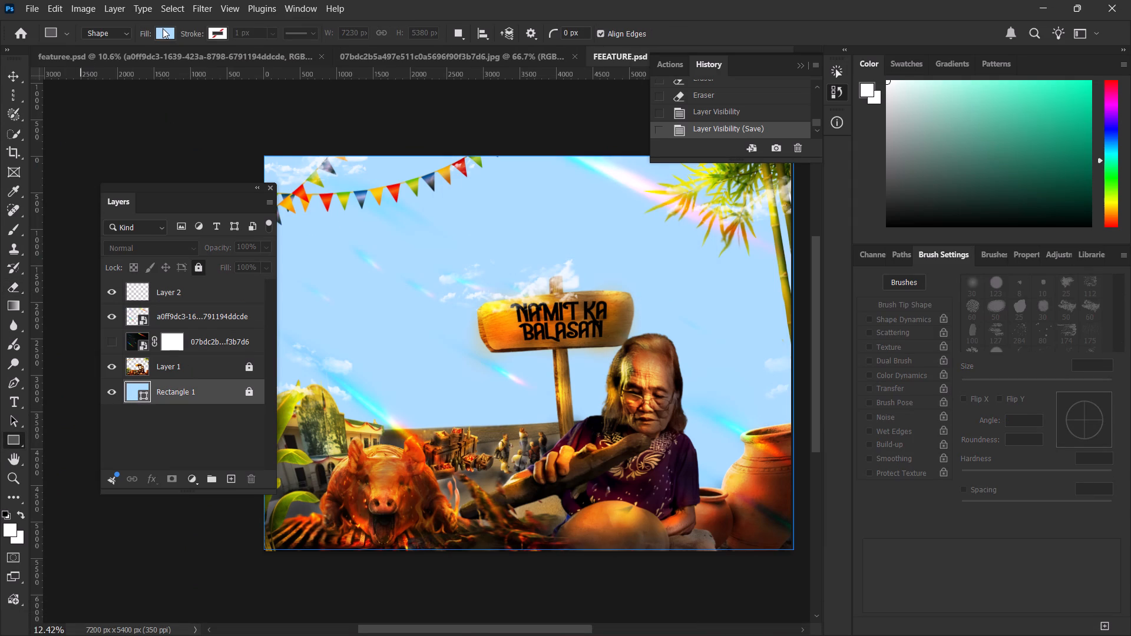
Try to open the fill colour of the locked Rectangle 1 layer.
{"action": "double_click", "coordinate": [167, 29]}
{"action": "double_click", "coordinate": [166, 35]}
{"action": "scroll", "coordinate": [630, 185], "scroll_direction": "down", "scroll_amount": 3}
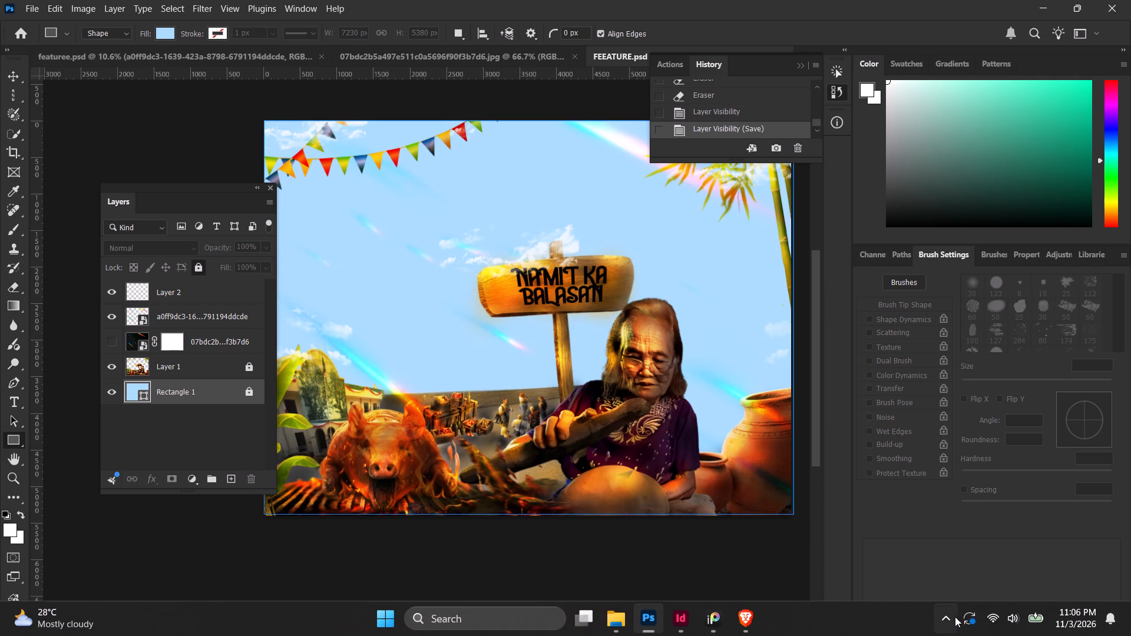
Turn off the computer's Wi-Fi connection.
{"action": "left_click", "coordinate": [990, 619]}
{"action": "left_click", "coordinate": [899, 341]}
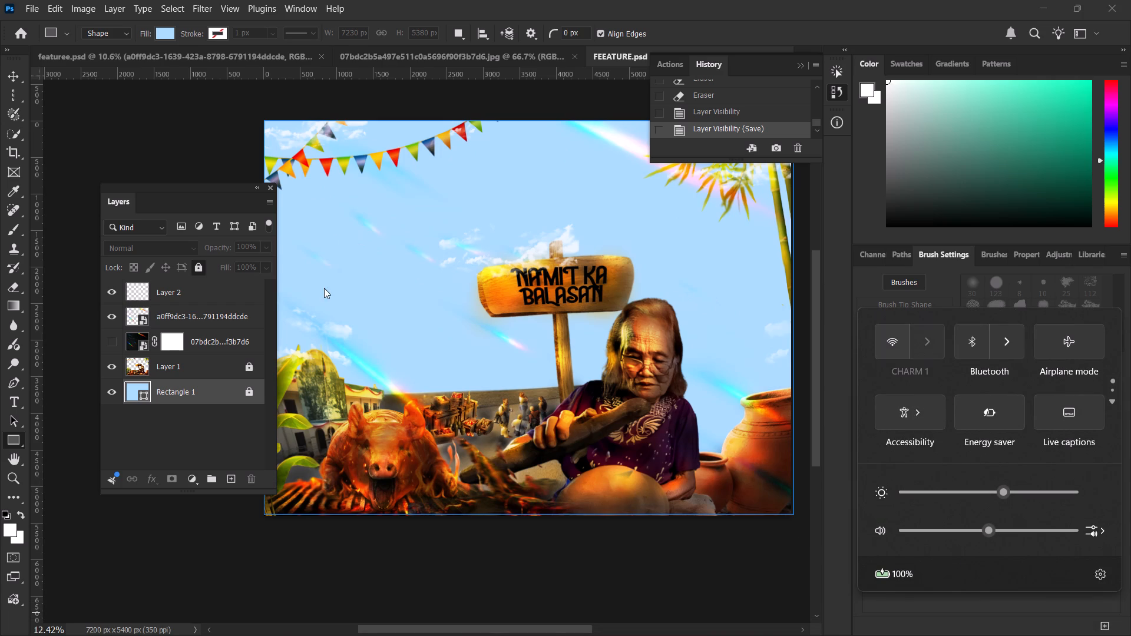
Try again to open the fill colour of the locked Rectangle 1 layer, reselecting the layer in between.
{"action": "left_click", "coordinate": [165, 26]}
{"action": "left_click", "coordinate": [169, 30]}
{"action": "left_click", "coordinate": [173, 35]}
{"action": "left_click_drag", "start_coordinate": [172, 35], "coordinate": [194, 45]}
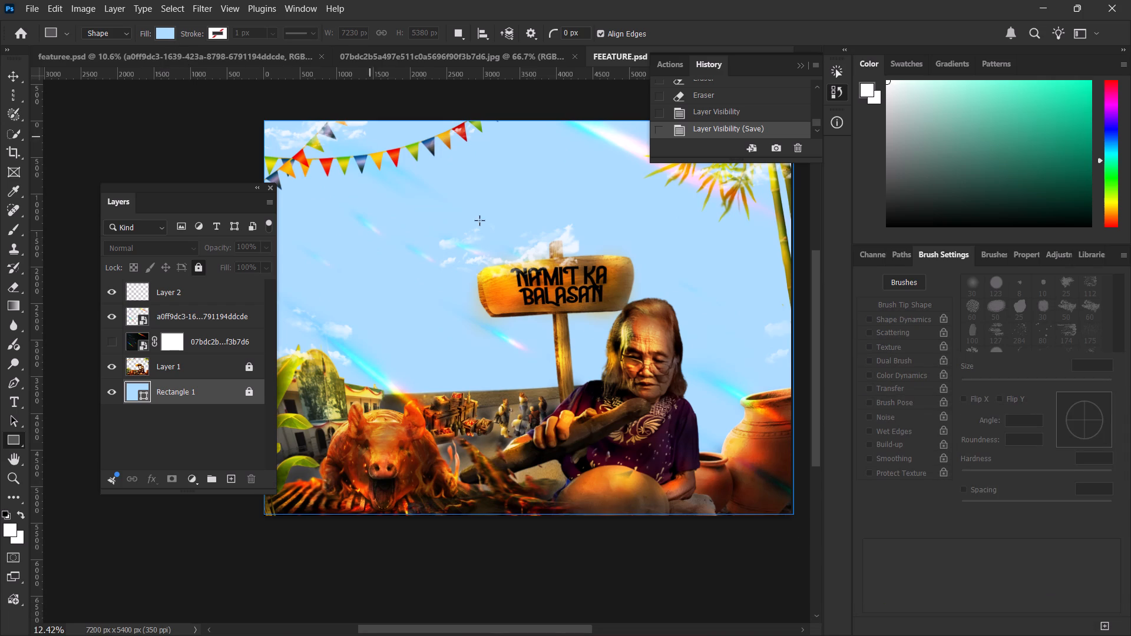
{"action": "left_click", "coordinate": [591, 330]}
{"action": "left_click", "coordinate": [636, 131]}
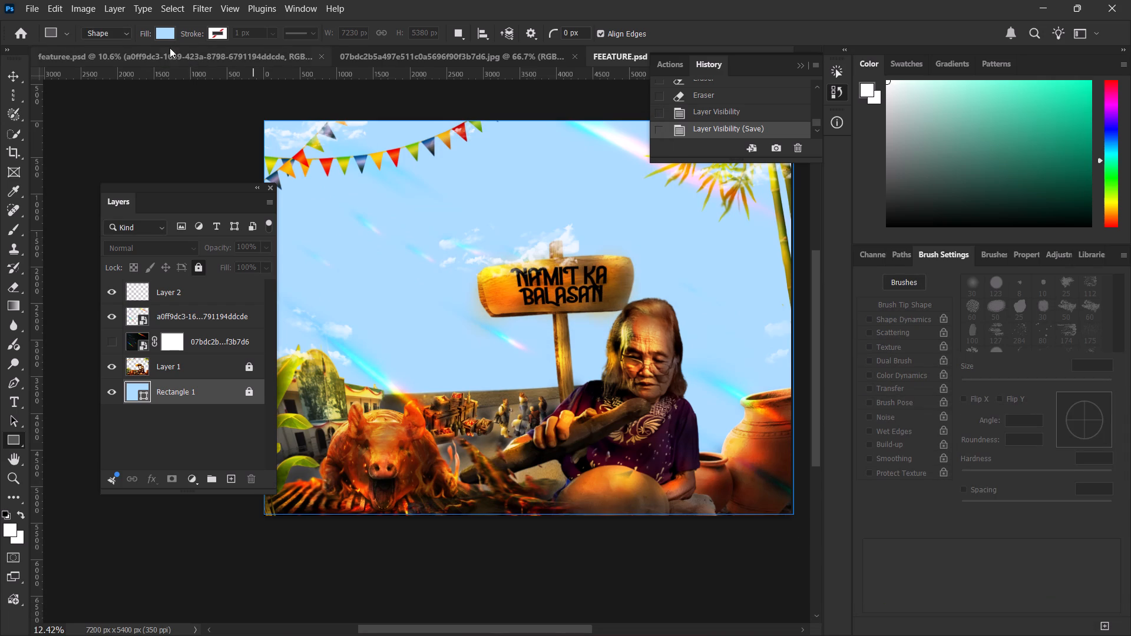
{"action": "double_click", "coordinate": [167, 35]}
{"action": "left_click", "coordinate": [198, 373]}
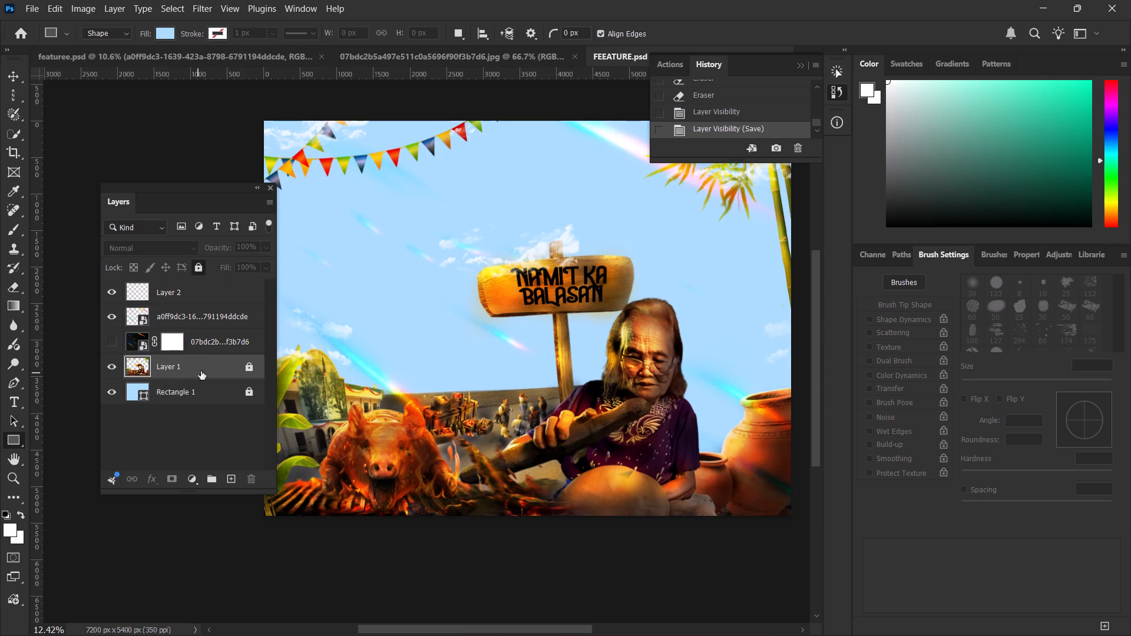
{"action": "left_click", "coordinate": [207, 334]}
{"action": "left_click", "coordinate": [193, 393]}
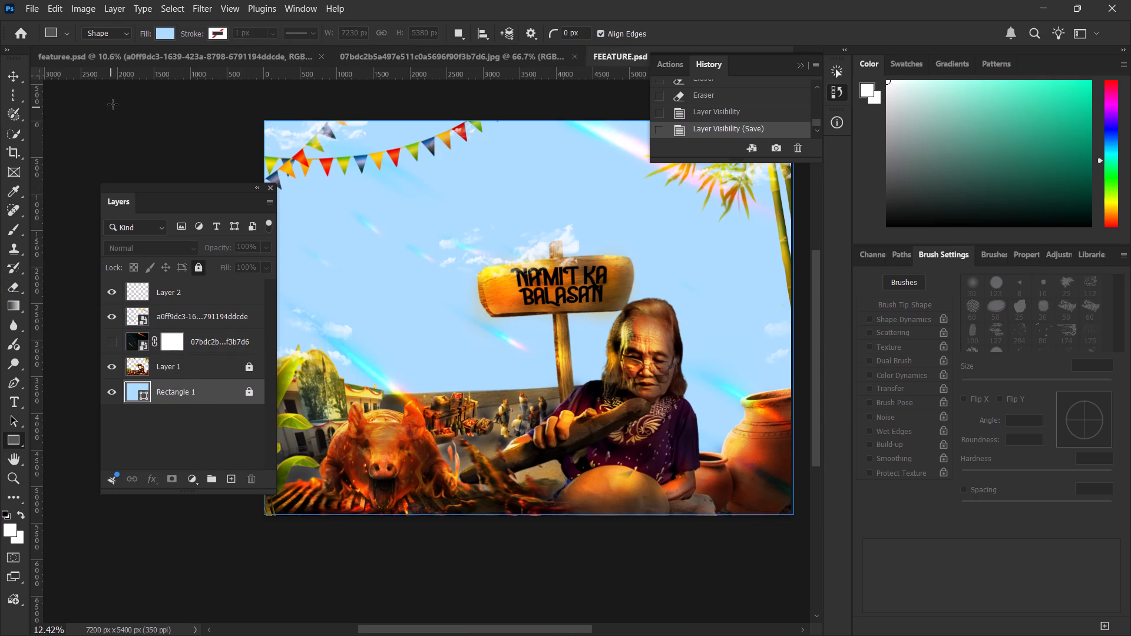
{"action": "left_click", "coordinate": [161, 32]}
Unlock the Rectangle 1 layer.
{"action": "scroll", "coordinate": [297, 172], "scroll_direction": "up", "scroll_amount": 3, "text": "alt"}
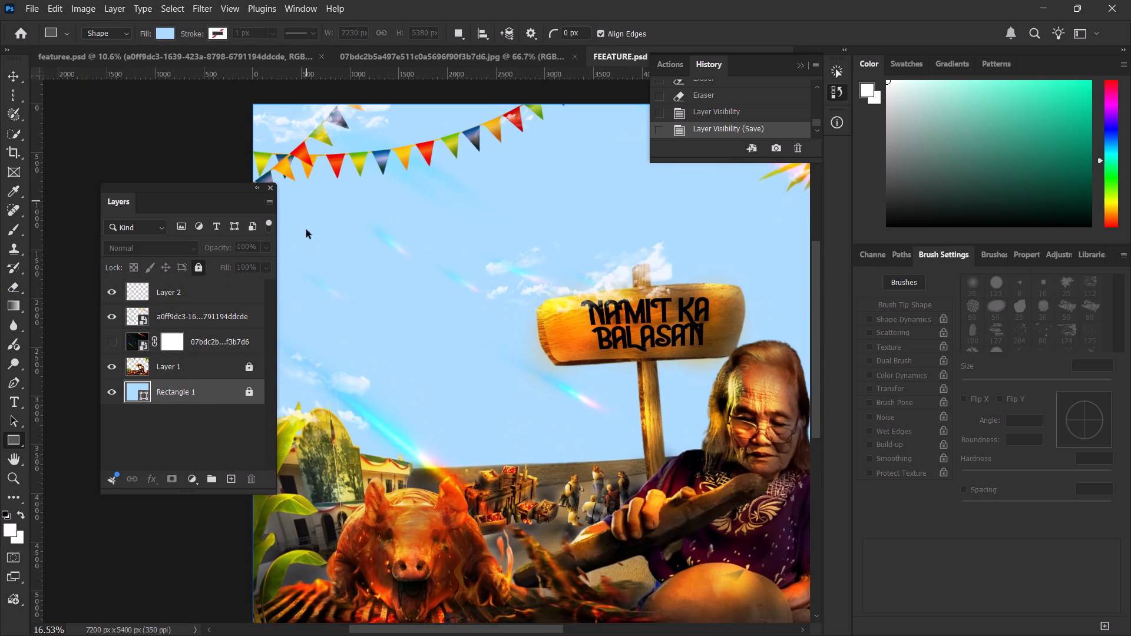
{"action": "scroll", "coordinate": [298, 275], "scroll_direction": "up", "scroll_amount": 3, "text": "ctrl"}
{"action": "left_click", "coordinate": [239, 387]}
{"action": "left_click", "coordinate": [246, 394]}
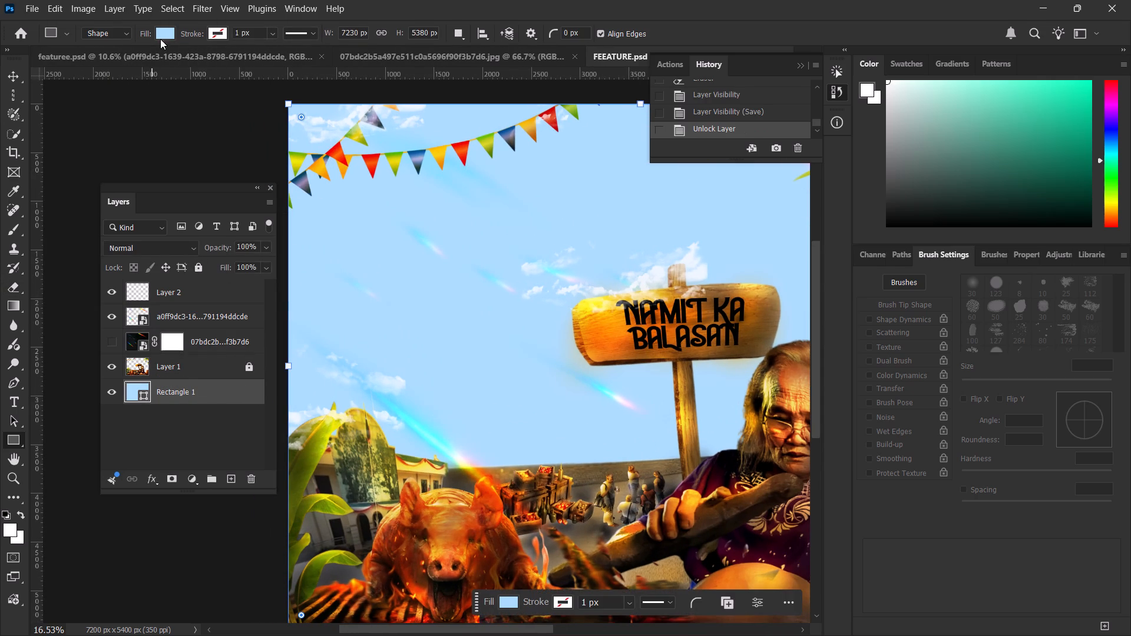
Open the fill colour of Rectangle 1 in the Color Picker.
{"action": "left_click", "coordinate": [160, 29]}
{"action": "double_click", "coordinate": [257, 59]}
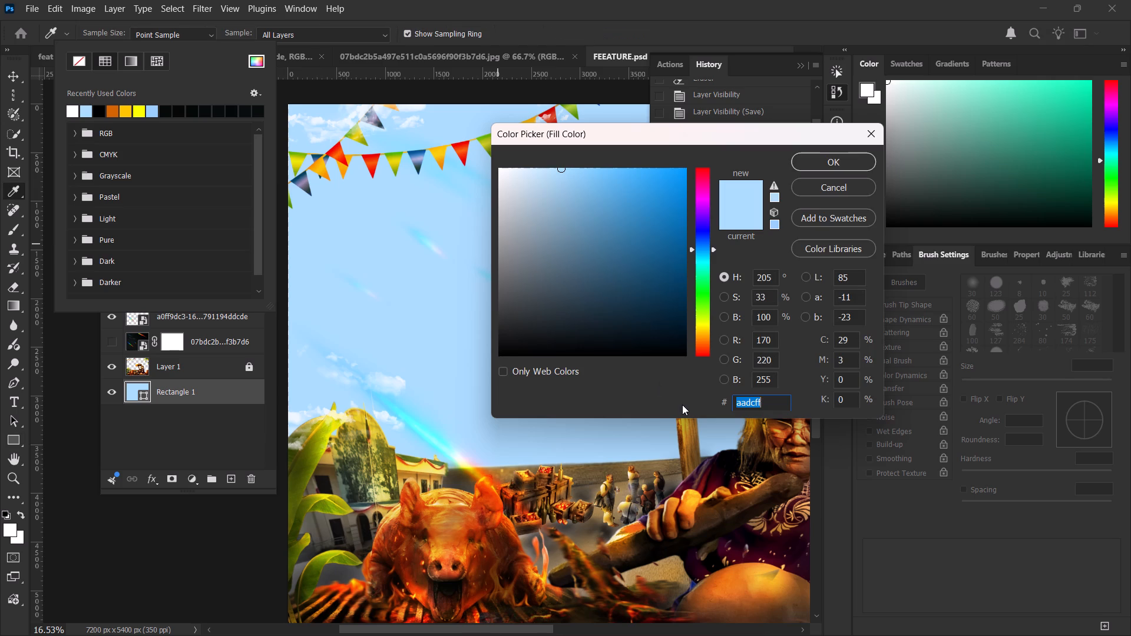
In Photoshop, copy the hex code aadcff from the Rectangle 1 fill colour and close the colour picker without changing it.
{"action": "key", "text": "ctrl+c"}
{"action": "left_click", "coordinate": [862, 195]}
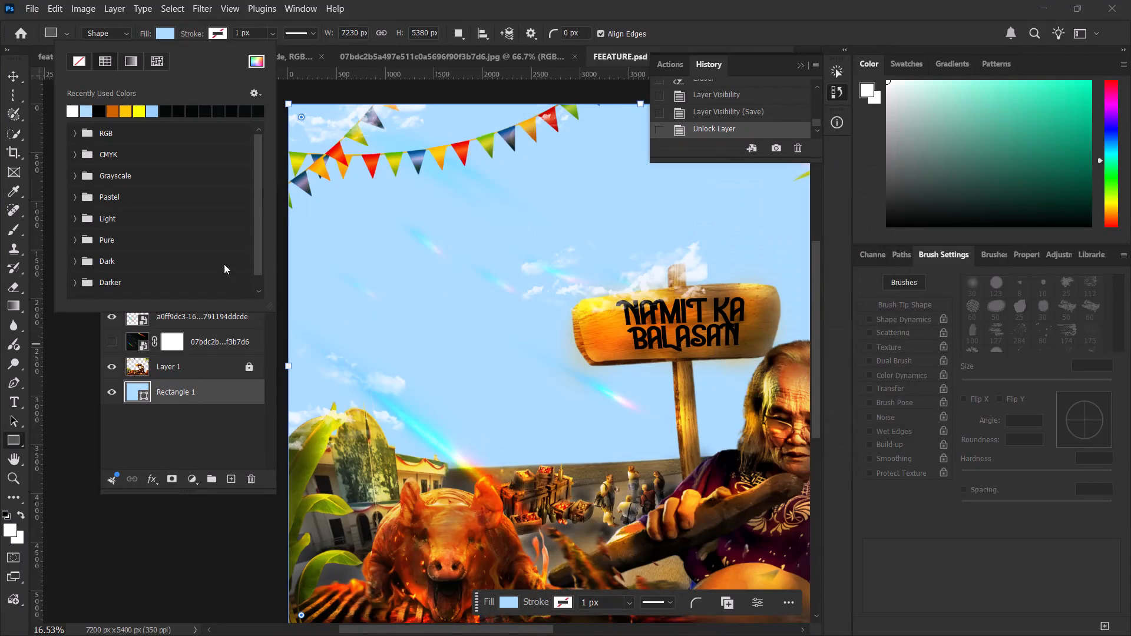
{"action": "left_click", "coordinate": [210, 420]}
Hide the blue Rectangle 1 background layer.
{"action": "left_click", "coordinate": [113, 388]}
{"action": "scroll", "coordinate": [151, 404], "scroll_direction": "down", "scroll_amount": 2, "text": "ctrl"}
{"action": "scroll", "coordinate": [189, 419], "scroll_direction": "down", "scroll_amount": 2, "text": "alt"}
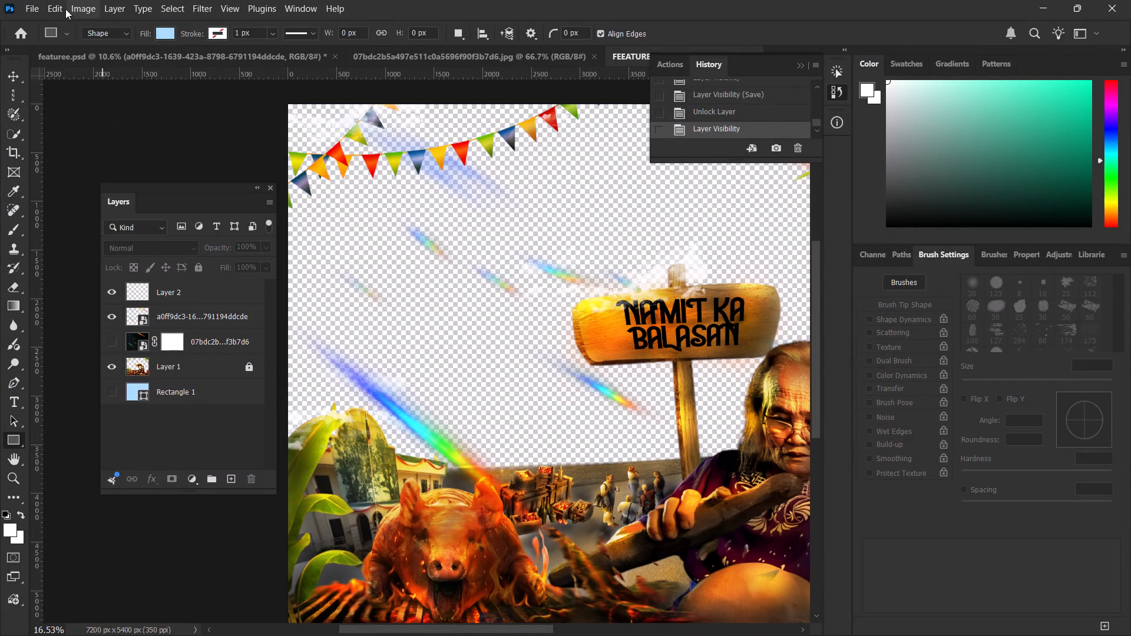
Quick-export the artwork without its background as the PNG FEEATURE in Downloads, replacing the existing file.
{"action": "left_click", "coordinate": [36, 5]}
{"action": "left_click", "coordinate": [127, 230]}
{"action": "left_click", "coordinate": [252, 223]}
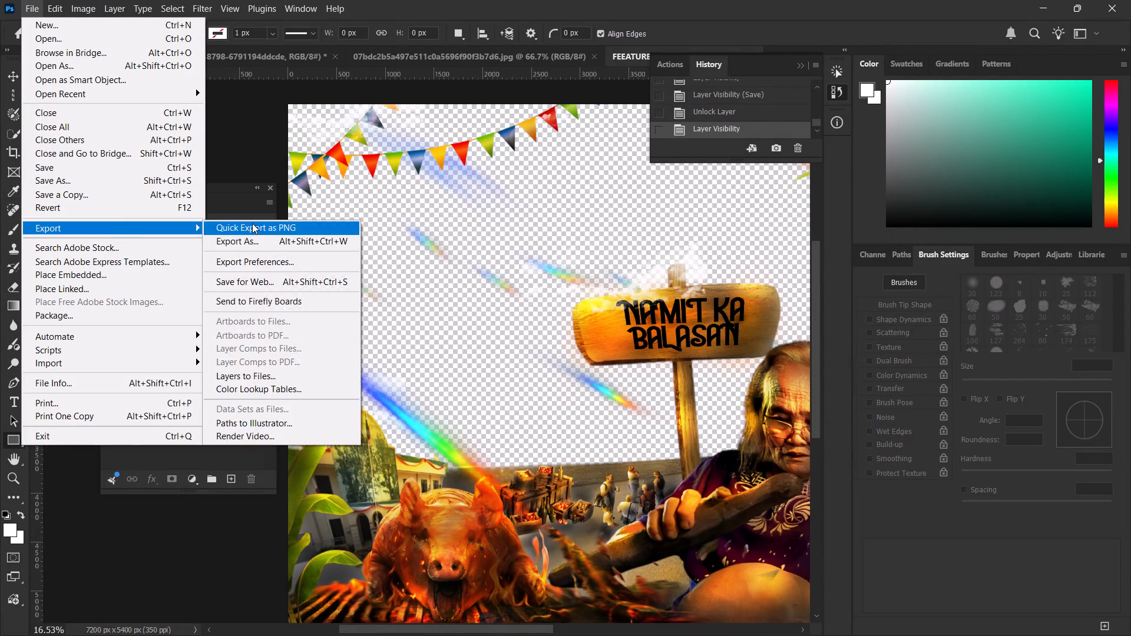
{"action": "scroll", "coordinate": [89, 200], "scroll_direction": "down", "scroll_amount": 1}
{"action": "left_click", "coordinate": [76, 173]}
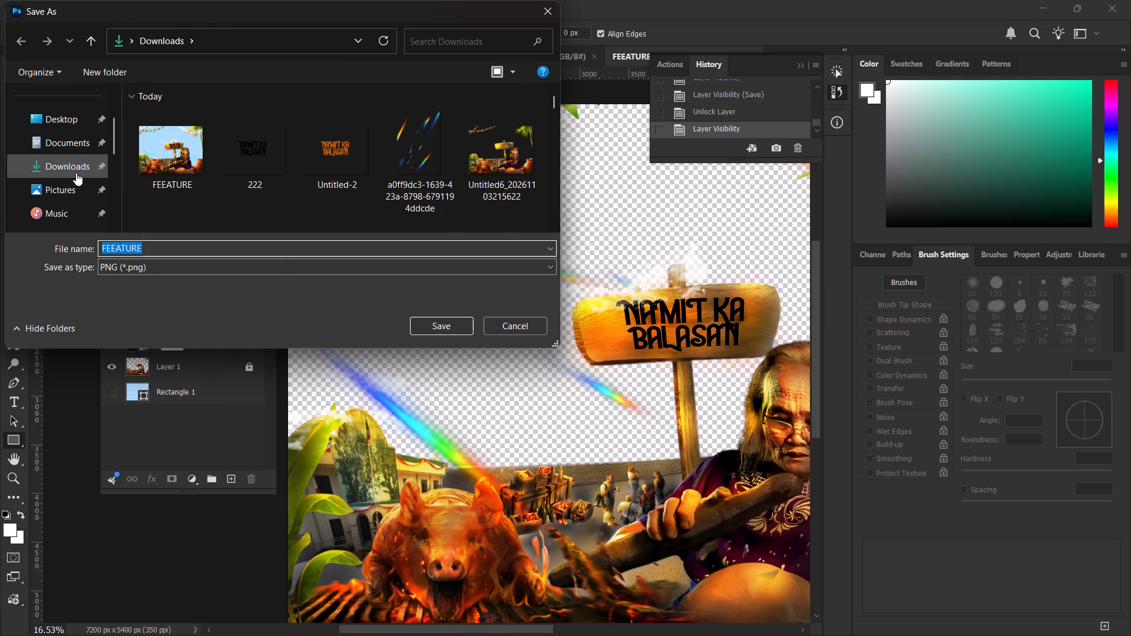
{"action": "left_click", "coordinate": [425, 324]}
{"action": "left_click", "coordinate": [605, 331]}
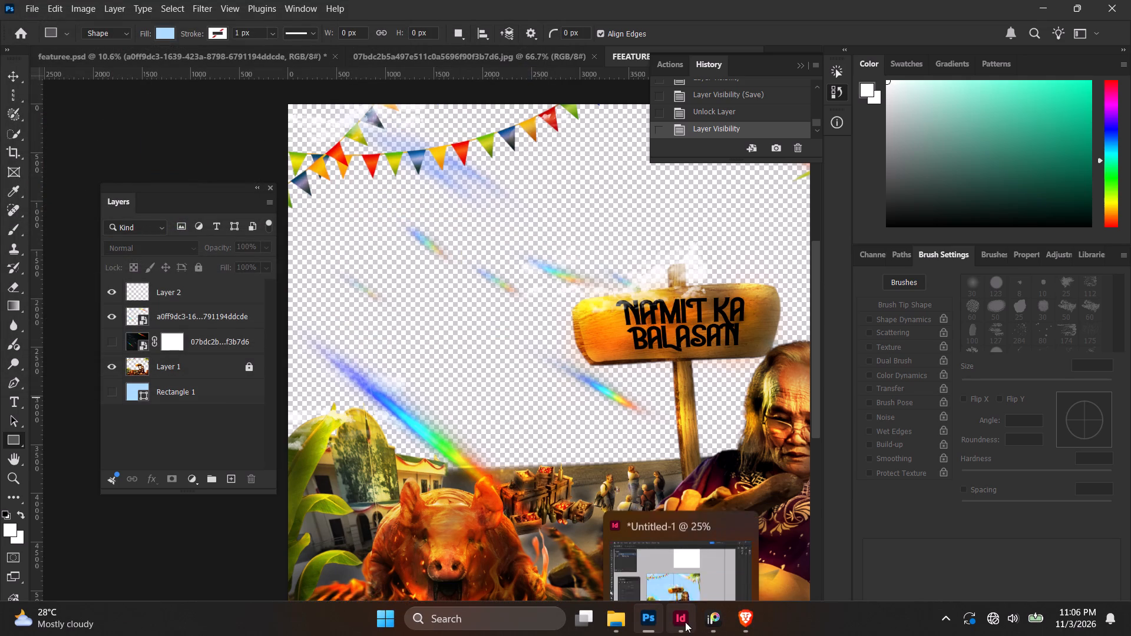
Switch to InDesign, unlock the placed FEEATURE.png on Layer 1 and delete it from the spread.
{"action": "left_click", "coordinate": [683, 622]}
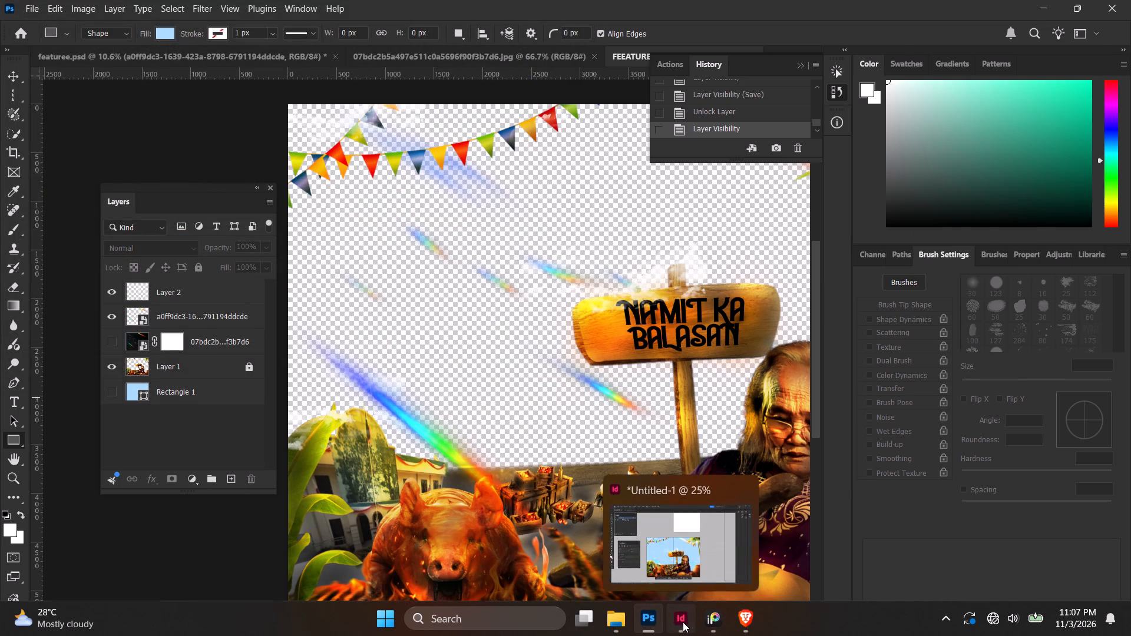
{"action": "left_click", "coordinate": [61, 122]}
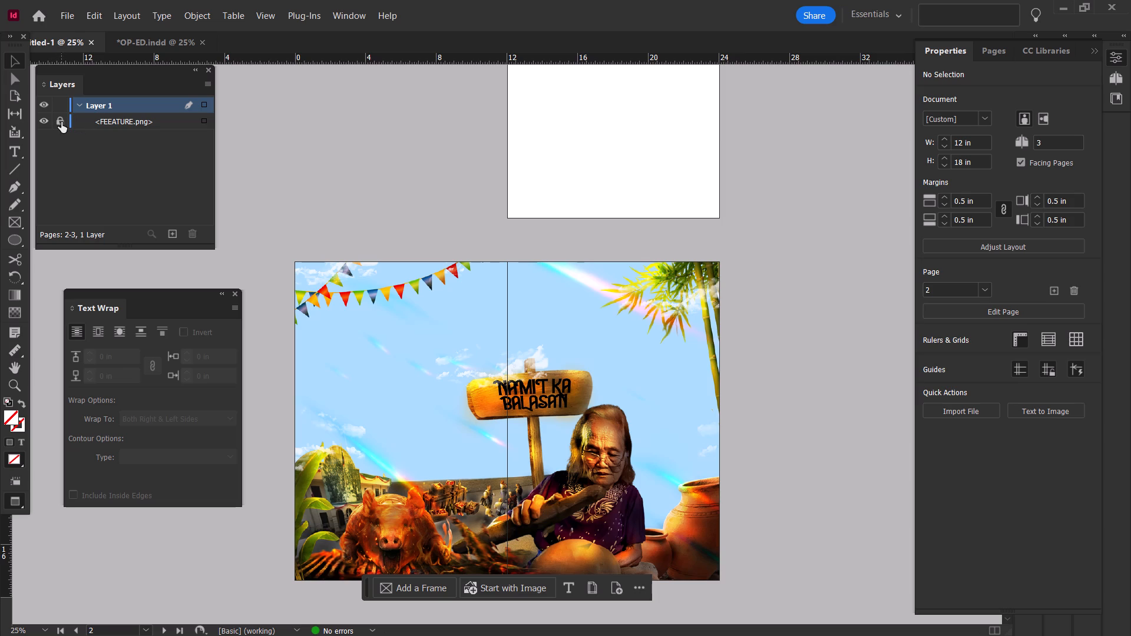
{"action": "left_click", "coordinate": [200, 118]}
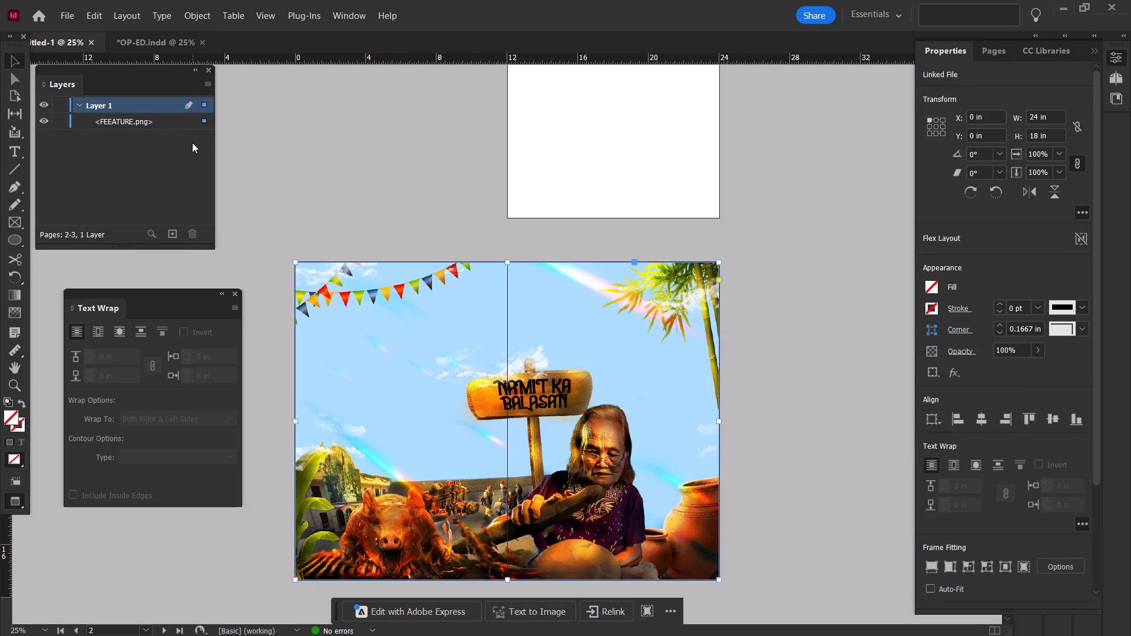
{"action": "left_click", "coordinate": [184, 122]}
{"action": "left_click", "coordinate": [194, 238]}
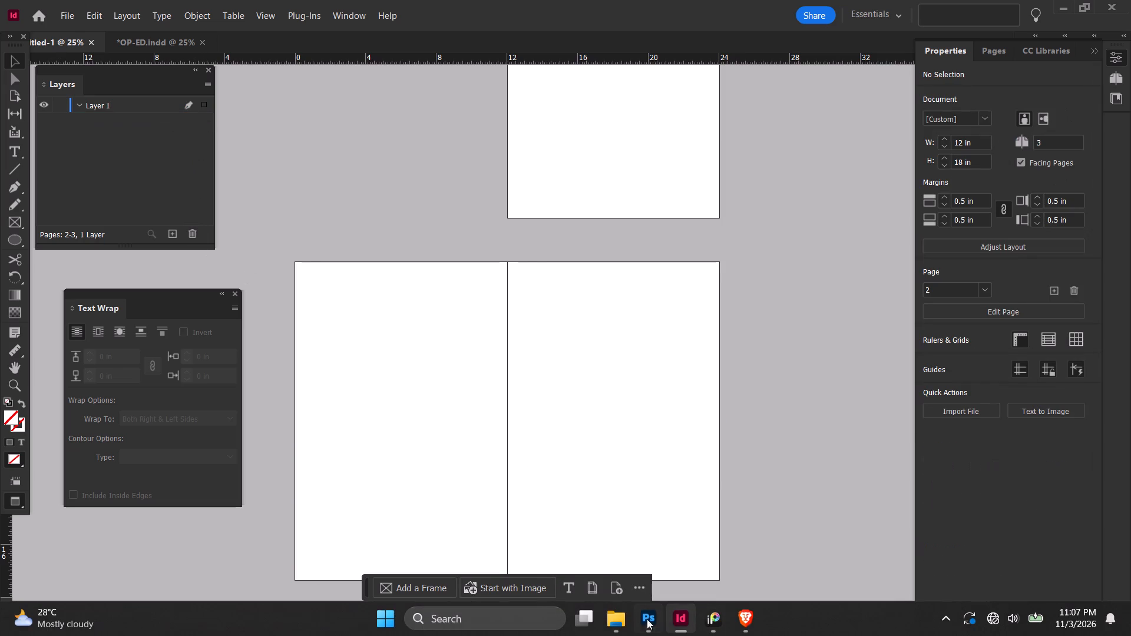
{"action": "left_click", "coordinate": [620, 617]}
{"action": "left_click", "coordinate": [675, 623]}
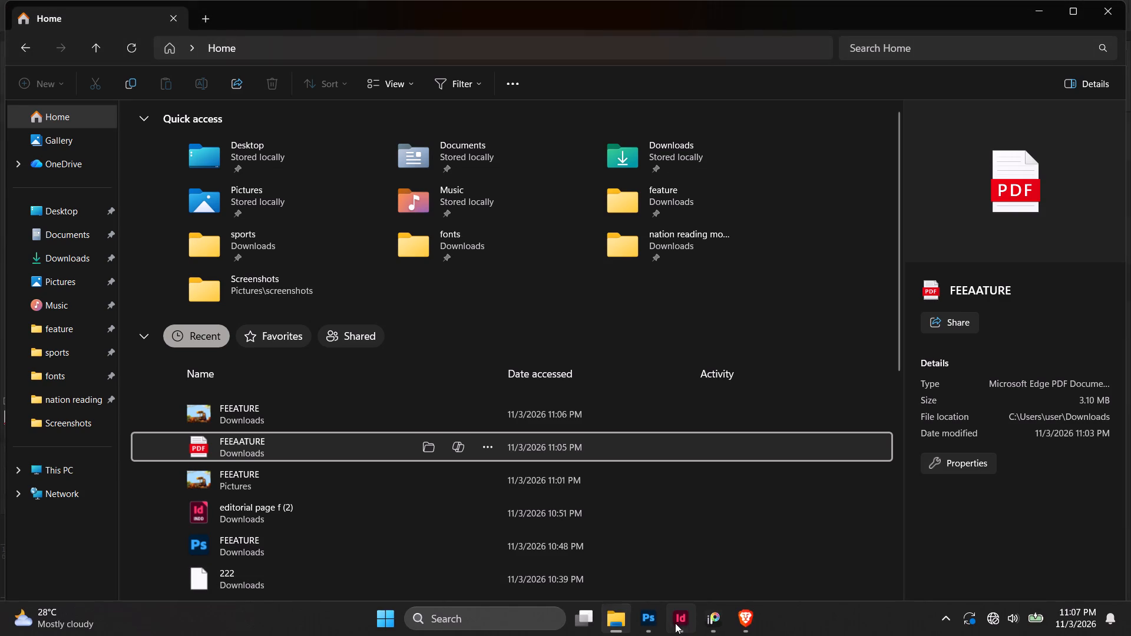
Draw a 24 by 18 in rectangle covering the whole two-page spread on pages 2-3.
{"action": "left_click", "coordinate": [18, 243]}
{"action": "right_click", "coordinate": [18, 243]}
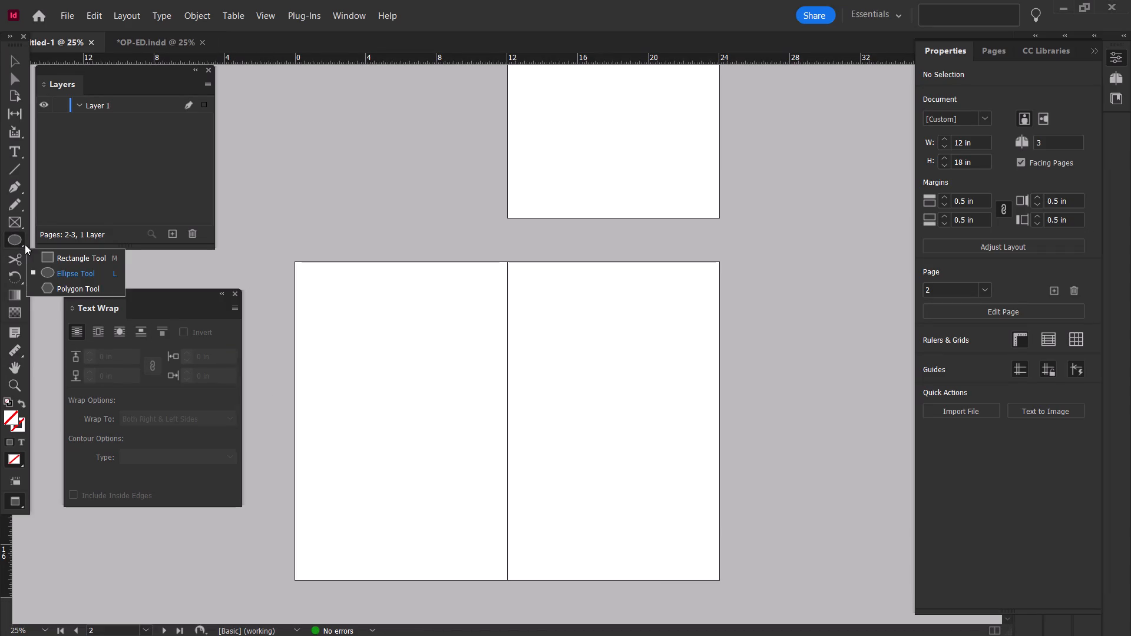
{"action": "left_click", "coordinate": [38, 251]}
{"action": "left_click_drag", "start_coordinate": [293, 262], "coordinate": [728, 524]}
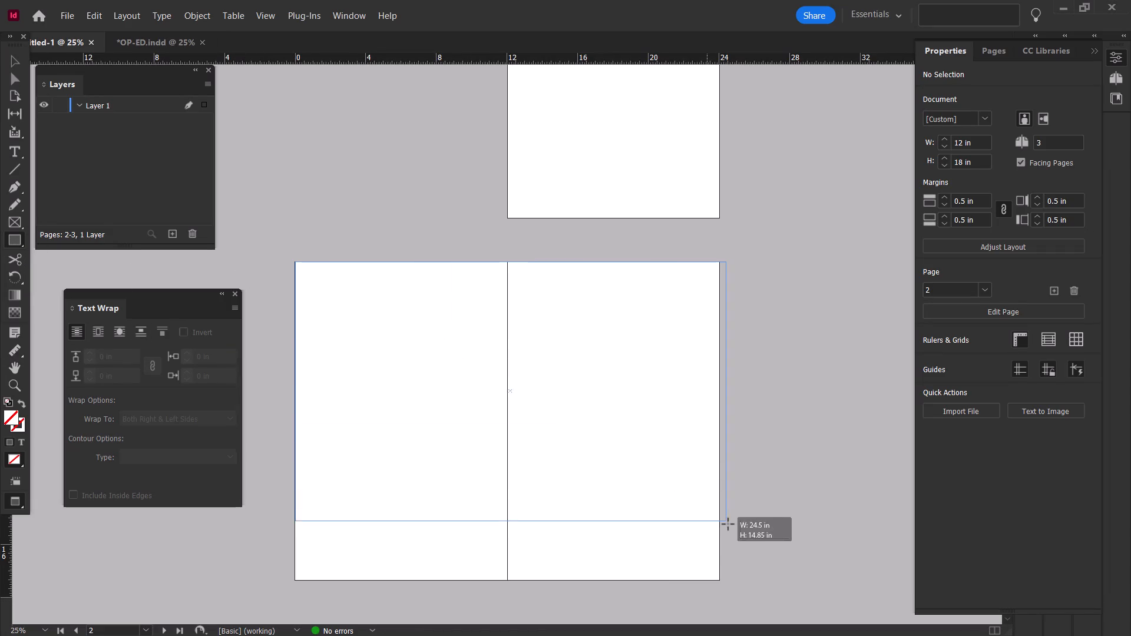
{"action": "left_click_drag", "start_coordinate": [728, 524], "coordinate": [720, 581]}
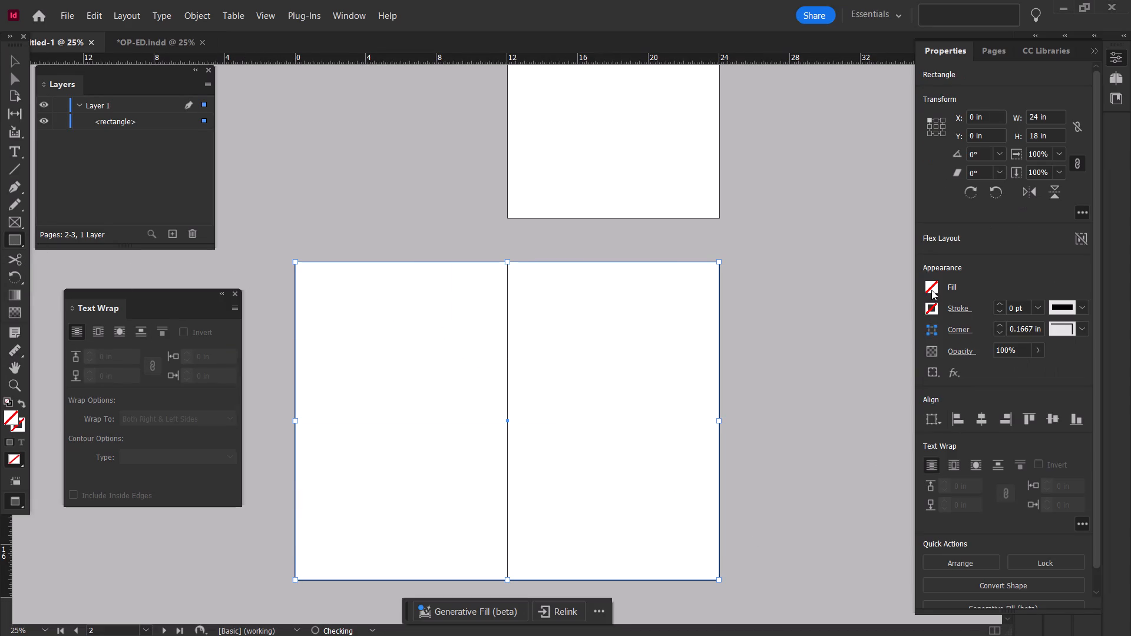
Fill the spread-sized rectangle with the copied light blue colour aadcff.
{"action": "left_click", "coordinate": [931, 290]}
{"action": "double_click", "coordinate": [783, 310]}
{"action": "left_click", "coordinate": [329, 367]}
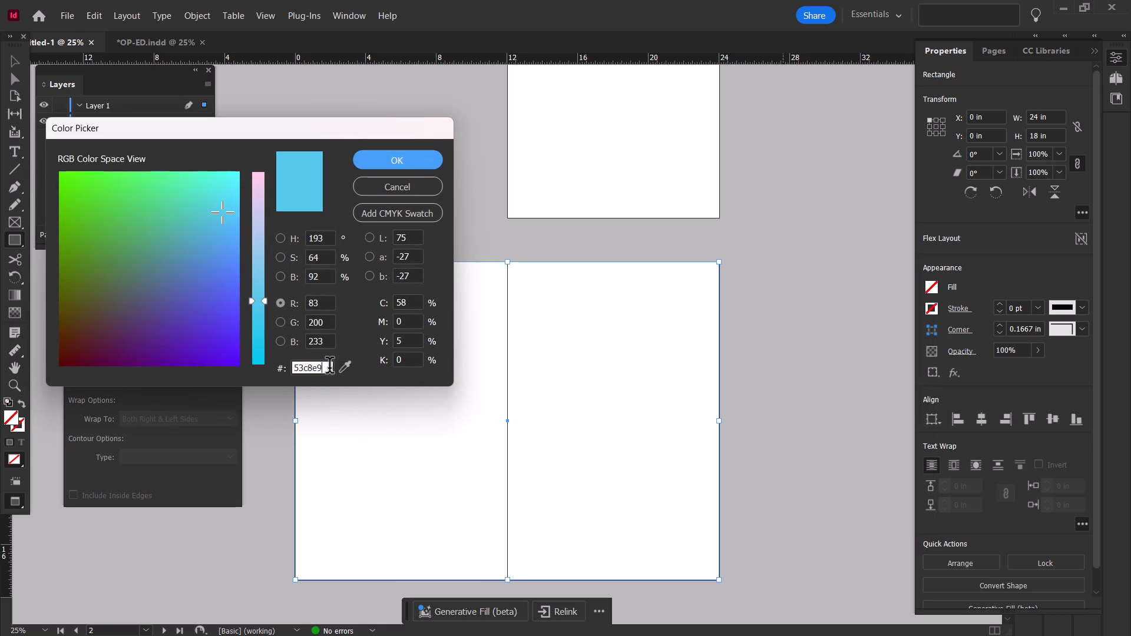
{"action": "key", "text": "ctrl+a"}
{"action": "key", "text": "ctrl+v"}
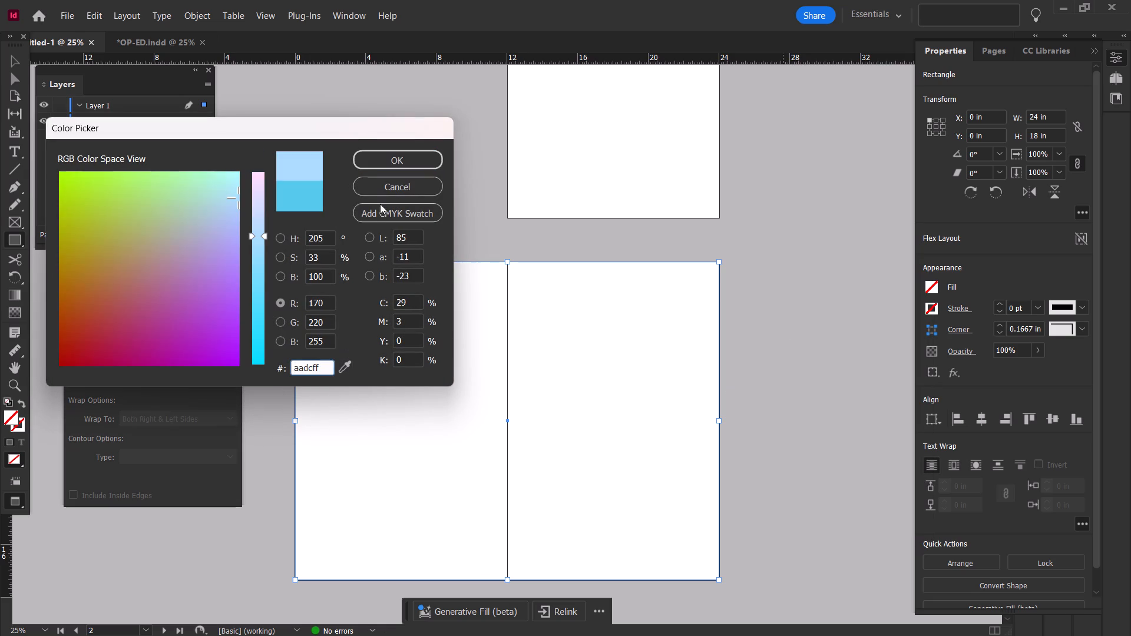
{"action": "left_click", "coordinate": [389, 167]}
{"action": "left_click", "coordinate": [127, 155]}
Lock the background rectangle on Layer 1.
{"action": "left_click", "coordinate": [57, 123]}
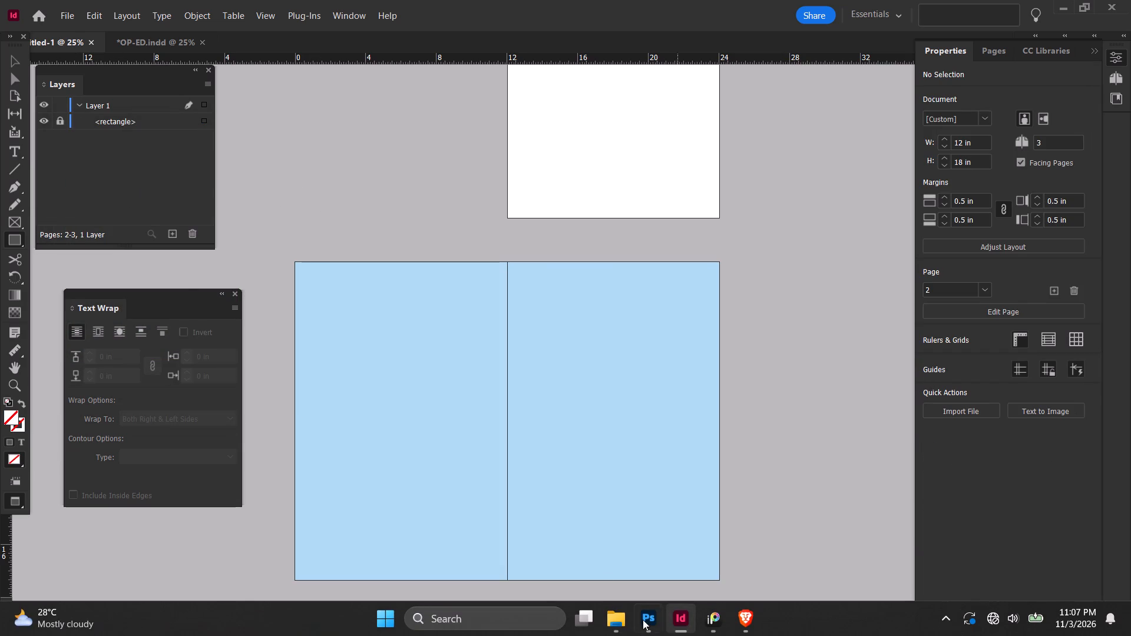
In File Explorer, check the exported FEEATURE image, refresh the view and open the Downloads folder.
{"action": "left_click", "coordinate": [616, 620]}
{"action": "left_click", "coordinate": [270, 403]}
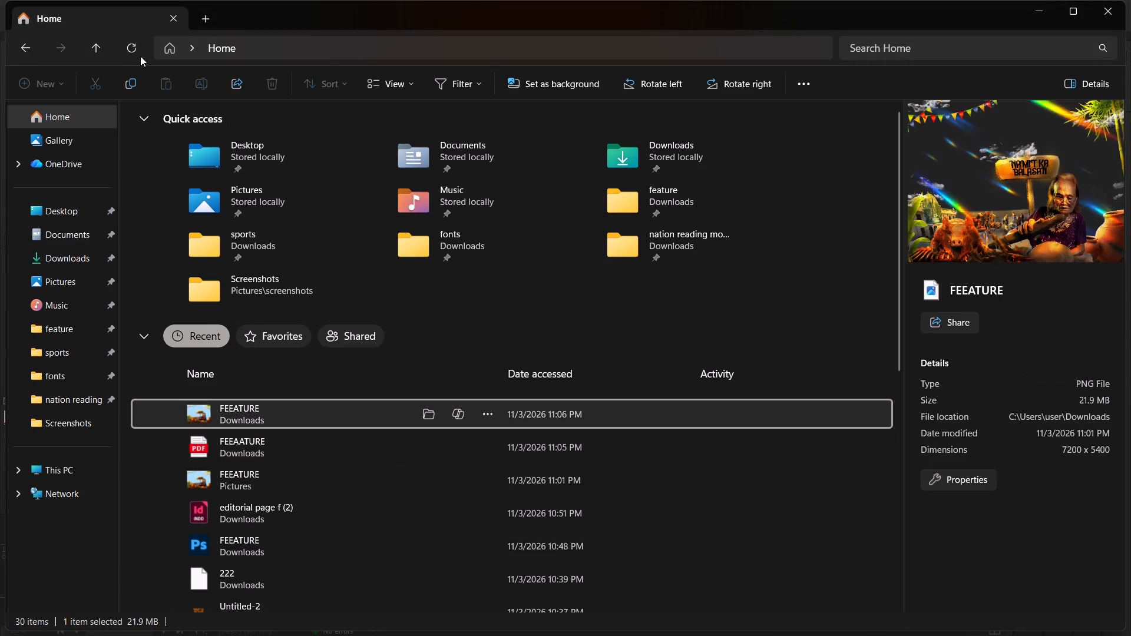
{"action": "double_click", "coordinate": [126, 49]}
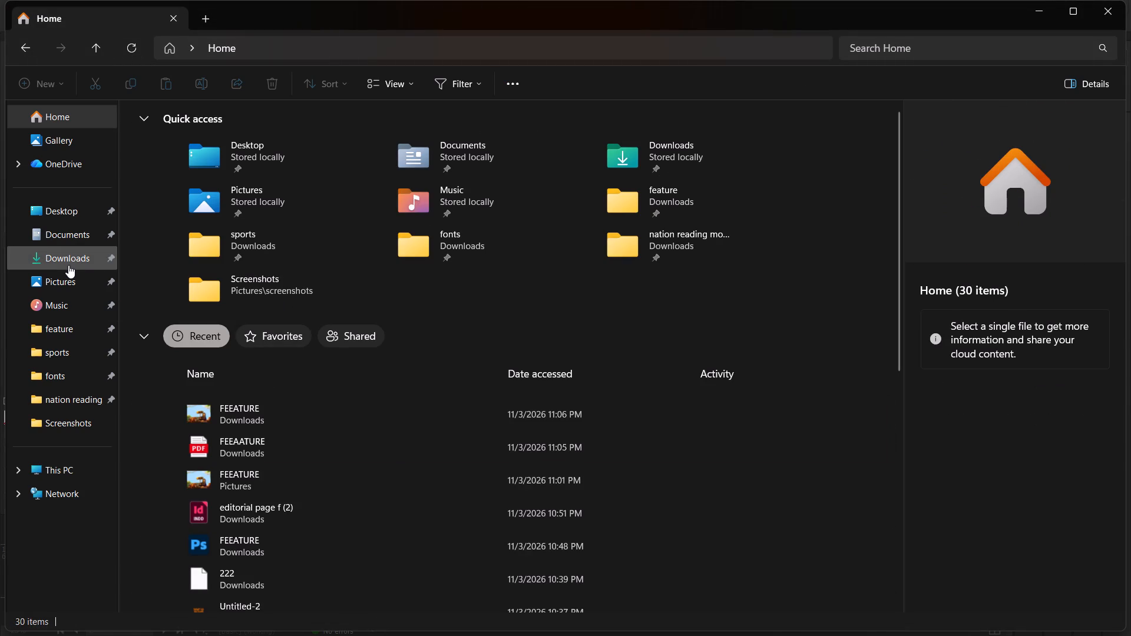
{"action": "left_click", "coordinate": [68, 265]}
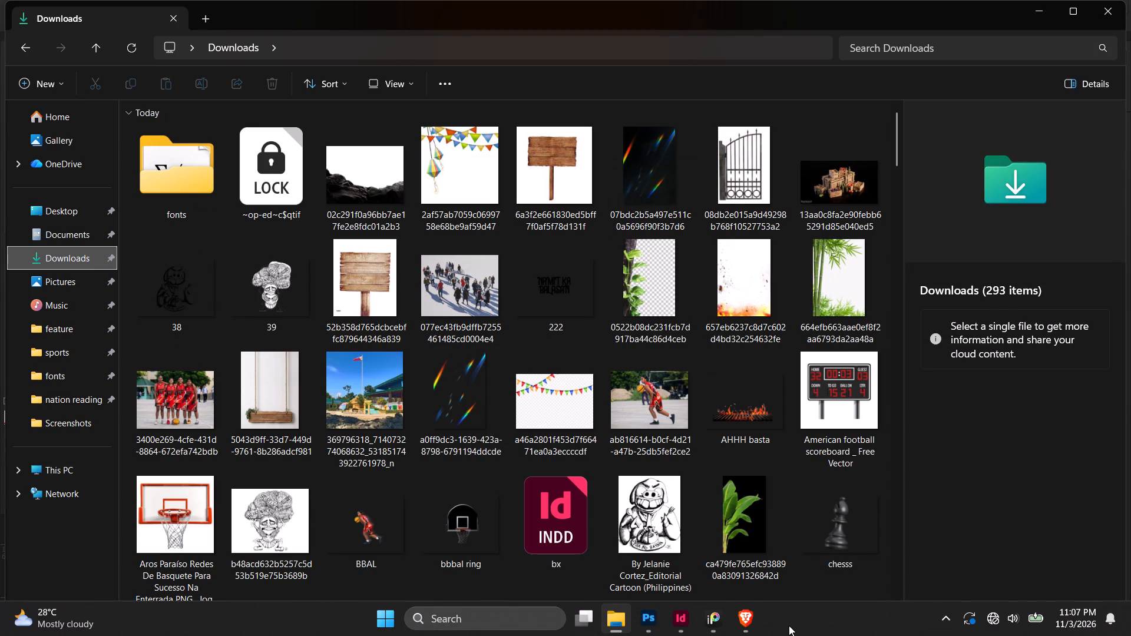
Switch to Photoshop and save the FEEATURE.psd document.
{"action": "left_click", "coordinate": [653, 619]}
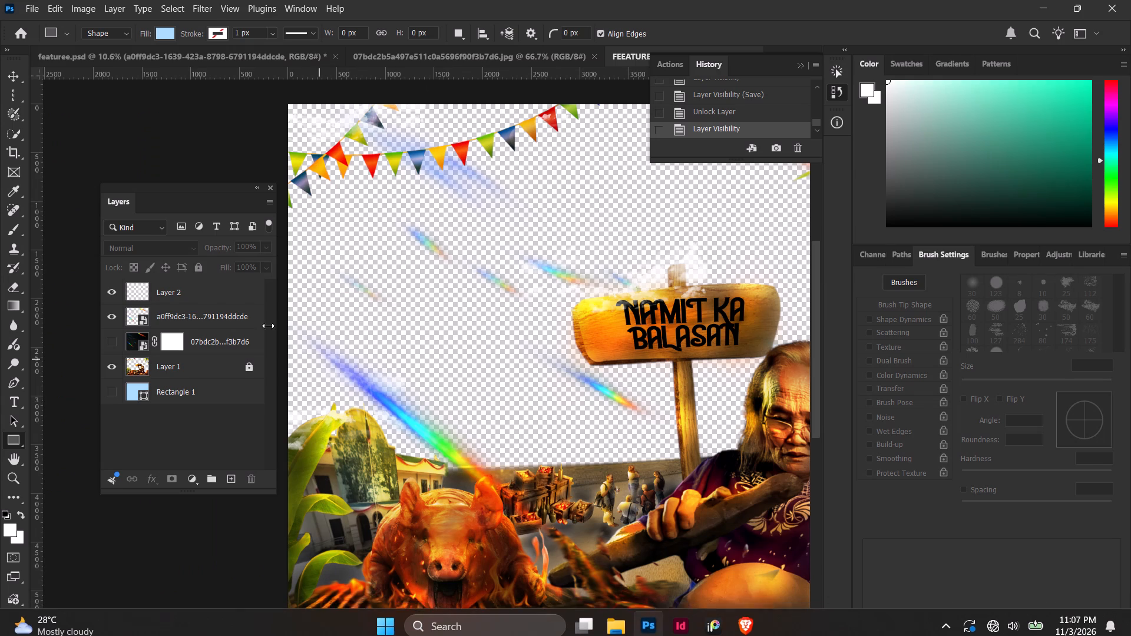
{"action": "key", "text": "ctrl+s"}
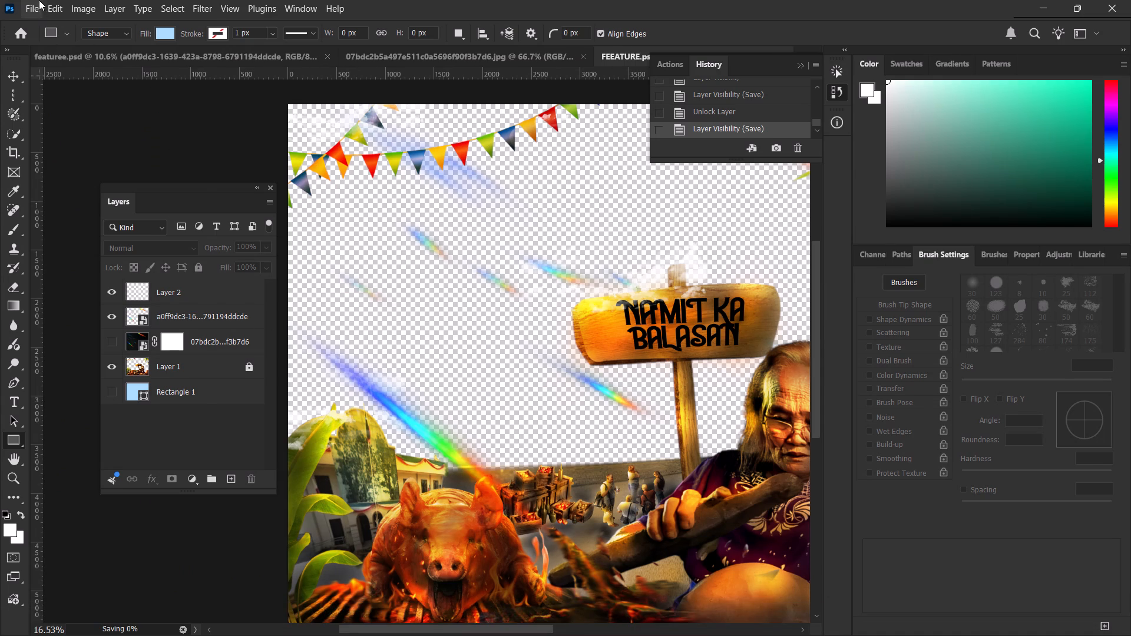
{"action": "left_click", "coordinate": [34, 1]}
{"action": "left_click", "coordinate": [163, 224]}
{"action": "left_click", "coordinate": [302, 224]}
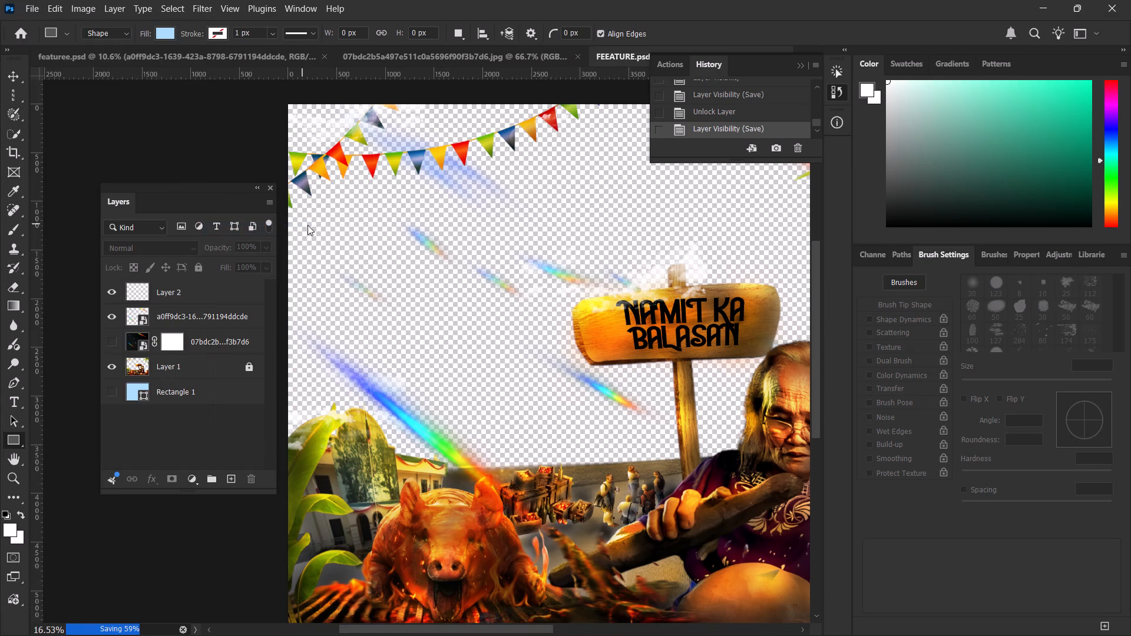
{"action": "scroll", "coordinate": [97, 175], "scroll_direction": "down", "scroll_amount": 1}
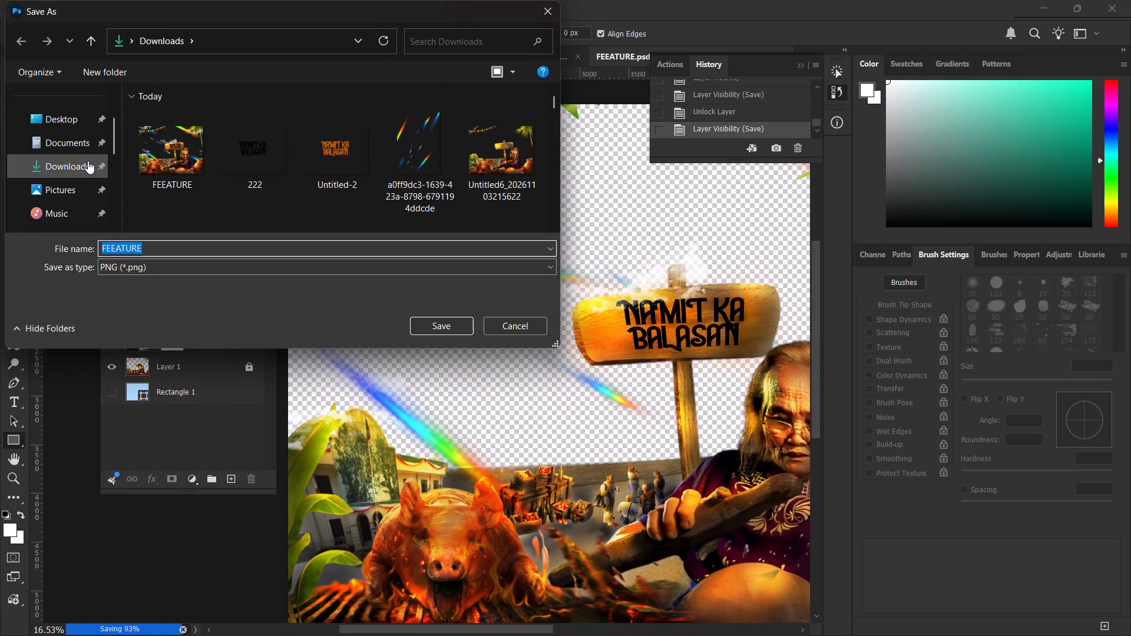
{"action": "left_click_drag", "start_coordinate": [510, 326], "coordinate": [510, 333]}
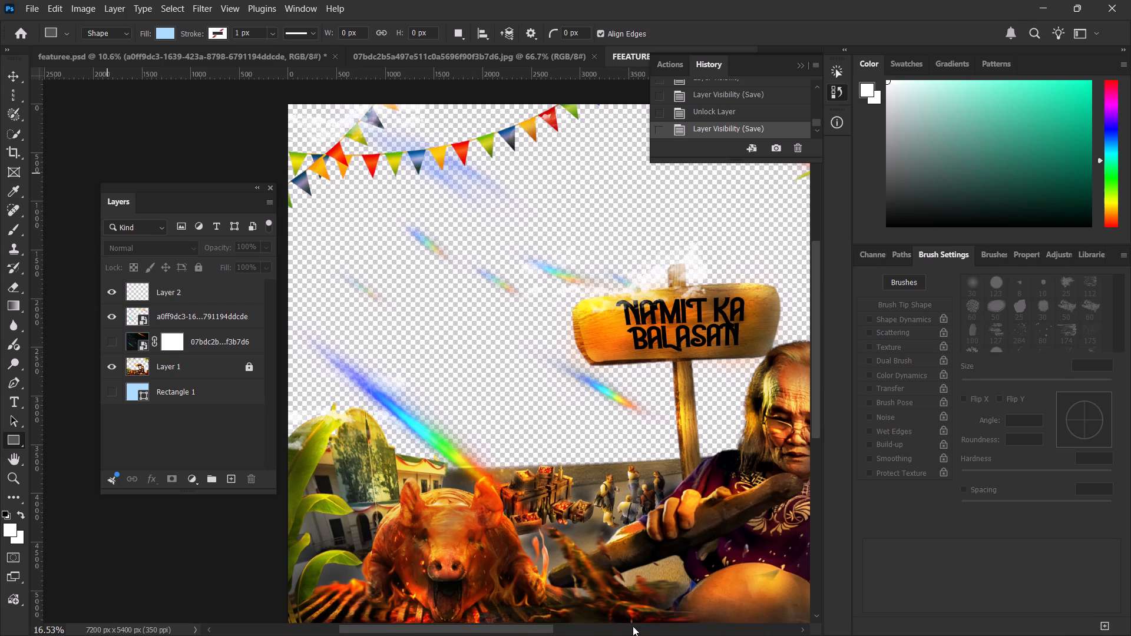
Place the recent FEEATURE PNG from File Explorer's Home view onto the light blue spread in InDesign.
{"action": "left_click", "coordinate": [673, 617]}
{"action": "left_click", "coordinate": [608, 620]}
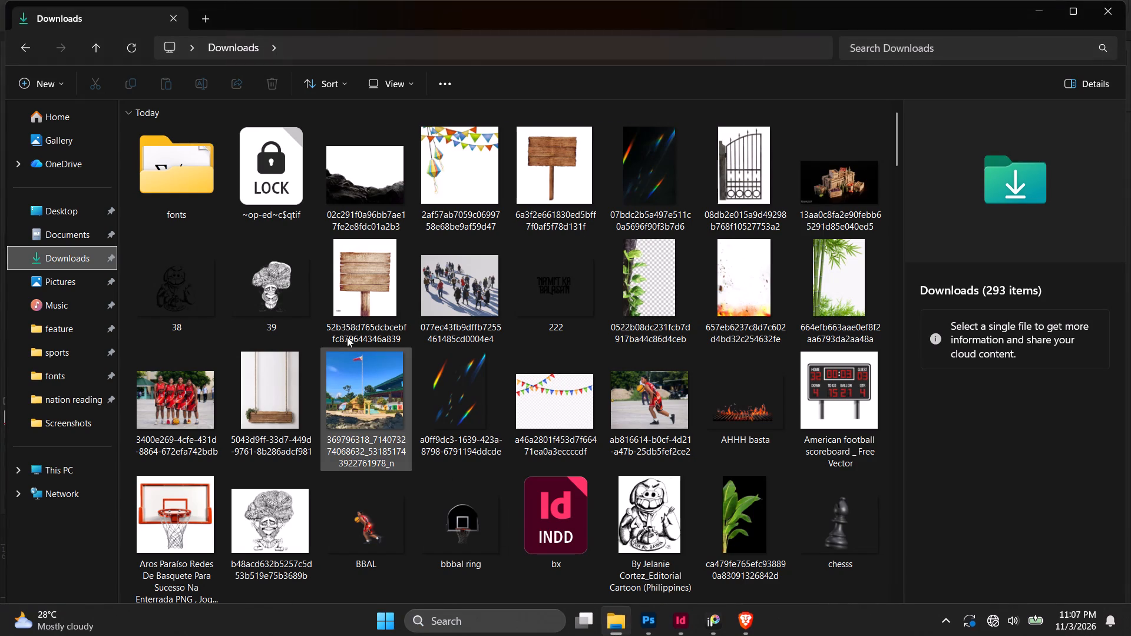
{"action": "left_click", "coordinate": [76, 122]}
{"action": "double_click", "coordinate": [127, 51]}
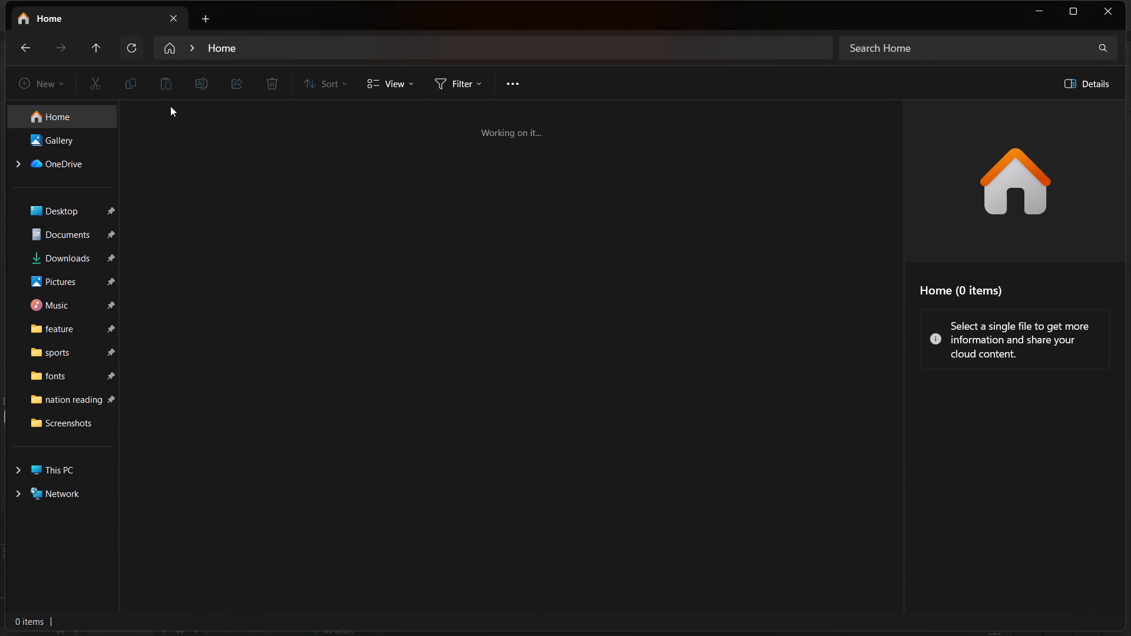
{"action": "left_click", "coordinate": [262, 408]}
{"action": "left_click_drag", "start_coordinate": [262, 414], "coordinate": [682, 613]}
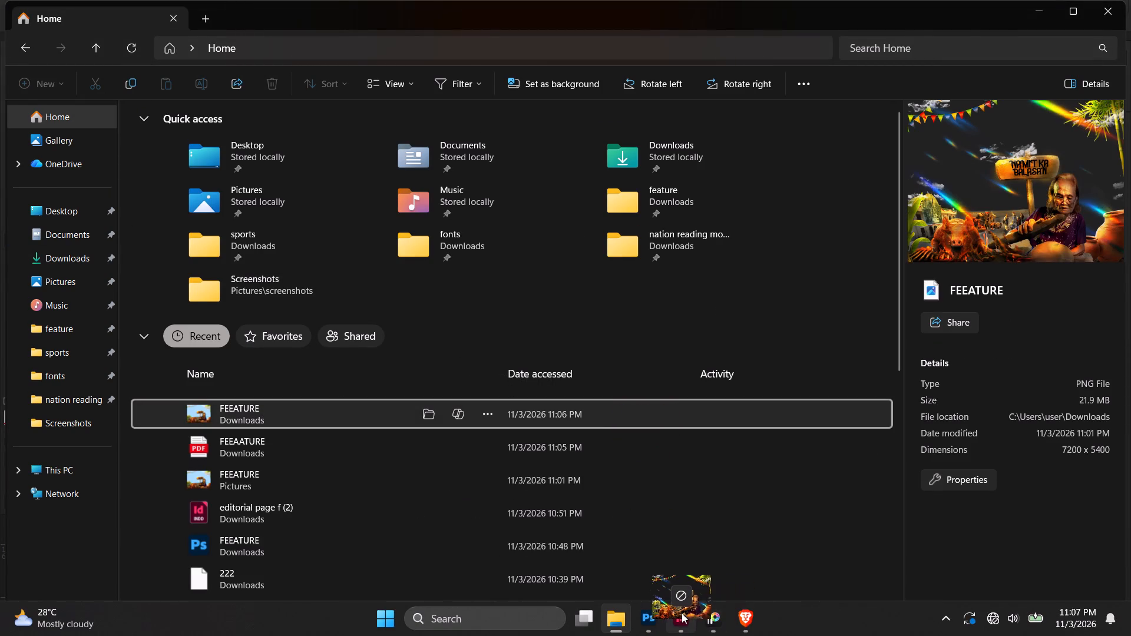
{"action": "left_click_drag", "start_coordinate": [682, 613], "coordinate": [441, 401]}
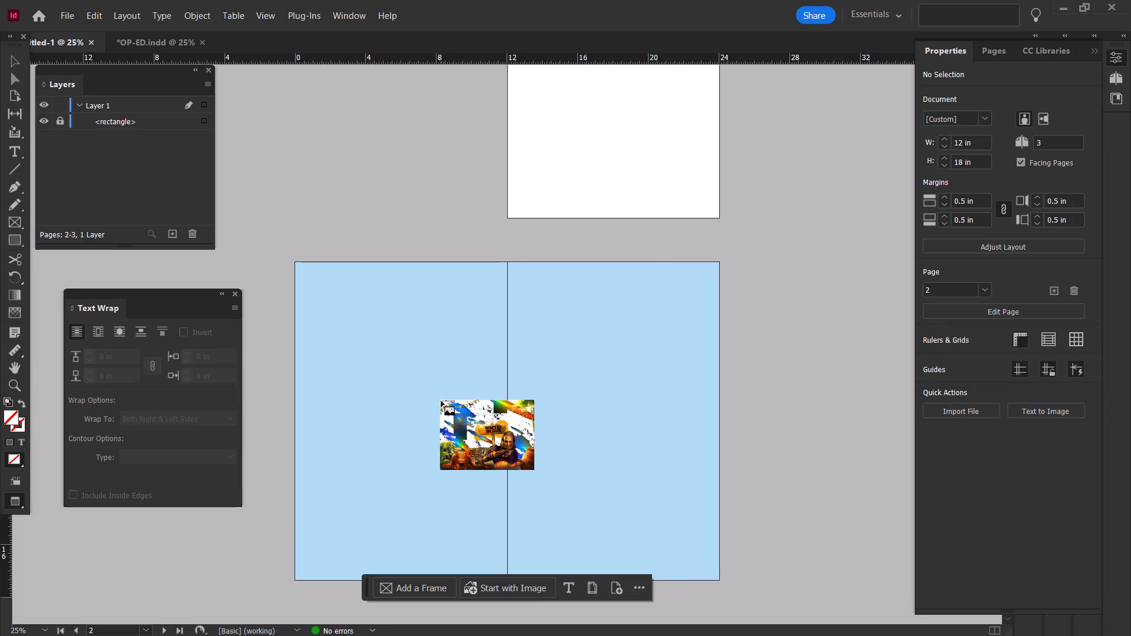
{"action": "left_click", "coordinate": [353, 283]}
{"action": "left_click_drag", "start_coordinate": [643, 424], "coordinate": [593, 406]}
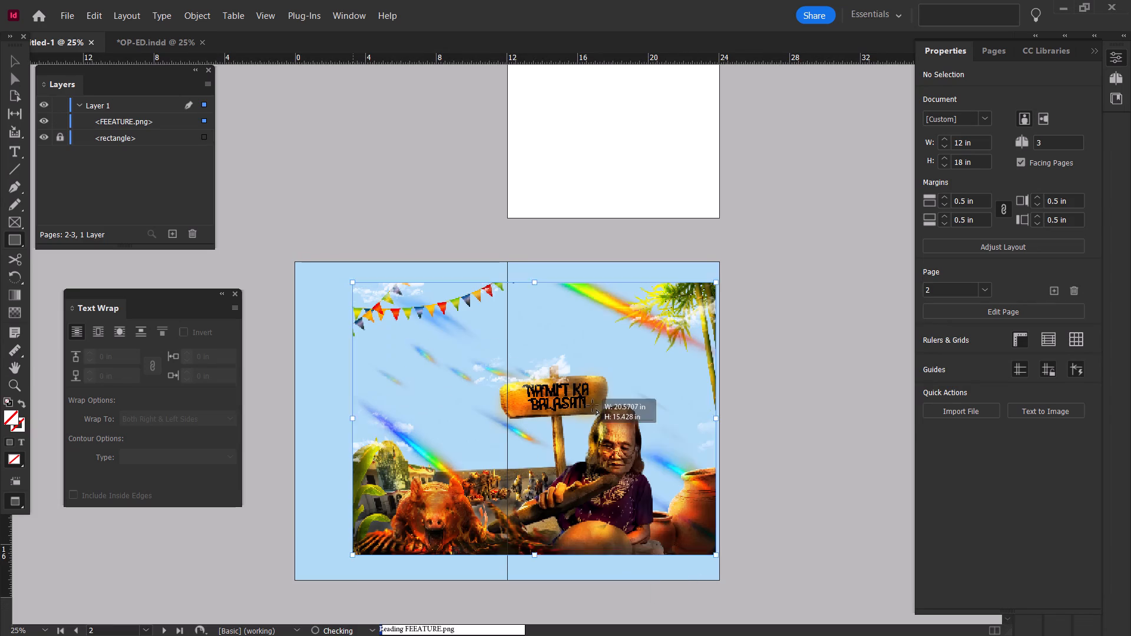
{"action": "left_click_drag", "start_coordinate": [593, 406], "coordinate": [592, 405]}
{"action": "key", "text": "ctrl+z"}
Move FEEATURE.png to the spread's upper-left corner at 0, 0 in and scale it to 24 × 18 in.
{"action": "left_click", "coordinate": [14, 59]}
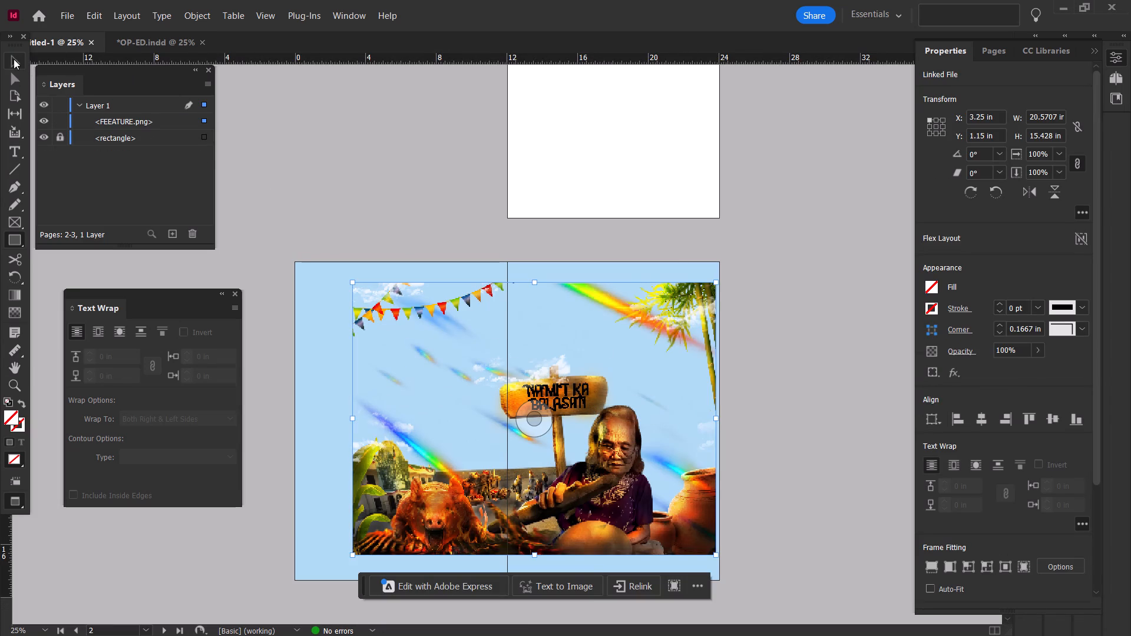
{"action": "left_click_drag", "start_coordinate": [520, 379], "coordinate": [464, 359]}
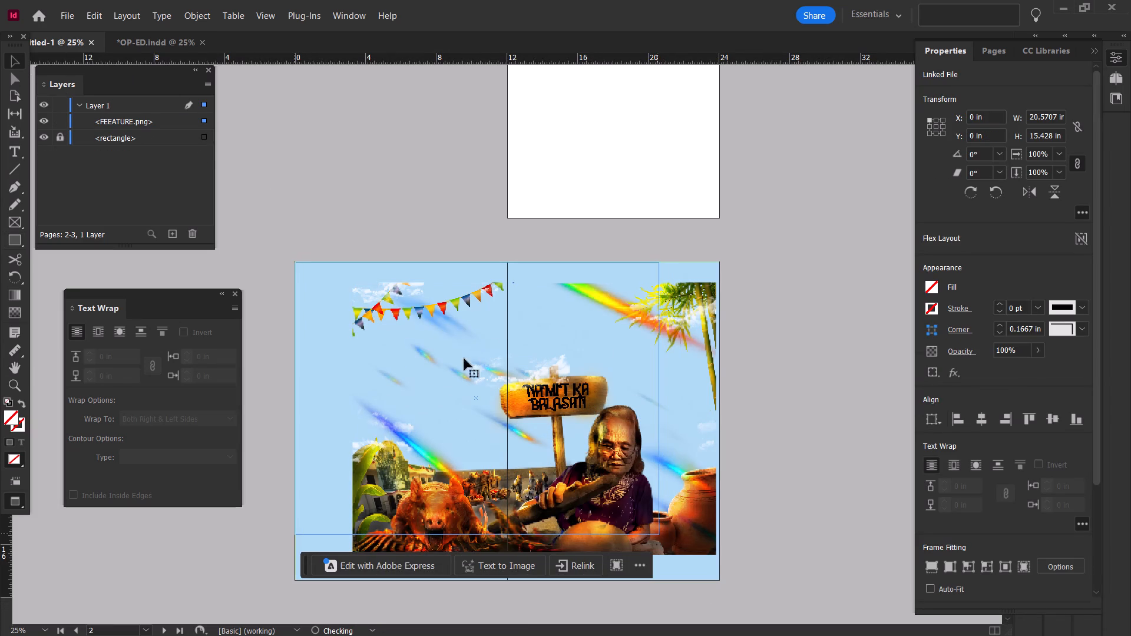
{"action": "left_click_drag", "start_coordinate": [659, 533], "coordinate": [663, 535], "text": "ctrl+shift"}
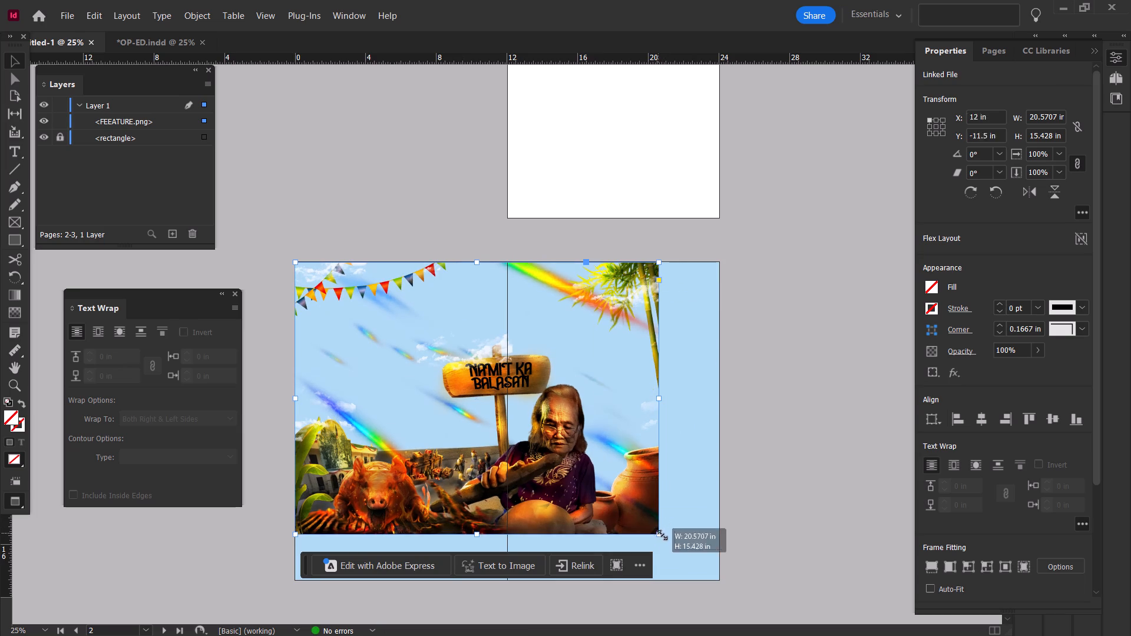
{"action": "left_click_drag", "start_coordinate": [663, 535], "coordinate": [708, 578], "text": "ctrl+shift"}
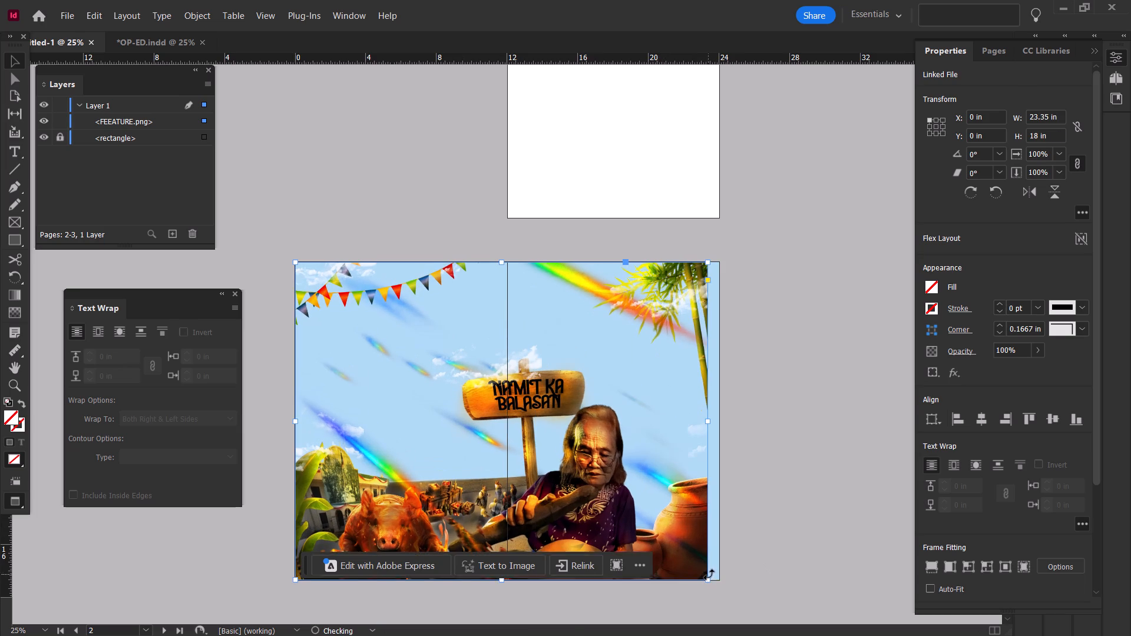
{"action": "key", "text": "ctrl+z"}
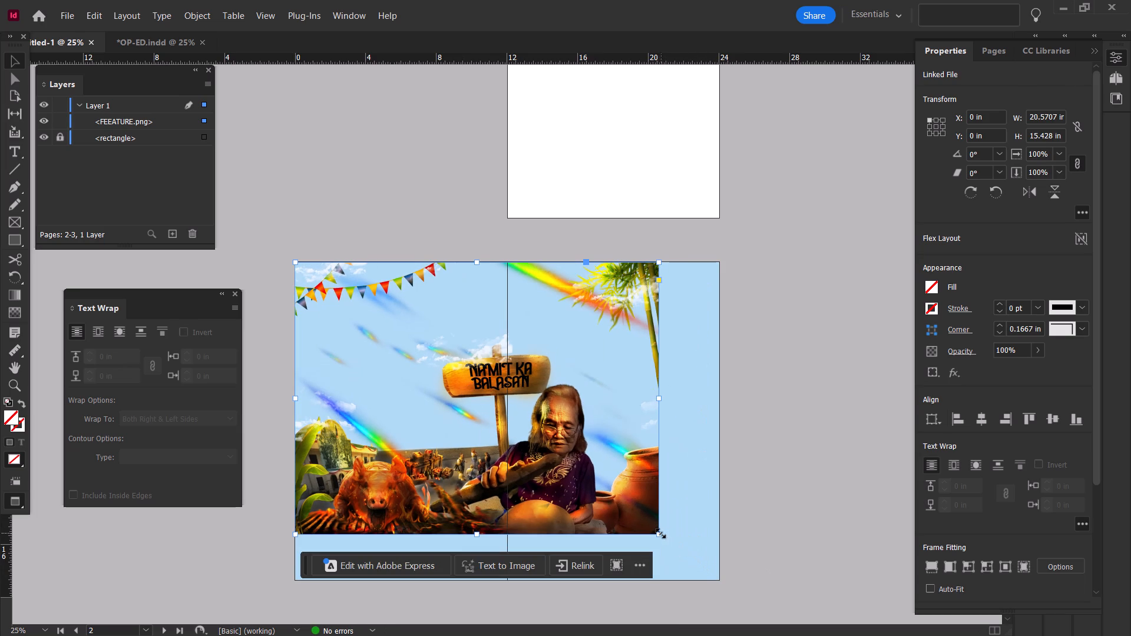
{"action": "left_click_drag", "start_coordinate": [660, 533], "coordinate": [720, 574], "text": "ctrl+shift"}
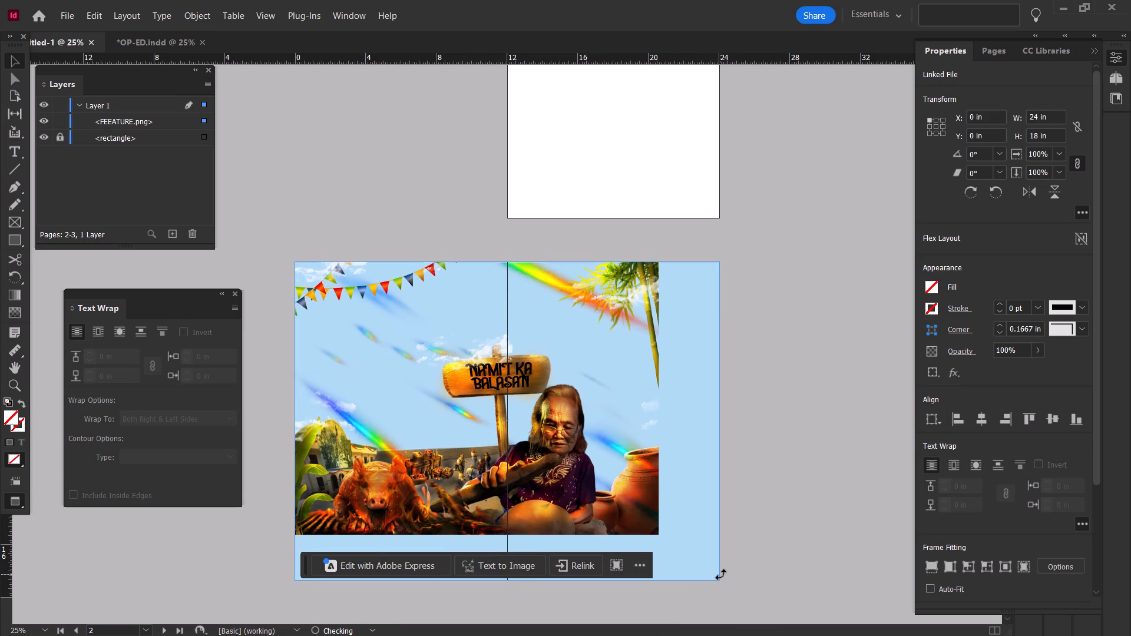
Set the display performance of FEEATURE.png to High Quality Display.
{"action": "right_click", "coordinate": [700, 536]}
{"action": "left_click", "coordinate": [799, 491]}
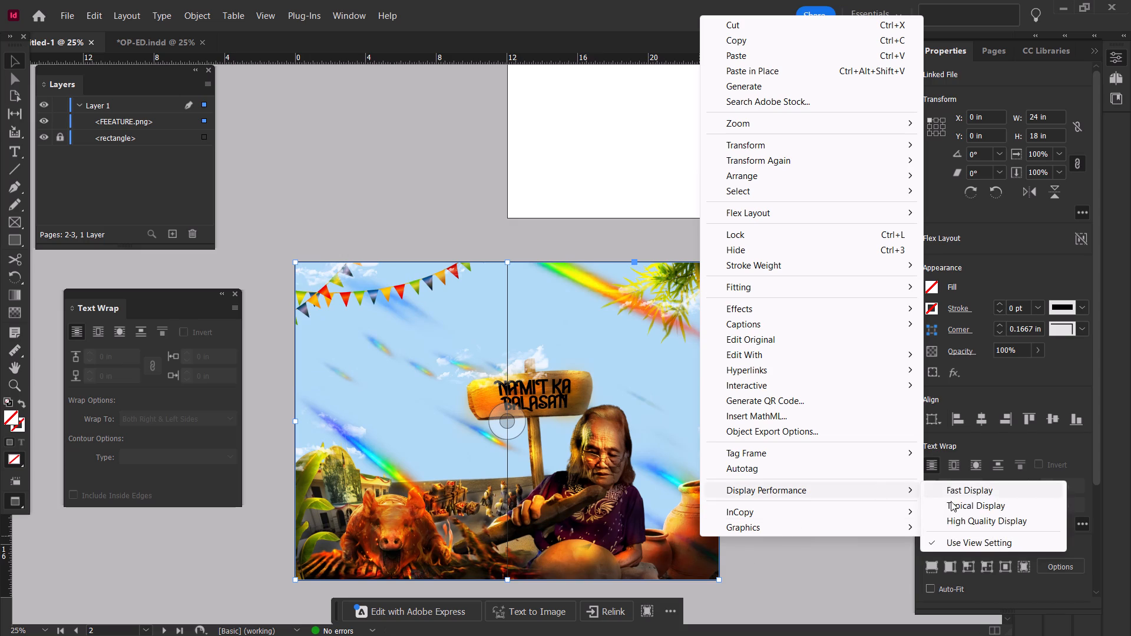
{"action": "left_click", "coordinate": [964, 519]}
Unlock the background rectangle, select it together with FEEATURE.png, and set the transparency blend space to Document RGB.
{"action": "left_click", "coordinate": [90, 11]}
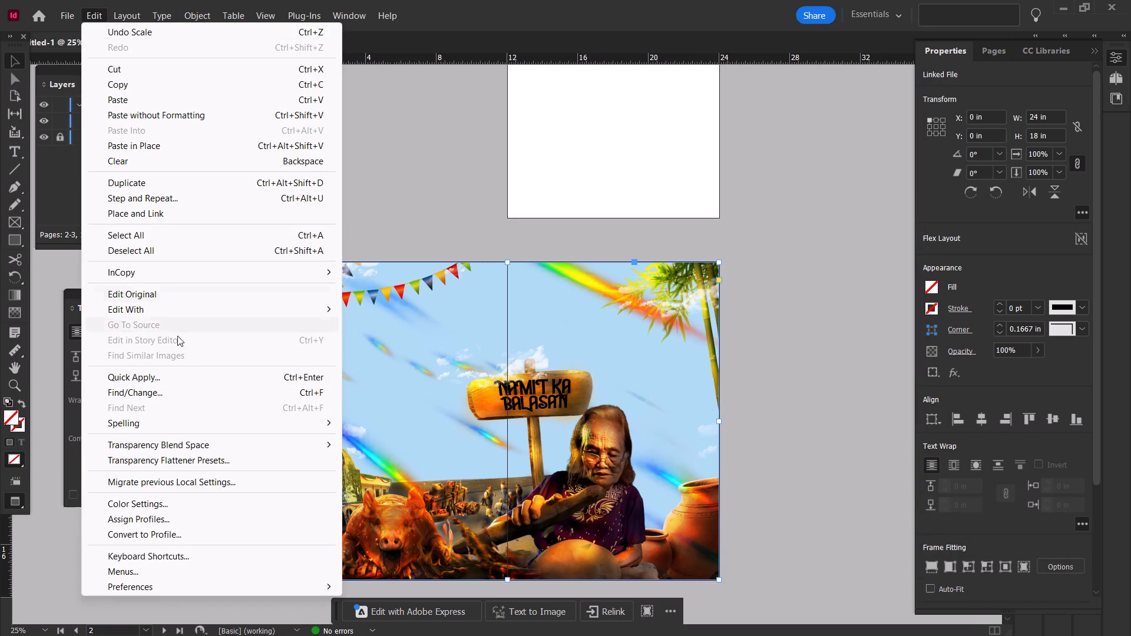
{"action": "left_click", "coordinate": [748, 321]}
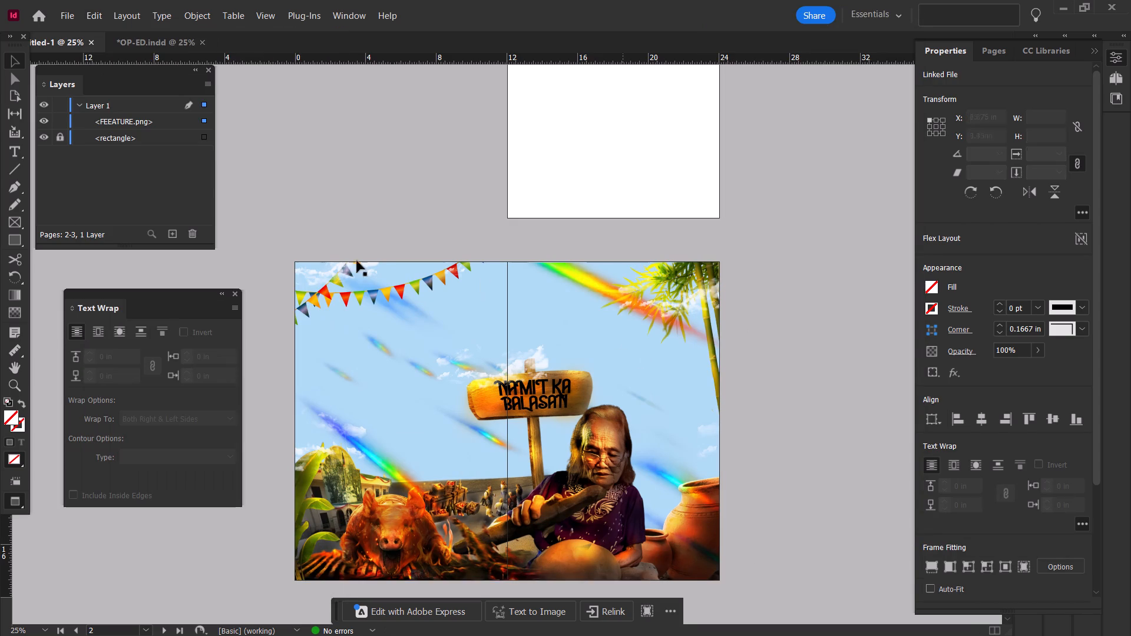
{"action": "left_click", "coordinate": [56, 134]}
{"action": "left_click_drag", "start_coordinate": [263, 181], "coordinate": [667, 442]}
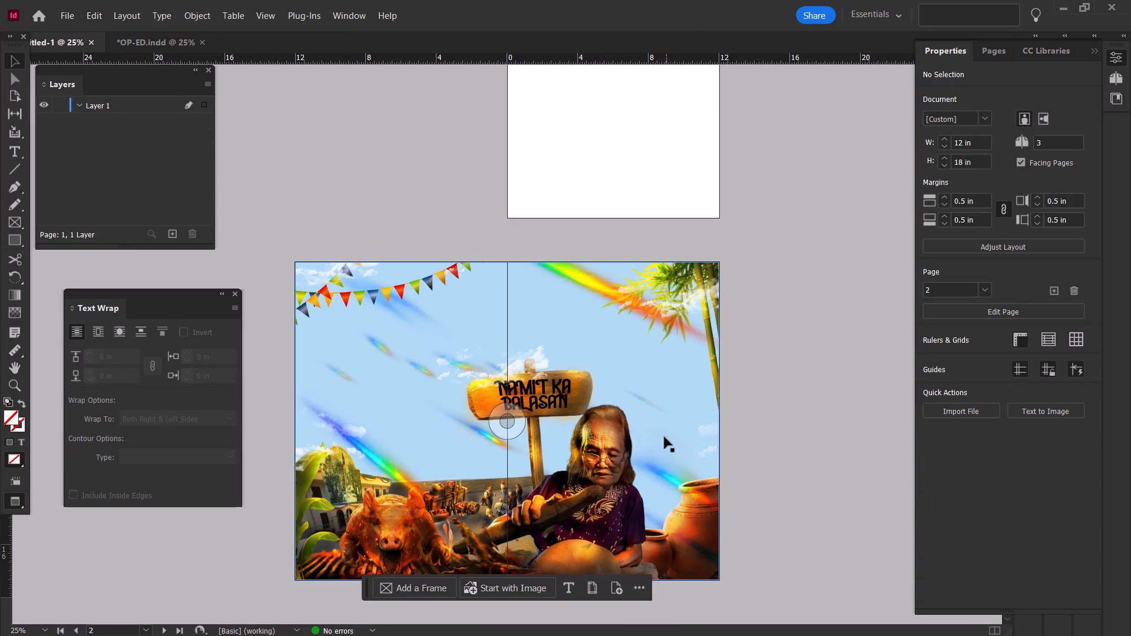
{"action": "left_click", "coordinate": [67, 9]}
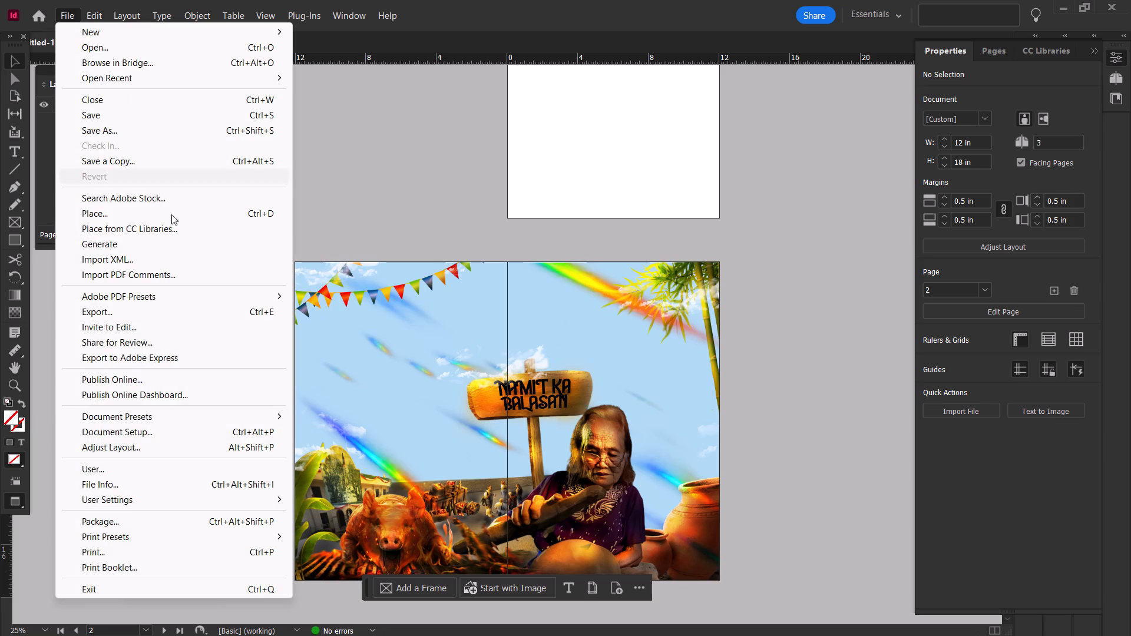
{"action": "left_click", "coordinate": [425, 310]}
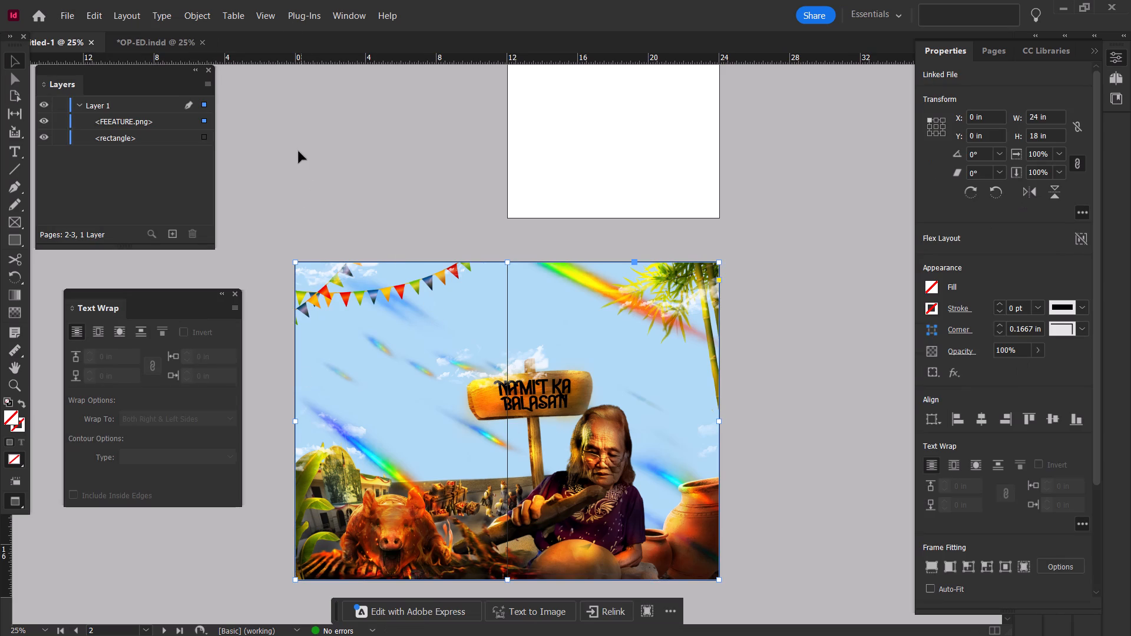
{"action": "left_click_drag", "start_coordinate": [299, 151], "coordinate": [636, 461]}
{"action": "left_click", "coordinate": [801, 314]}
{"action": "left_click_drag", "start_coordinate": [761, 302], "coordinate": [576, 412]}
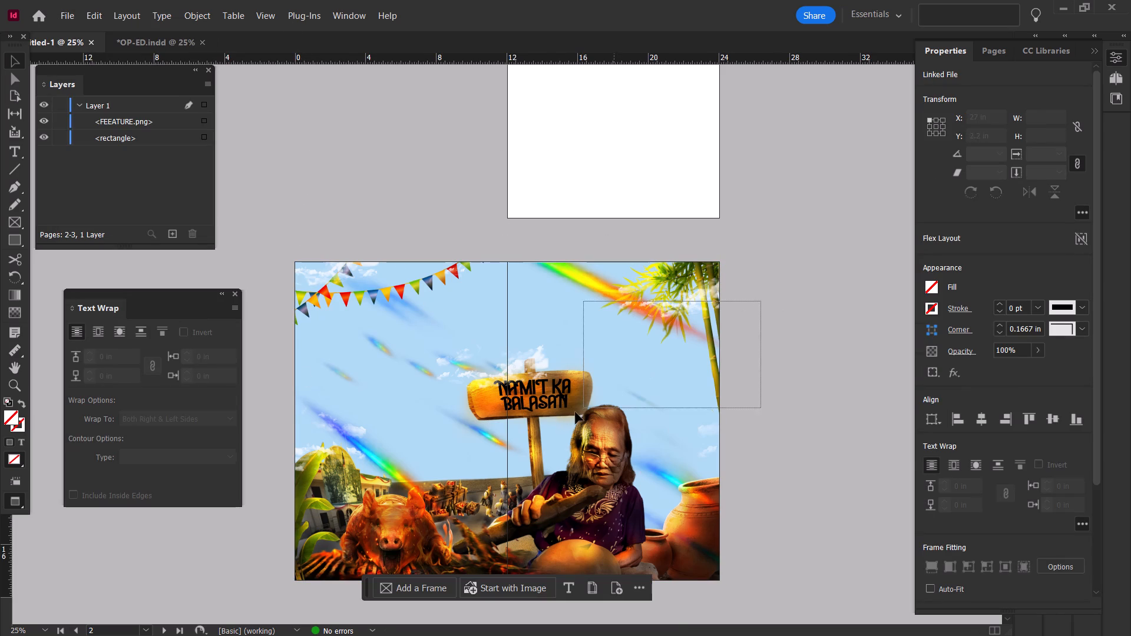
{"action": "left_click_drag", "start_coordinate": [576, 412], "coordinate": [547, 429]}
{"action": "left_click", "coordinate": [92, 14]}
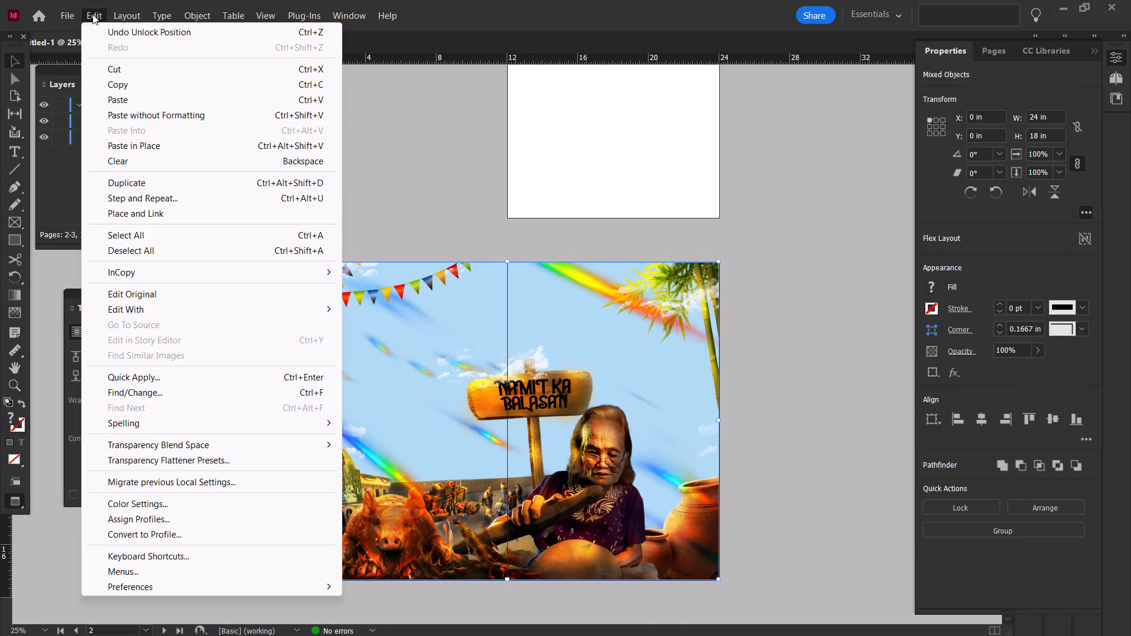
{"action": "left_click", "coordinate": [382, 444]}
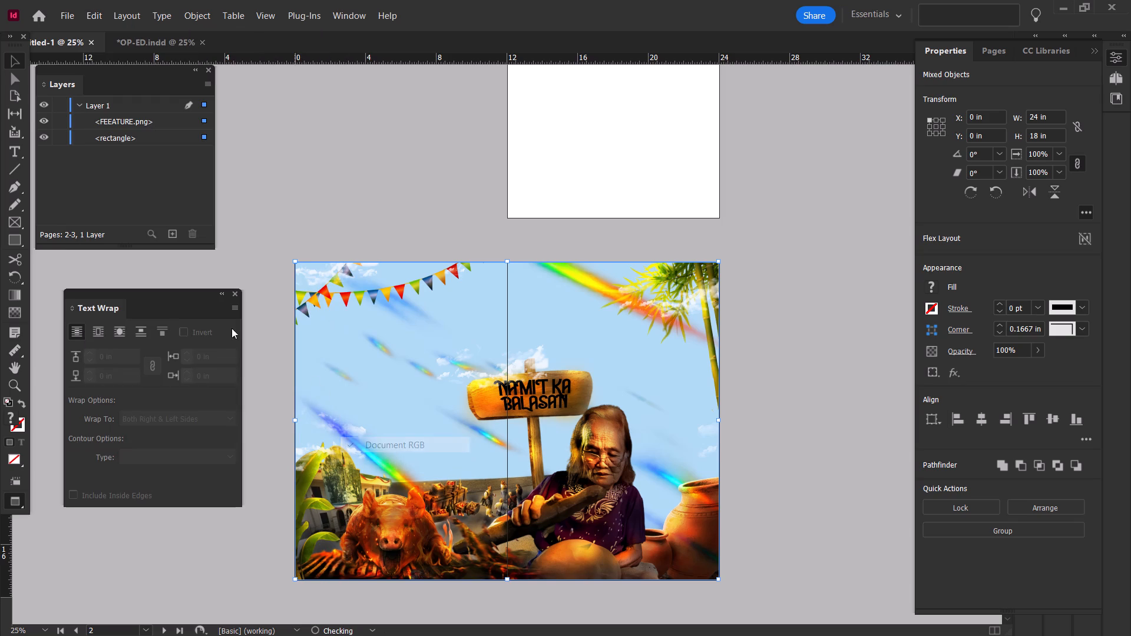
Lock the background rectangle and FEEATURE.png on Layer 1.
{"action": "left_click", "coordinate": [58, 136]}
{"action": "scroll", "coordinate": [442, 416], "scroll_direction": "up", "scroll_amount": 2, "text": "alt"}
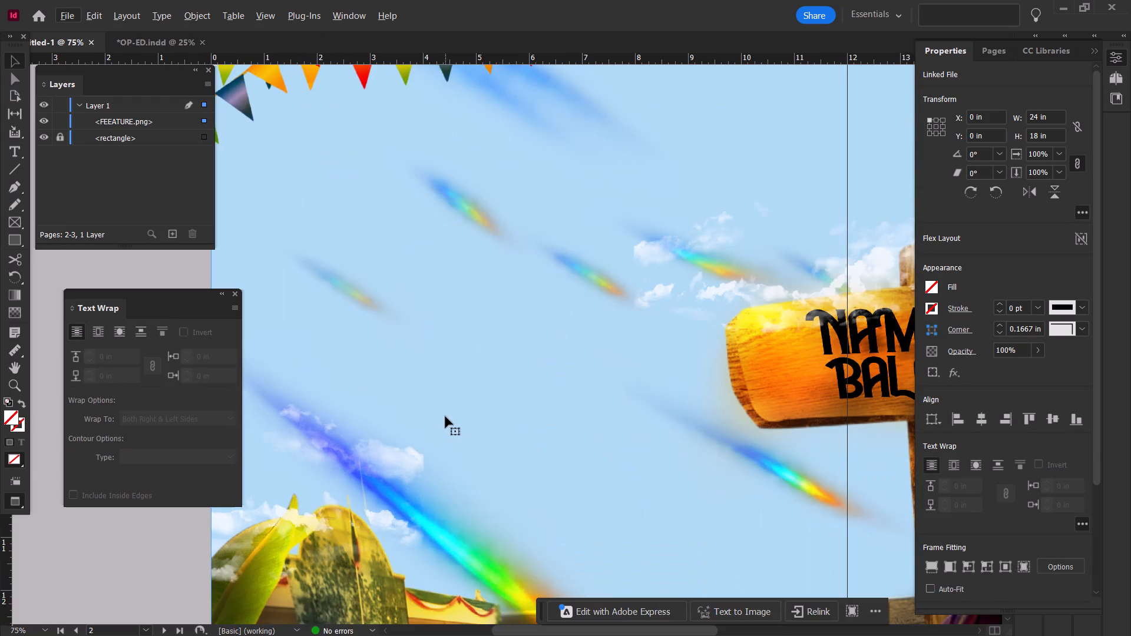
{"action": "scroll", "coordinate": [447, 416], "scroll_direction": "down", "scroll_amount": 2, "text": "alt"}
{"action": "left_click", "coordinate": [59, 122]}
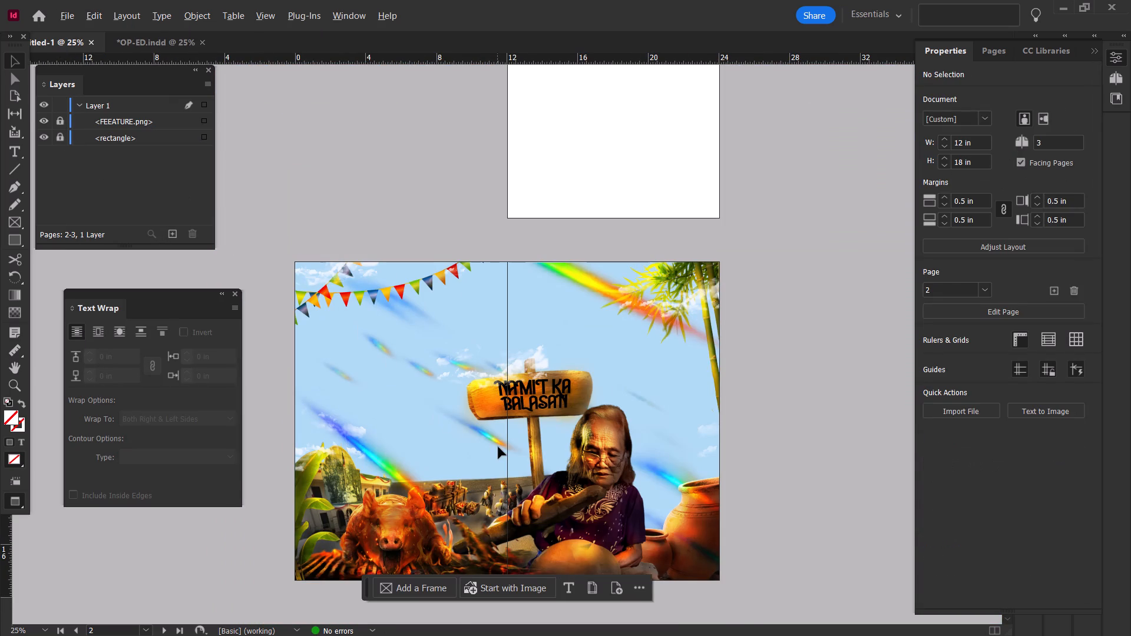
Examine the placed artwork and its background up close and across the whole spread.
{"action": "scroll", "coordinate": [498, 447], "scroll_direction": "up", "scroll_amount": 1, "text": "alt"}
{"action": "scroll", "coordinate": [501, 446], "scroll_direction": "down", "scroll_amount": 1, "text": "alt"}
{"action": "scroll", "coordinate": [618, 446], "scroll_direction": "down", "scroll_amount": 1, "text": "ctrl"}
{"action": "scroll", "coordinate": [627, 447], "scroll_direction": "up", "scroll_amount": 1, "text": "alt"}
{"action": "scroll", "coordinate": [627, 447], "scroll_direction": "down", "scroll_amount": 1, "text": "alt"}
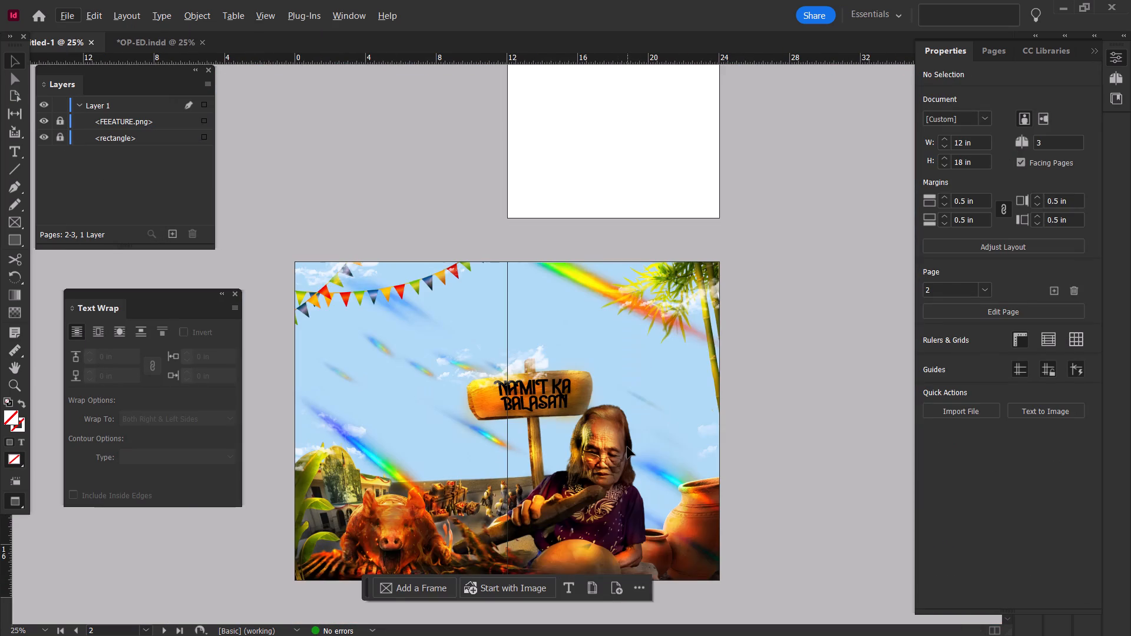
{"action": "scroll", "coordinate": [641, 473], "scroll_direction": "up", "scroll_amount": 1, "text": "alt"}
{"action": "scroll", "coordinate": [643, 473], "scroll_direction": "down", "scroll_amount": 3, "text": "ctrl"}
{"action": "scroll", "coordinate": [635, 481], "scroll_direction": "down", "scroll_amount": 1, "text": "alt"}
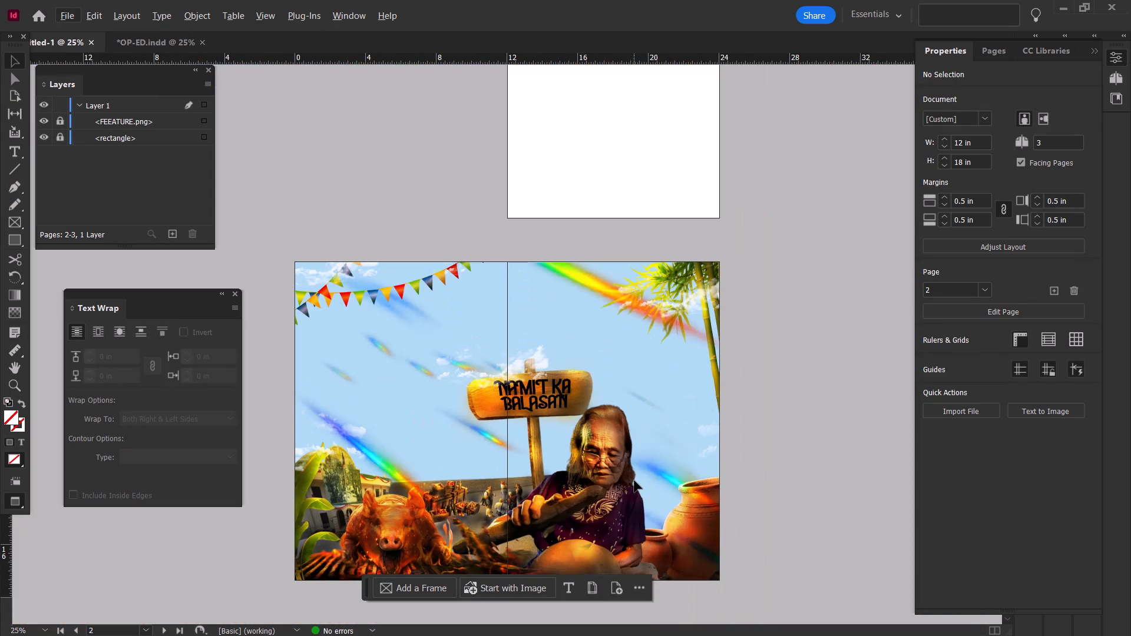
Draw an ellipse about 10.4 × 9.2 in over the woman on the spread's second page.
{"action": "left_click", "coordinate": [14, 240]}
{"action": "right_click", "coordinate": [14, 240]}
{"action": "left_click", "coordinate": [63, 272]}
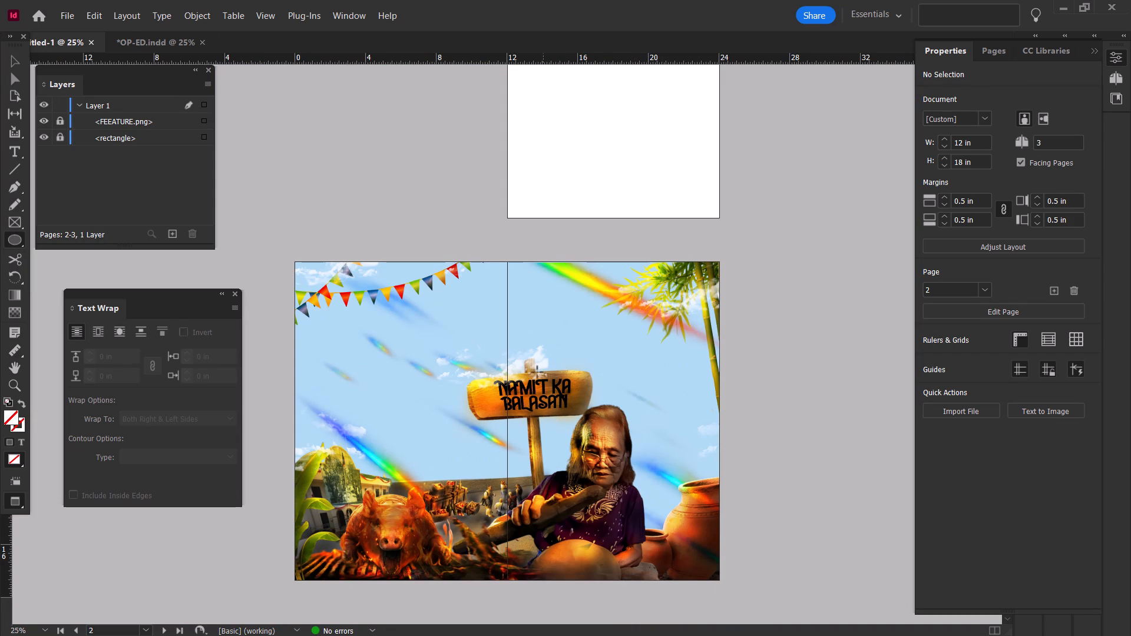
{"action": "left_click_drag", "start_coordinate": [535, 370], "coordinate": [718, 532]}
Fill the ellipse with white and add that colour as a new swatch.
{"action": "left_click", "coordinate": [930, 259]}
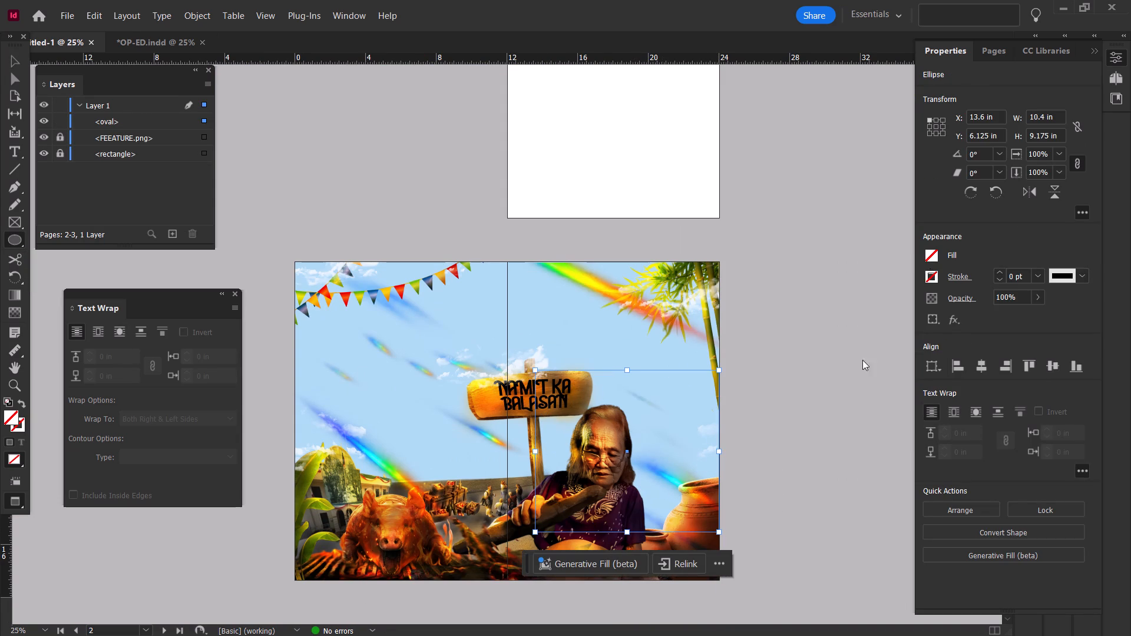
{"action": "double_click", "coordinate": [776, 285]}
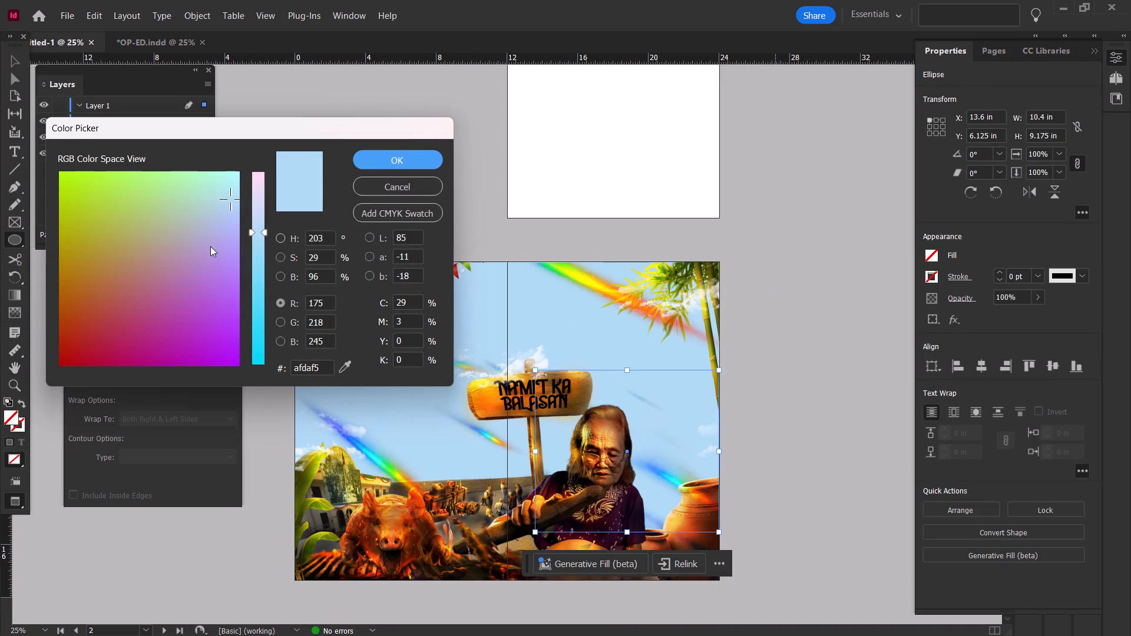
{"action": "left_click_drag", "start_coordinate": [210, 246], "coordinate": [247, 35]}
{"action": "left_click_drag", "start_coordinate": [260, 198], "coordinate": [305, 64]}
{"action": "left_click_drag", "start_coordinate": [234, 169], "coordinate": [305, 101]}
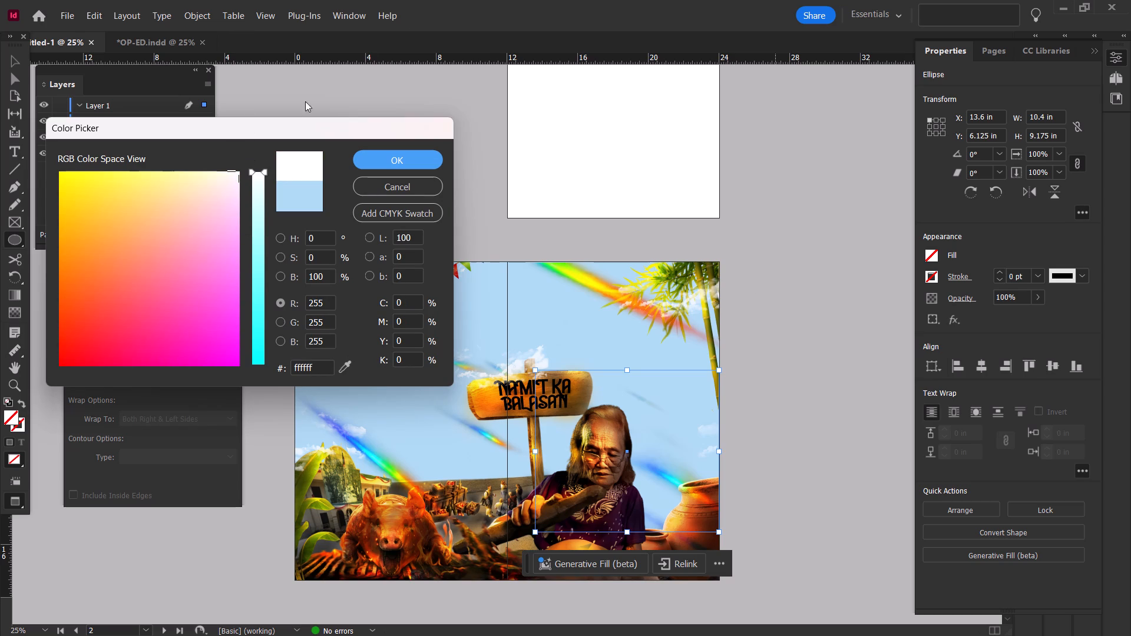
{"action": "left_click_drag", "start_coordinate": [305, 101], "coordinate": [399, 24]}
{"action": "left_click_drag", "start_coordinate": [225, 171], "coordinate": [485, 0]}
{"action": "left_click_drag", "start_coordinate": [257, 179], "coordinate": [273, 0]}
{"action": "left_click", "coordinate": [392, 150]}
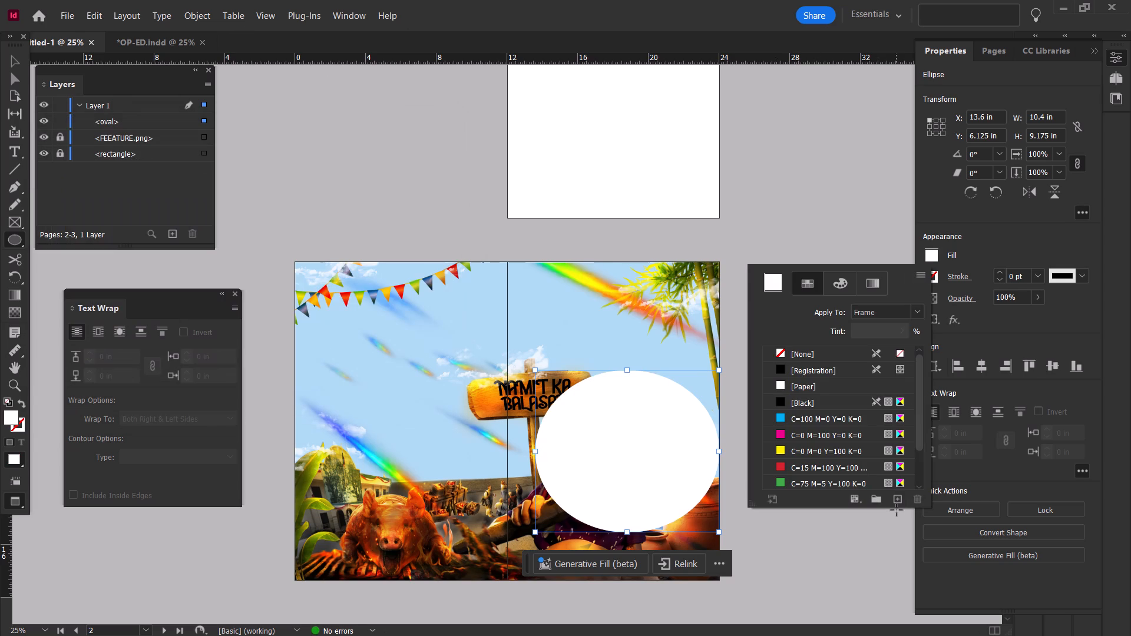
{"action": "left_click", "coordinate": [897, 502]}
{"action": "left_click_drag", "start_coordinate": [859, 485], "coordinate": [859, 402]}
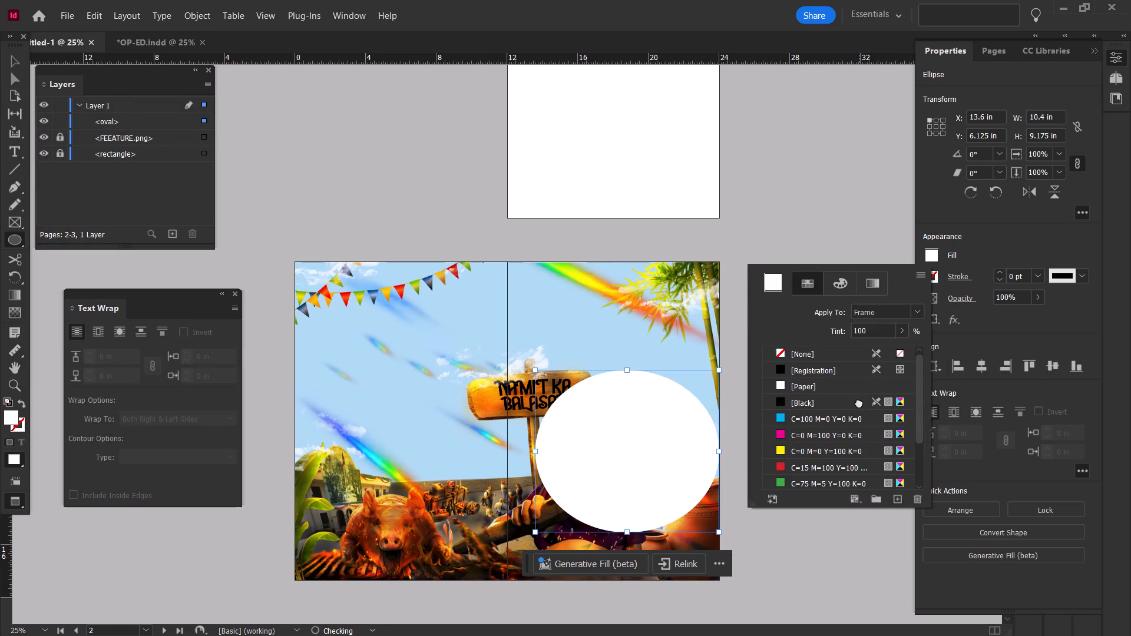
{"action": "left_click_drag", "start_coordinate": [859, 402], "coordinate": [858, 415]}
{"action": "left_click", "coordinate": [667, 414]}
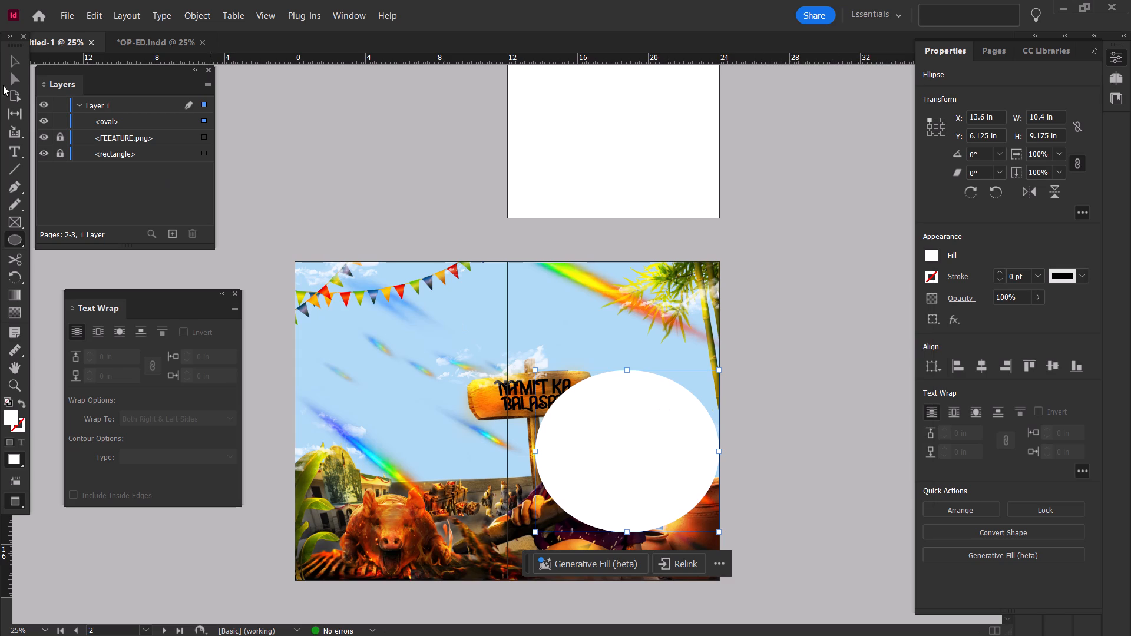
Apply a radial Gradient Feather to the white ellipse, with the gradient midpoint at about 66.8%.
{"action": "left_click", "coordinate": [8, 59]}
{"action": "right_click", "coordinate": [600, 461]}
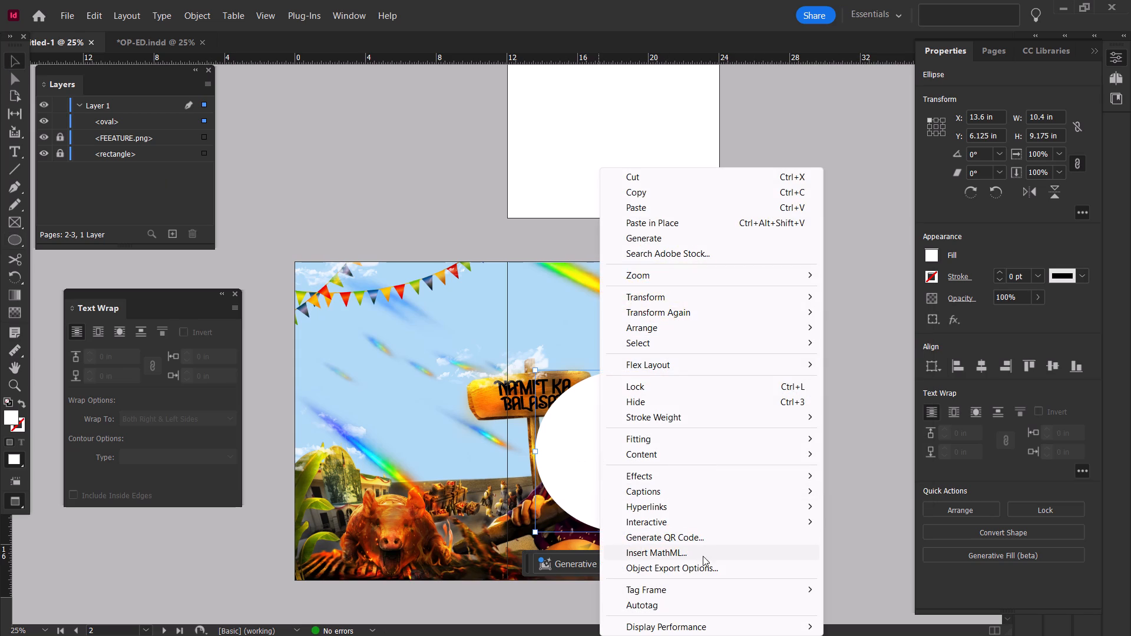
{"action": "left_click", "coordinate": [728, 476]}
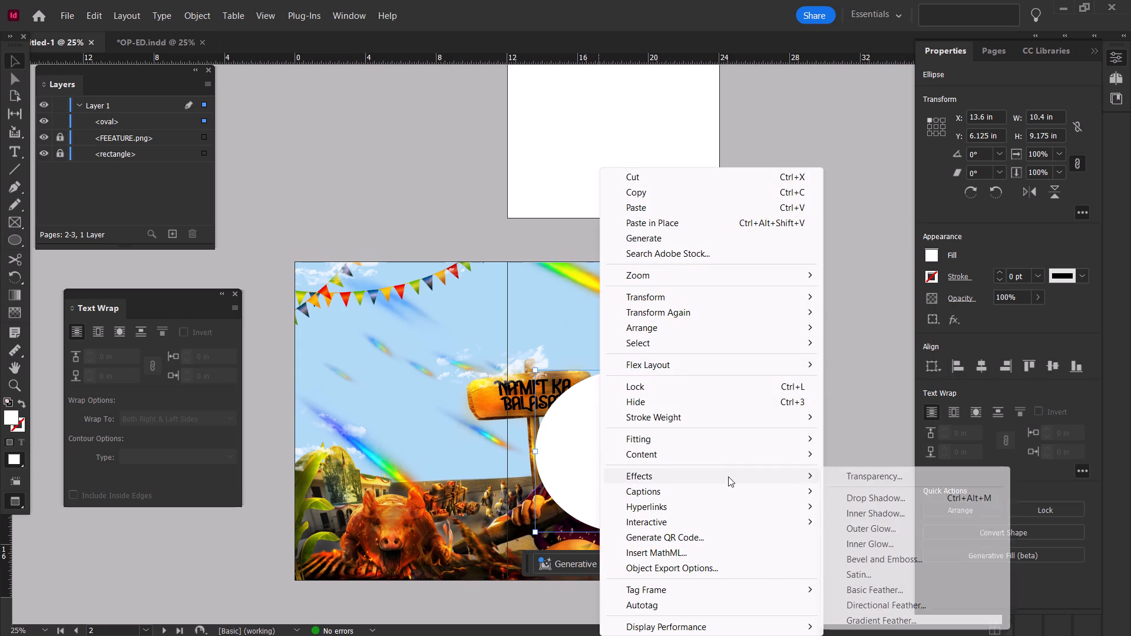
{"action": "left_click", "coordinate": [865, 616]}
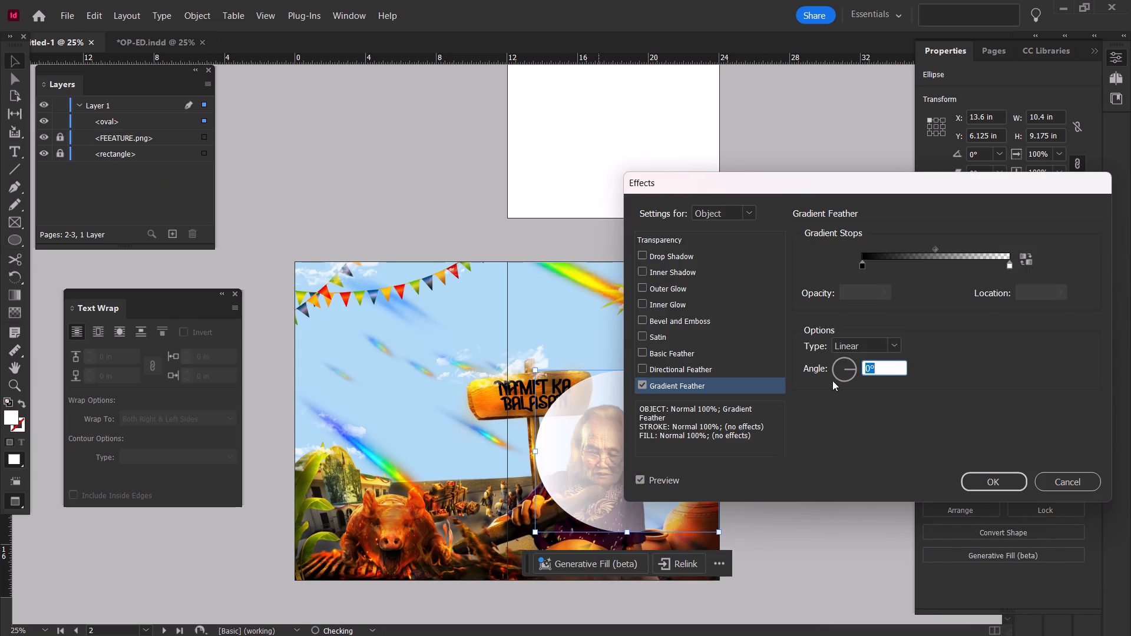
{"action": "left_click", "coordinate": [871, 344]}
{"action": "left_click", "coordinate": [868, 376]}
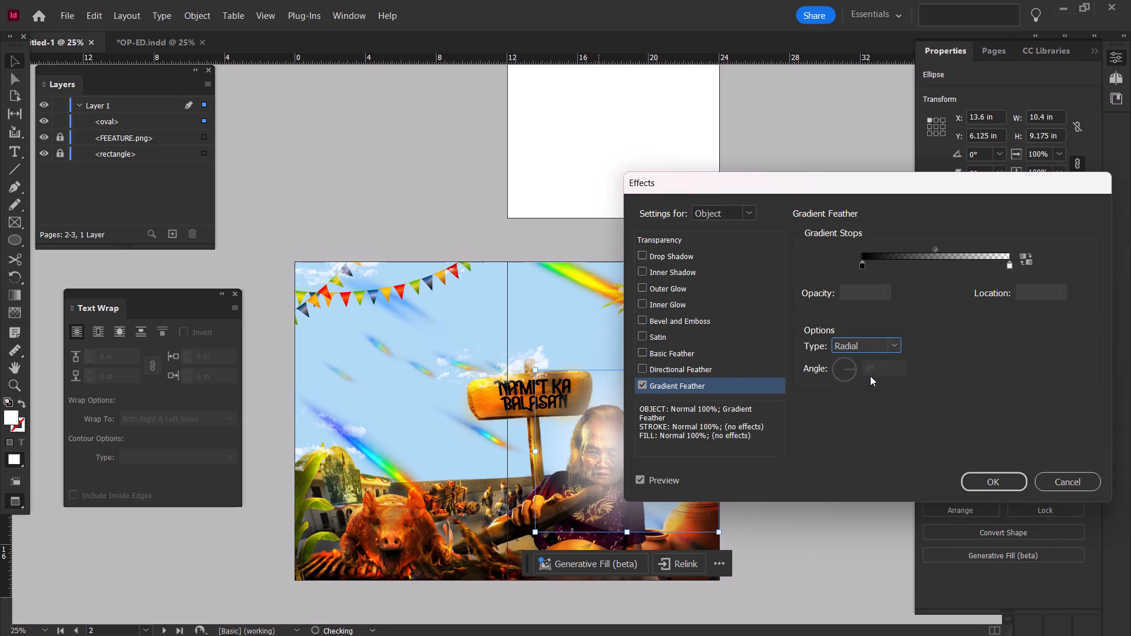
{"action": "left_click_drag", "start_coordinate": [937, 245], "coordinate": [1013, 251]}
{"action": "left_click_drag", "start_coordinate": [991, 249], "coordinate": [970, 249]}
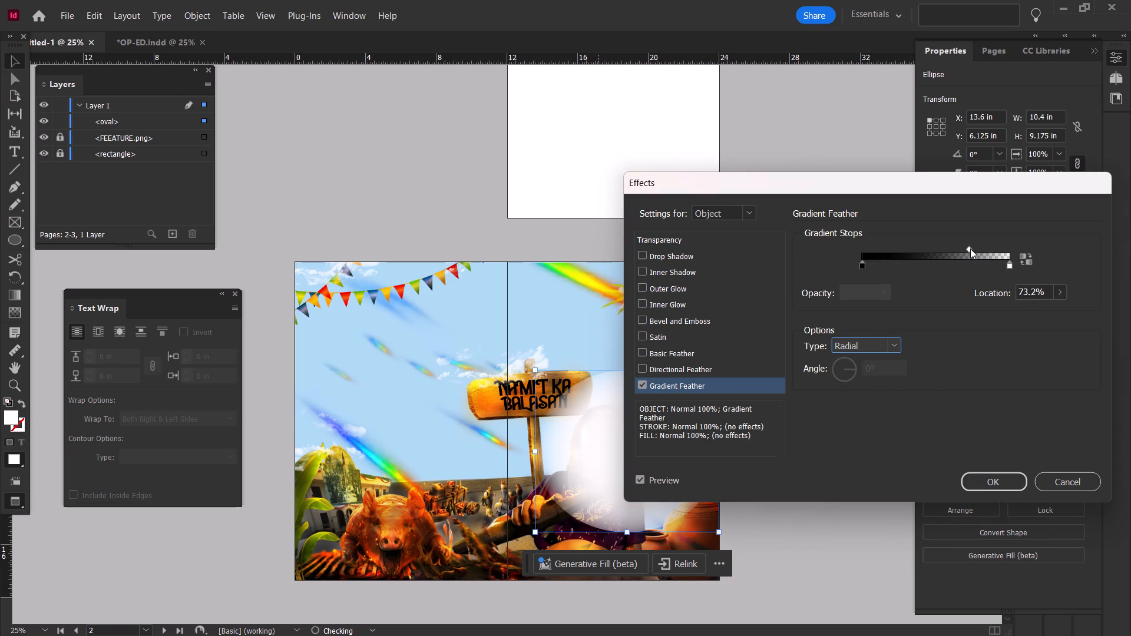
{"action": "left_click_drag", "start_coordinate": [970, 249], "coordinate": [961, 250]}
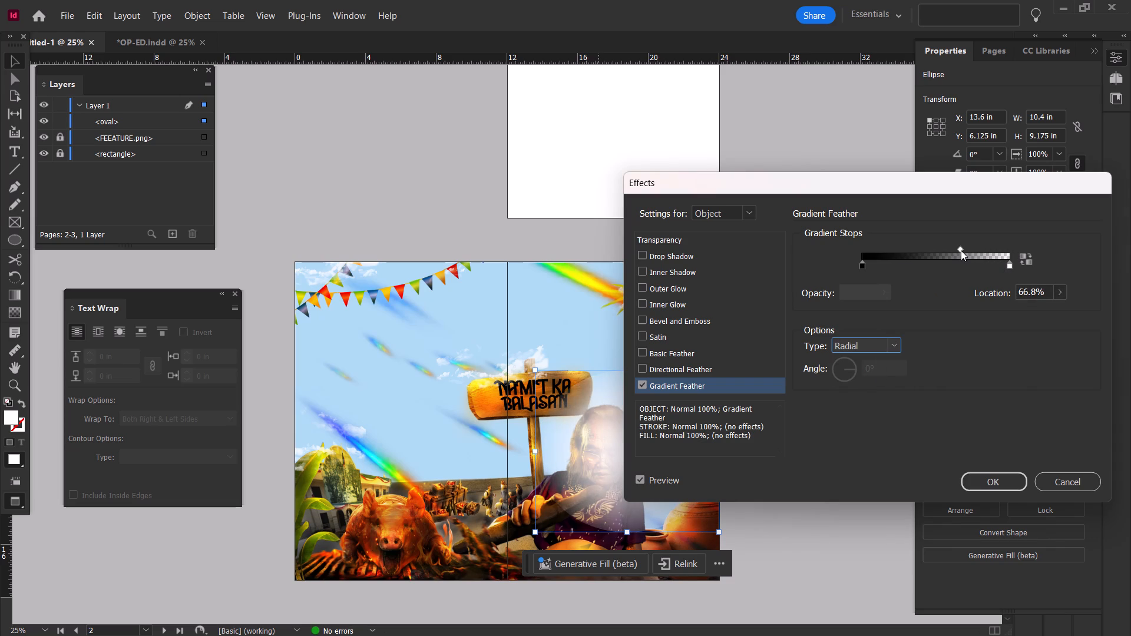
{"action": "left_click_drag", "start_coordinate": [1011, 265], "coordinate": [1040, 265]}
{"action": "left_click", "coordinate": [996, 476]}
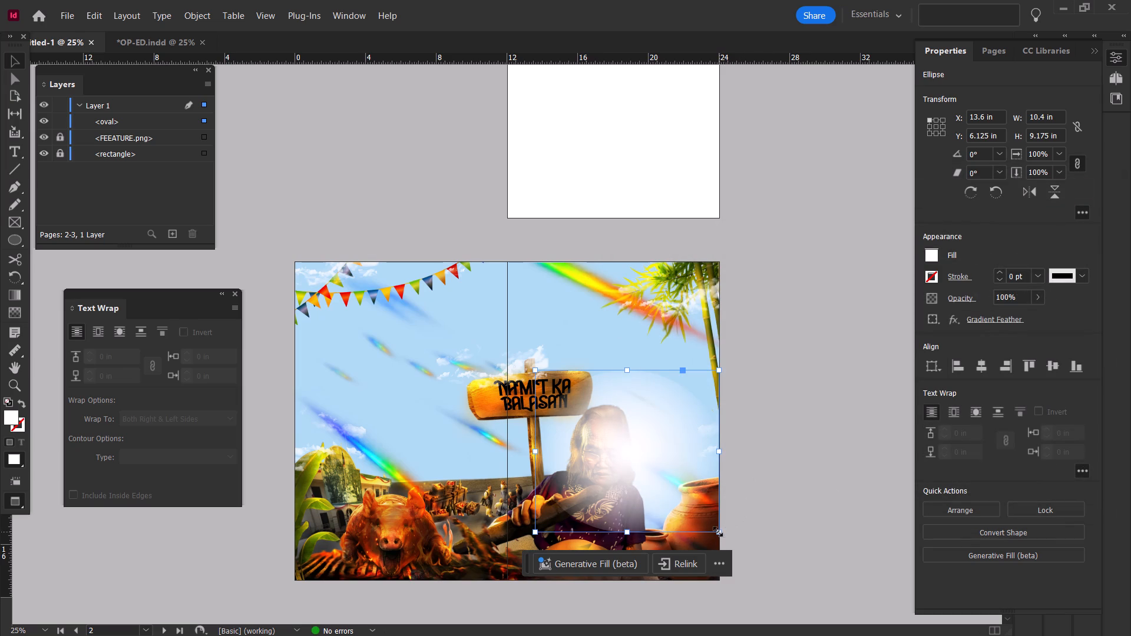
Enlarge the feathered ellipse to about 12.5 × 11 in and shift it up over the sky around the woman.
{"action": "left_click_drag", "start_coordinate": [718, 531], "coordinate": [755, 565], "text": "ctrl"}
{"action": "left_click_drag", "start_coordinate": [689, 472], "coordinate": [681, 436]}
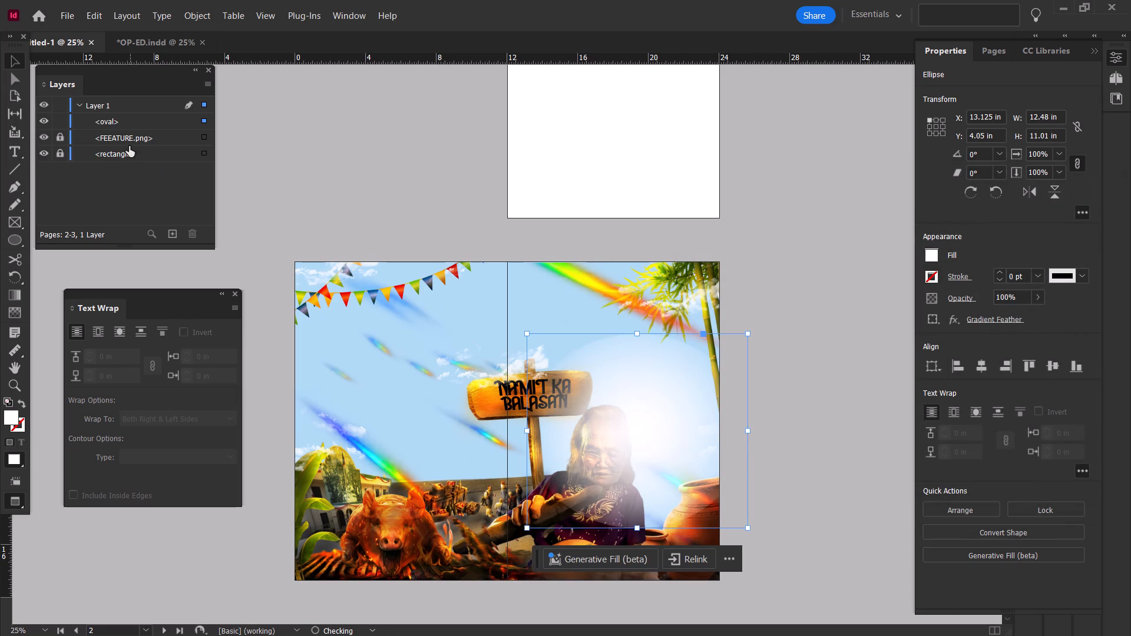
Reorder the oval in Layer 1 so it sits between FEEATURE.png and the background rectangle.
{"action": "left_click_drag", "start_coordinate": [140, 120], "coordinate": [145, 143]}
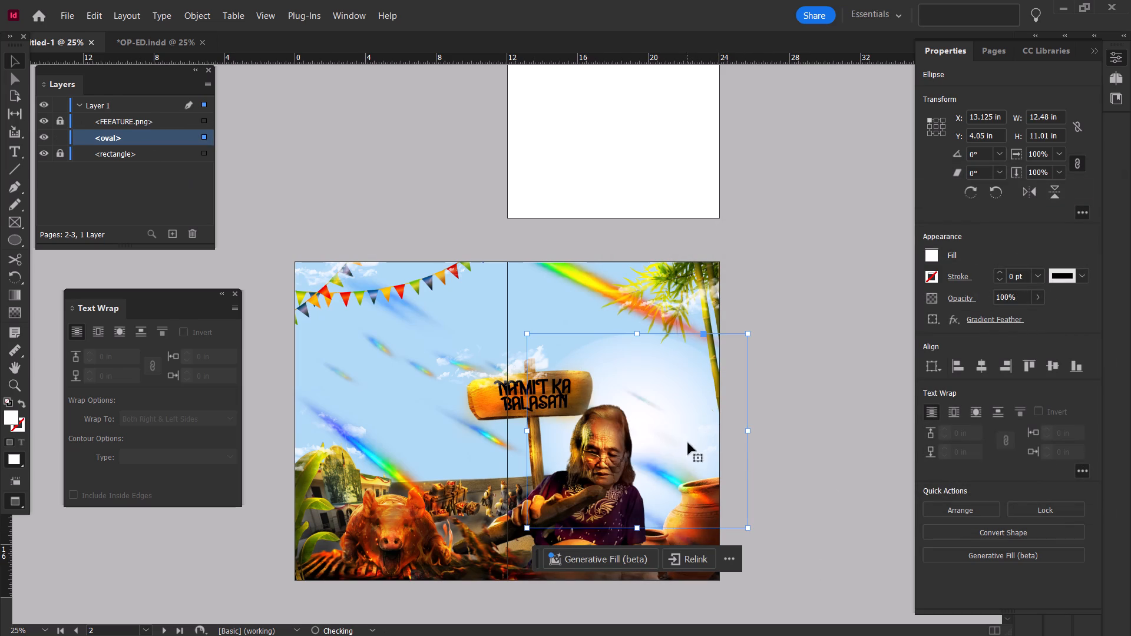
Enlarge the glow ellipse to about 19.4 × 17.1 in and place it behind the sign and the woman.
{"action": "left_click_drag", "start_coordinate": [746, 528], "coordinate": [767, 555], "text": "ctrl+shift"}
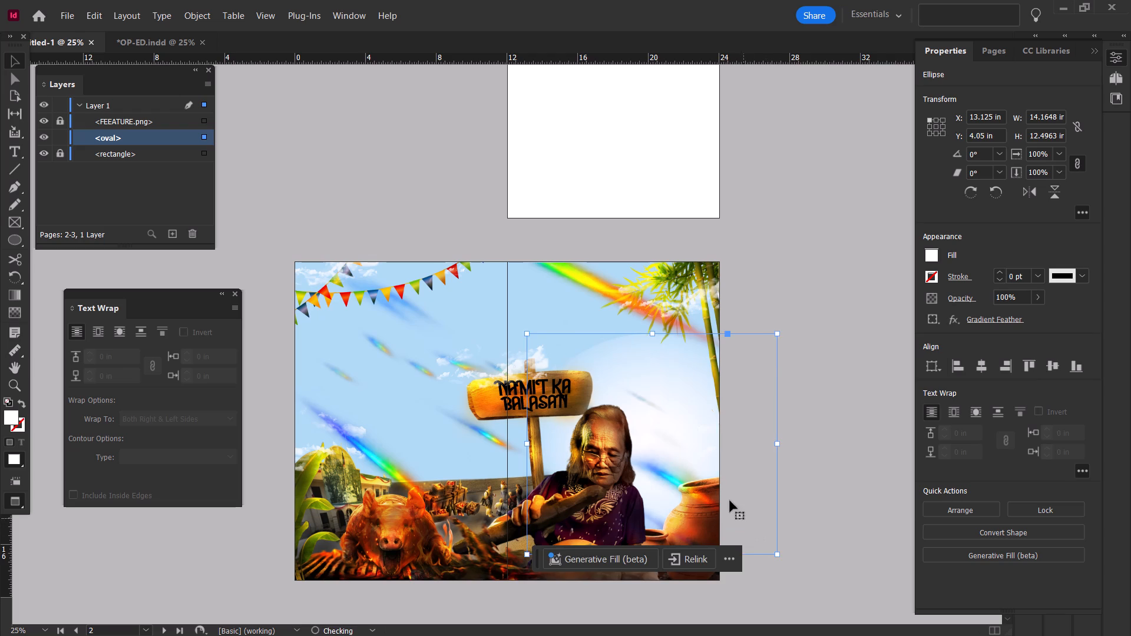
{"action": "left_click_drag", "start_coordinate": [677, 410], "coordinate": [667, 388], "text": "ctrl"}
{"action": "left_click_drag", "start_coordinate": [518, 309], "coordinate": [501, 228], "text": "ctrl+shift"}
{"action": "left_click_drag", "start_coordinate": [551, 288], "coordinate": [578, 304], "text": "ctrl"}
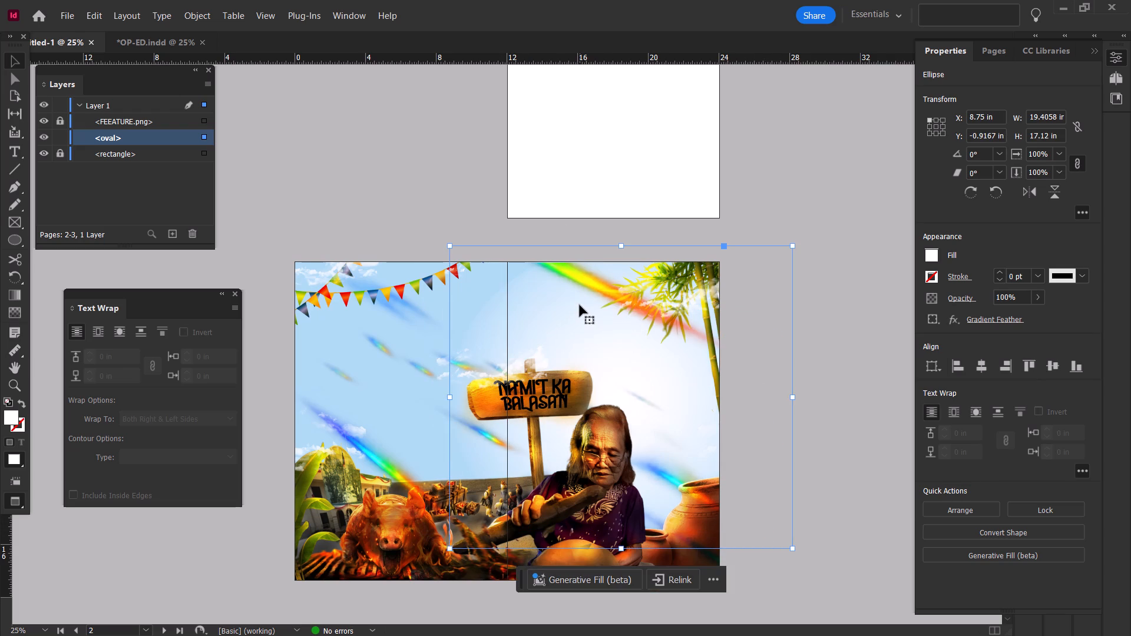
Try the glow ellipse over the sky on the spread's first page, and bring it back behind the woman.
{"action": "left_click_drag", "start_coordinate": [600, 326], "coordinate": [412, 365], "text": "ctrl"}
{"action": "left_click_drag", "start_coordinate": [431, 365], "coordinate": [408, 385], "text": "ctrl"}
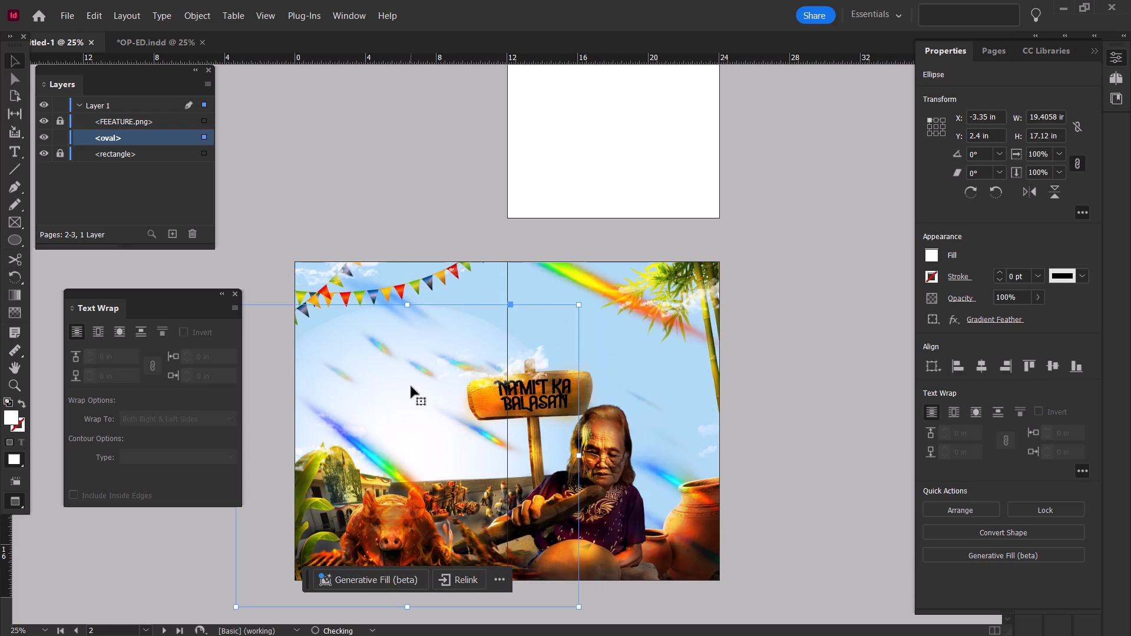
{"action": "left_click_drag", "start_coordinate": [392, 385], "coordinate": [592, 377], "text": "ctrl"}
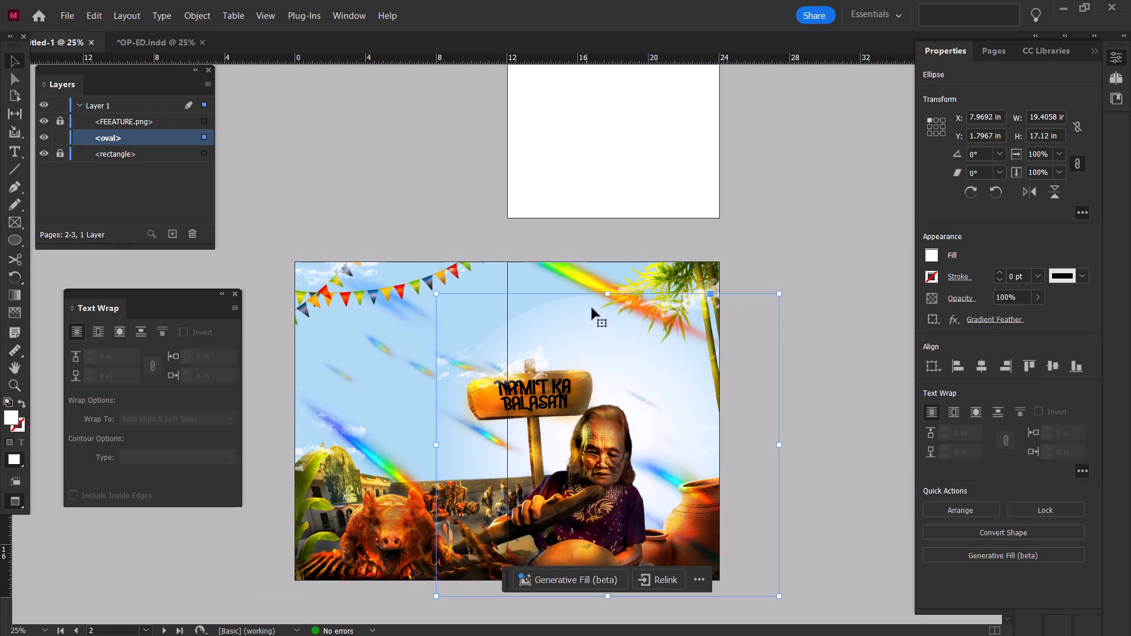
Stretch the glow ellipse to about 20.5 in high, position it near X 9.5 in, Y -1.1 in, and deselect it.
{"action": "left_click_drag", "start_coordinate": [608, 293], "coordinate": [623, 233], "text": "ctrl"}
{"action": "left_click_drag", "start_coordinate": [684, 364], "coordinate": [707, 387], "text": "ctrl"}
{"action": "left_click_drag", "start_coordinate": [686, 385], "coordinate": [692, 373], "text": "ctrl"}
{"action": "left_click", "coordinate": [808, 266], "text": "ctrl"}
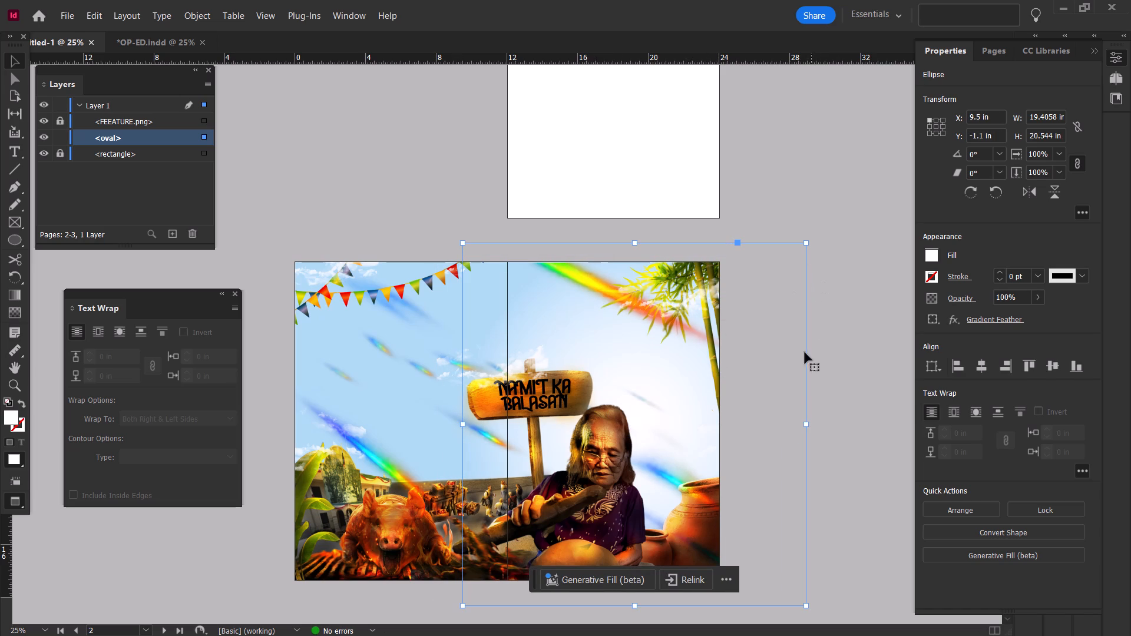
{"action": "left_click", "coordinate": [834, 398]}
Examine the spread with its new glow in full-screen presentation and at different zoom levels.
{"action": "scroll", "coordinate": [763, 425], "scroll_direction": "up", "scroll_amount": 1, "text": "alt"}
{"action": "scroll", "coordinate": [763, 425], "scroll_direction": "down", "scroll_amount": 1, "text": "alt"}
{"action": "left_click", "coordinate": [801, 435]}
{"action": "key", "text": "shift+w"}
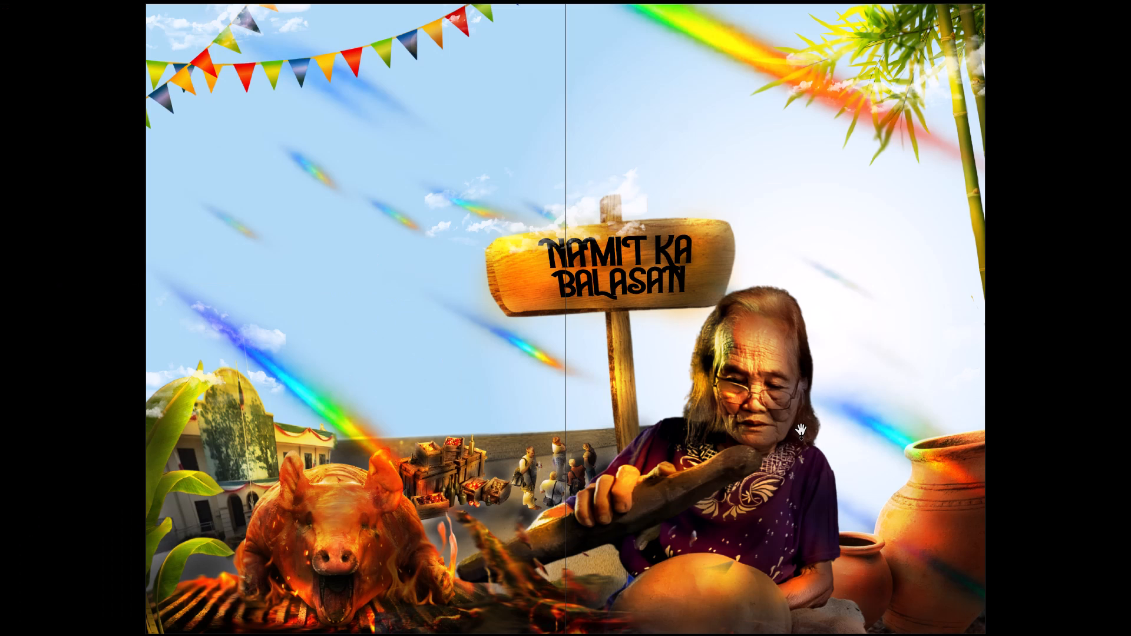
{"action": "key", "text": "shift+w"}
{"action": "key", "text": "shift+w"}
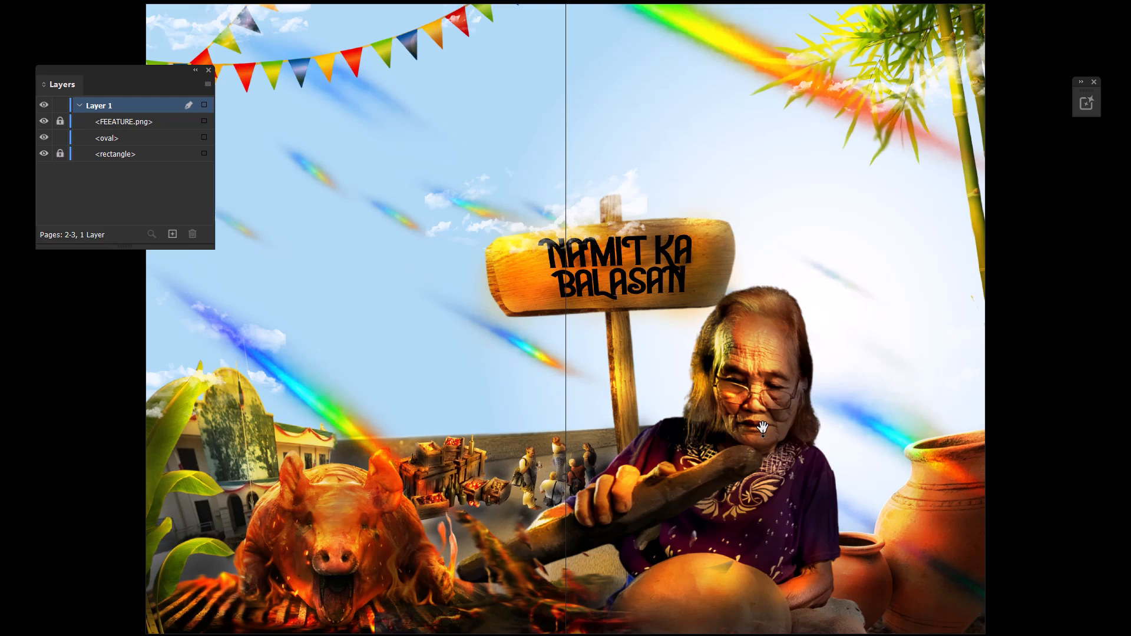
{"action": "key", "text": "shift+w"}
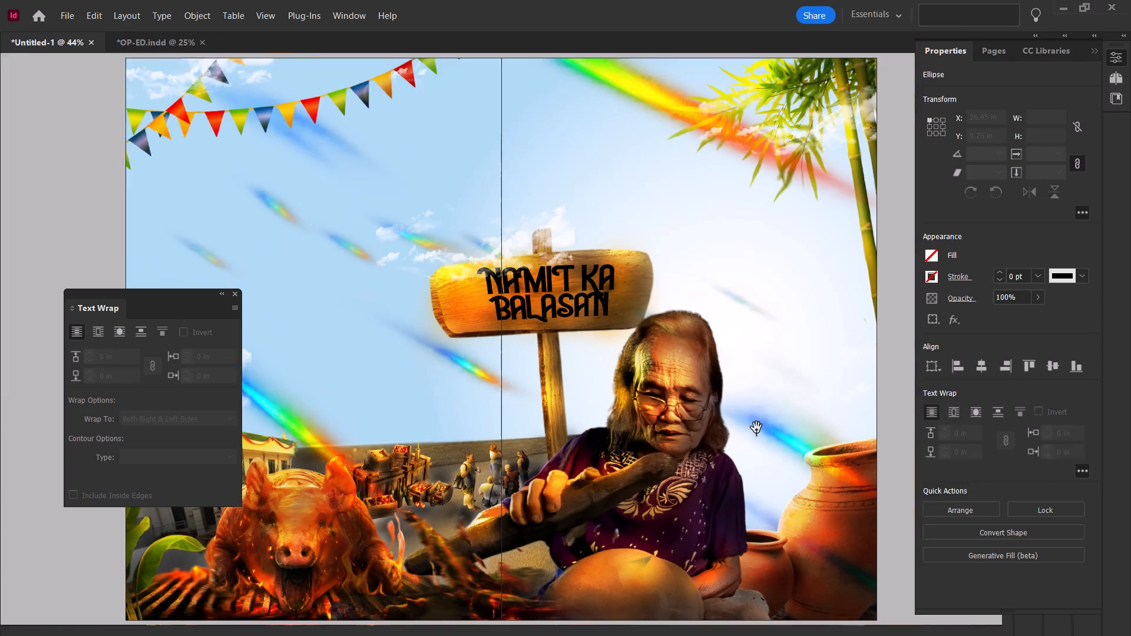
{"action": "scroll", "coordinate": [731, 423], "scroll_direction": "up", "scroll_amount": 1, "text": "ctrl"}
{"action": "scroll", "coordinate": [637, 455], "scroll_direction": "up", "scroll_amount": 2, "text": "alt"}
{"action": "scroll", "coordinate": [637, 455], "scroll_direction": "down", "scroll_amount": 2, "text": "alt"}
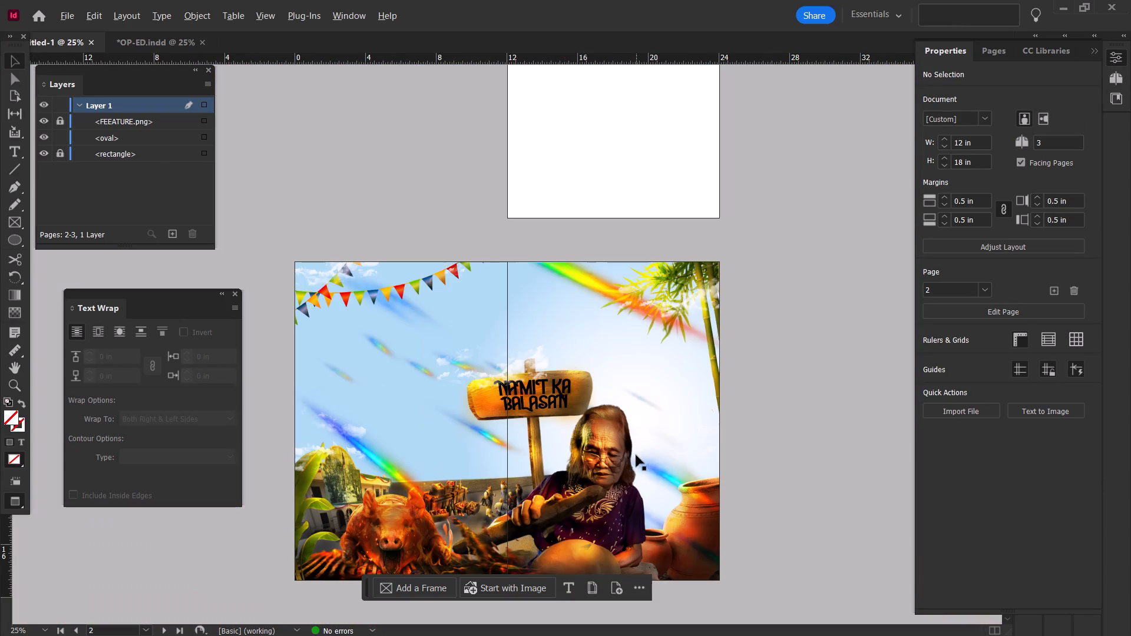
{"action": "scroll", "coordinate": [654, 465], "scroll_direction": "down", "scroll_amount": 1}
{"action": "scroll", "coordinate": [652, 473], "scroll_direction": "up", "scroll_amount": 1, "text": "alt"}
{"action": "scroll", "coordinate": [652, 473], "scroll_direction": "down", "scroll_amount": 1, "text": "alt"}
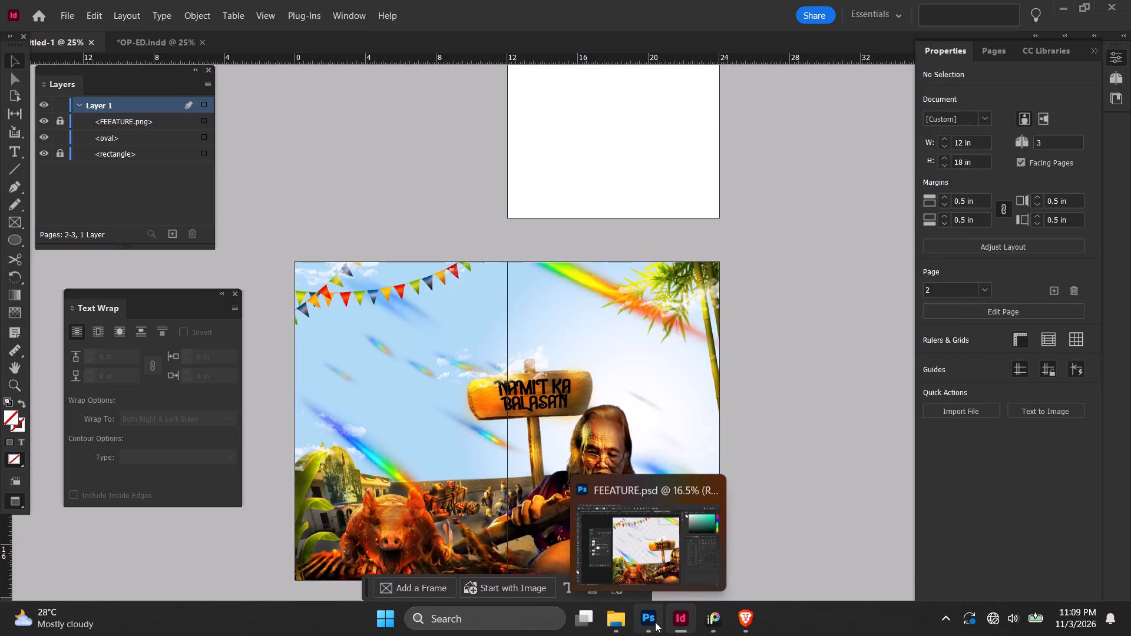
Switch to FEEATURE.psd in Photoshop and set the Brush tool to a soft round tip of about 36 px.
{"action": "left_click", "coordinate": [655, 622]}
{"action": "scroll", "coordinate": [597, 501], "scroll_direction": "down", "scroll_amount": 6, "text": "ctrl"}
{"action": "scroll", "coordinate": [611, 492], "scroll_direction": "down", "scroll_amount": 2, "text": "alt"}
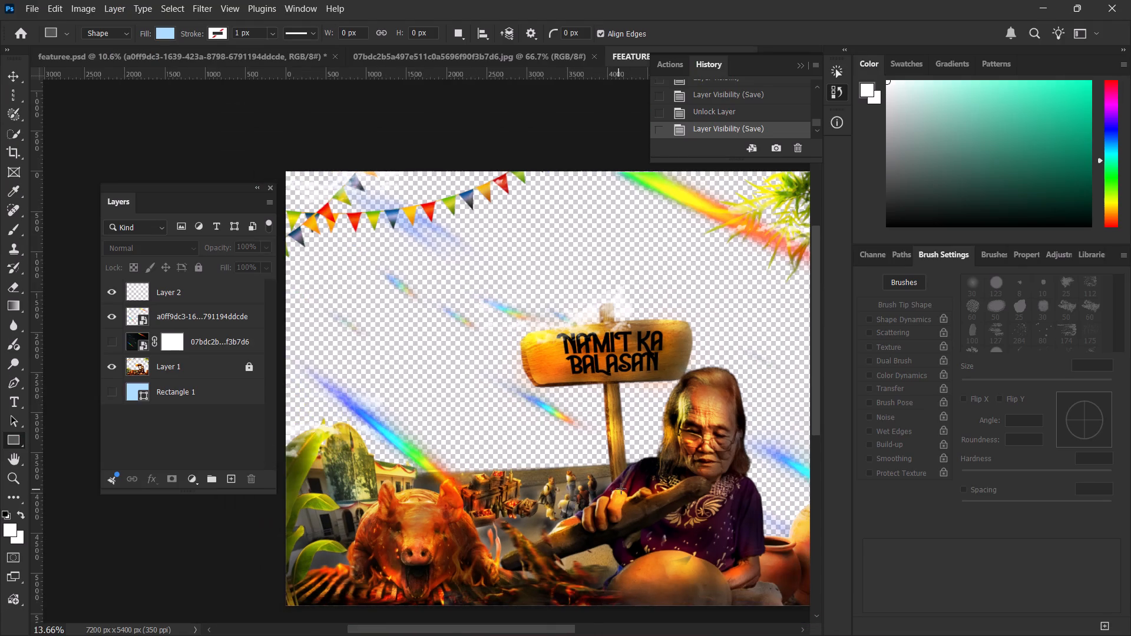
{"action": "scroll", "coordinate": [654, 486], "scroll_direction": "down", "scroll_amount": 10, "text": "ctrl"}
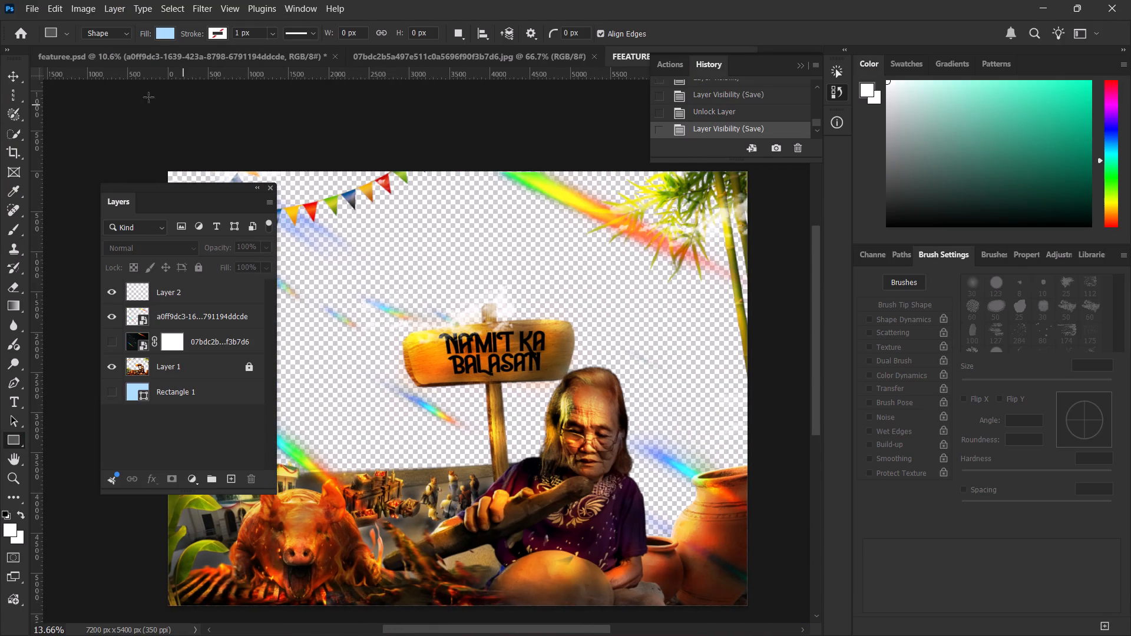
{"action": "left_click", "coordinate": [9, 221]}
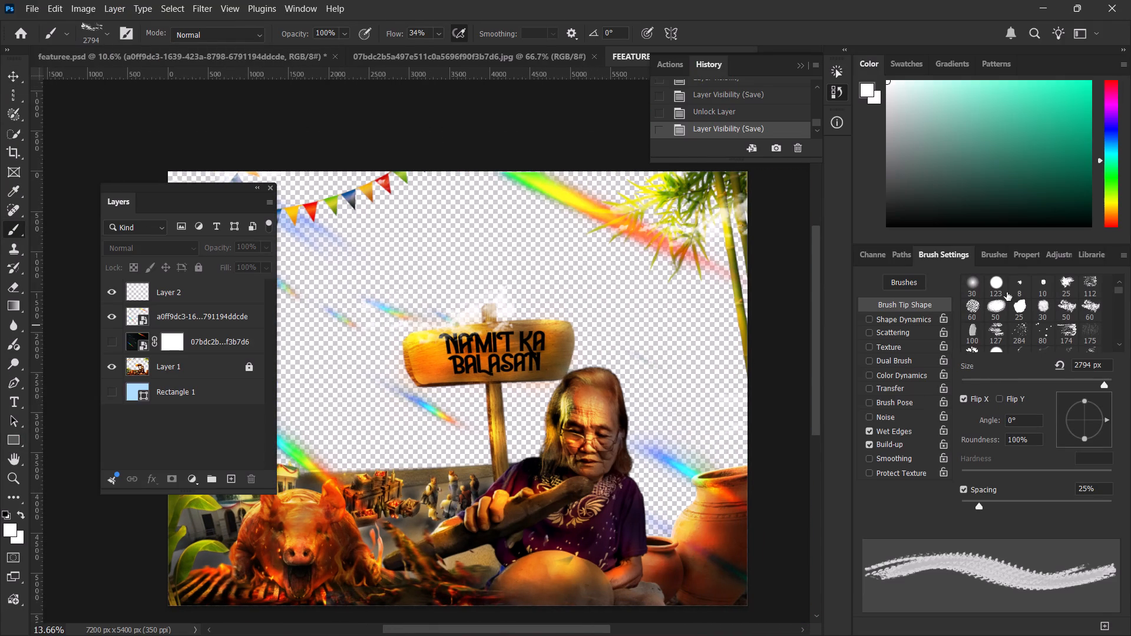
{"action": "left_click", "coordinate": [982, 287]}
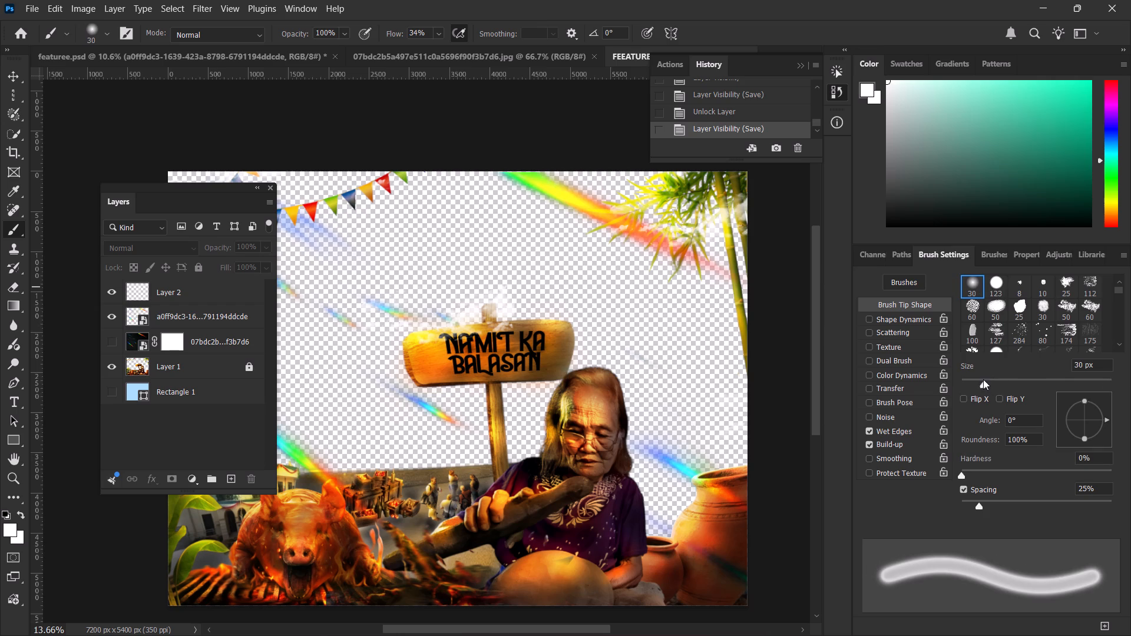
{"action": "left_click_drag", "start_coordinate": [985, 378], "coordinate": [1016, 372]}
{"action": "left_click_drag", "start_coordinate": [1019, 381], "coordinate": [988, 389]}
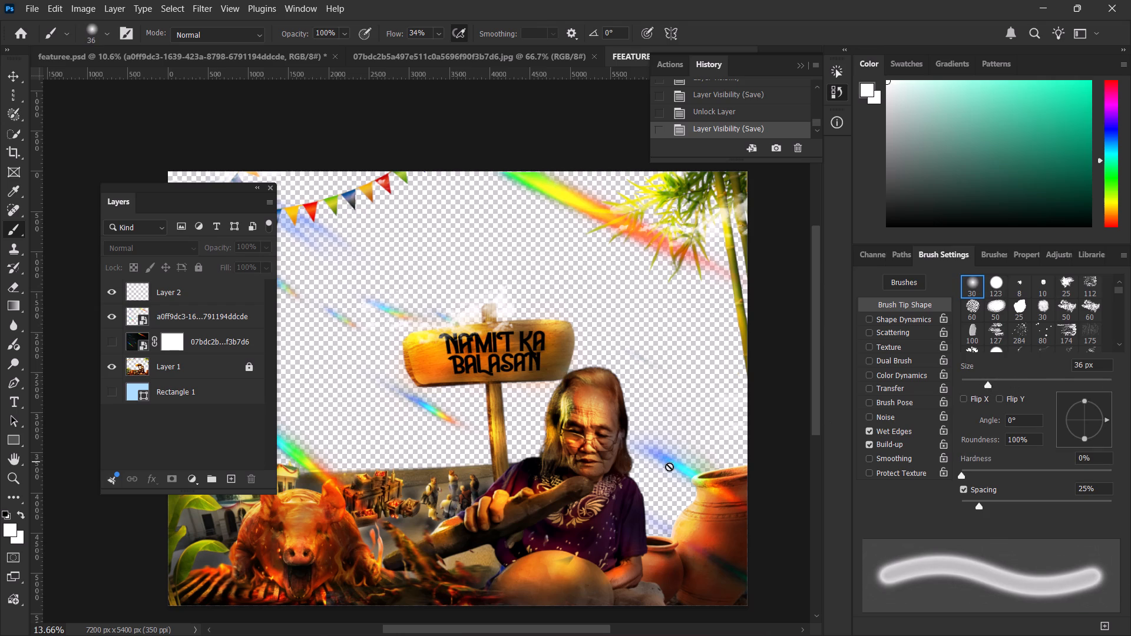
Add a new layer on top and try white brush dabs beside the woman's shoulder, undoing the last stroke.
{"action": "left_click", "coordinate": [237, 481]}
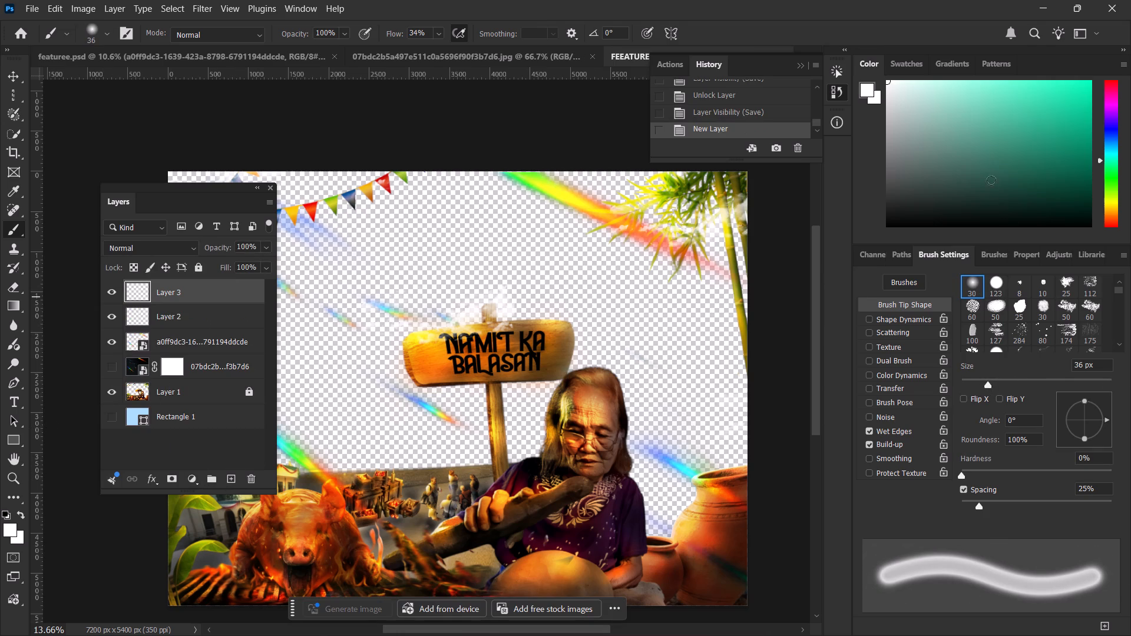
{"action": "left_click_drag", "start_coordinate": [940, 106], "coordinate": [803, 0]}
{"action": "left_click", "coordinate": [659, 480]}
{"action": "left_click_drag", "start_coordinate": [625, 478], "coordinate": [635, 479]}
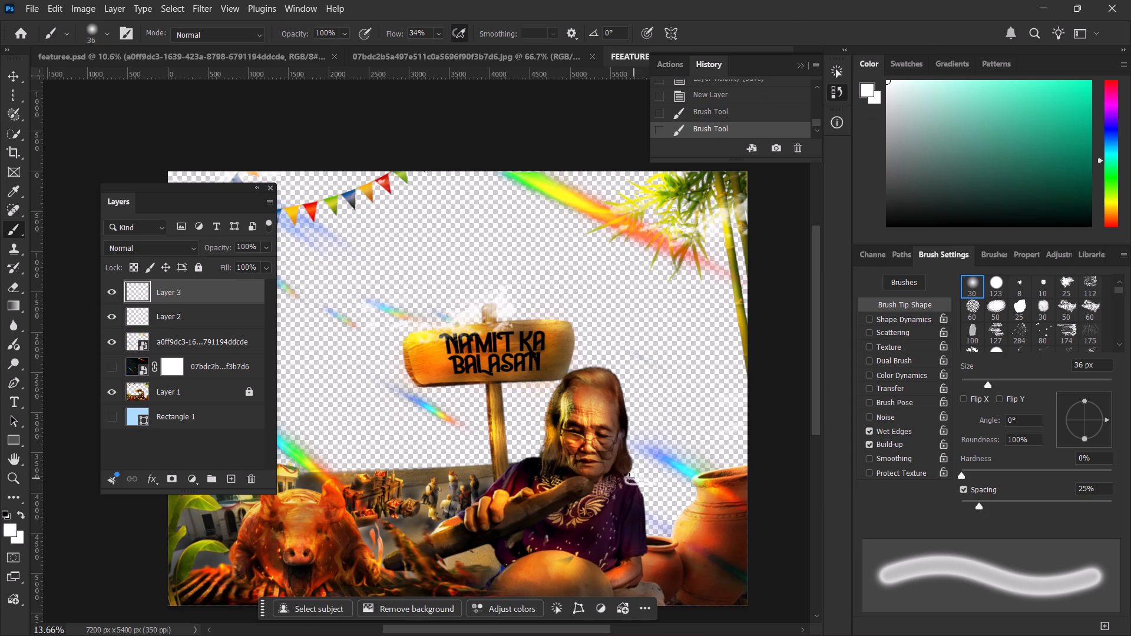
{"action": "key", "text": "ctrl+z"}
Set the new top layer's blend mode to Overlay.
{"action": "scroll", "coordinate": [635, 479], "scroll_direction": "up", "scroll_amount": 7, "text": "alt"}
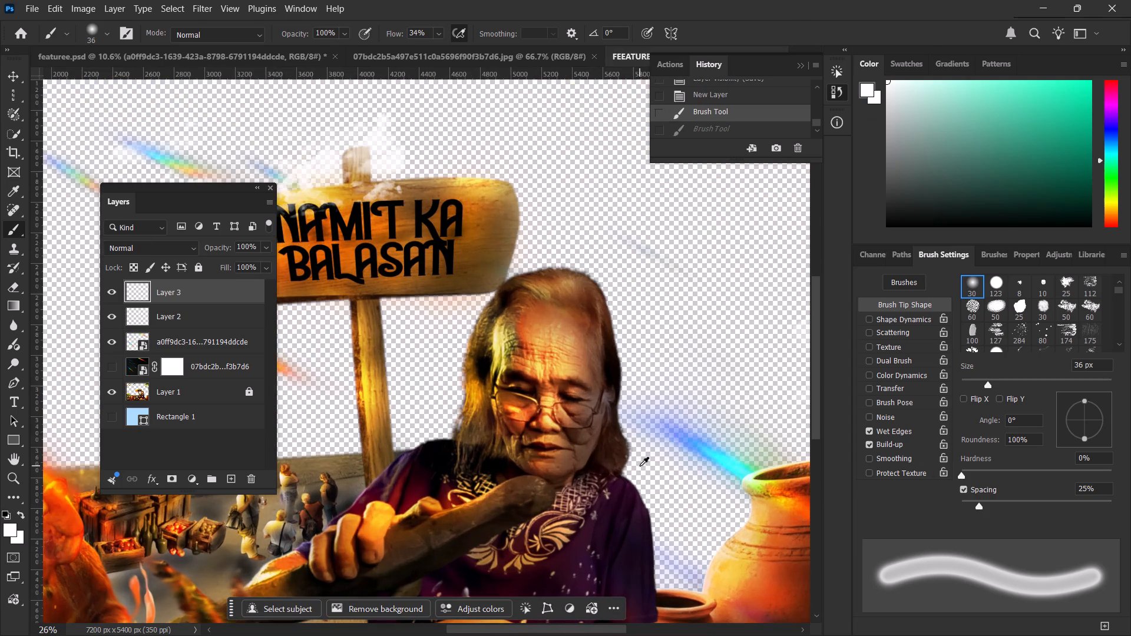
{"action": "left_click", "coordinate": [192, 249]}
{"action": "left_click", "coordinate": [161, 414]}
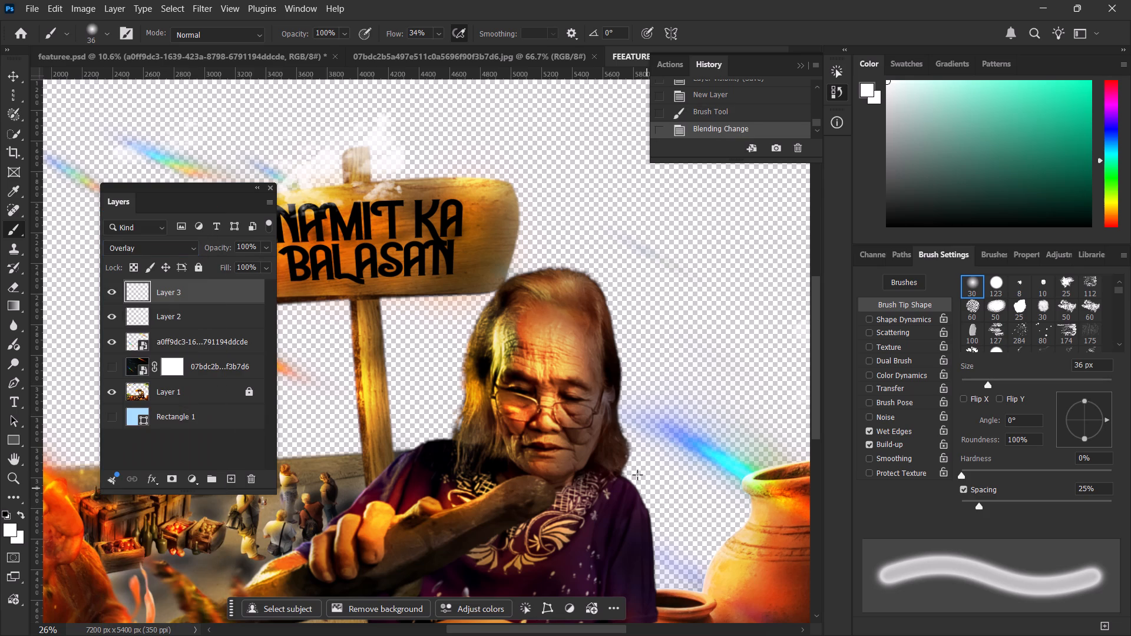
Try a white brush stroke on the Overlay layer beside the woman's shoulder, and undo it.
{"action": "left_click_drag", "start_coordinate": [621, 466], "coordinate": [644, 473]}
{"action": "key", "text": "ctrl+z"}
Switch the brush to the Soft Round preset from General Brushes at 180 px, undoing the test dab.
{"action": "scroll", "coordinate": [683, 454], "scroll_direction": "down", "scroll_amount": 4, "text": "alt"}
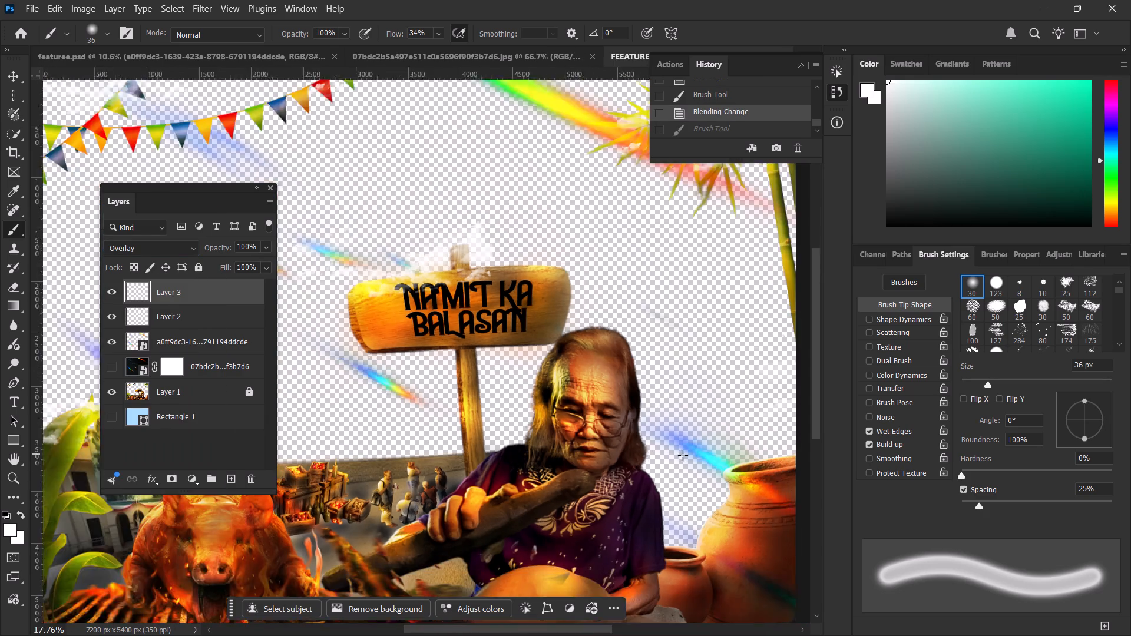
{"action": "scroll", "coordinate": [683, 455], "scroll_direction": "down", "scroll_amount": 2, "text": "alt"}
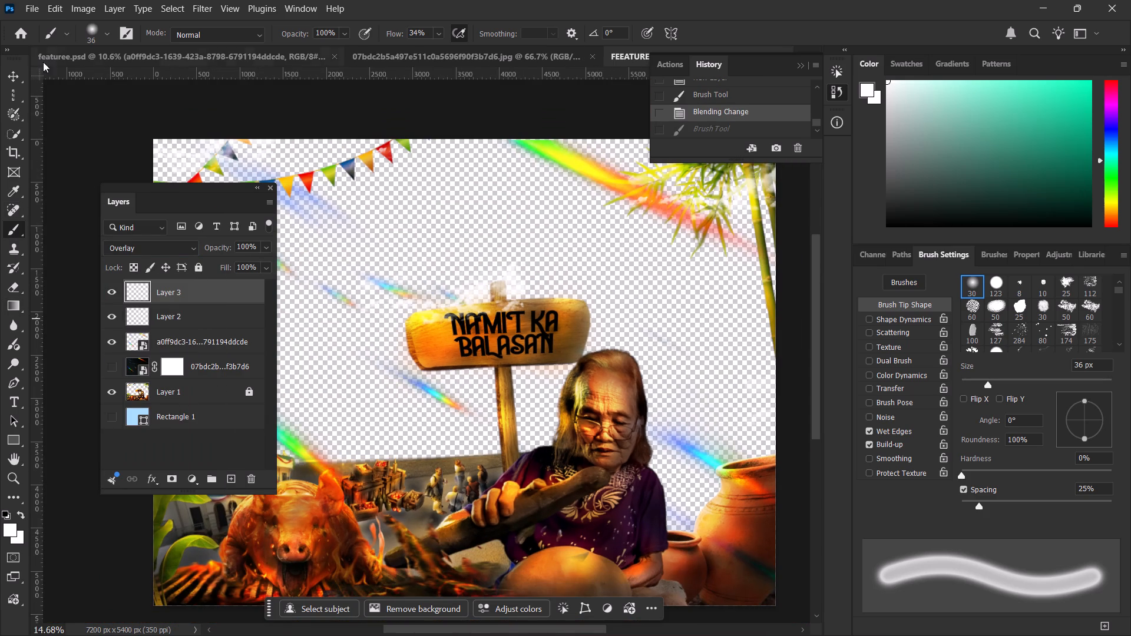
{"action": "left_click", "coordinate": [98, 32]}
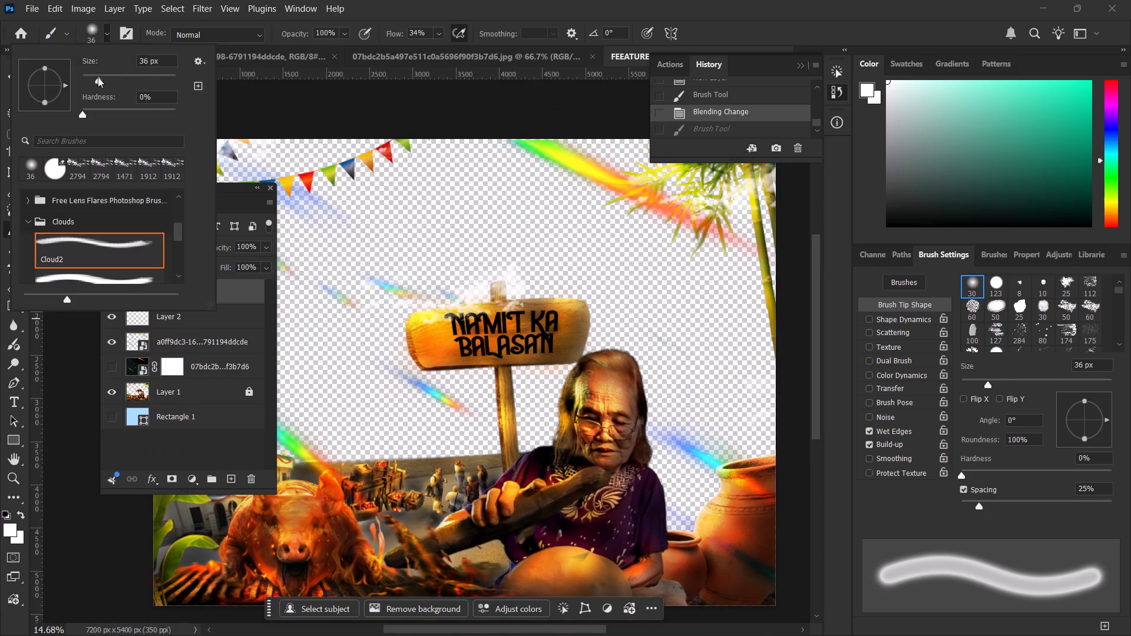
{"action": "left_click_drag", "start_coordinate": [98, 78], "coordinate": [148, 98]}
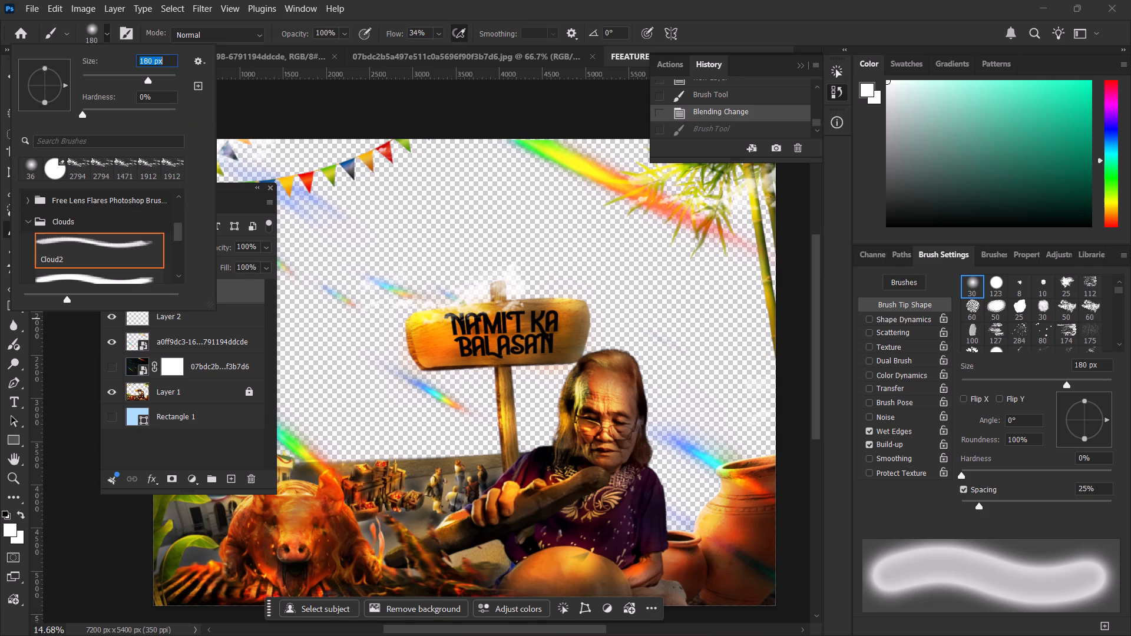
{"action": "scroll", "coordinate": [114, 230], "scroll_direction": "up", "scroll_amount": 7}
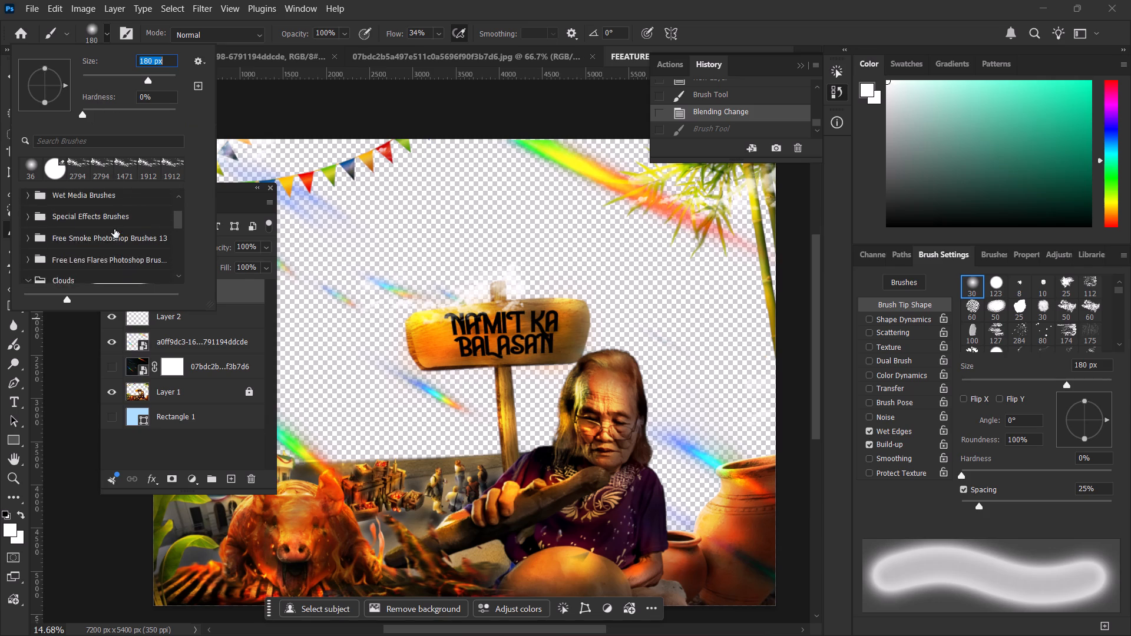
{"action": "scroll", "coordinate": [114, 229], "scroll_direction": "up", "scroll_amount": 12}
{"action": "left_click", "coordinate": [27, 201]}
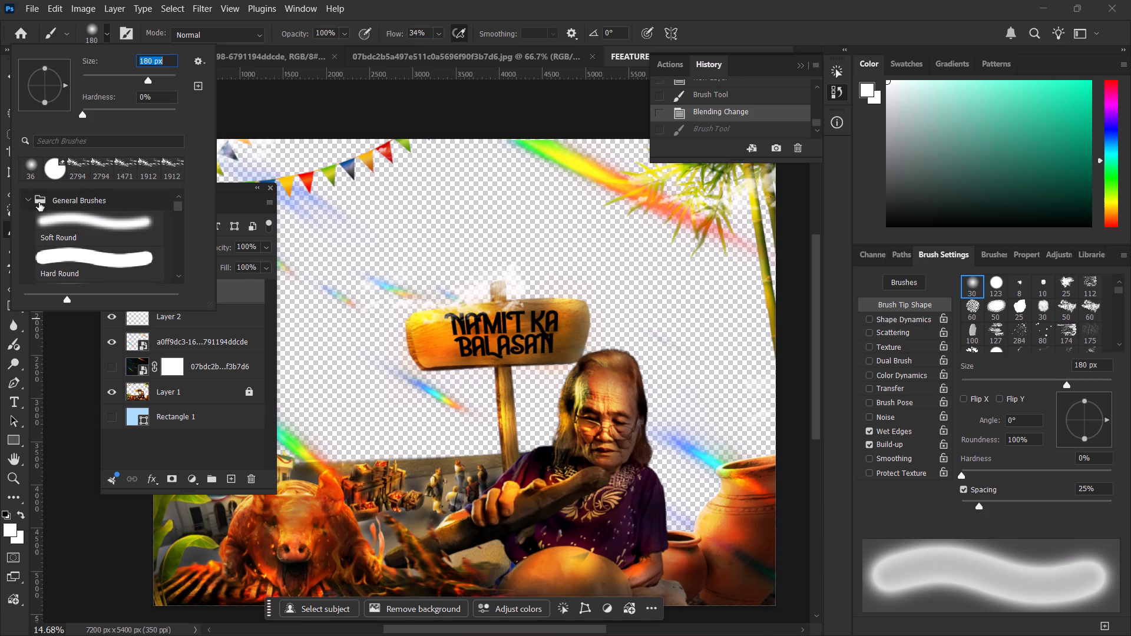
{"action": "scroll", "coordinate": [109, 238], "scroll_direction": "up", "scroll_amount": 4}
{"action": "left_click", "coordinate": [113, 231]}
{"action": "left_click", "coordinate": [656, 459]}
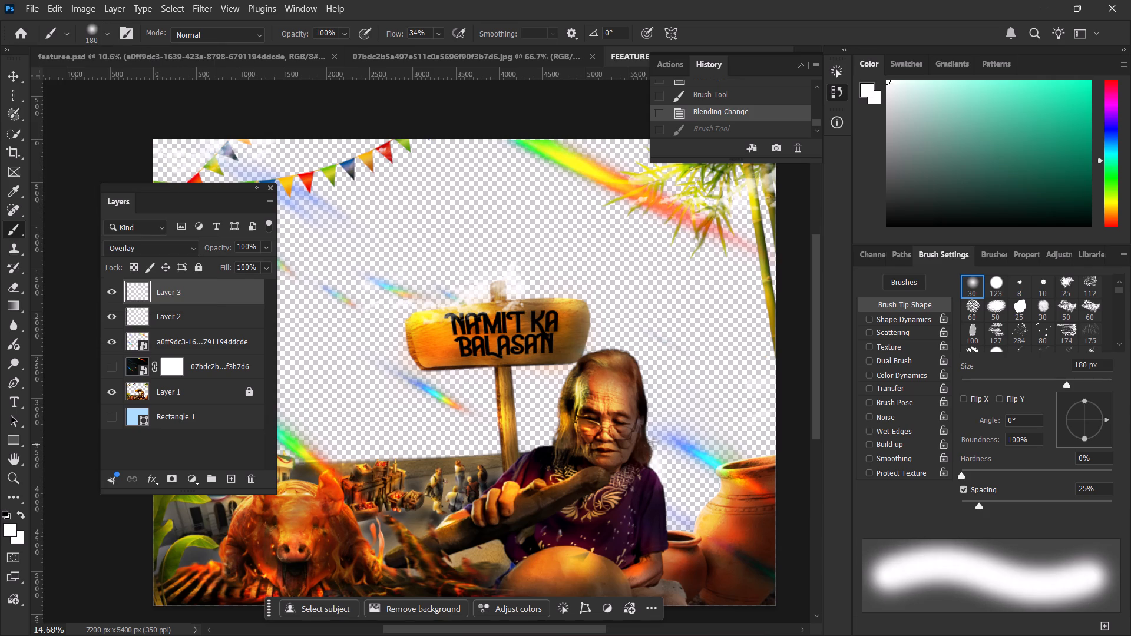
{"action": "key", "text": "ctrl+z"}
Paint repeated white dabs on Layer 3 where the woman's hair meets her shoulder, on the clay-pot side.
{"action": "scroll", "coordinate": [656, 472], "scroll_direction": "up", "scroll_amount": 4, "text": "alt"}
{"action": "triple_click", "coordinate": [644, 458]}
{"action": "left_click", "coordinate": [644, 461]}
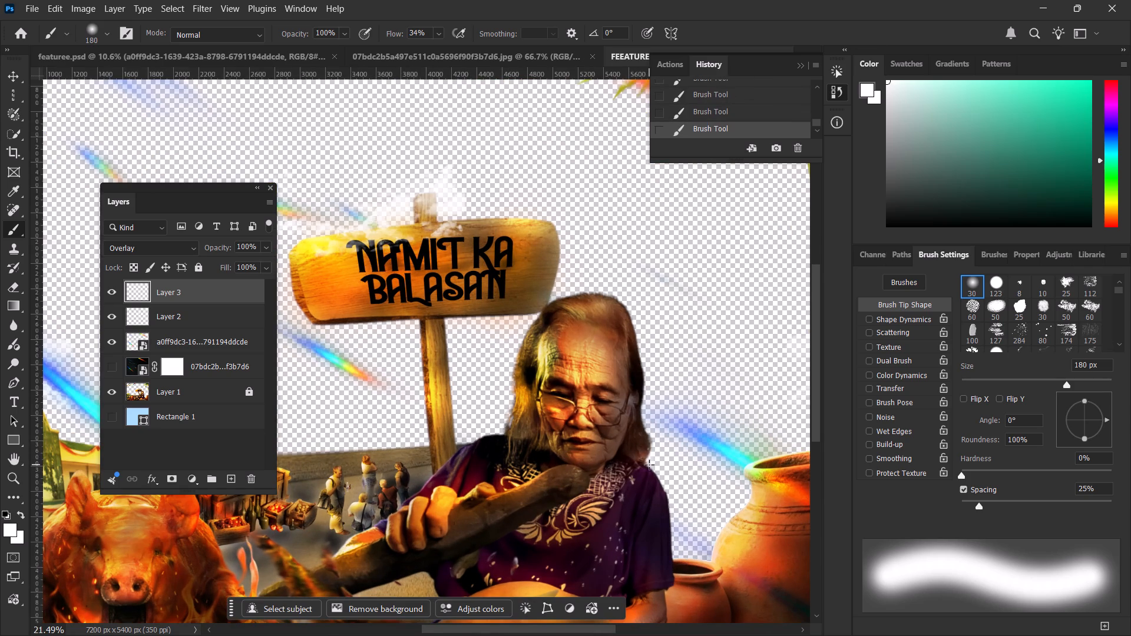
{"action": "scroll", "coordinate": [649, 465], "scroll_direction": "up", "scroll_amount": 4, "text": "alt"}
{"action": "triple_click", "coordinate": [644, 462]}
{"action": "triple_click", "coordinate": [644, 462]}
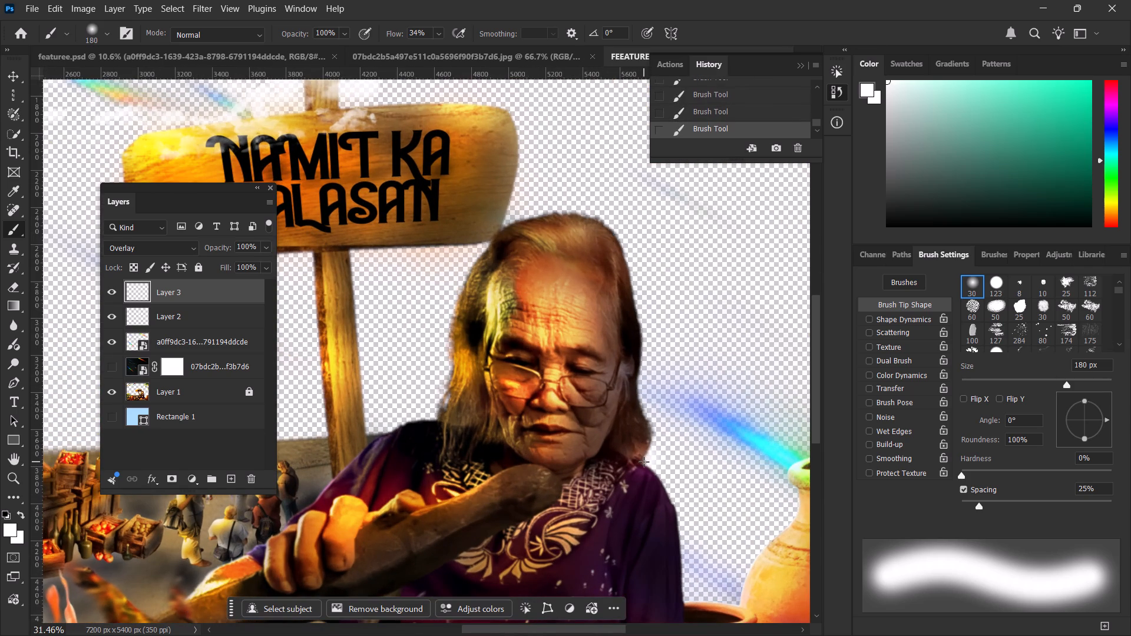
{"action": "triple_click", "coordinate": [644, 462]}
{"action": "double_click", "coordinate": [644, 462]}
Paint white dabs along the upper edge of the woman's hair on the side facing the signpost.
{"action": "triple_click", "coordinate": [456, 344]}
{"action": "triple_click", "coordinate": [456, 344]}
{"action": "triple_click", "coordinate": [449, 340]}
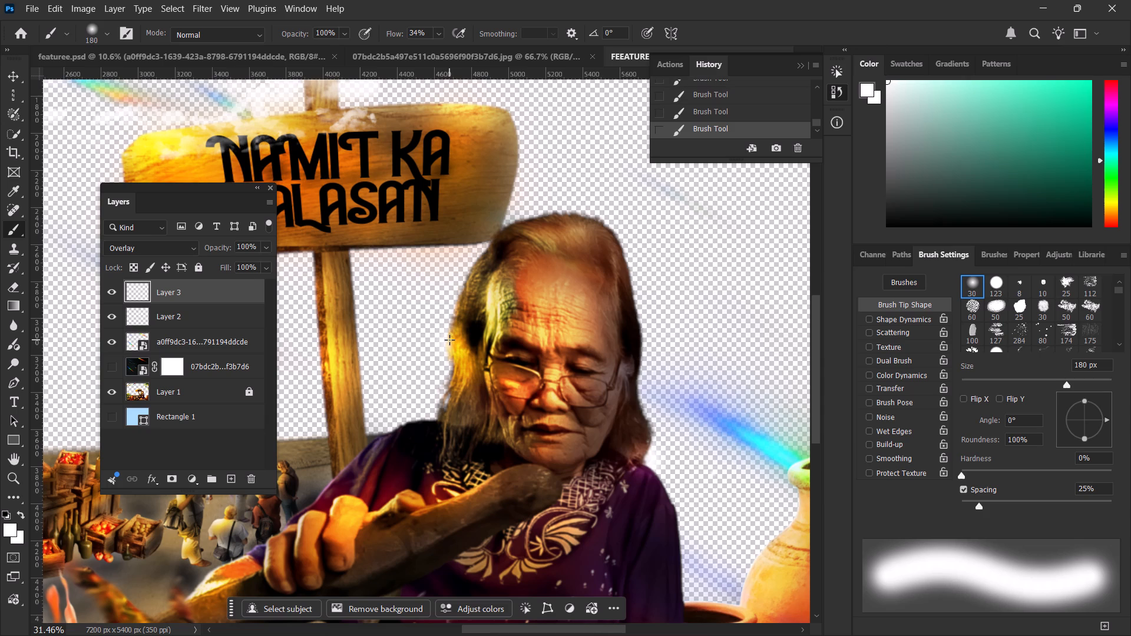
{"action": "left_click", "coordinate": [449, 340]}
{"action": "triple_click", "coordinate": [448, 346]}
{"action": "left_click", "coordinate": [451, 351]}
{"action": "triple_click", "coordinate": [447, 354]}
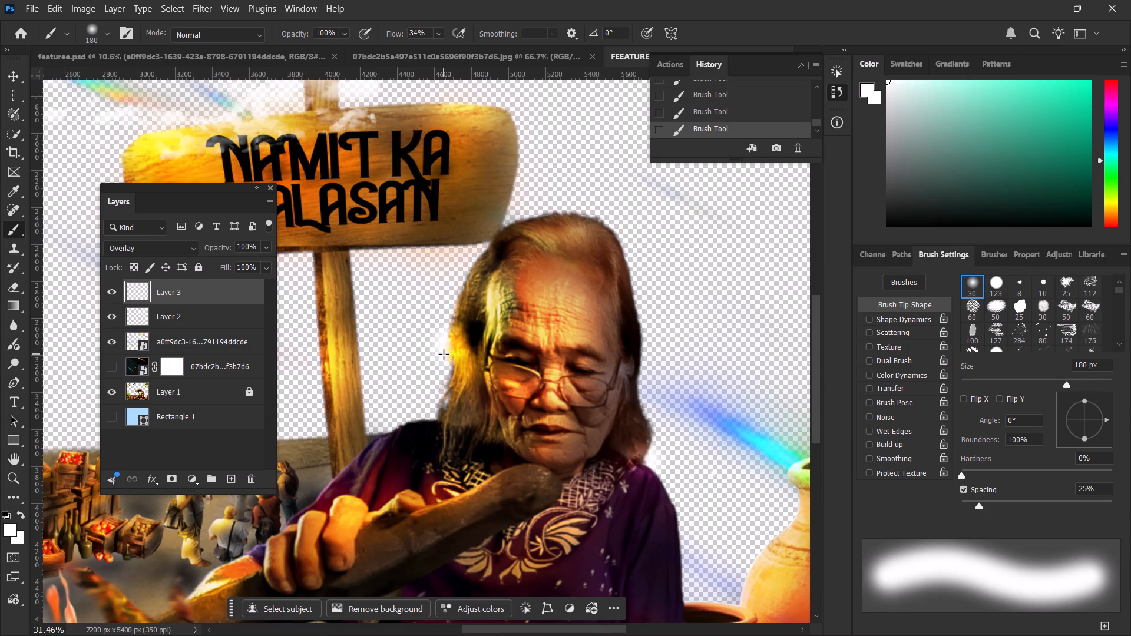
{"action": "left_click", "coordinate": [444, 354]}
Paint white dabs in the gap between the sign's lower corner and the top of the woman's head.
{"action": "triple_click", "coordinate": [479, 249]}
{"action": "triple_click", "coordinate": [479, 249]}
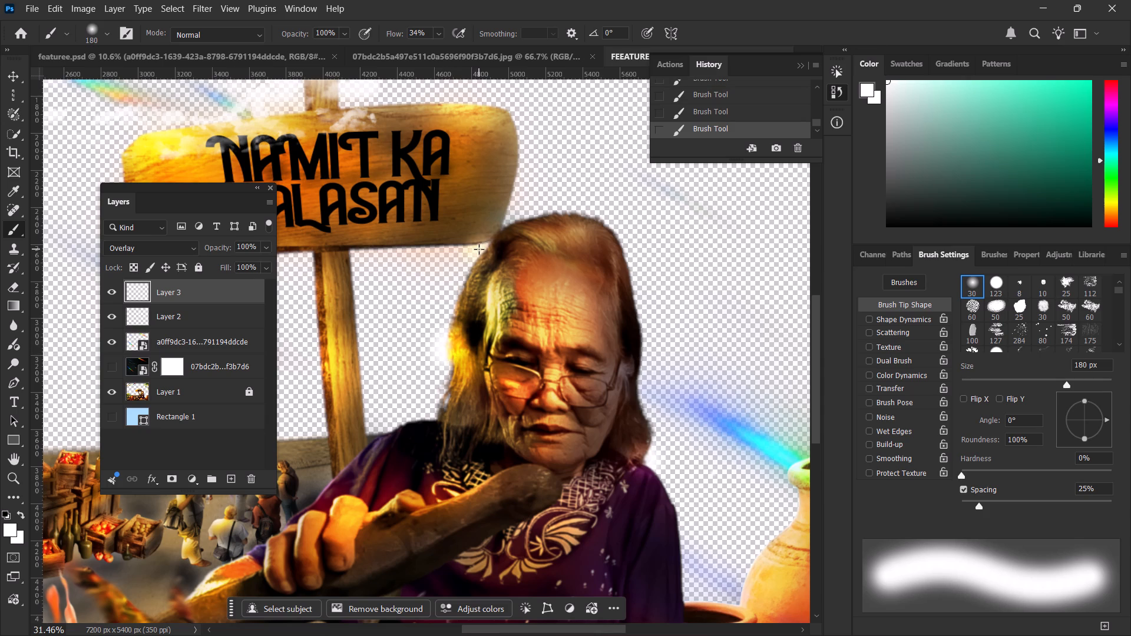
{"action": "triple_click", "coordinate": [479, 249]}
{"action": "double_click", "coordinate": [479, 249]}
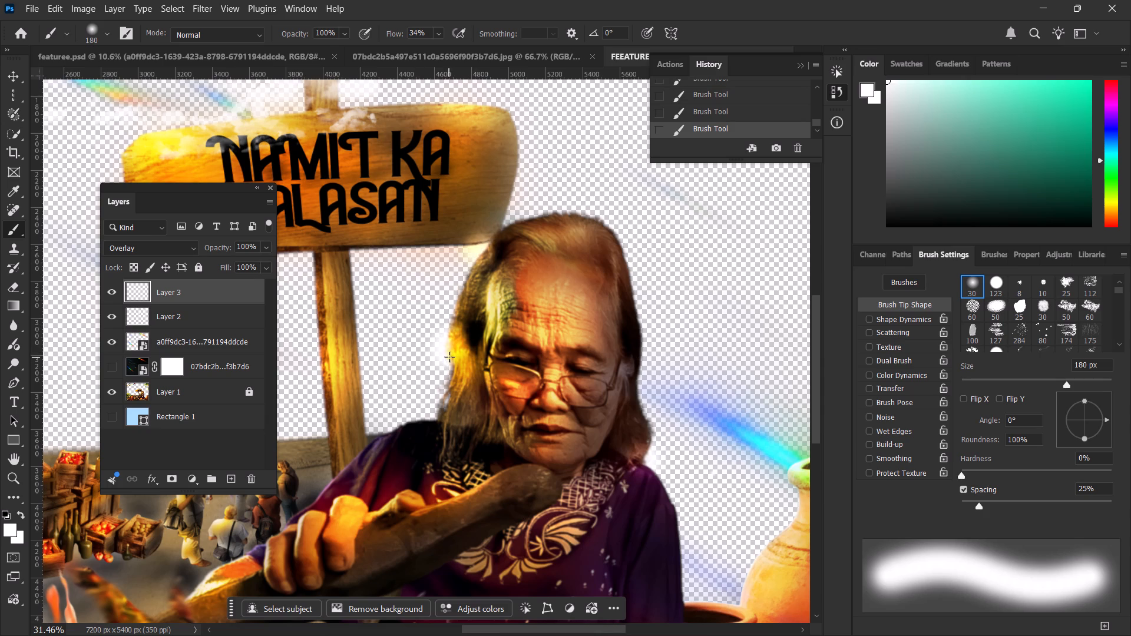
Continue the white highlight down the signpost-side edge of the woman's hair with short dabs and strokes.
{"action": "left_click", "coordinate": [450, 357]}
{"action": "double_click", "coordinate": [448, 371]}
{"action": "left_click", "coordinate": [445, 377]}
{"action": "left_click", "coordinate": [445, 367]}
{"action": "left_click_drag", "start_coordinate": [445, 367], "coordinate": [445, 375]}
{"action": "triple_click", "coordinate": [439, 381]}
{"action": "left_click_drag", "start_coordinate": [441, 386], "coordinate": [441, 391]}
{"action": "left_click", "coordinate": [441, 392]}
{"action": "left_click_drag", "start_coordinate": [439, 396], "coordinate": [438, 405]}
{"action": "double_click", "coordinate": [436, 407]}
Paint white dabs along the clay-pot-side edge of the woman's hair, beside her glasses.
{"action": "triple_click", "coordinate": [637, 386]}
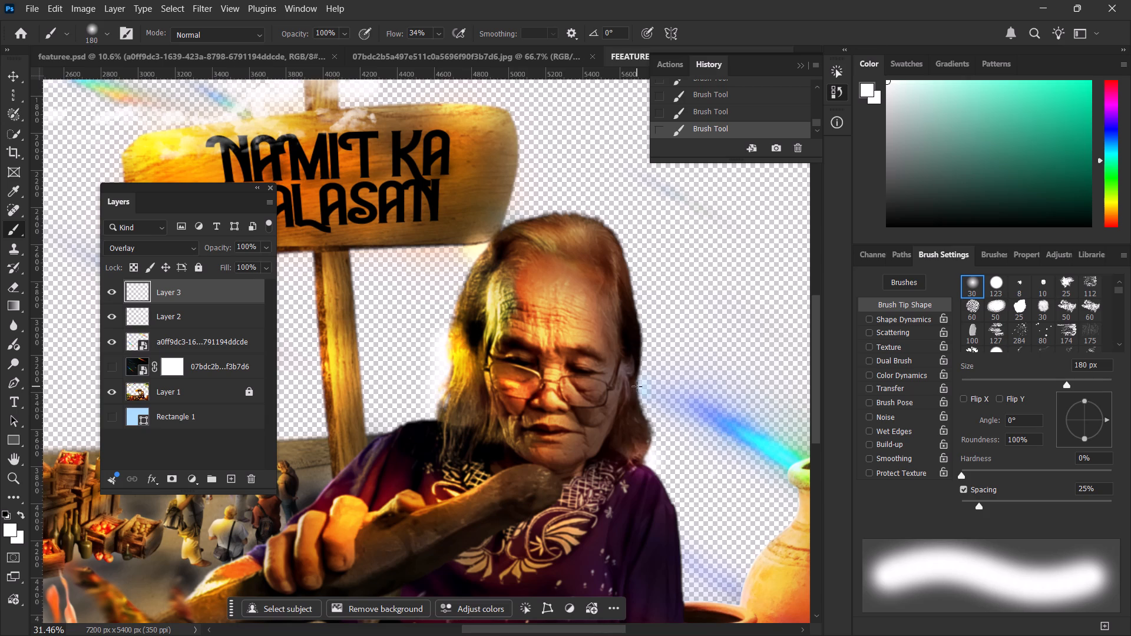
{"action": "double_click", "coordinate": [637, 386]}
{"action": "triple_click", "coordinate": [641, 385]}
{"action": "left_click", "coordinate": [641, 385]}
{"action": "double_click", "coordinate": [636, 384]}
{"action": "left_click", "coordinate": [634, 379]}
{"action": "double_click", "coordinate": [634, 374]}
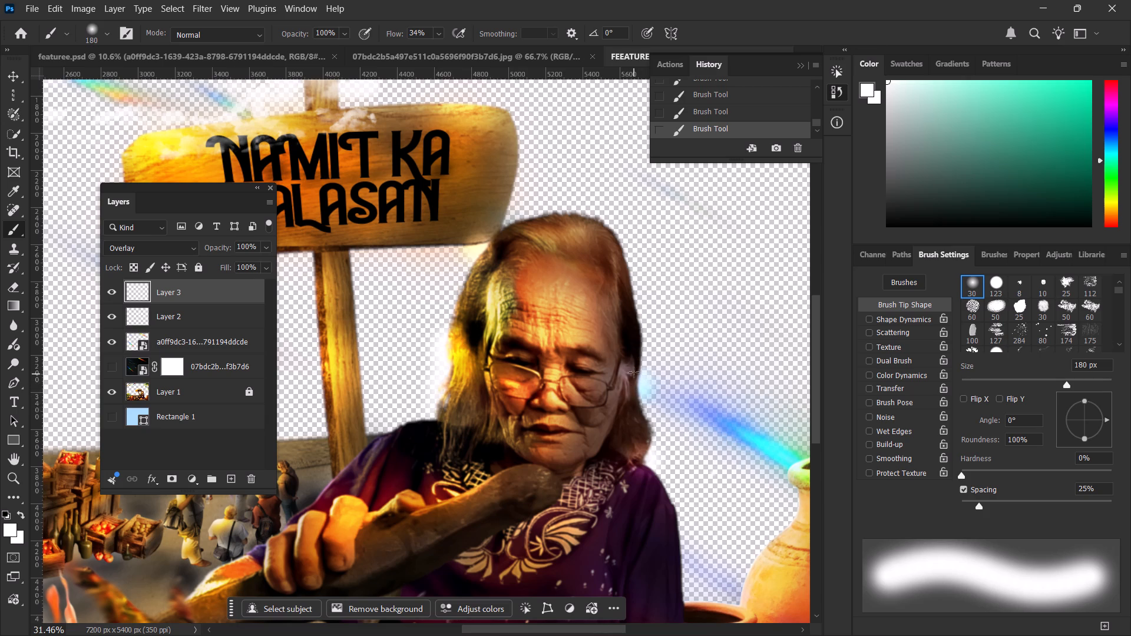
{"action": "left_click", "coordinate": [634, 369]}
Paint repeated white dabs along the woman's shoulder on the signpost side.
{"action": "scroll", "coordinate": [639, 387], "scroll_direction": "down", "scroll_amount": 5, "text": "alt"}
{"action": "key", "text": "space"}
{"action": "key", "text": "space"}
{"action": "key", "text": "space"}
{"action": "key", "text": "space"}
{"action": "key", "text": "space"}
{"action": "key", "text": "space"}
{"action": "key", "text": "space"}
{"action": "key", "text": "space"}
{"action": "key", "text": "space"}
{"action": "key", "text": "space"}
{"action": "key", "text": "space"}
{"action": "key", "text": "space"}
{"action": "key", "text": "space"}
{"action": "key", "text": "space"}
{"action": "key", "text": "space"}
{"action": "key", "text": "space"}
{"action": "key", "text": "space"}
{"action": "key", "text": "space"}
{"action": "key", "text": "space"}
{"action": "key", "text": "space"}
{"action": "left_click_drag", "start_coordinate": [714, 534], "coordinate": [695, 472]}
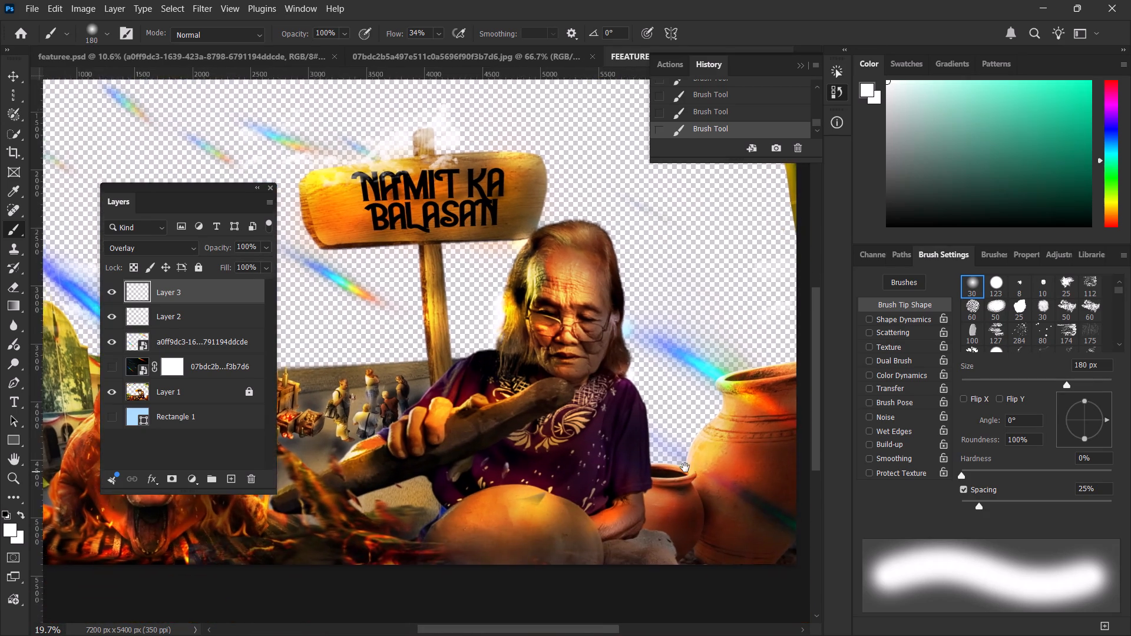
{"action": "scroll", "coordinate": [626, 493], "scroll_direction": "up", "scroll_amount": 4}
{"action": "triple_click", "coordinate": [439, 349]}
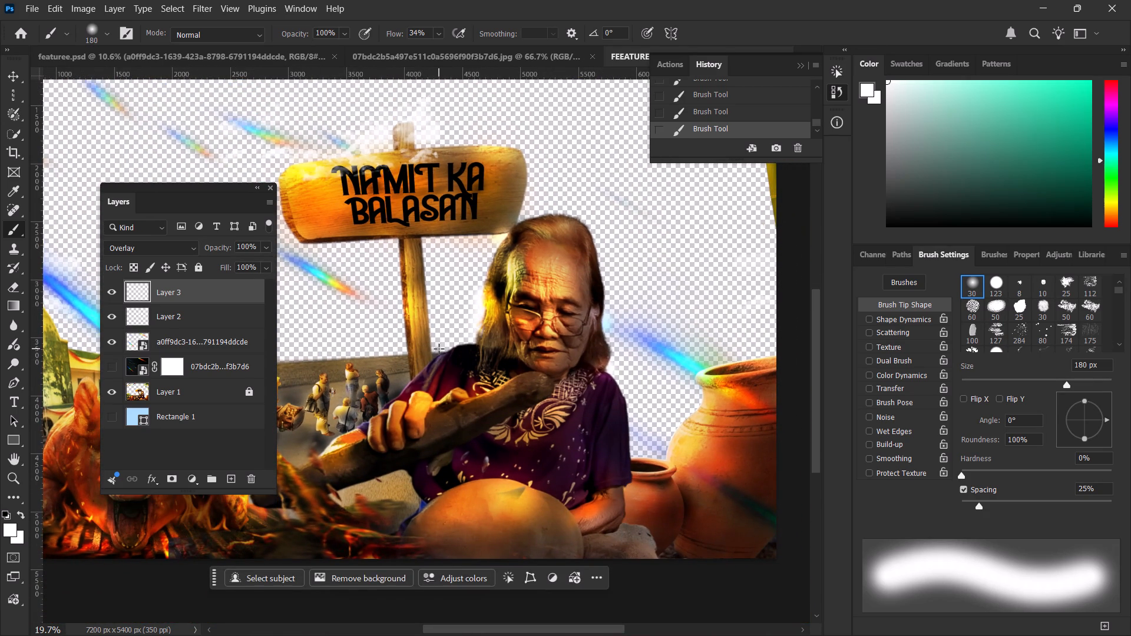
{"action": "triple_click", "coordinate": [439, 349]}
{"action": "triple_click", "coordinate": [442, 351]}
{"action": "triple_click", "coordinate": [445, 355]}
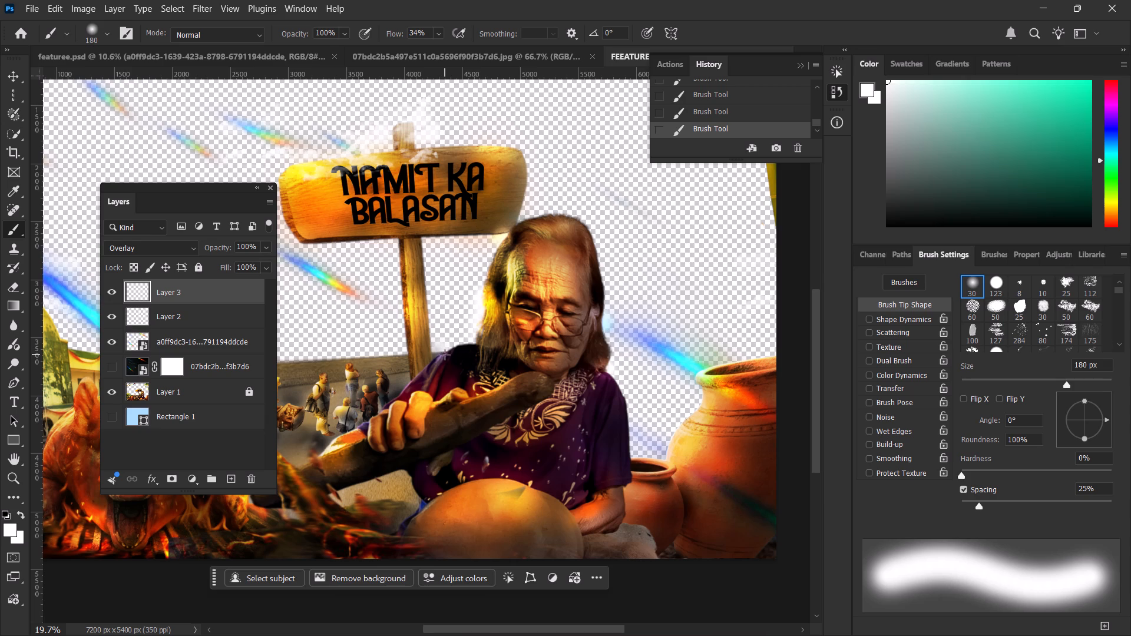
{"action": "triple_click", "coordinate": [445, 354]}
{"action": "triple_click", "coordinate": [446, 362]}
{"action": "left_click", "coordinate": [446, 362]}
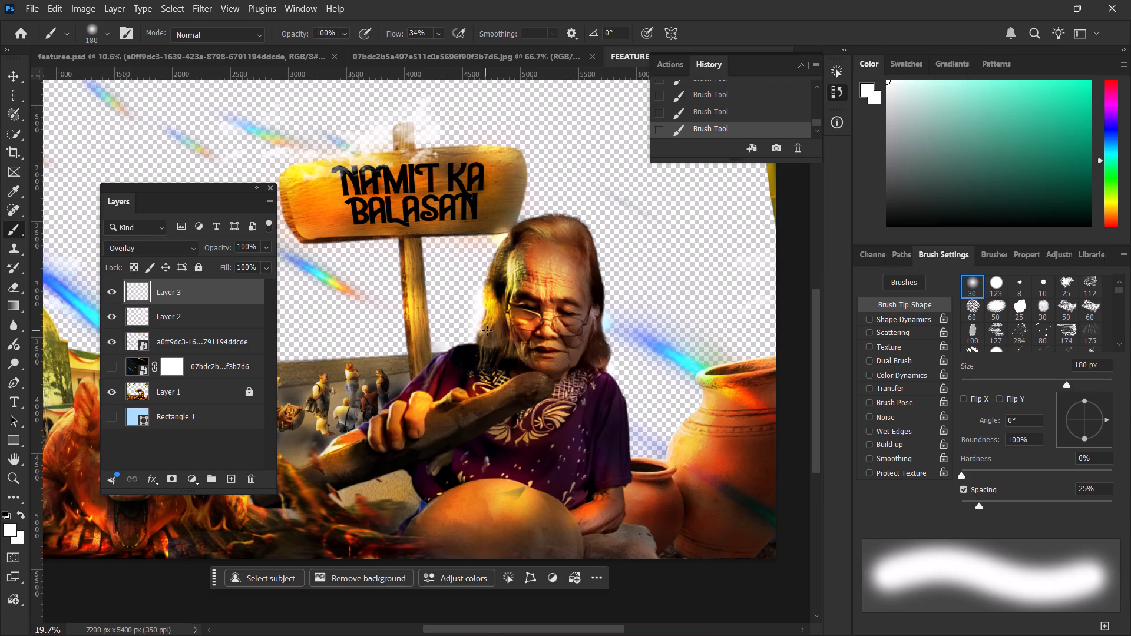
Add white dabs to both sides of the woman's hair and to her shoulder nearest the pots.
{"action": "triple_click", "coordinate": [488, 332]}
{"action": "left_click", "coordinate": [607, 331]}
{"action": "left_click", "coordinate": [600, 333]}
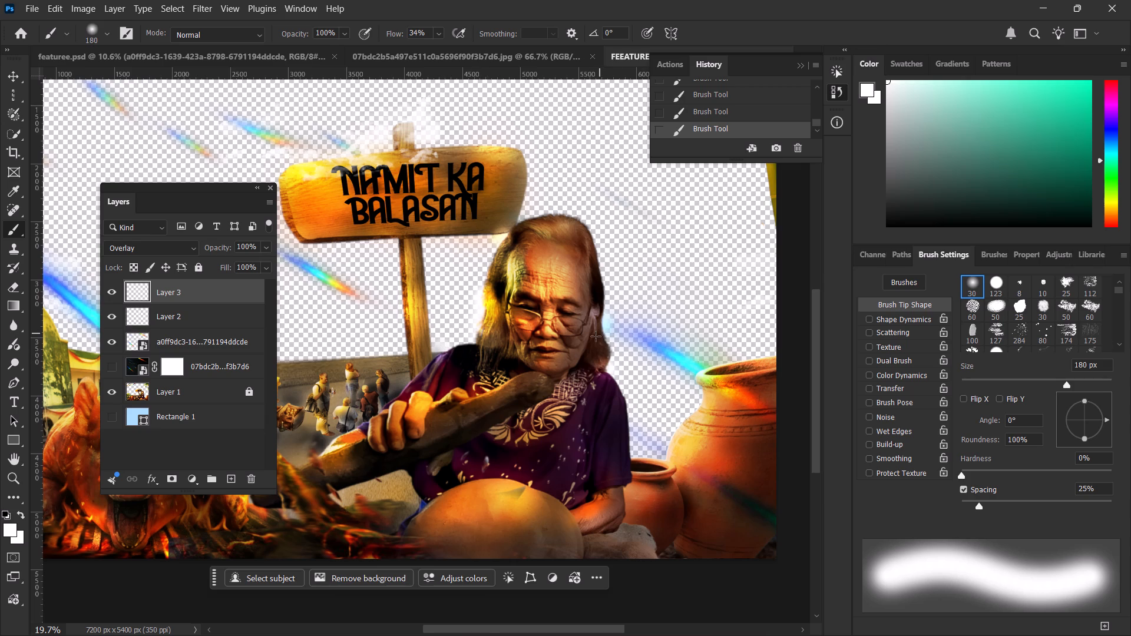
{"action": "double_click", "coordinate": [596, 336]}
{"action": "triple_click", "coordinate": [596, 370]}
{"action": "left_click", "coordinate": [588, 370]}
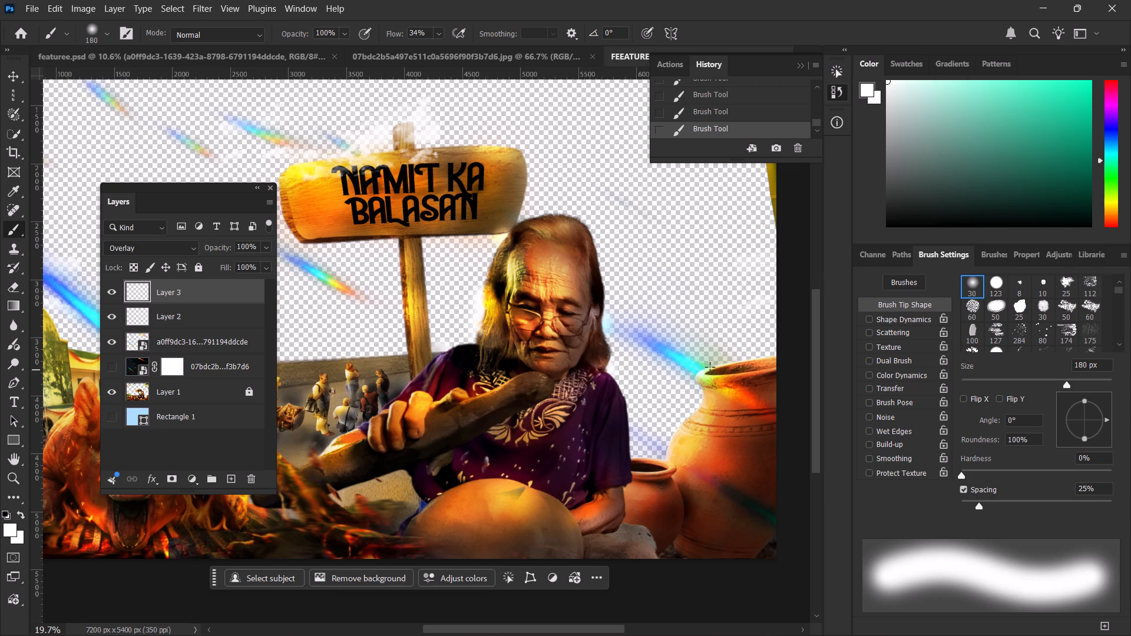
Paint white dabs on the rim and shoulder of the large clay pot.
{"action": "triple_click", "coordinate": [720, 362]}
{"action": "triple_click", "coordinate": [722, 362]}
{"action": "triple_click", "coordinate": [722, 361]}
{"action": "triple_click", "coordinate": [722, 361]}
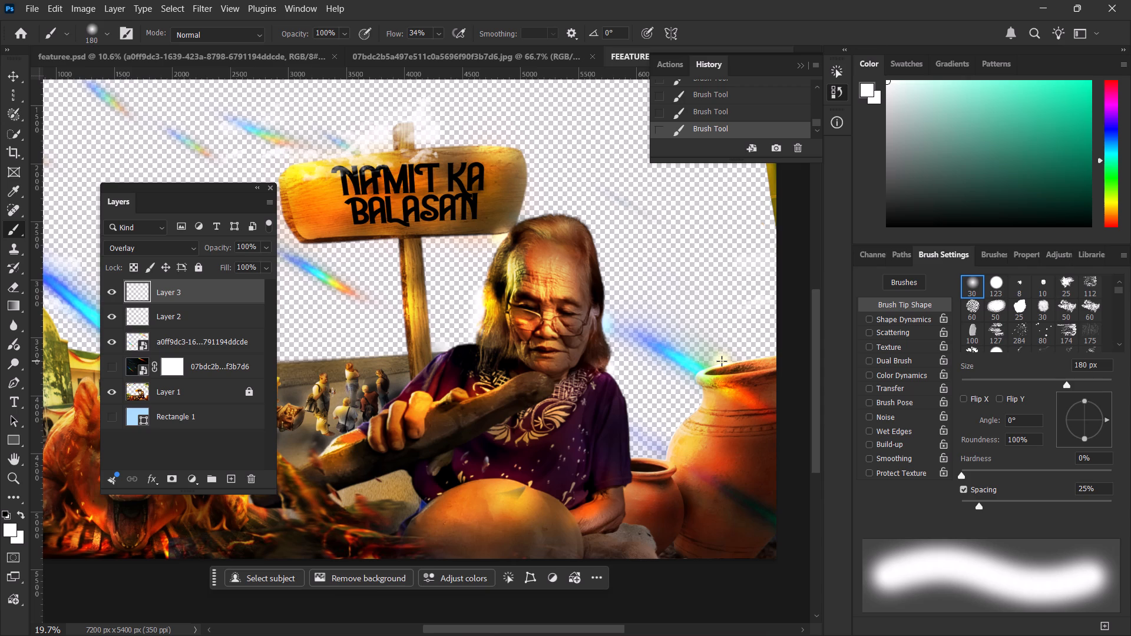
{"action": "left_click", "coordinate": [722, 361]}
{"action": "double_click", "coordinate": [697, 408]}
Brush white dabs over the large clay pot with the size raised to 5000 px, undoing the last three.
{"action": "left_click", "coordinate": [101, 34]}
{"action": "left_click_drag", "start_coordinate": [147, 76], "coordinate": [316, 114]}
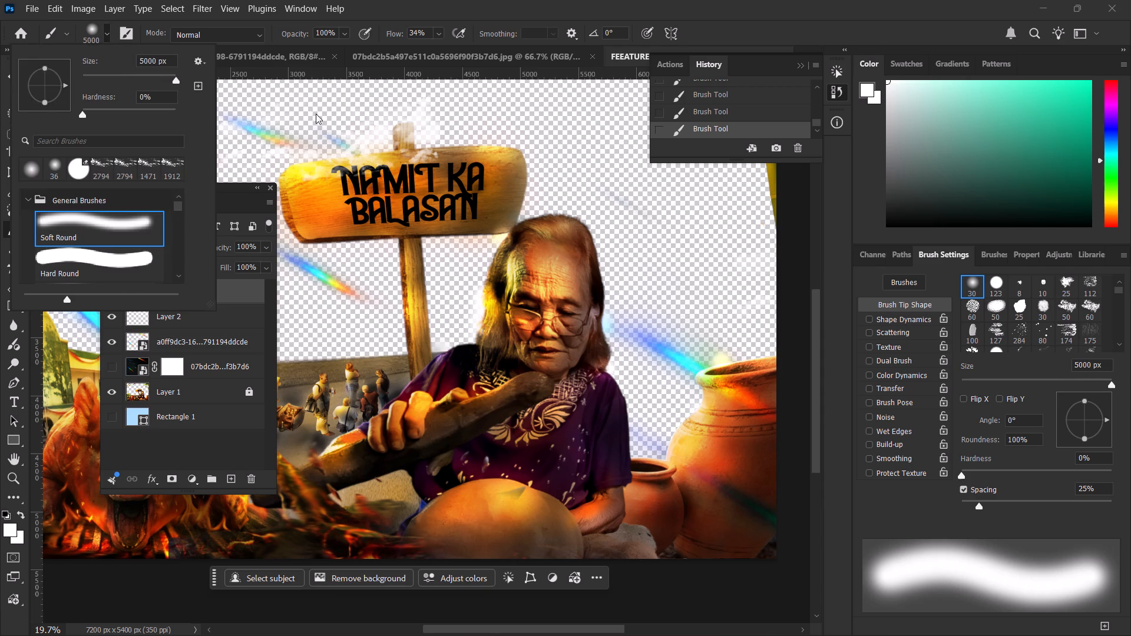
{"action": "left_click_drag", "start_coordinate": [316, 114], "coordinate": [347, 127]}
{"action": "double_click", "coordinate": [696, 393]}
{"action": "left_click", "coordinate": [697, 402]}
{"action": "double_click", "coordinate": [698, 408]}
{"action": "triple_click", "coordinate": [696, 413]}
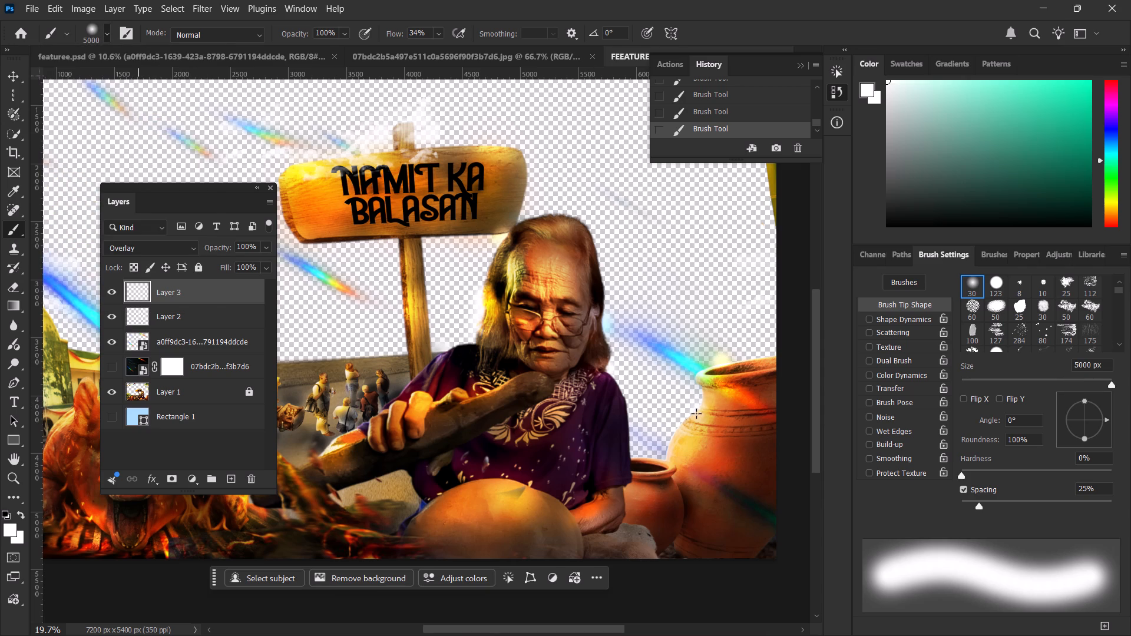
{"action": "key", "text": "ctrl+z"}
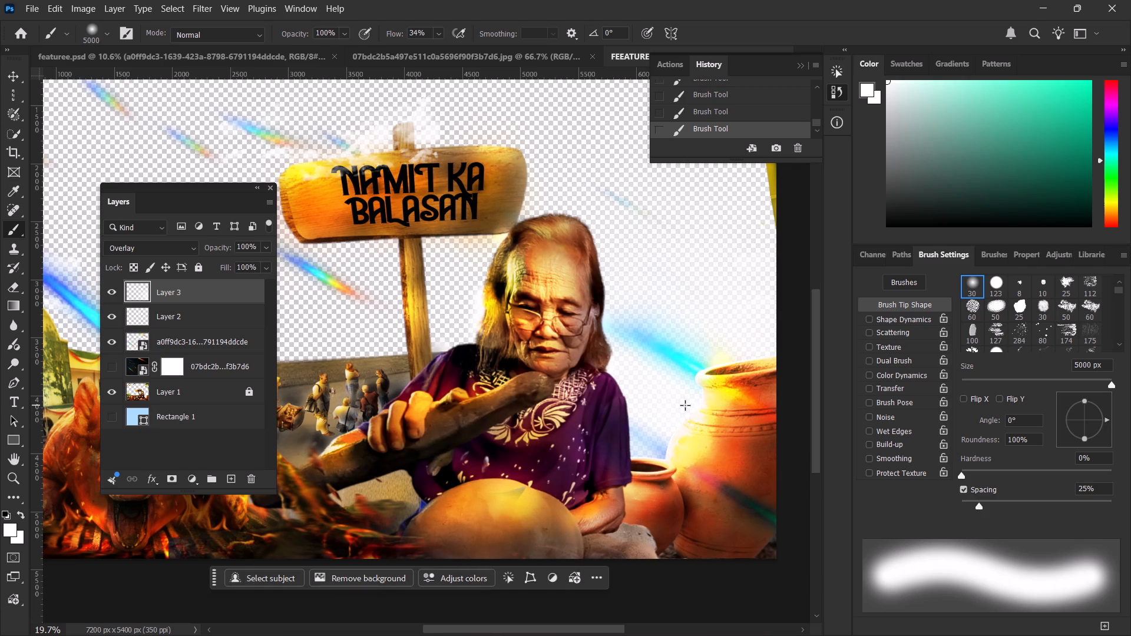
{"action": "key", "text": "ctrl+z"}
{"action": "key", "text": "ctrl+z"}
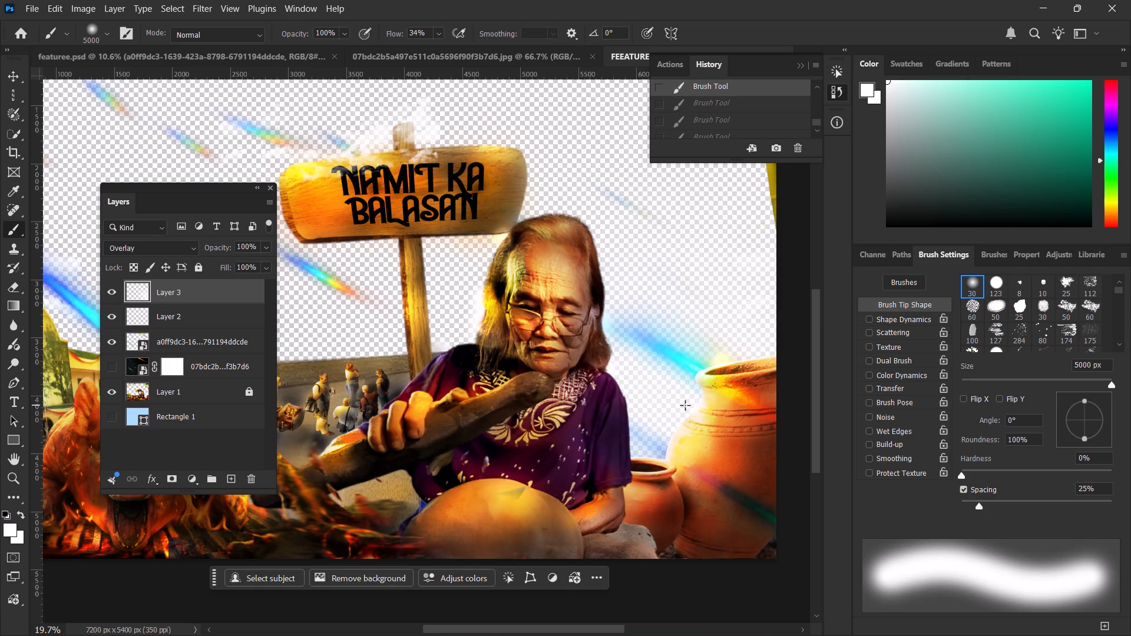
Set the soft round brush size to 369 px.
{"action": "left_click", "coordinate": [99, 27]}
{"action": "left_click_drag", "start_coordinate": [148, 70], "coordinate": [166, 75]}
{"action": "left_click_drag", "start_coordinate": [174, 75], "coordinate": [161, 76]}
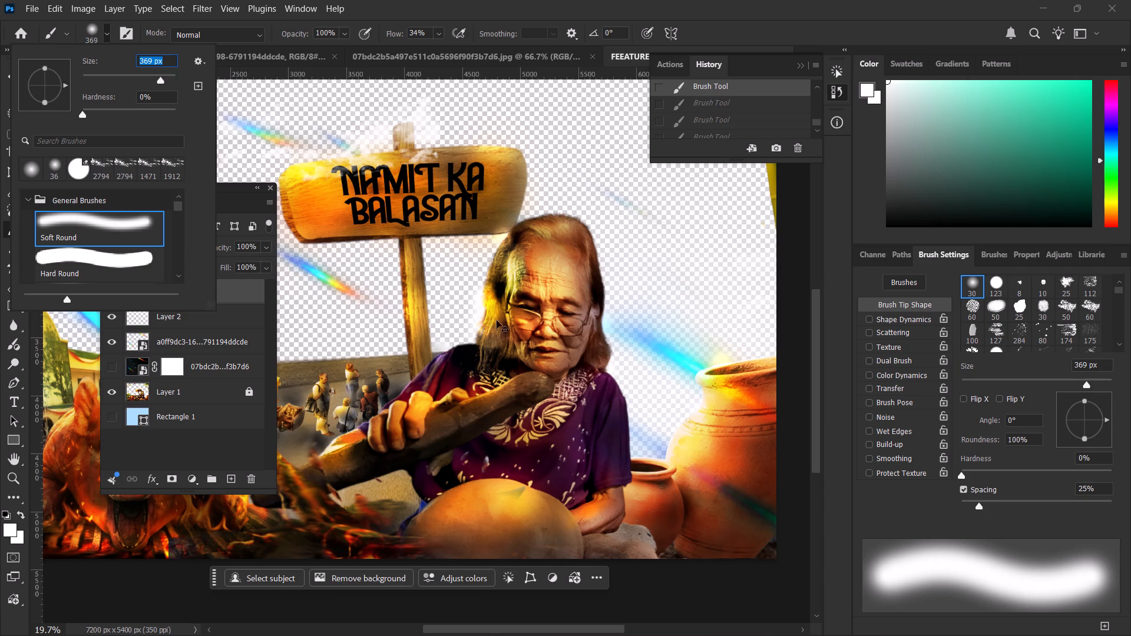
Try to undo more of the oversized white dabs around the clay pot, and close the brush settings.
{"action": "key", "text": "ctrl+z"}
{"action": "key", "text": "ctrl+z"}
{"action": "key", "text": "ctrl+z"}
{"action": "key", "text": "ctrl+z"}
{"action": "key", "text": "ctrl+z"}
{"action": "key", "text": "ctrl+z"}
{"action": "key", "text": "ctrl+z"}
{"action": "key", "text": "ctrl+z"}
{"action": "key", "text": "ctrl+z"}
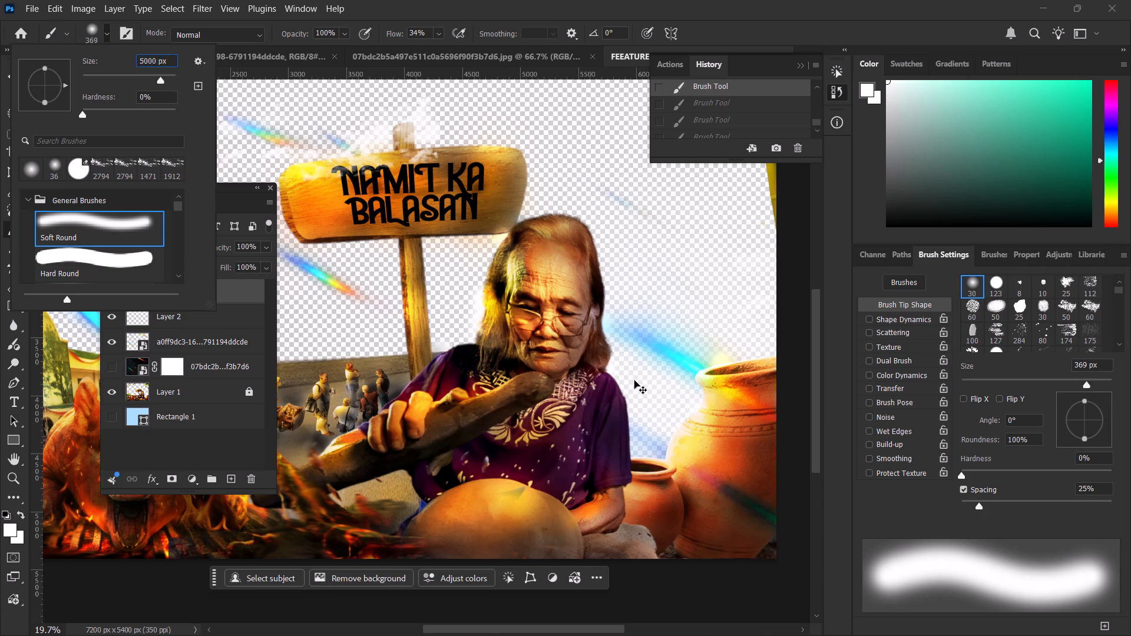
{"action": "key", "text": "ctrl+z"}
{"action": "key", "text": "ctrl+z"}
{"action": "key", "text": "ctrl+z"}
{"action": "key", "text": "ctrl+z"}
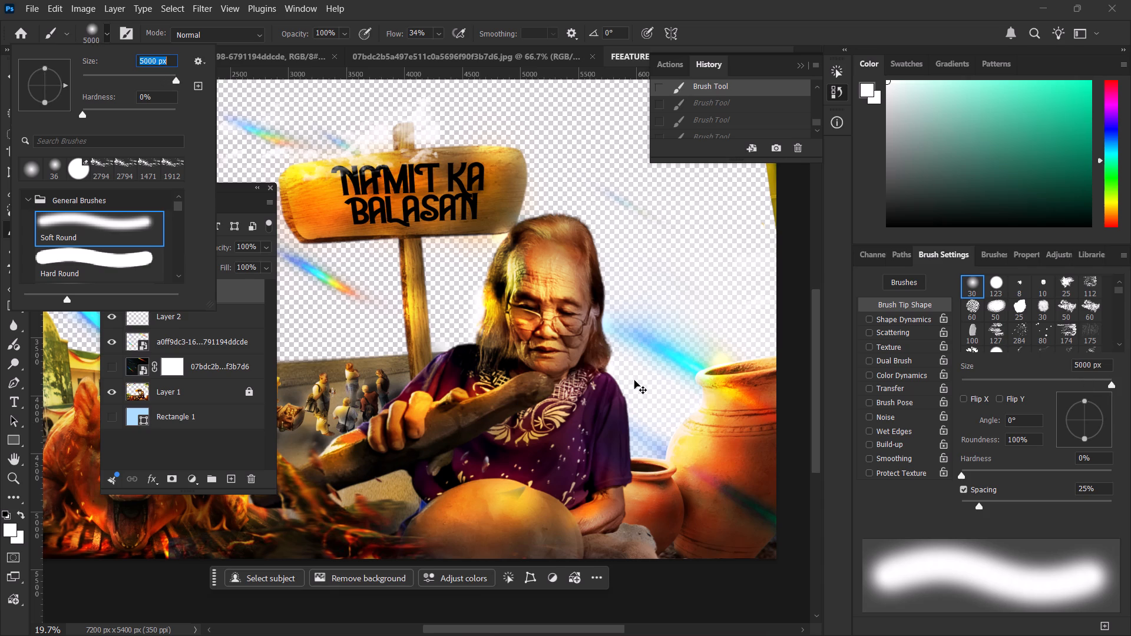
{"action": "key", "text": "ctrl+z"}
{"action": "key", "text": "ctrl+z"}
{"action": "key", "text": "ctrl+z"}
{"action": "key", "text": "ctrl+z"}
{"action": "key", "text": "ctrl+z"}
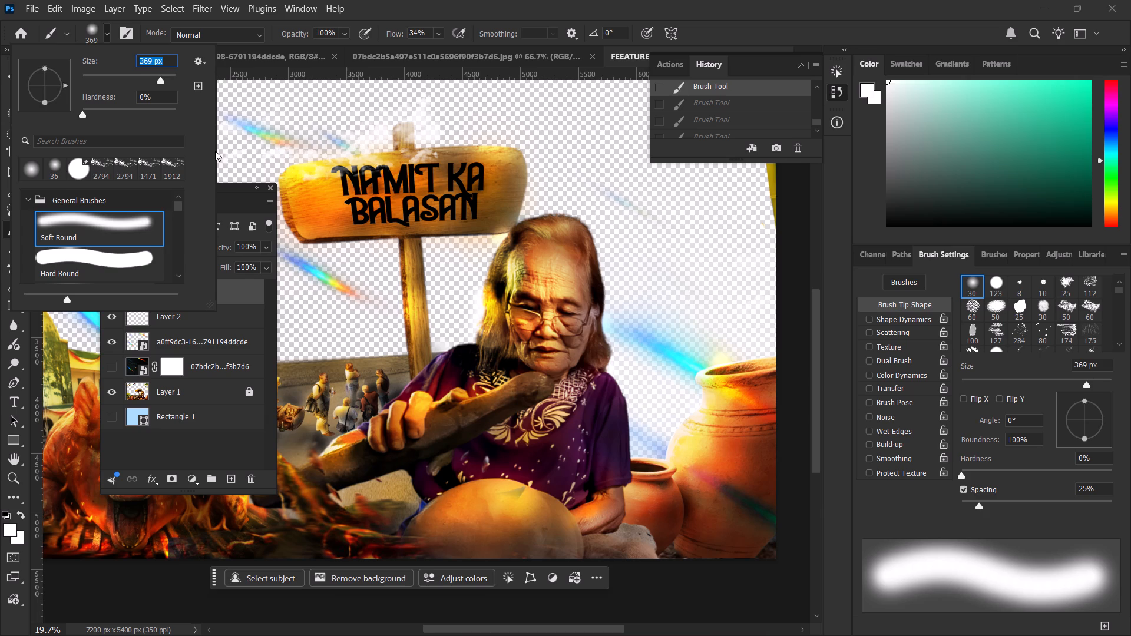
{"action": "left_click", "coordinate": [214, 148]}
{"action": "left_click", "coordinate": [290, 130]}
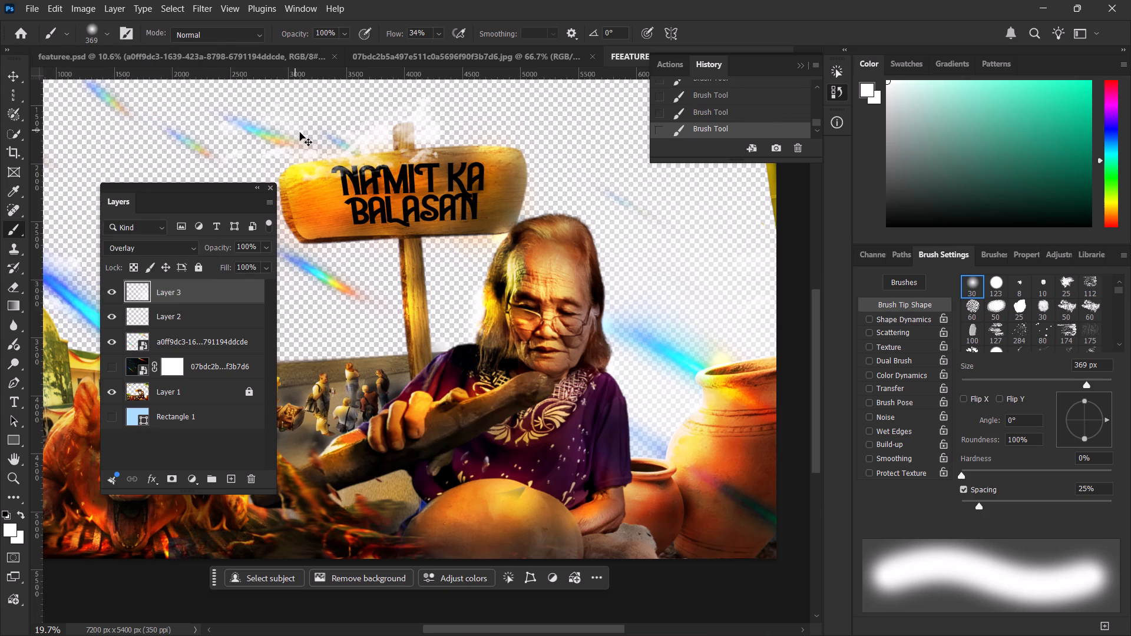
Undo the last four brush strokes on Layer 3.
{"action": "key", "text": "ctrl+z"}
{"action": "key", "text": "ctrl+z"}
{"action": "key", "text": "ctrl+z"}
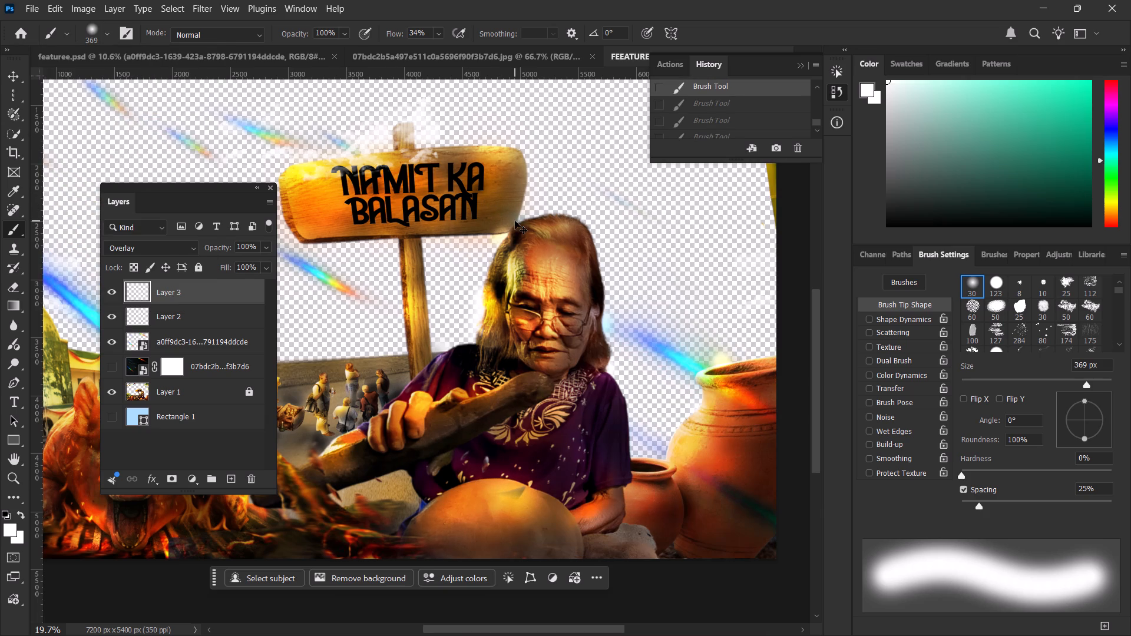
{"action": "key", "text": "ctrl+z"}
Dab white with the 369 px brush beside the large clay pot and along the outer edge of the woman's sleeve.
{"action": "triple_click", "coordinate": [662, 454]}
{"action": "left_click", "coordinate": [662, 454]}
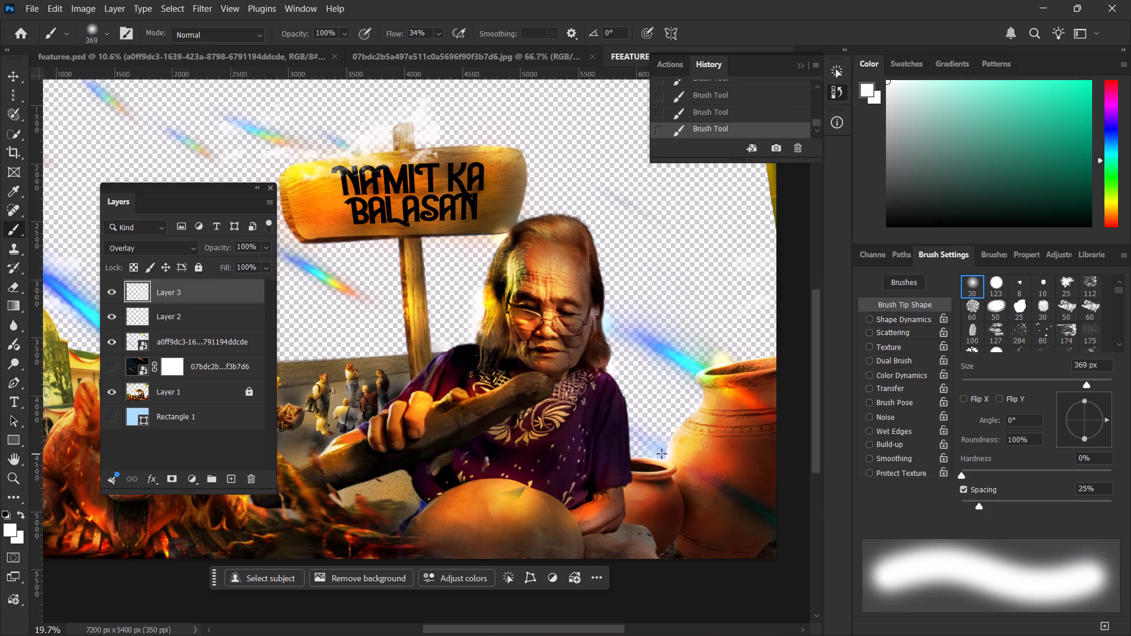
{"action": "triple_click", "coordinate": [623, 416]}
{"action": "triple_click", "coordinate": [631, 422]}
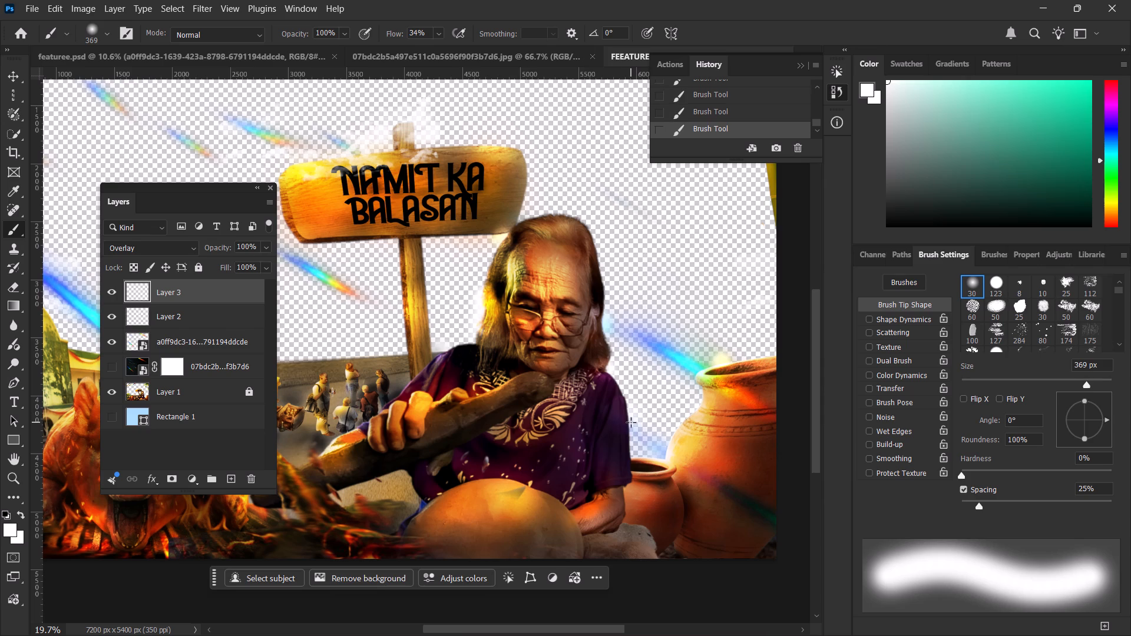
{"action": "double_click", "coordinate": [631, 422]}
Dab a white highlight at the top of the woman's hair.
{"action": "scroll", "coordinate": [634, 406], "scroll_direction": "down", "scroll_amount": 5, "text": "alt"}
{"action": "scroll", "coordinate": [636, 400], "scroll_direction": "up", "scroll_amount": 2, "text": "alt"}
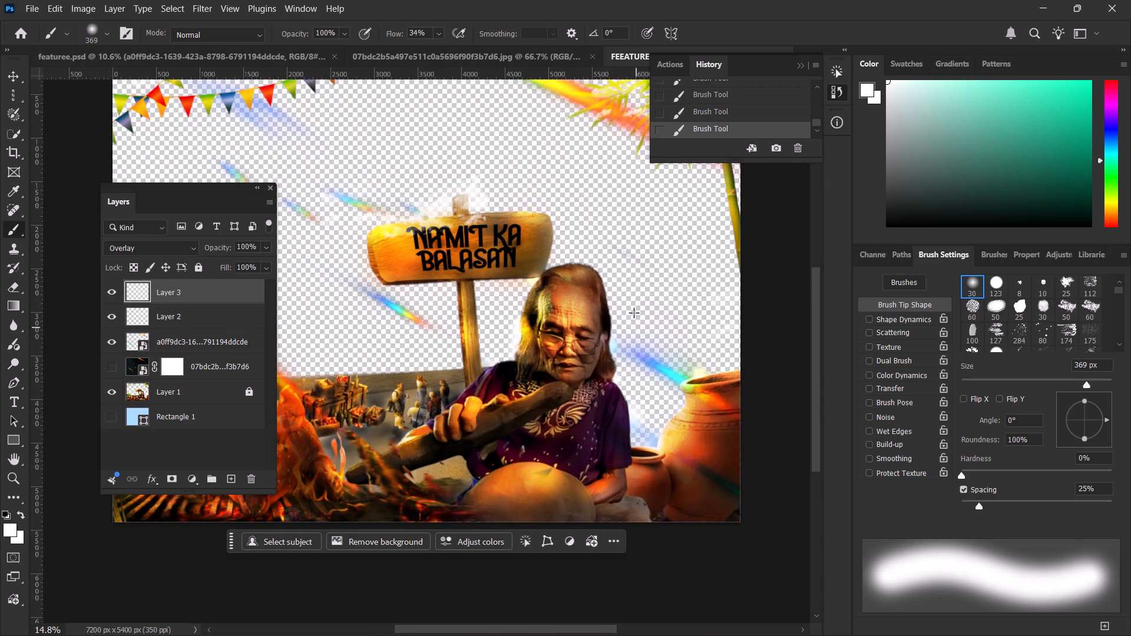
{"action": "triple_click", "coordinate": [600, 266]}
{"action": "triple_click", "coordinate": [600, 266]}
{"action": "triple_click", "coordinate": [600, 266]}
Dab white highlights along the upper edge of the wooden "NAMIT KA BALASAN" sign, towards its far end.
{"action": "triple_click", "coordinate": [508, 209]}
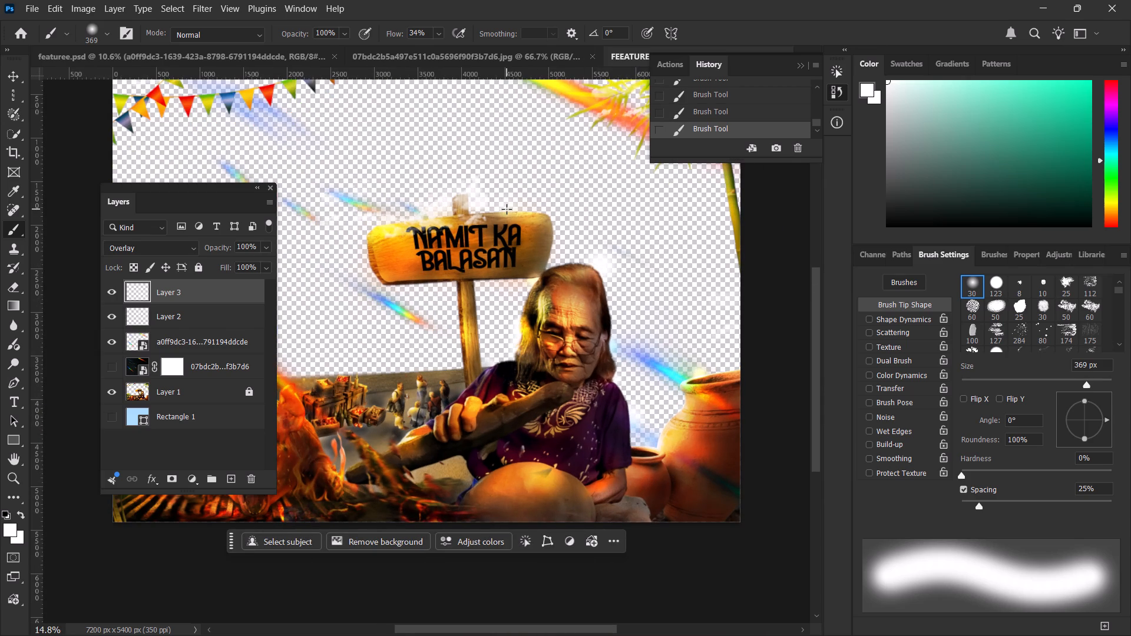
{"action": "triple_click", "coordinate": [507, 209]}
{"action": "triple_click", "coordinate": [548, 213]}
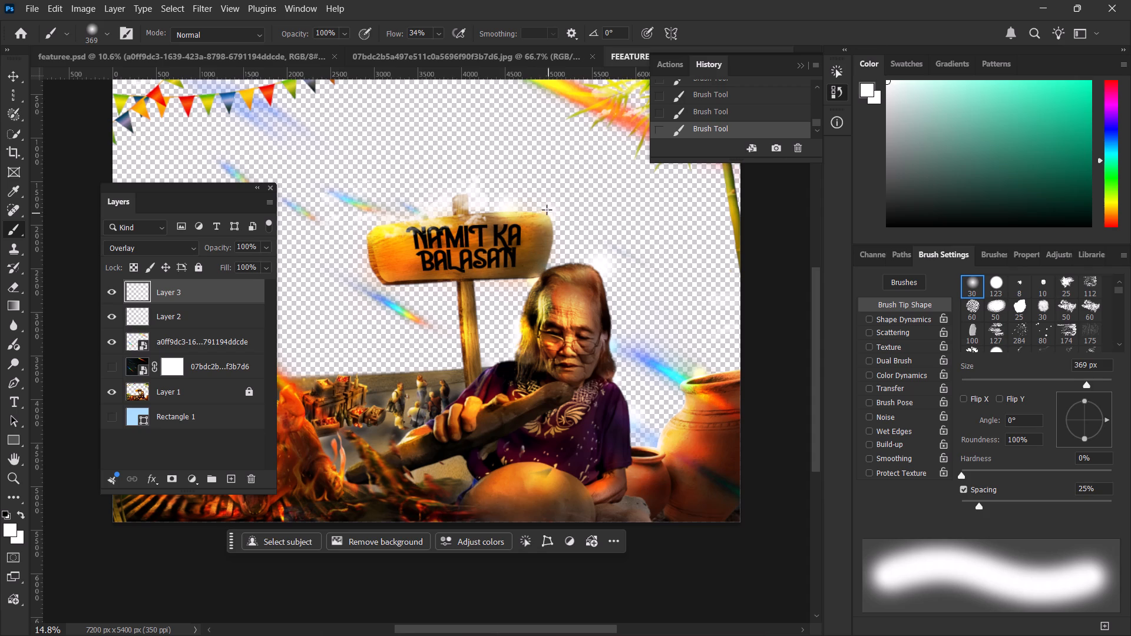
{"action": "triple_click", "coordinate": [535, 206]}
{"action": "left_click", "coordinate": [535, 206]}
{"action": "left_click", "coordinate": [530, 206]}
{"action": "double_click", "coordinate": [522, 206]}
Dab white highlights over the bamboo leaves in the artwork's upper corner, beside the rainbow streak.
{"action": "key", "text": "space"}
{"action": "scroll", "coordinate": [612, 249], "scroll_direction": "down", "scroll_amount": 4}
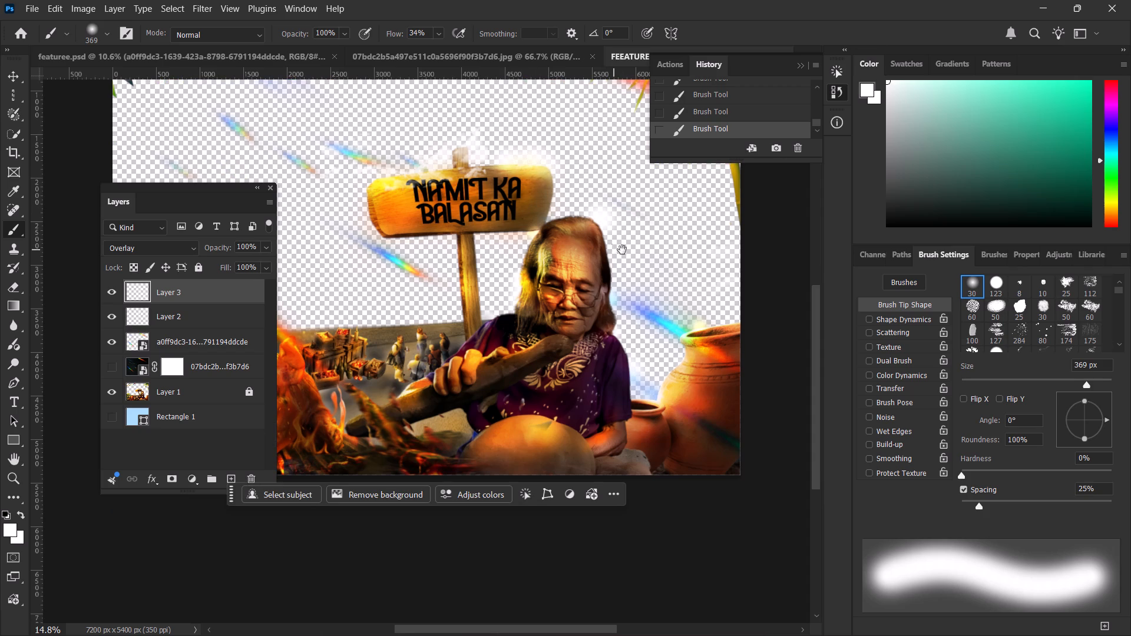
{"action": "key", "text": "space"}
{"action": "key", "text": "space"}
{"action": "key", "text": "space"}
{"action": "key", "text": "space"}
{"action": "key", "text": "space"}
{"action": "key", "text": "space"}
{"action": "key", "text": "space"}
{"action": "key", "text": "space"}
{"action": "key", "text": "space"}
{"action": "key", "text": "space"}
{"action": "key", "text": "space"}
{"action": "key", "text": "space"}
{"action": "key", "text": "space"}
{"action": "key", "text": "space"}
{"action": "key", "text": "space"}
{"action": "key", "text": "space"}
{"action": "key", "text": "space"}
{"action": "key", "text": "space"}
{"action": "key", "text": "space"}
{"action": "key", "text": "space"}
{"action": "left_click_drag", "start_coordinate": [680, 192], "coordinate": [613, 344]}
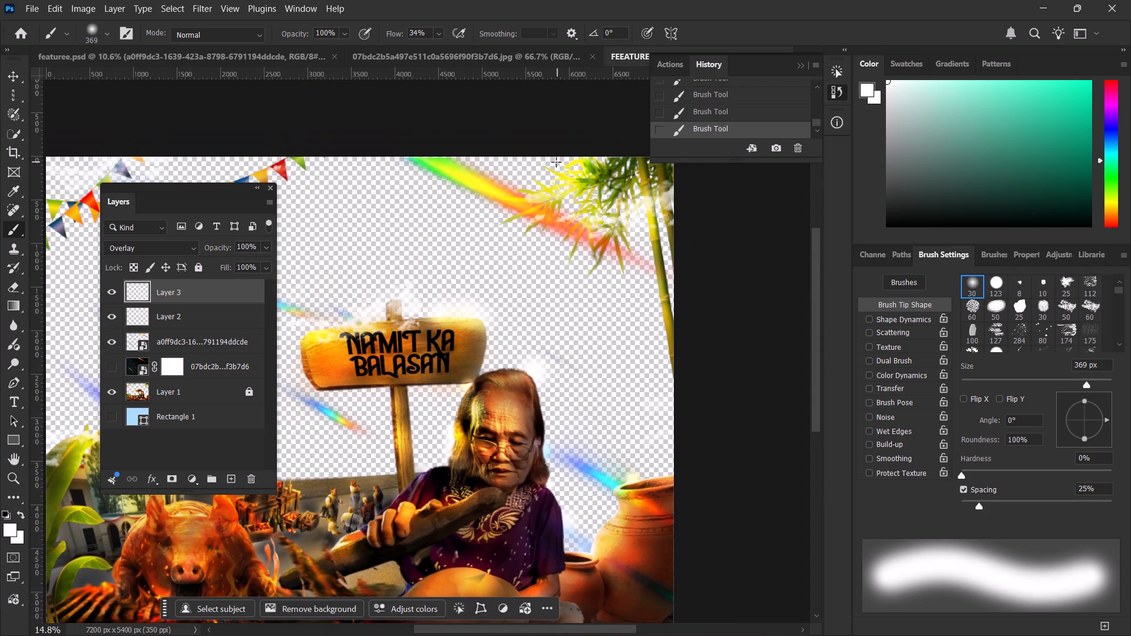
{"action": "triple_click", "coordinate": [556, 162]}
{"action": "triple_click", "coordinate": [556, 162]}
{"action": "triple_click", "coordinate": [553, 175]}
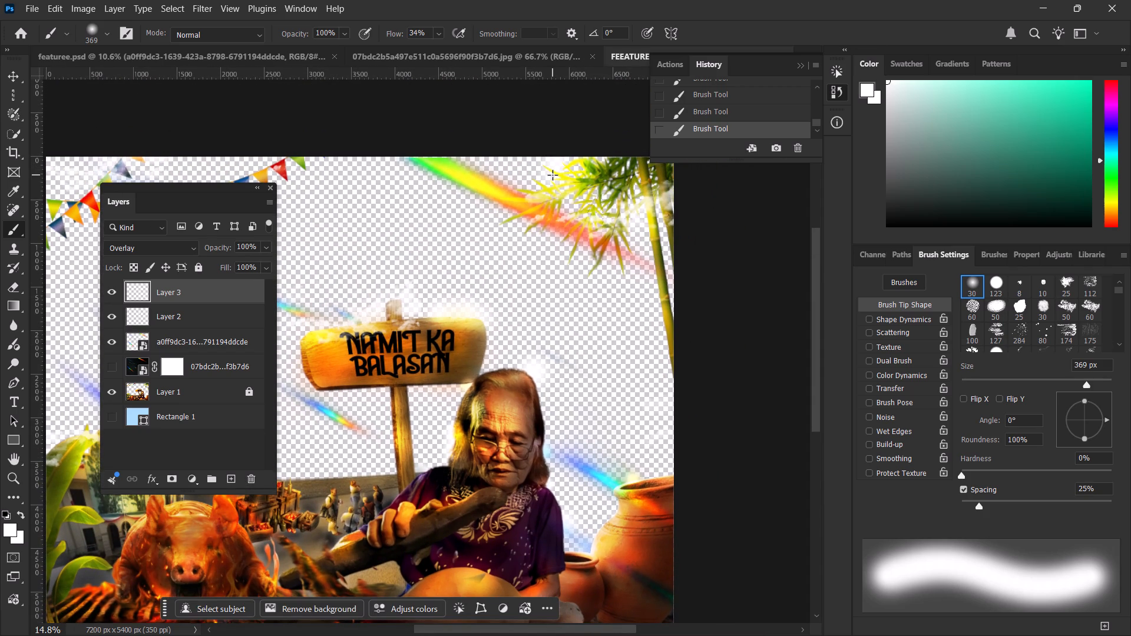
{"action": "triple_click", "coordinate": [553, 175]}
{"action": "double_click", "coordinate": [553, 175]}
{"action": "triple_click", "coordinate": [564, 180]}
{"action": "double_click", "coordinate": [564, 181]}
{"action": "triple_click", "coordinate": [578, 194]}
{"action": "triple_click", "coordinate": [578, 194]}
Dab white highlights beside the bamboo stalks and along the artwork's edge below the leaves.
{"action": "triple_click", "coordinate": [637, 218]}
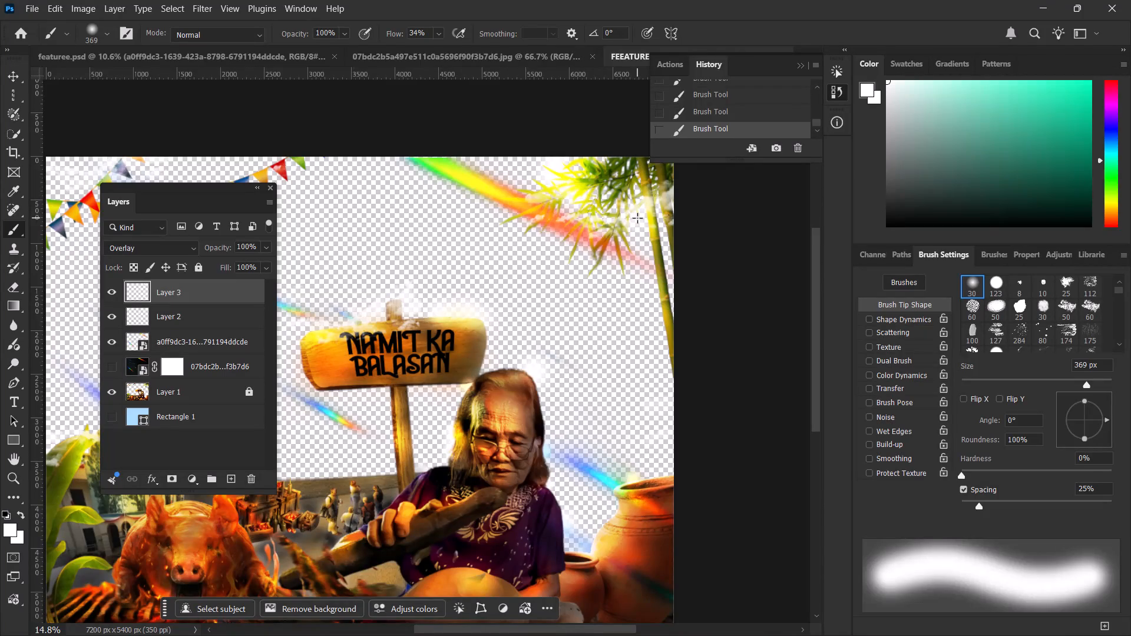
{"action": "double_click", "coordinate": [637, 218]}
{"action": "triple_click", "coordinate": [677, 293]}
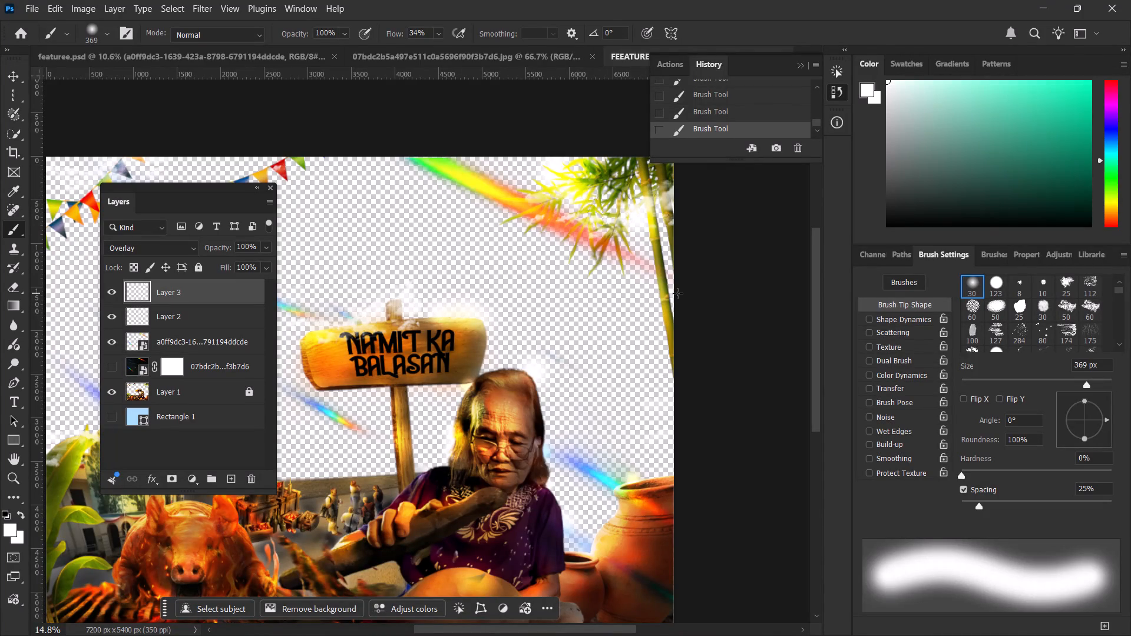
{"action": "triple_click", "coordinate": [672, 287]}
{"action": "triple_click", "coordinate": [670, 287]}
{"action": "triple_click", "coordinate": [670, 287]}
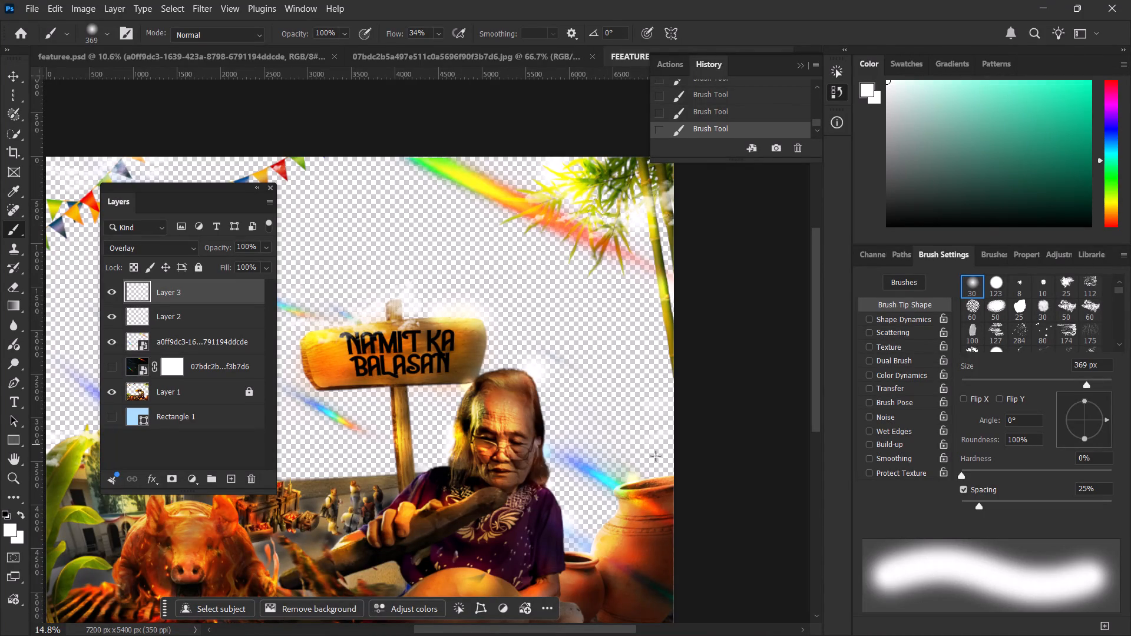
Dab white highlights on the large clay pot's rim and beside the woman's hair under the sign.
{"action": "triple_click", "coordinate": [656, 476]}
{"action": "triple_click", "coordinate": [656, 473]}
{"action": "double_click", "coordinate": [656, 473]}
{"action": "triple_click", "coordinate": [463, 396]}
{"action": "double_click", "coordinate": [463, 396]}
Export the artwork as a PNG named FEEATURE in Downloads, replacing the existing file.
{"action": "key", "text": "space"}
{"action": "scroll", "coordinate": [498, 396], "scroll_direction": "down", "scroll_amount": 5}
{"action": "scroll", "coordinate": [510, 395], "scroll_direction": "up", "scroll_amount": 4, "text": "ctrl"}
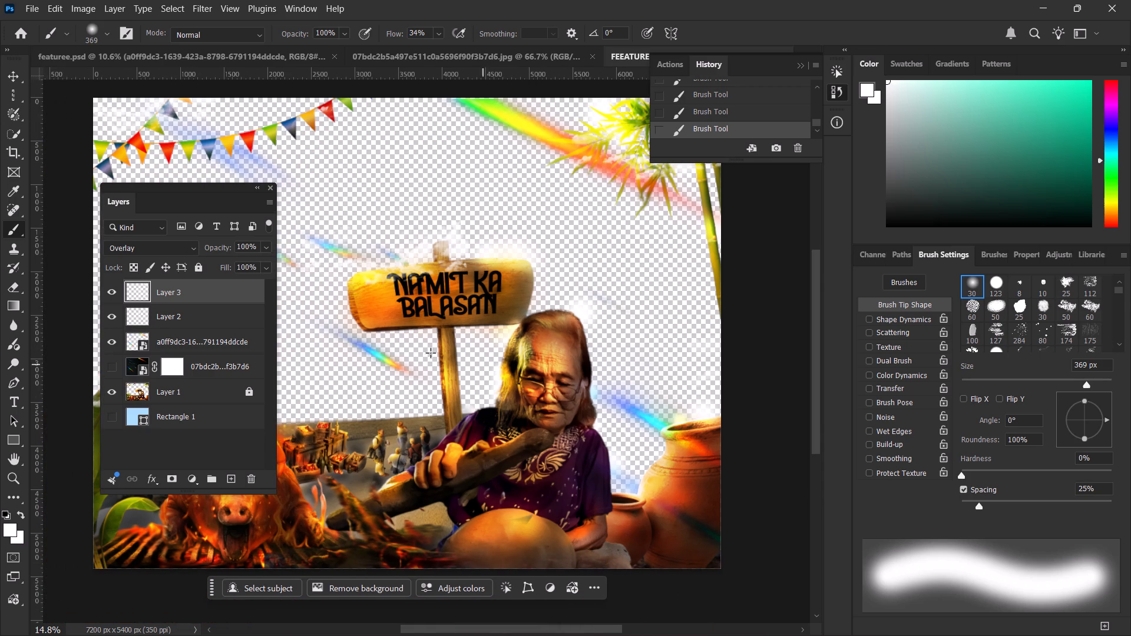
{"action": "left_click", "coordinate": [31, 4]}
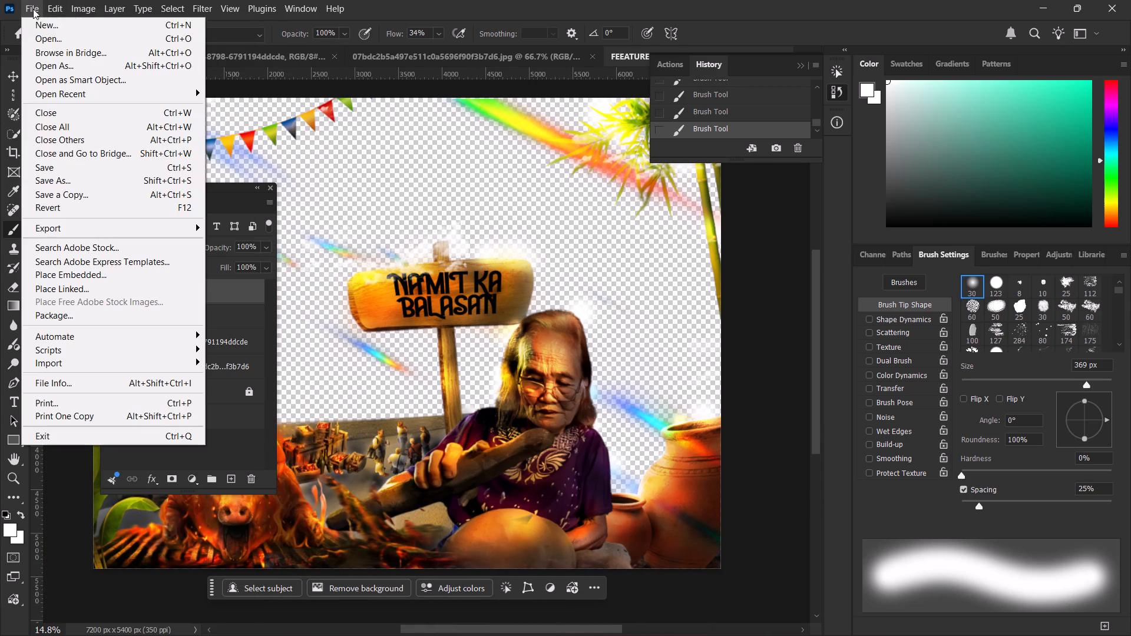
{"action": "left_click", "coordinate": [89, 222]}
{"action": "left_click", "coordinate": [221, 224]}
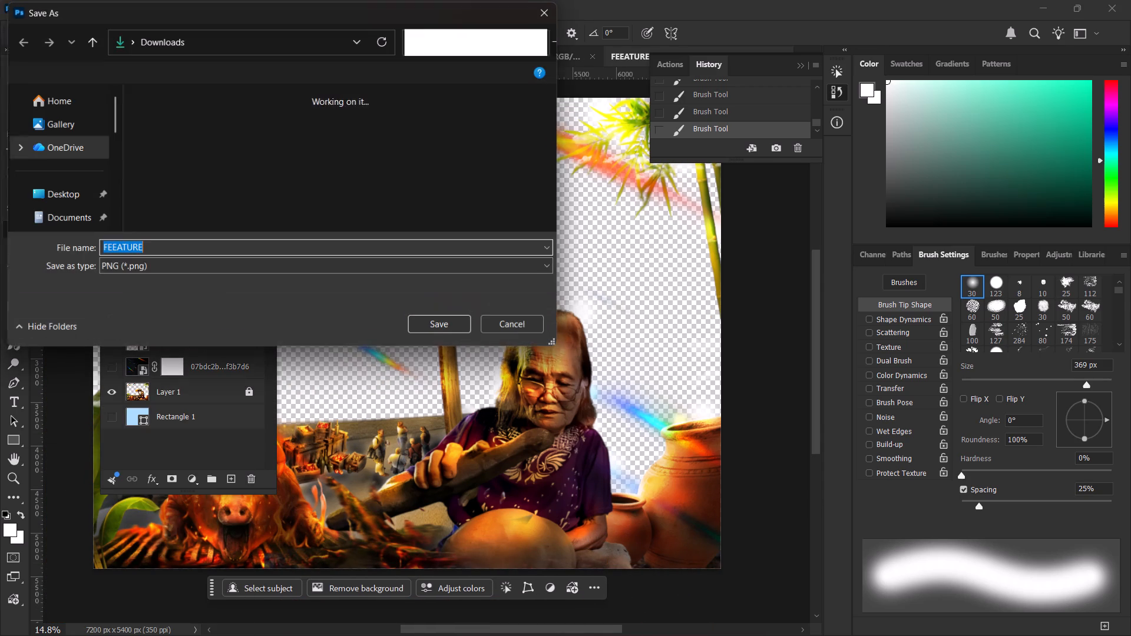
{"action": "left_click", "coordinate": [434, 317]}
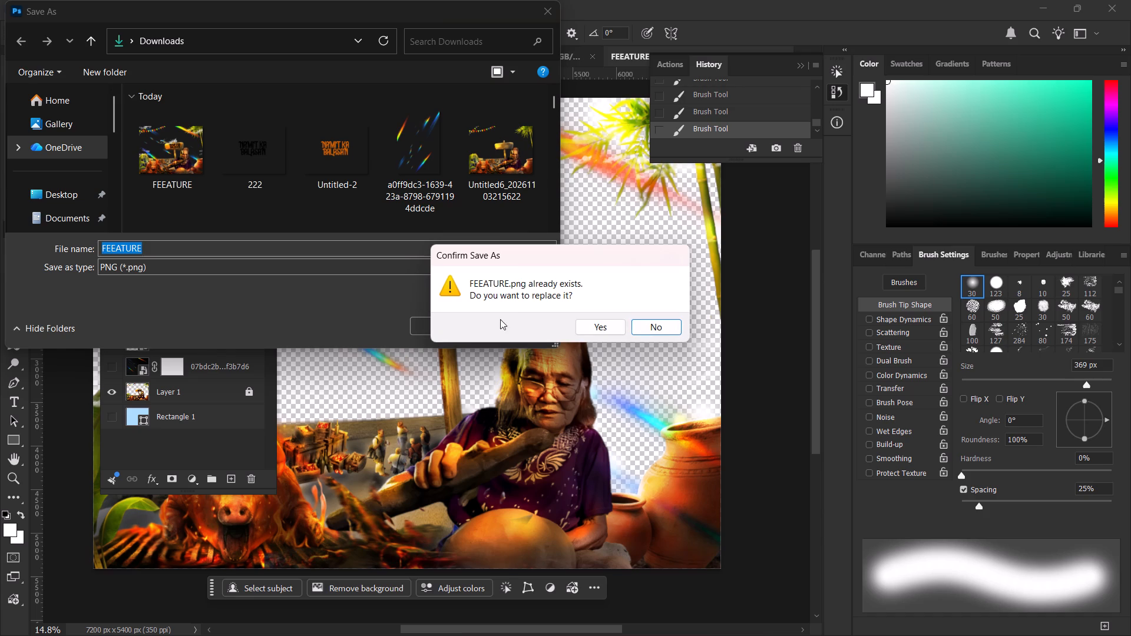
{"action": "left_click", "coordinate": [586, 330]}
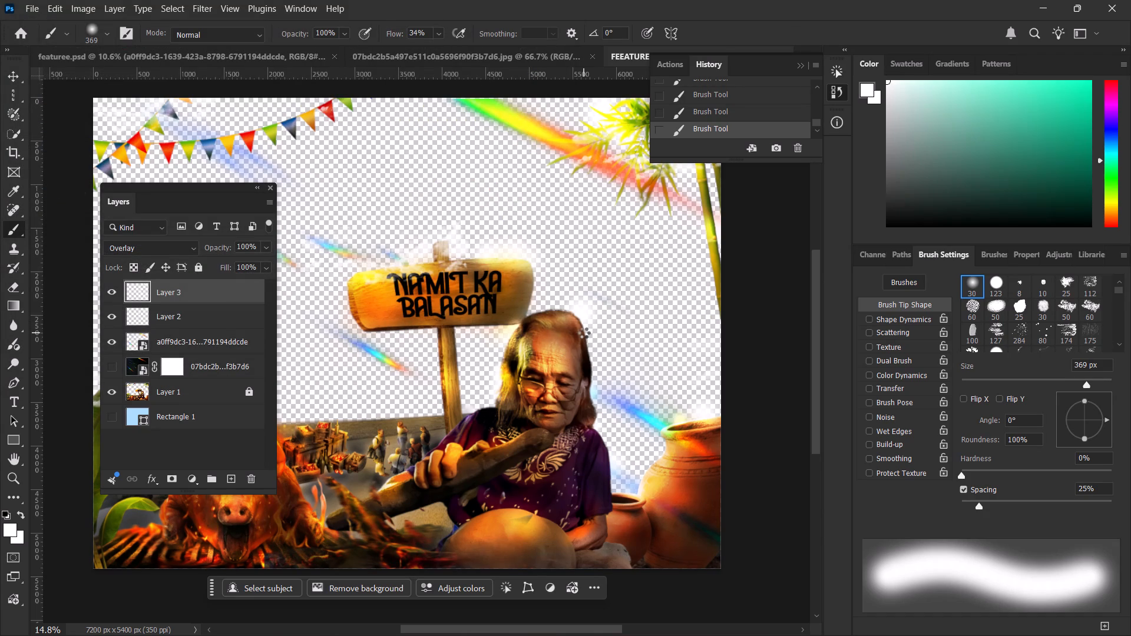
Refresh the recent files in File Explorer and select the FEEATURE PNG from Downloads.
{"action": "left_click", "coordinate": [677, 625]}
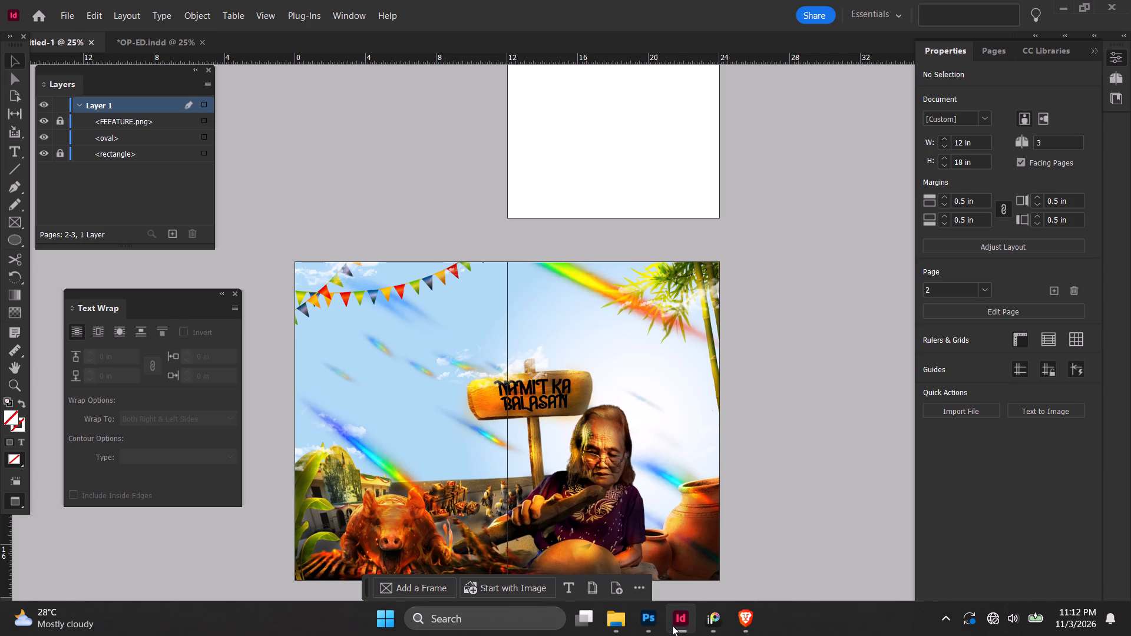
{"action": "left_click", "coordinate": [616, 622]}
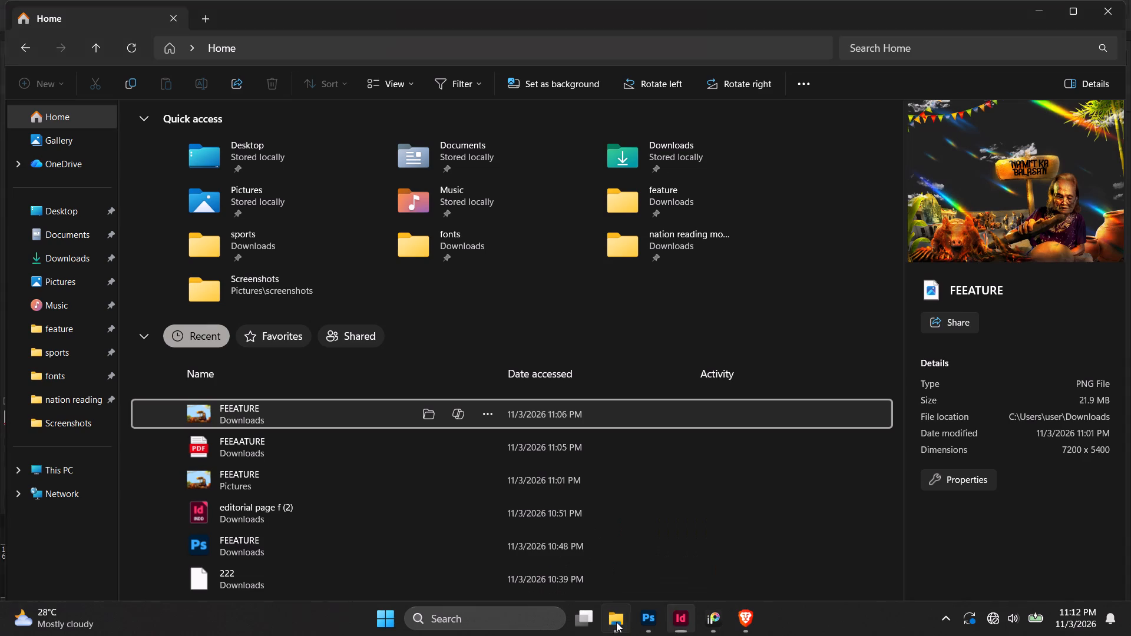
{"action": "double_click", "coordinate": [134, 49]}
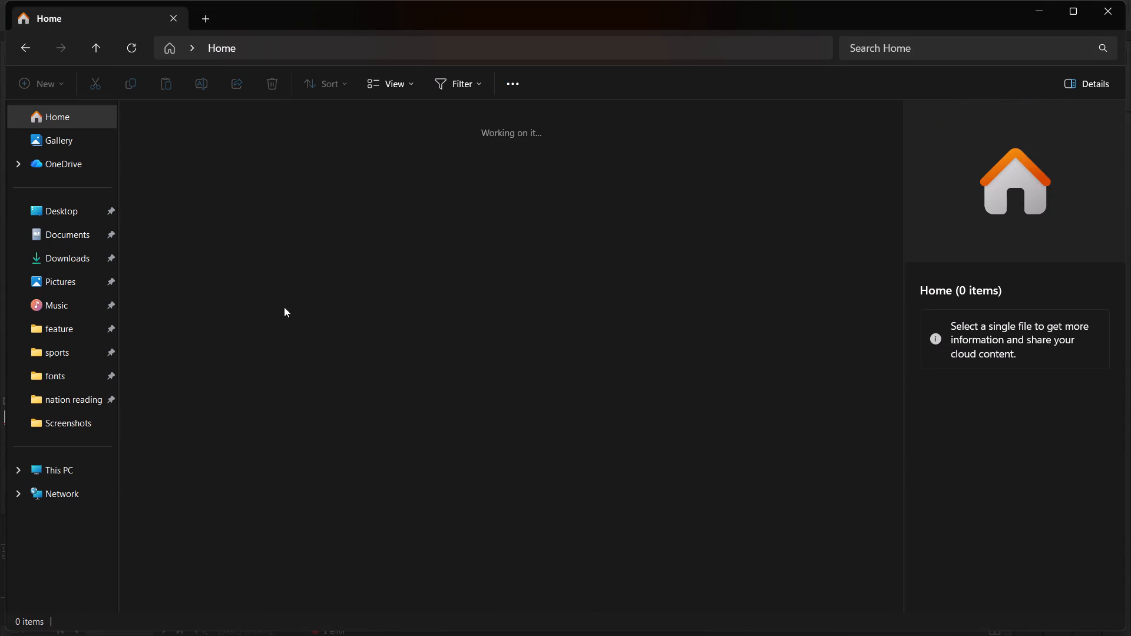
{"action": "left_click", "coordinate": [287, 410]}
Switch to InDesign and unlock the FEEATURE.png object in Layer 1.
{"action": "left_click", "coordinate": [675, 624]}
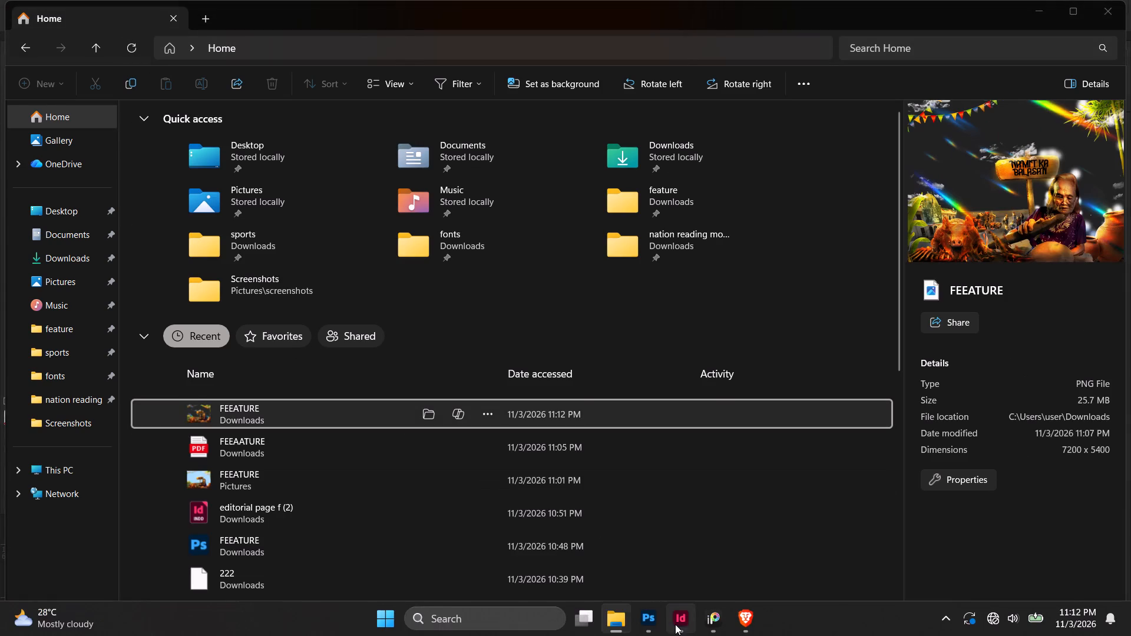
{"action": "left_click", "coordinate": [62, 115]}
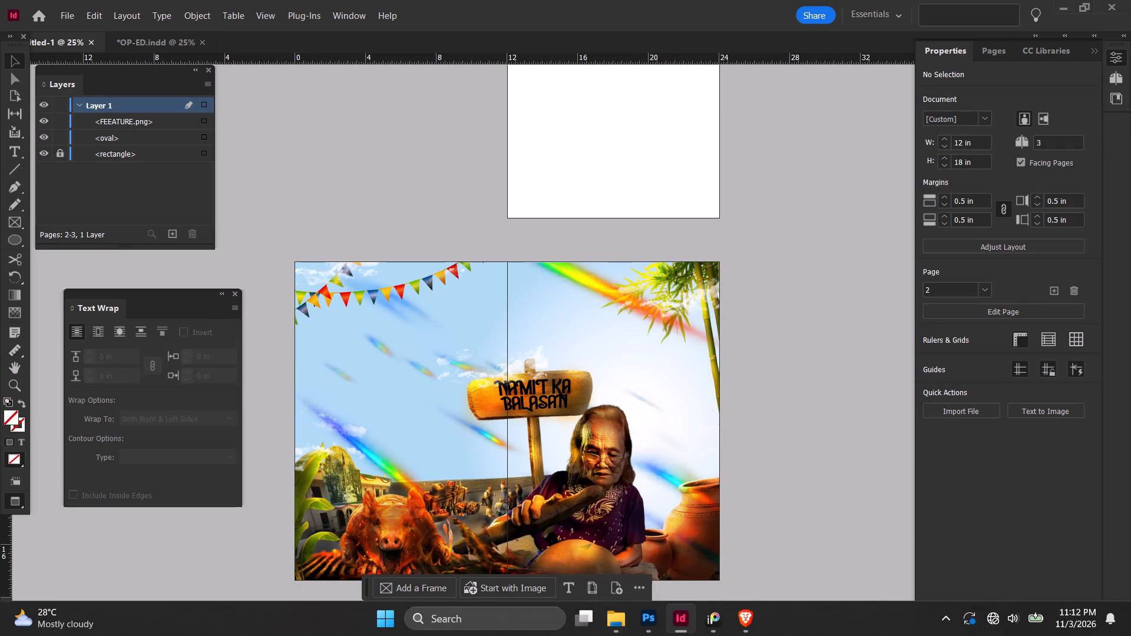
Bring the FEEATURE PNG from File Explorer onto the existing artwork on pages 2-3, undoing and redoing the placement.
{"action": "left_click", "coordinate": [611, 635]}
{"action": "left_click_drag", "start_coordinate": [369, 417], "coordinate": [641, 436]}
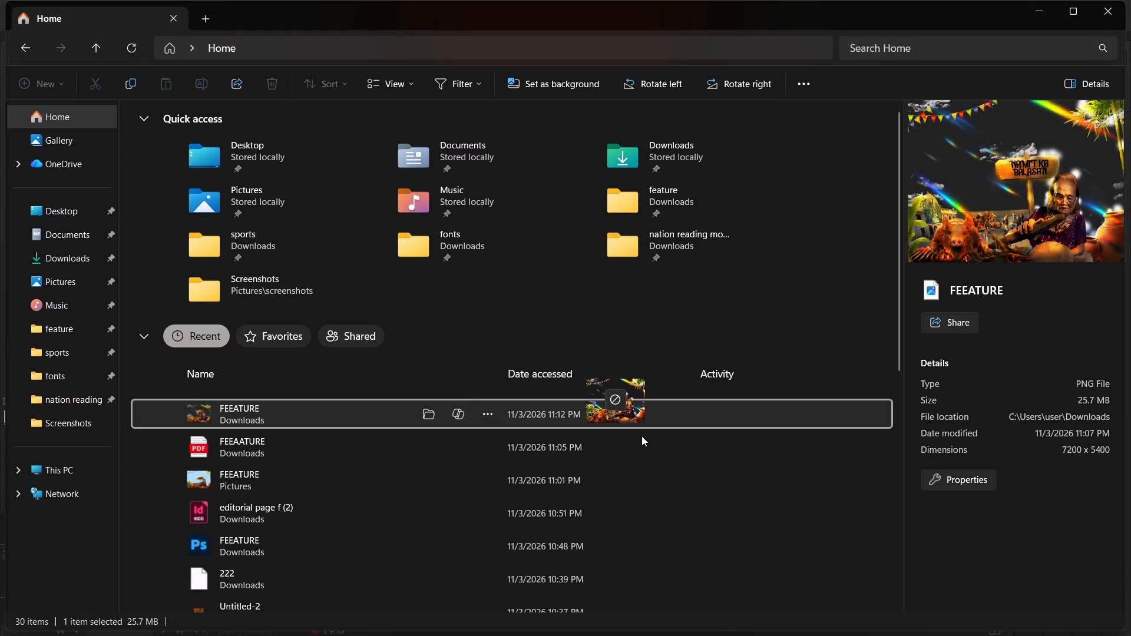
{"action": "left_click_drag", "start_coordinate": [641, 436], "coordinate": [676, 610]}
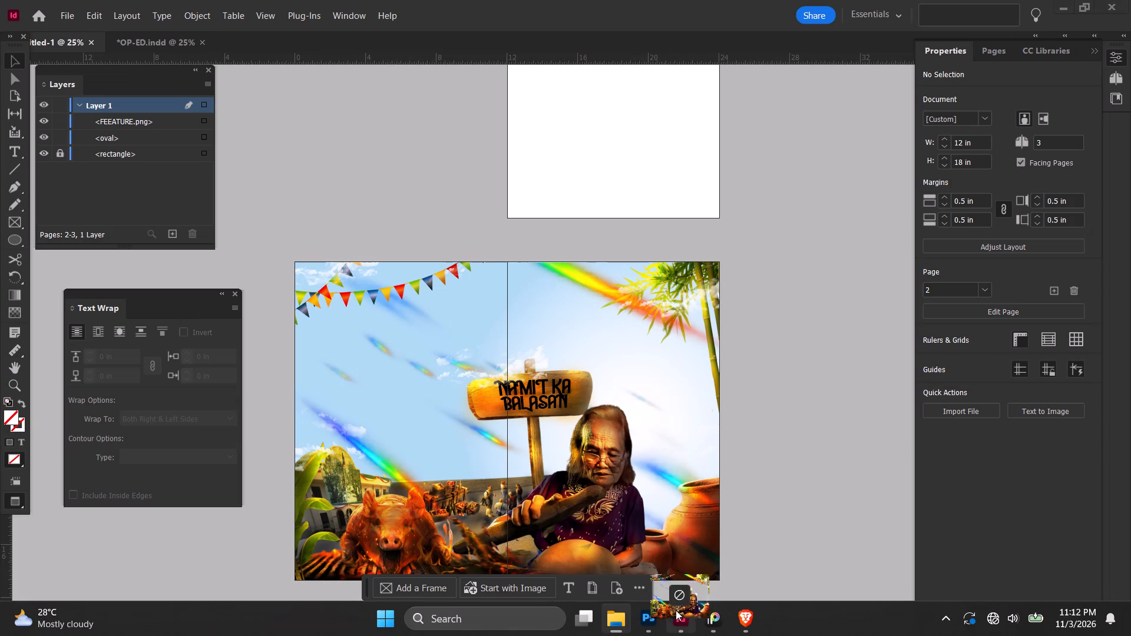
{"action": "left_click_drag", "start_coordinate": [676, 610], "coordinate": [544, 493]}
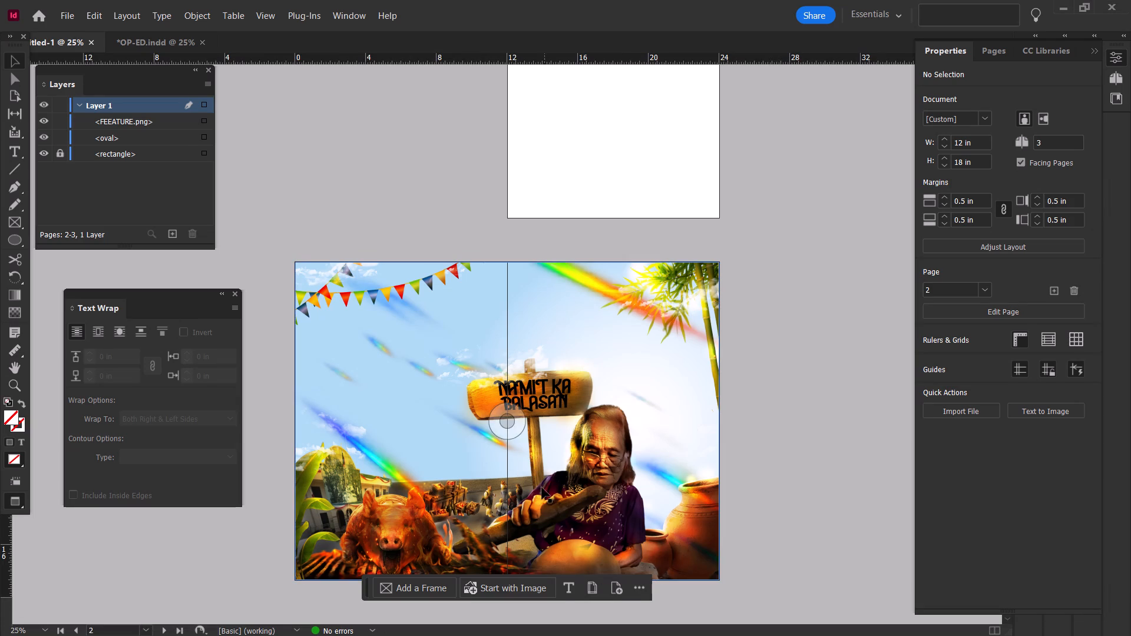
{"action": "key", "text": "ctrl+z"}
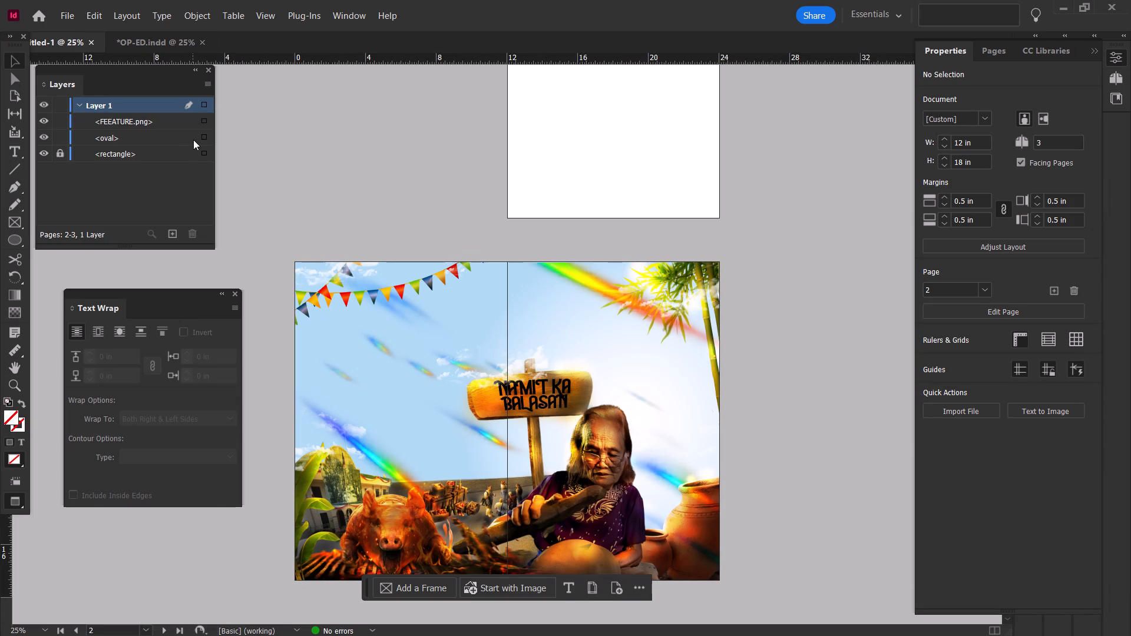
{"action": "key", "text": "ctrl+shift+z"}
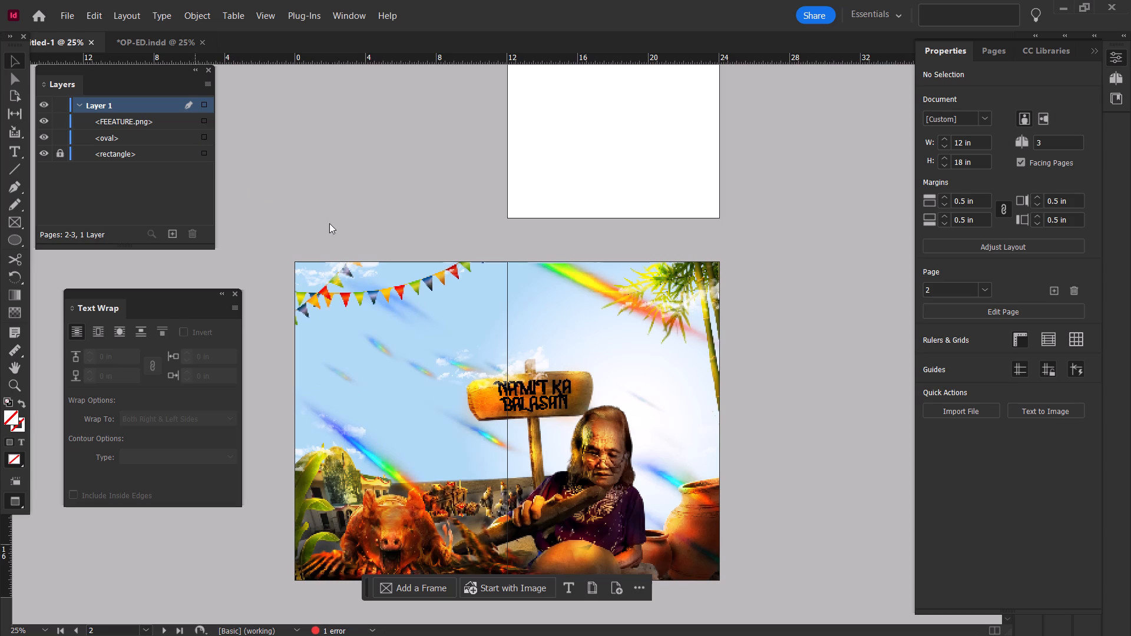
{"action": "scroll", "coordinate": [567, 436], "scroll_direction": "up", "scroll_amount": 2, "text": "alt"}
{"action": "scroll", "coordinate": [567, 436], "scroll_direction": "down", "scroll_amount": 2, "text": "alt"}
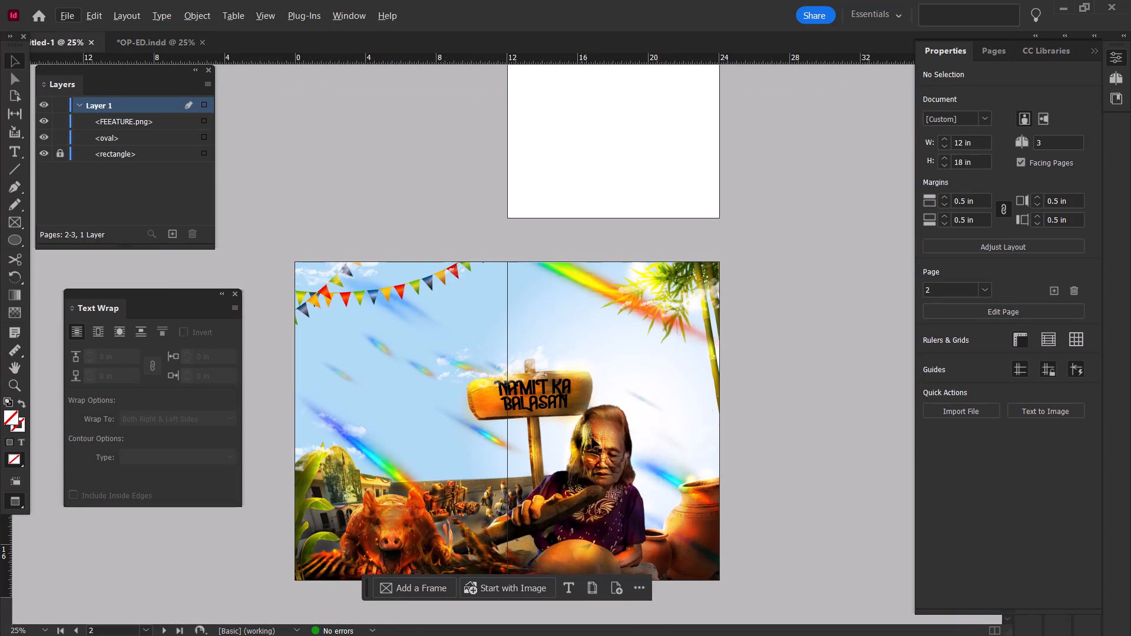
Select the unlocked FEEATURE.png artwork and set its display performance to High Quality Display.
{"action": "left_click", "coordinate": [61, 120]}
{"action": "left_click", "coordinate": [61, 120]}
{"action": "left_click", "coordinate": [386, 300]}
{"action": "right_click", "coordinate": [386, 300]}
{"action": "left_click", "coordinate": [578, 587]}
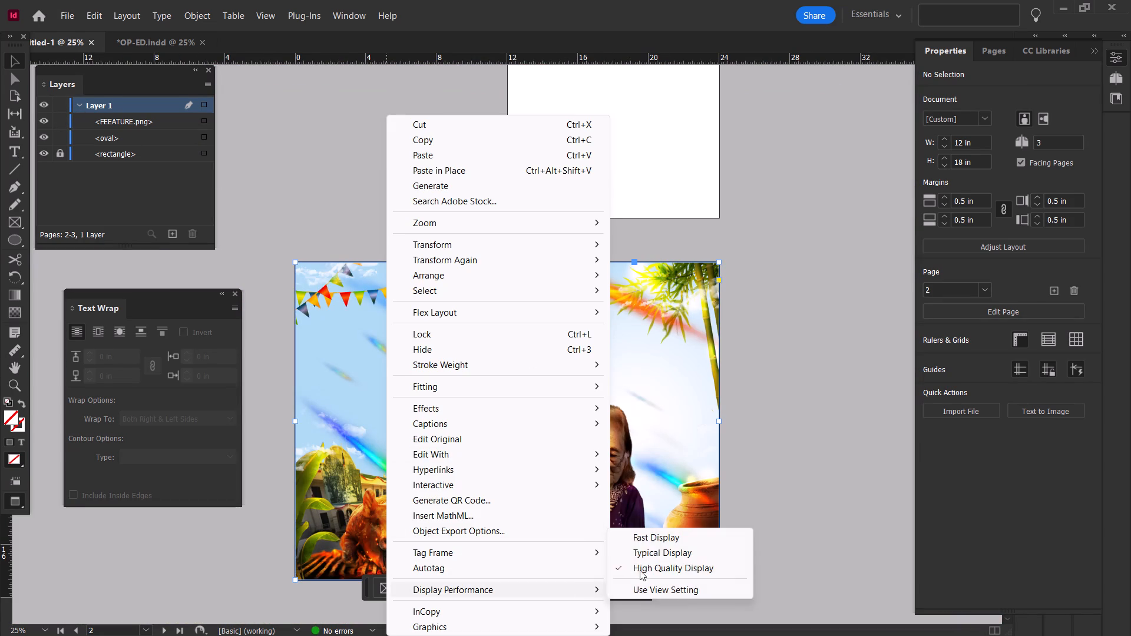
{"action": "left_click", "coordinate": [640, 569]}
Lock the FEEATURE.png artwork and show the spread in Presentation mode.
{"action": "left_click", "coordinate": [65, 122]}
{"action": "key", "text": "shift+w"}
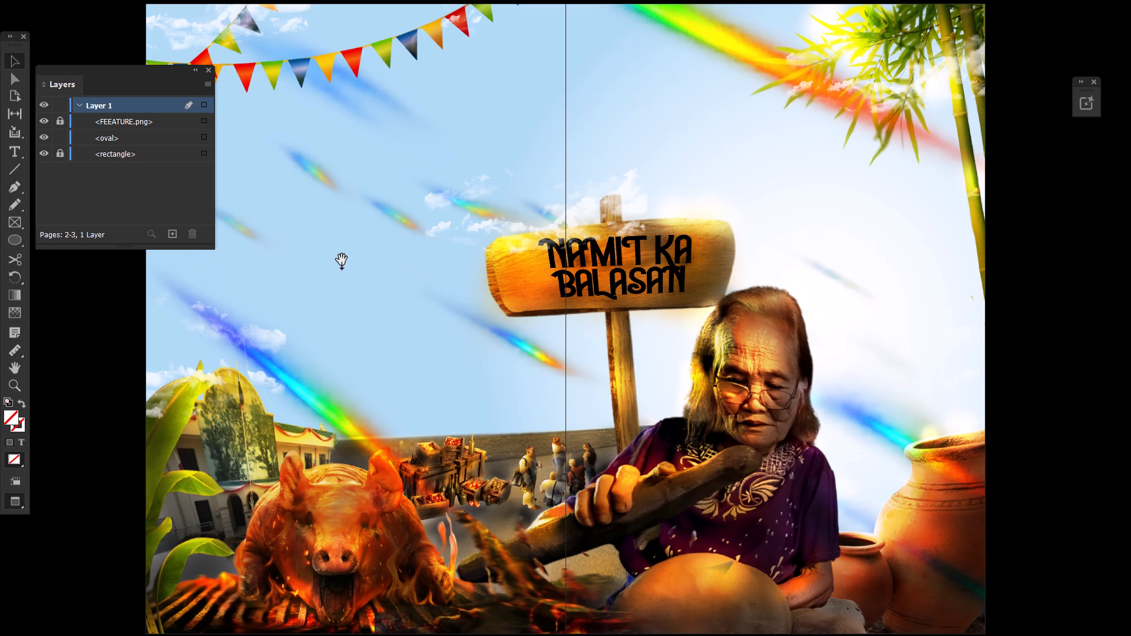
Leave the presentation view, switch to Photoshop, and dab white highlights on Overlay Layer 3 beside the woman's purple sleeve.
{"action": "key", "text": "shift+w"}
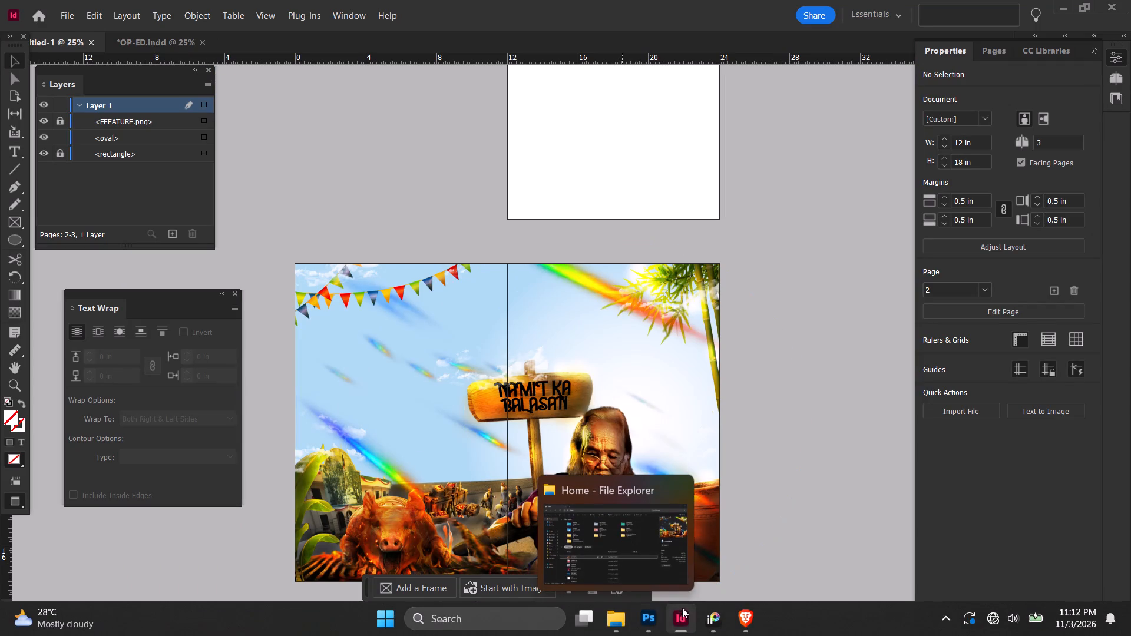
{"action": "left_click", "coordinate": [652, 618]}
{"action": "scroll", "coordinate": [628, 470], "scroll_direction": "up", "scroll_amount": 2, "text": "alt"}
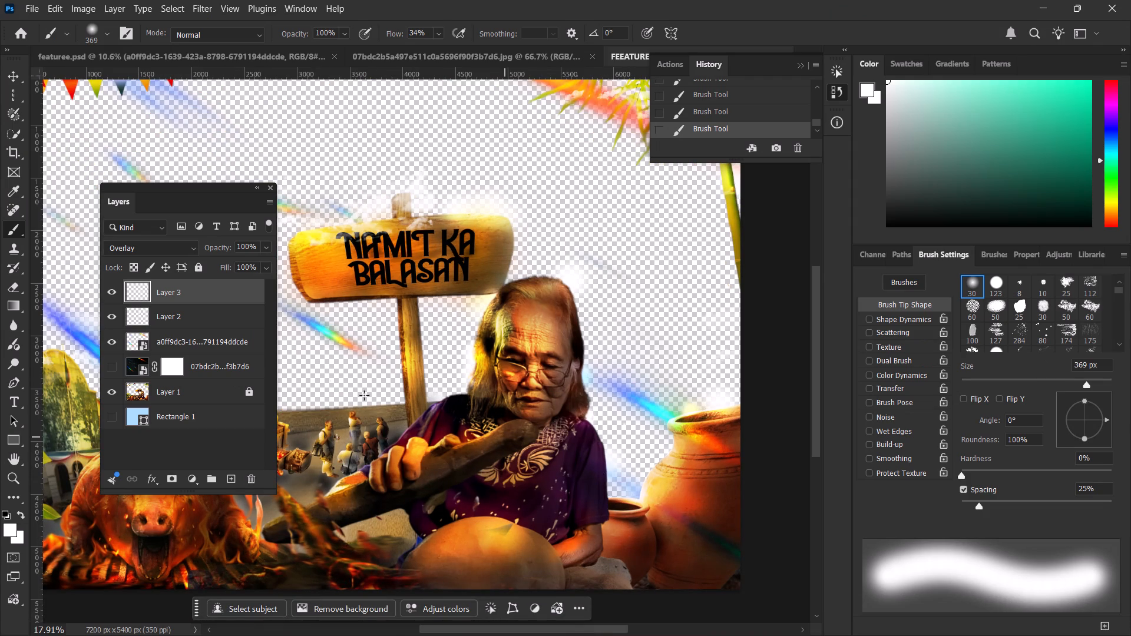
{"action": "triple_click", "coordinate": [598, 464]}
{"action": "left_click", "coordinate": [602, 464]}
Set the brush size to 448 px and paint white highlights along the outer edge of the woman's purple sleeve.
{"action": "left_click", "coordinate": [101, 25]}
{"action": "left_click_drag", "start_coordinate": [159, 78], "coordinate": [165, 80]}
{"action": "double_click", "coordinate": [606, 458]}
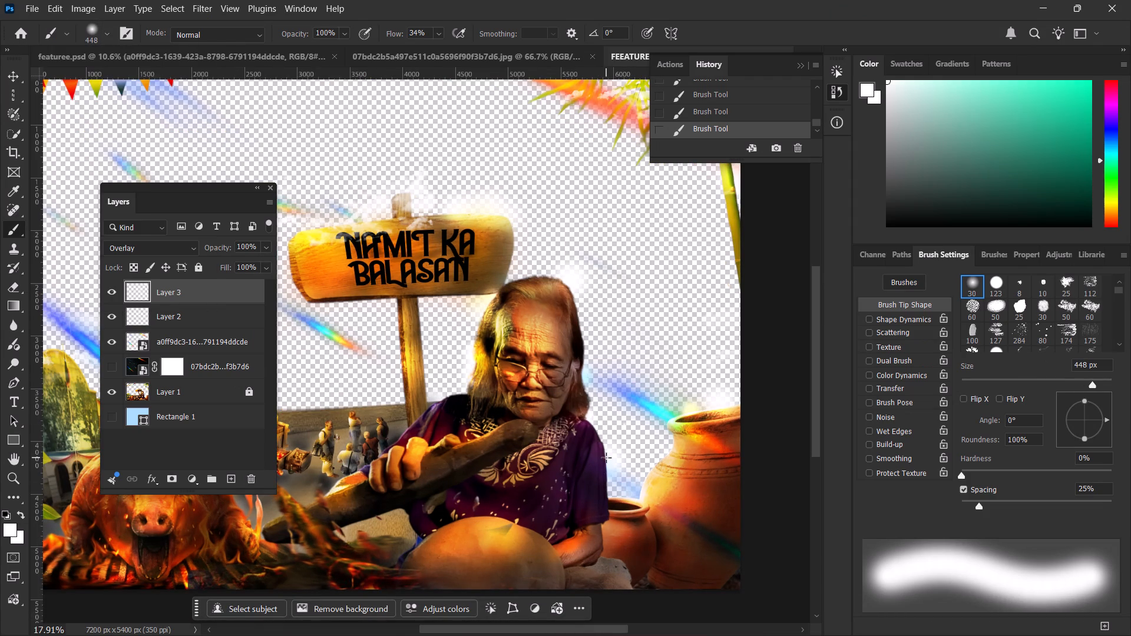
{"action": "triple_click", "coordinate": [610, 458]}
{"action": "left_click", "coordinate": [609, 456]}
{"action": "triple_click", "coordinate": [608, 479]}
{"action": "triple_click", "coordinate": [600, 480]}
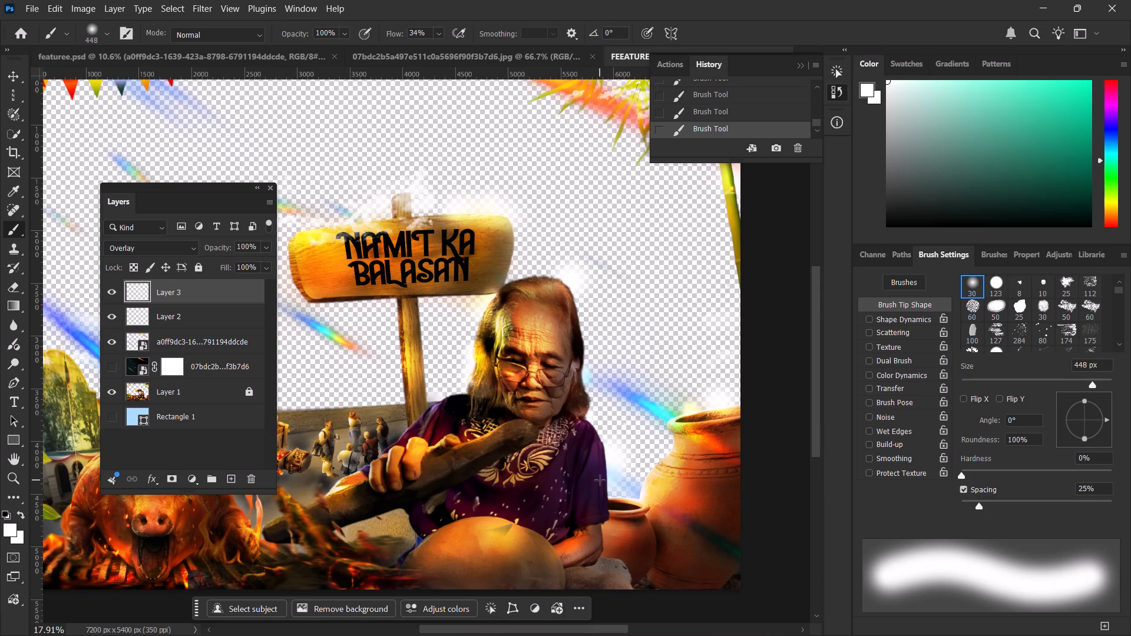
{"action": "triple_click", "coordinate": [602, 473]}
{"action": "left_click", "coordinate": [595, 475]}
Paint white highlights on Layer 3 up along the woman's shoulder to the ends of her hair on the clay-pot side.
{"action": "left_click", "coordinate": [608, 450]}
{"action": "triple_click", "coordinate": [603, 439]}
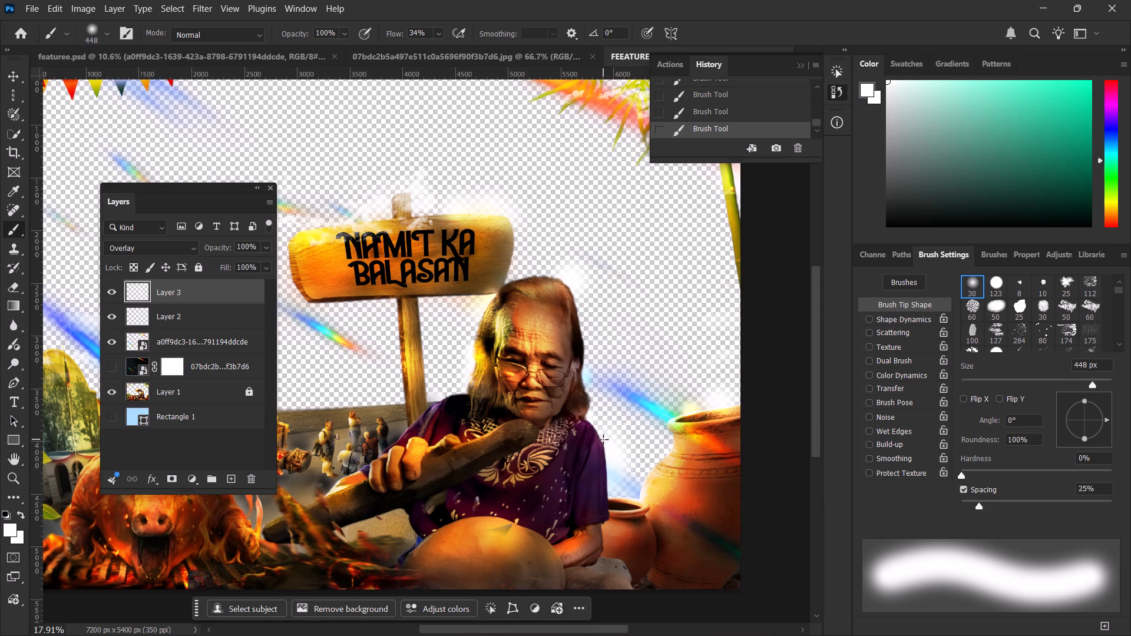
{"action": "left_click", "coordinate": [603, 439]}
{"action": "triple_click", "coordinate": [600, 428]}
{"action": "triple_click", "coordinate": [598, 424]}
{"action": "triple_click", "coordinate": [598, 424]}
{"action": "left_click", "coordinate": [598, 424]}
{"action": "triple_click", "coordinate": [596, 399]}
Paint white highlights on Layer 3 along the woman's hair facing the signpost and beneath the lower edge of the signboard.
{"action": "triple_click", "coordinate": [472, 381]}
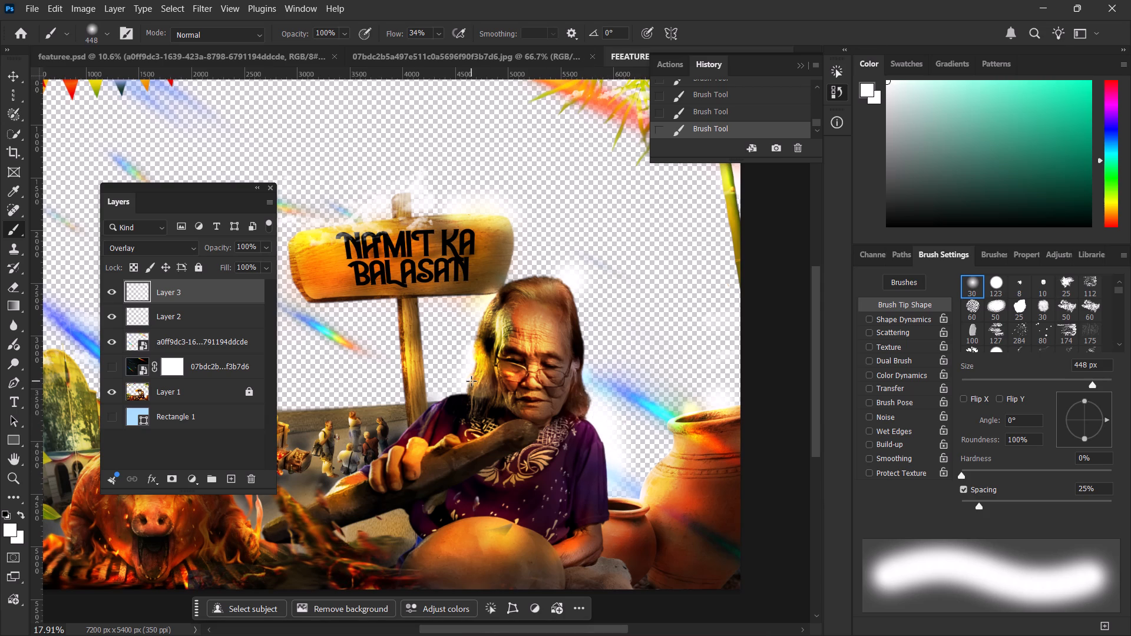
{"action": "triple_click", "coordinate": [471, 381]}
{"action": "double_click", "coordinate": [471, 381]}
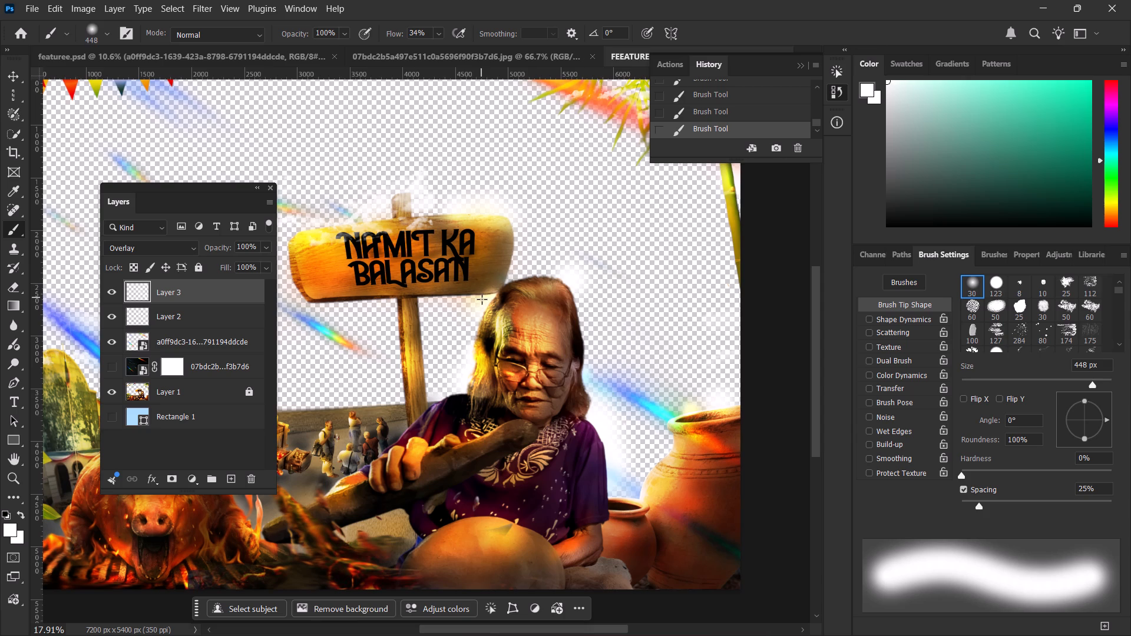
{"action": "double_click", "coordinate": [482, 299]}
{"action": "double_click", "coordinate": [473, 302]}
{"action": "left_click", "coordinate": [469, 303]}
{"action": "triple_click", "coordinate": [464, 307]}
{"action": "triple_click", "coordinate": [461, 302]}
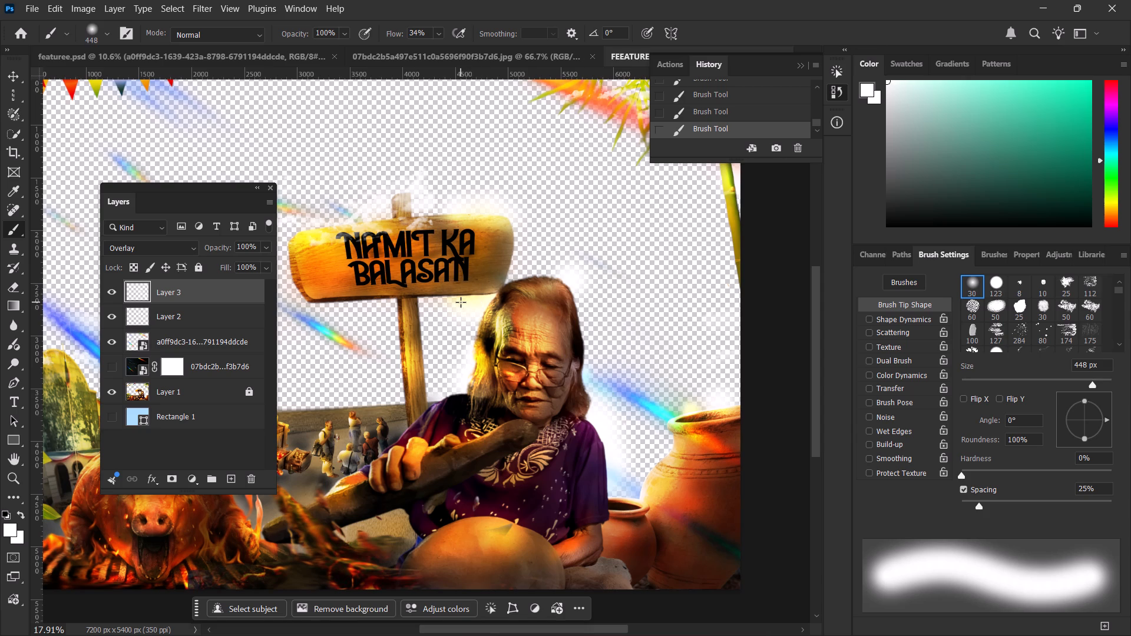
{"action": "left_click", "coordinate": [461, 302]}
{"action": "double_click", "coordinate": [467, 392]}
Paint white highlights on Layer 3 over the bamboo leaves and the large rainbow streak near the top edge of the artwork.
{"action": "scroll", "coordinate": [564, 302], "scroll_direction": "down", "scroll_amount": 2, "text": "alt"}
{"action": "scroll", "coordinate": [596, 243], "scroll_direction": "down", "scroll_amount": 4, "text": "alt"}
{"action": "key", "text": "space"}
{"action": "key", "text": "space"}
{"action": "key", "text": "space"}
{"action": "key", "text": "space"}
{"action": "key", "text": "space"}
{"action": "key", "text": "space"}
{"action": "key", "text": "space"}
{"action": "key", "text": "space"}
{"action": "key", "text": "space"}
{"action": "key", "text": "space"}
{"action": "key", "text": "space"}
{"action": "key", "text": "space"}
{"action": "key", "text": "space"}
{"action": "key", "text": "space"}
{"action": "left_click_drag", "start_coordinate": [600, 191], "coordinate": [587, 284]}
{"action": "scroll", "coordinate": [582, 276], "scroll_direction": "up", "scroll_amount": 3}
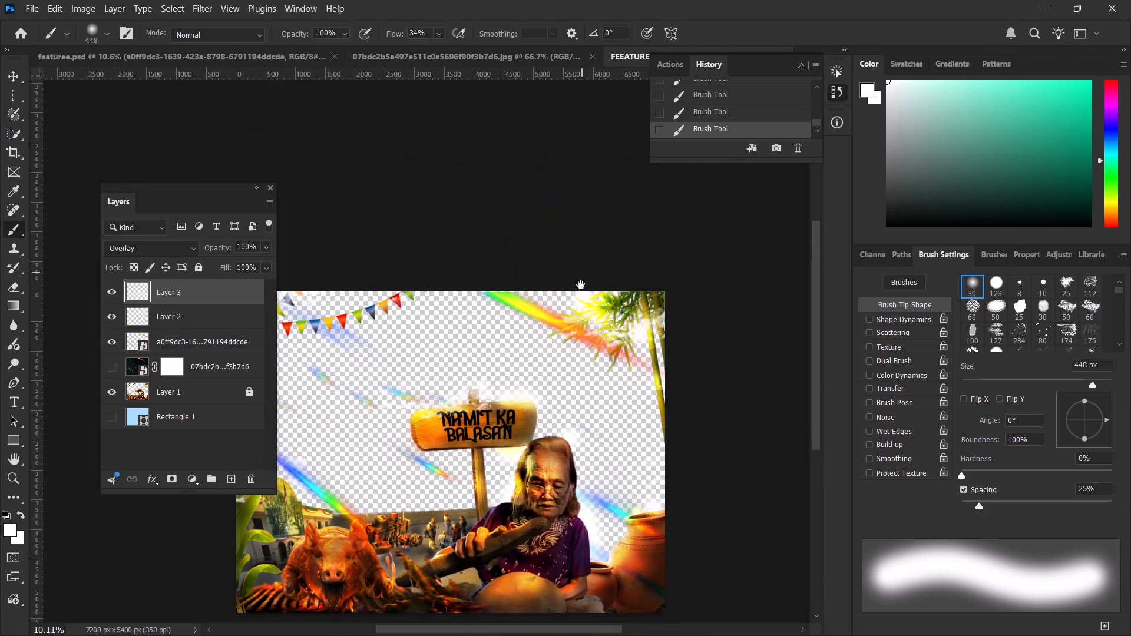
{"action": "triple_click", "coordinate": [571, 349]}
{"action": "triple_click", "coordinate": [571, 349]}
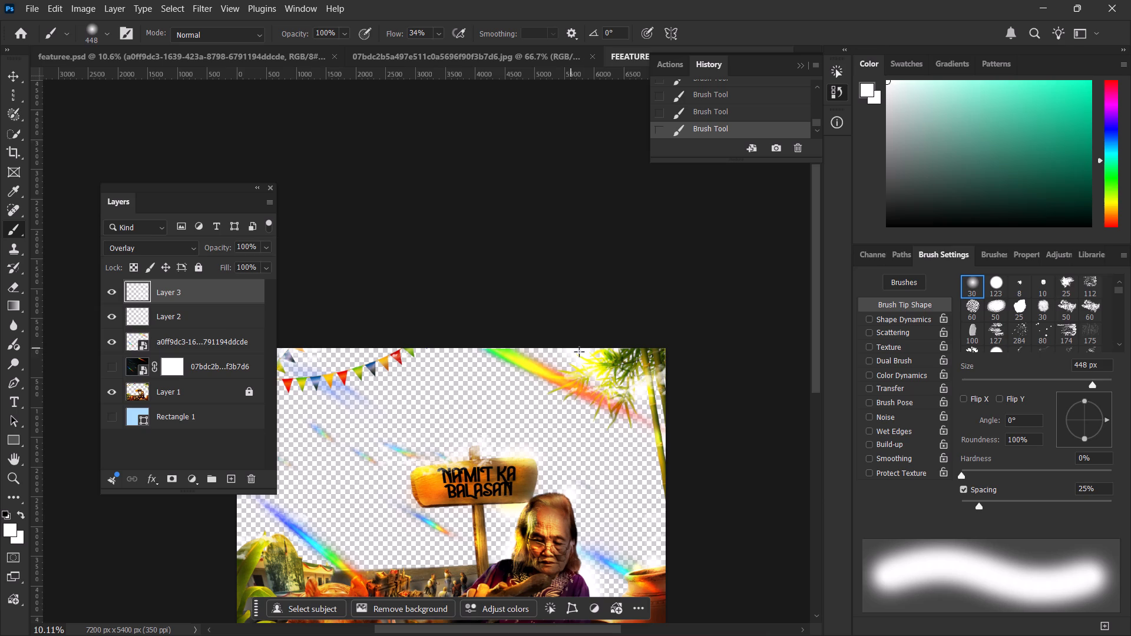
{"action": "triple_click", "coordinate": [599, 380]}
{"action": "triple_click", "coordinate": [599, 380]}
{"action": "triple_click", "coordinate": [554, 389]}
{"action": "left_click", "coordinate": [553, 389]}
Export the artwork as a PNG named FEEATURE in Downloads, replacing the existing file.
{"action": "key", "text": "space"}
{"action": "scroll", "coordinate": [559, 388], "scroll_direction": "down", "scroll_amount": 4}
{"action": "left_click", "coordinate": [33, 1]}
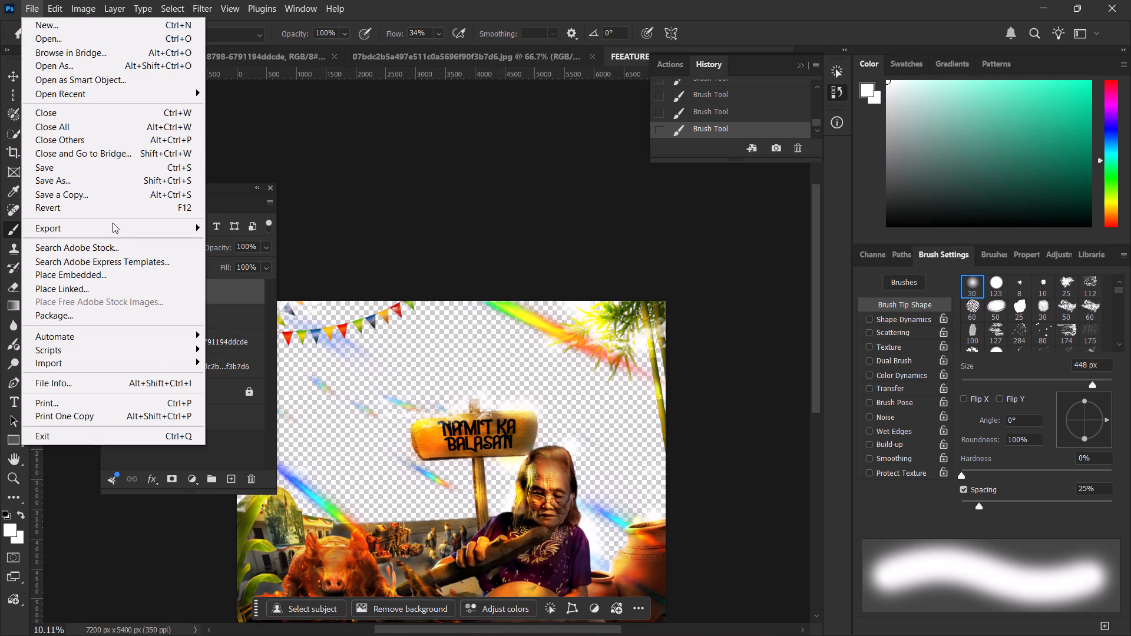
{"action": "left_click", "coordinate": [116, 228]}
{"action": "left_click", "coordinate": [233, 226]}
{"action": "scroll", "coordinate": [52, 217], "scroll_direction": "down", "scroll_amount": 1}
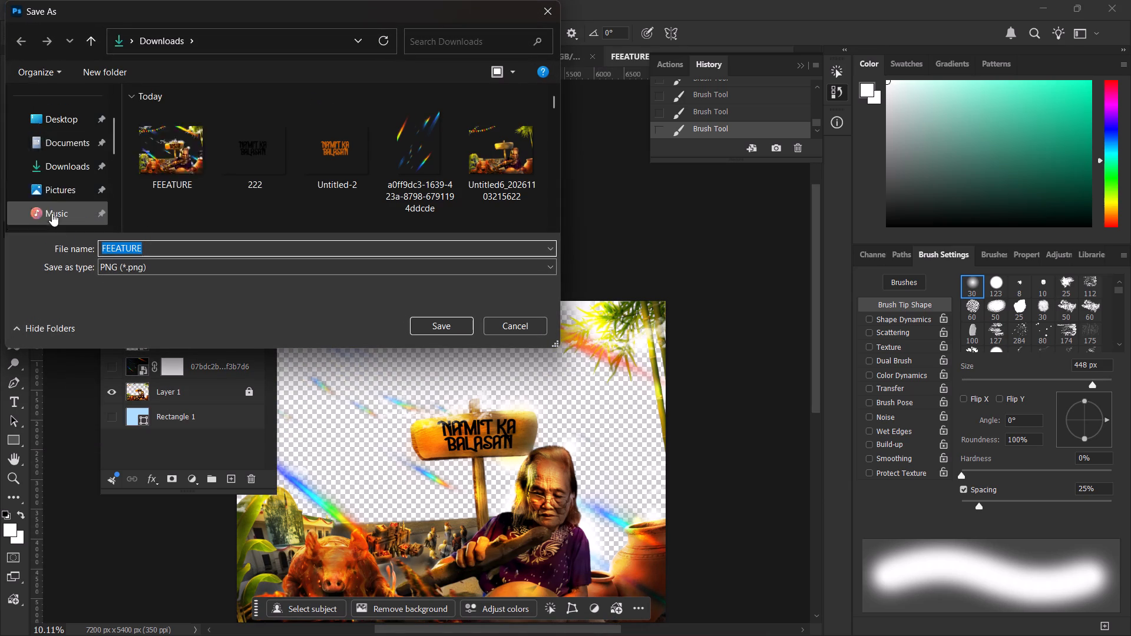
{"action": "left_click", "coordinate": [59, 177]}
{"action": "left_click", "coordinate": [424, 322]}
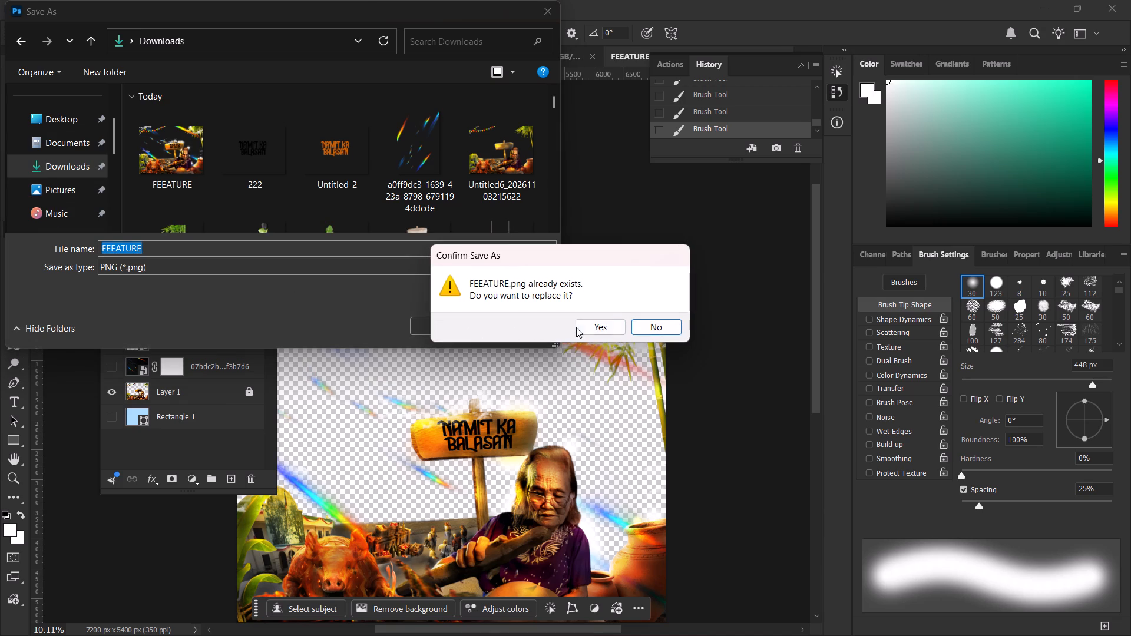
{"action": "left_click", "coordinate": [577, 327]}
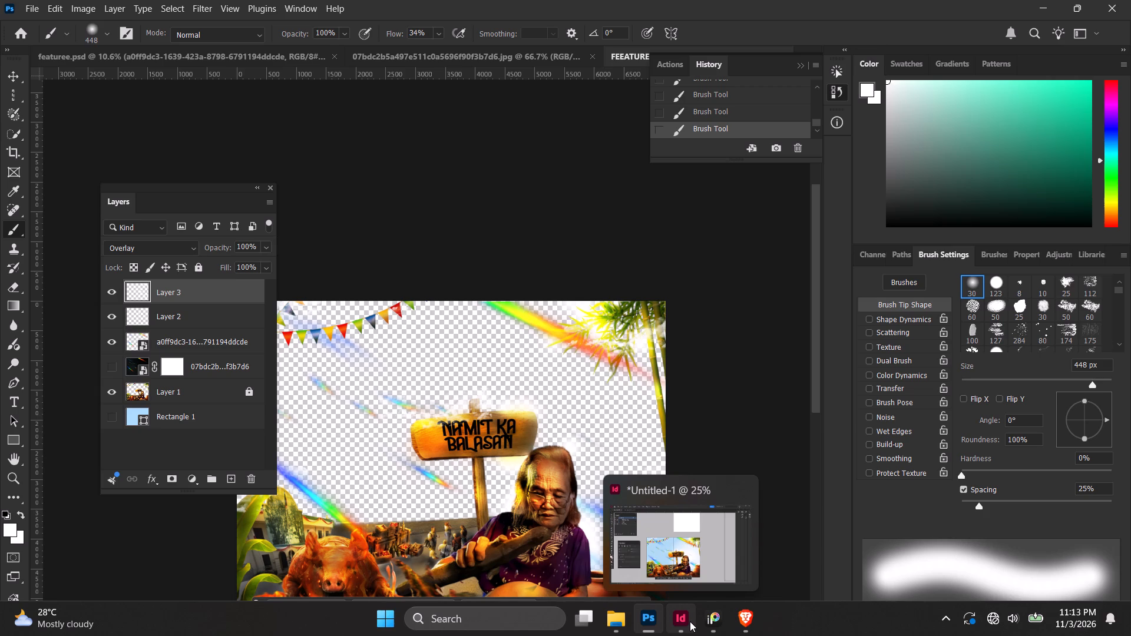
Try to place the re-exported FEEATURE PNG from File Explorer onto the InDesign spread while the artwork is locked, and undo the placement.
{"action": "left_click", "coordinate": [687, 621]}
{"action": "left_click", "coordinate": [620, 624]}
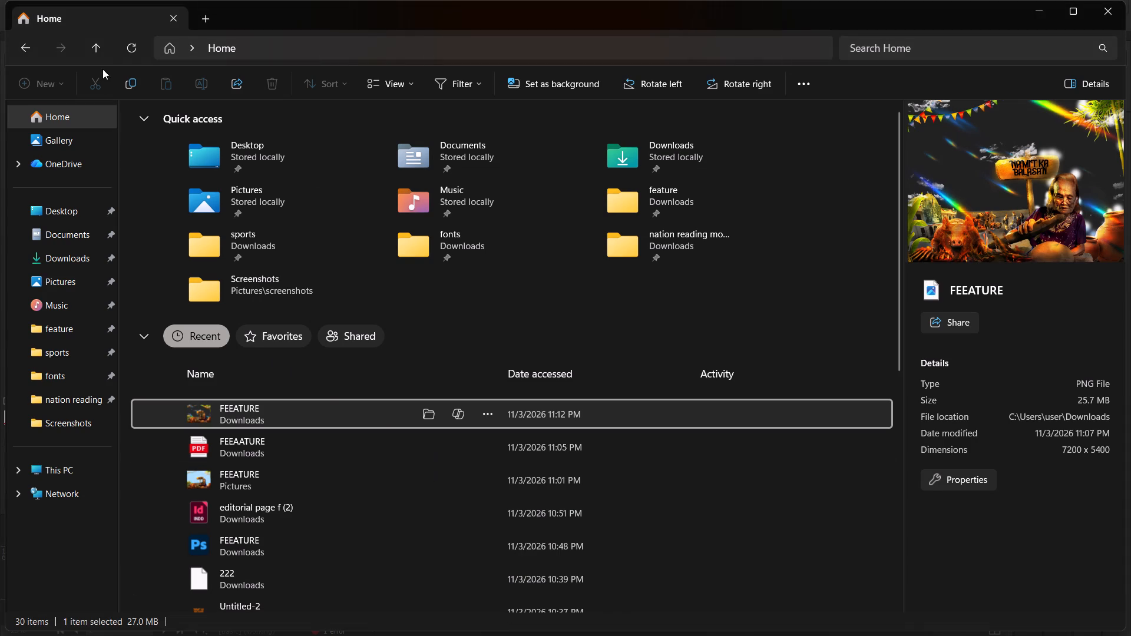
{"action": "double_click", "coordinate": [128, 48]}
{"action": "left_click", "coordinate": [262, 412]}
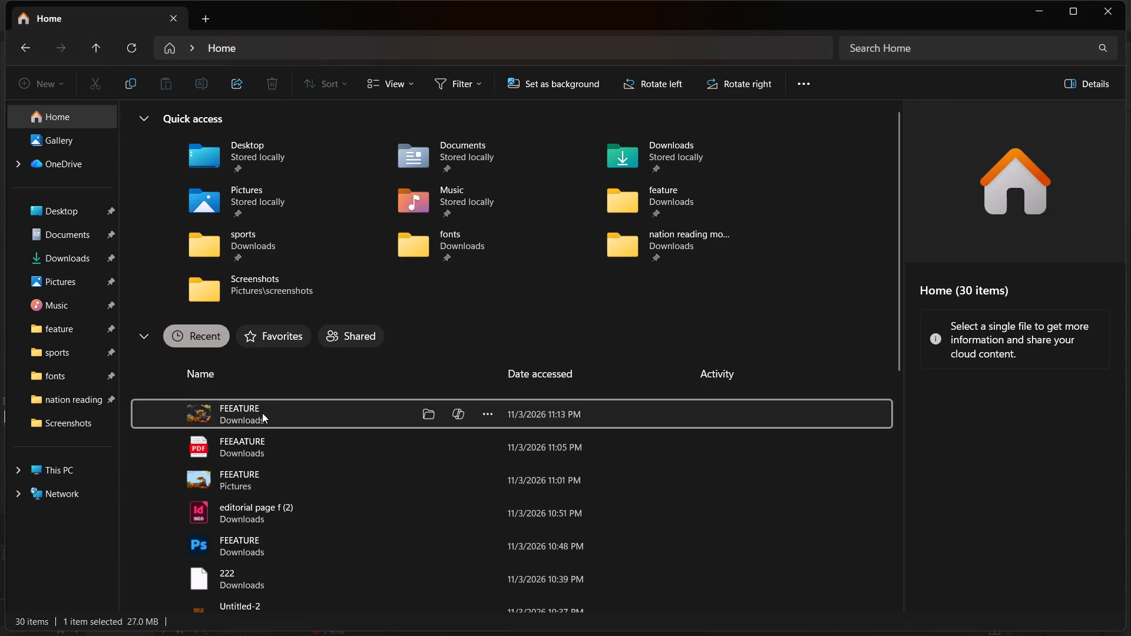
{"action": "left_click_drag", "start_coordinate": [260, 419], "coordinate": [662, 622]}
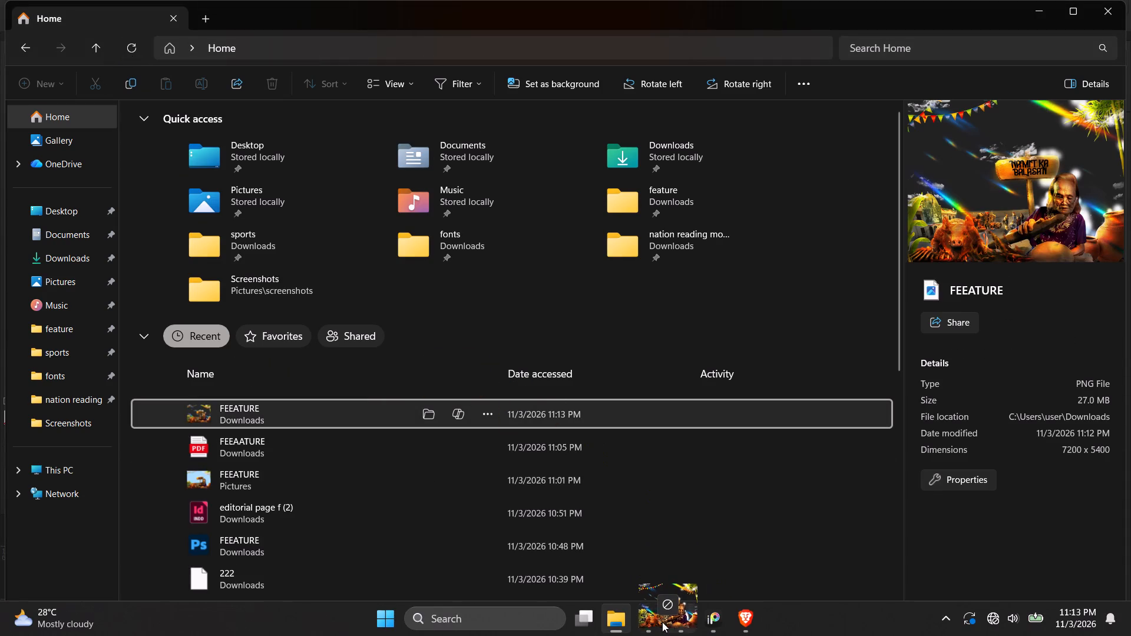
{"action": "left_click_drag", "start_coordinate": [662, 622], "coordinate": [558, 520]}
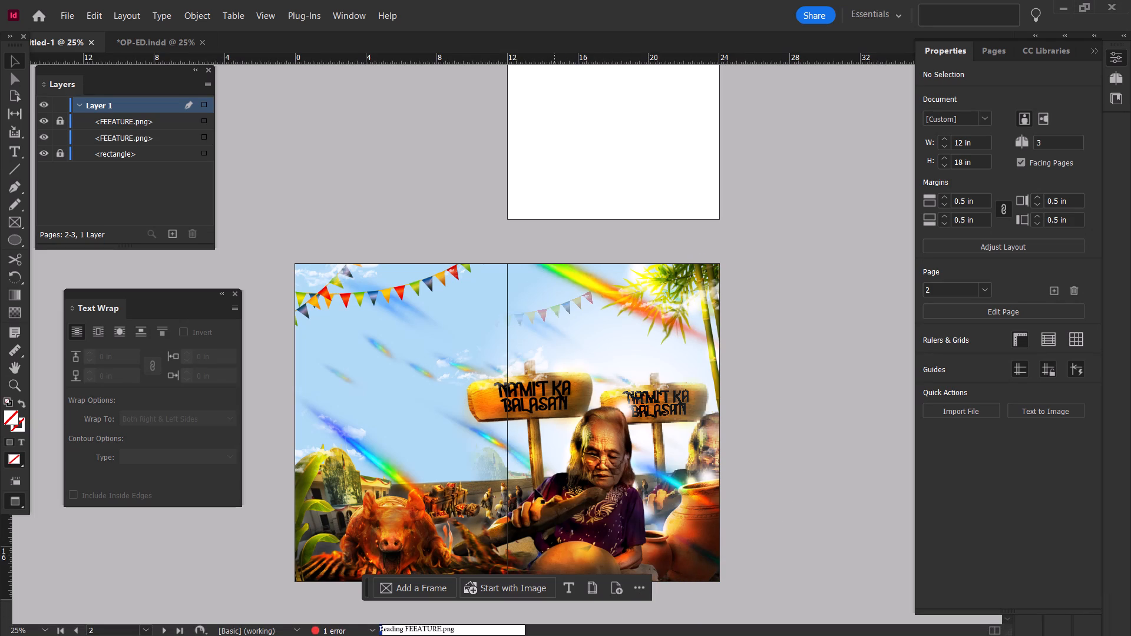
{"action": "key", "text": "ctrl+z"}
Unlock FEEATURE.png in Layer 1, replace it with the updated FEEATURE PNG from File Explorer, and lock it again.
{"action": "left_click", "coordinate": [61, 116]}
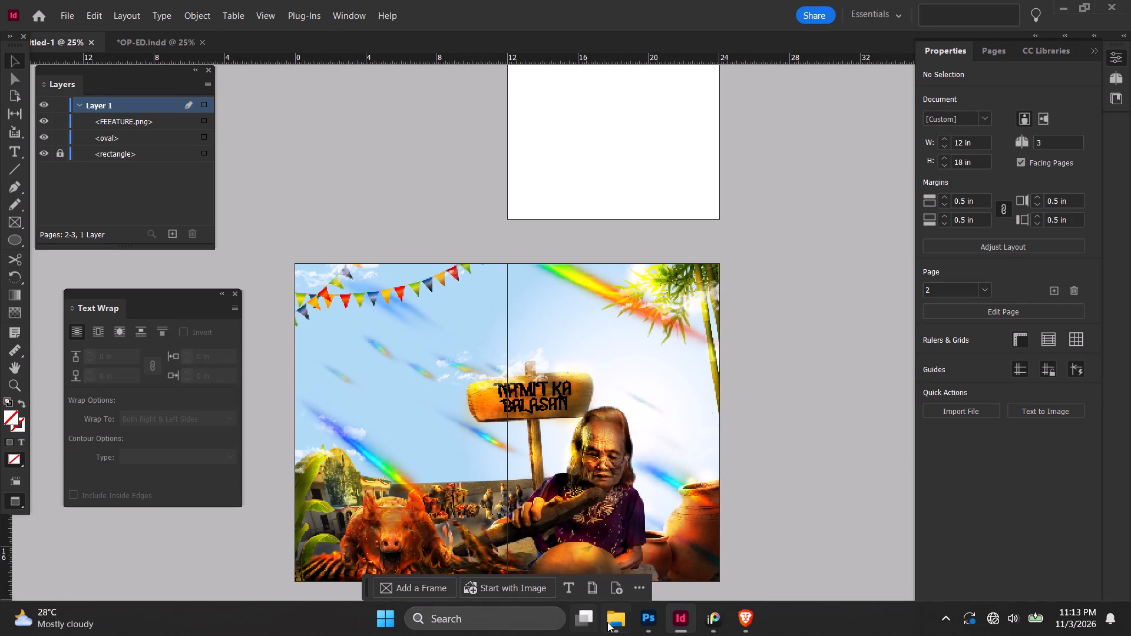
{"action": "left_click", "coordinate": [607, 622]}
{"action": "left_click_drag", "start_coordinate": [342, 416], "coordinate": [687, 584]}
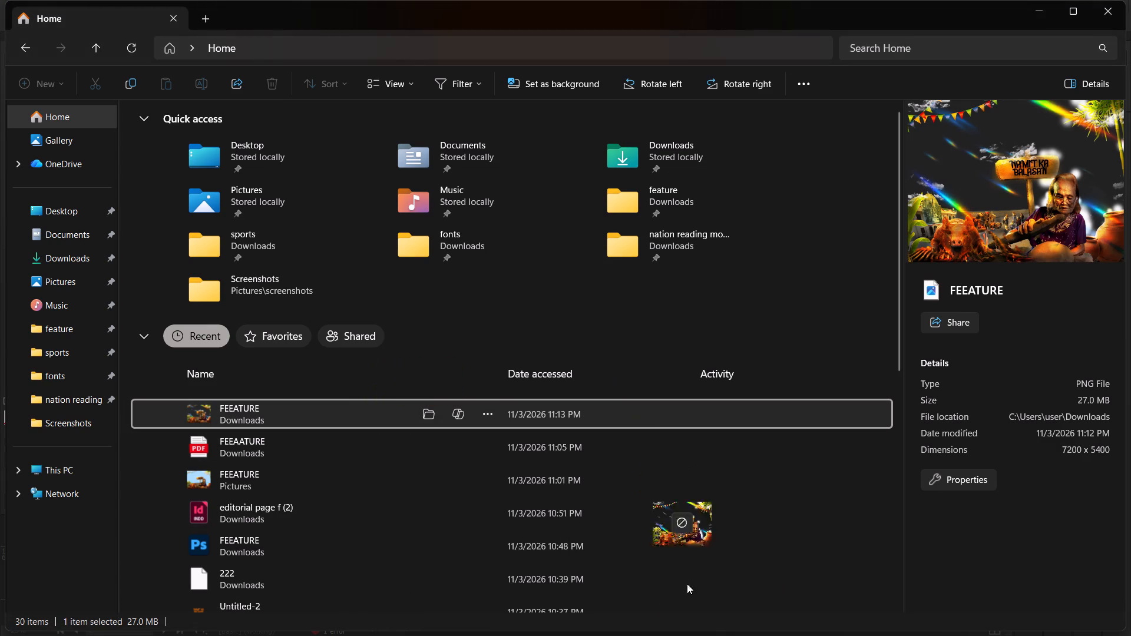
{"action": "left_click_drag", "start_coordinate": [687, 584], "coordinate": [565, 520]}
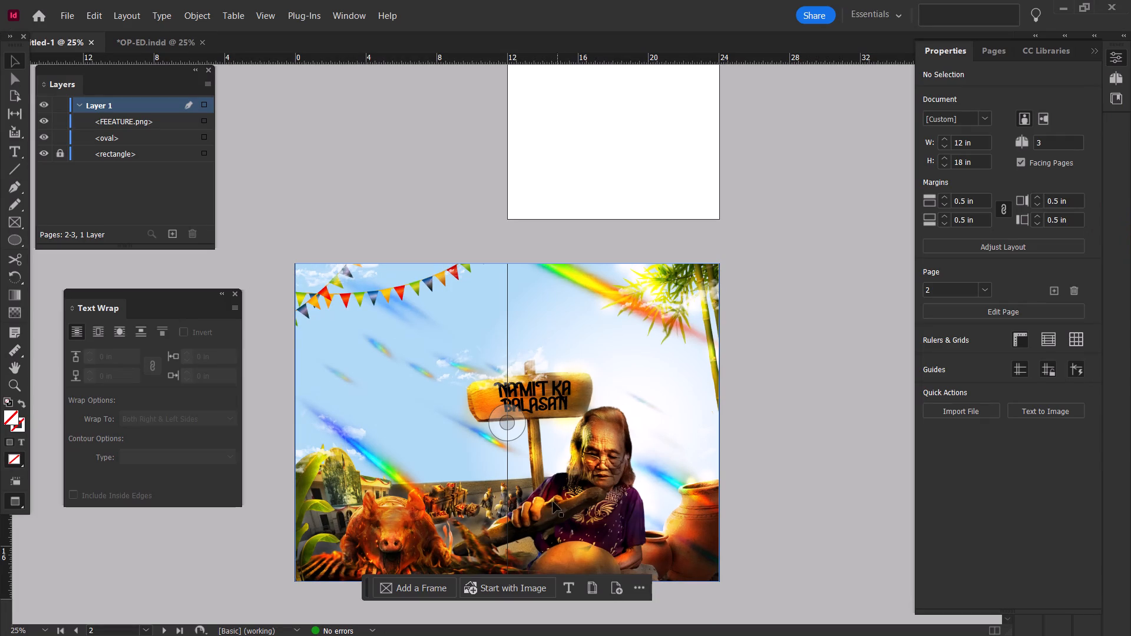
{"action": "left_click", "coordinate": [59, 116]}
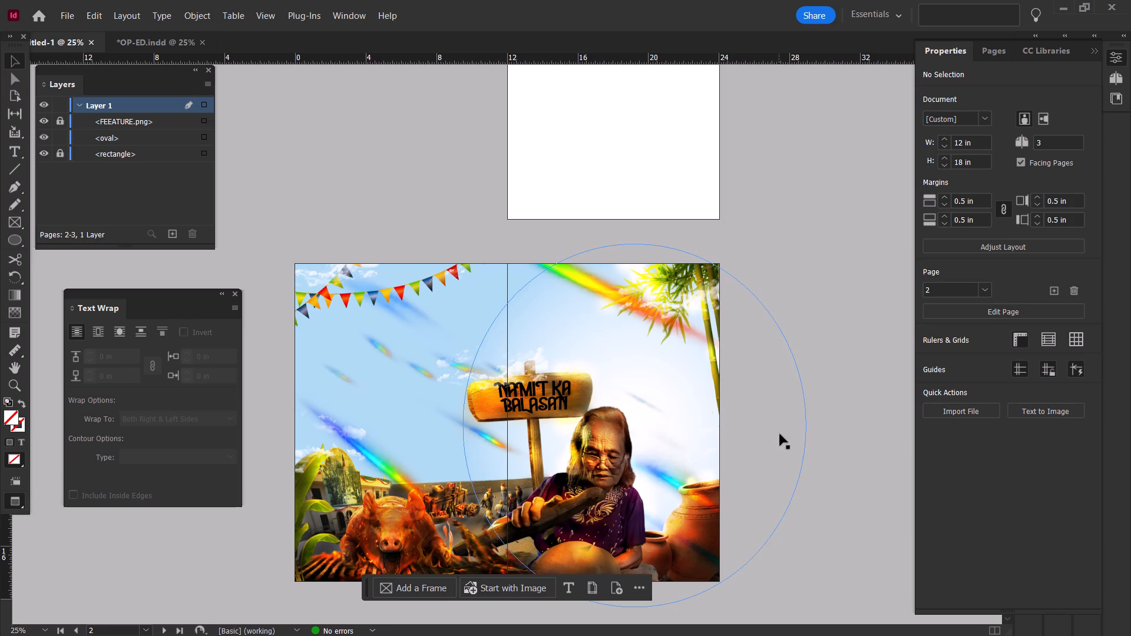
Preview the updated spread in Presentation mode and return to the normal view.
{"action": "key", "text": "shift+w"}
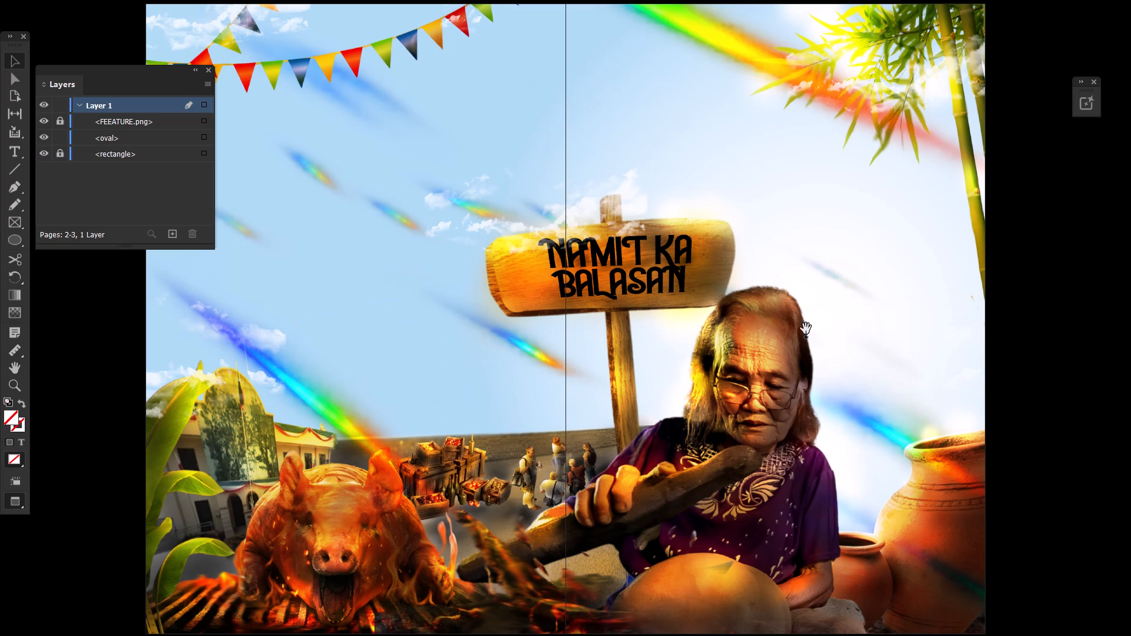
{"action": "key", "text": "shift+w"}
Select the white gradient-feathered oval behind the artwork and lock it in Layer 1.
{"action": "scroll", "coordinate": [764, 370], "scroll_direction": "down", "scroll_amount": 3}
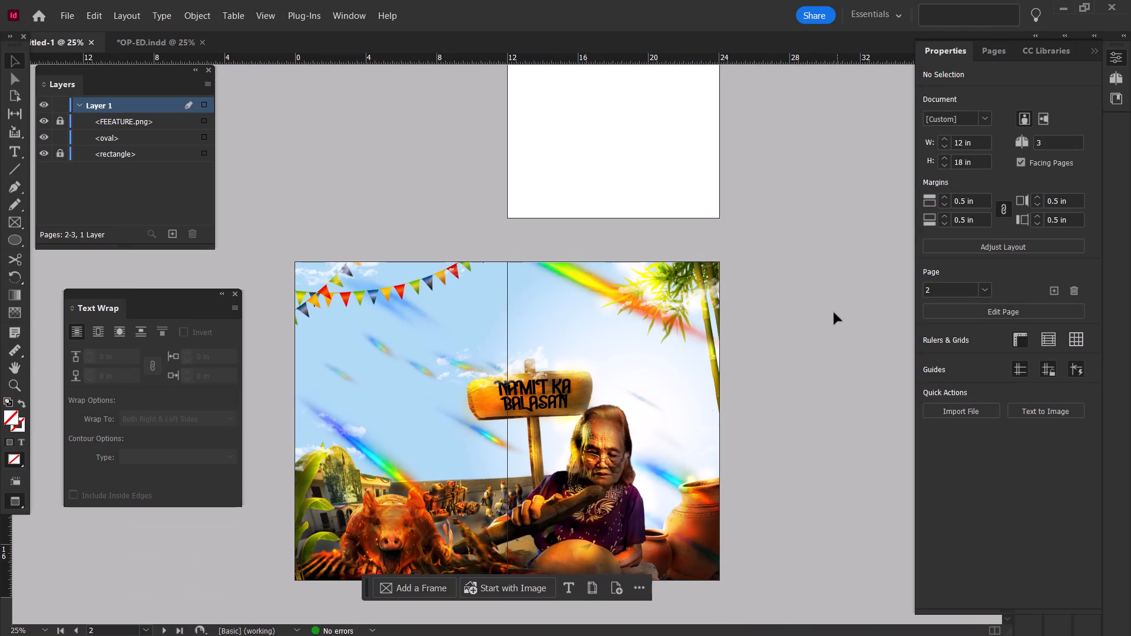
{"action": "scroll", "coordinate": [380, 297], "scroll_direction": "up", "scroll_amount": 3, "text": "alt"}
{"action": "scroll", "coordinate": [390, 294], "scroll_direction": "down", "scroll_amount": 4, "text": "ctrl"}
{"action": "scroll", "coordinate": [411, 297], "scroll_direction": "down", "scroll_amount": 3, "text": "alt"}
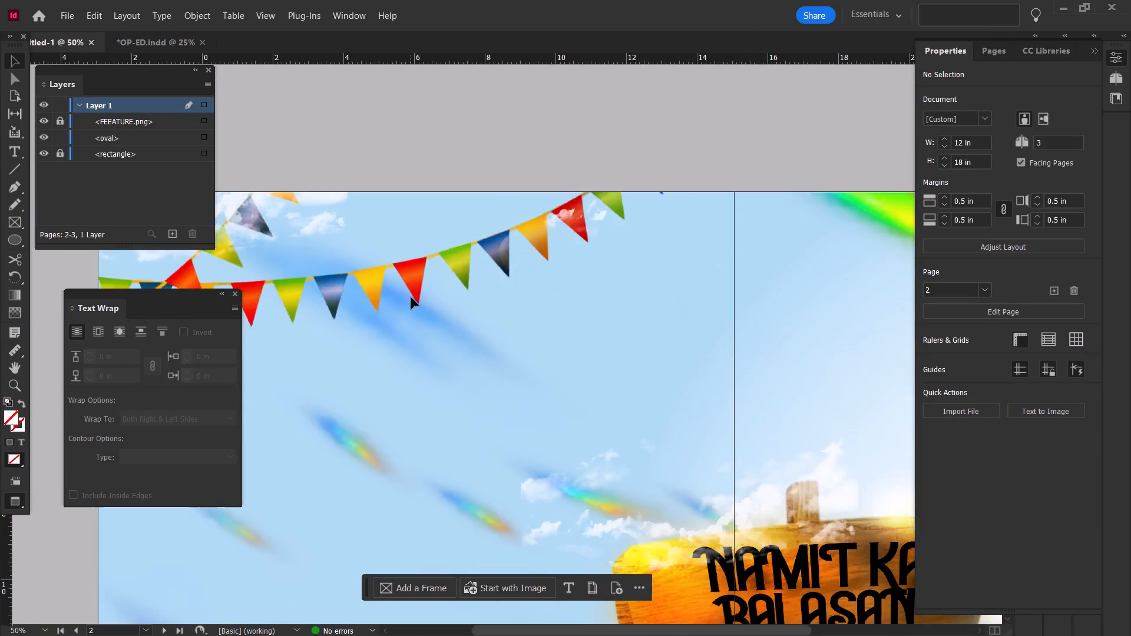
{"action": "left_click", "coordinate": [797, 390]}
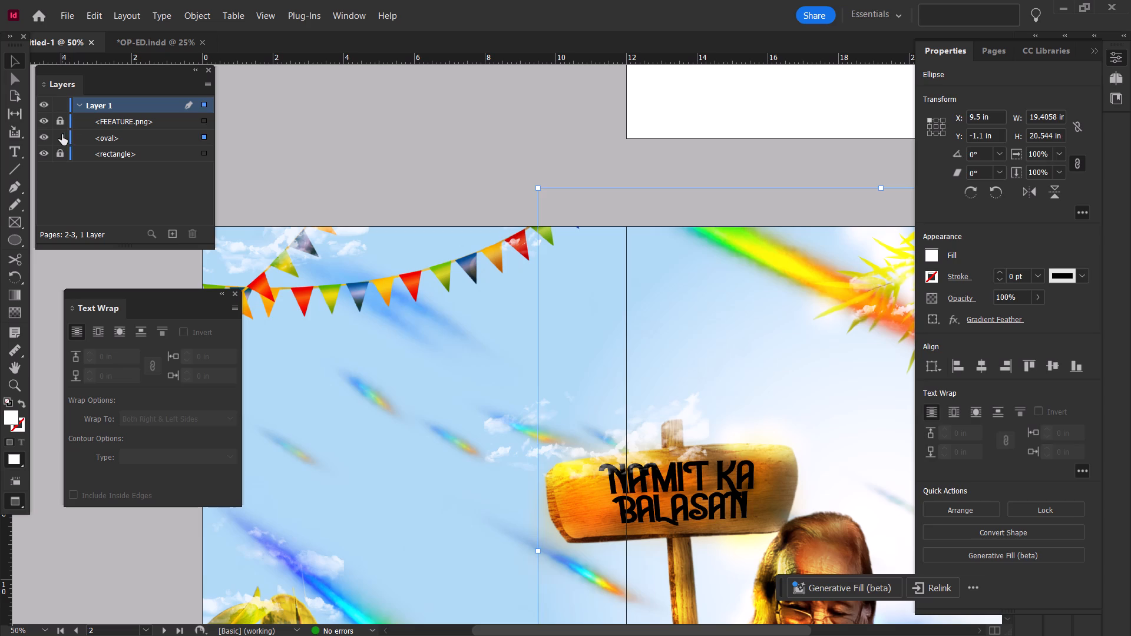
{"action": "left_click", "coordinate": [62, 134]}
{"action": "left_click", "coordinate": [472, 157], "text": "alt"}
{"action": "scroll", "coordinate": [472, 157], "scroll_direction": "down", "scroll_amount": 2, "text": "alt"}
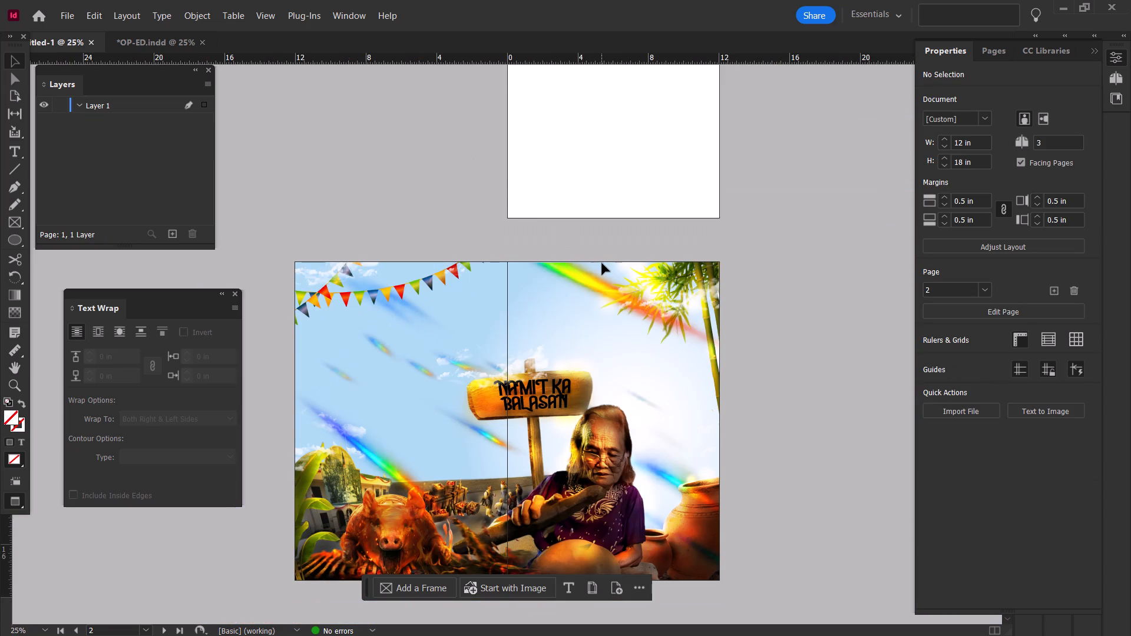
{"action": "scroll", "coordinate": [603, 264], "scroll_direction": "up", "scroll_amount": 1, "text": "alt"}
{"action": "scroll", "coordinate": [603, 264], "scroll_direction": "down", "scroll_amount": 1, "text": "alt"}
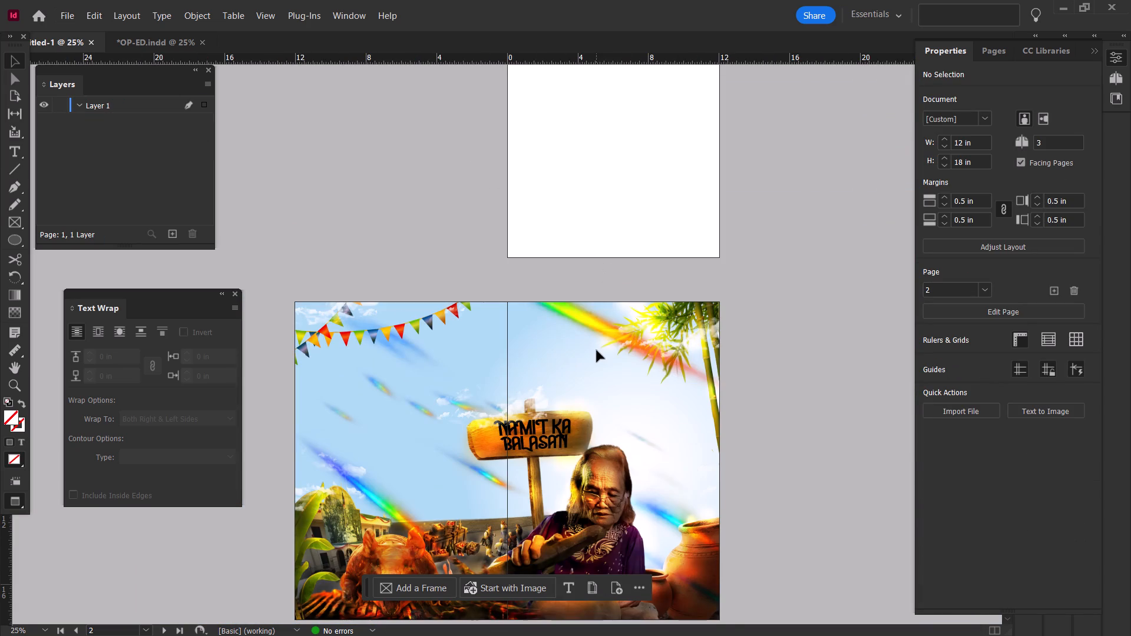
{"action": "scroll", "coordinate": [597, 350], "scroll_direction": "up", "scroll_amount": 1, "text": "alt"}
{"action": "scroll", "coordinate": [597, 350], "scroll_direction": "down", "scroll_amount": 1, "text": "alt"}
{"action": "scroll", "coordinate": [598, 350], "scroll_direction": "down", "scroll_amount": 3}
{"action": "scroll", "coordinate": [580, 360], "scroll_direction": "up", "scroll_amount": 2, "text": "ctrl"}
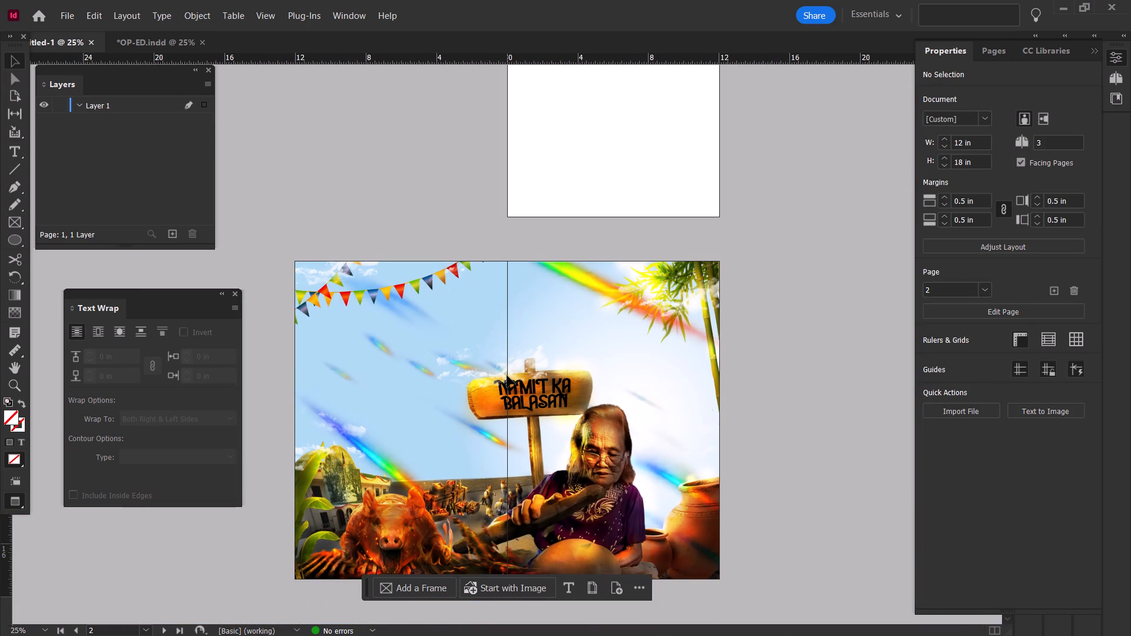
Preview the spread in Presentation mode and return to the normal view.
{"action": "key", "text": "shift+w"}
{"action": "left_click", "coordinate": [760, 324]}
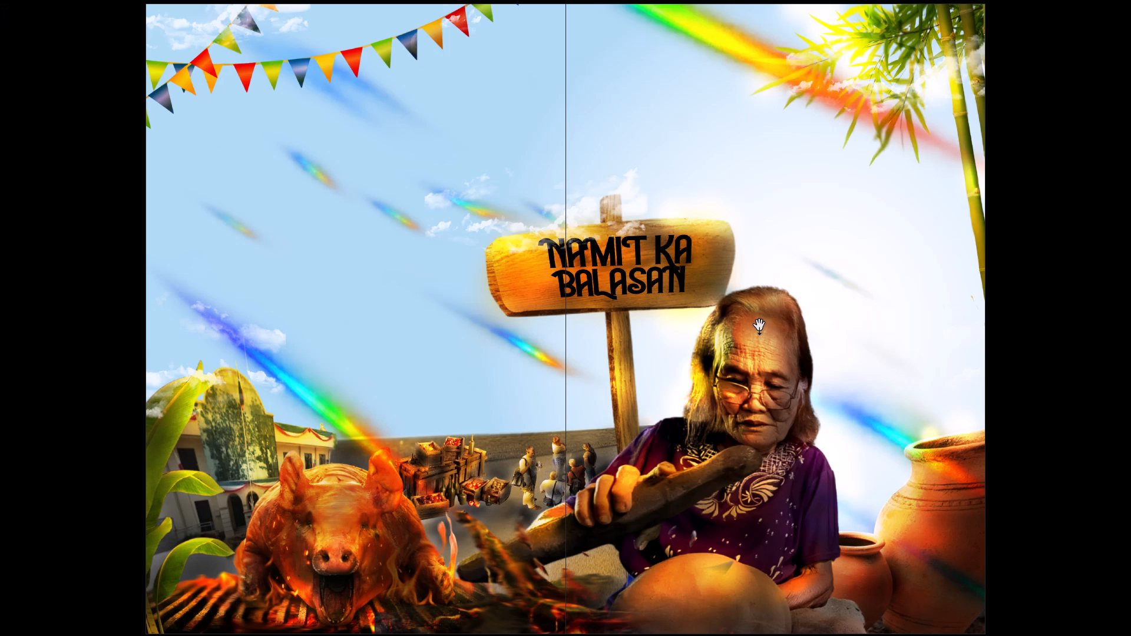
{"action": "key", "text": "shift+w"}
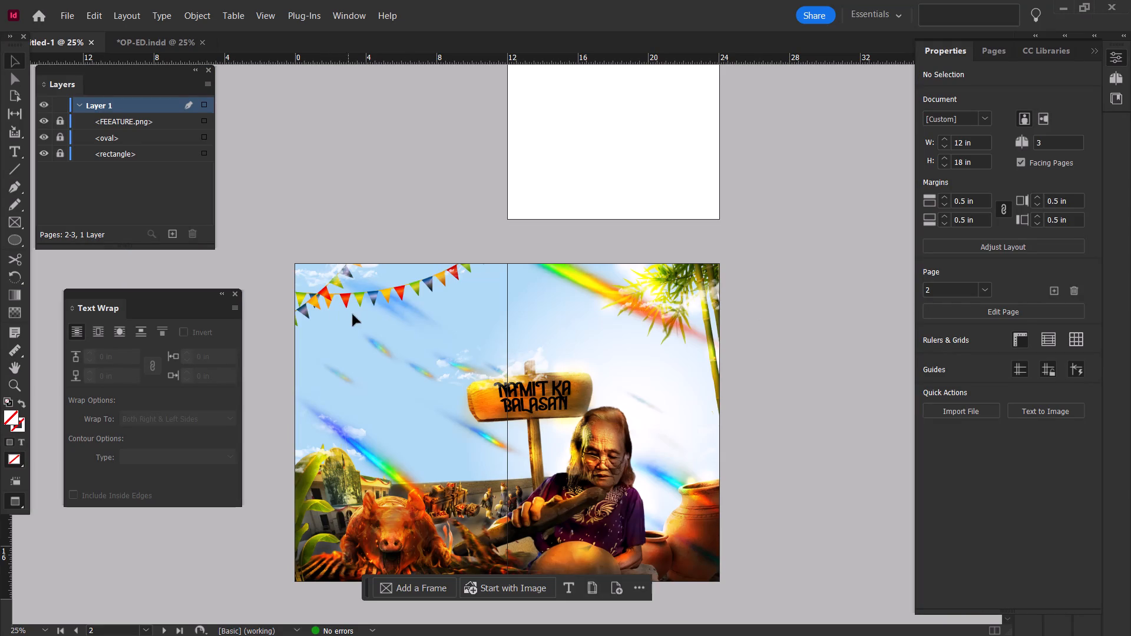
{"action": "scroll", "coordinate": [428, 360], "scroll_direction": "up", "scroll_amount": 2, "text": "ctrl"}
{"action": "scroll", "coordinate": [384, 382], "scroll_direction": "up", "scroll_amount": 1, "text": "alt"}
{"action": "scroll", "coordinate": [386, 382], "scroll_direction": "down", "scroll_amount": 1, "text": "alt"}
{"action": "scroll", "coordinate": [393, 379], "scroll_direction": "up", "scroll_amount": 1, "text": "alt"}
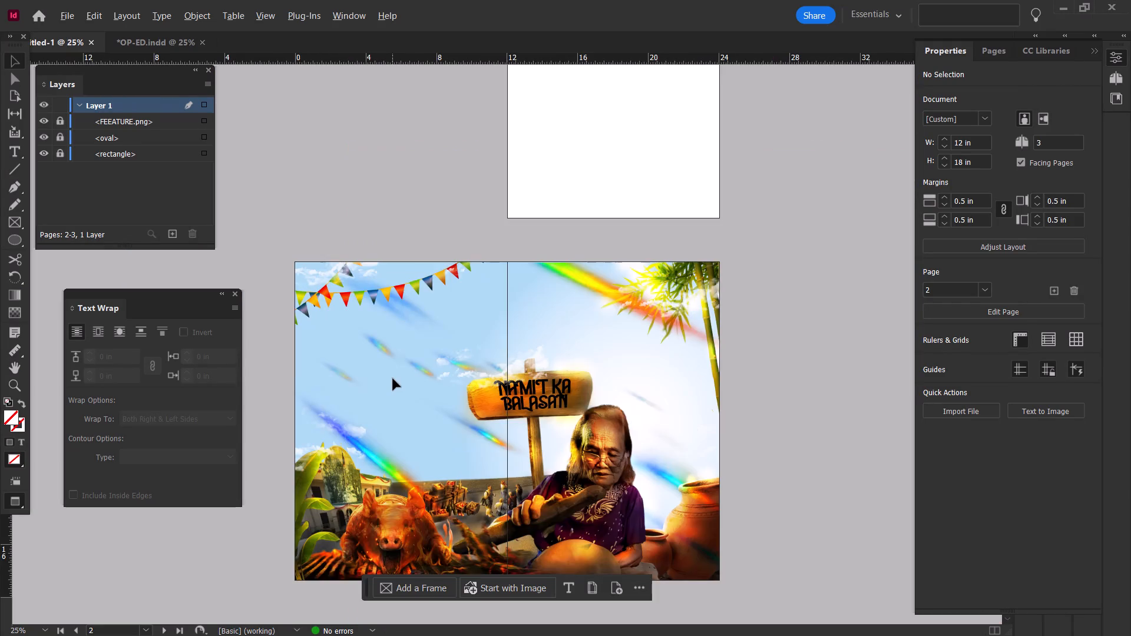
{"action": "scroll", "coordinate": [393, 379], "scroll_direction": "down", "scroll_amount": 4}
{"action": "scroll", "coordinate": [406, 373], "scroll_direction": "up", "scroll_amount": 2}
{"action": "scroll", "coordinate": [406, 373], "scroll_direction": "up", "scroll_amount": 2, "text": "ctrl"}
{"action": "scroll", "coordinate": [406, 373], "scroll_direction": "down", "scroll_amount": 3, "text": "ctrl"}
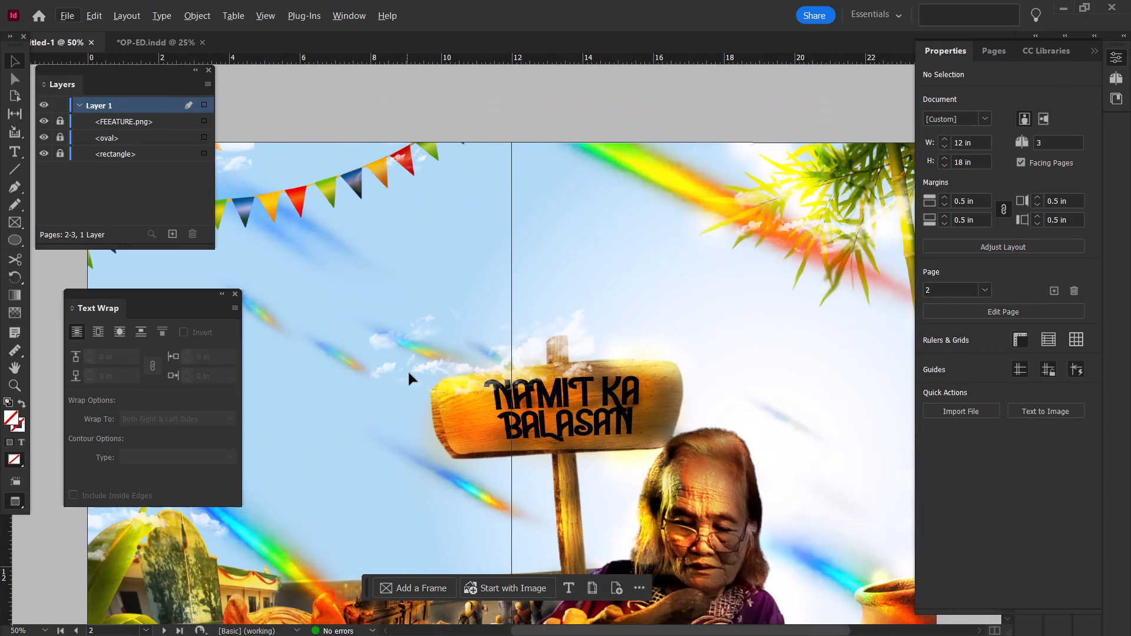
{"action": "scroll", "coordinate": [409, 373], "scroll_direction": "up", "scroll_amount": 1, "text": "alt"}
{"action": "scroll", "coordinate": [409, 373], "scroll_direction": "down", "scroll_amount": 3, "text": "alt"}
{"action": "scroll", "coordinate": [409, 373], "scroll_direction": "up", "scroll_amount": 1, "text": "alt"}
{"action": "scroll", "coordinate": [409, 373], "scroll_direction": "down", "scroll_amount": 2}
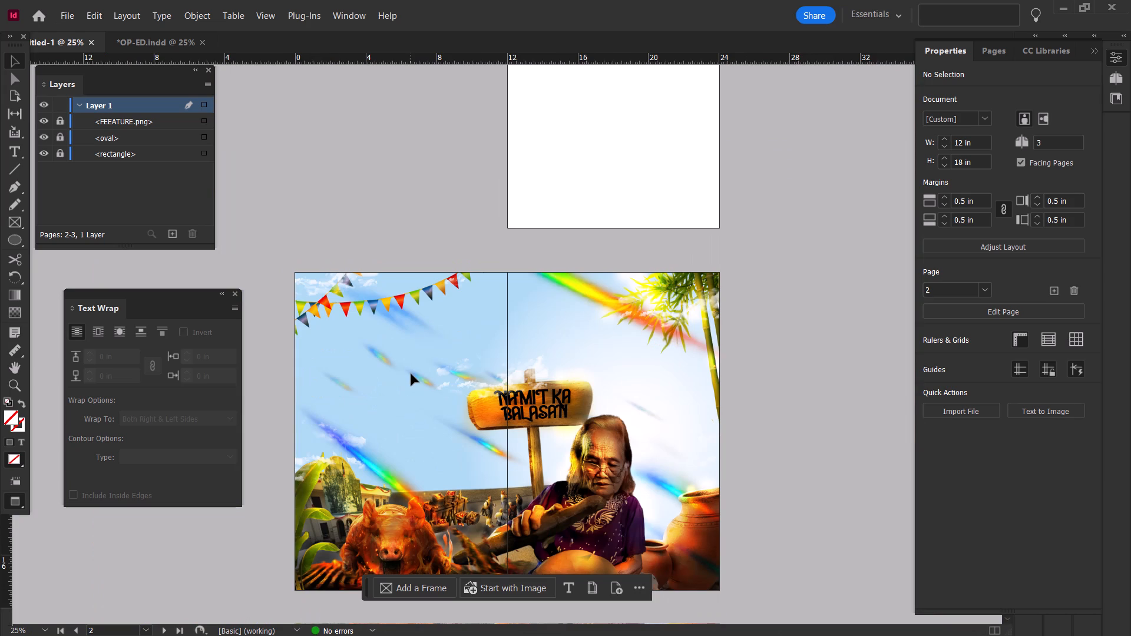
Create a text frame in the sky below the bunting on page 2, reading "FEATURE".
{"action": "scroll", "coordinate": [411, 374], "scroll_direction": "up", "scroll_amount": 1, "text": "ctrl"}
{"action": "scroll", "coordinate": [411, 374], "scroll_direction": "up", "scroll_amount": 1, "text": "alt"}
{"action": "scroll", "coordinate": [411, 374], "scroll_direction": "down", "scroll_amount": 1, "text": "ctrl"}
{"action": "scroll", "coordinate": [411, 374], "scroll_direction": "up", "scroll_amount": 1, "text": "ctrl"}
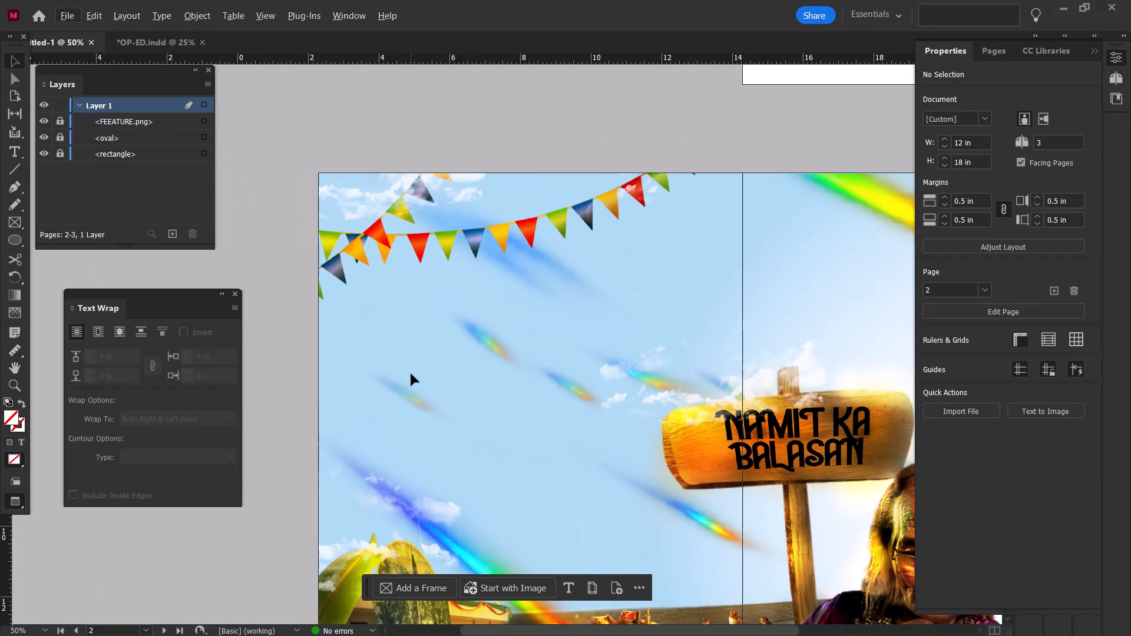
{"action": "scroll", "coordinate": [411, 374], "scroll_direction": "down", "scroll_amount": 1}
{"action": "scroll", "coordinate": [411, 374], "scroll_direction": "up", "scroll_amount": 1}
{"action": "left_click", "coordinate": [22, 151]}
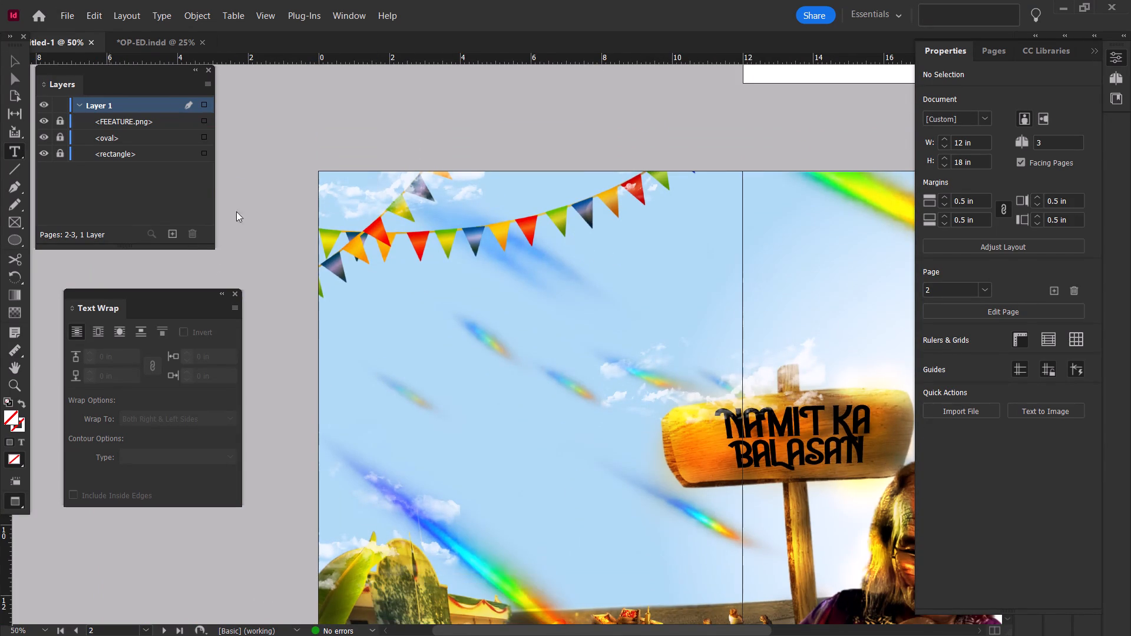
{"action": "scroll", "coordinate": [499, 249], "scroll_direction": "up", "scroll_amount": 1, "text": "alt"}
{"action": "left_click_drag", "start_coordinate": [413, 269], "coordinate": [646, 330]}
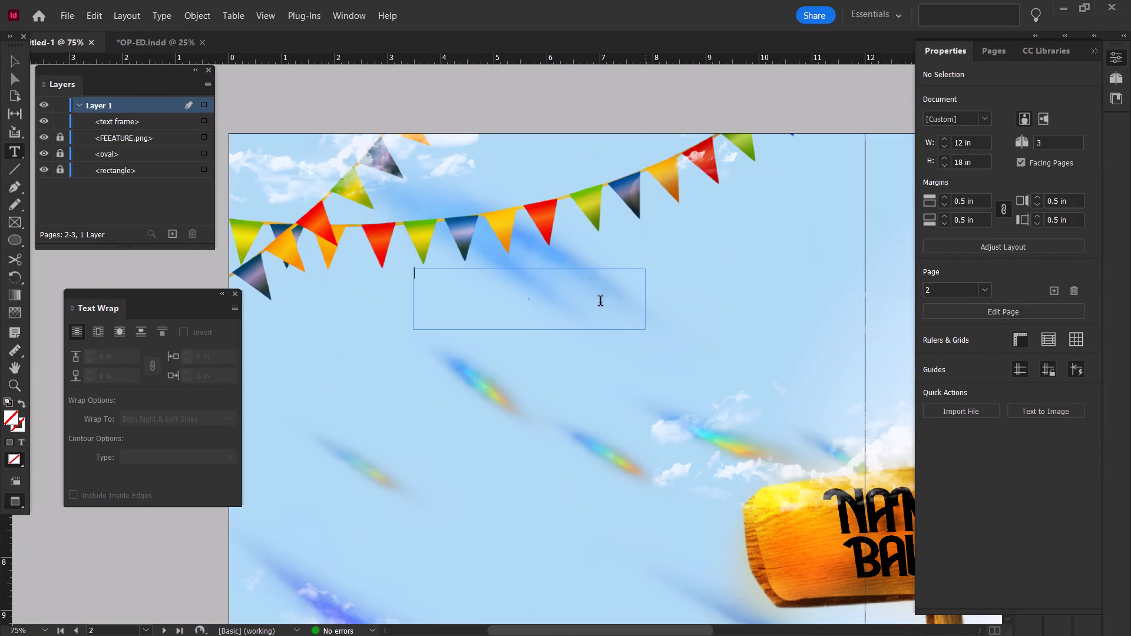
{"action": "type", "text": "FEATURE"}
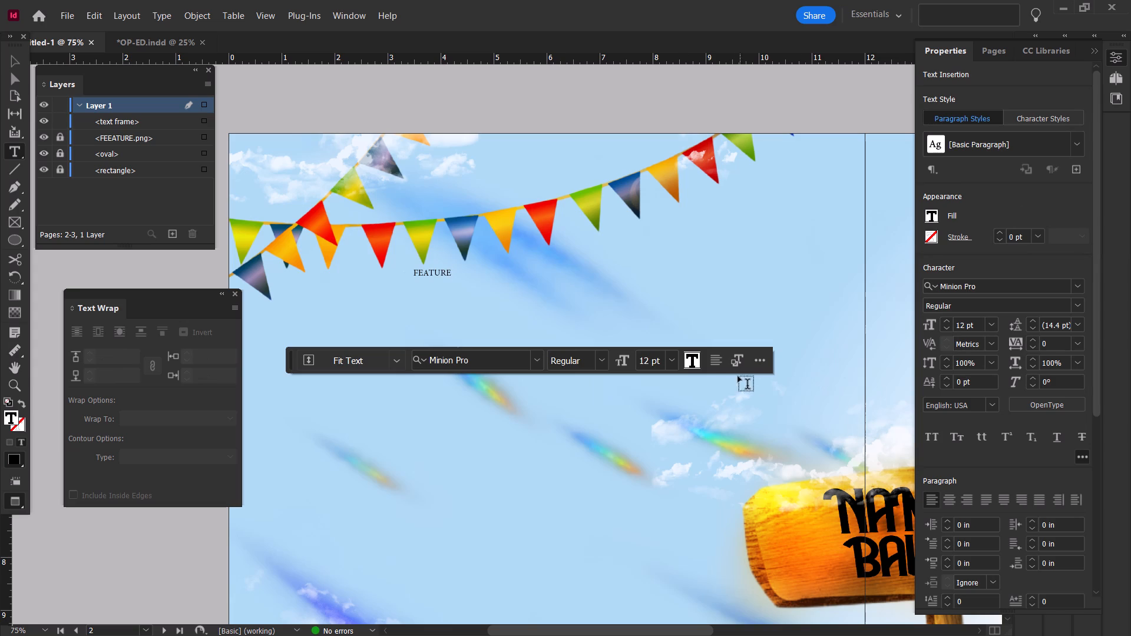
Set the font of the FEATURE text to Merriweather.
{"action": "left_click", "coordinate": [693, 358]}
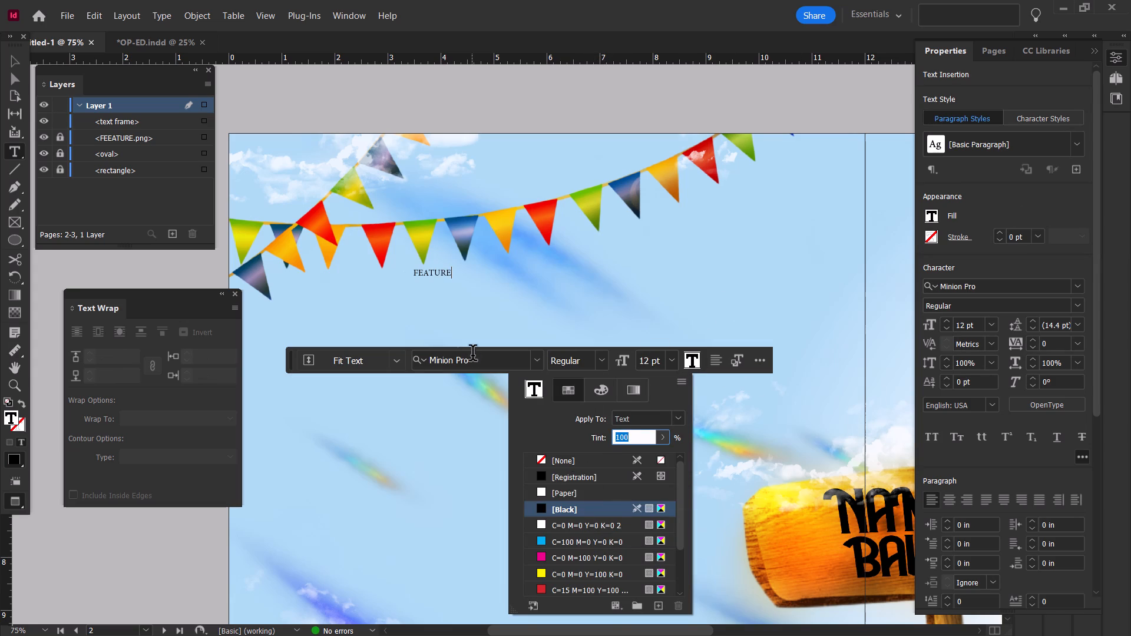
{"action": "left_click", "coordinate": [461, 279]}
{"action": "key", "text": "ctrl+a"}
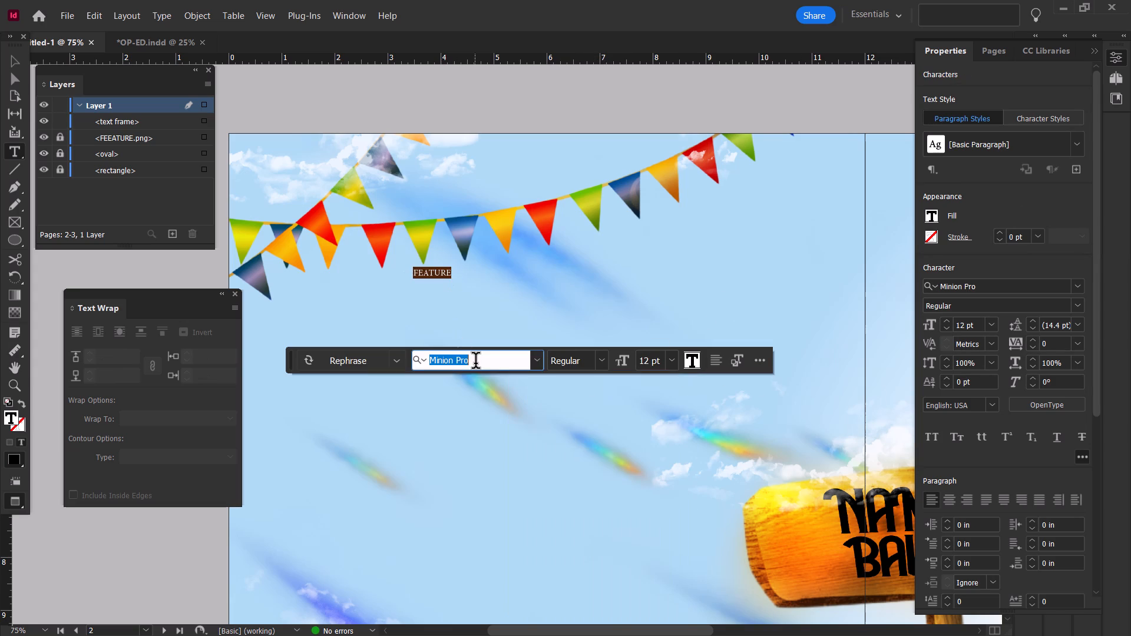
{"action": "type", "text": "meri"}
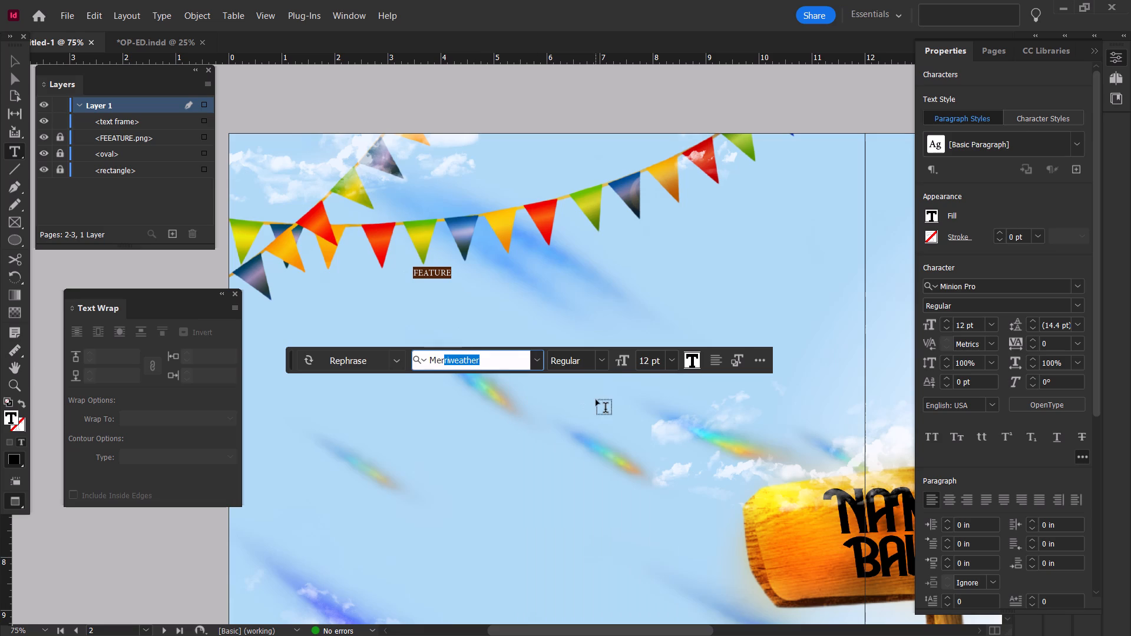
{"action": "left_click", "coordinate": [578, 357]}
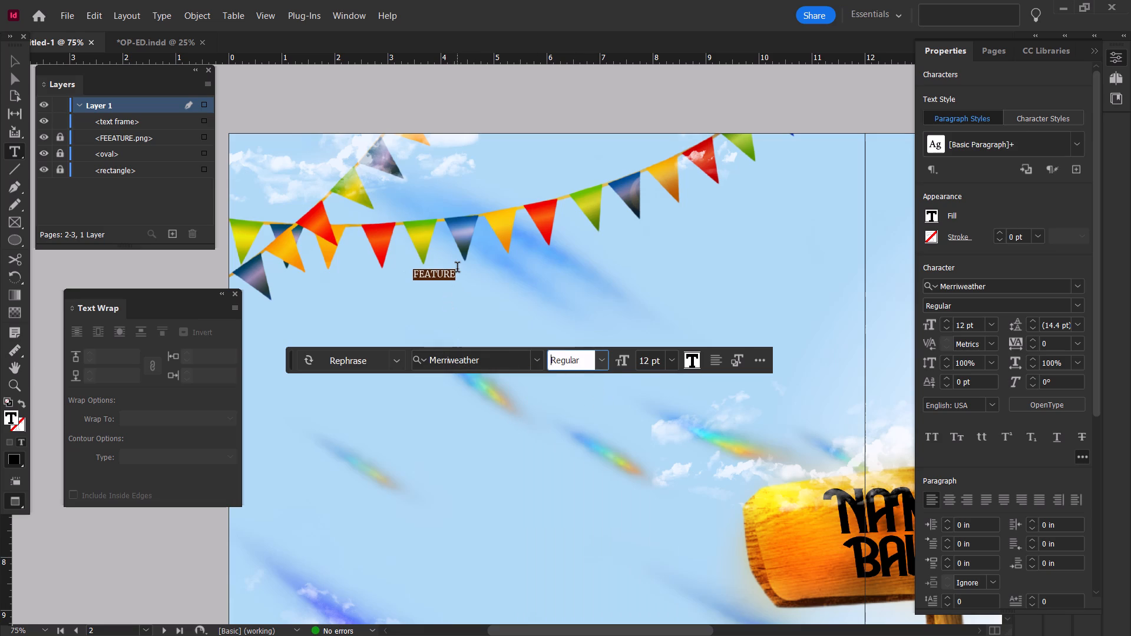
Replace the text in the frame with lowercase "feature".
{"action": "key", "text": "BackSpace"}
{"action": "key", "text": "BackSpace"}
{"action": "key", "text": "BackSpace"}
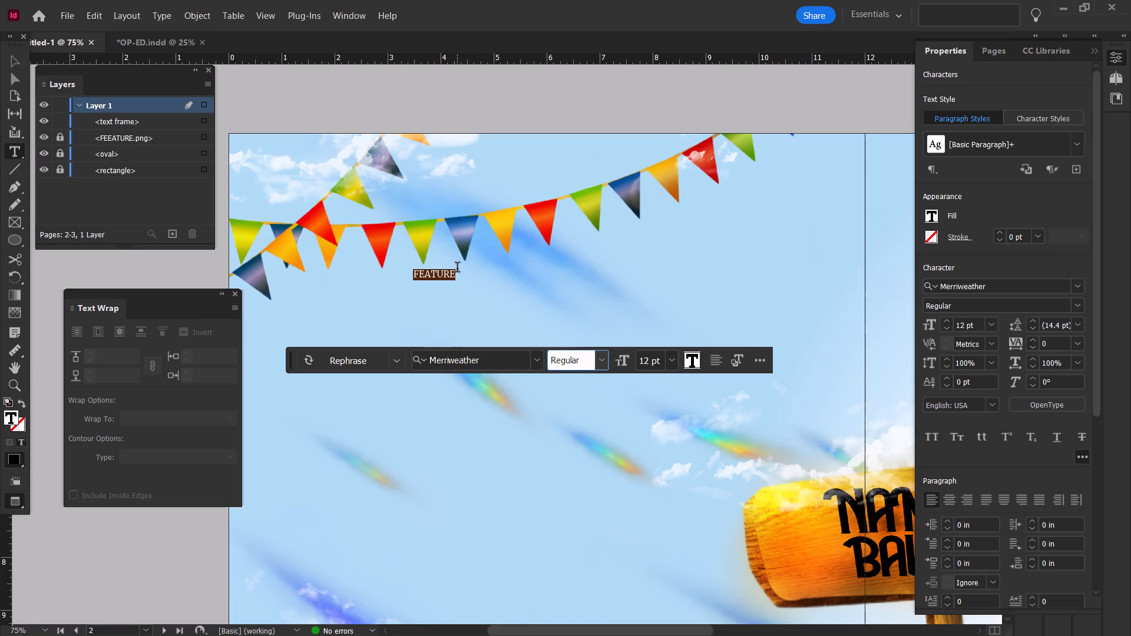
{"action": "left_click", "coordinate": [457, 269]}
{"action": "key", "text": "ctrl+a"}
{"action": "key", "text": "BackSpace"}
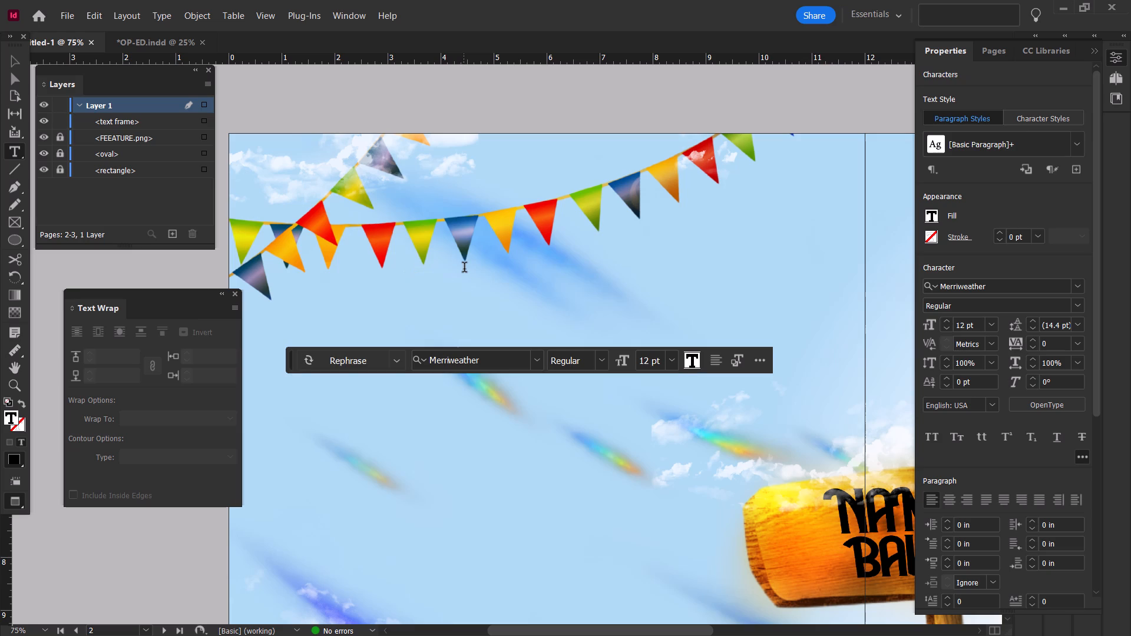
{"action": "type", "text": "feature"}
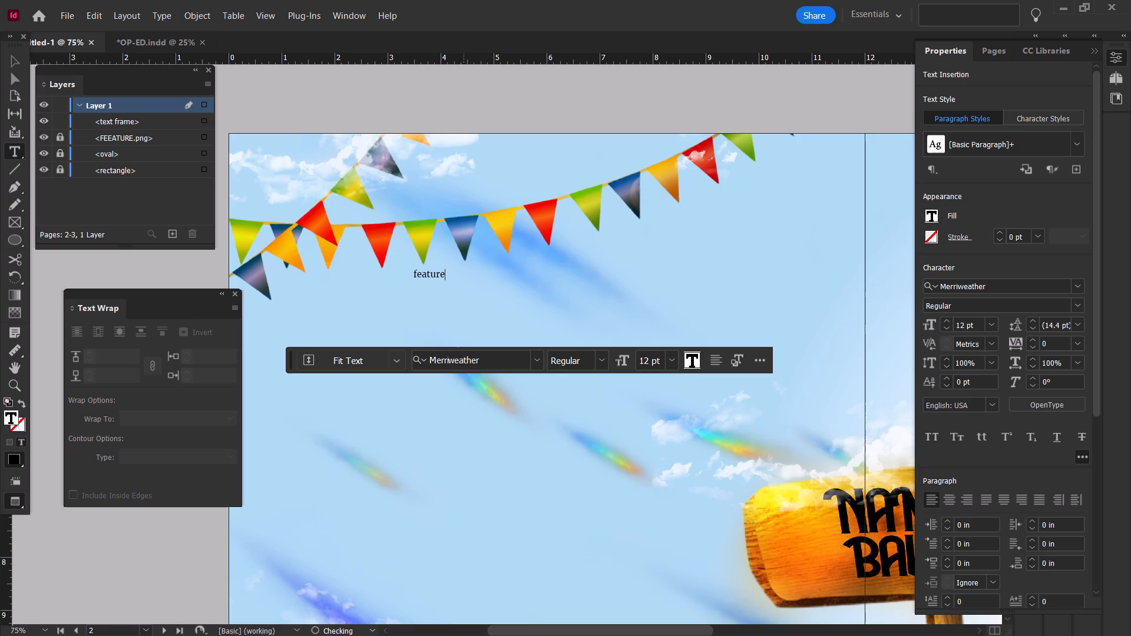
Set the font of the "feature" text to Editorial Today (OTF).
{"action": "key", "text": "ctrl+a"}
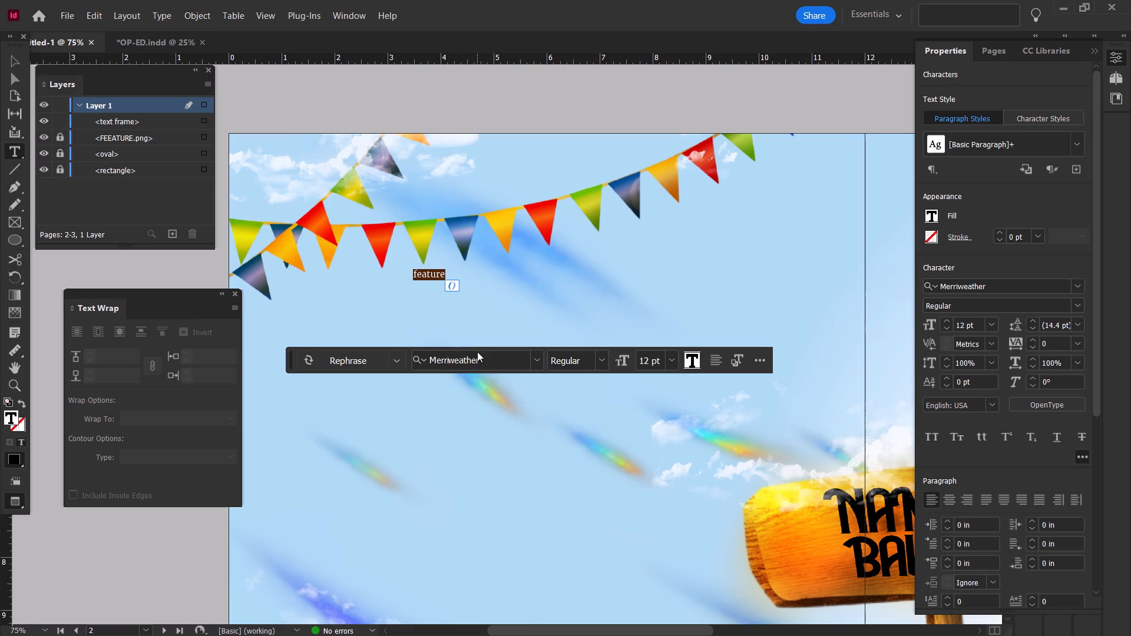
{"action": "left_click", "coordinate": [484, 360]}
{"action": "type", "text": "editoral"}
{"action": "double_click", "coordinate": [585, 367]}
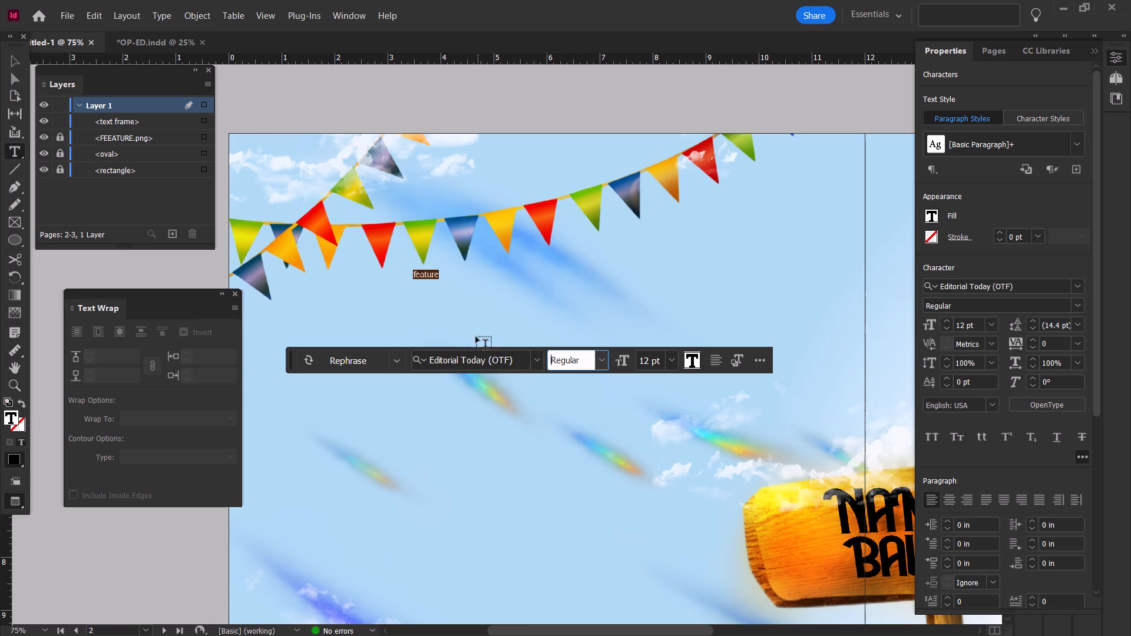
Browse the font list and set the "feature" text to the New Value font.
{"action": "left_click", "coordinate": [472, 357]}
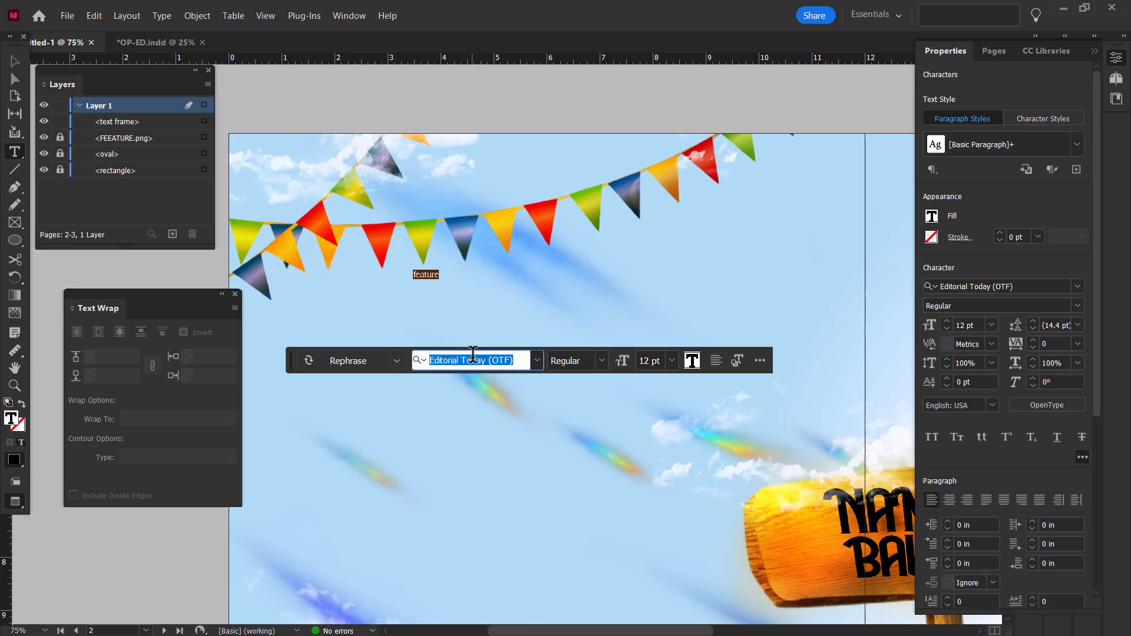
{"action": "left_click", "coordinate": [537, 352]}
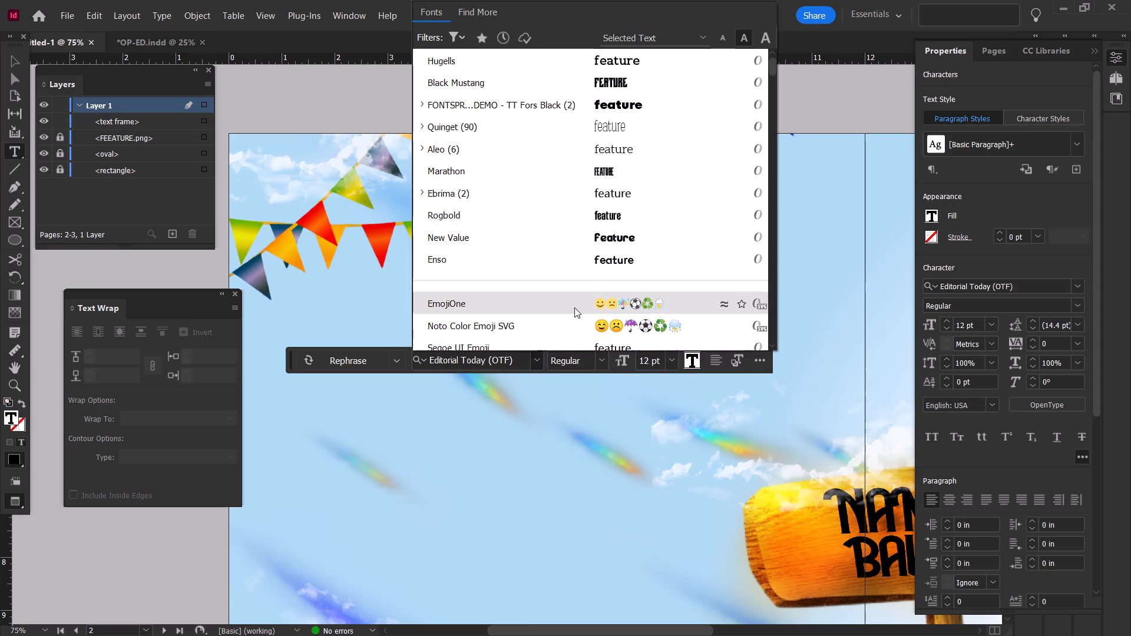
{"action": "left_click", "coordinate": [590, 236]}
{"action": "left_click", "coordinate": [444, 271]}
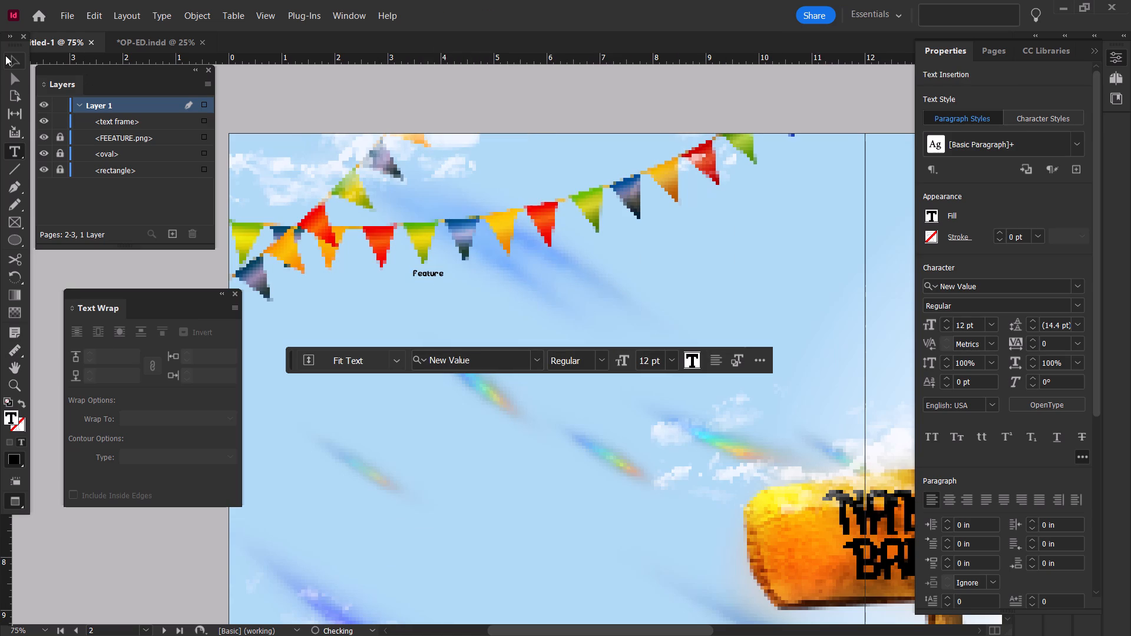
Shrink the text frame to fit the word "feature".
{"action": "left_click", "coordinate": [5, 55]}
{"action": "double_click", "coordinate": [644, 331]}
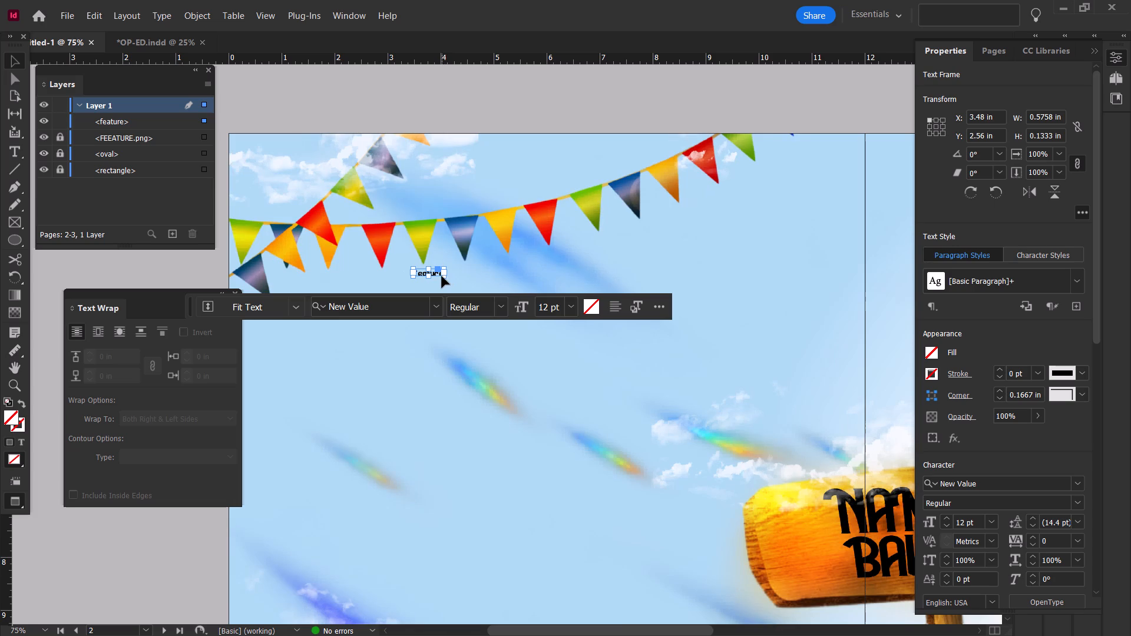
Preview the spread with its text in Presentation mode against white and black backgrounds, and return to the normal view.
{"action": "scroll", "coordinate": [632, 245], "scroll_direction": "down", "scroll_amount": 4, "text": "alt"}
{"action": "scroll", "coordinate": [638, 349], "scroll_direction": "up", "scroll_amount": 1, "text": "alt"}
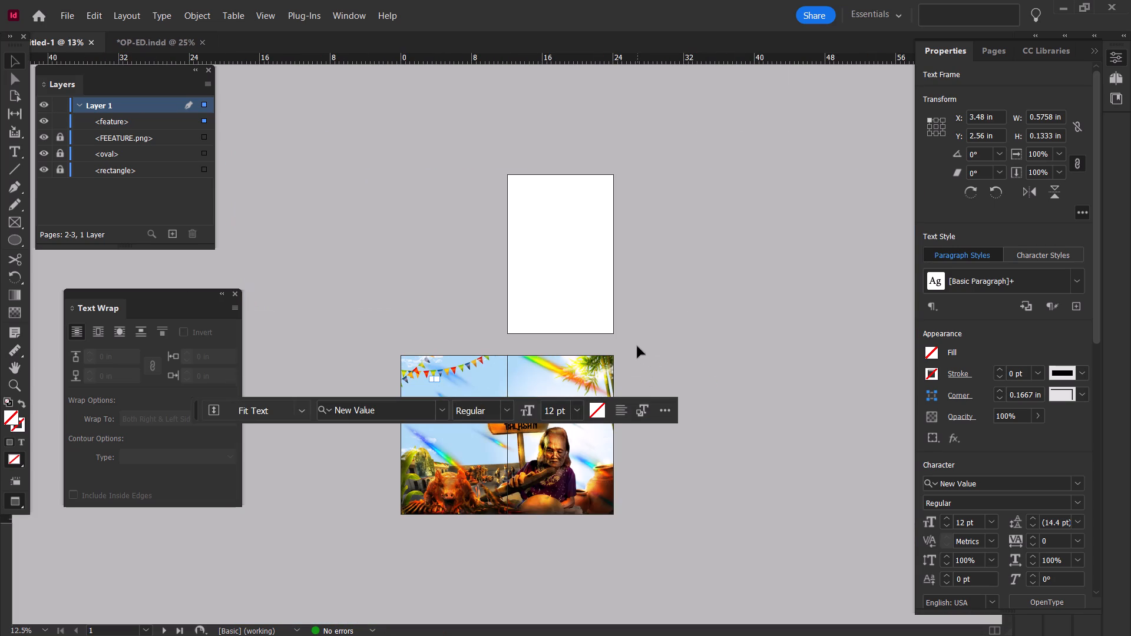
{"action": "scroll", "coordinate": [637, 344], "scroll_direction": "down", "scroll_amount": 4}
{"action": "scroll", "coordinate": [667, 339], "scroll_direction": "up", "scroll_amount": 1, "text": "alt"}
{"action": "scroll", "coordinate": [667, 339], "scroll_direction": "down", "scroll_amount": 4}
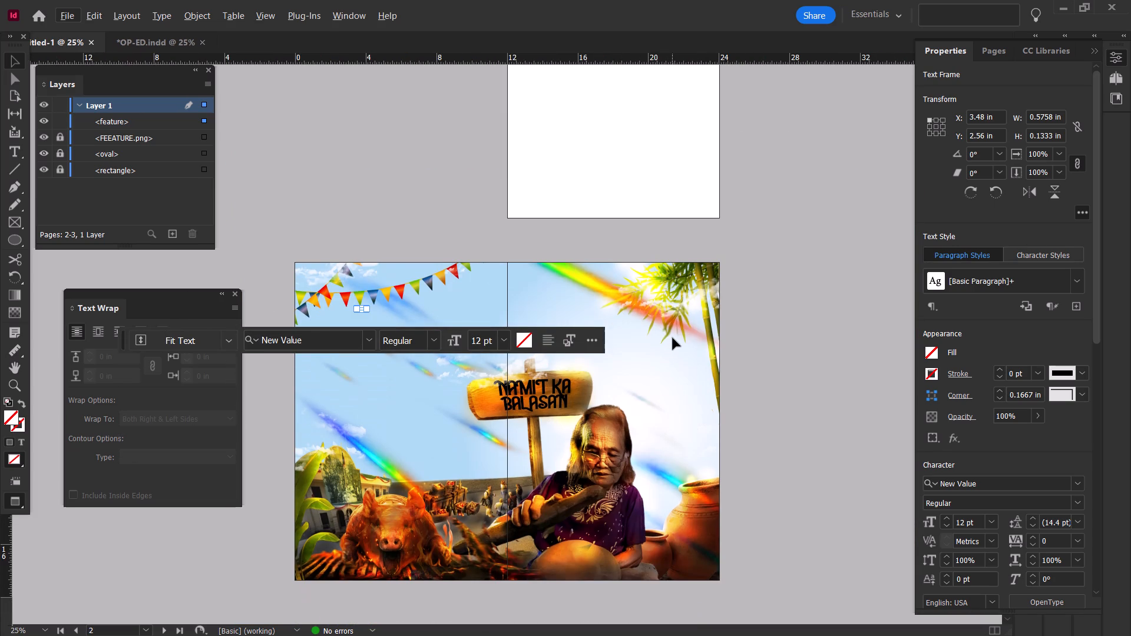
{"action": "key", "text": "shift+w"}
{"action": "left_click", "coordinate": [821, 320]}
{"action": "key", "text": "shift+w"}
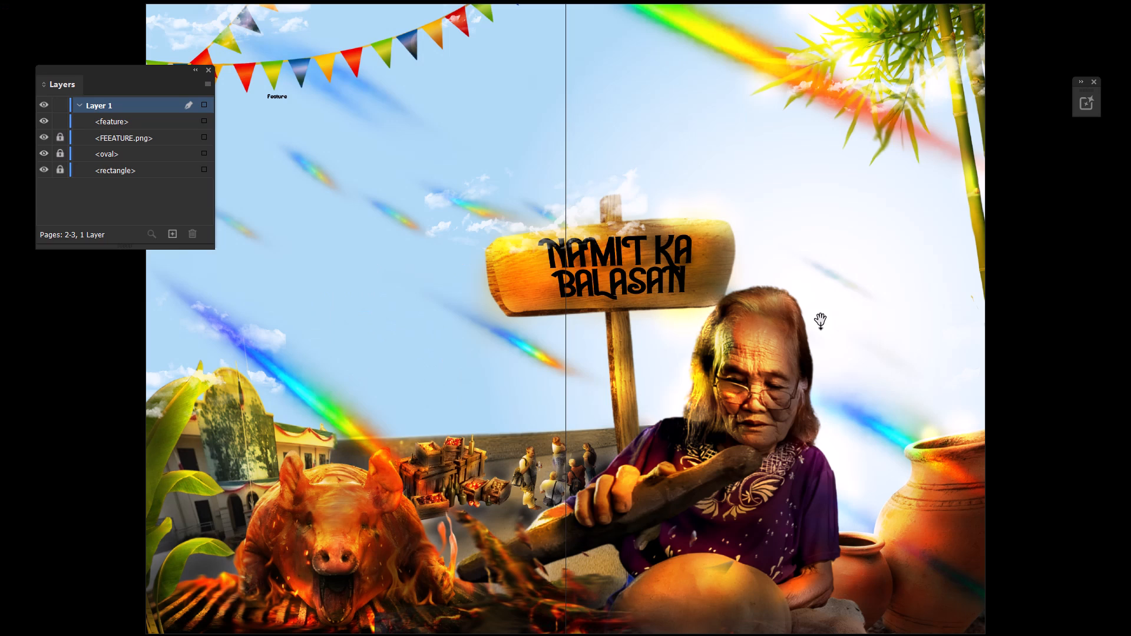
{"action": "type", "text": "nw"}
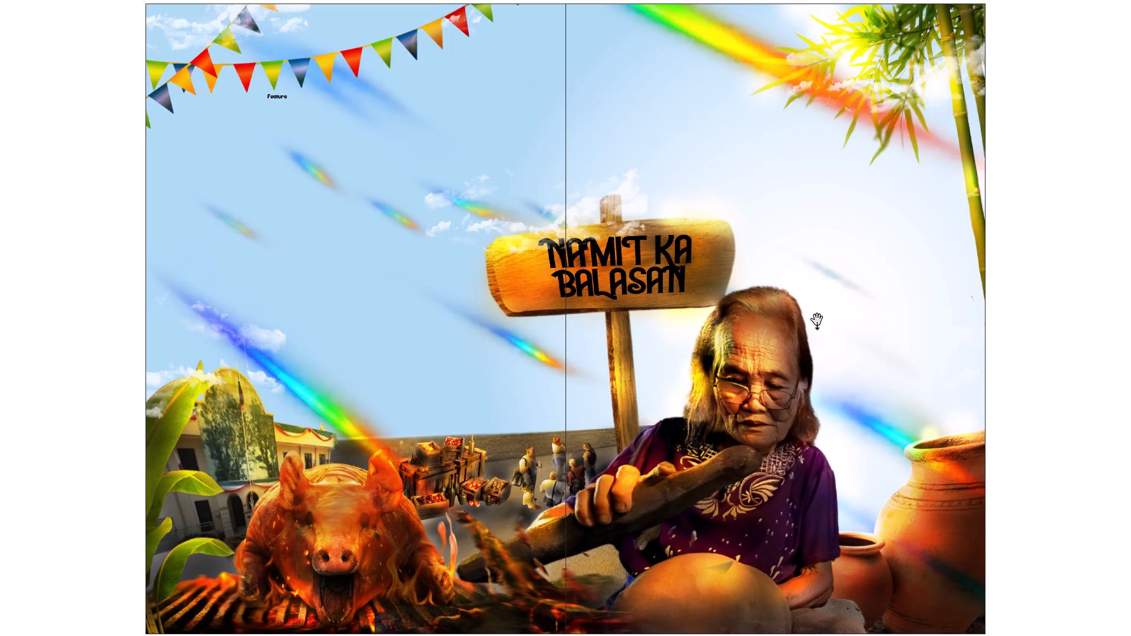
{"action": "key", "text": "b"}
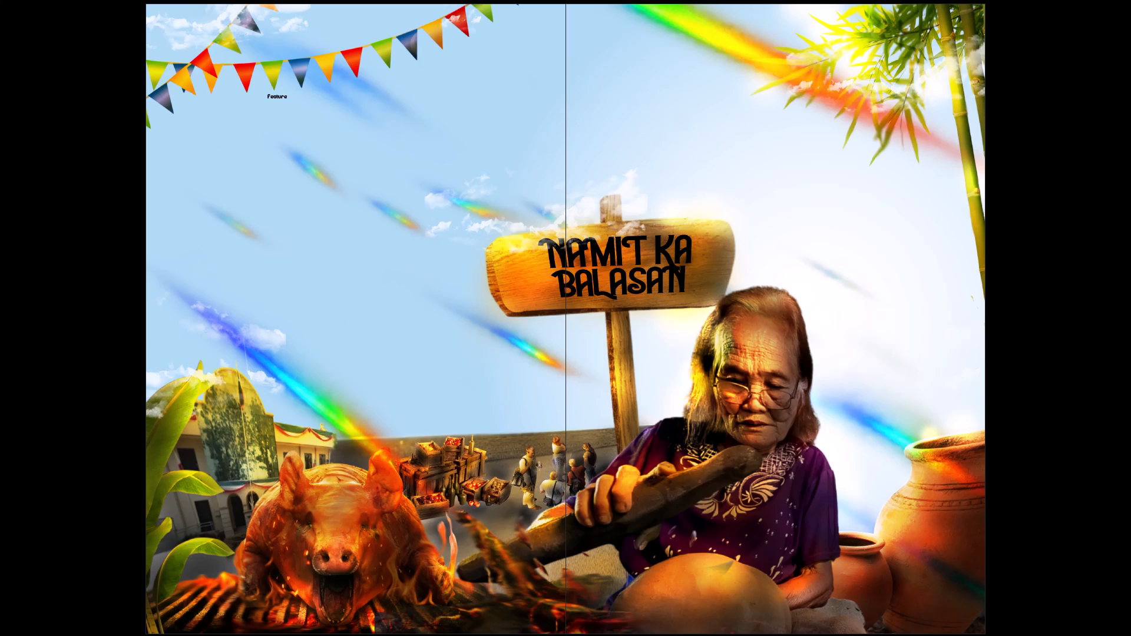
{"action": "key", "text": "shift+w"}
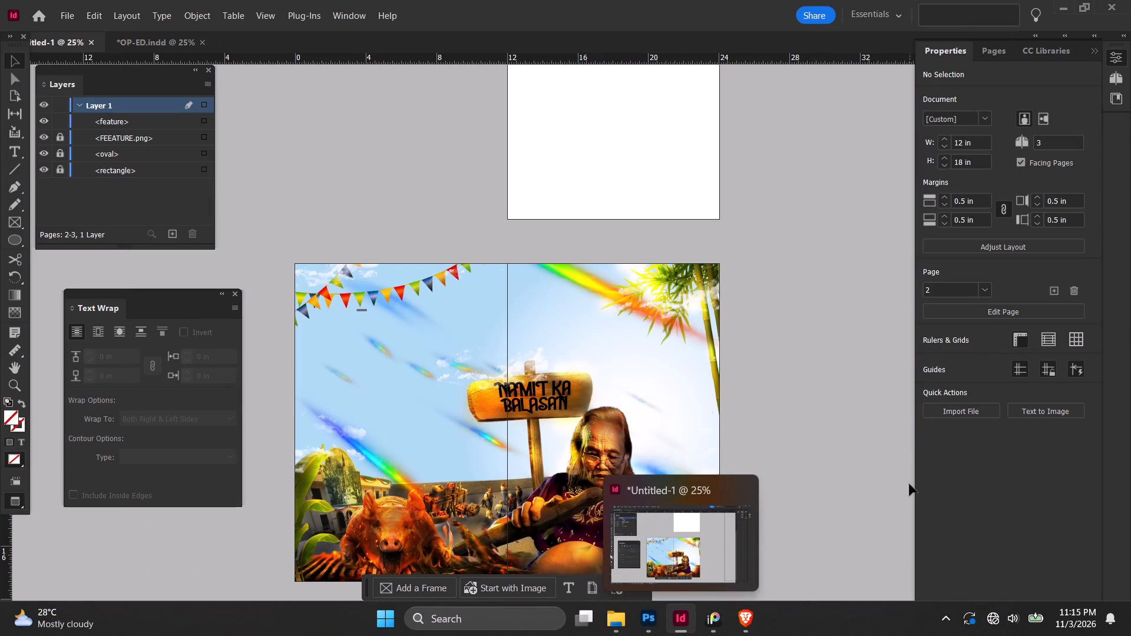
Switch to Photoshop and brush soft white highlights on the Overlay Layer 3 along the edge of the old woman's hair.
{"action": "left_click", "coordinate": [653, 624]}
{"action": "scroll", "coordinate": [582, 495], "scroll_direction": "up", "scroll_amount": 3, "text": "alt"}
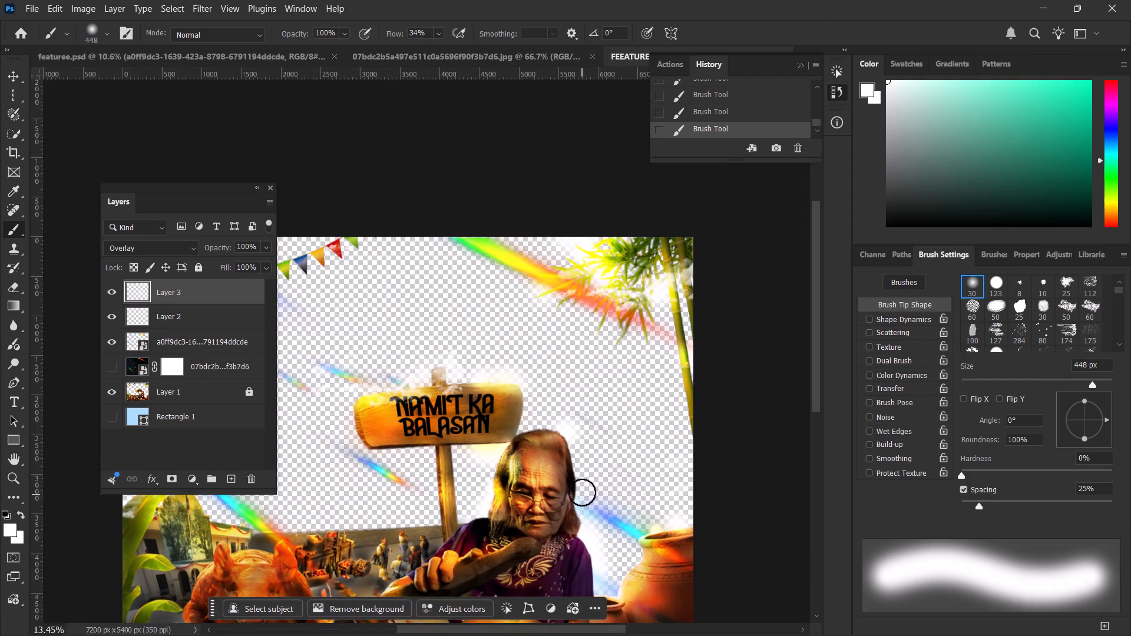
{"action": "left_click", "coordinate": [684, 624]}
{"action": "scroll", "coordinate": [612, 516], "scroll_direction": "up", "scroll_amount": 3, "text": "ctrl"}
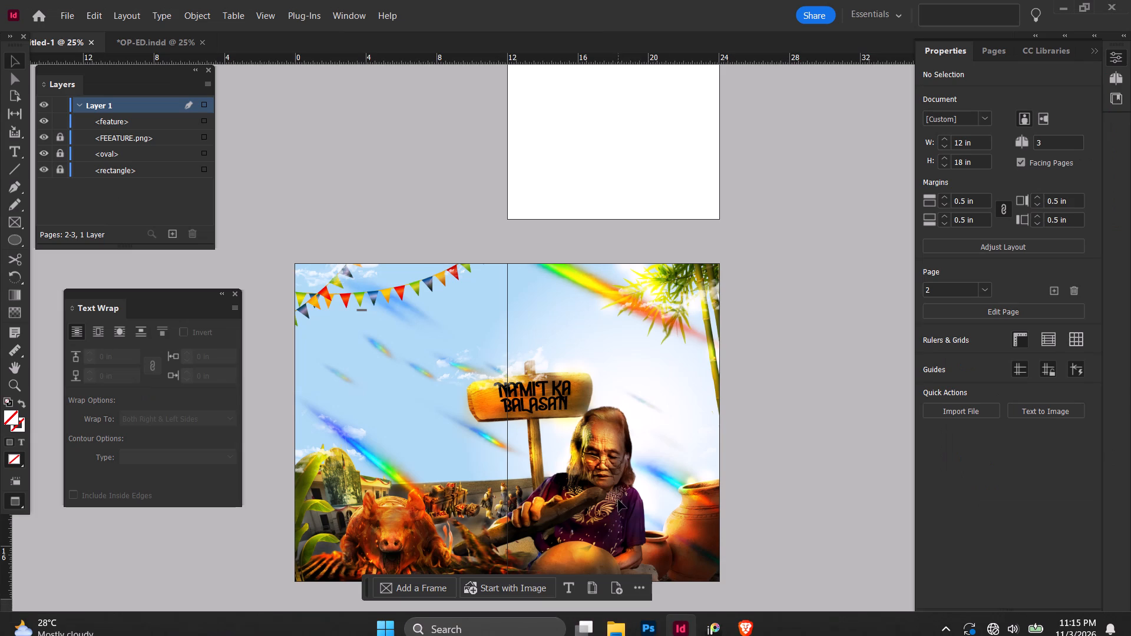
{"action": "left_click", "coordinate": [688, 619]}
{"action": "scroll", "coordinate": [608, 507], "scroll_direction": "up", "scroll_amount": 2, "text": "alt"}
{"action": "scroll", "coordinate": [608, 501], "scroll_direction": "up", "scroll_amount": 3, "text": "ctrl"}
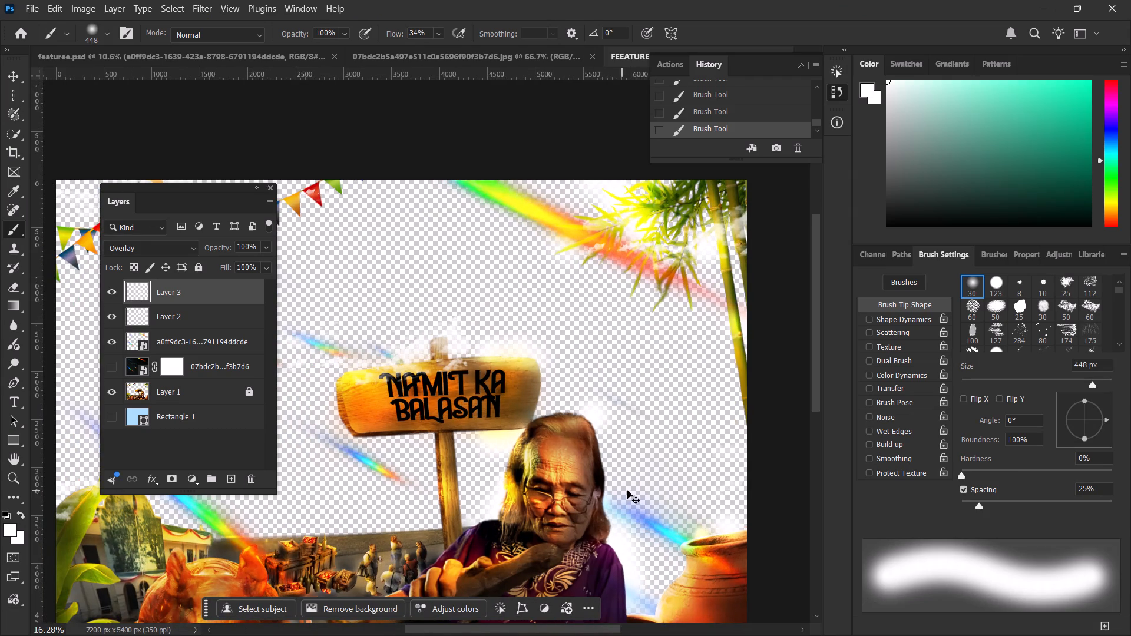
{"action": "scroll", "coordinate": [629, 491], "scroll_direction": "up", "scroll_amount": 2, "text": "ctrl"}
{"action": "triple_click", "coordinate": [627, 437]}
{"action": "triple_click", "coordinate": [627, 437]}
{"action": "double_click", "coordinate": [627, 437]}
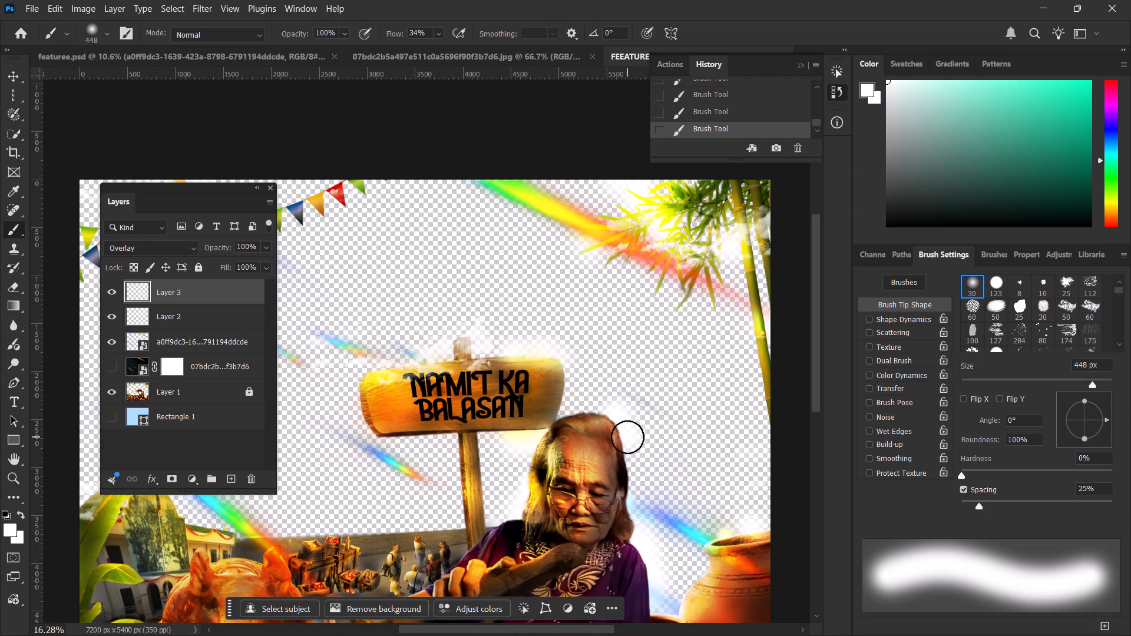
Brush soft white highlights on Layer 3 along the horizon around the signpost base and the market figures.
{"action": "scroll", "coordinate": [622, 439], "scroll_direction": "up", "scroll_amount": 7, "text": "ctrl"}
{"action": "scroll", "coordinate": [623, 436], "scroll_direction": "down", "scroll_amount": 10}
{"action": "scroll", "coordinate": [533, 436], "scroll_direction": "up", "scroll_amount": 5, "text": "ctrl"}
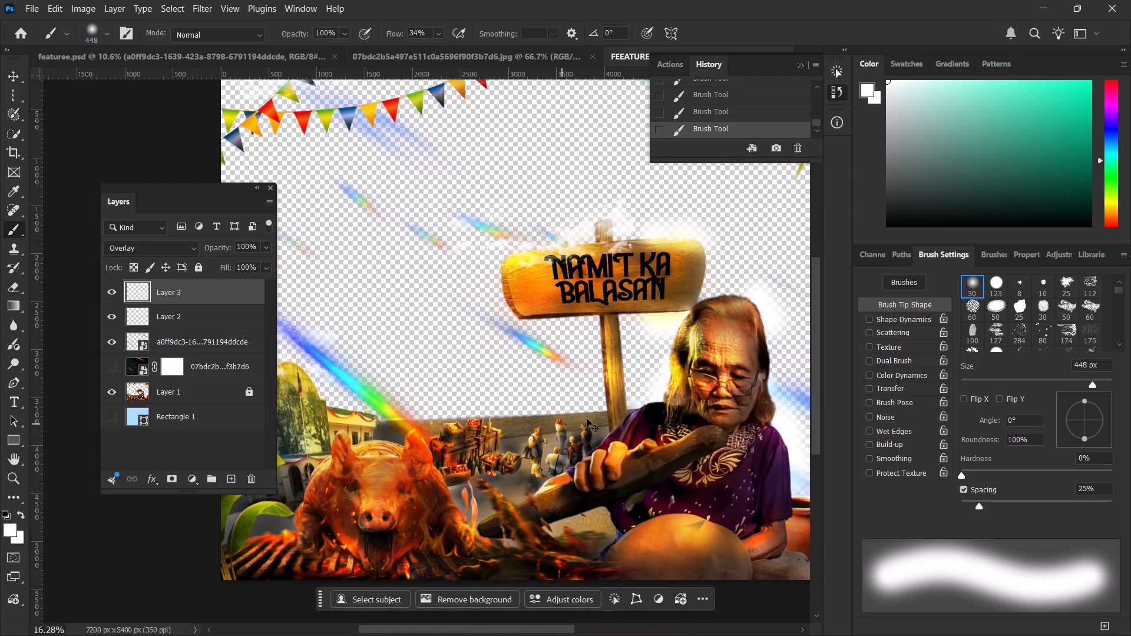
{"action": "triple_click", "coordinate": [602, 404]}
{"action": "triple_click", "coordinate": [603, 404]}
{"action": "left_click_drag", "start_coordinate": [598, 408], "coordinate": [571, 412]}
{"action": "triple_click", "coordinate": [565, 413]}
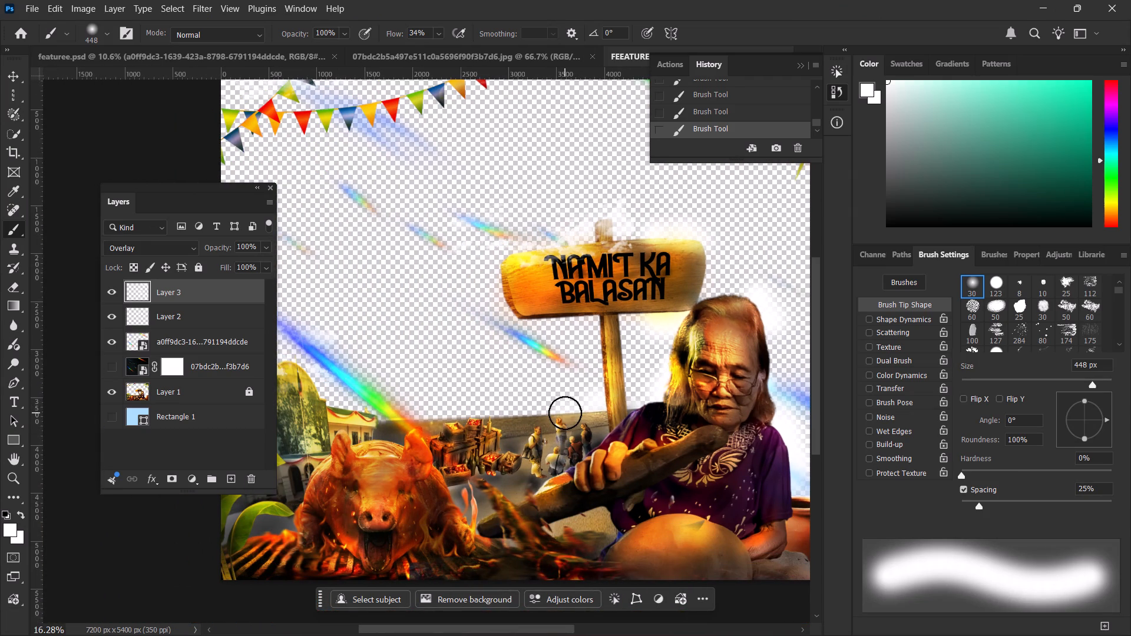
{"action": "left_click", "coordinate": [565, 413]}
{"action": "triple_click", "coordinate": [587, 413]}
{"action": "triple_click", "coordinate": [553, 413]}
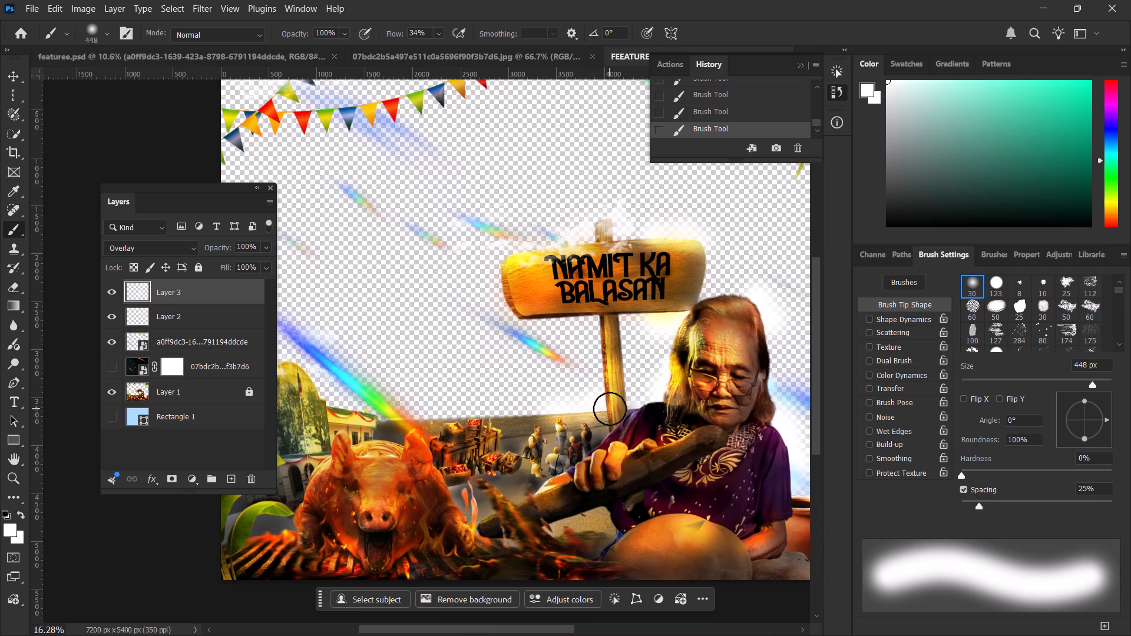
{"action": "left_click", "coordinate": [610, 409]}
{"action": "left_click", "coordinate": [602, 403]}
{"action": "triple_click", "coordinate": [598, 402]}
{"action": "triple_click", "coordinate": [600, 407]}
{"action": "left_click", "coordinate": [602, 410]}
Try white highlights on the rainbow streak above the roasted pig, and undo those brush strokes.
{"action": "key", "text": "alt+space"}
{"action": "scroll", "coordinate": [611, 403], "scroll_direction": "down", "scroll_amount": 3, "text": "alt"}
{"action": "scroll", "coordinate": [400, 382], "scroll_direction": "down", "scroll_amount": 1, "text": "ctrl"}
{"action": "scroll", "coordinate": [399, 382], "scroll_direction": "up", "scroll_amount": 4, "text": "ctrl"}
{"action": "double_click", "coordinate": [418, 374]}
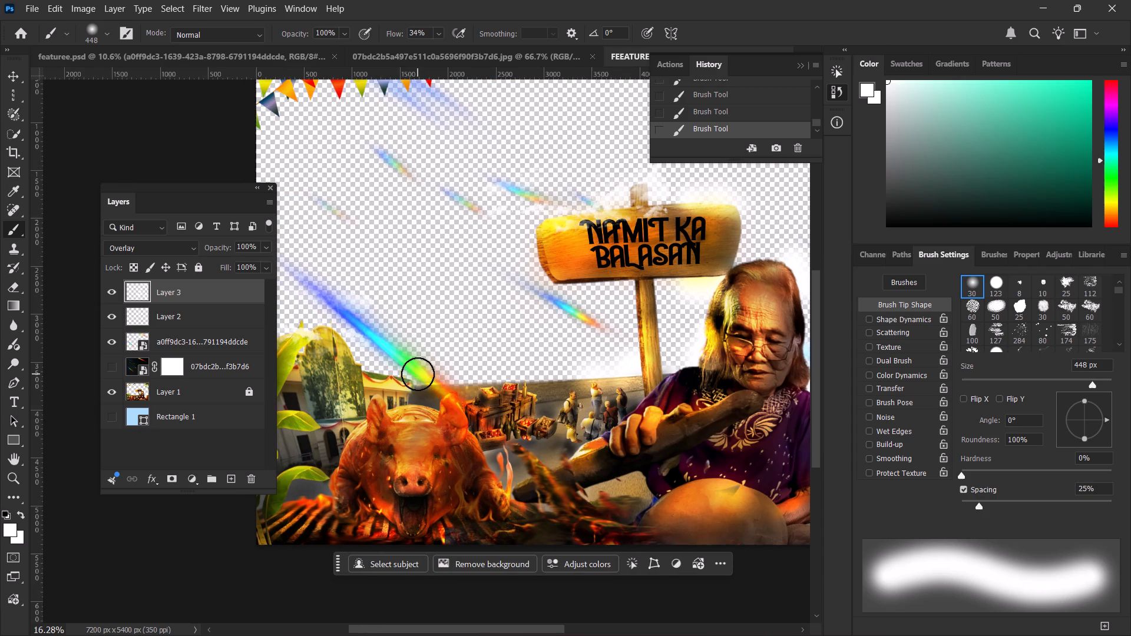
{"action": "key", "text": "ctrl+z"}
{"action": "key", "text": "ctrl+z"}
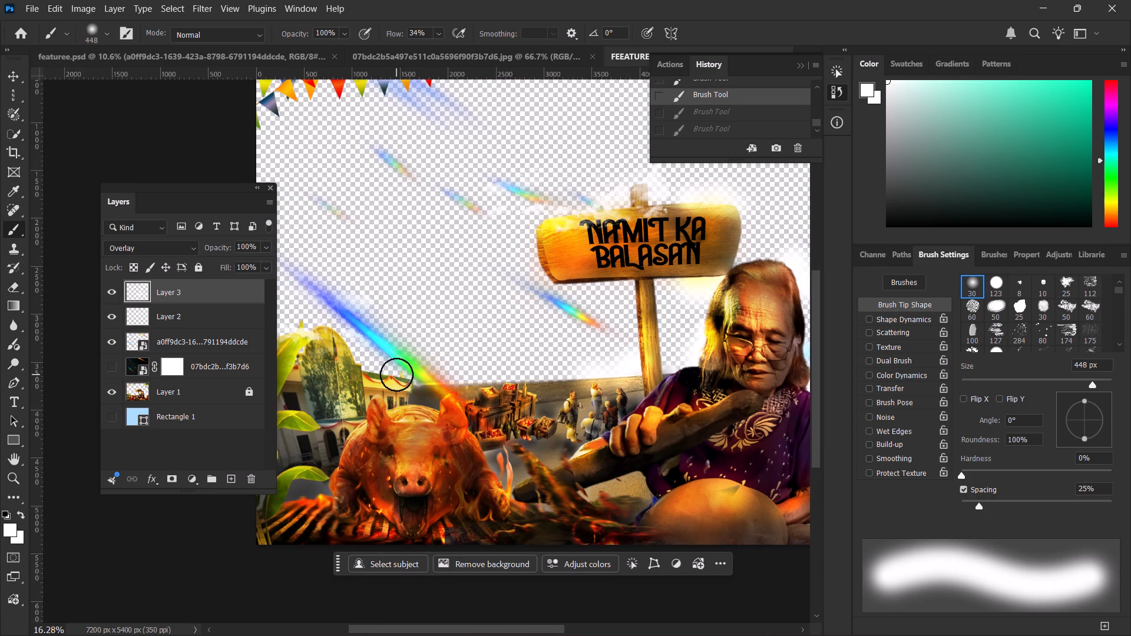
Brush soft white highlights on Layer 3 along the house roofline where the rainbow streak passes.
{"action": "triple_click", "coordinate": [396, 375]}
{"action": "left_click", "coordinate": [398, 374]}
{"action": "triple_click", "coordinate": [388, 368]}
{"action": "triple_click", "coordinate": [388, 368]}
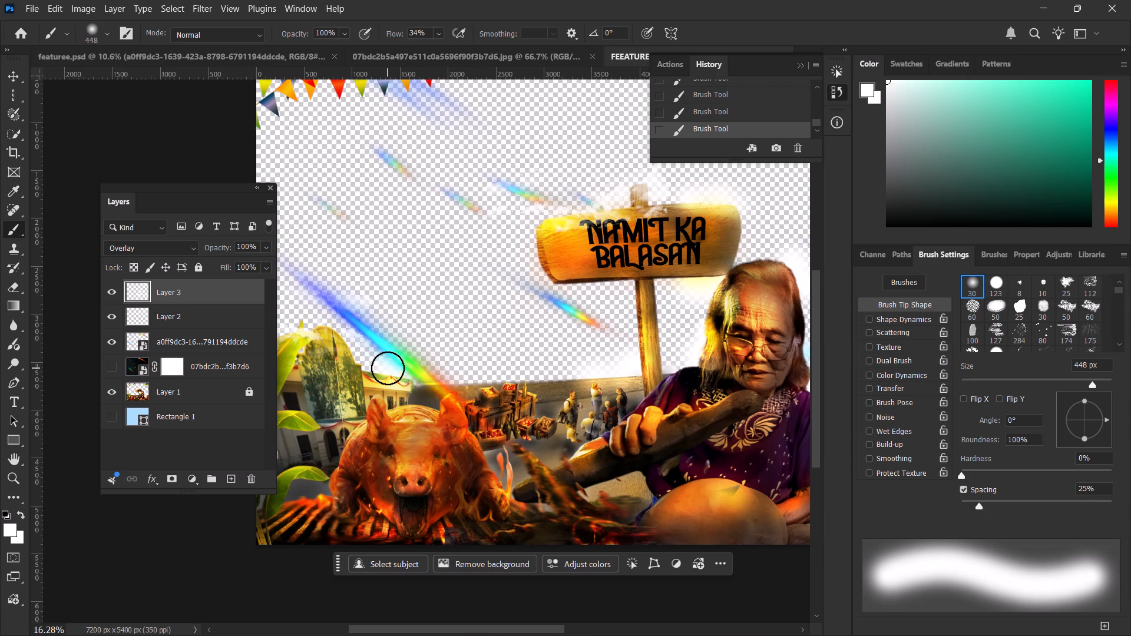
{"action": "double_click", "coordinate": [388, 368]}
Export the artwork as a PNG named FEEATURE in Downloads, replacing the existing file.
{"action": "left_click", "coordinate": [41, 11]}
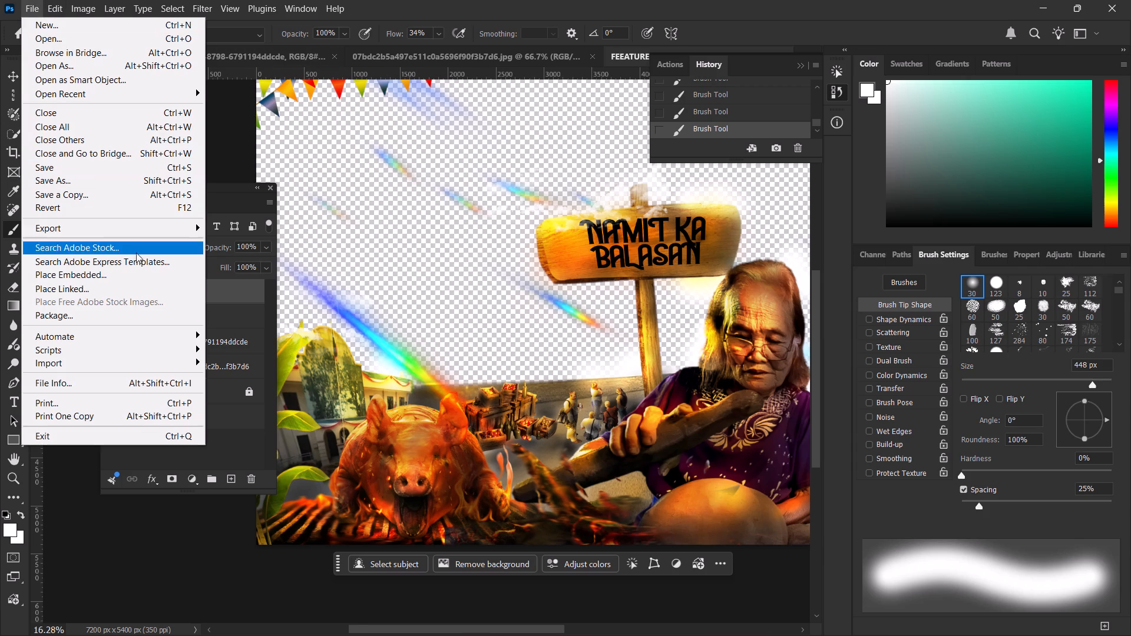
{"action": "left_click", "coordinate": [144, 232]}
{"action": "left_click", "coordinate": [233, 234]}
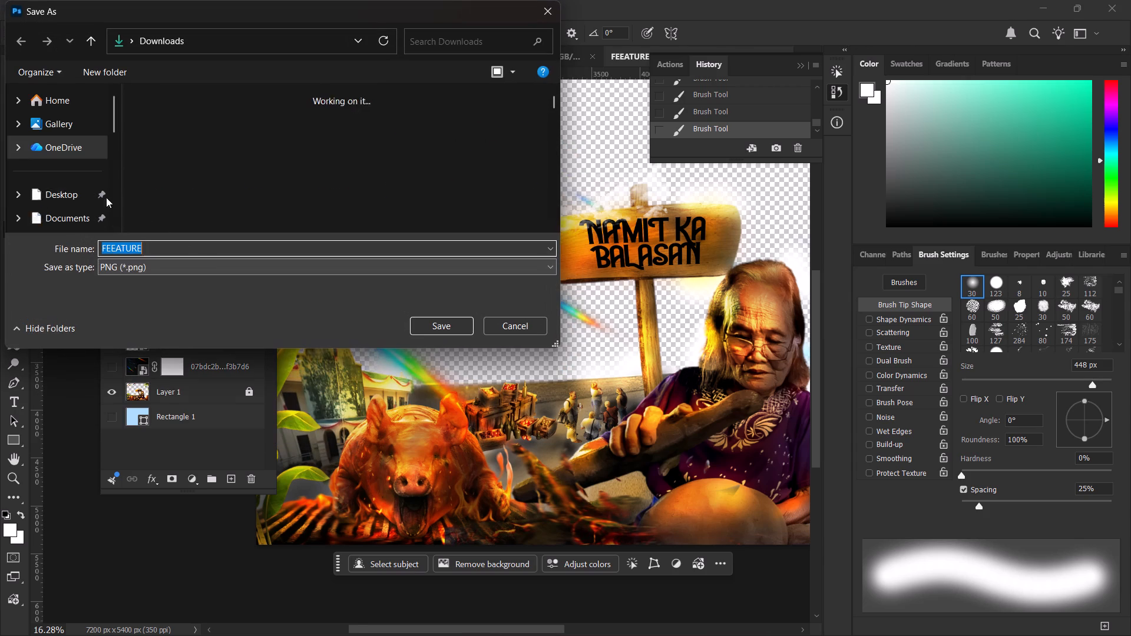
{"action": "left_click", "coordinate": [420, 327]}
{"action": "left_click", "coordinate": [588, 328]}
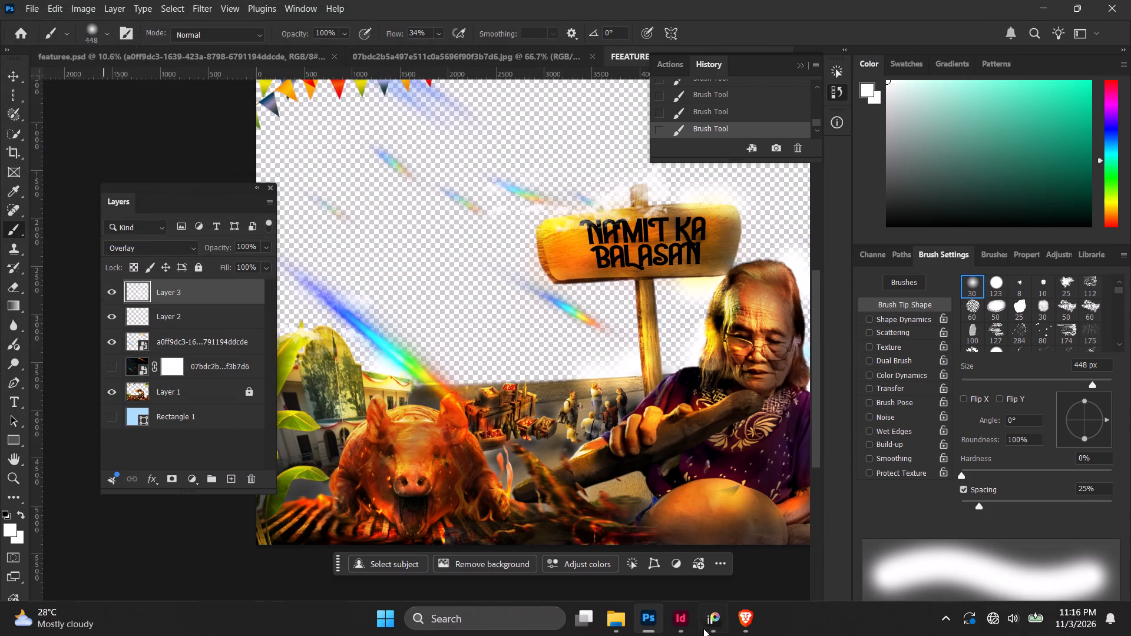
Switch to InDesign and check the placed artwork on the pages 2-3 spread.
{"action": "left_click", "coordinate": [688, 620]}
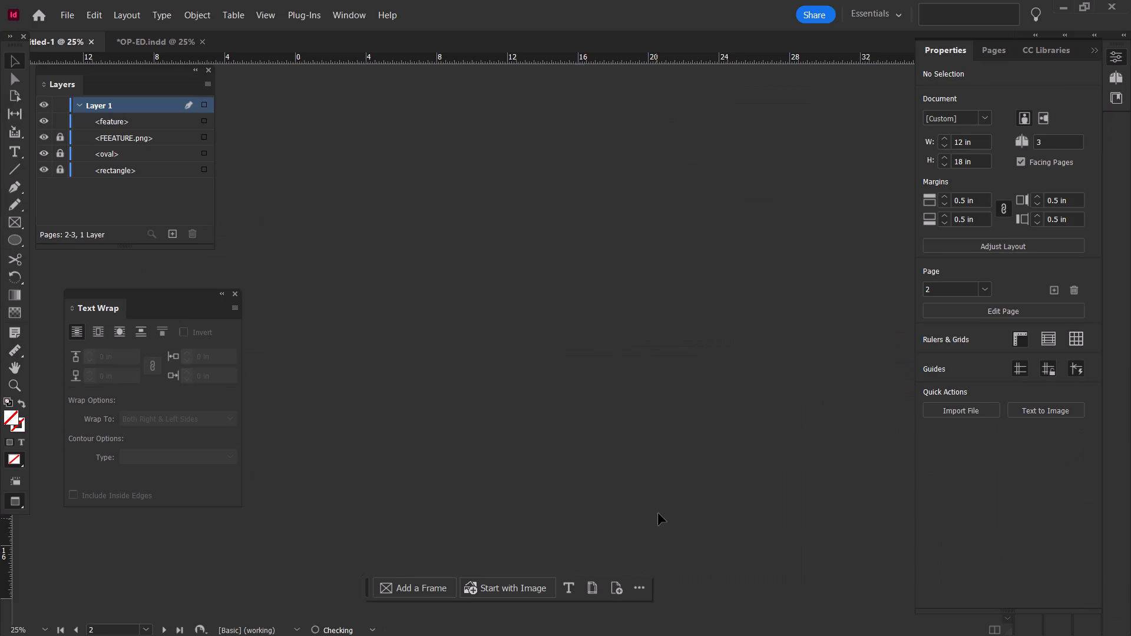
{"action": "scroll", "coordinate": [654, 488], "scroll_direction": "up", "scroll_amount": 1, "text": "alt"}
{"action": "scroll", "coordinate": [654, 488], "scroll_direction": "down", "scroll_amount": 1, "text": "alt"}
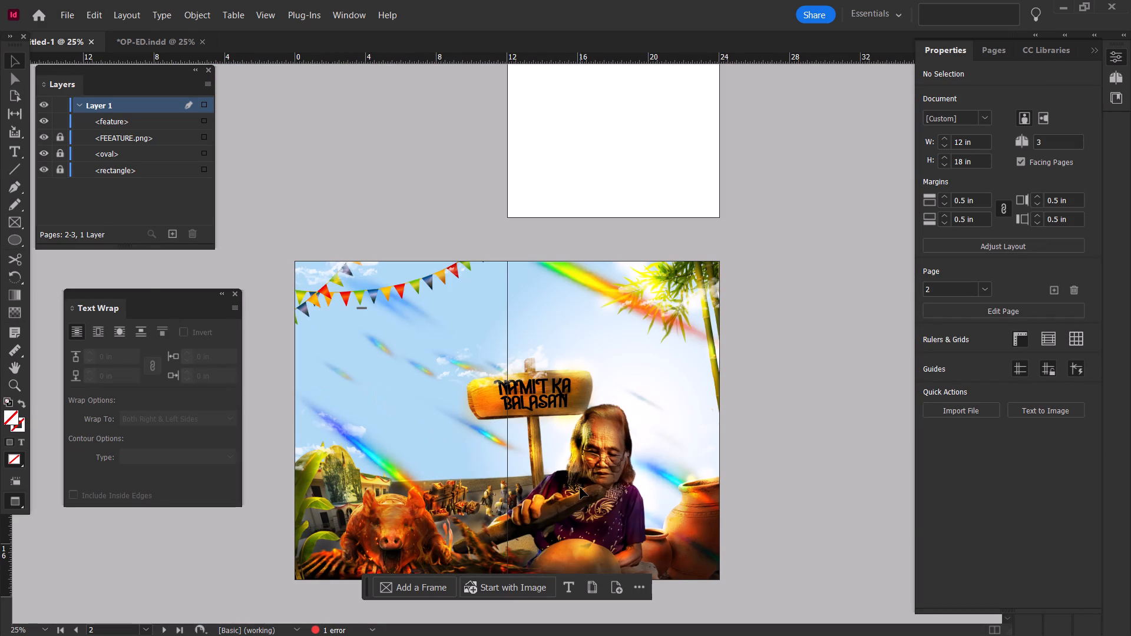
{"action": "scroll", "coordinate": [580, 488], "scroll_direction": "up", "scroll_amount": 1, "text": "alt"}
{"action": "scroll", "coordinate": [581, 488], "scroll_direction": "down", "scroll_amount": 1, "text": "alt"}
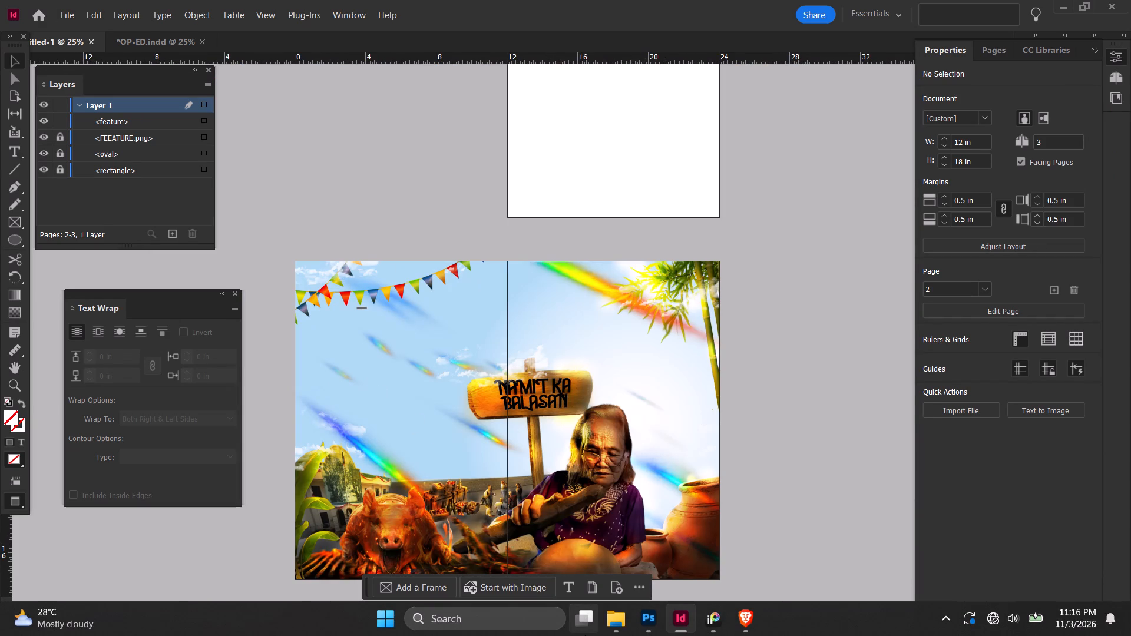
Switch to File Explorer and refresh the recent files to check the FEEATURE PNG export.
{"action": "left_click", "coordinate": [621, 617]}
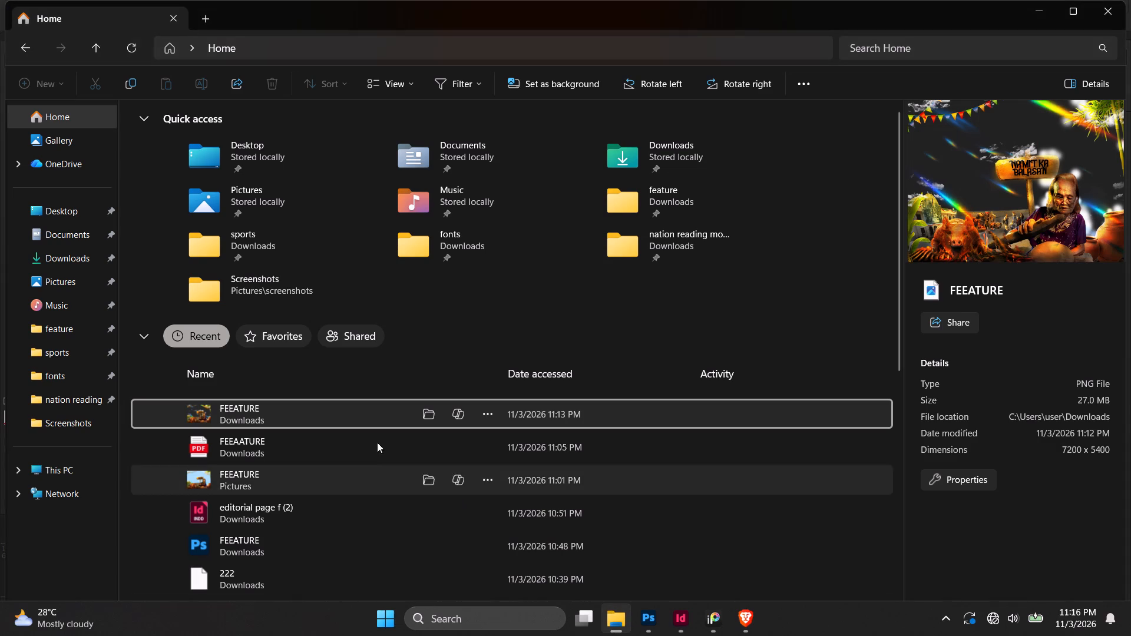
{"action": "left_click", "coordinate": [135, 45]}
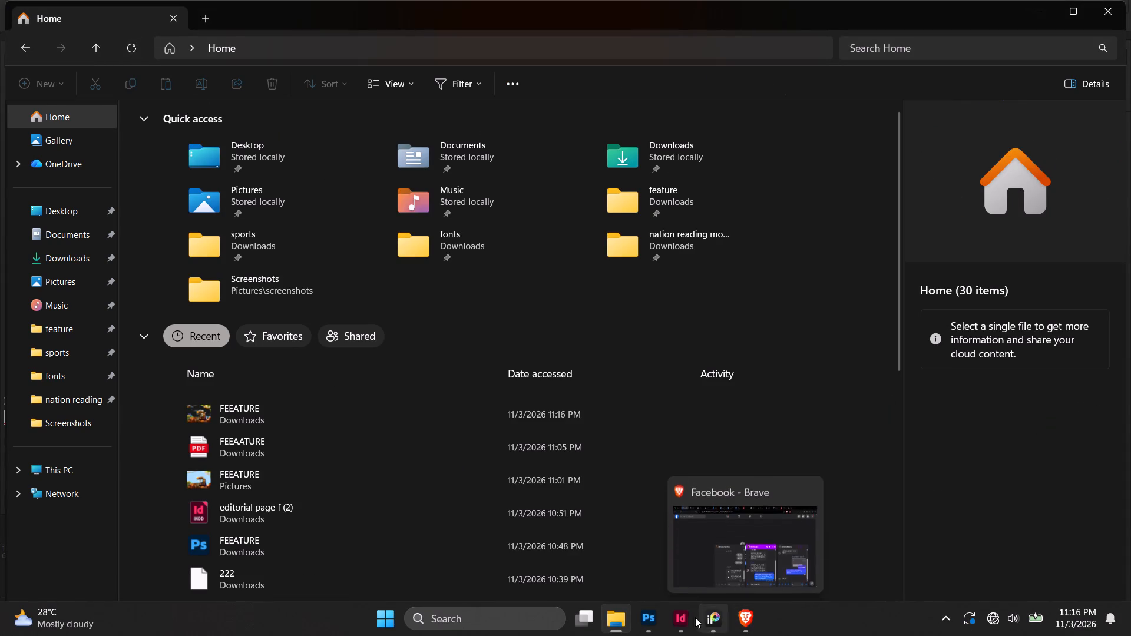
Switch back to InDesign, then unlock the placed FEEATURE.png image and select it on the spread.
{"action": "left_click", "coordinate": [682, 617]}
{"action": "scroll", "coordinate": [514, 532], "scroll_direction": "up", "scroll_amount": 1, "text": "ctrl"}
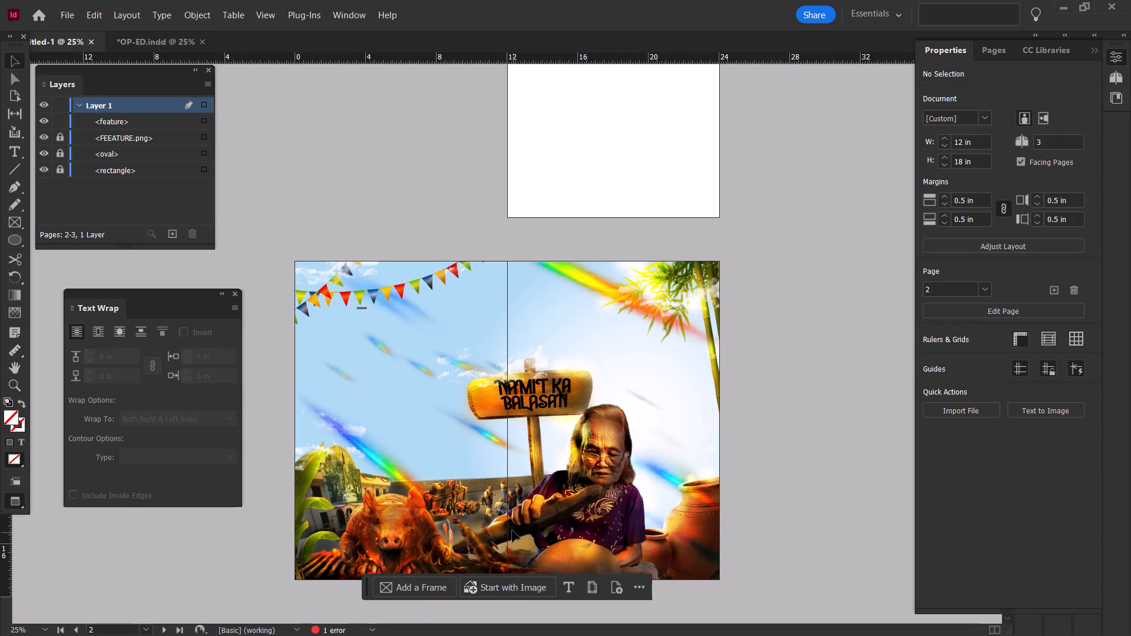
{"action": "left_click", "coordinate": [61, 135]}
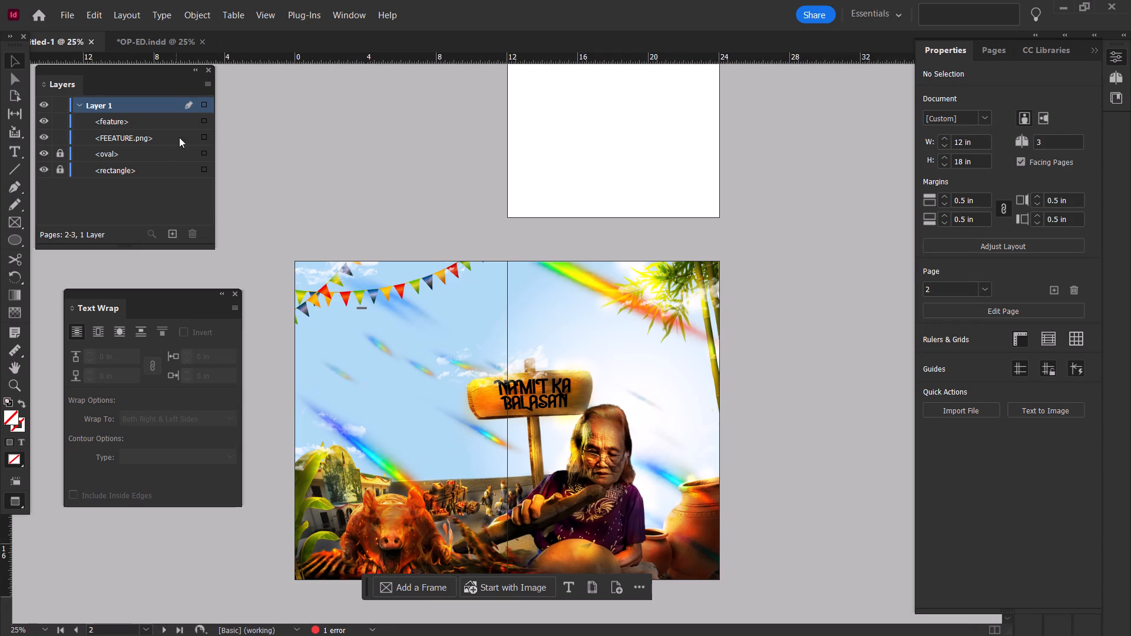
{"action": "left_click", "coordinate": [200, 137]}
{"action": "left_click", "coordinate": [177, 133]}
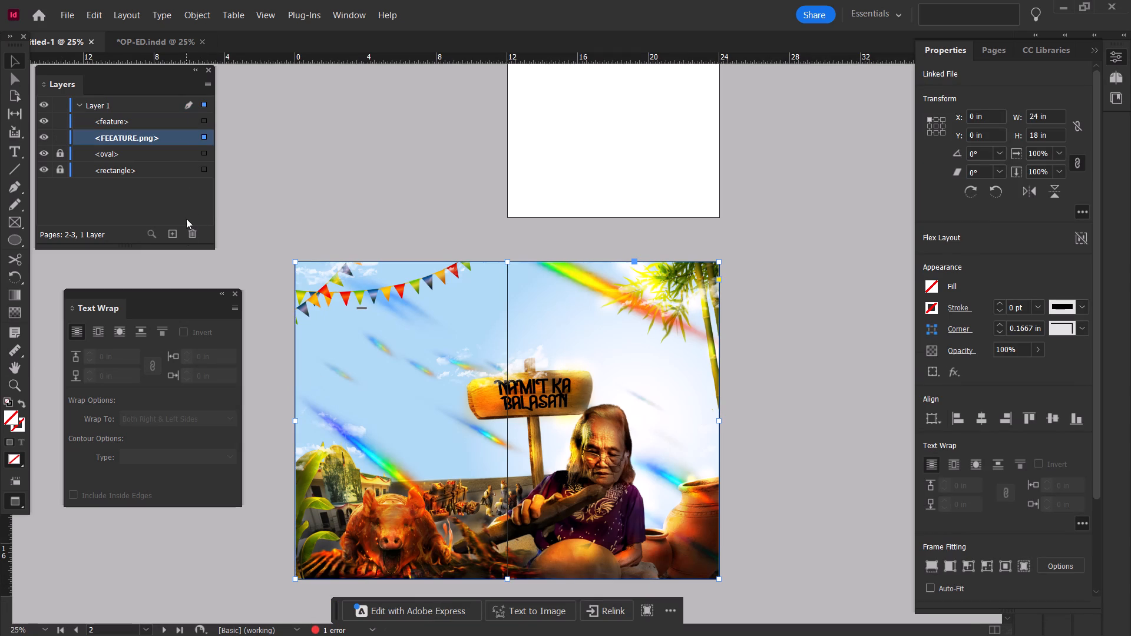
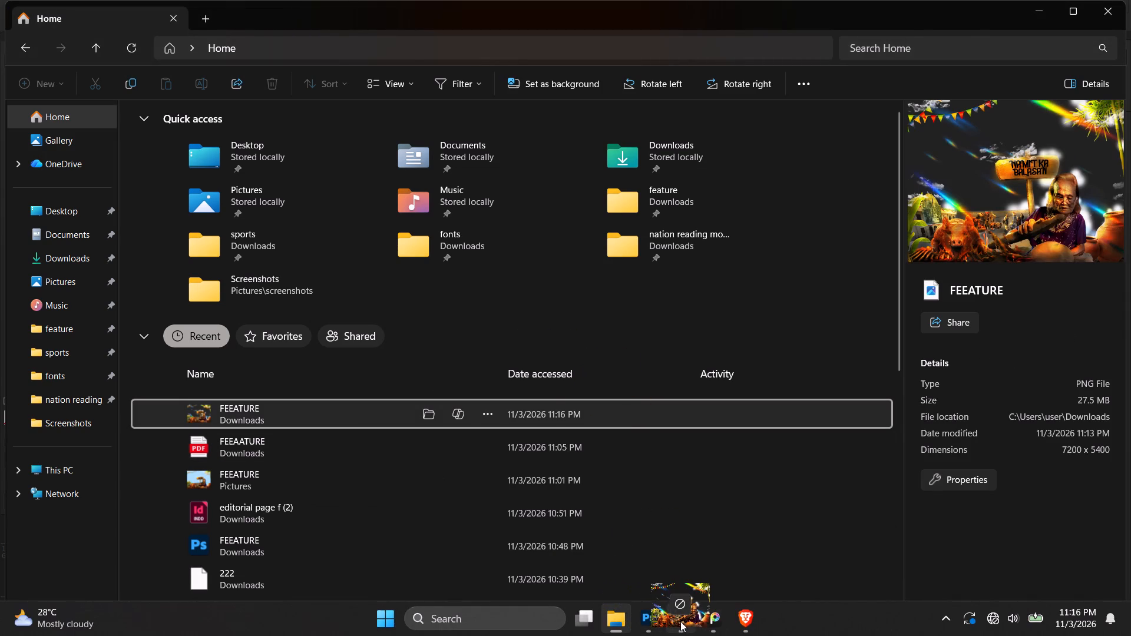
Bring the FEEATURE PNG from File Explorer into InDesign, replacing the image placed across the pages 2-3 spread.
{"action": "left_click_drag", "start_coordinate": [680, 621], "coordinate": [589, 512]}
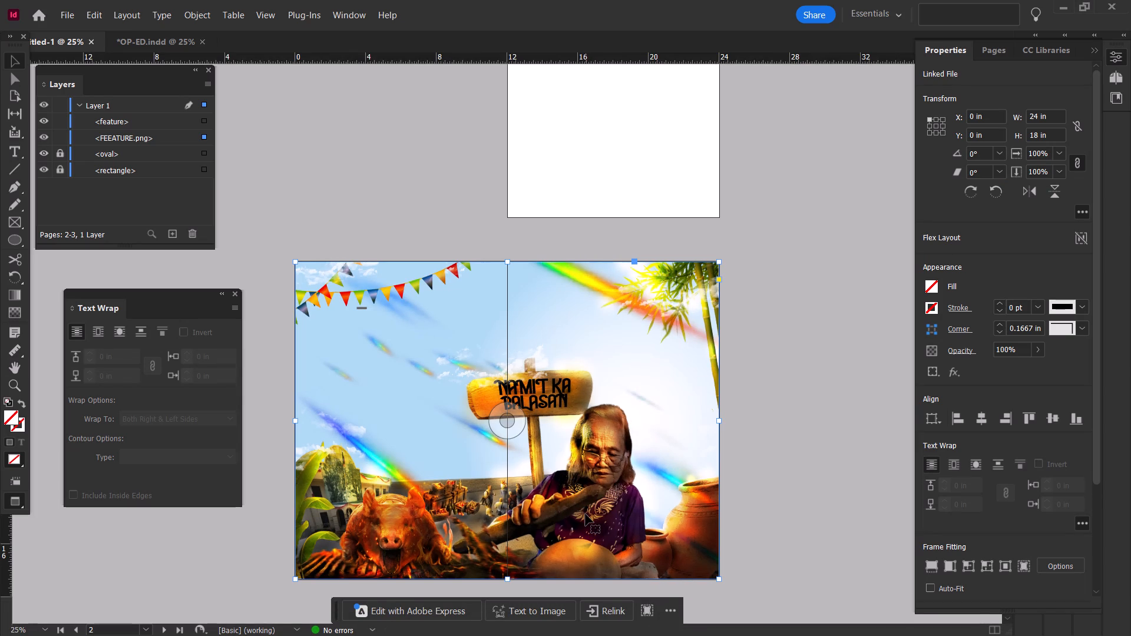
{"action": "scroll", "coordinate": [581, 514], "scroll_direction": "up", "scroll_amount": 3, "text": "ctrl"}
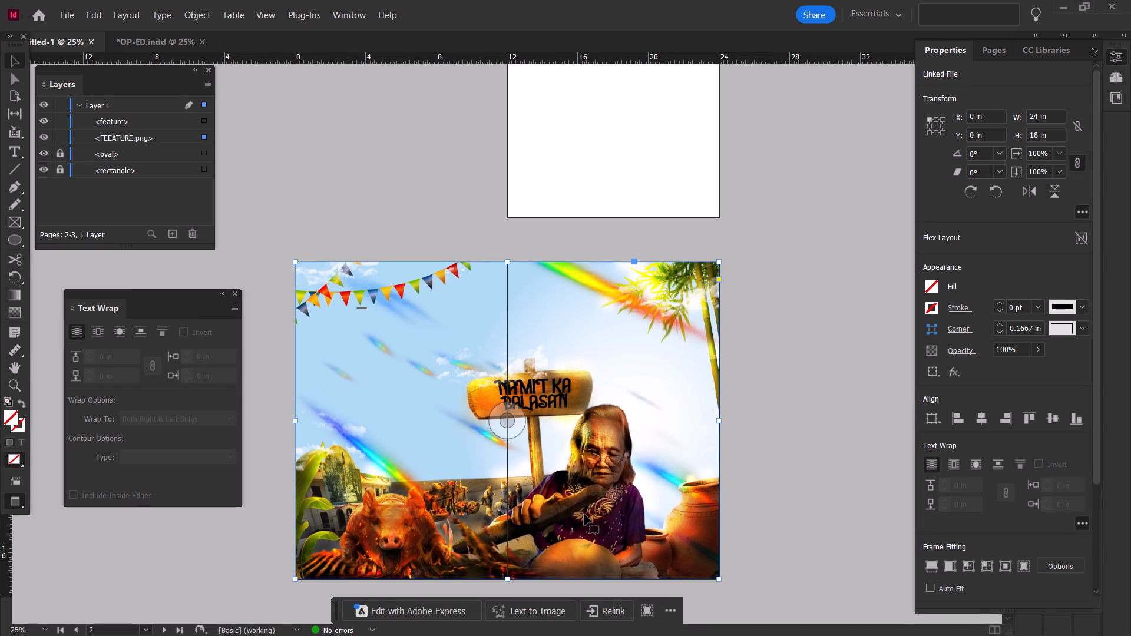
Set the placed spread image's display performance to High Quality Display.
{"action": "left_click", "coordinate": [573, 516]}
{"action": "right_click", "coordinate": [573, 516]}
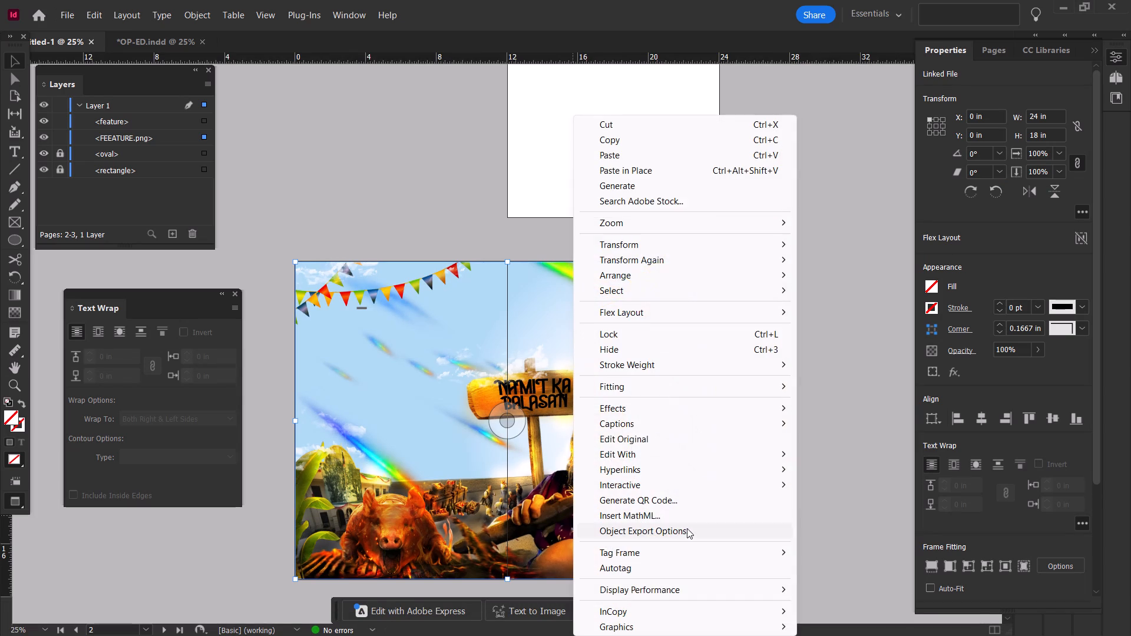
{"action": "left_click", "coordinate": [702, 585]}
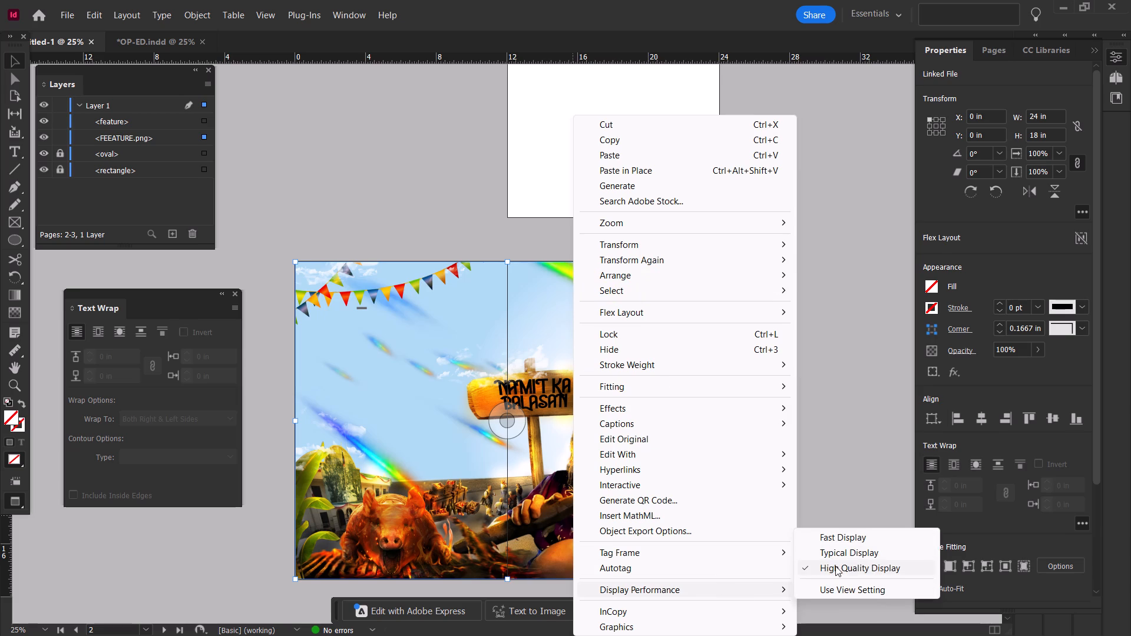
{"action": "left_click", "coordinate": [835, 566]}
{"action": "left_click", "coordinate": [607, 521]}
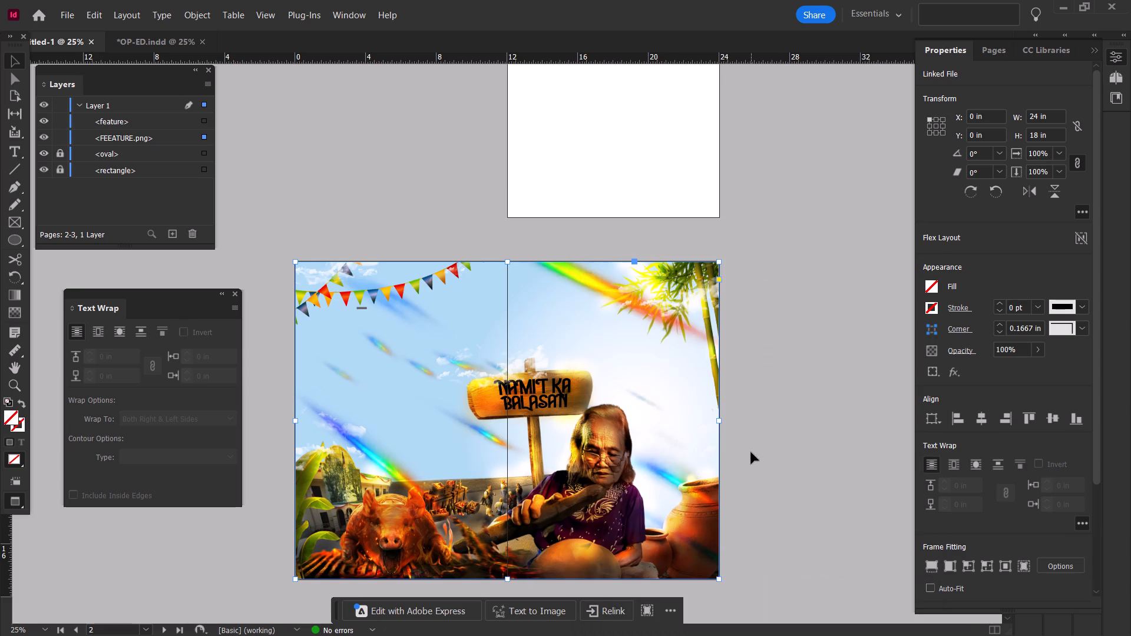
Preview the pages 2-3 spread in presentation mode and inspect the placed artwork.
{"action": "left_click", "coordinate": [751, 452]}
{"action": "key", "text": "shift+w"}
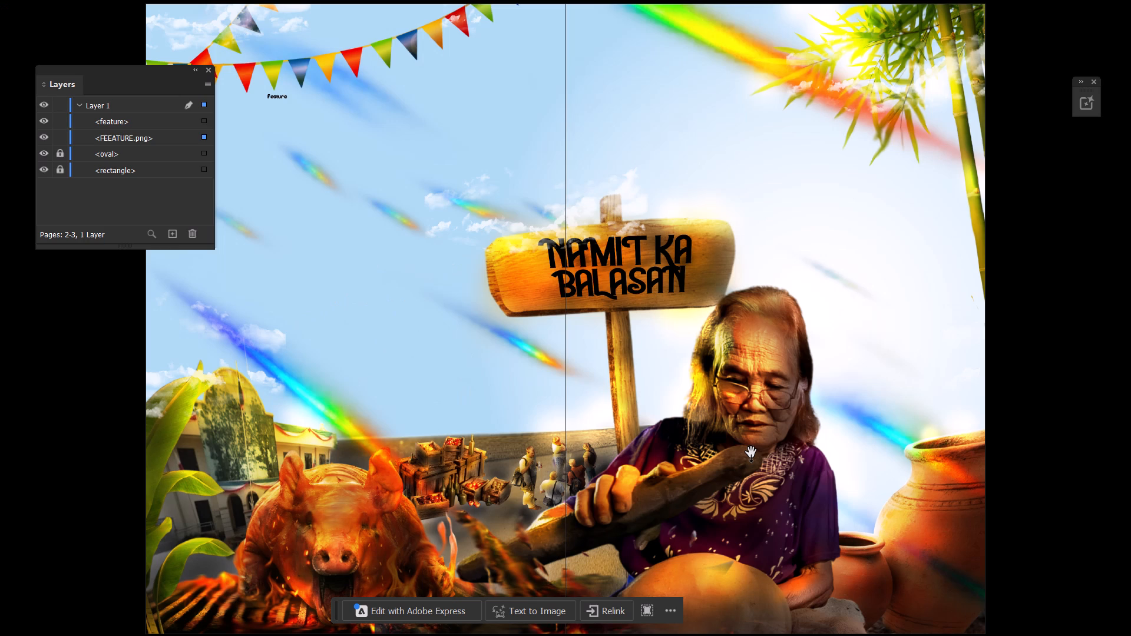
{"action": "key", "text": "shift+w"}
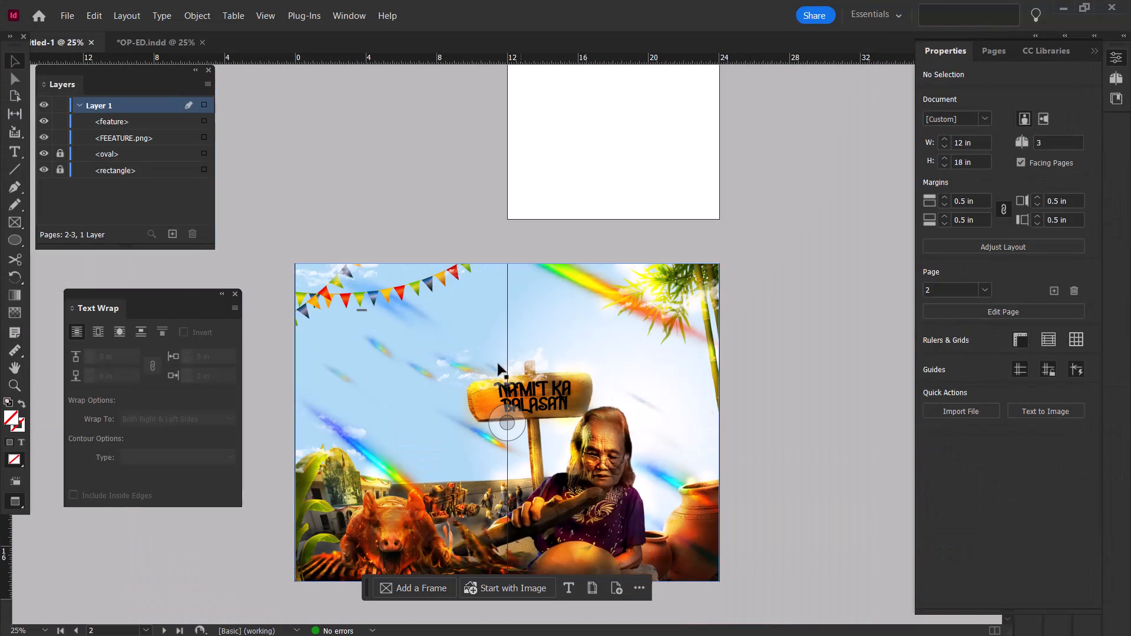
{"action": "left_click", "coordinate": [484, 296]}
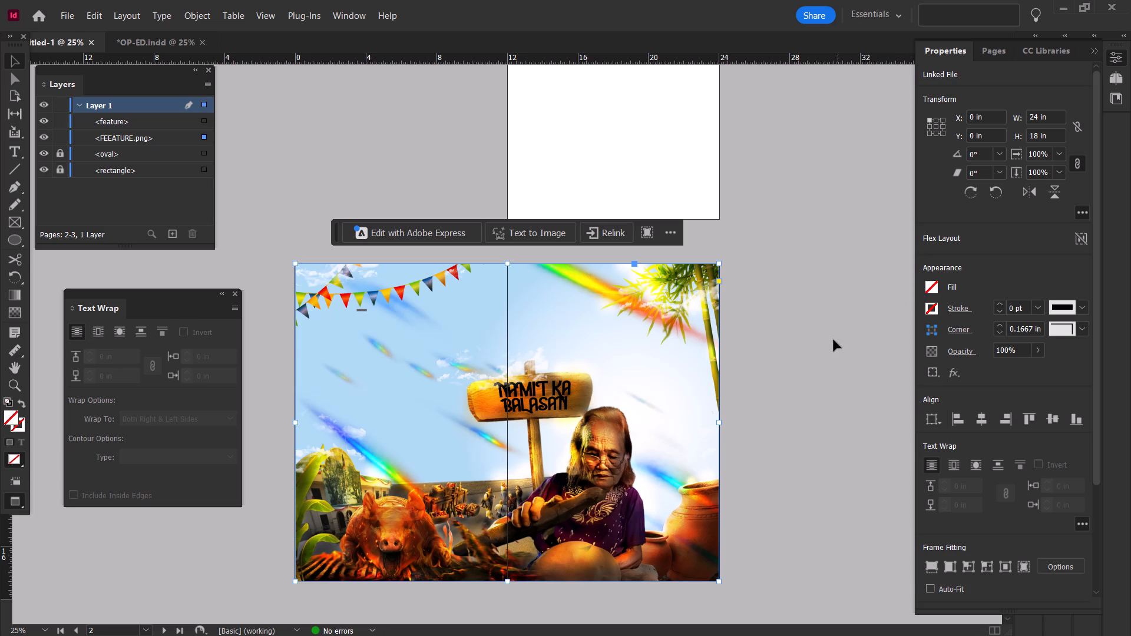
{"action": "scroll", "coordinate": [759, 415], "scroll_direction": "up", "scroll_amount": 1, "text": "alt"}
{"action": "scroll", "coordinate": [759, 415], "scroll_direction": "down", "scroll_amount": 1, "text": "alt"}
{"action": "scroll", "coordinate": [755, 415], "scroll_direction": "up", "scroll_amount": 2, "text": "ctrl"}
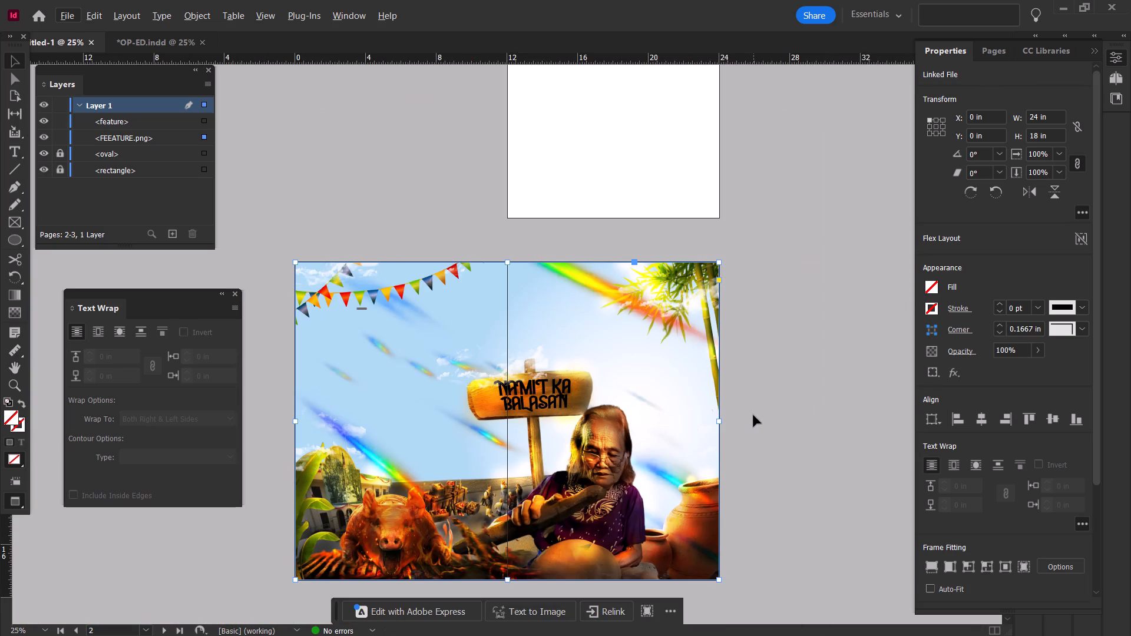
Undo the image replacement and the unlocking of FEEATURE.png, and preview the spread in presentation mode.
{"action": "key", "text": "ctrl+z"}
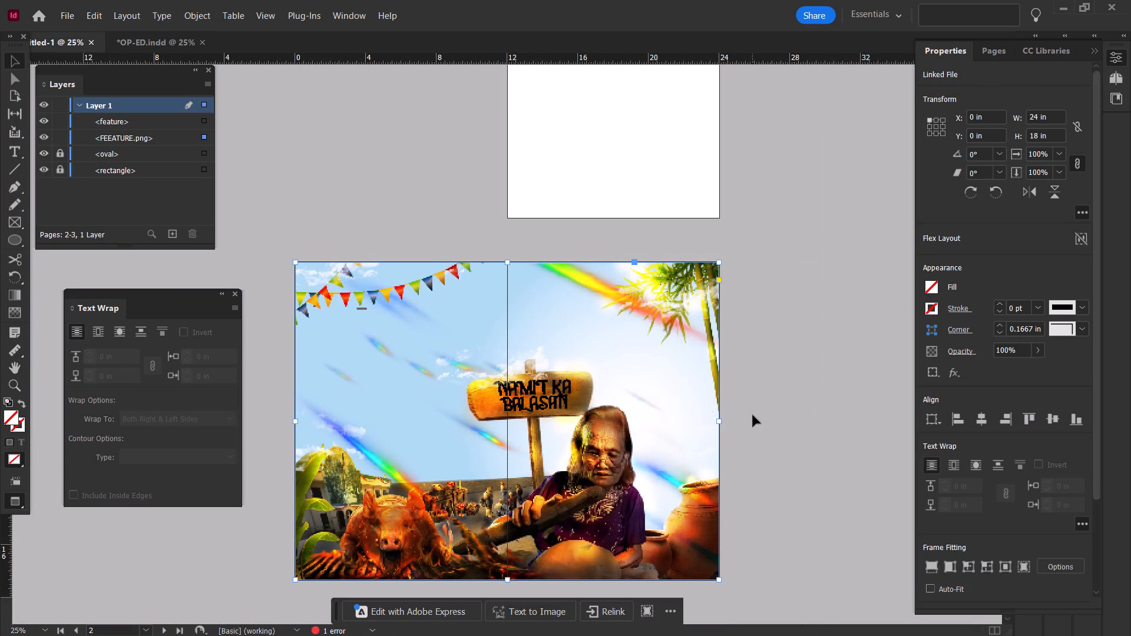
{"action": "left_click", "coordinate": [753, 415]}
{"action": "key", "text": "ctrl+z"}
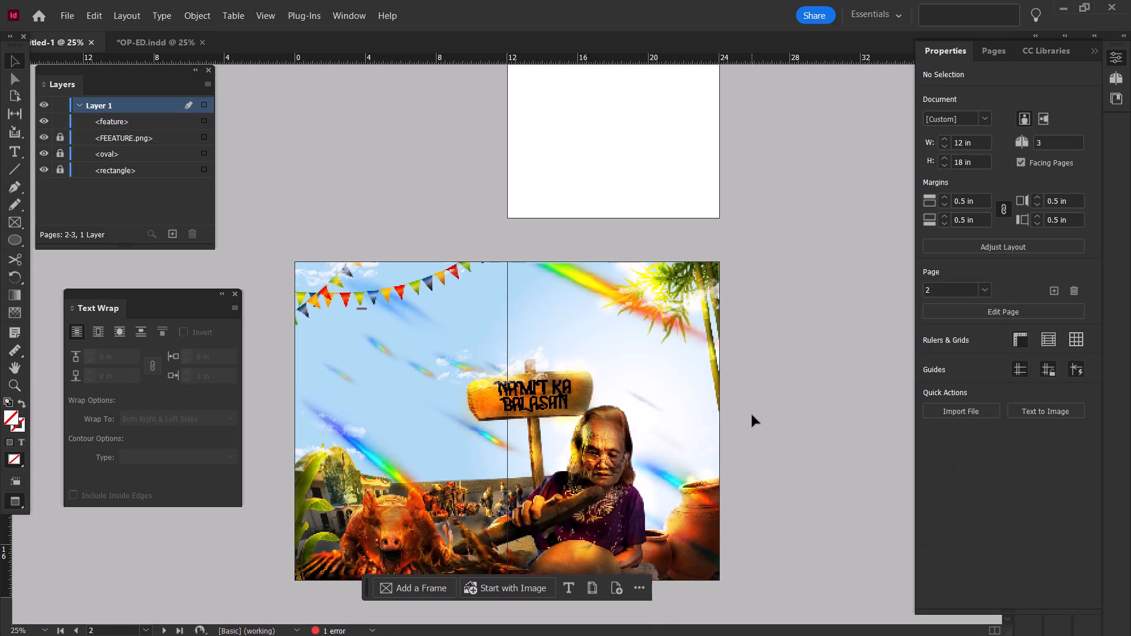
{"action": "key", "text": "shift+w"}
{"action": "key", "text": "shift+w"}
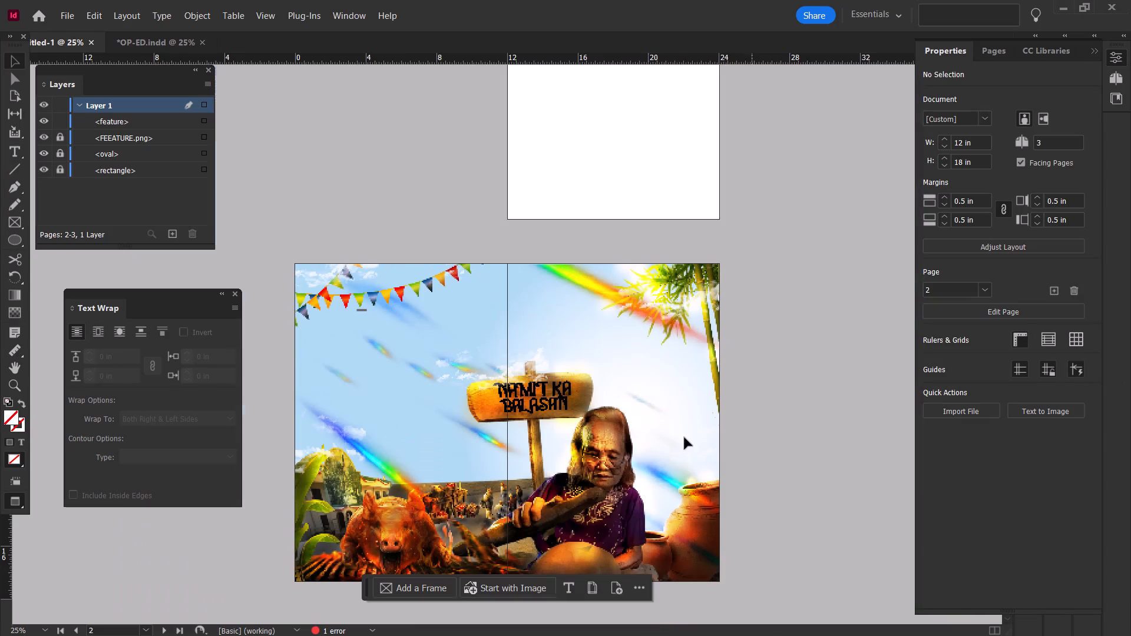
Unlock the FEEATURE.png image and set its display performance to High Quality Display.
{"action": "left_click", "coordinate": [61, 136]}
{"action": "left_click", "coordinate": [186, 138]}
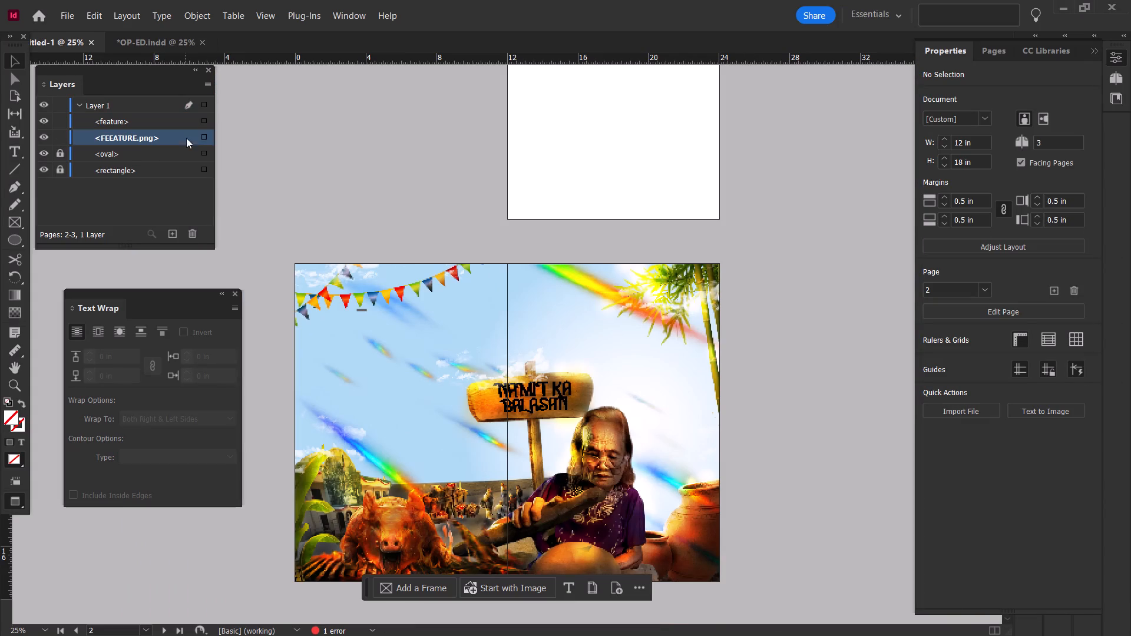
{"action": "left_click", "coordinate": [633, 437]}
{"action": "right_click", "coordinate": [633, 437]}
{"action": "left_click", "coordinate": [766, 588]}
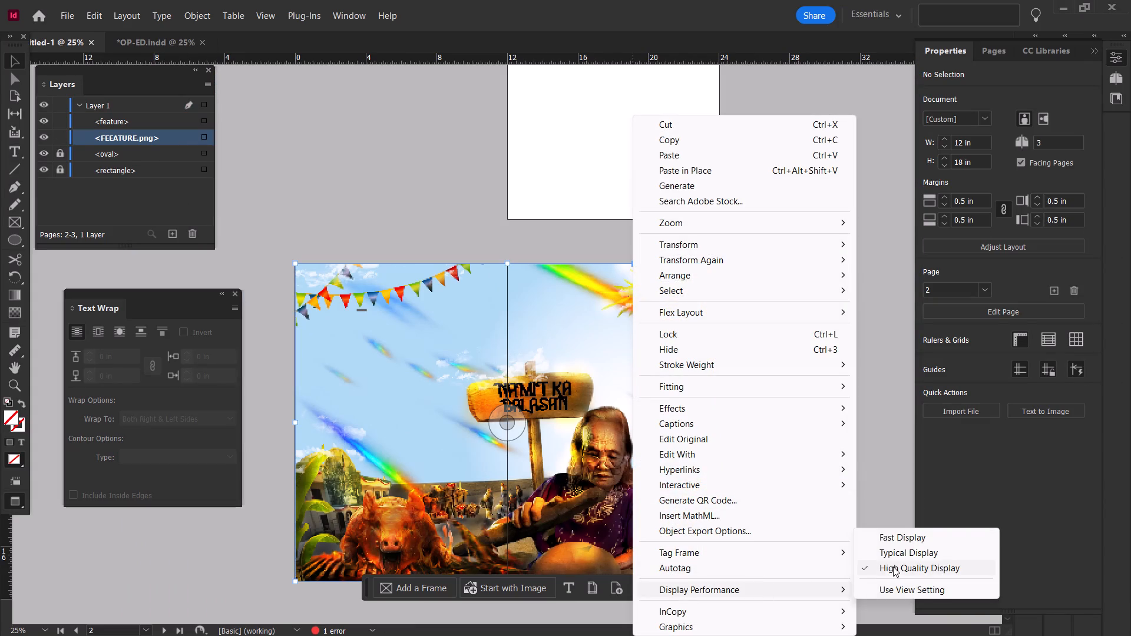
{"action": "left_click", "coordinate": [893, 567]}
{"action": "left_click", "coordinate": [785, 424]}
{"action": "left_click_drag", "start_coordinate": [782, 264], "coordinate": [416, 602]}
{"action": "right_click", "coordinate": [763, 406]}
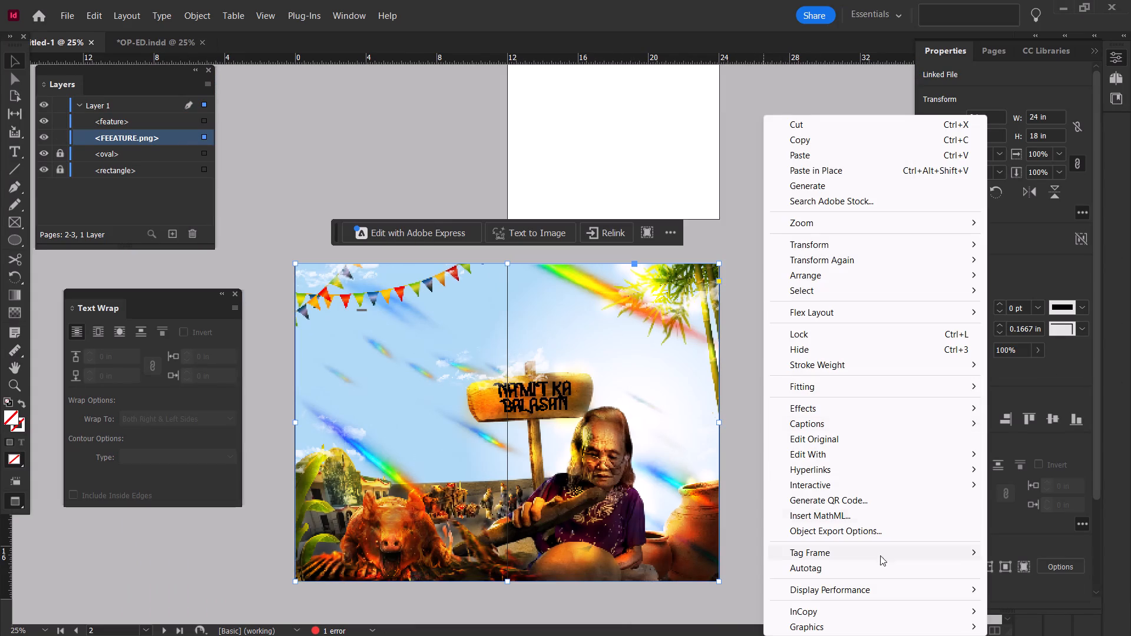
{"action": "left_click", "coordinate": [882, 595]}
{"action": "left_click", "coordinate": [999, 571]}
Set the transparency blend space to Document RGB.
{"action": "left_click", "coordinate": [88, 11]}
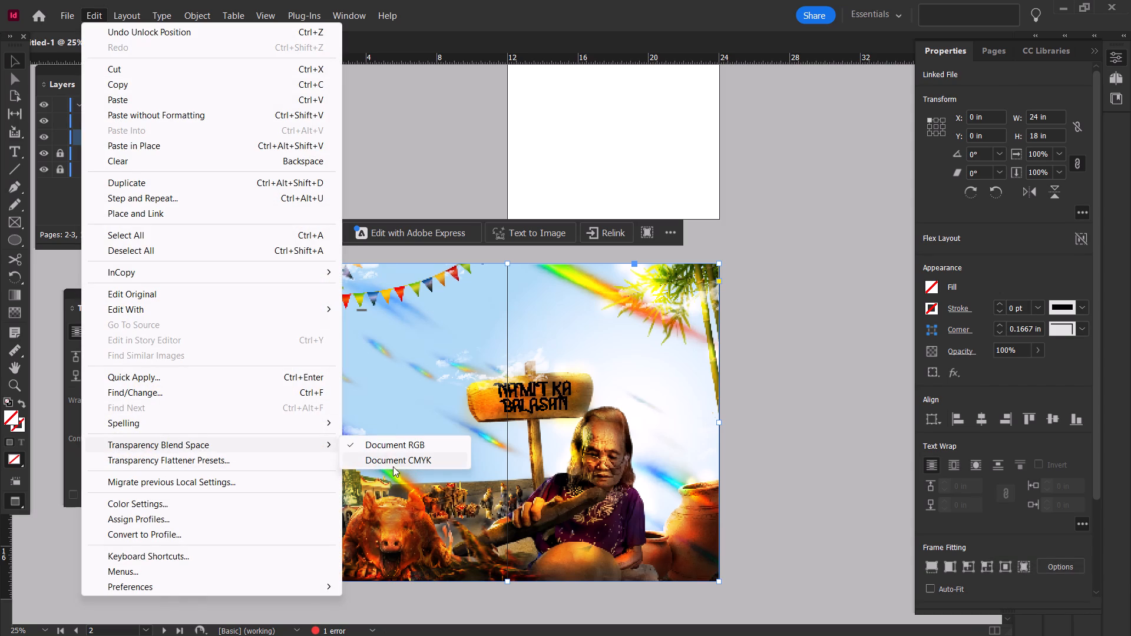
{"action": "left_click", "coordinate": [404, 439]}
Lock the FEEATURE.png image and preview the spread in presentation mode.
{"action": "left_click", "coordinate": [58, 141]}
{"action": "left_click", "coordinate": [250, 132]}
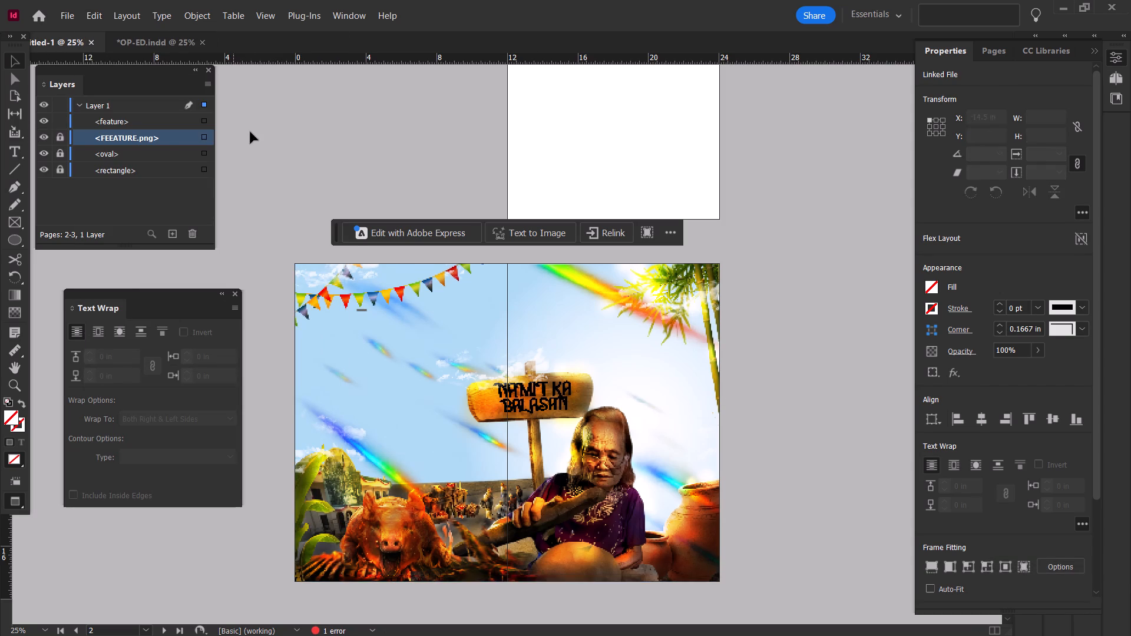
{"action": "key", "text": "shift+w"}
{"action": "key", "text": "shift+w"}
Enlarge the small "feature" text below the bunting on page 2 to about 45 pt, with a frame about 2.17 by 0.50 in.
{"action": "scroll", "coordinate": [352, 402], "scroll_direction": "down", "scroll_amount": 4}
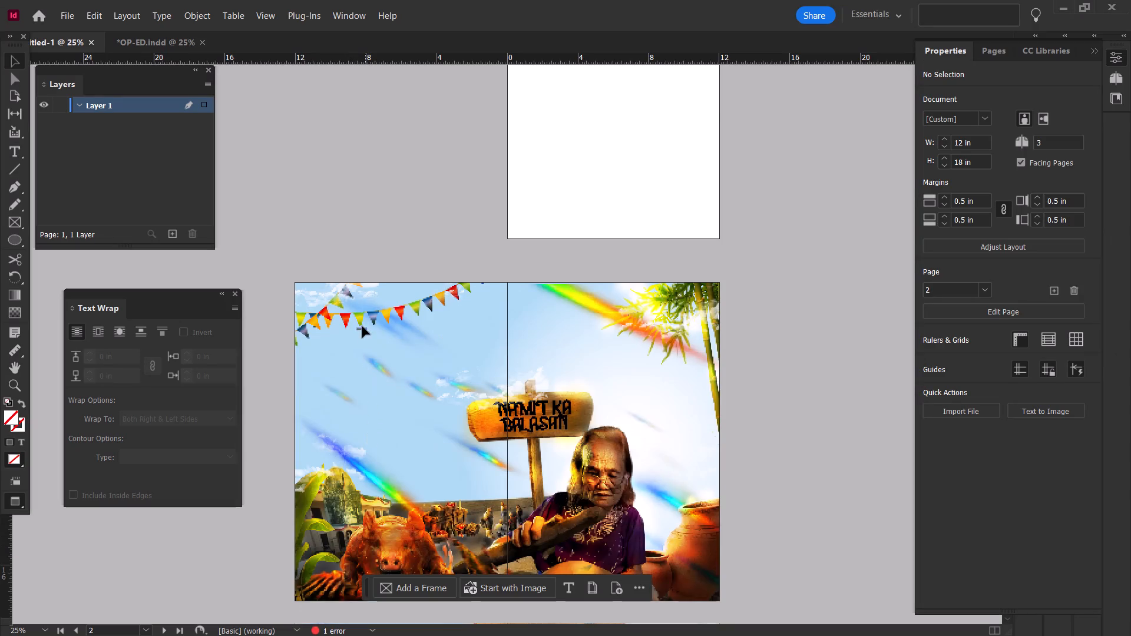
{"action": "key", "text": "space"}
{"action": "scroll", "coordinate": [362, 324], "scroll_direction": "up", "scroll_amount": 4}
{"action": "scroll", "coordinate": [391, 388], "scroll_direction": "down", "scroll_amount": 4}
{"action": "scroll", "coordinate": [355, 404], "scroll_direction": "up", "scroll_amount": 4, "text": "alt"}
{"action": "scroll", "coordinate": [388, 317], "scroll_direction": "down", "scroll_amount": 3, "text": "ctrl"}
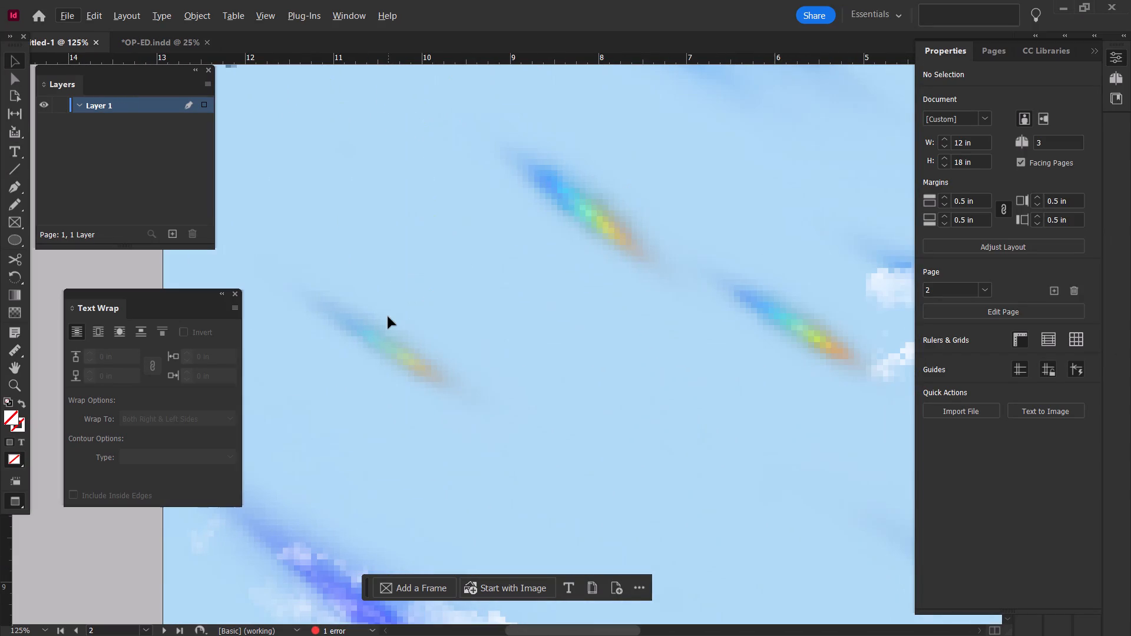
{"action": "scroll", "coordinate": [455, 283], "scroll_direction": "up", "scroll_amount": 4}
{"action": "scroll", "coordinate": [458, 280], "scroll_direction": "down", "scroll_amount": 2}
{"action": "scroll", "coordinate": [459, 278], "scroll_direction": "up", "scroll_amount": 2}
{"action": "left_click", "coordinate": [508, 203]}
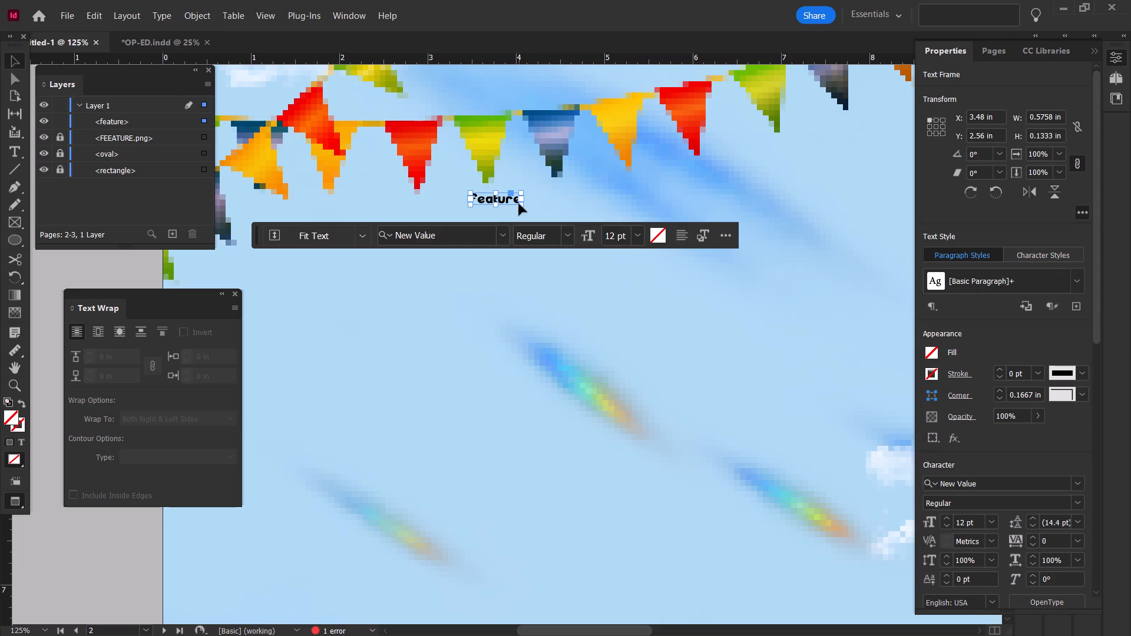
{"action": "left_click", "coordinate": [519, 204], "text": "ctrl+shift"}
{"action": "left_click_drag", "start_coordinate": [524, 207], "coordinate": [556, 246], "text": "ctrl+shift"}
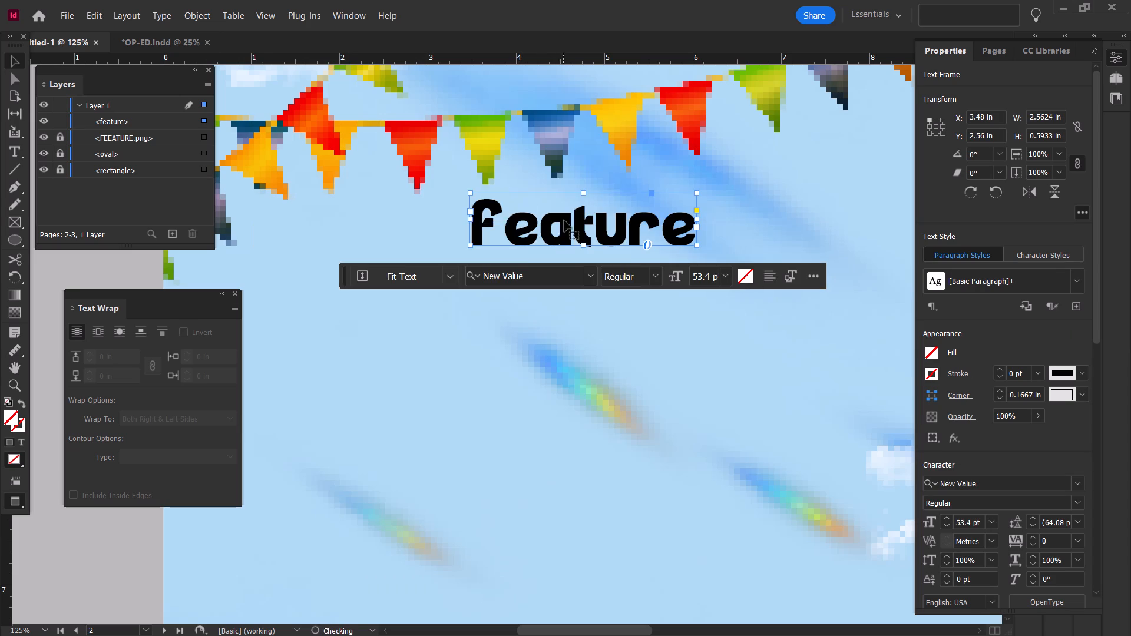
{"action": "left_click_drag", "start_coordinate": [570, 221], "coordinate": [576, 198]}
{"action": "scroll", "coordinate": [578, 196], "scroll_direction": "down", "scroll_amount": 2, "text": "ctrl"}
{"action": "left_click_drag", "start_coordinate": [535, 220], "coordinate": [502, 201], "text": "ctrl+shift"}
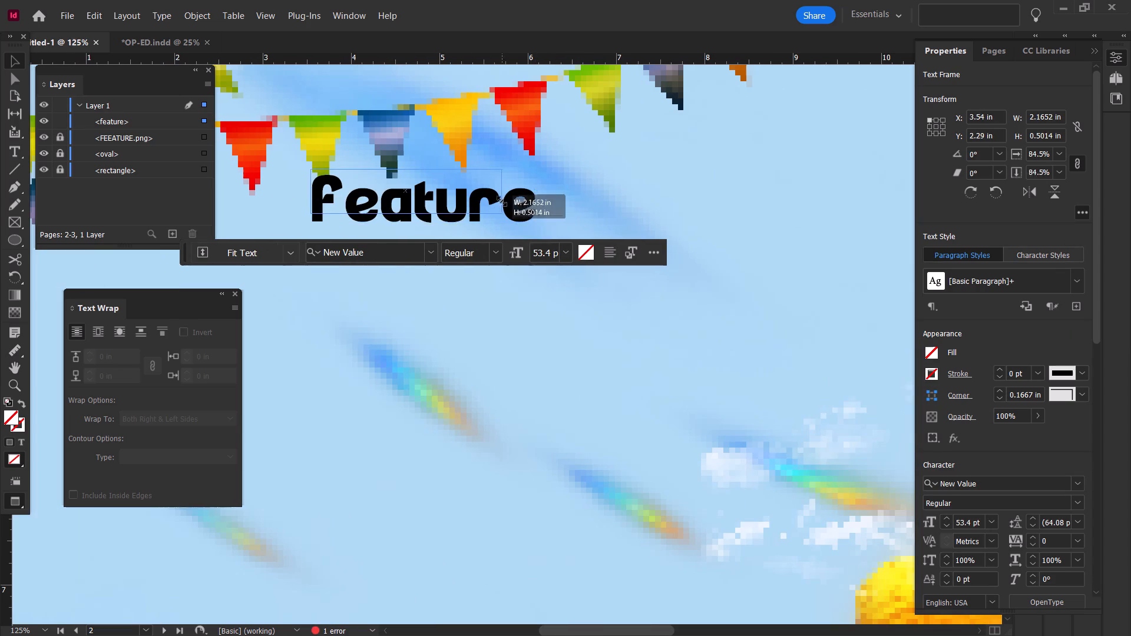
{"action": "left_click_drag", "start_coordinate": [502, 201], "coordinate": [502, 202], "text": "ctrl+shift"}
Move the "feature" text above the bunting near the top of page 2, at about X 4.46 in, Y 0.3 in.
{"action": "scroll", "coordinate": [504, 196], "scroll_direction": "down", "scroll_amount": 3, "text": "alt"}
{"action": "left_click_drag", "start_coordinate": [479, 195], "coordinate": [478, 137]}
{"action": "scroll", "coordinate": [486, 132], "scroll_direction": "up", "scroll_amount": 1, "text": "alt"}
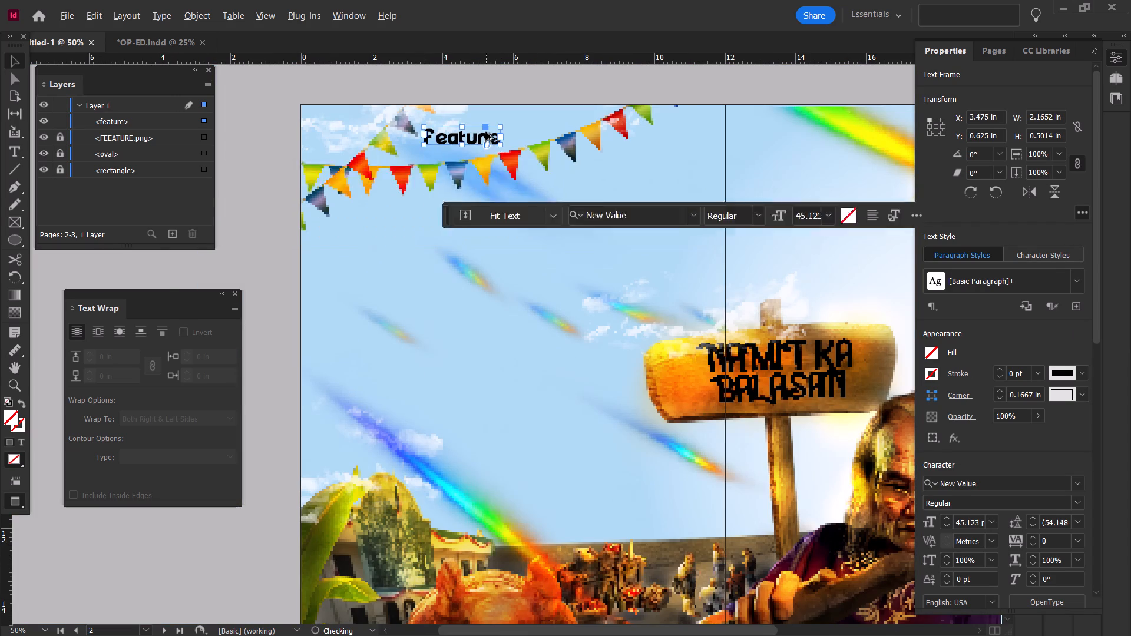
{"action": "scroll", "coordinate": [486, 132], "scroll_direction": "up", "scroll_amount": 1, "text": "alt"}
{"action": "left_click_drag", "start_coordinate": [475, 140], "coordinate": [523, 115]}
{"action": "left_click_drag", "start_coordinate": [511, 110], "coordinate": [535, 114]}
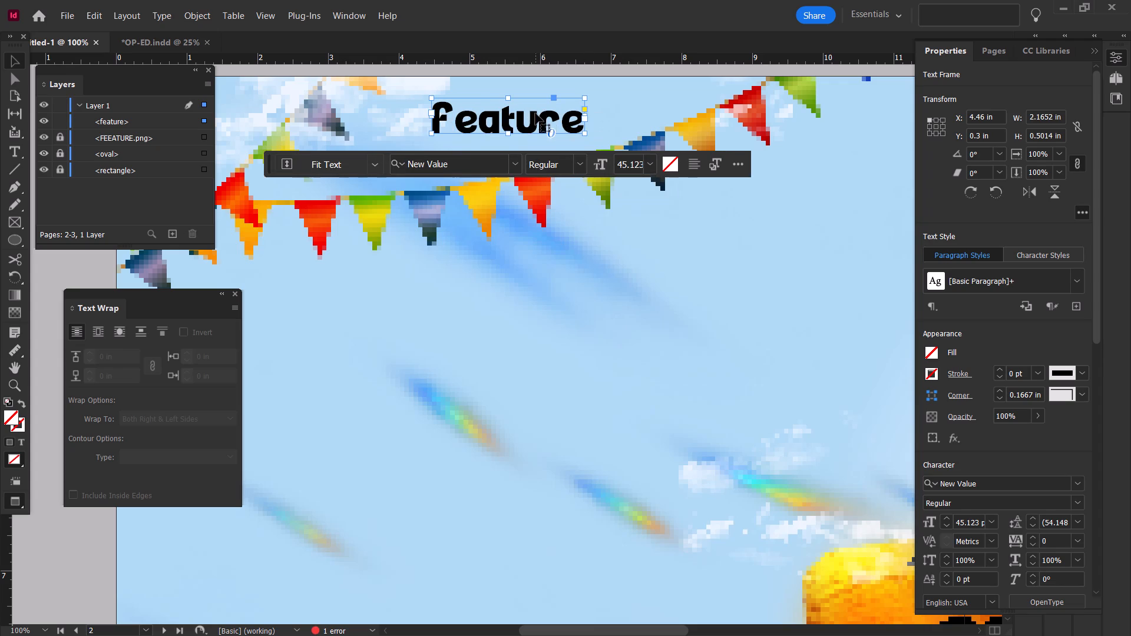
Deselect the text and preview the spread in presentation mode to check its placement.
{"action": "left_click", "coordinate": [577, 109]}
{"action": "scroll", "coordinate": [579, 109], "scroll_direction": "up", "scroll_amount": 1, "text": "ctrl"}
{"action": "left_click", "coordinate": [695, 107], "text": "ctrl"}
{"action": "scroll", "coordinate": [697, 108], "scroll_direction": "down", "scroll_amount": 2}
{"action": "left_click", "coordinate": [709, 214]}
{"action": "key", "text": "shift+w"}
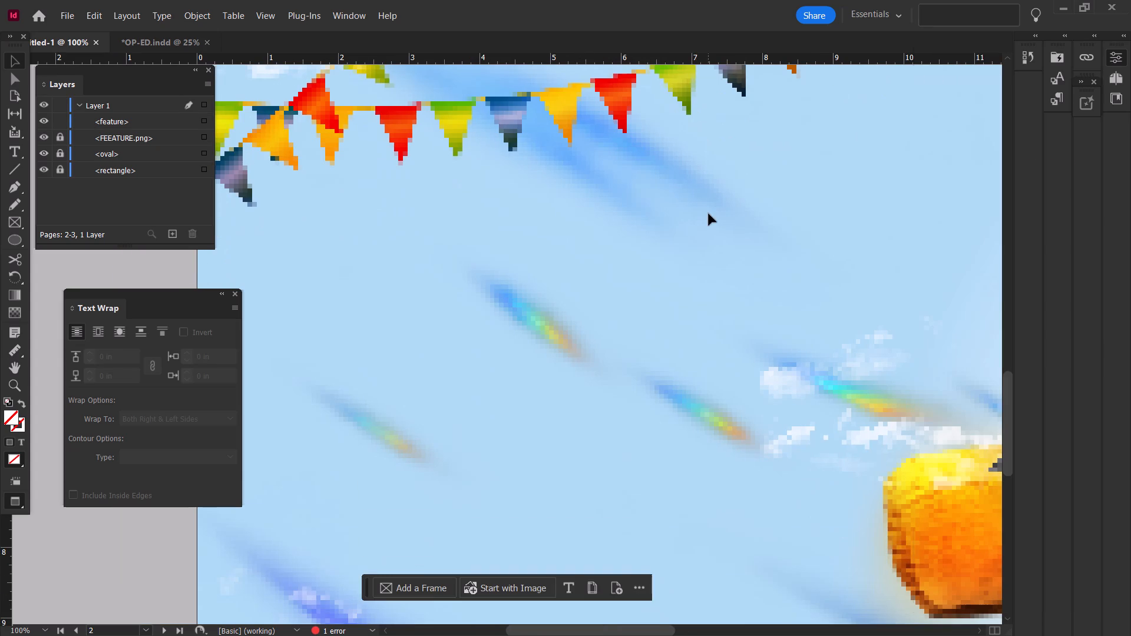
{"action": "key", "text": "shift+w"}
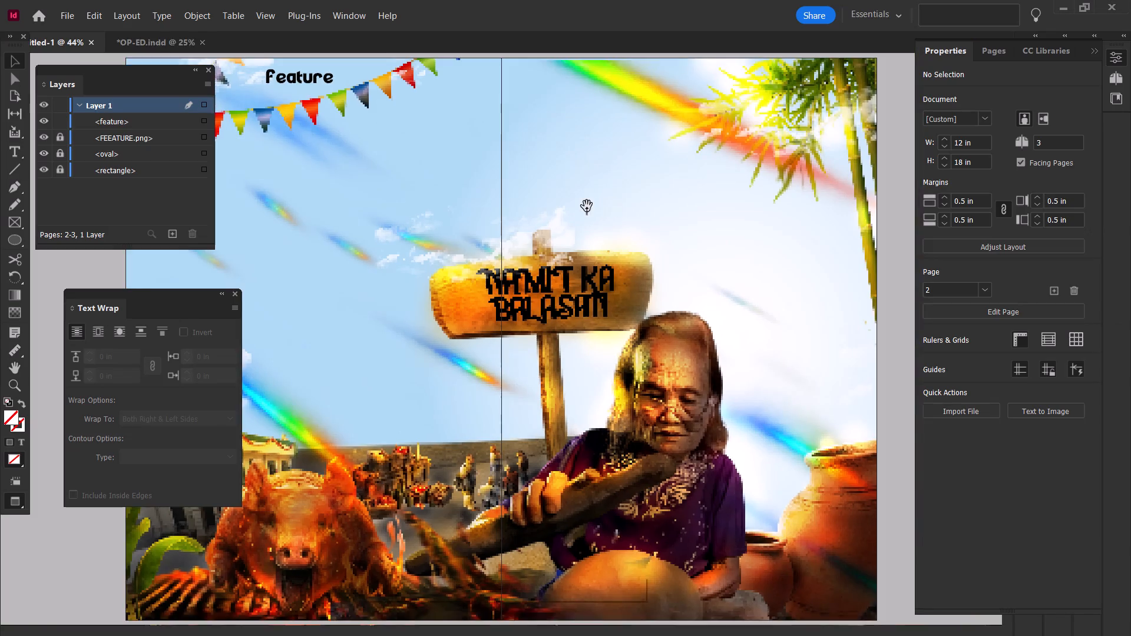
Duplicate the "feature" text and place the copy to the left of the original, at about X 2.09 in, Y 0.44 in.
{"action": "scroll", "coordinate": [565, 207], "scroll_direction": "up", "scroll_amount": 12}
{"action": "scroll", "coordinate": [508, 238], "scroll_direction": "down", "scroll_amount": 4, "text": "alt"}
{"action": "scroll", "coordinate": [519, 220], "scroll_direction": "up", "scroll_amount": 3}
{"action": "scroll", "coordinate": [445, 383], "scroll_direction": "up", "scroll_amount": 4, "text": "alt"}
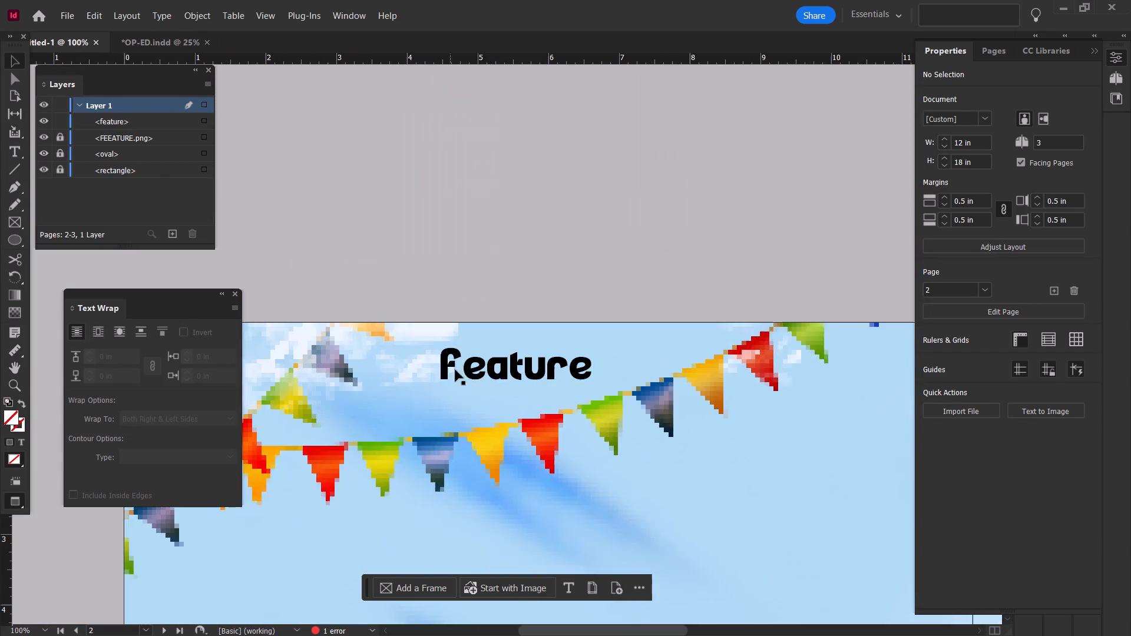
{"action": "scroll", "coordinate": [461, 367], "scroll_direction": "up", "scroll_amount": 3, "text": "ctrl"}
{"action": "scroll", "coordinate": [572, 364], "scroll_direction": "down", "scroll_amount": 2, "text": "ctrl"}
{"action": "scroll", "coordinate": [556, 372], "scroll_direction": "up", "scroll_amount": 2, "text": "alt"}
{"action": "scroll", "coordinate": [556, 372], "scroll_direction": "up", "scroll_amount": 2, "text": "ctrl"}
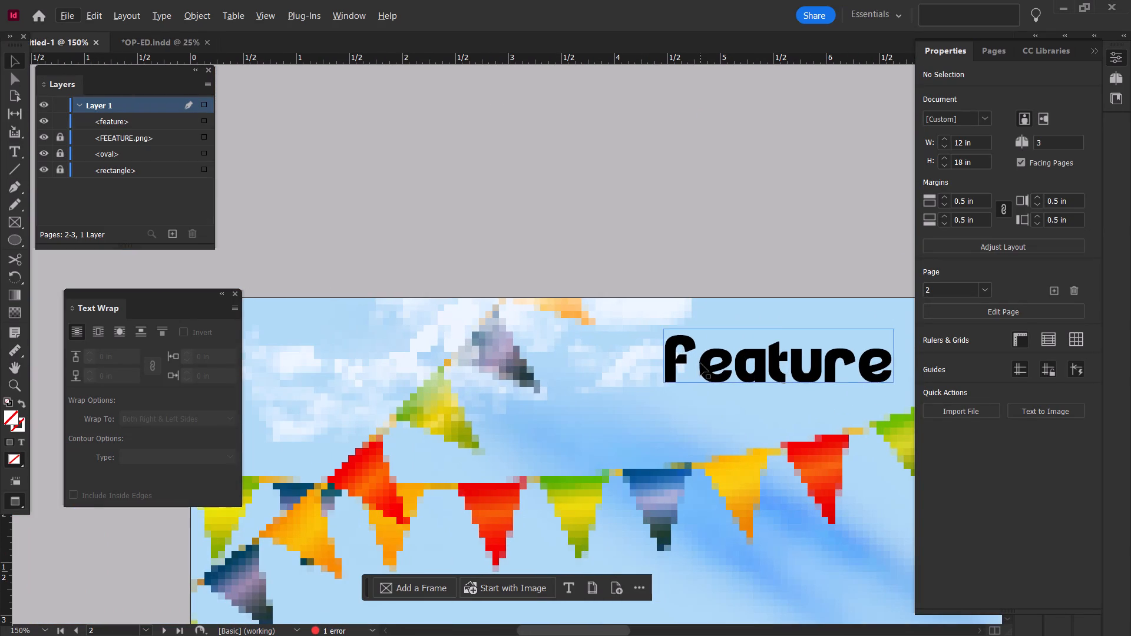
{"action": "left_click", "coordinate": [700, 363]}
{"action": "left_click_drag", "start_coordinate": [726, 356], "coordinate": [531, 373], "text": "alt"}
{"action": "left_click_drag", "start_coordinate": [611, 365], "coordinate": [557, 363]}
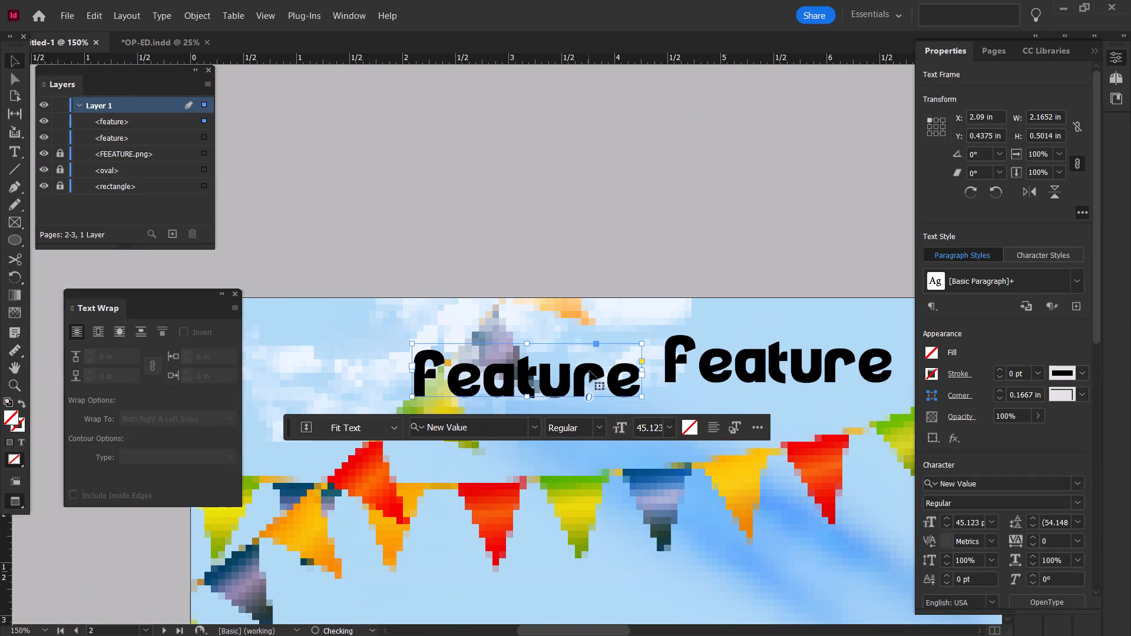
{"action": "scroll", "coordinate": [594, 369], "scroll_direction": "down", "scroll_amount": 1, "text": "alt"}
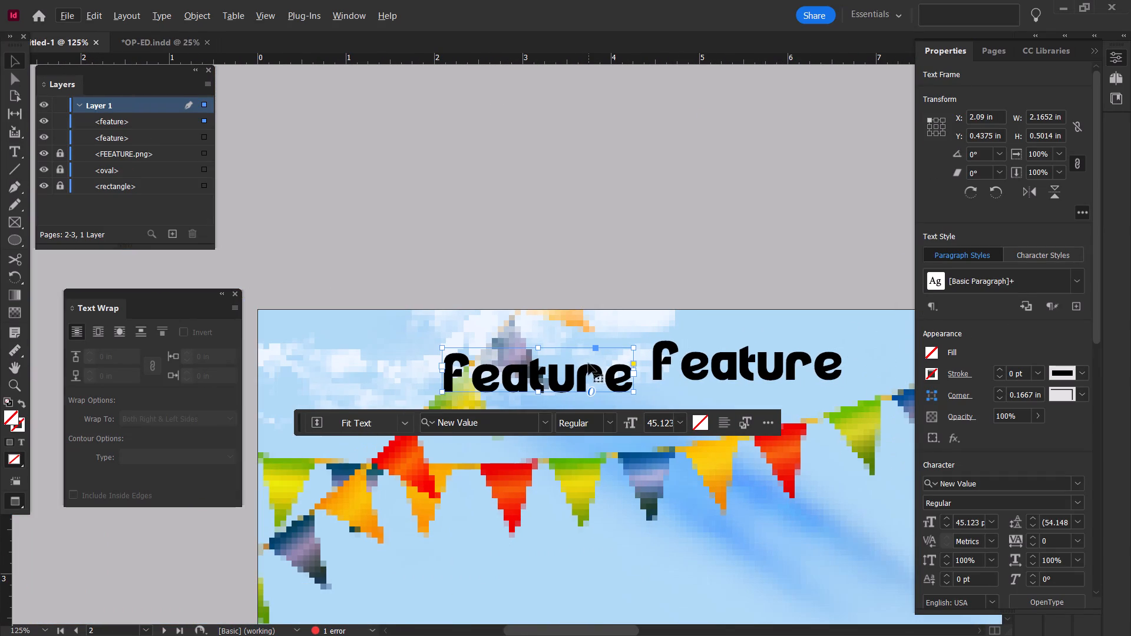
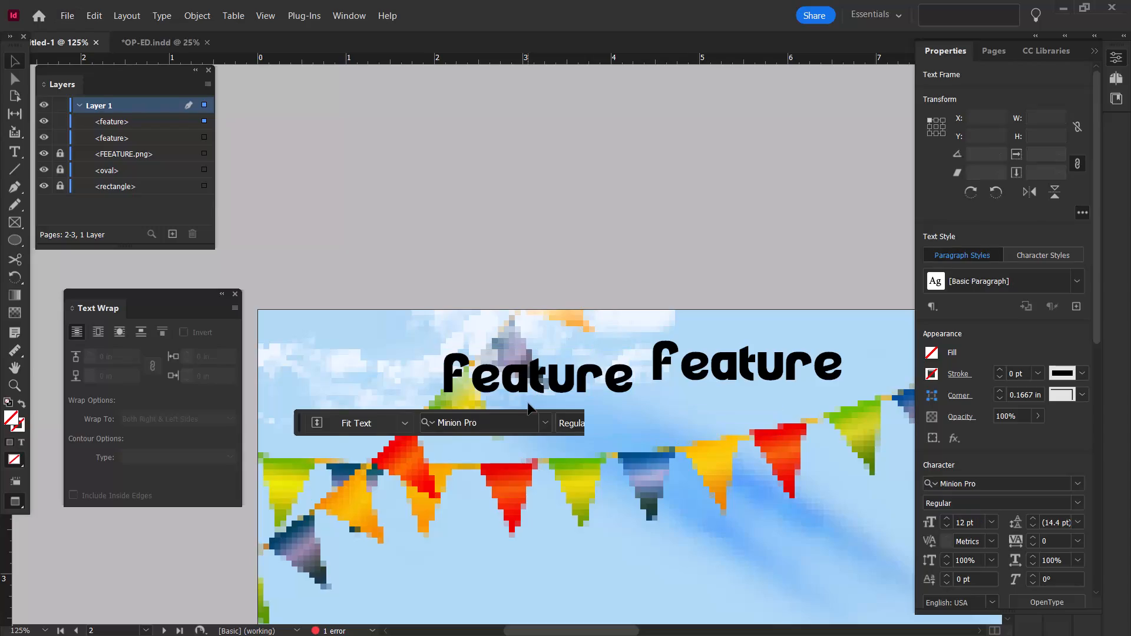
Replace the wording of the duplicated "feature" text above the bunting with the page numbers "8-9".
{"action": "double_click", "coordinate": [555, 382]}
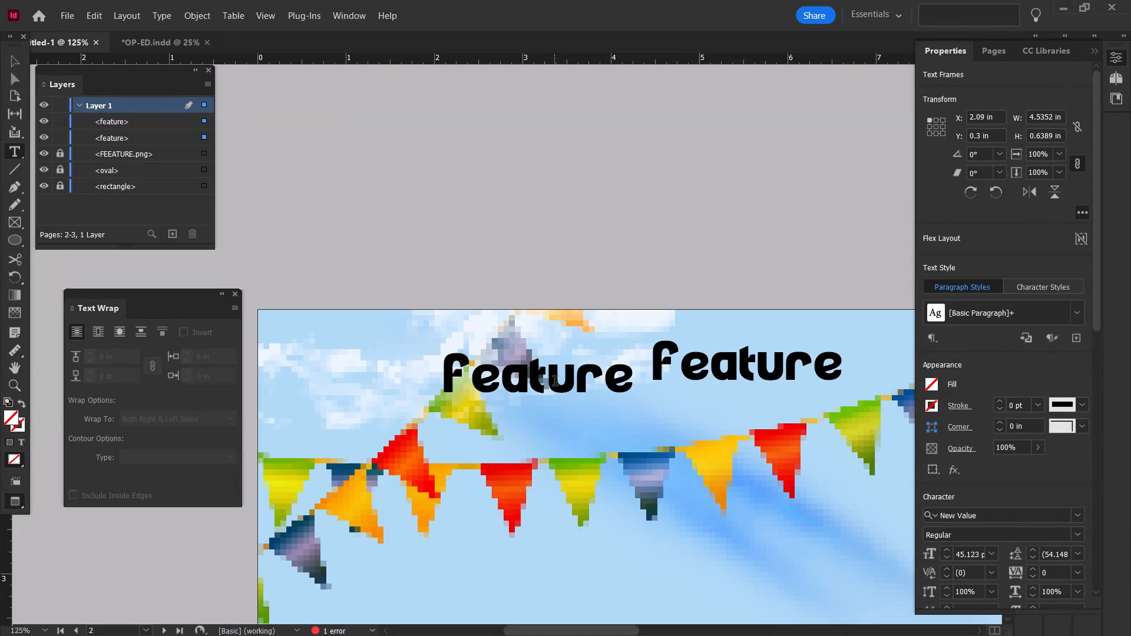
{"action": "key", "text": "ctrl+a"}
{"action": "key", "text": "8"}
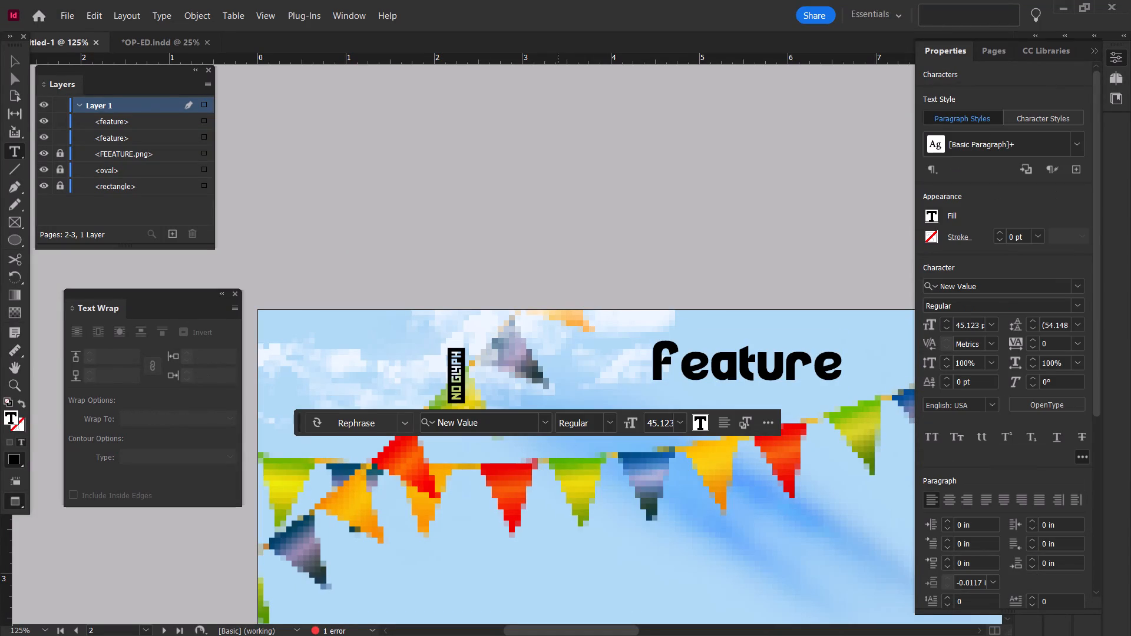
{"action": "key", "text": "8"}
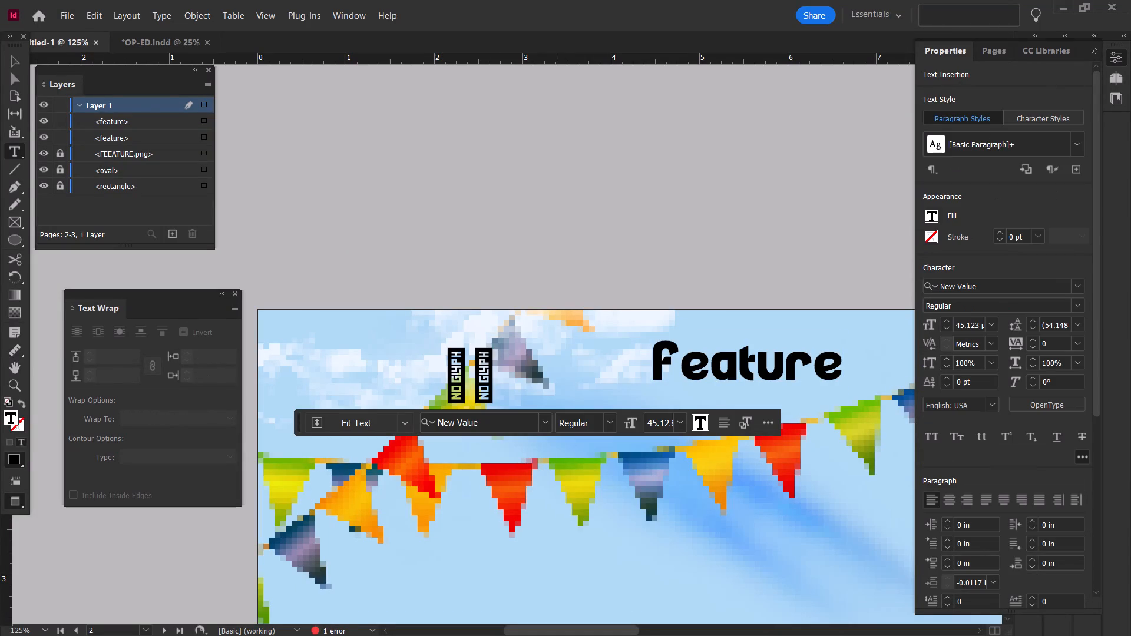
{"action": "key", "text": "BackSpace"}
{"action": "key", "text": "BackSpace"}
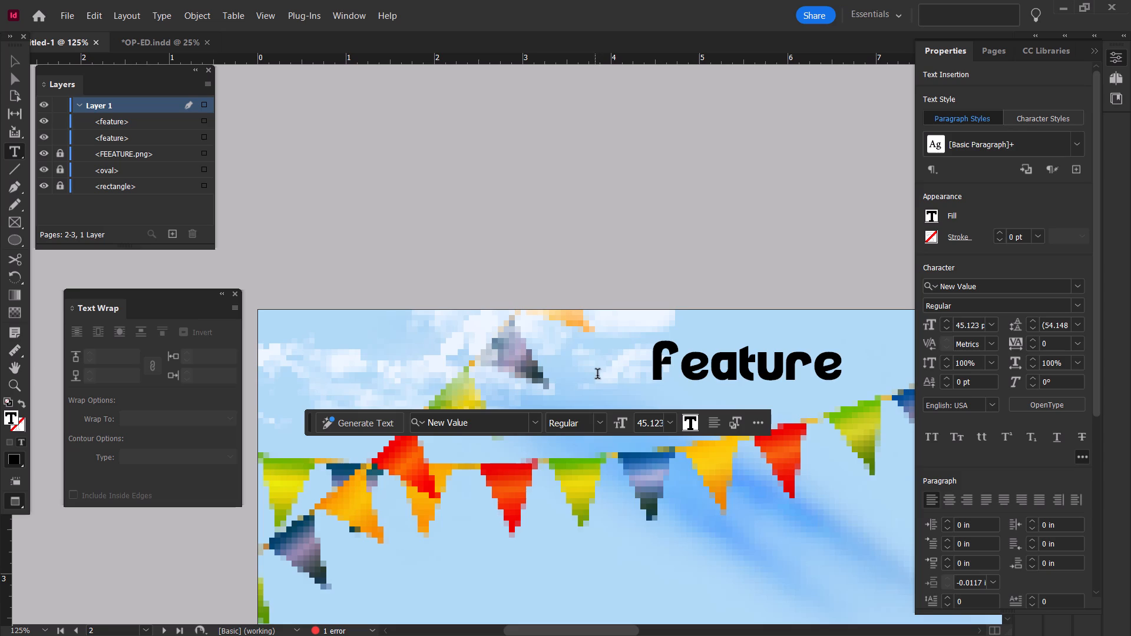
{"action": "type", "text": "8-9"}
Browse the font list with the "8-9" text selected to look for a typeface that supports the numerals.
{"action": "key", "text": "ctrl+a"}
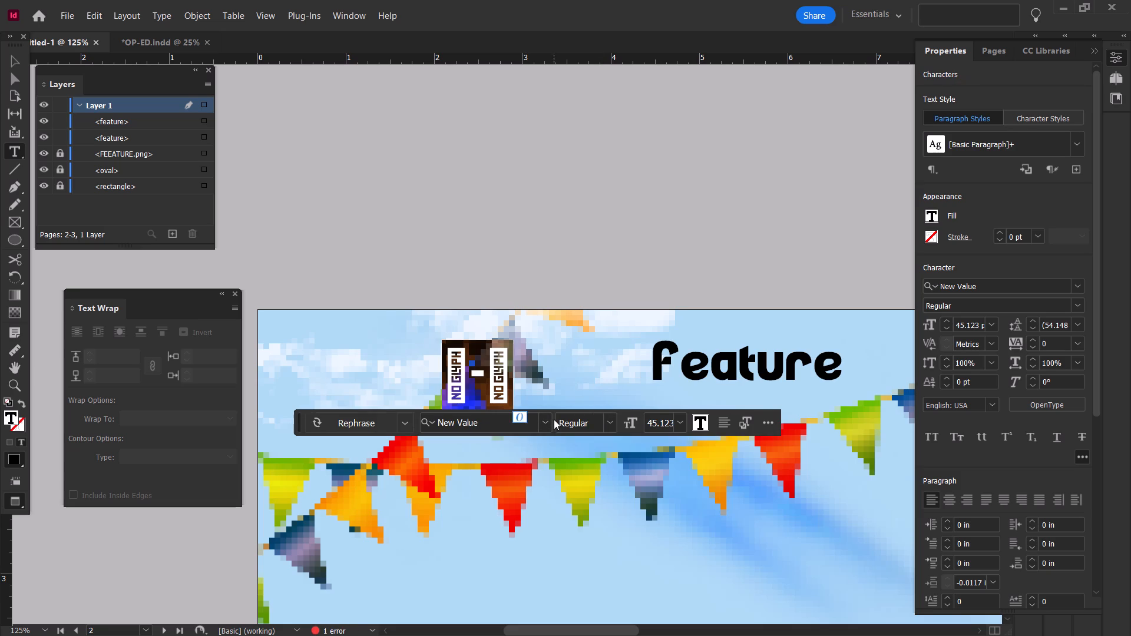
{"action": "left_click", "coordinate": [554, 418]}
{"action": "left_click", "coordinate": [545, 420]}
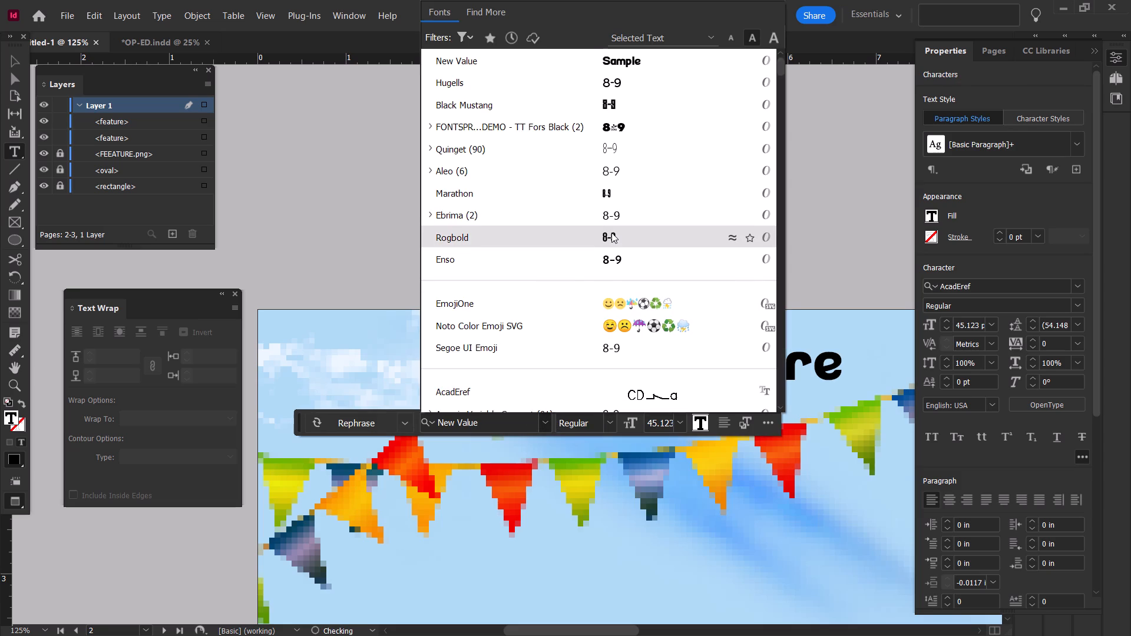
{"action": "scroll", "coordinate": [611, 233], "scroll_direction": "down", "scroll_amount": 12}
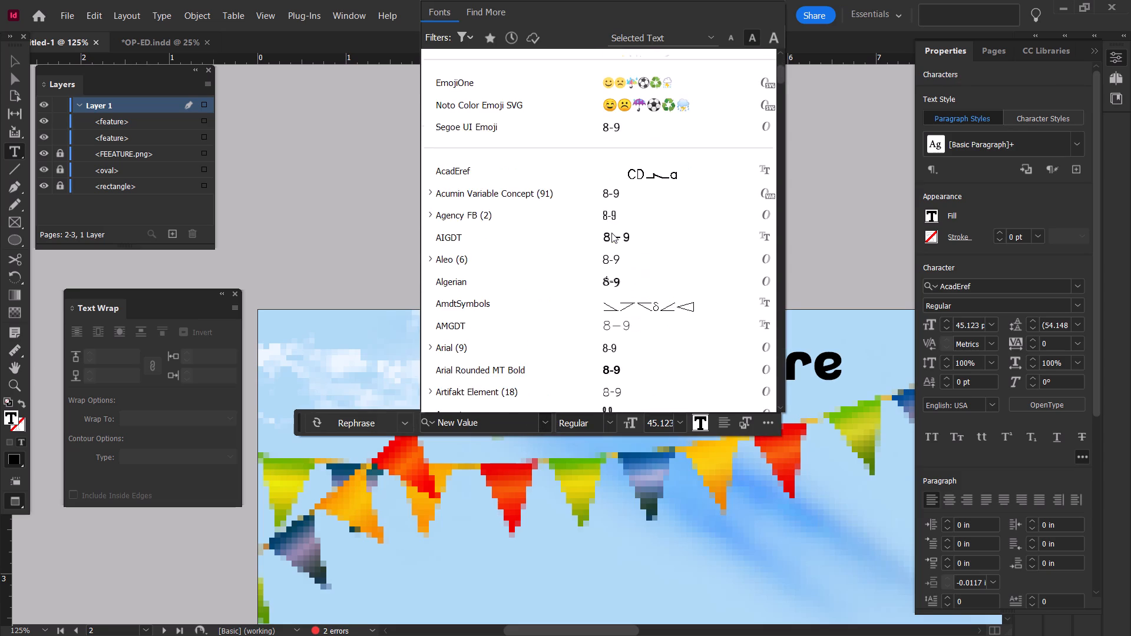
{"action": "scroll", "coordinate": [611, 233], "scroll_direction": "down", "scroll_amount": 8}
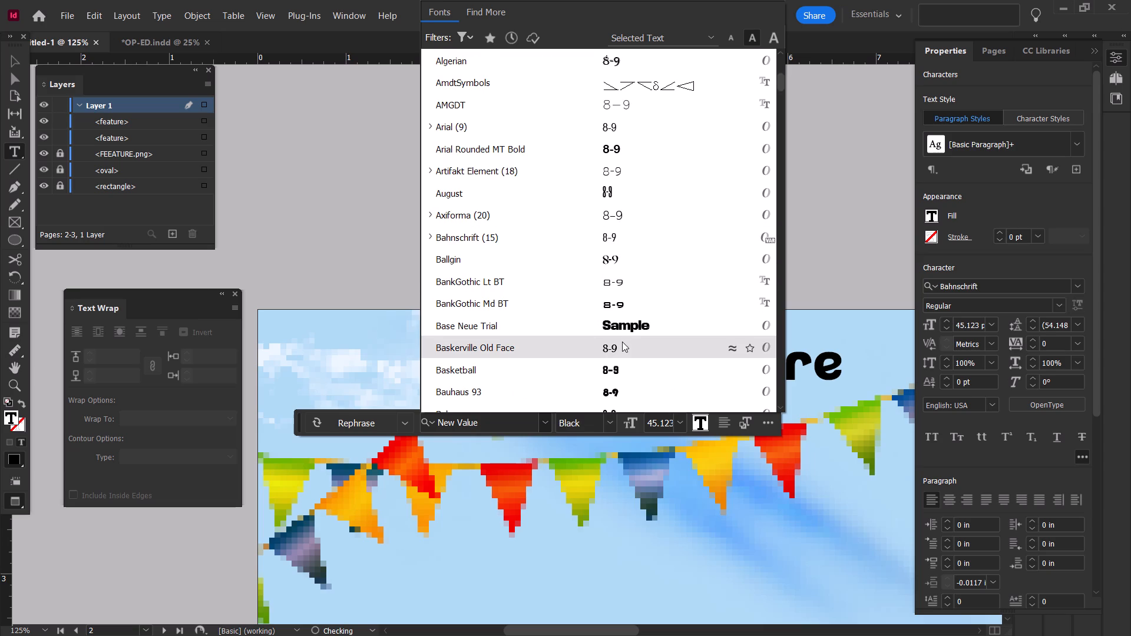
{"action": "scroll", "coordinate": [622, 343], "scroll_direction": "down", "scroll_amount": 2}
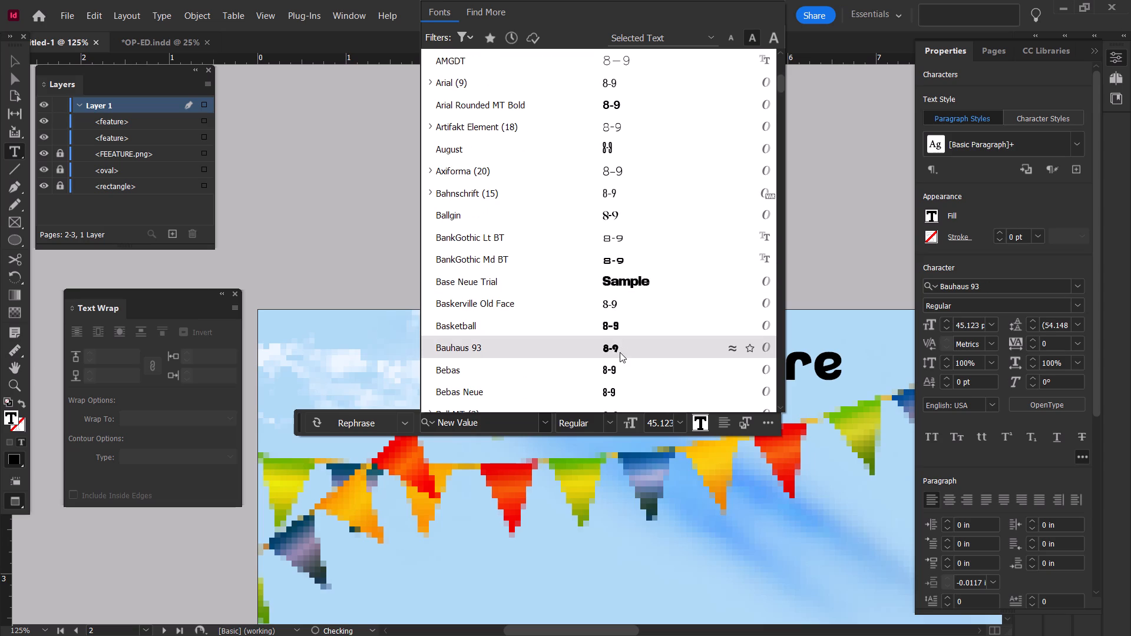
{"action": "scroll", "coordinate": [619, 353], "scroll_direction": "down", "scroll_amount": 17}
{"action": "scroll", "coordinate": [628, 344], "scroll_direction": "down", "scroll_amount": 5}
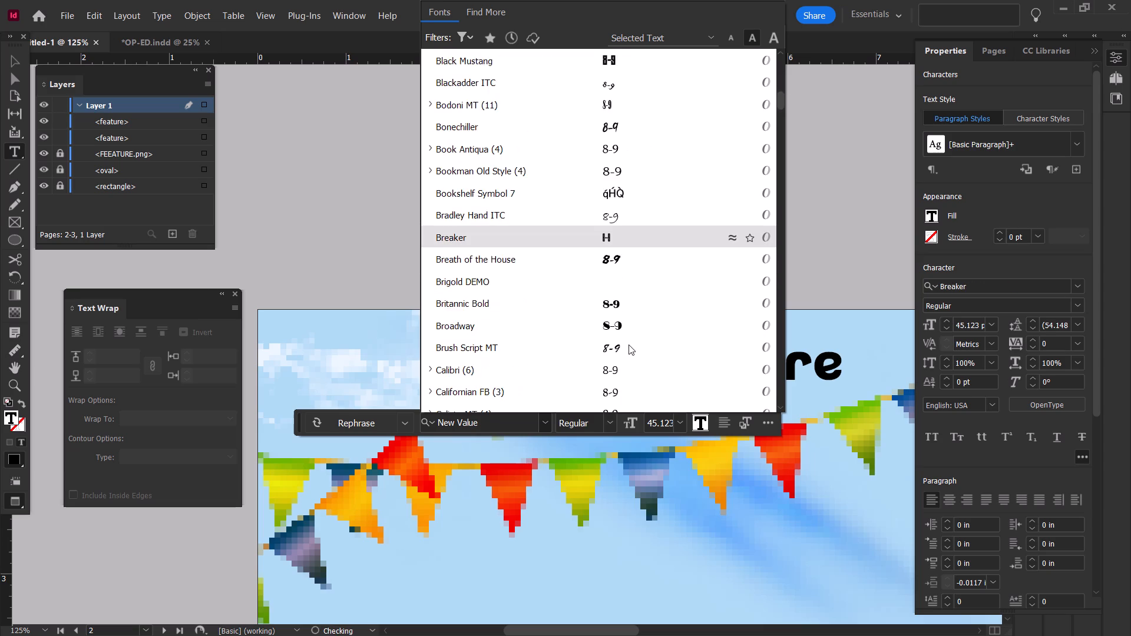
{"action": "scroll", "coordinate": [629, 344], "scroll_direction": "down", "scroll_amount": 20}
{"action": "scroll", "coordinate": [629, 344], "scroll_direction": "down", "scroll_amount": 16}
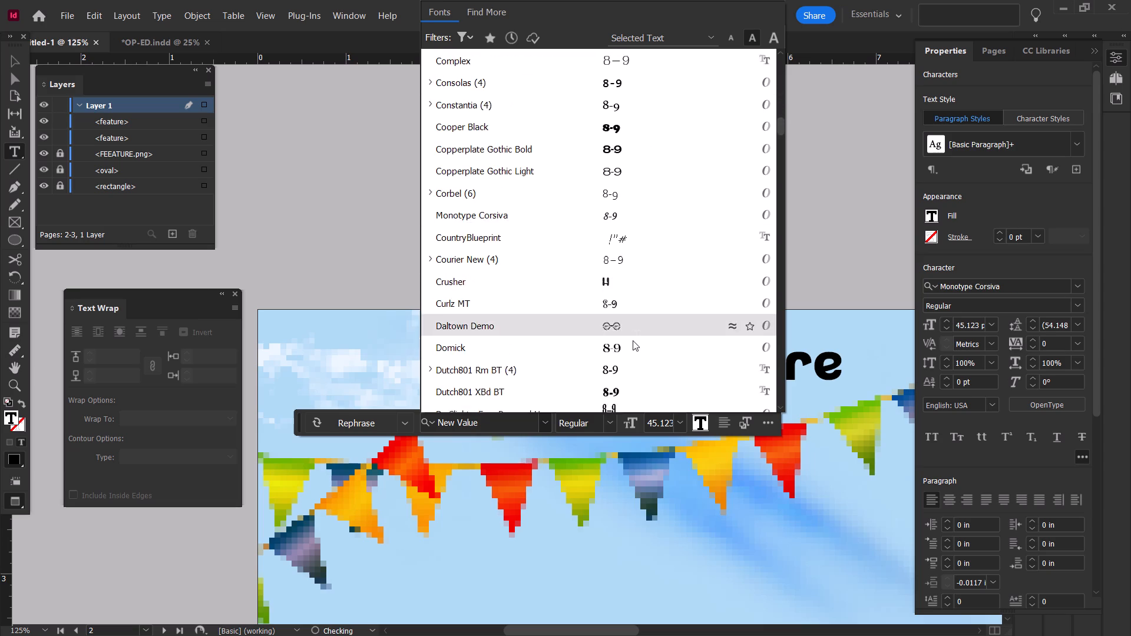
{"action": "scroll", "coordinate": [633, 340], "scroll_direction": "down", "scroll_amount": 20}
{"action": "scroll", "coordinate": [633, 340], "scroll_direction": "down", "scroll_amount": 15}
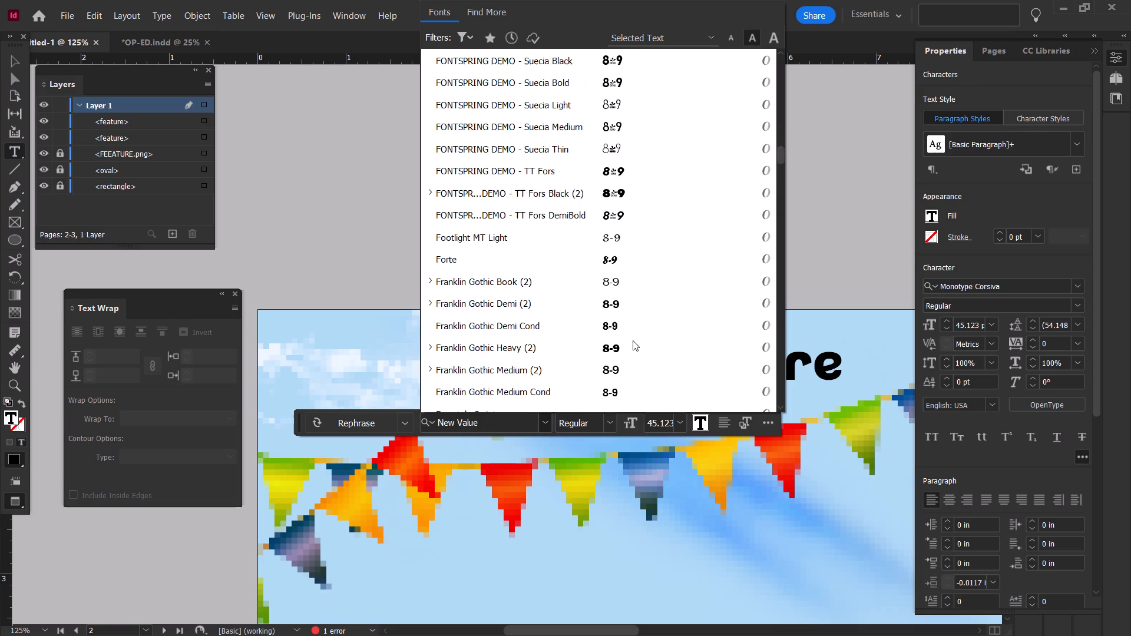
{"action": "scroll", "coordinate": [633, 340], "scroll_direction": "down", "scroll_amount": 18}
{"action": "scroll", "coordinate": [633, 340], "scroll_direction": "down", "scroll_amount": 6}
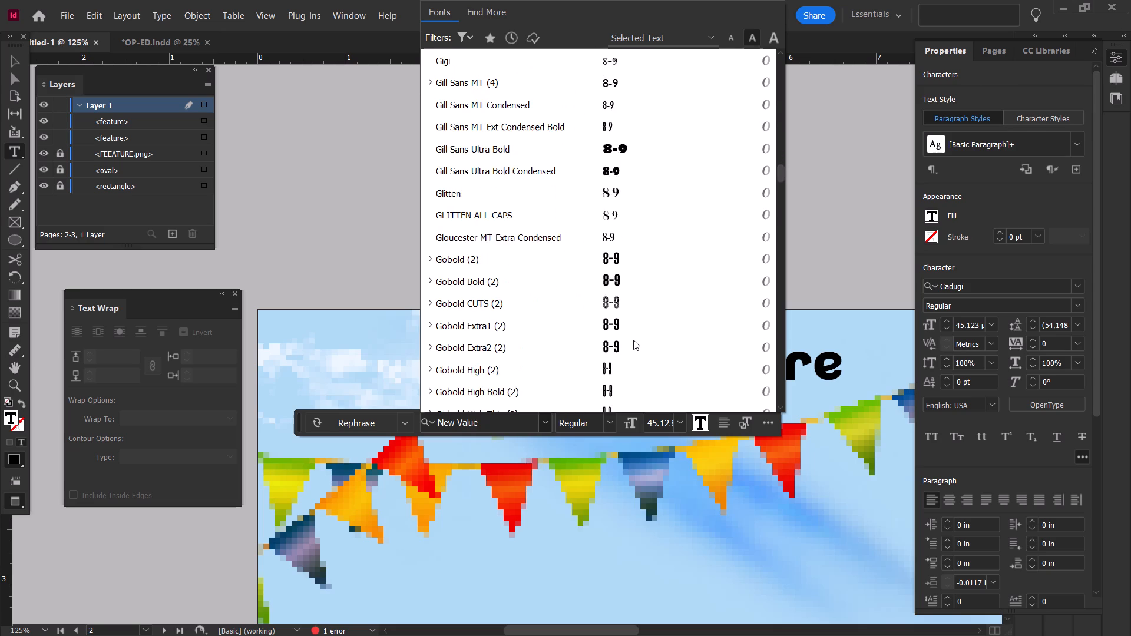
{"action": "scroll", "coordinate": [633, 340], "scroll_direction": "down", "scroll_amount": 17}
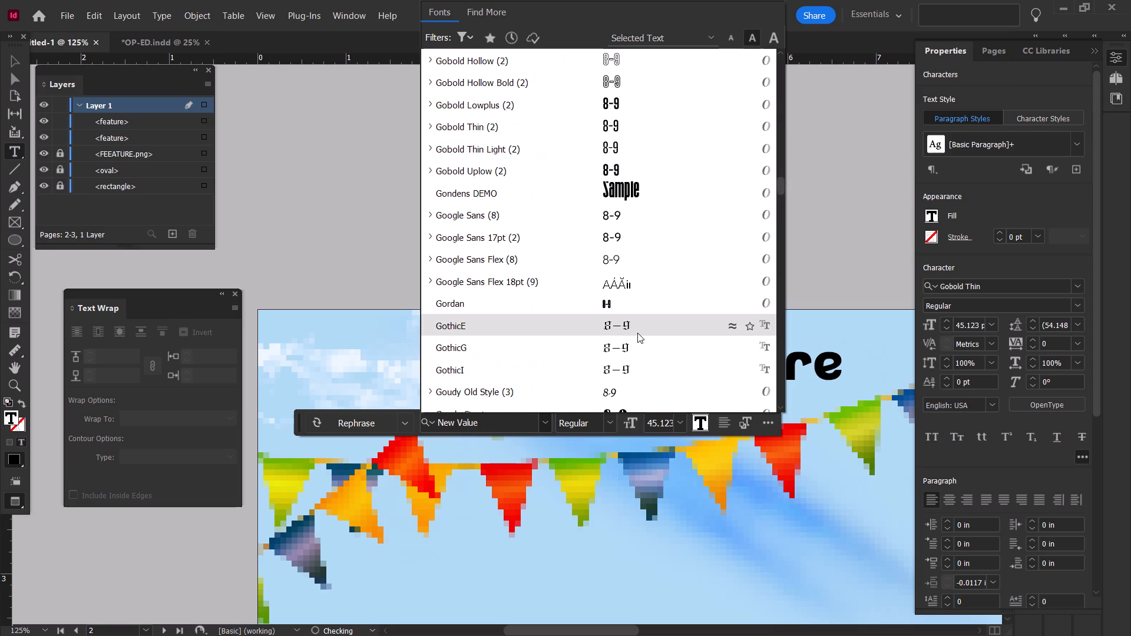
{"action": "scroll", "coordinate": [639, 333], "scroll_direction": "down", "scroll_amount": 12}
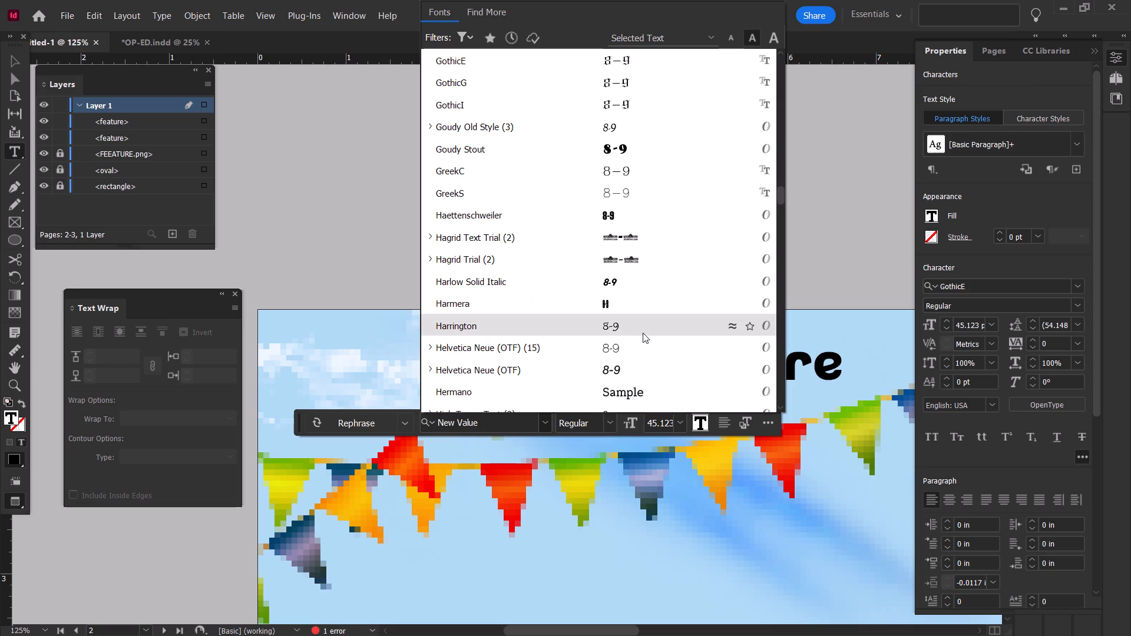
{"action": "scroll", "coordinate": [570, 251], "scroll_direction": "down", "scroll_amount": 6}
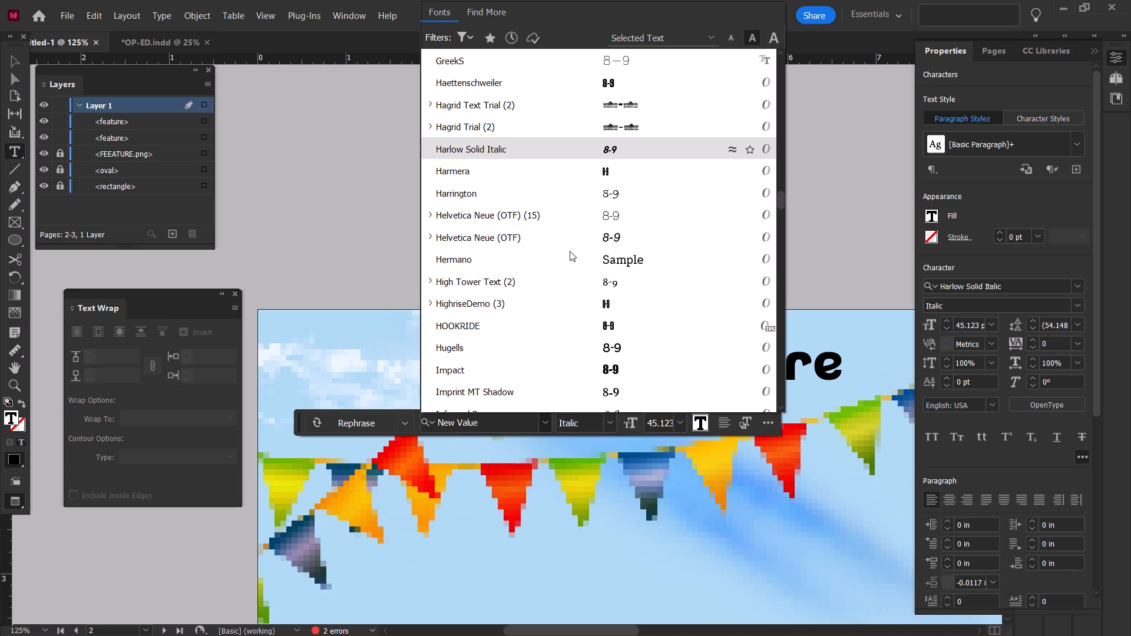
{"action": "scroll", "coordinate": [570, 251], "scroll_direction": "down", "scroll_amount": 11}
{"action": "scroll", "coordinate": [570, 251], "scroll_direction": "down", "scroll_amount": 14}
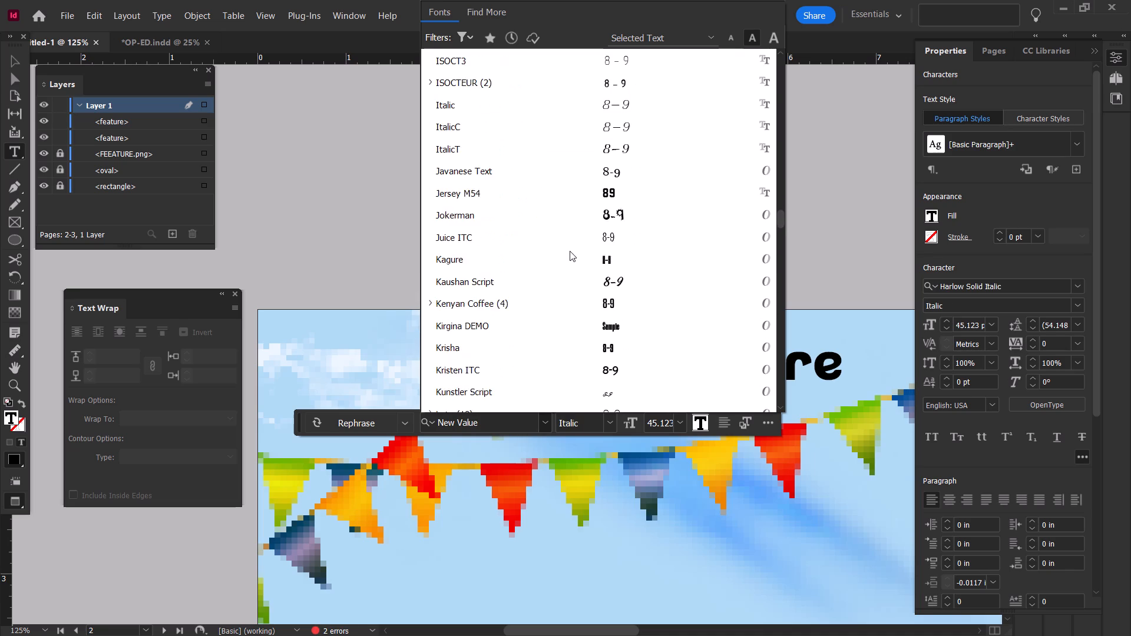
{"action": "scroll", "coordinate": [570, 251], "scroll_direction": "down", "scroll_amount": 18}
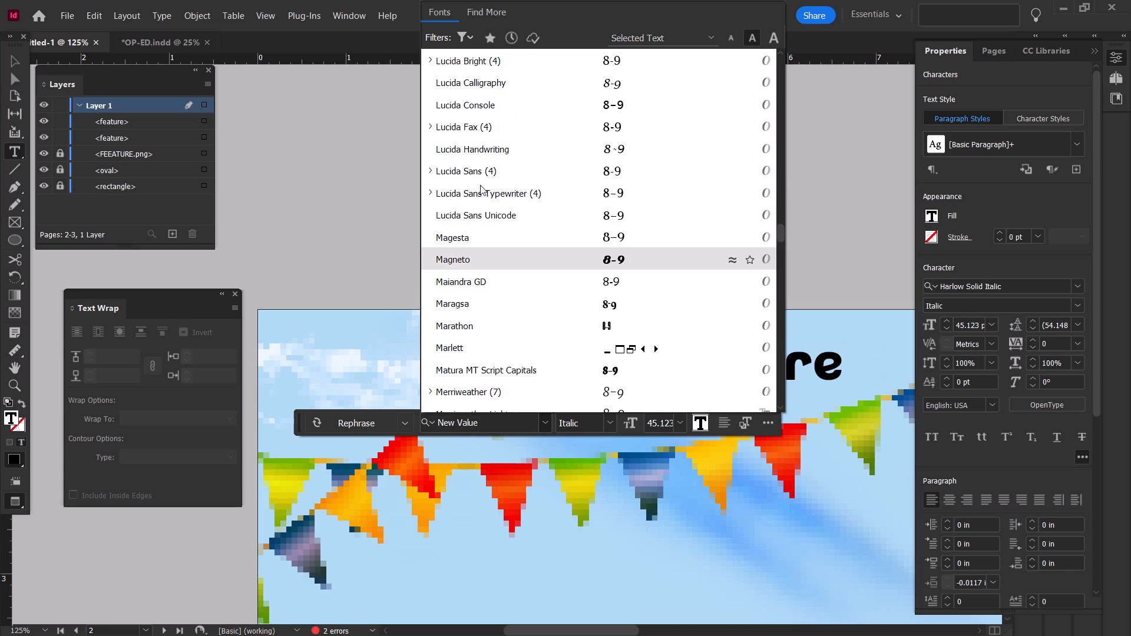
{"action": "left_click", "coordinate": [15, 59]}
{"action": "left_click", "coordinate": [402, 129]}
Preview the spread in presentation mode and look over the whole layout with the header texts.
{"action": "key", "text": "shift+w"}
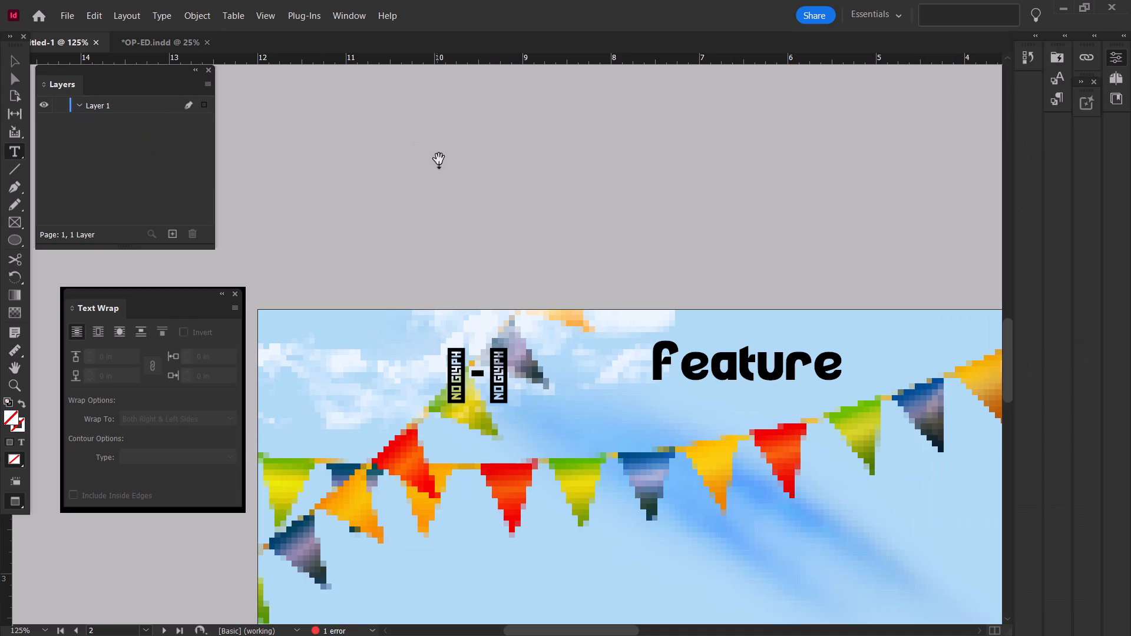
{"action": "left_click", "coordinate": [674, 238]}
{"action": "key", "text": "shift+w"}
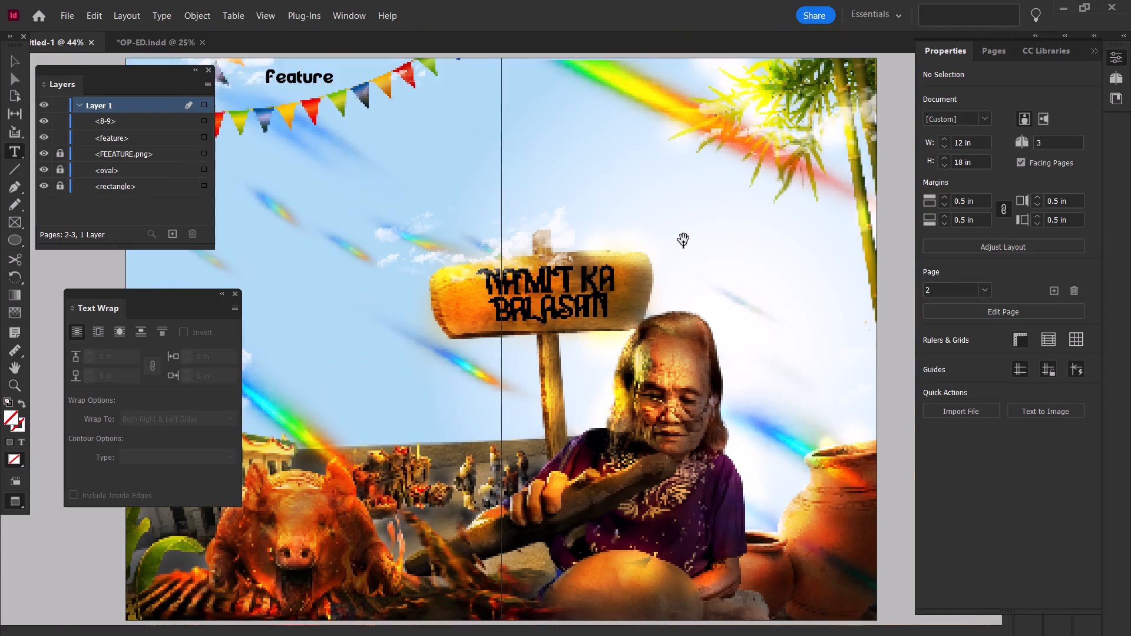
{"action": "scroll", "coordinate": [685, 267], "scroll_direction": "down", "scroll_amount": 4, "text": "ctrl"}
{"action": "scroll", "coordinate": [685, 268], "scroll_direction": "down", "scroll_amount": 4, "text": "alt"}
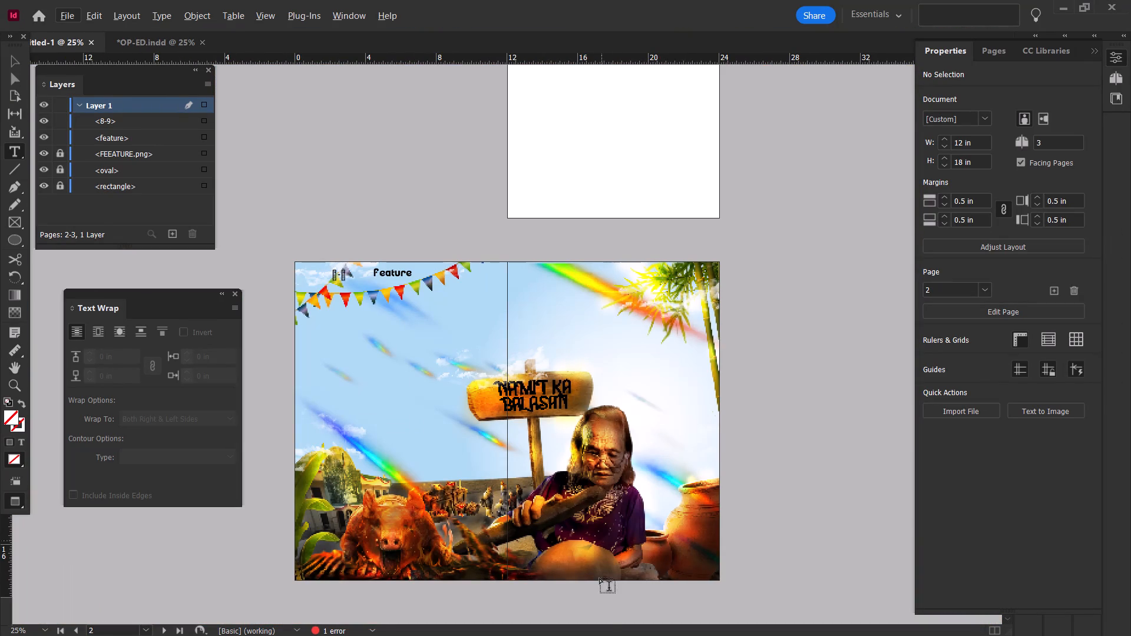
Switch to Photoshop and save the FEEATURE.psd artwork.
{"action": "left_click", "coordinate": [647, 615]}
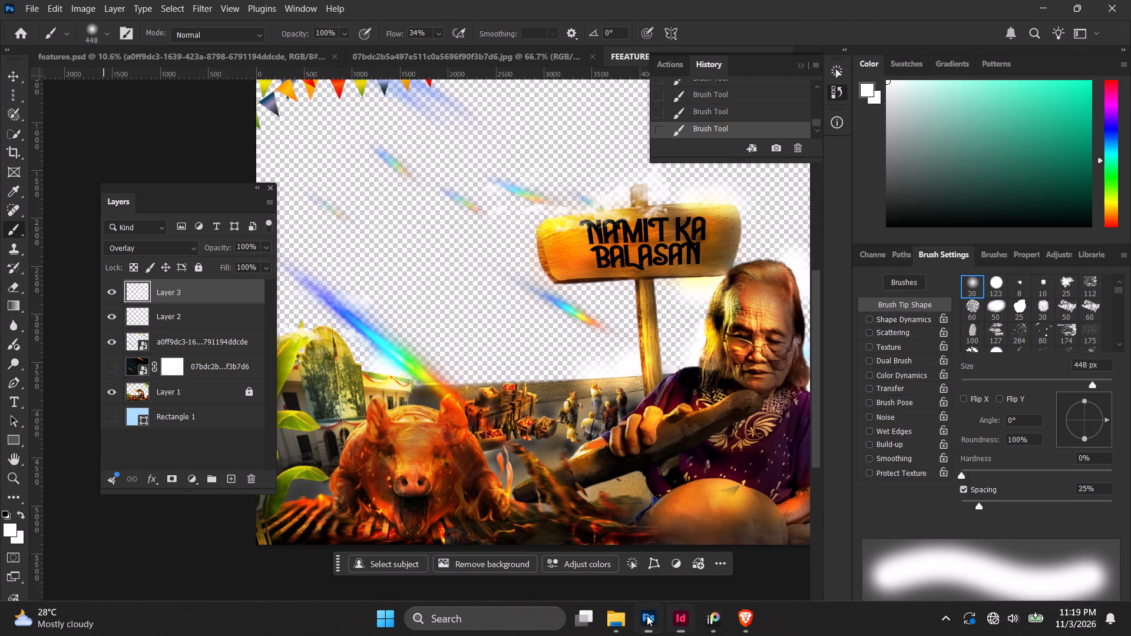
{"action": "key", "text": "ctrl+s"}
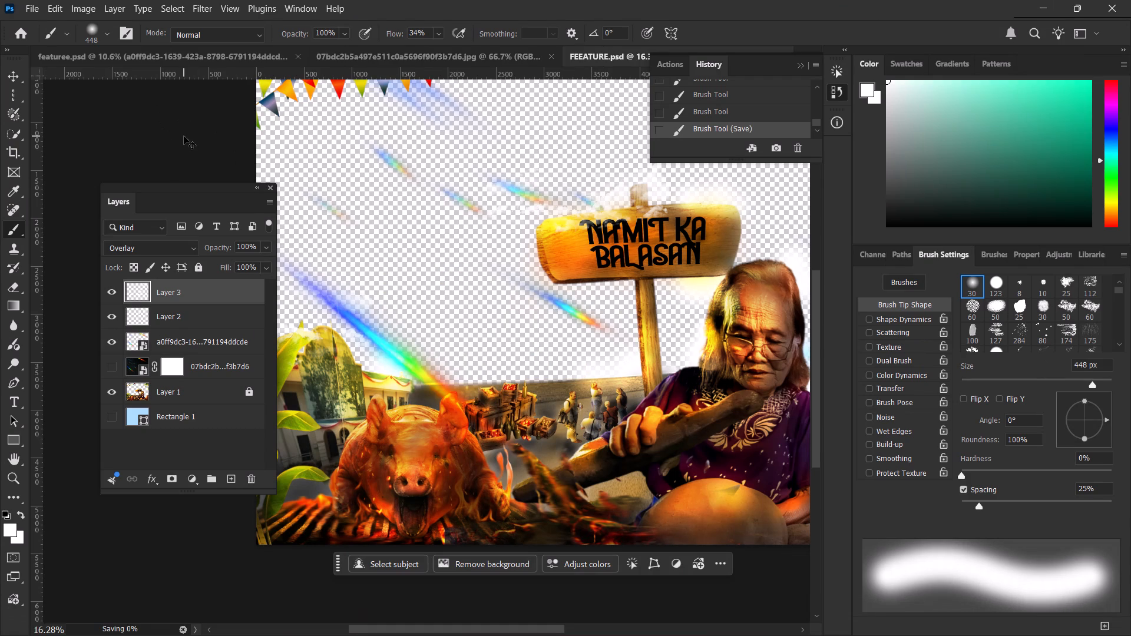
{"action": "key", "text": "ctrl+s"}
{"action": "key", "text": "ctrl+s"}
{"action": "key", "text": "ctrl+s"}
{"action": "key", "text": "ctrl+s"}
{"action": "key", "text": "ctrl+s"}
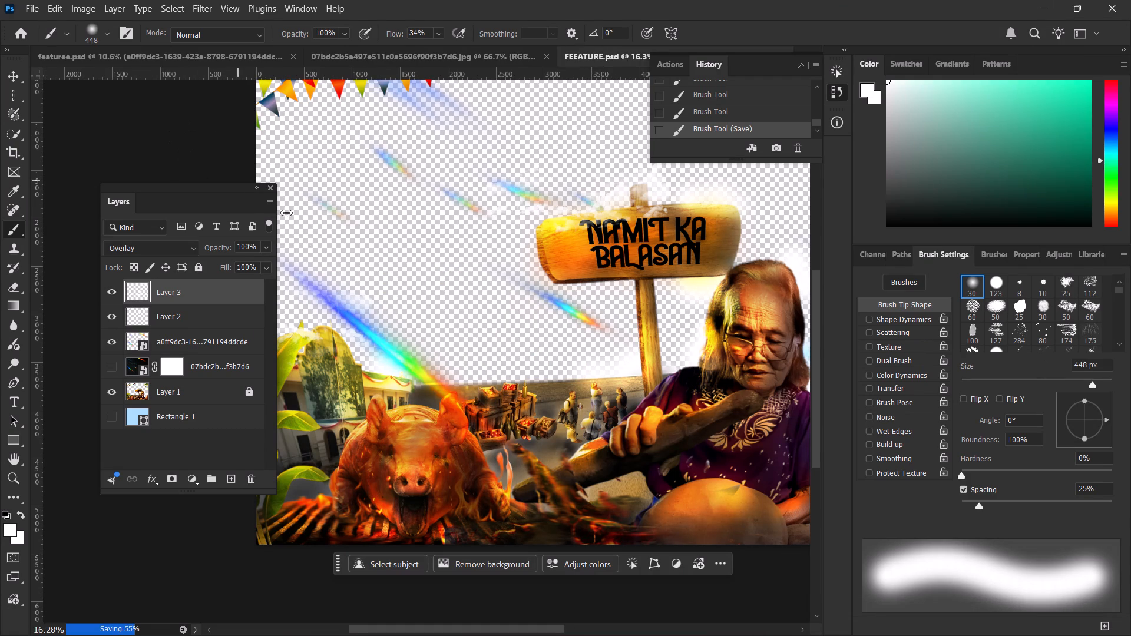
Undo the long run of recent Brush Tool strokes in the FEEATURE.psd artwork.
{"action": "scroll", "coordinate": [444, 277], "scroll_direction": "down", "scroll_amount": 2, "text": "ctrl"}
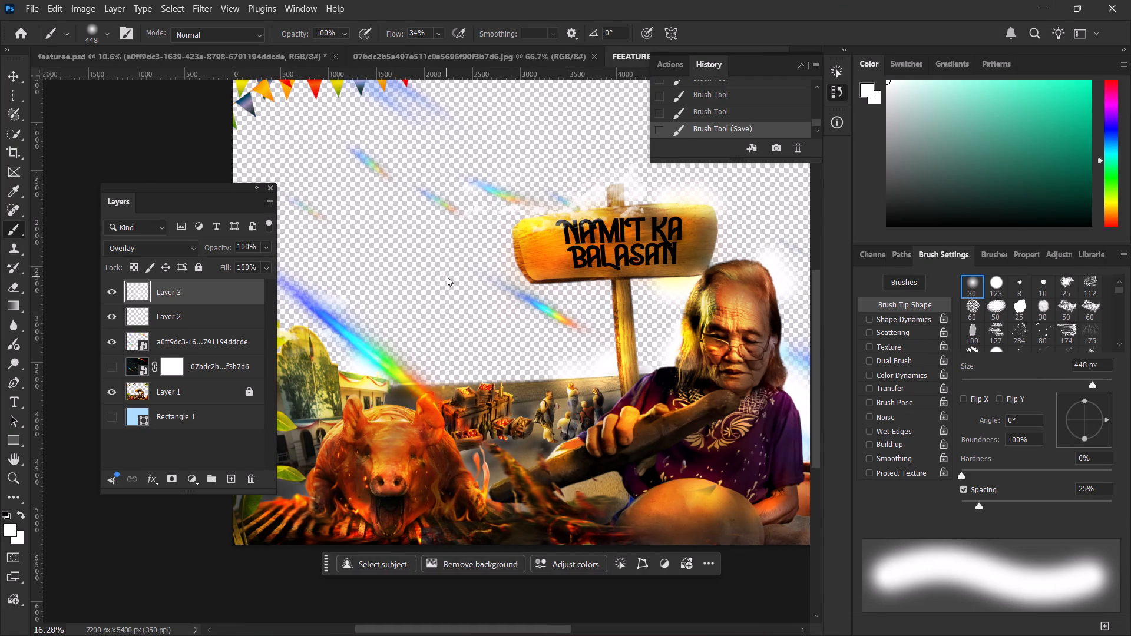
{"action": "key", "text": "ctrl+z"}
{"action": "key", "text": "ctrl+z"}
{"action": "key", "text": "ctrl+z"}
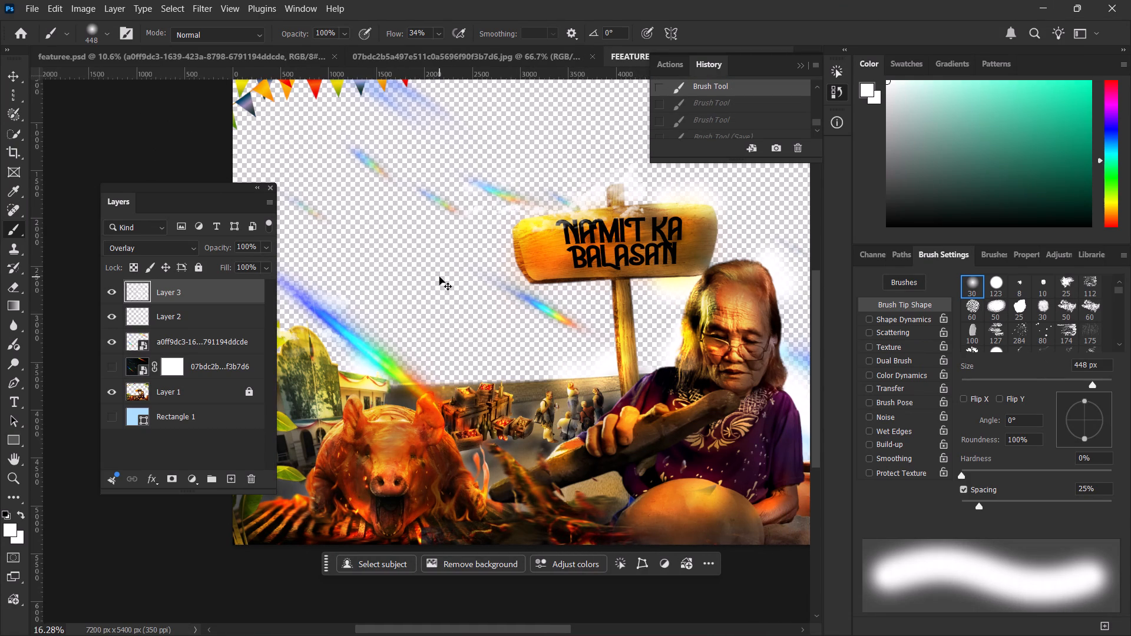
{"action": "key", "text": "ctrl+z"}
{"action": "key", "text": "ctrl+z"}
{"action": "key", "text": "ctrl+z"}
{"action": "key", "text": "ctrl+z"}
{"action": "key", "text": "ctrl+z"}
{"action": "key", "text": "ctrl+z"}
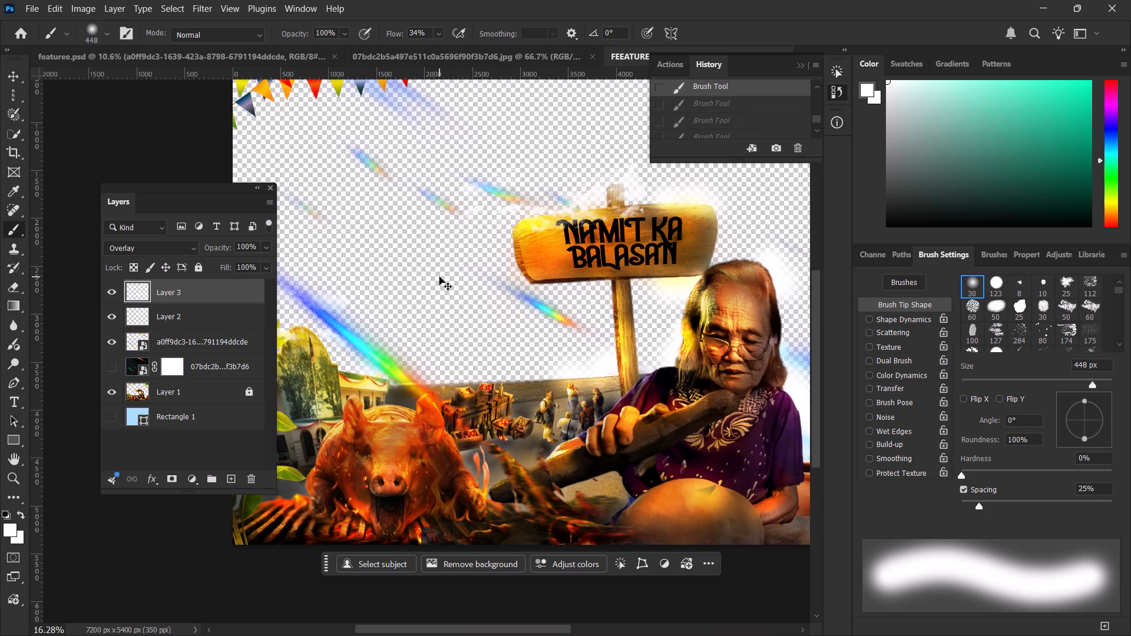
{"action": "key", "text": "ctrl+z"}
{"action": "key", "text": "ctrl+z"}
{"action": "key", "text": "ctrl+z"}
{"action": "key", "text": "ctrl+z"}
{"action": "key", "text": "ctrl+z"}
{"action": "key", "text": "ctrl+z"}
{"action": "key", "text": "ctrl+z"}
{"action": "key", "text": "ctrl+z"}
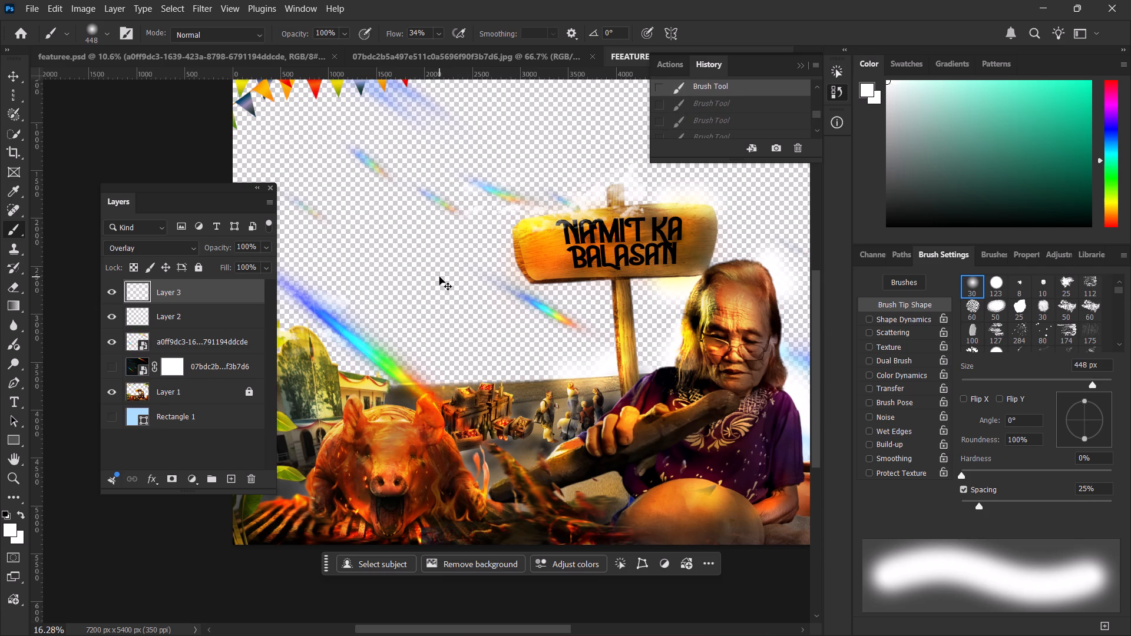
{"action": "key", "text": "ctrl+z"}
{"action": "key", "text": "ctrl+z"}
{"action": "key", "text": "ctrl+z"}
{"action": "key", "text": "ctrl+z"}
{"action": "key", "text": "ctrl+z"}
{"action": "key", "text": "ctrl+z"}
{"action": "key", "text": "ctrl+z"}
{"action": "key", "text": "ctrl+z"}
{"action": "key", "text": "ctrl+z"}
{"action": "key", "text": "ctrl+z"}
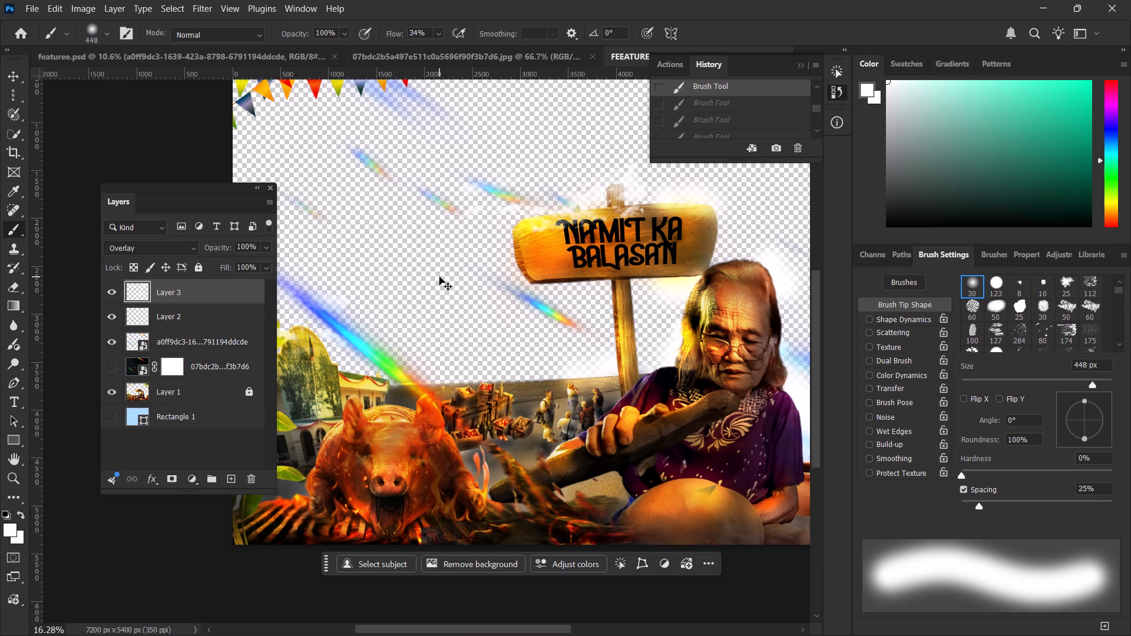
{"action": "key", "text": "ctrl+z"}
{"action": "key", "text": "ctrl+z"}
{"action": "key", "text": "ctrl+z"}
{"action": "key", "text": "ctrl+z"}
{"action": "key", "text": "ctrl+z"}
{"action": "key", "text": "ctrl+z"}
{"action": "key", "text": "ctrl+z"}
{"action": "key", "text": "ctrl+z"}
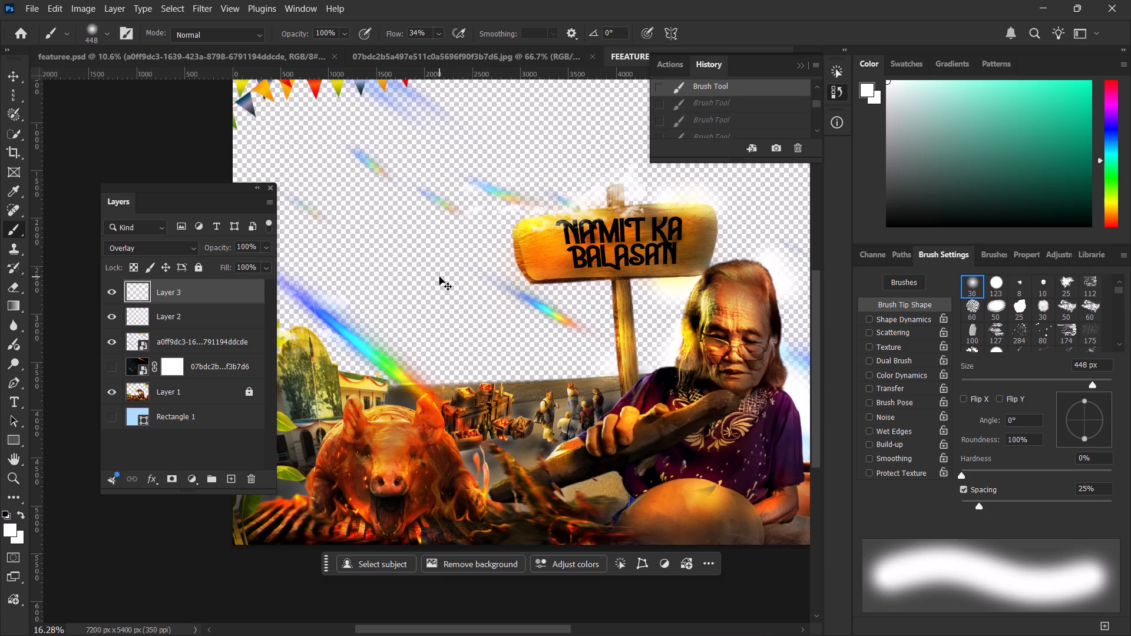
{"action": "key", "text": "ctrl+z"}
{"action": "scroll", "coordinate": [439, 277], "scroll_direction": "down", "scroll_amount": 2, "text": "ctrl"}
{"action": "key", "text": "ctrl+z"}
{"action": "key", "text": "ctrl+z"}
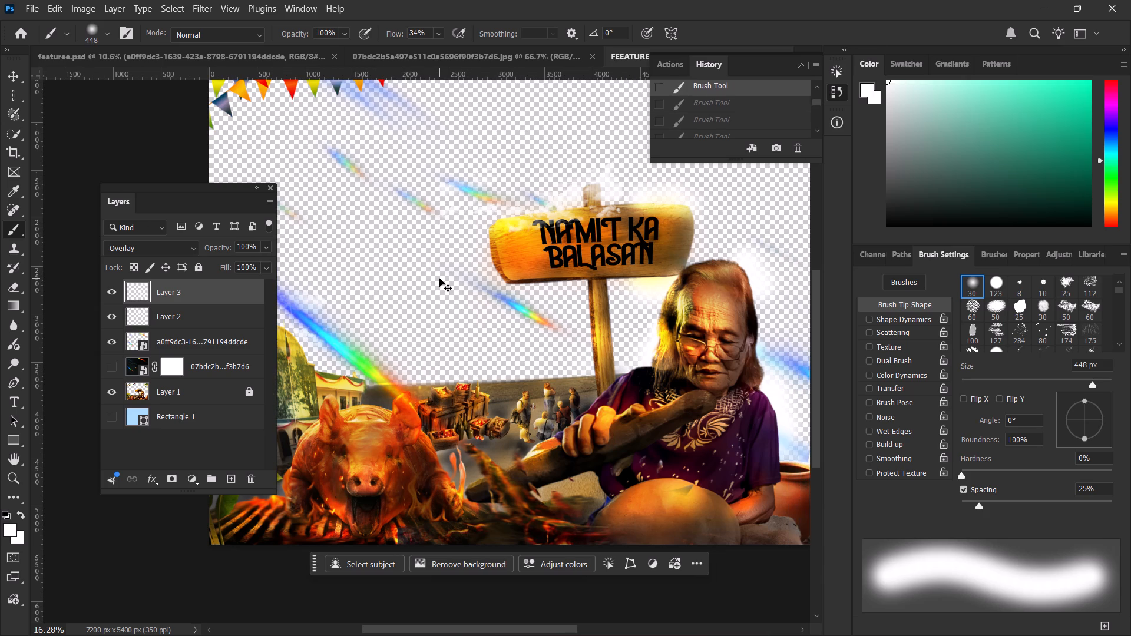
{"action": "key", "text": "ctrl+z"}
{"action": "key", "text": "ctrl+z"}
{"action": "key", "text": "ctrl+z"}
{"action": "key", "text": "ctrl+z"}
Redo several of the undone Brush Tool strokes in the artwork, stepping back over the last two.
{"action": "key", "text": "ctrl+shift+z"}
{"action": "key", "text": "ctrl+shift+z"}
{"action": "key", "text": "ctrl+shift+z"}
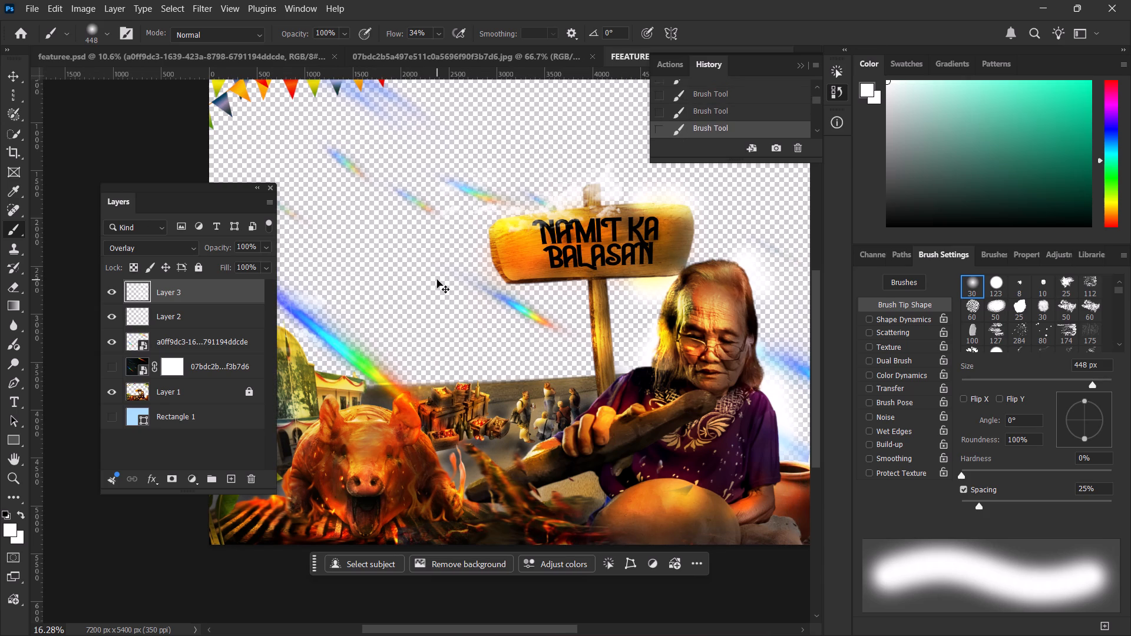
{"action": "scroll", "coordinate": [442, 280], "scroll_direction": "down", "scroll_amount": 2, "text": "ctrl"}
{"action": "scroll", "coordinate": [447, 281], "scroll_direction": "down", "scroll_amount": 3, "text": "alt"}
{"action": "scroll", "coordinate": [449, 281], "scroll_direction": "down", "scroll_amount": 2, "text": "ctrl"}
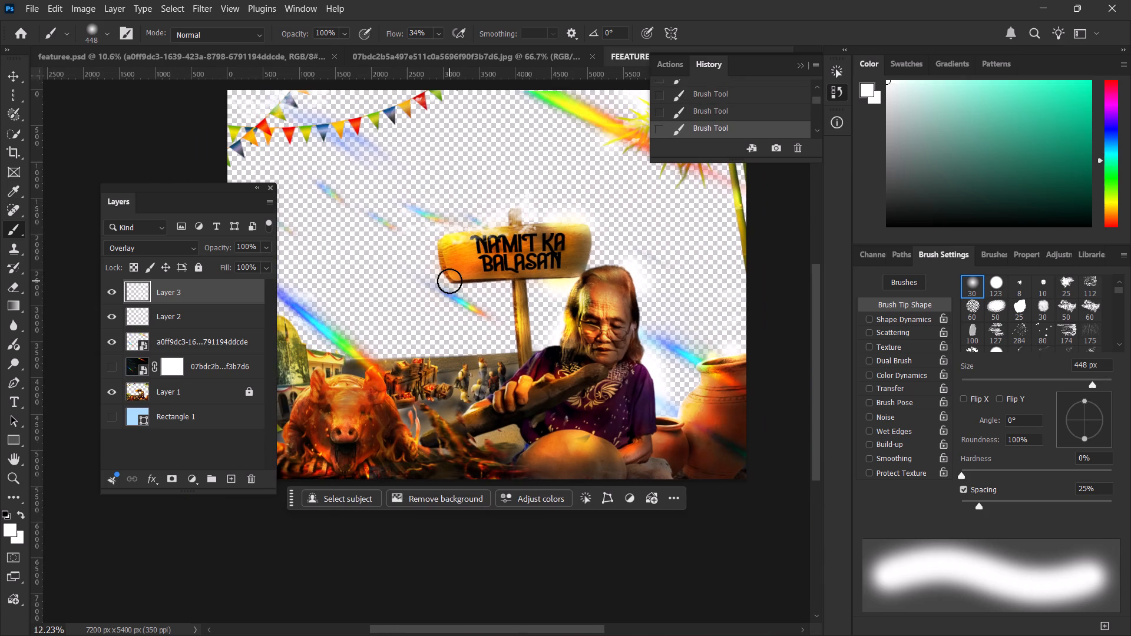
{"action": "key", "text": "ctrl+shift+z"}
{"action": "key", "text": "ctrl+shift+z"}
{"action": "key", "text": "ctrl+shift+z"}
{"action": "key", "text": "ctrl+shift+z"}
{"action": "key", "text": "ctrl+z"}
{"action": "key", "text": "ctrl+z"}
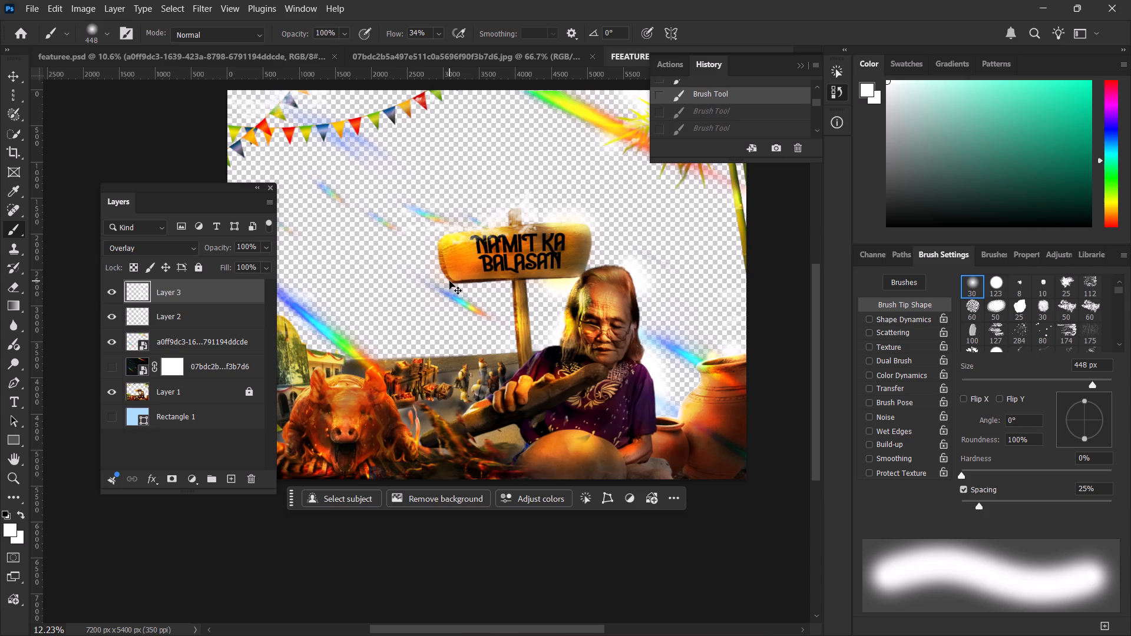
Export the artwork as the PNG file FEEATURE in Downloads, overwriting the existing file, and save the Photoshop document.
{"action": "left_click", "coordinate": [37, 12]}
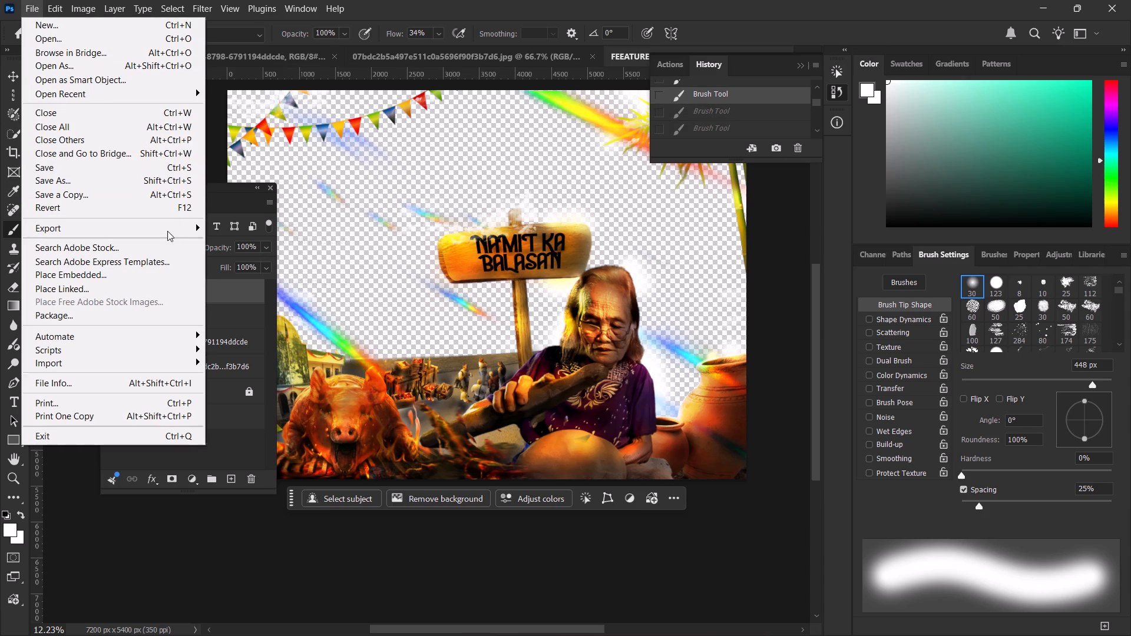
{"action": "left_click", "coordinate": [167, 231]}
{"action": "left_click", "coordinate": [262, 232]}
{"action": "scroll", "coordinate": [99, 210], "scroll_direction": "down", "scroll_amount": 1}
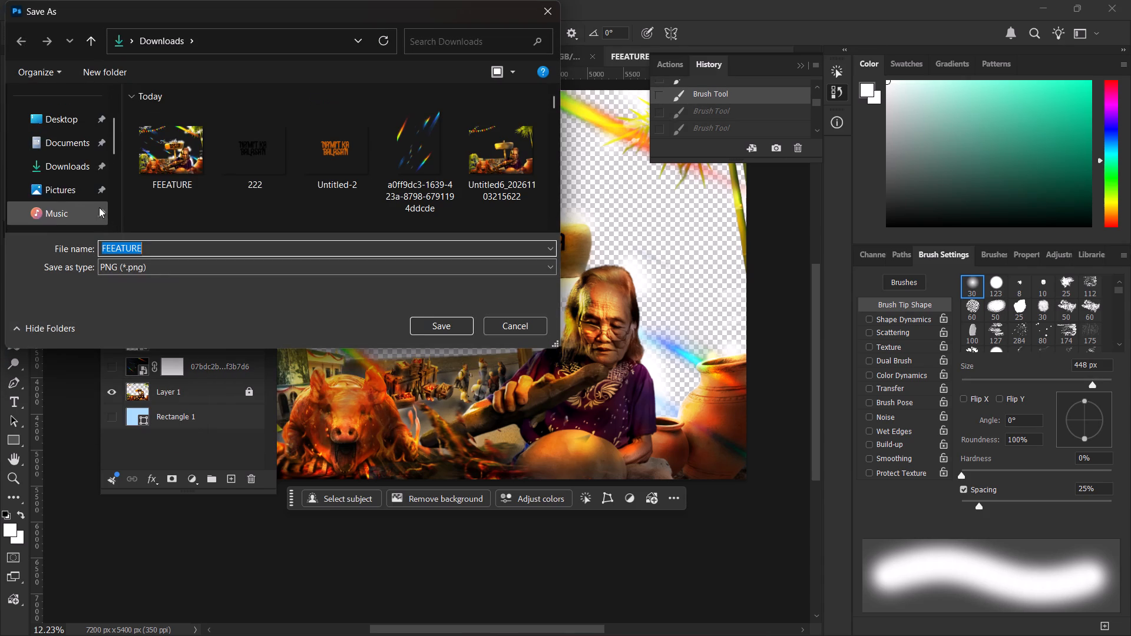
{"action": "left_click", "coordinate": [91, 162]}
{"action": "left_click", "coordinate": [444, 329]}
{"action": "left_click", "coordinate": [580, 327]}
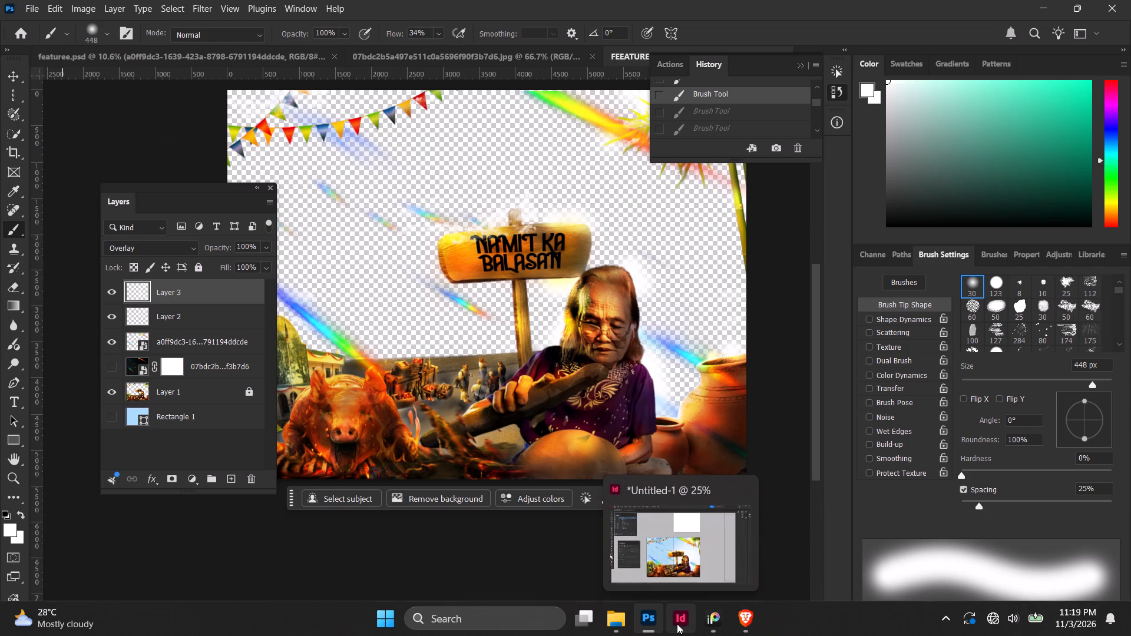
{"action": "key", "text": "ctrl+s"}
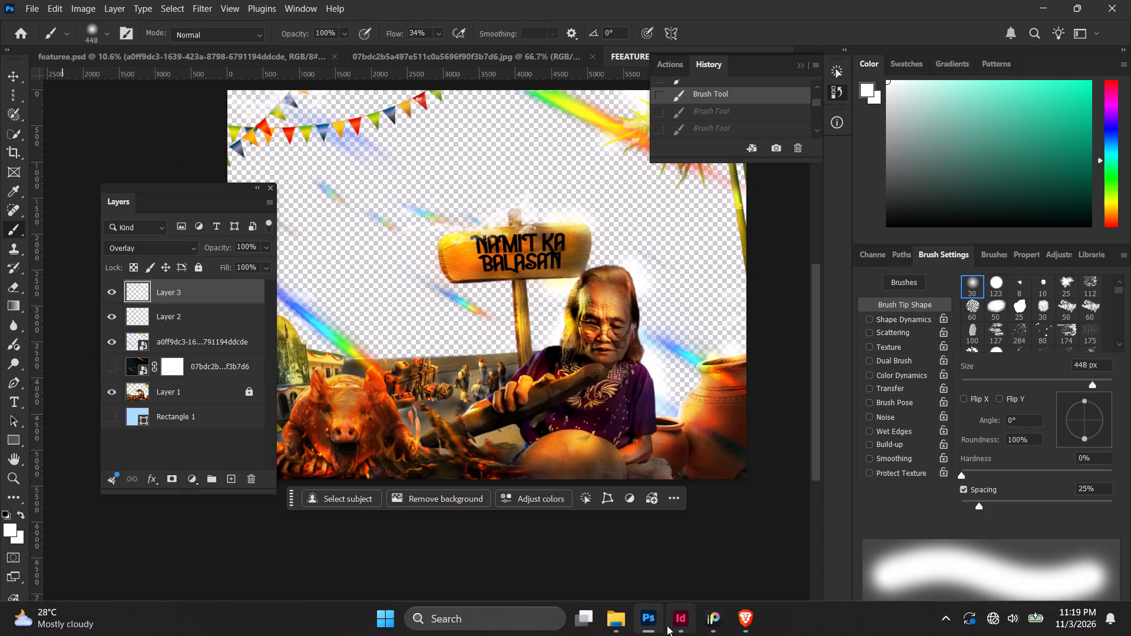
Switch to InDesign, unlock the FEEATURE.png artwork and replace it with the newly exported FEEATURE PNG from File Explorer.
{"action": "left_click", "coordinate": [676, 618]}
{"action": "left_click", "coordinate": [617, 618]}
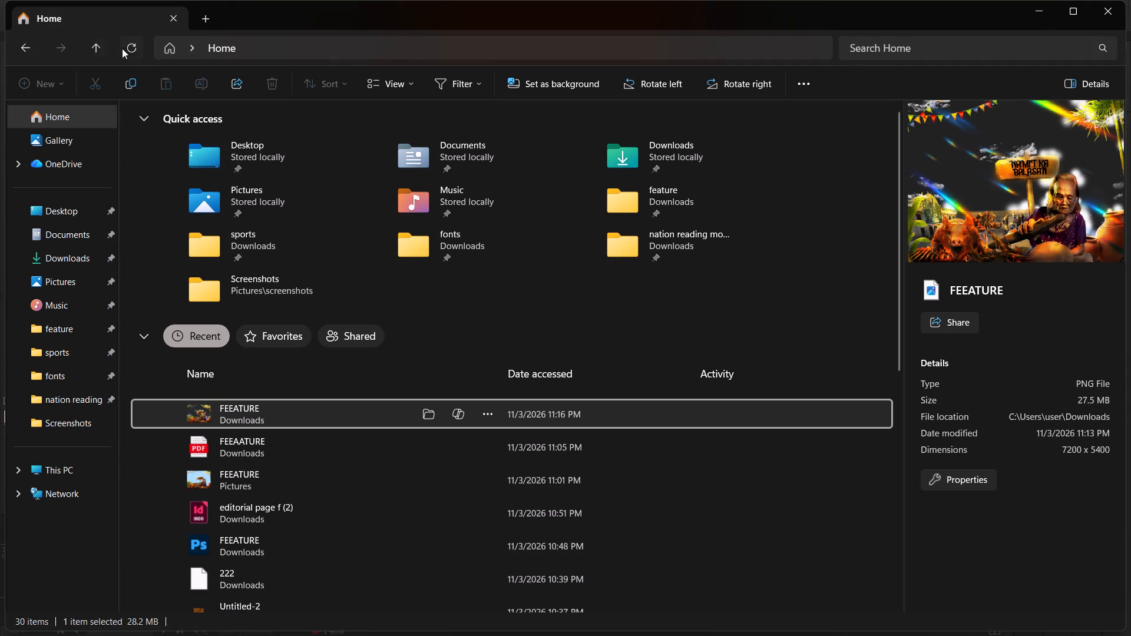
{"action": "double_click", "coordinate": [130, 48]}
{"action": "left_click", "coordinate": [679, 620]}
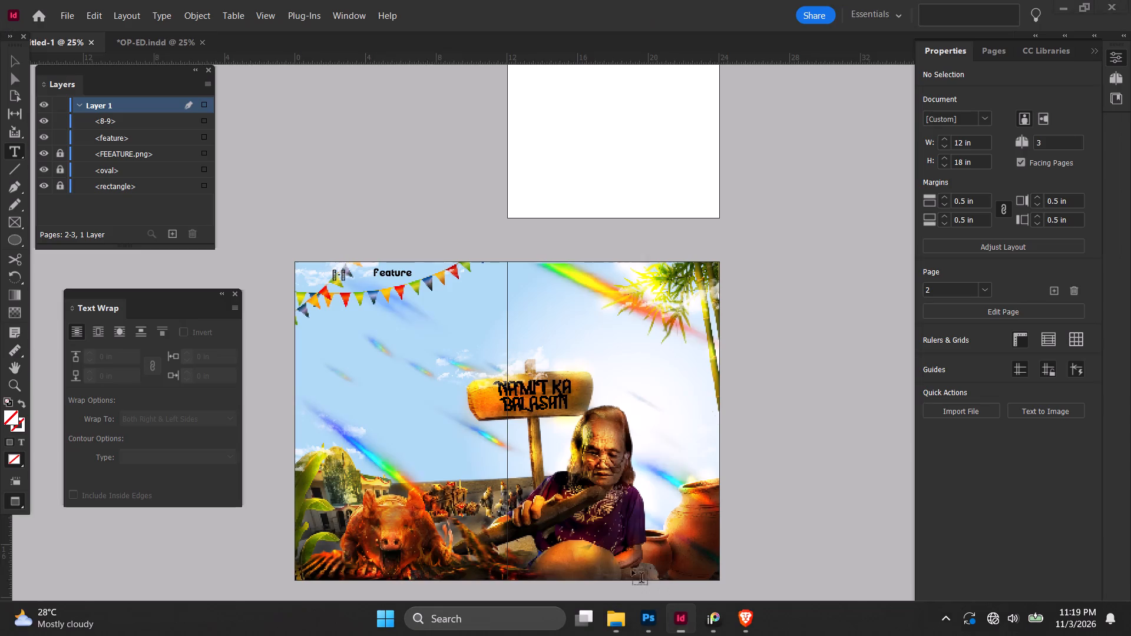
{"action": "left_click", "coordinate": [65, 154]}
{"action": "left_click", "coordinate": [202, 155]}
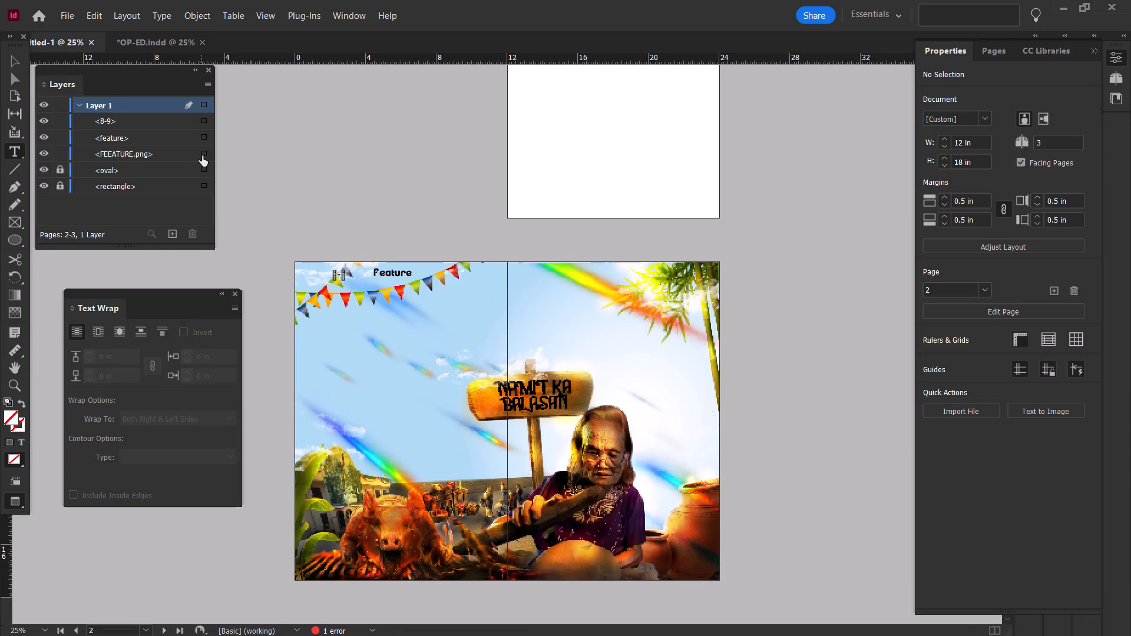
{"action": "left_click", "coordinate": [195, 154]}
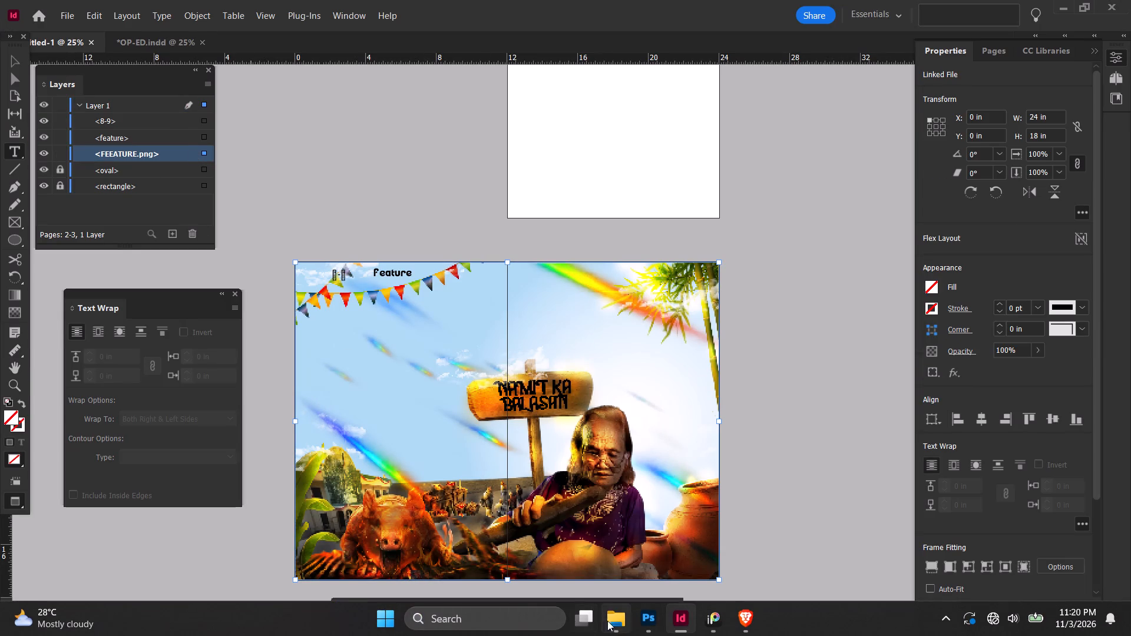
{"action": "left_click", "coordinate": [609, 621]}
{"action": "double_click", "coordinate": [135, 47]}
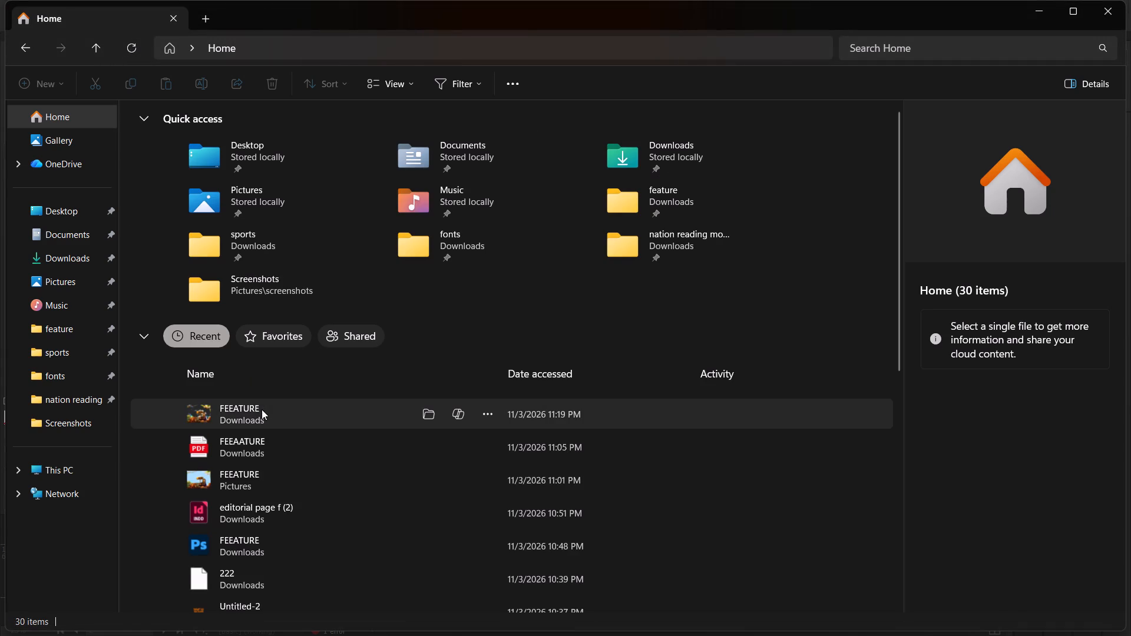
{"action": "left_click", "coordinate": [262, 409]}
{"action": "left_click_drag", "start_coordinate": [258, 410], "coordinate": [572, 628]}
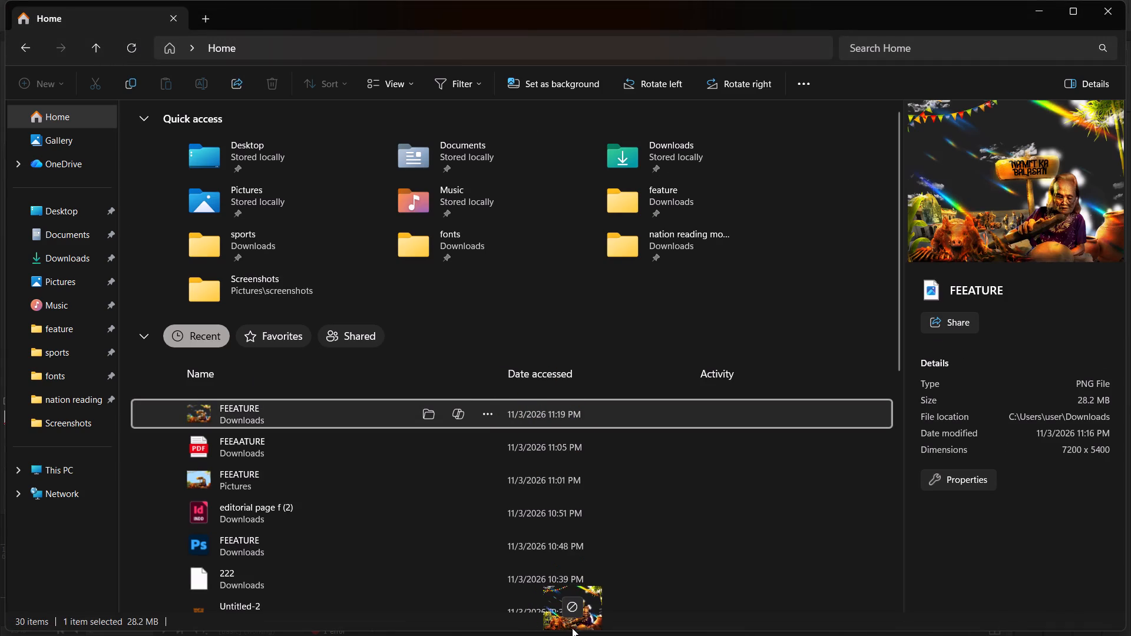
{"action": "left_click_drag", "start_coordinate": [572, 628], "coordinate": [540, 501]}
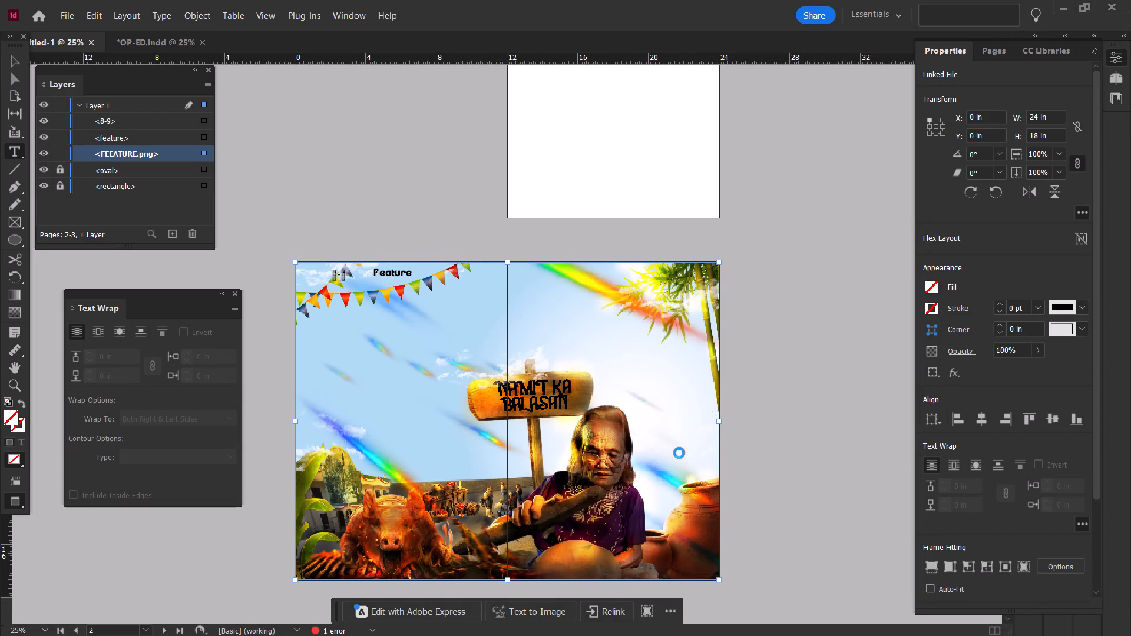
{"action": "scroll", "coordinate": [679, 453], "scroll_direction": "up", "scroll_amount": 2, "text": "ctrl"}
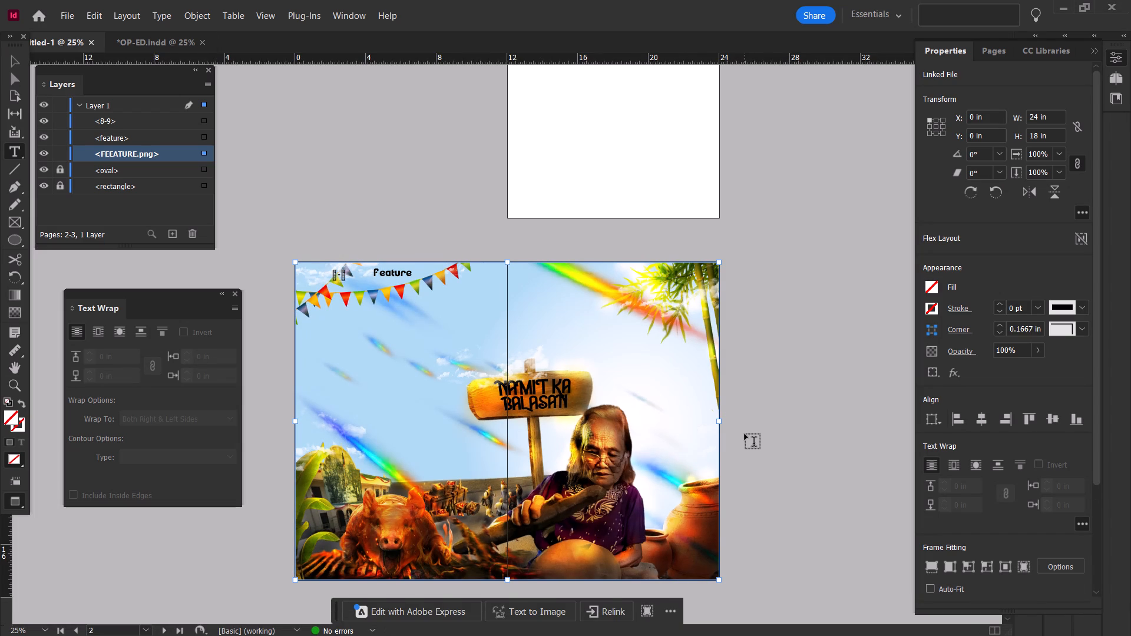
Set the replaced FEEATURE.png artwork to High Quality Display and lock it again.
{"action": "left_click", "coordinate": [14, 60]}
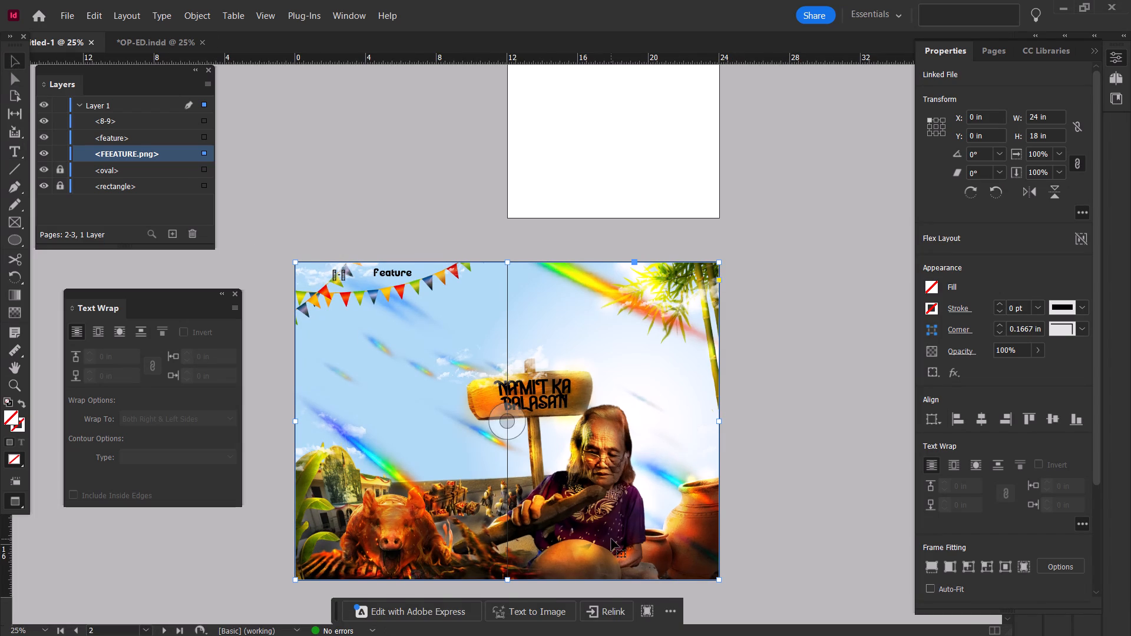
{"action": "left_click", "coordinate": [611, 539]}
{"action": "right_click", "coordinate": [611, 539]}
{"action": "left_click", "coordinate": [693, 492]}
{"action": "left_click", "coordinate": [875, 524]}
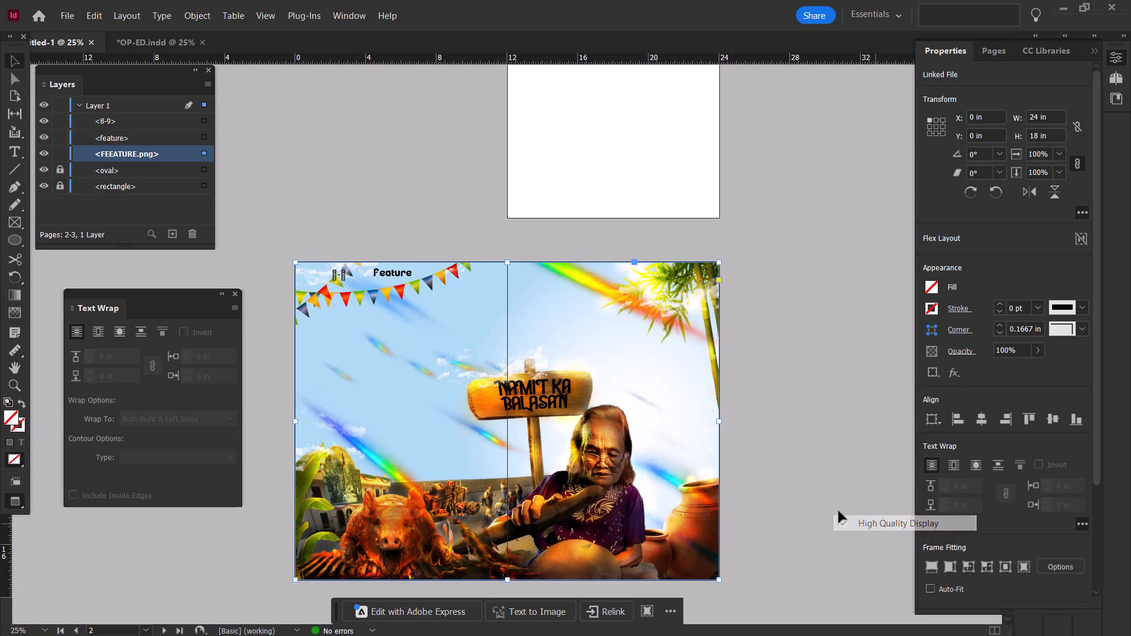
{"action": "left_click", "coordinate": [75, 10]}
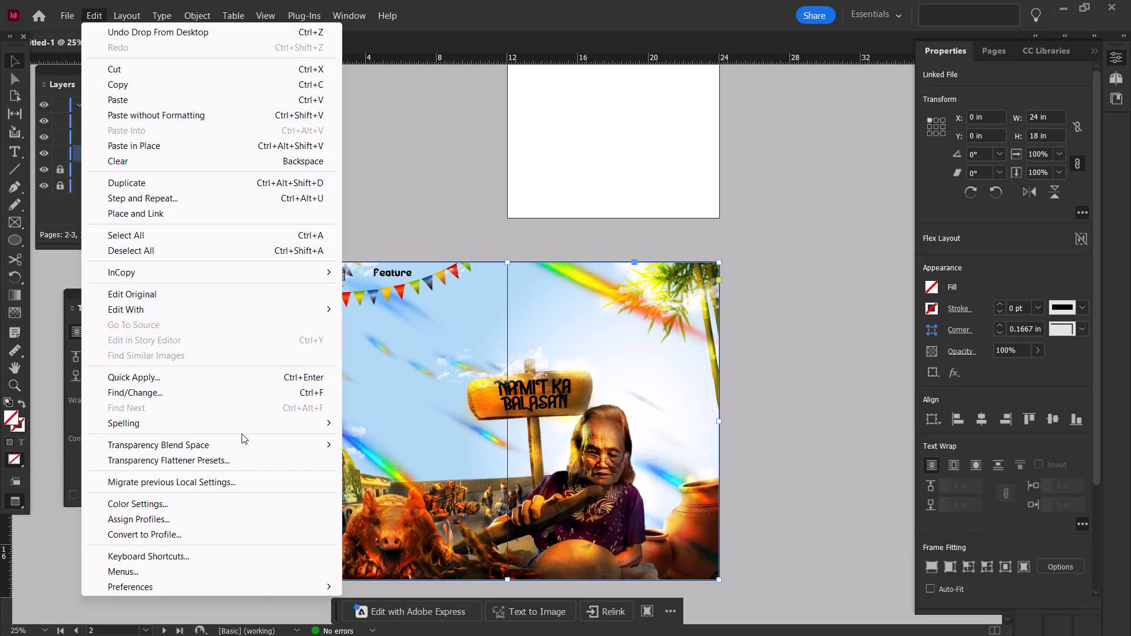
{"action": "left_click", "coordinate": [356, 445]}
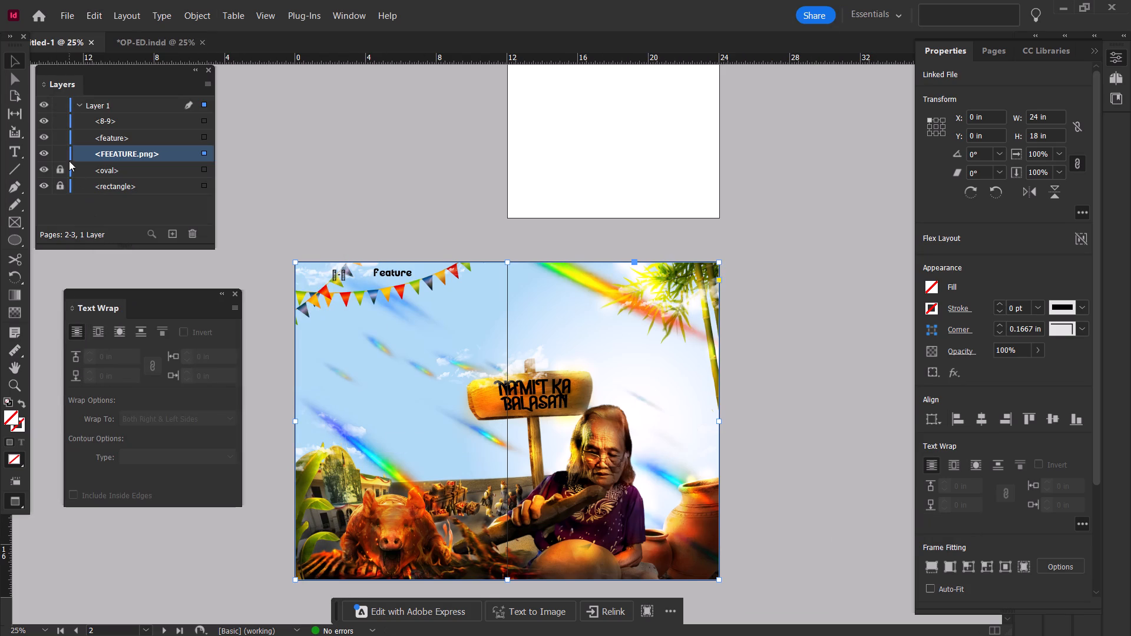
{"action": "left_click", "coordinate": [60, 151]}
Change the font of the "8-9" header text to Bauhaus 93.
{"action": "scroll", "coordinate": [683, 421], "scroll_direction": "down", "scroll_amount": 2}
{"action": "scroll", "coordinate": [333, 281], "scroll_direction": "up", "scroll_amount": 3, "text": "alt"}
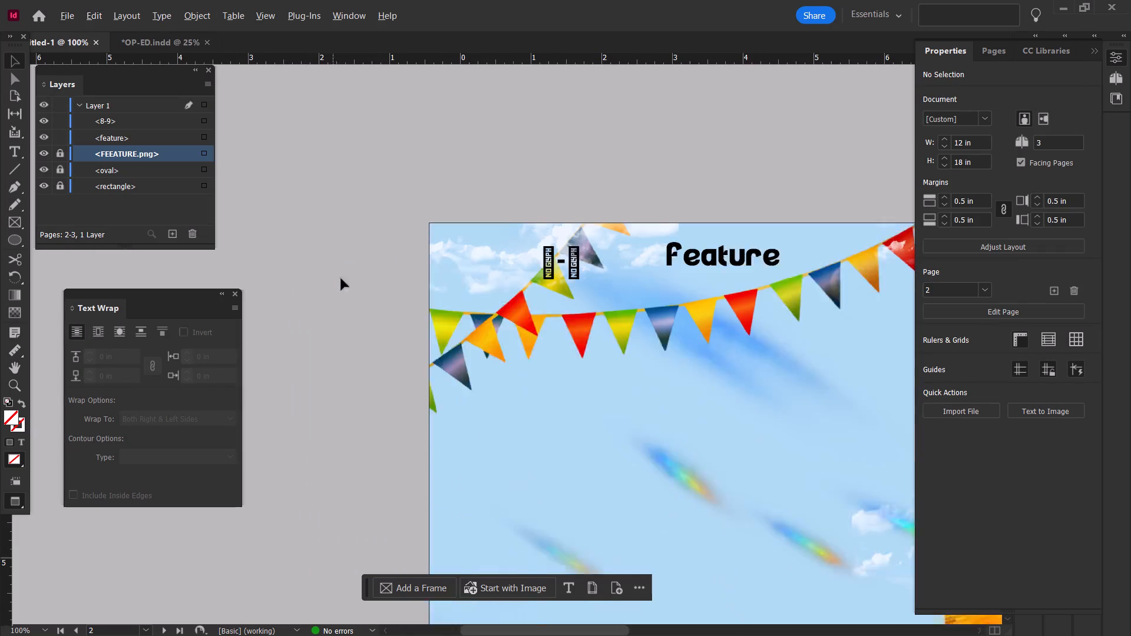
{"action": "double_click", "coordinate": [644, 267]}
{"action": "key", "text": "ctrl+a"}
{"action": "left_click", "coordinate": [683, 302]}
{"action": "left_click", "coordinate": [692, 302]}
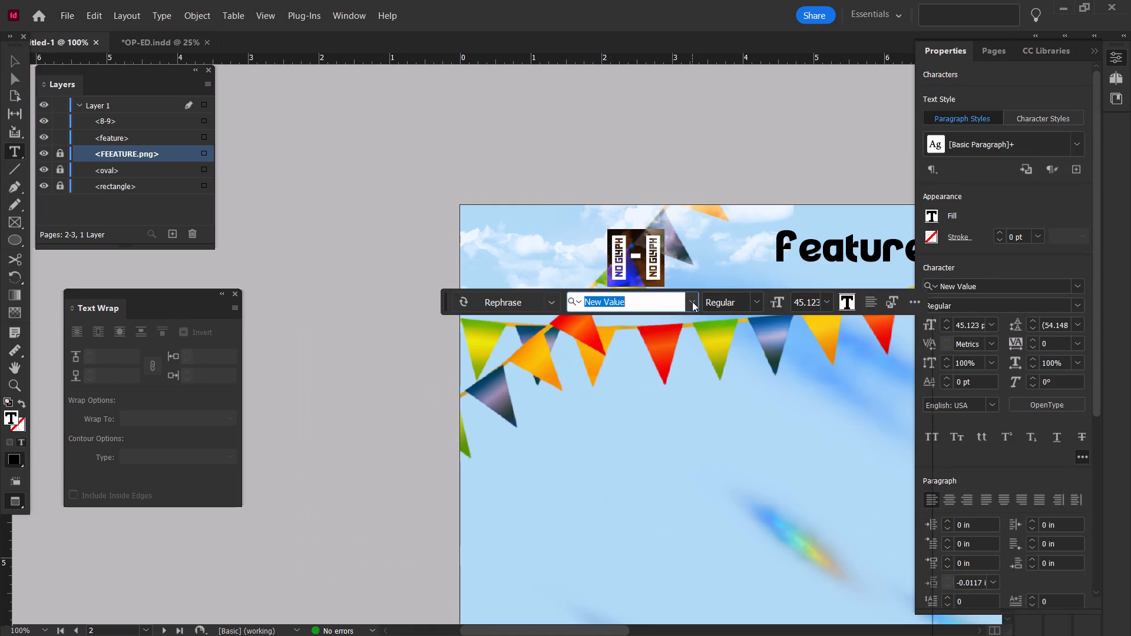
{"action": "scroll", "coordinate": [792, 456], "scroll_direction": "down", "scroll_amount": 14}
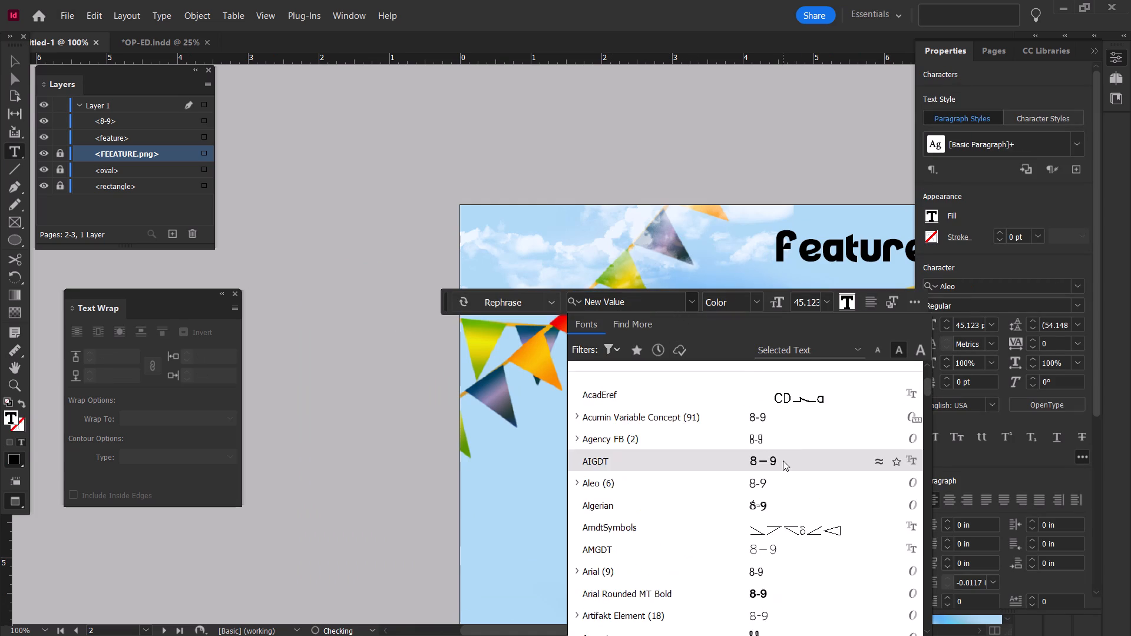
{"action": "scroll", "coordinate": [783, 461], "scroll_direction": "down", "scroll_amount": 20}
{"action": "scroll", "coordinate": [783, 461], "scroll_direction": "down", "scroll_amount": 5}
{"action": "scroll", "coordinate": [781, 465], "scroll_direction": "up", "scroll_amount": 5}
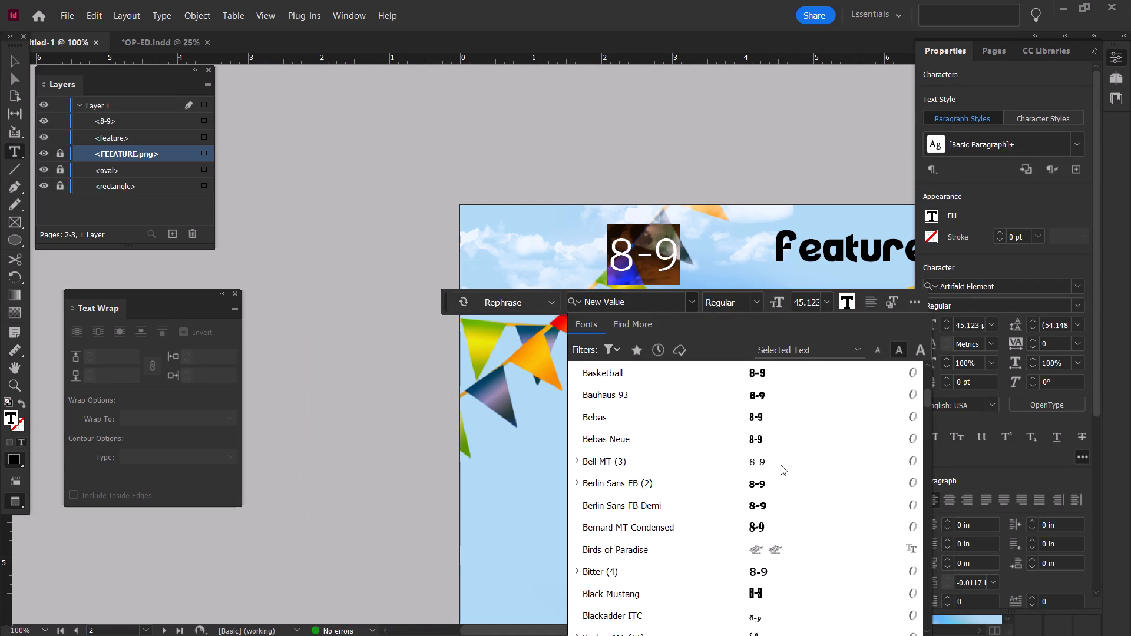
{"action": "left_click", "coordinate": [768, 396]}
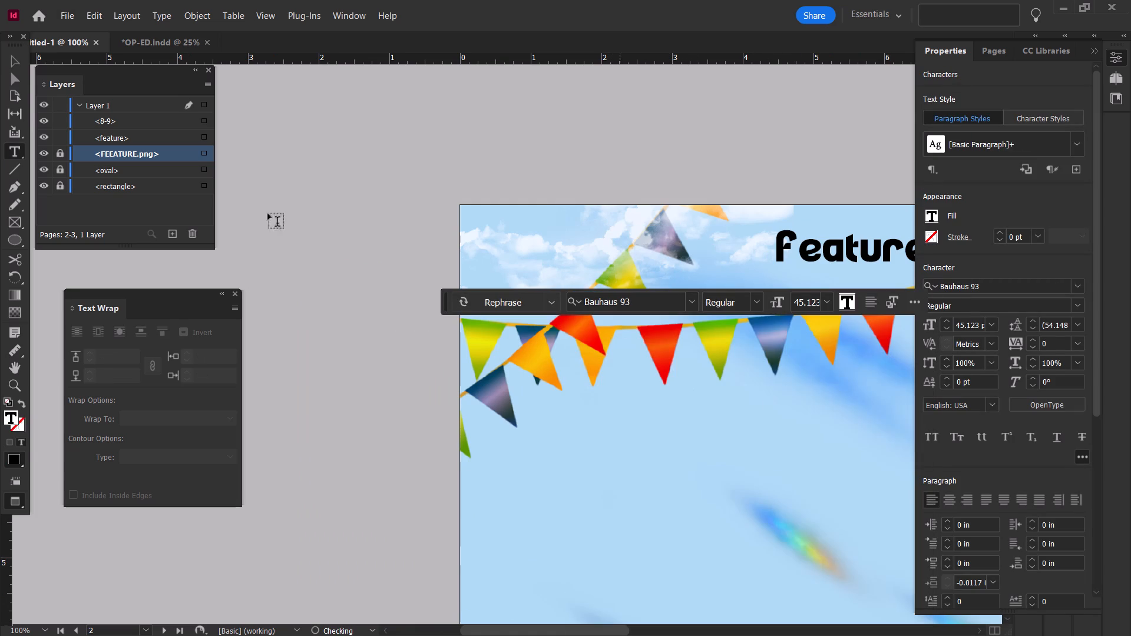
Fit the "8-9" frame to its text and place it just before the "feature" header, aligned on the same line.
{"action": "left_click", "coordinate": [18, 59]}
{"action": "left_click_drag", "start_coordinate": [762, 271], "coordinate": [783, 289]}
{"action": "scroll", "coordinate": [780, 279], "scroll_direction": "down", "scroll_amount": 3, "text": "ctrl"}
{"action": "left_click_drag", "start_coordinate": [475, 250], "coordinate": [531, 249]}
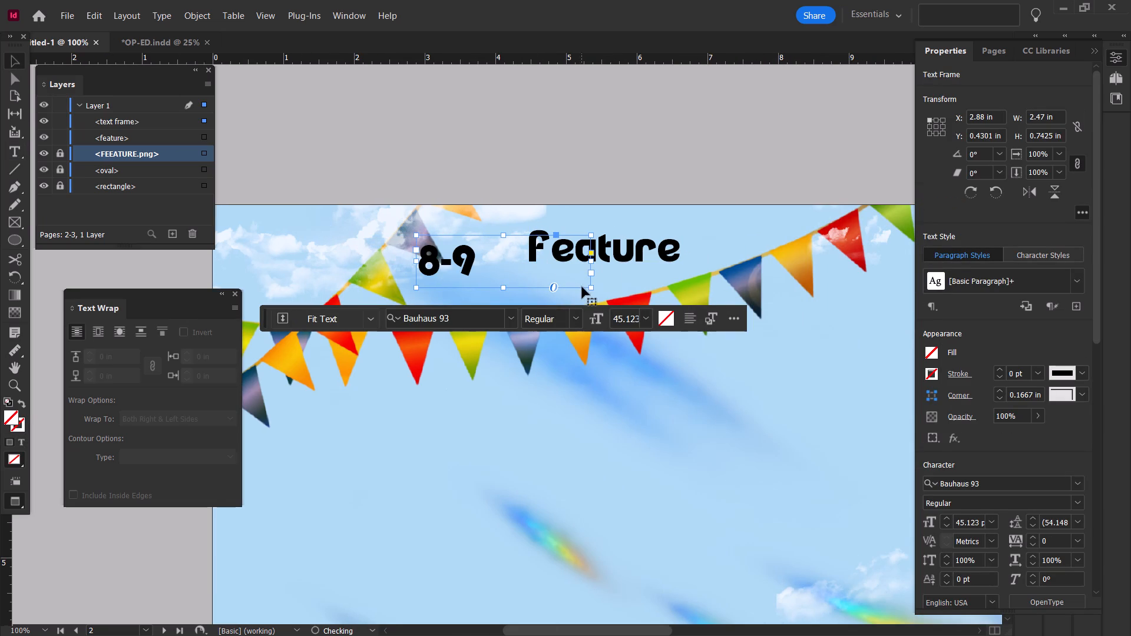
{"action": "double_click", "coordinate": [590, 286]}
{"action": "left_click_drag", "start_coordinate": [455, 261], "coordinate": [502, 245]}
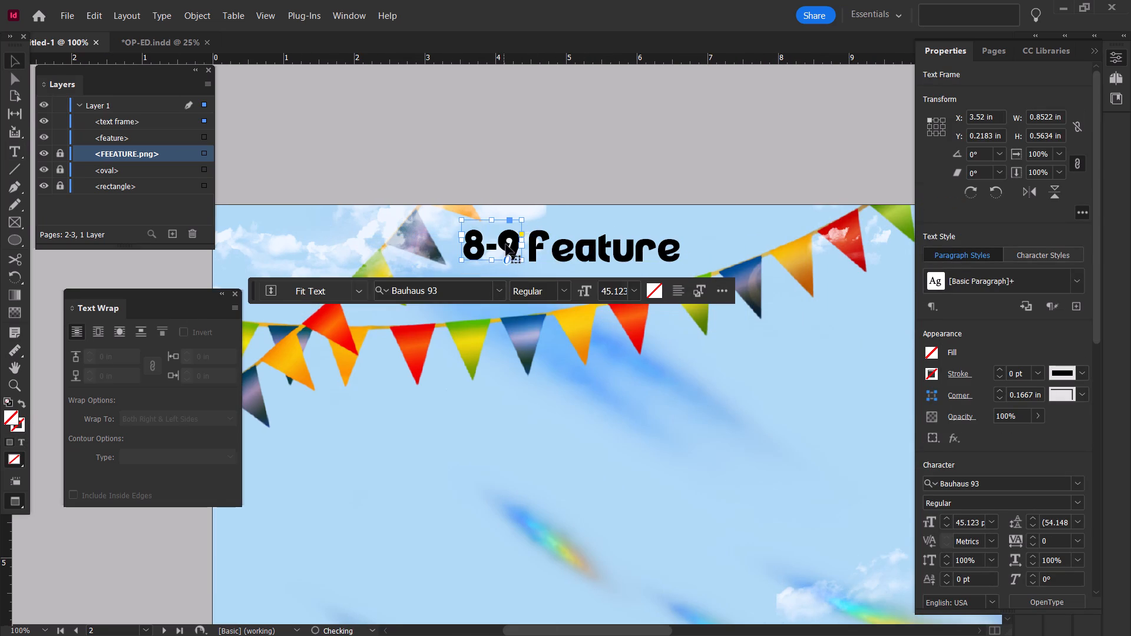
{"action": "left_click_drag", "start_coordinate": [570, 244], "coordinate": [580, 244]}
{"action": "left_click", "coordinate": [695, 184], "text": "ctrl"}
Preview the spread in presentation mode to check the updated artwork and header.
{"action": "scroll", "coordinate": [697, 184], "scroll_direction": "down", "scroll_amount": 7}
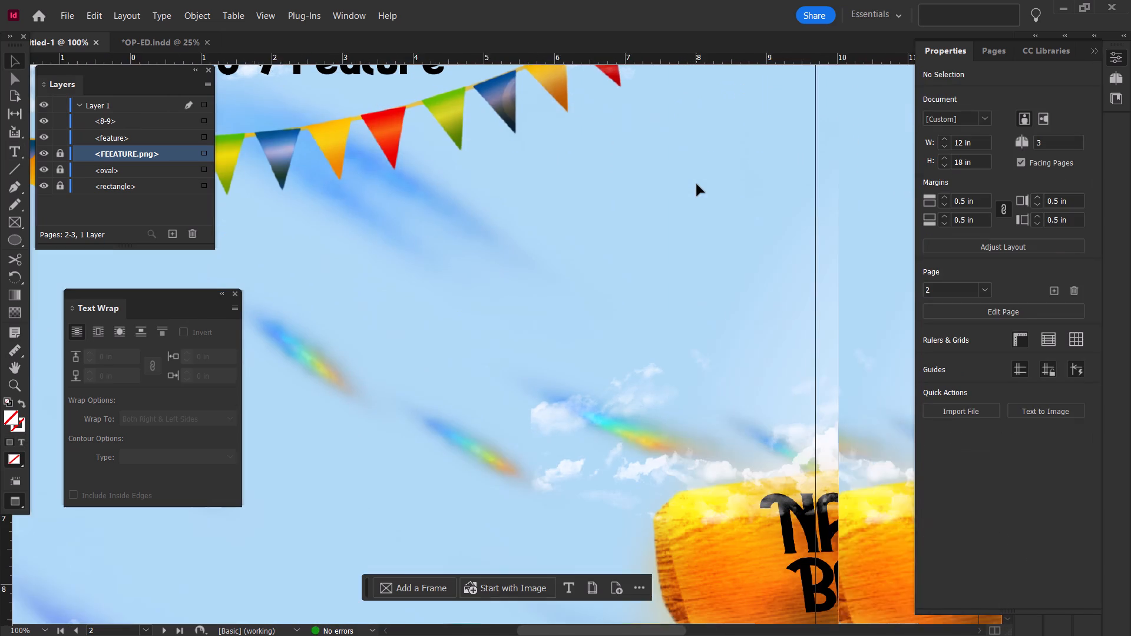
{"action": "left_click", "coordinate": [697, 186]}
{"action": "key", "text": "shift+w"}
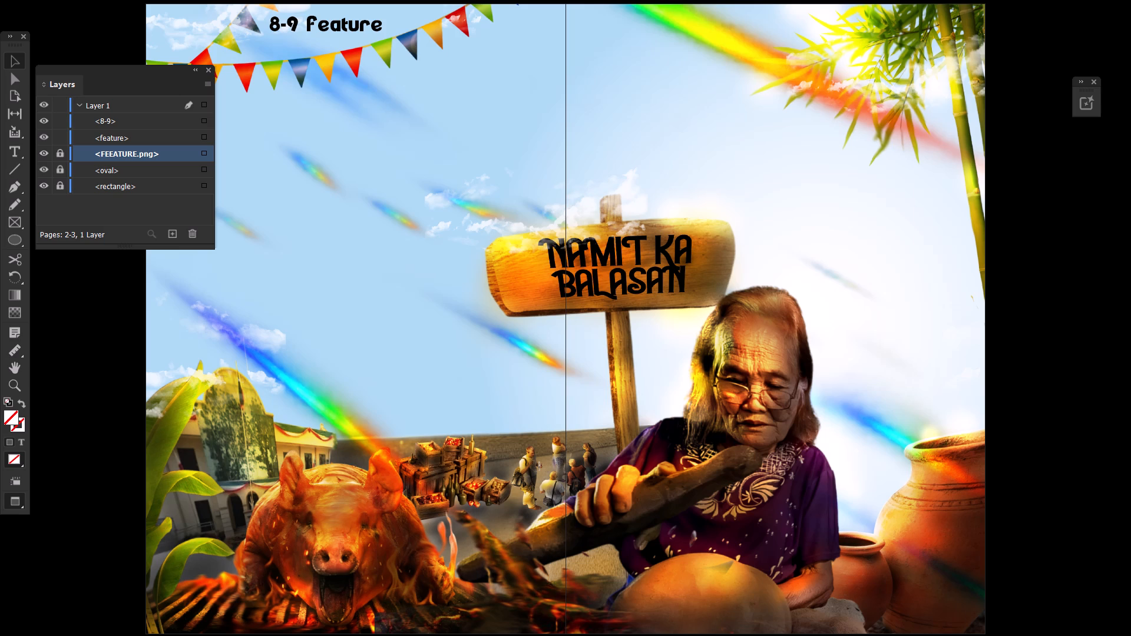
{"action": "key", "text": "shift+w"}
Export the spread as an Adobe PDF (Print) file named feeaature in Downloads, replacing the existing file.
{"action": "key", "text": "ctrl+e"}
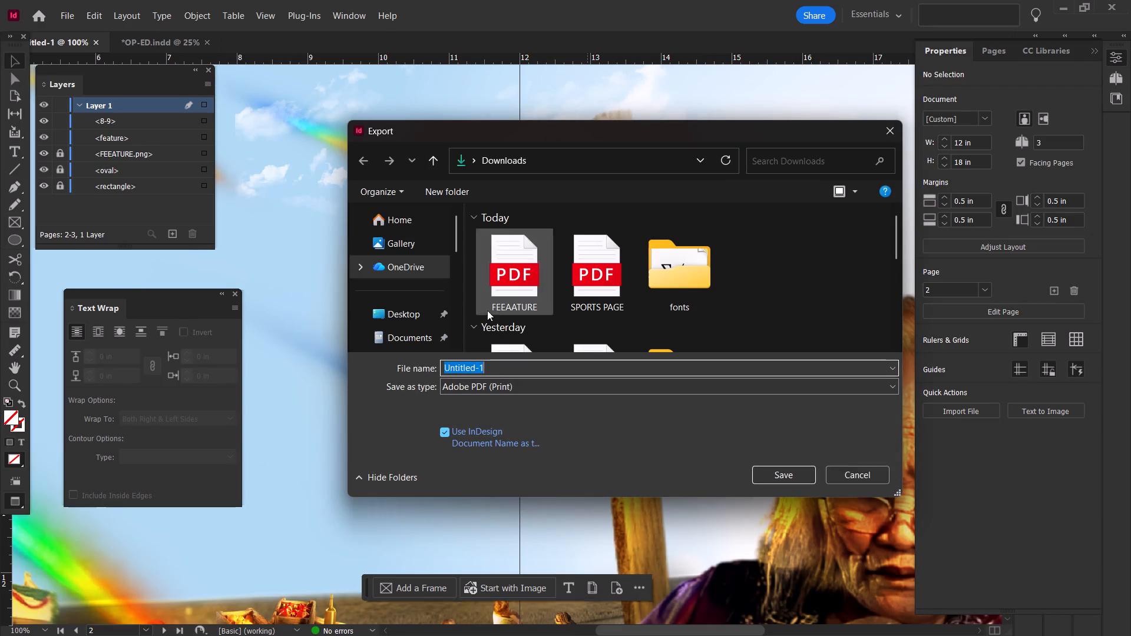
{"action": "scroll", "coordinate": [437, 310], "scroll_direction": "down", "scroll_amount": 1}
{"action": "left_click", "coordinate": [427, 274]}
{"action": "left_click", "coordinate": [532, 367]}
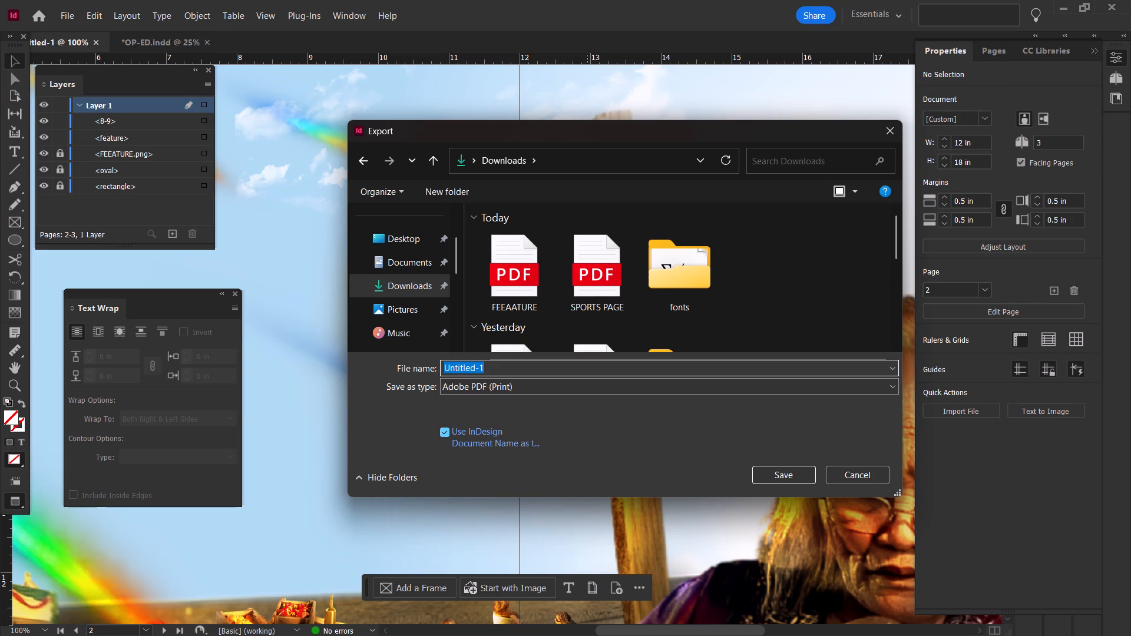
{"action": "key", "text": "BackSpace"}
{"action": "type", "text": "feeaature"}
{"action": "left_click", "coordinate": [769, 469]}
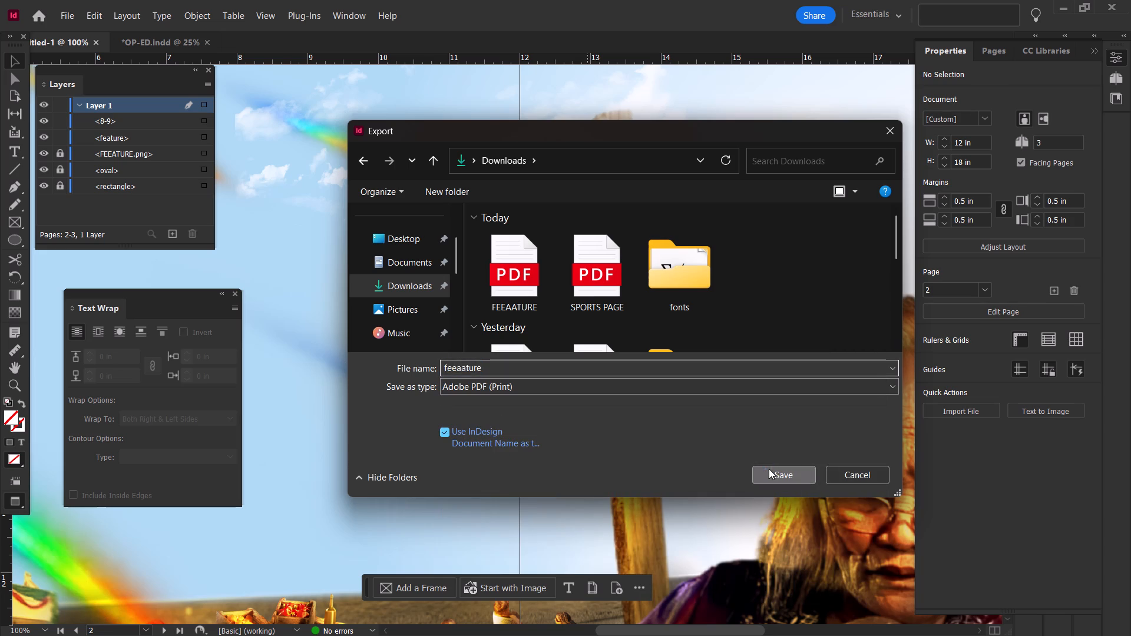
{"action": "left_click", "coordinate": [615, 329]}
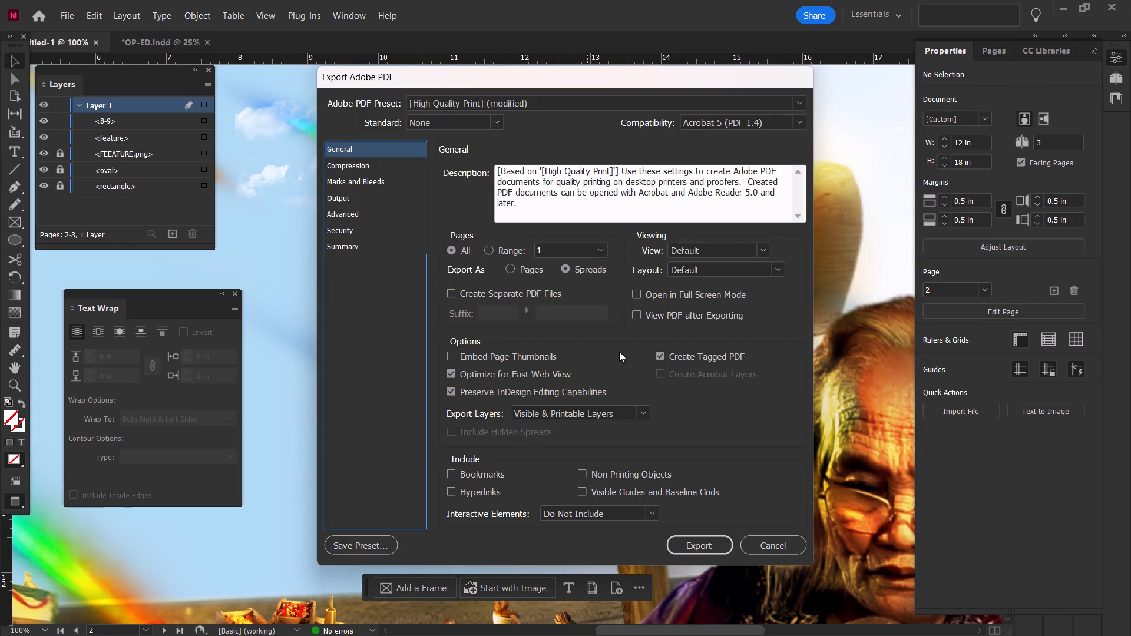
{"action": "left_click", "coordinate": [693, 543]}
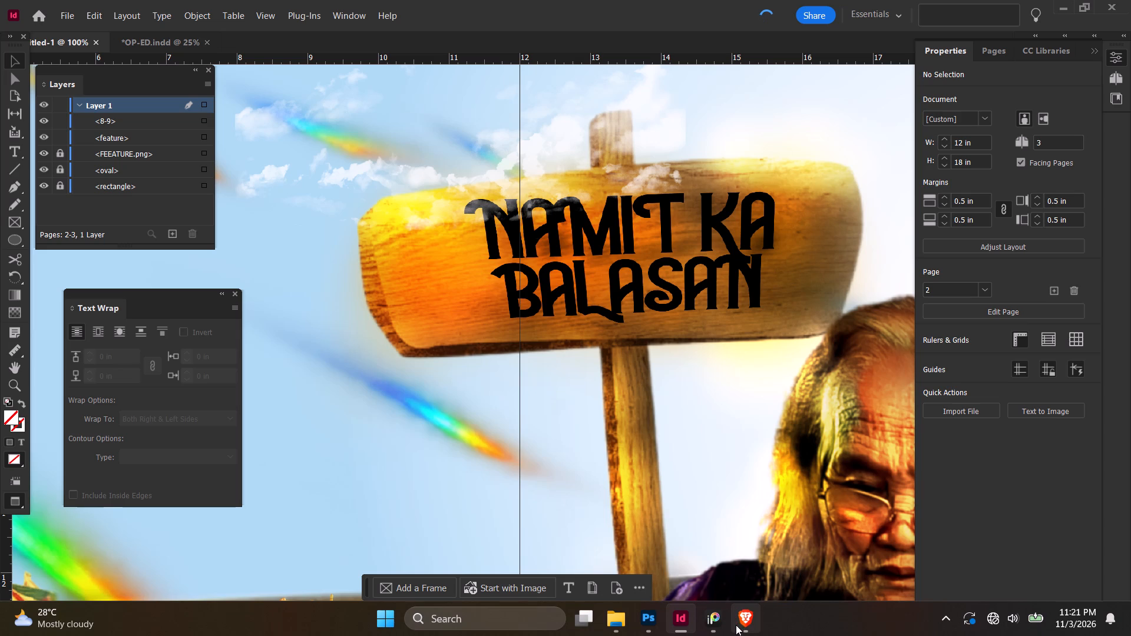
Check the chat in the browser and locate the exported FEEAATURE PDF among the recent files in File Explorer.
{"action": "left_click", "coordinate": [738, 624]}
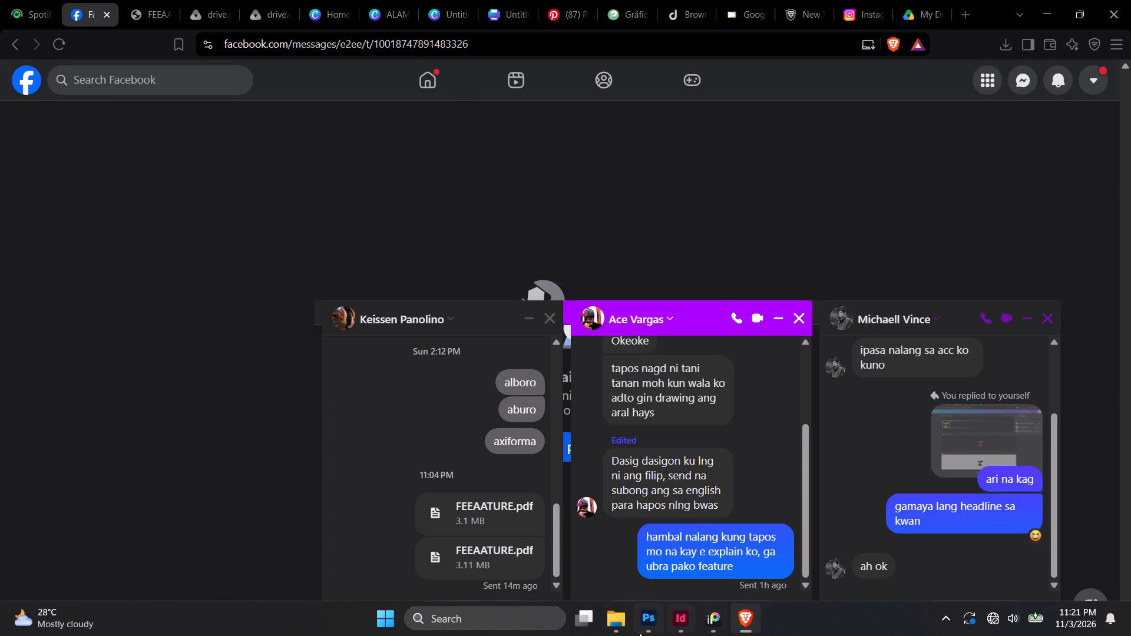
{"action": "left_click", "coordinate": [623, 627]}
{"action": "left_click", "coordinate": [272, 413]}
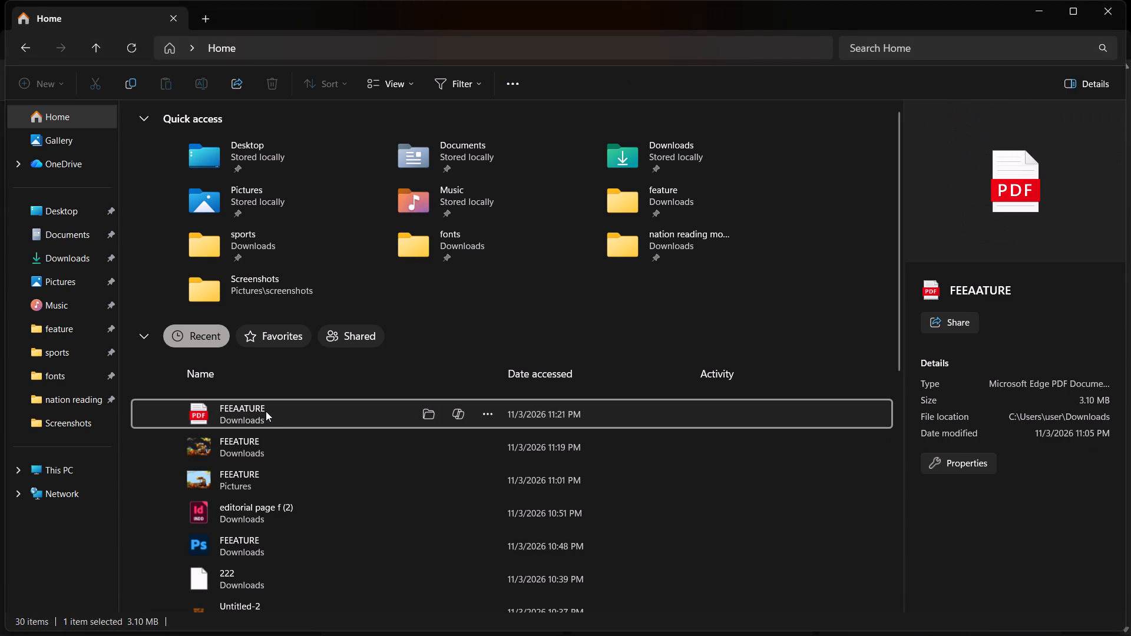
Turn on the computer's Wi-Fi and open the list of available networks.
{"action": "left_click", "coordinate": [988, 623]}
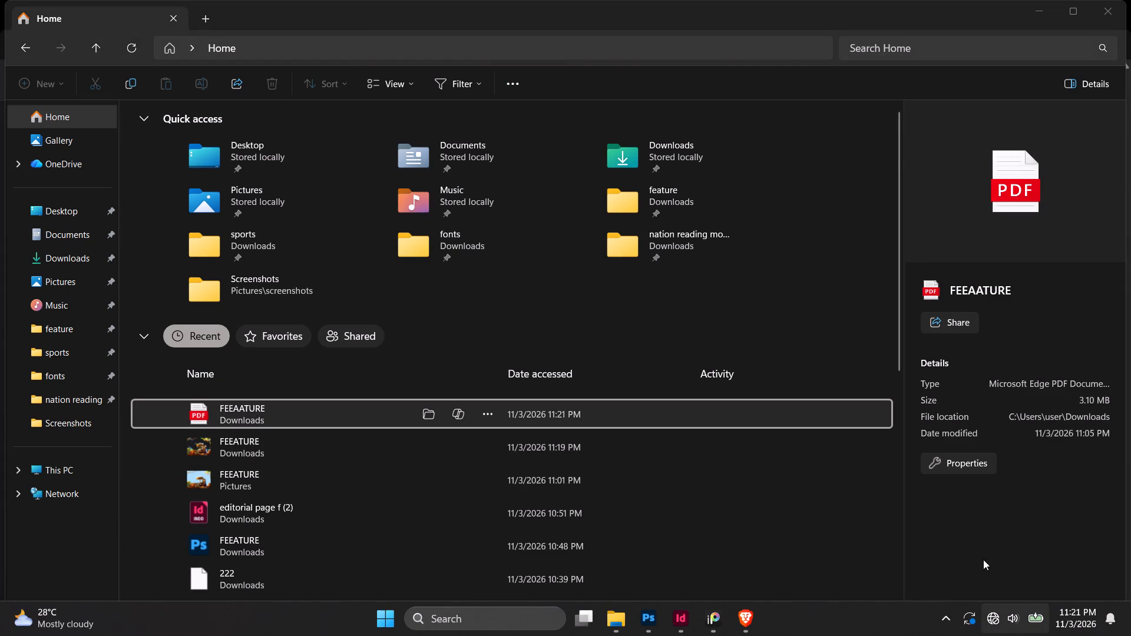
{"action": "left_click", "coordinate": [895, 358]}
{"action": "left_click", "coordinate": [921, 349]}
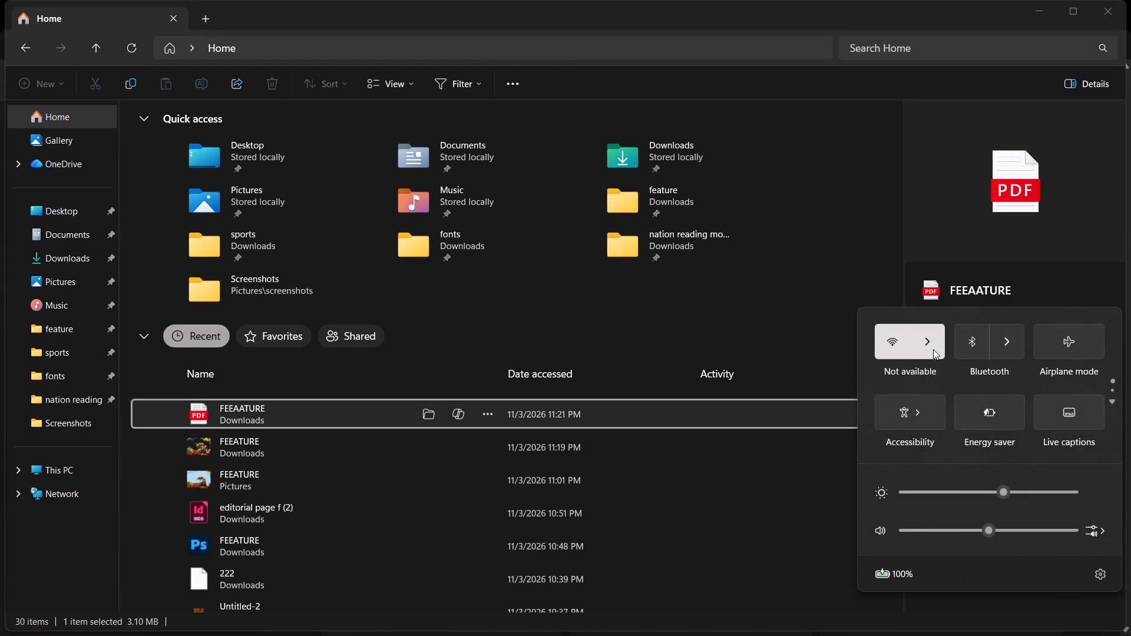
{"action": "left_click", "coordinate": [932, 348]}
Return to InDesign and examine the whole Namit ka Balasan spread at 25% zoom.
{"action": "left_click", "coordinate": [685, 629]}
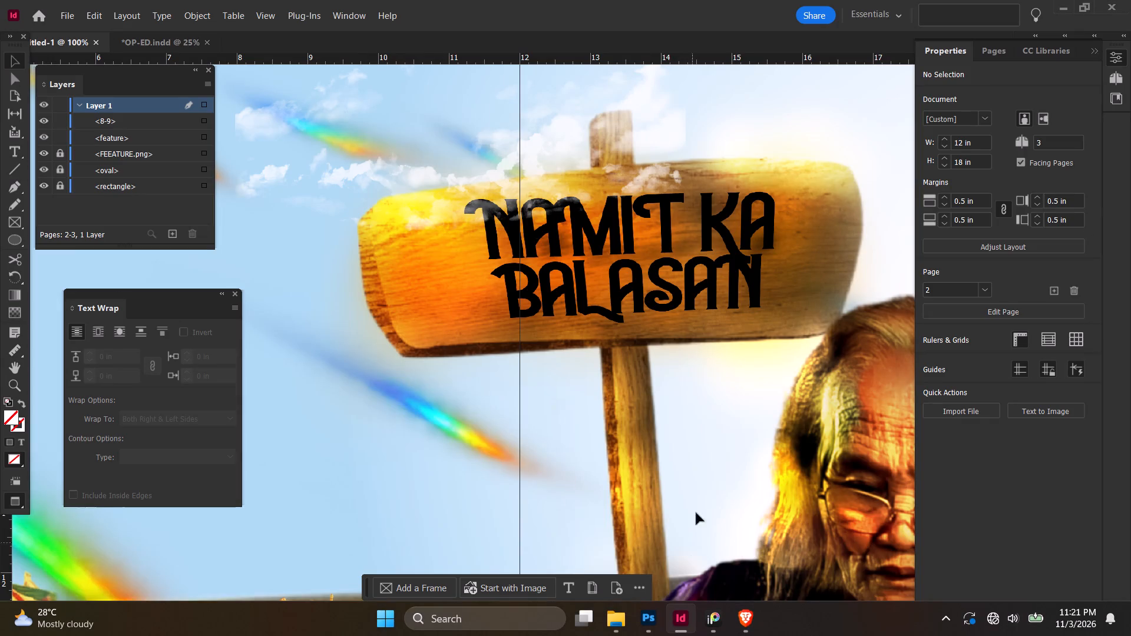
{"action": "scroll", "coordinate": [699, 446], "scroll_direction": "down", "scroll_amount": 5, "text": "alt"}
{"action": "scroll", "coordinate": [557, 446], "scroll_direction": "up", "scroll_amount": 1, "text": "alt"}
{"action": "scroll", "coordinate": [557, 446], "scroll_direction": "down", "scroll_amount": 3}
{"action": "scroll", "coordinate": [542, 459], "scroll_direction": "up", "scroll_amount": 1, "text": "alt"}
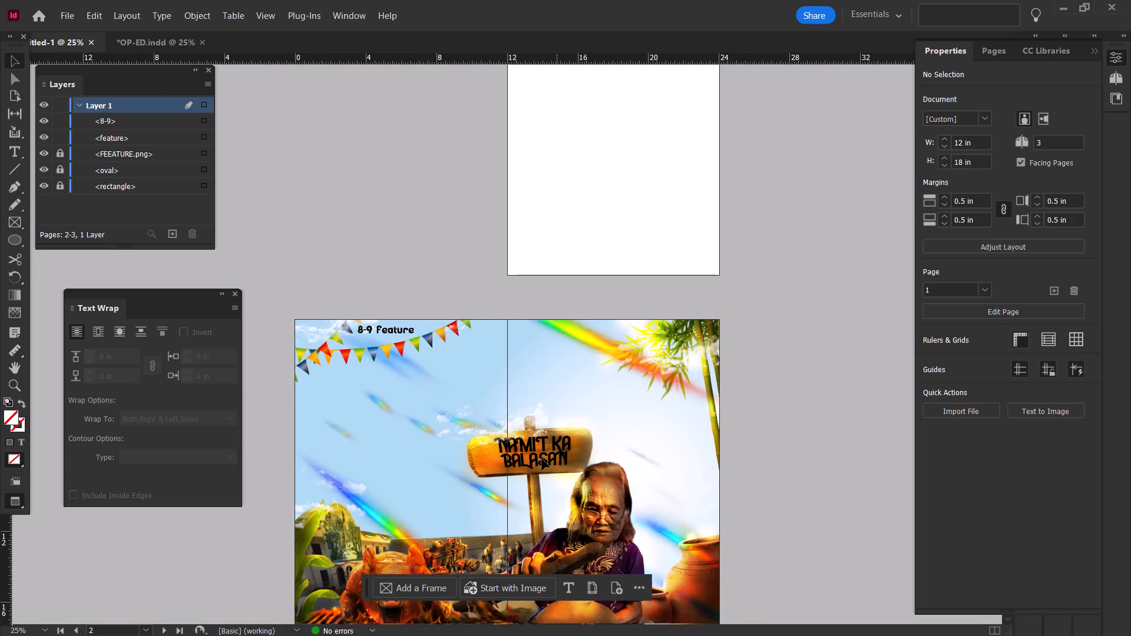
{"action": "scroll", "coordinate": [541, 459], "scroll_direction": "up", "scroll_amount": 1, "text": "alt"}
{"action": "scroll", "coordinate": [542, 459], "scroll_direction": "down", "scroll_amount": 2}
{"action": "scroll", "coordinate": [549, 456], "scroll_direction": "down", "scroll_amount": 1, "text": "alt"}
{"action": "scroll", "coordinate": [562, 456], "scroll_direction": "down", "scroll_amount": 1}
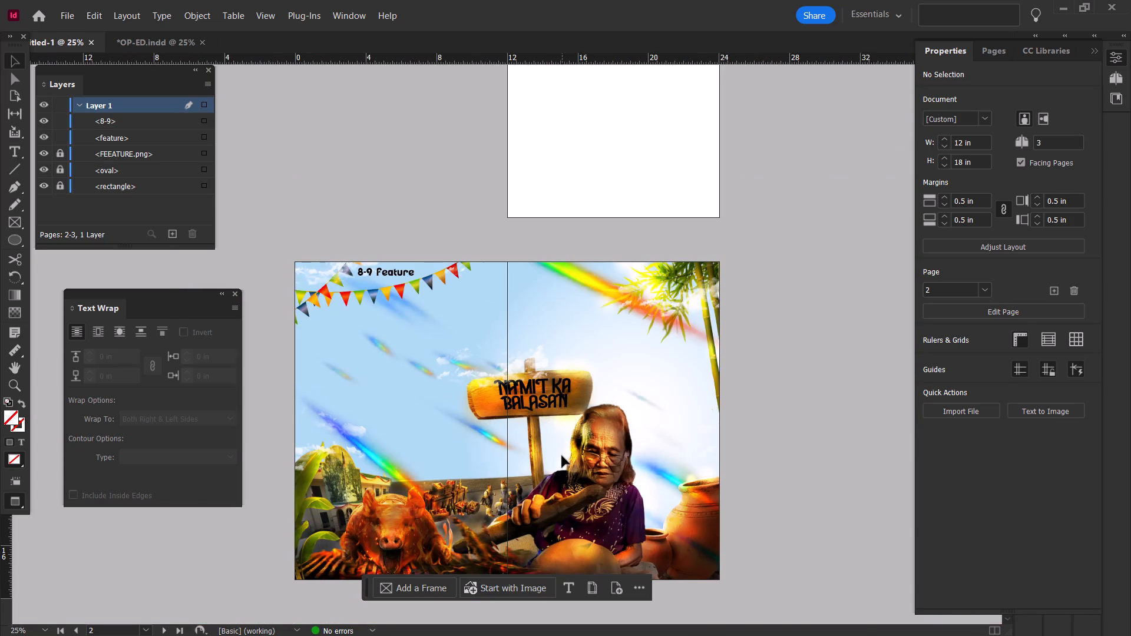
{"action": "scroll", "coordinate": [562, 456], "scroll_direction": "up", "scroll_amount": 1, "text": "alt"}
{"action": "scroll", "coordinate": [562, 456], "scroll_direction": "down", "scroll_amount": 1, "text": "alt"}
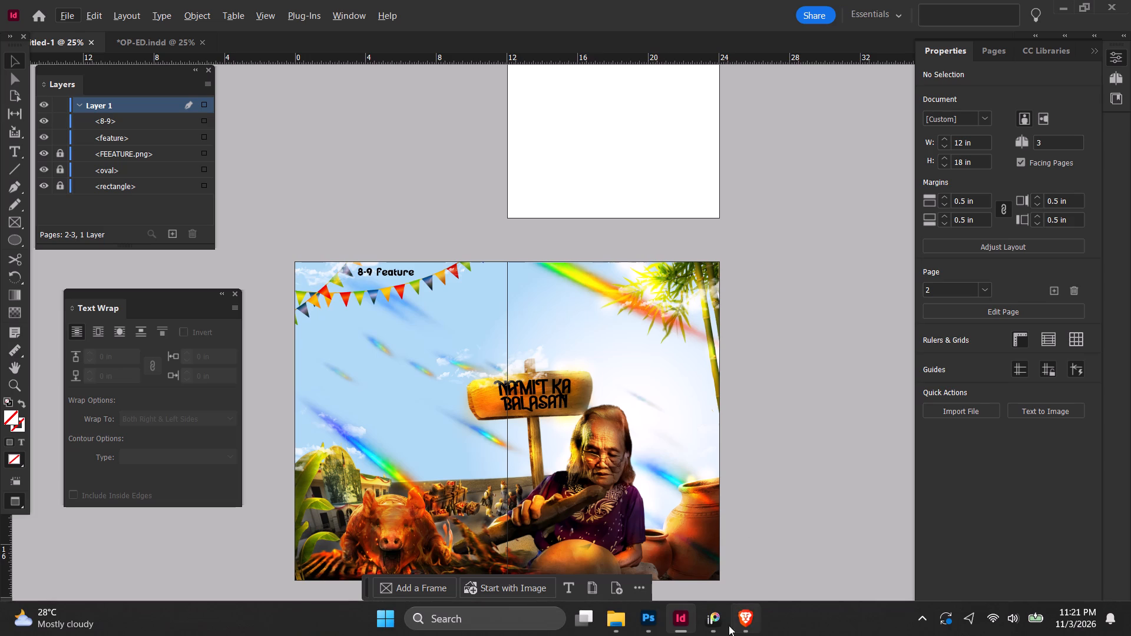
Switch to Photoshop, look through the open documents, and go to the Home screen.
{"action": "left_click", "coordinate": [650, 619]}
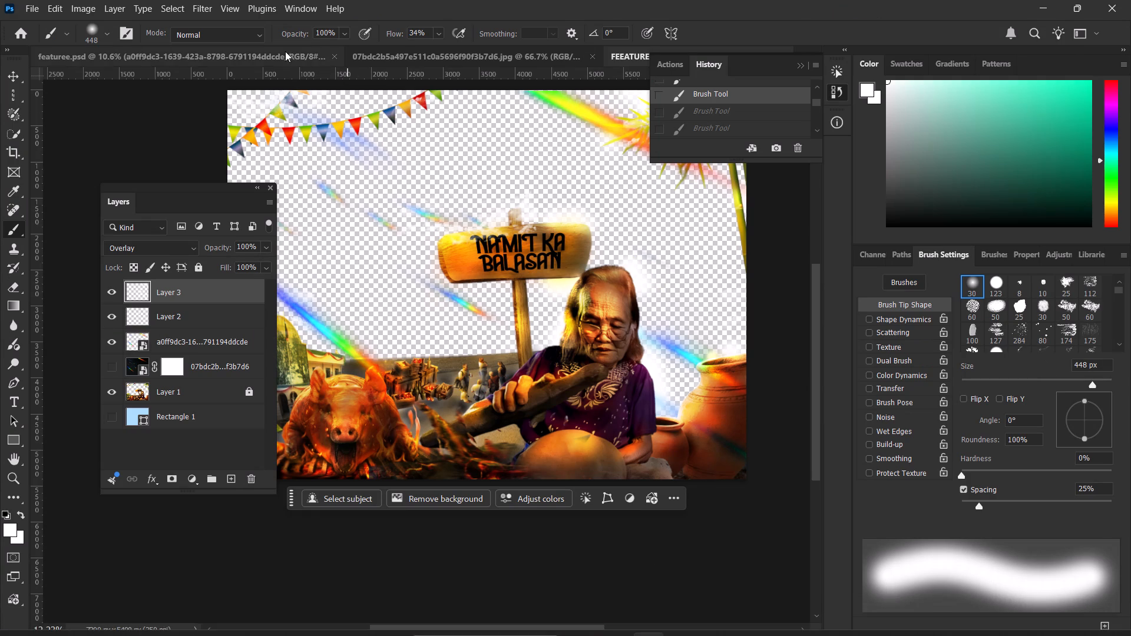
{"action": "left_click", "coordinate": [285, 51]}
{"action": "left_click", "coordinate": [468, 61]}
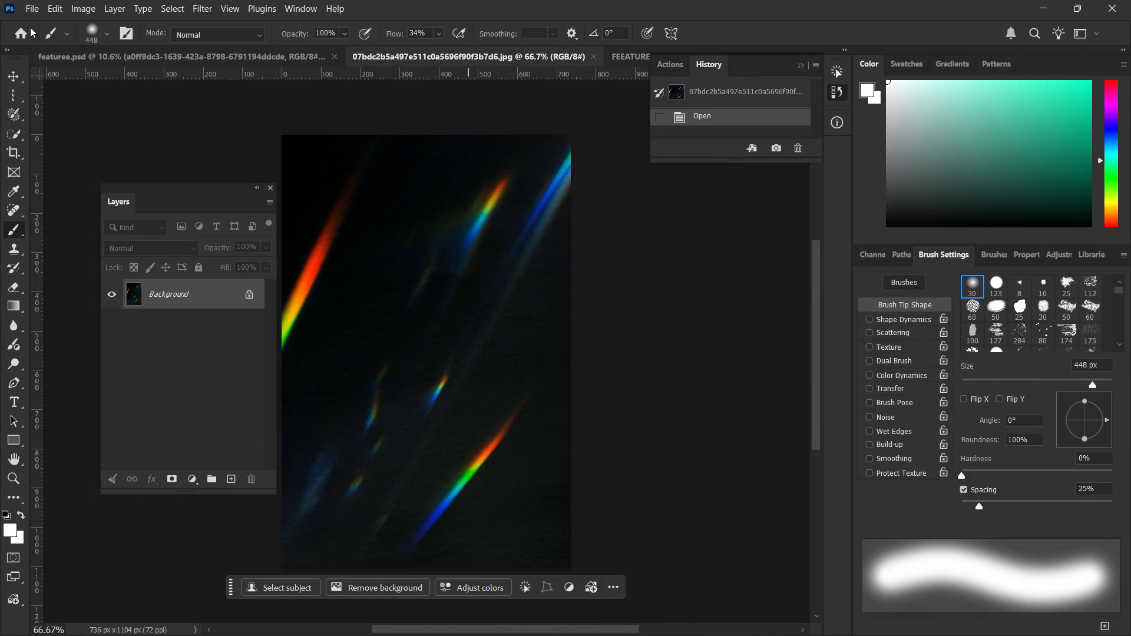
{"action": "left_click", "coordinate": [27, 27]}
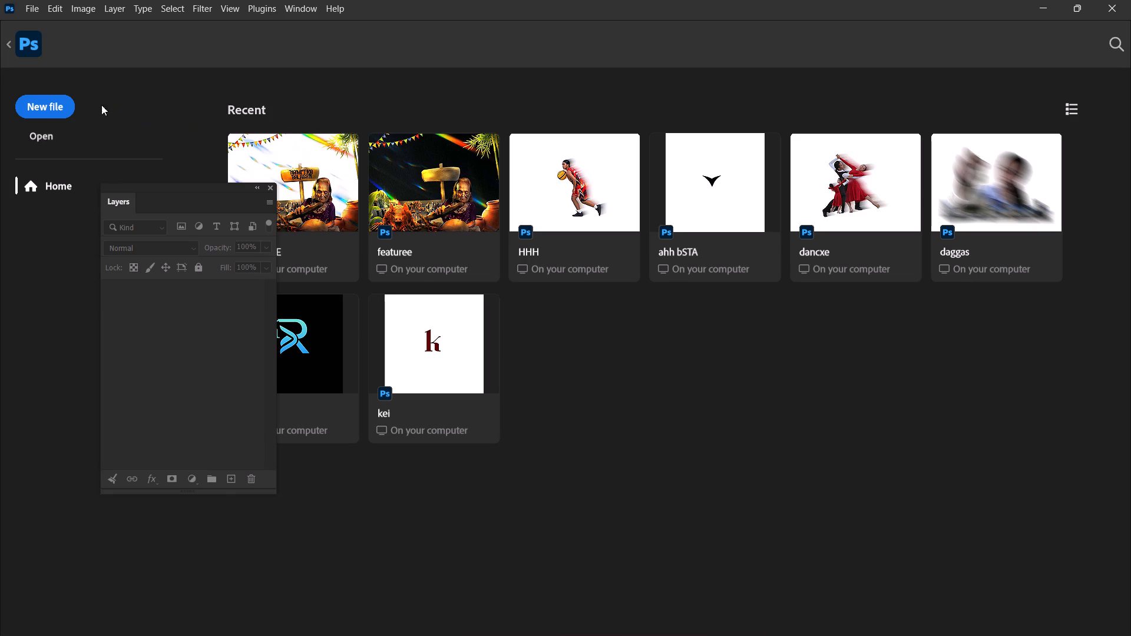
Open the New Document dialog.
{"action": "left_click", "coordinate": [67, 105]}
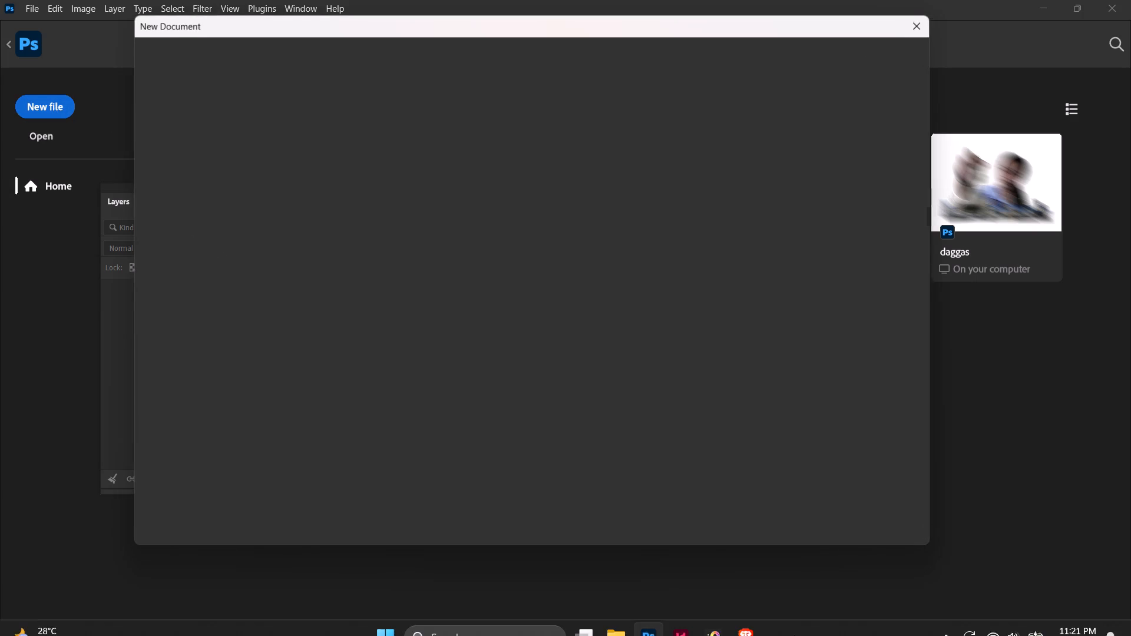
Switch to File Explorer and send the recent FEEAATURE PDF in the browser's Messenger chat that already contains the earlier FEEAATURE.pdf files.
{"action": "left_click", "coordinate": [754, 620]}
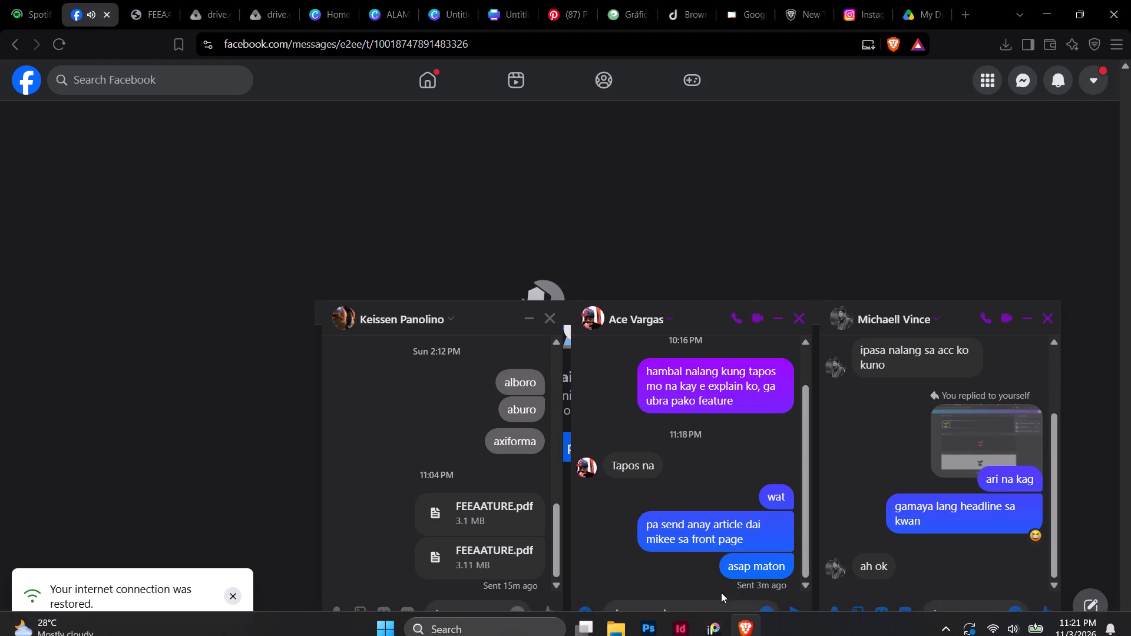
{"action": "left_click", "coordinate": [620, 614]}
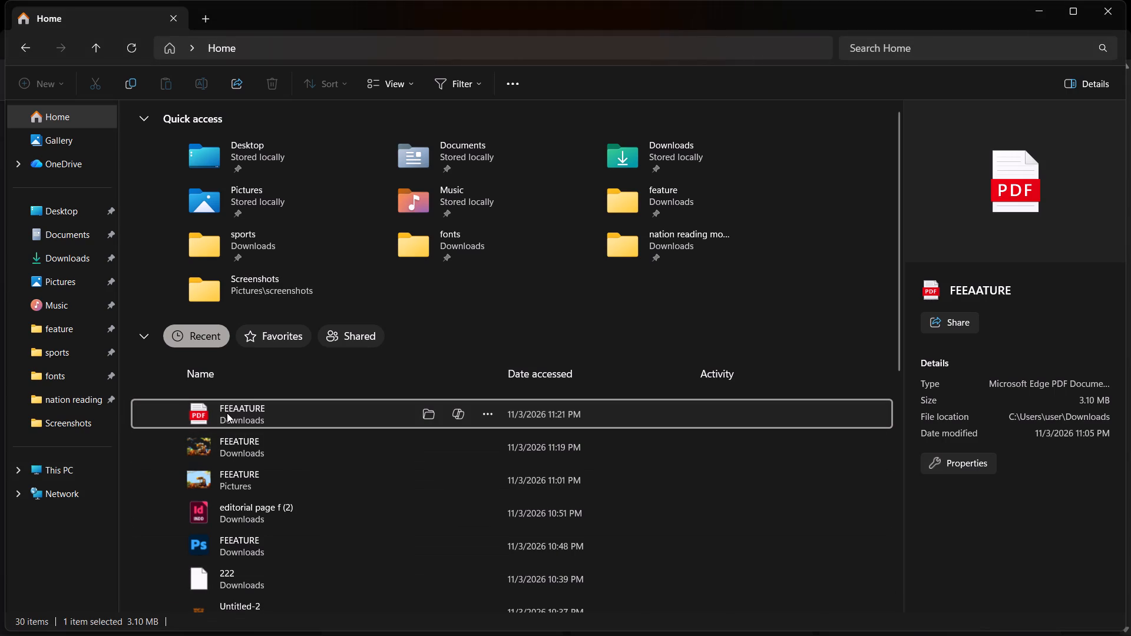
{"action": "left_click_drag", "start_coordinate": [227, 413], "coordinate": [321, 392]}
{"action": "left_click_drag", "start_coordinate": [315, 412], "coordinate": [685, 612]}
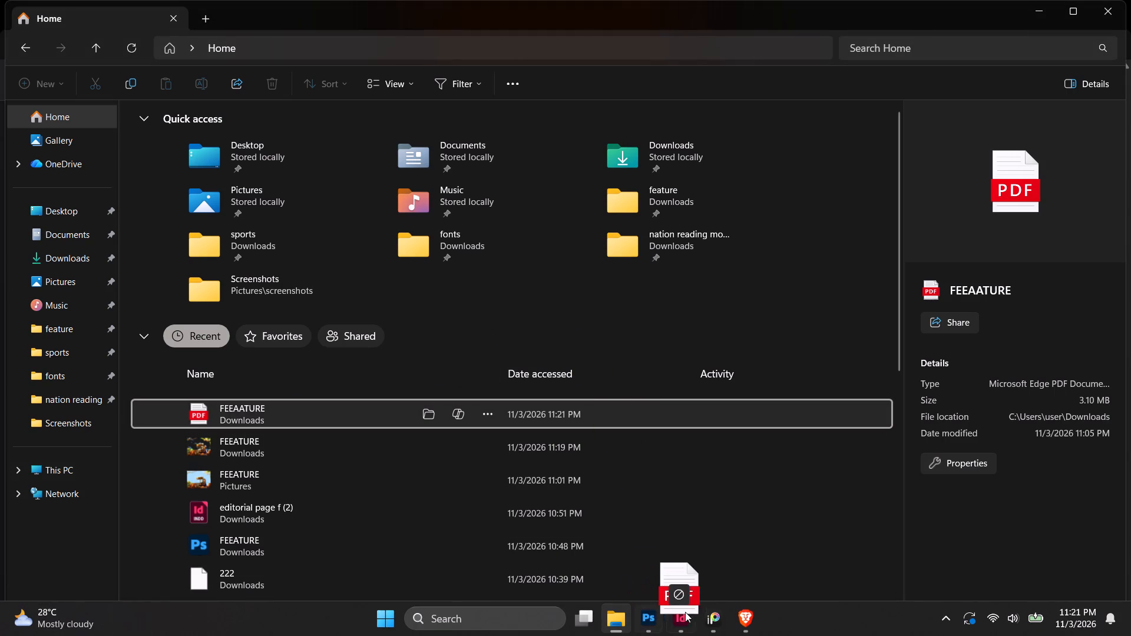
{"action": "left_click_drag", "start_coordinate": [685, 612], "coordinate": [434, 540]}
{"action": "left_click", "coordinate": [552, 608]}
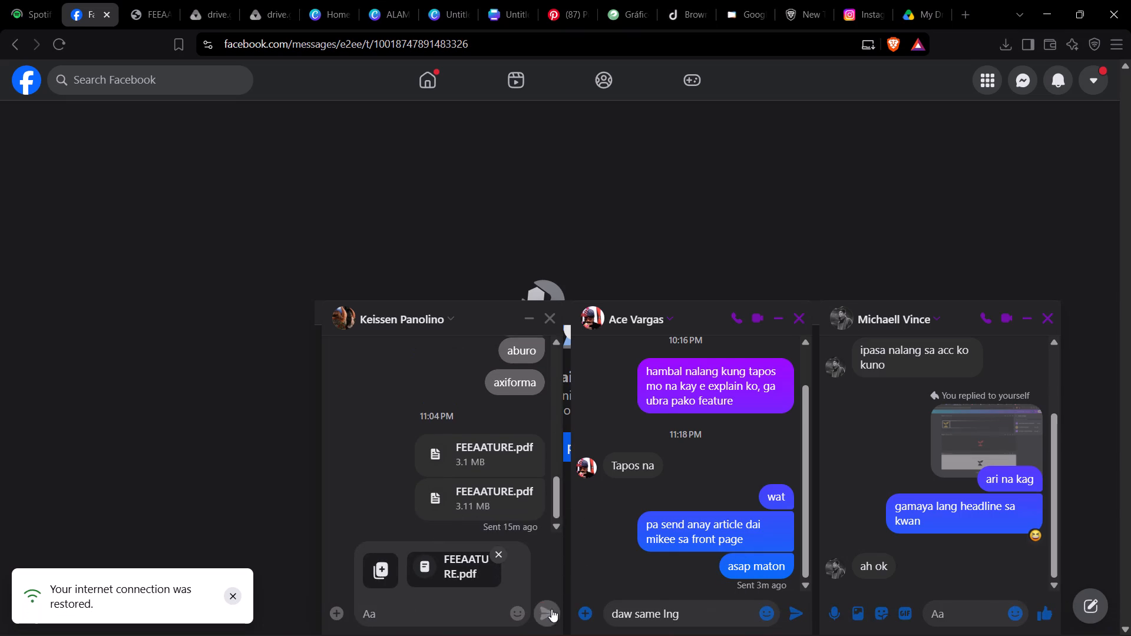